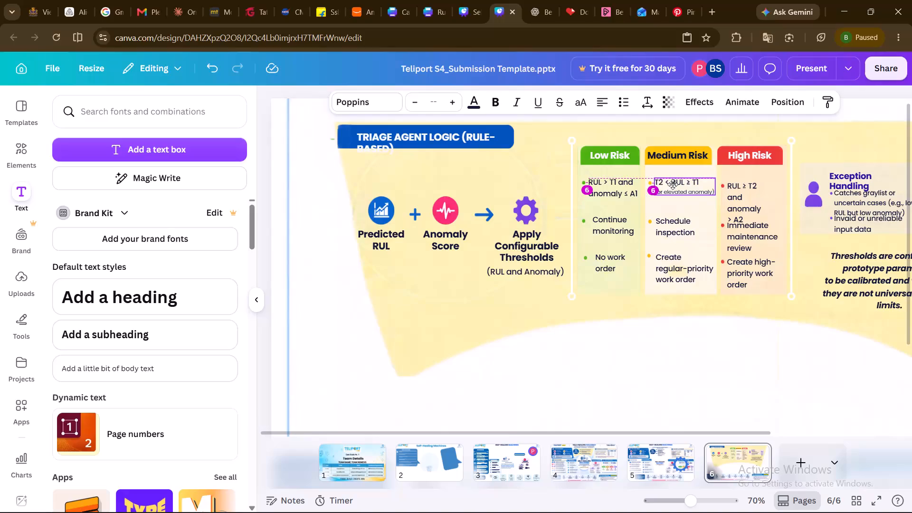
Nudge the first Medium Risk bullet dot into line with the "T2 < RUL ≥ T1" text.
left_click(658, 355)
scroll(658, 355, "left", 2)
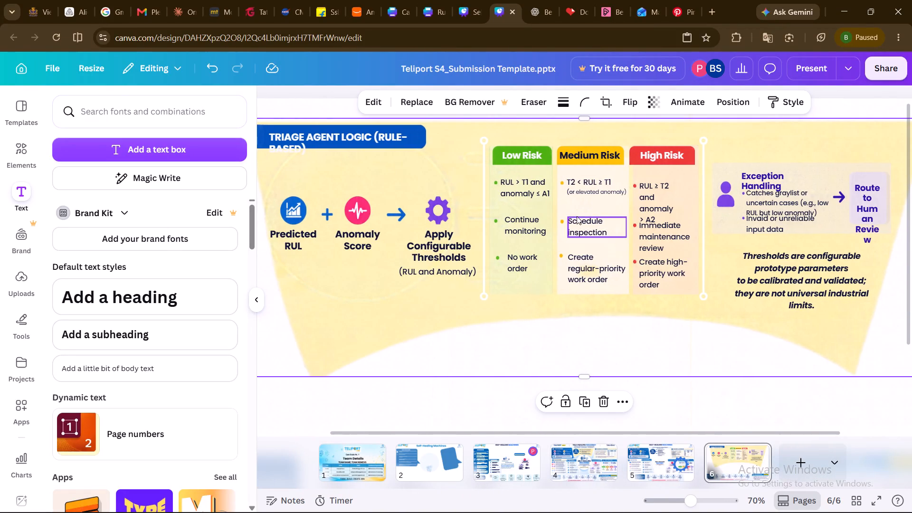
left_click(562, 181)
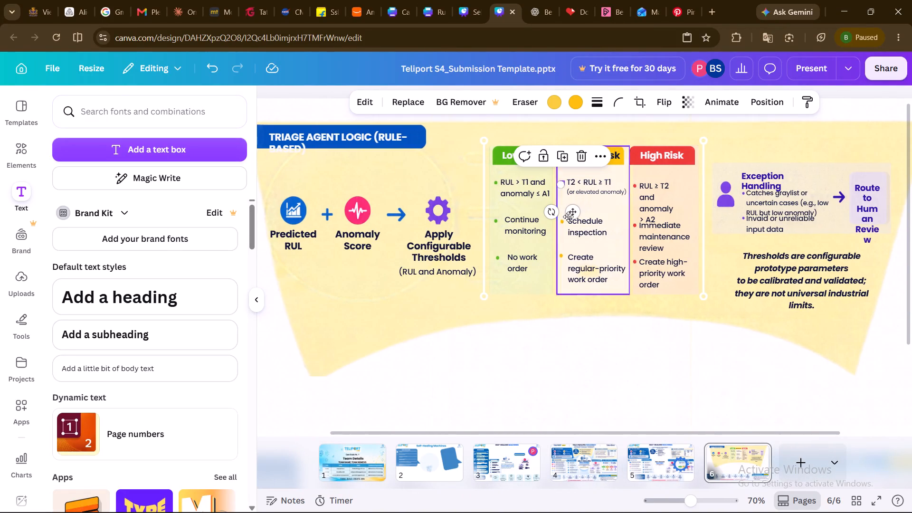
left_click(573, 215)
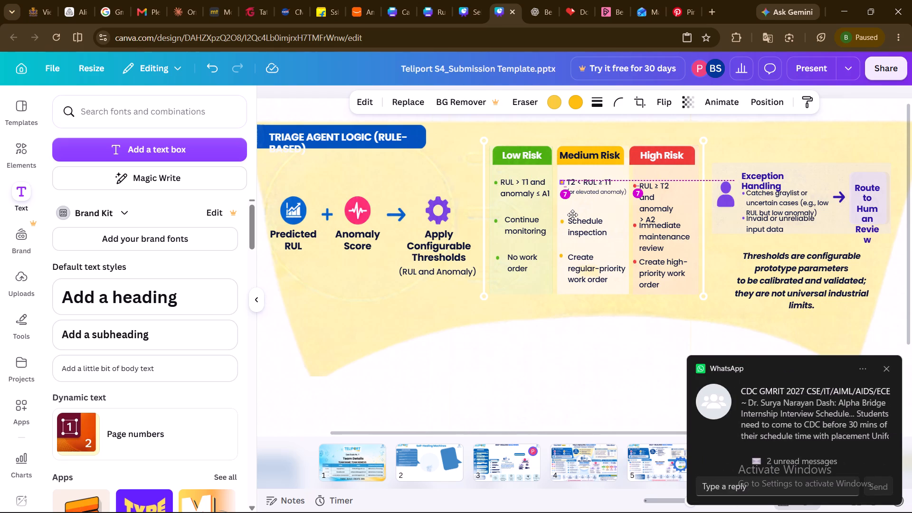
left_click(598, 363)
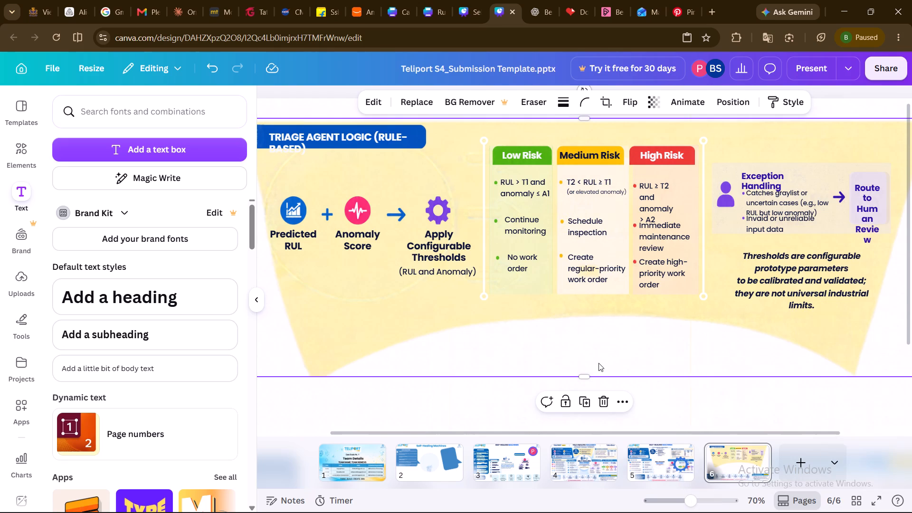
Widen the High Risk text box "RUL ≥ T2 and anomaly > A2" so its text wraps onto two lines.
scroll(605, 334, "left", 2)
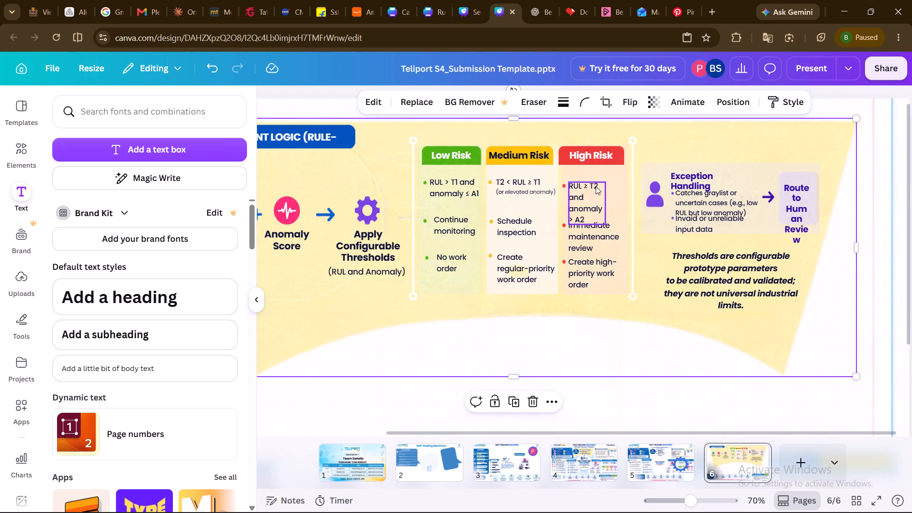
left_click(585, 200)
left_click_drag(608, 203, 625, 196)
Move the "RUL ≥ T2 and anomaly > A2" text up beneath the High Risk header, level with the neighbouring columns' first entries.
left_click_drag(598, 194, 603, 190)
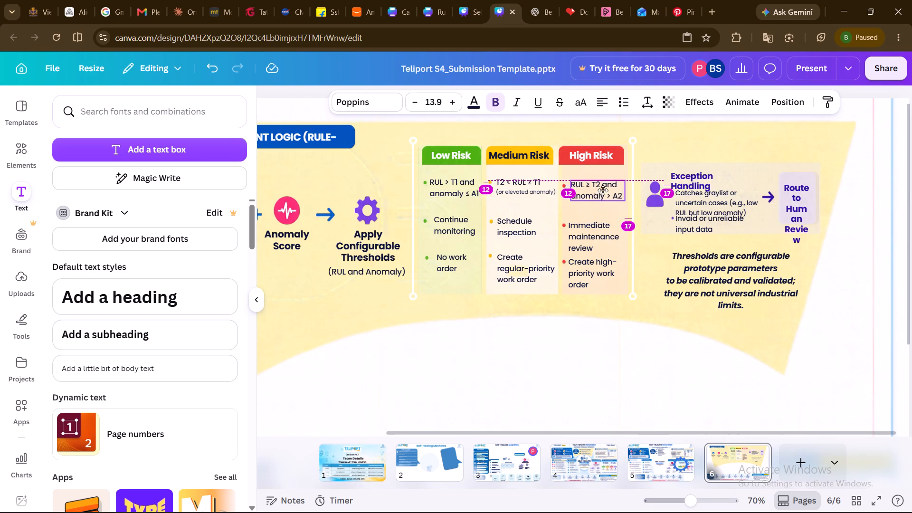
left_click_drag(603, 190, 600, 186)
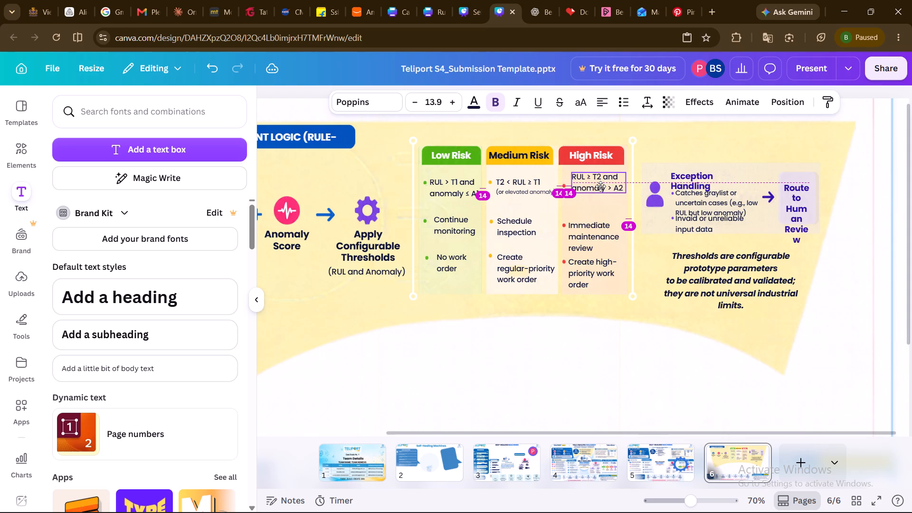
left_click_drag(600, 186, 600, 184)
left_click_drag(600, 184, 599, 188)
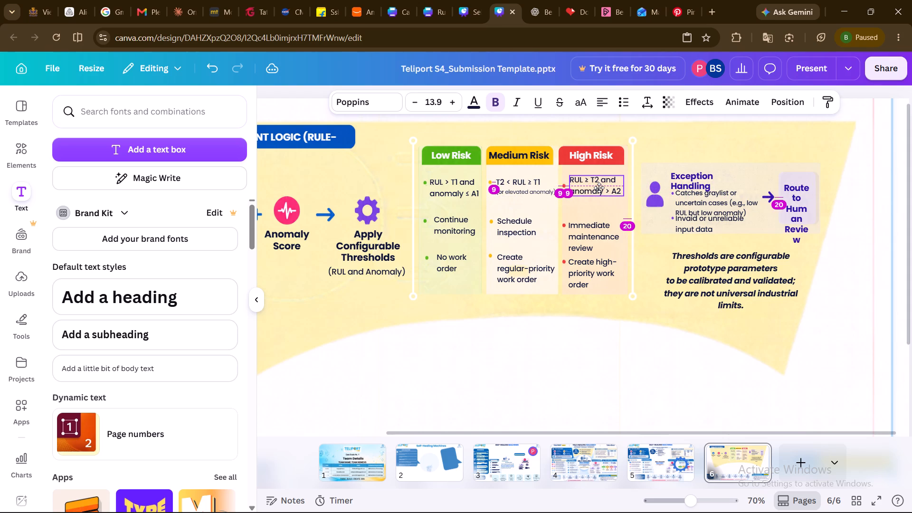
left_click_drag(599, 188, 600, 188)
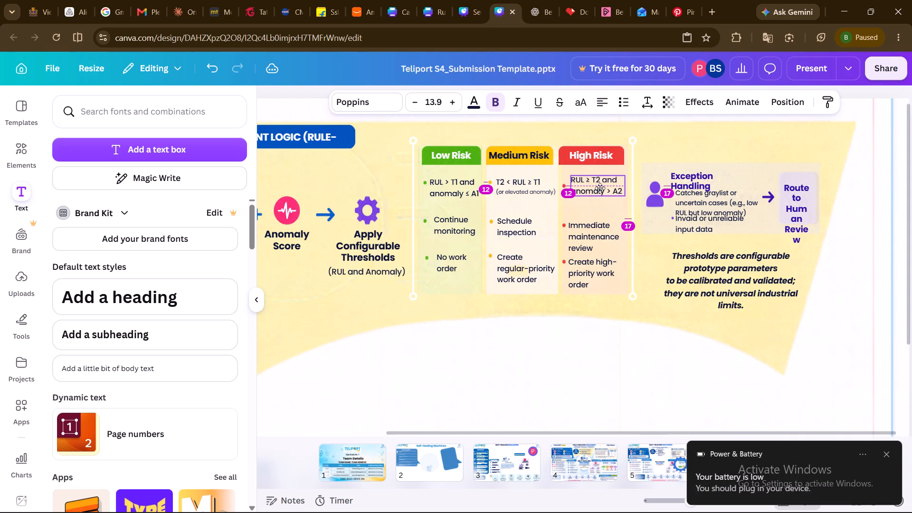
left_click_drag(600, 188, 600, 190)
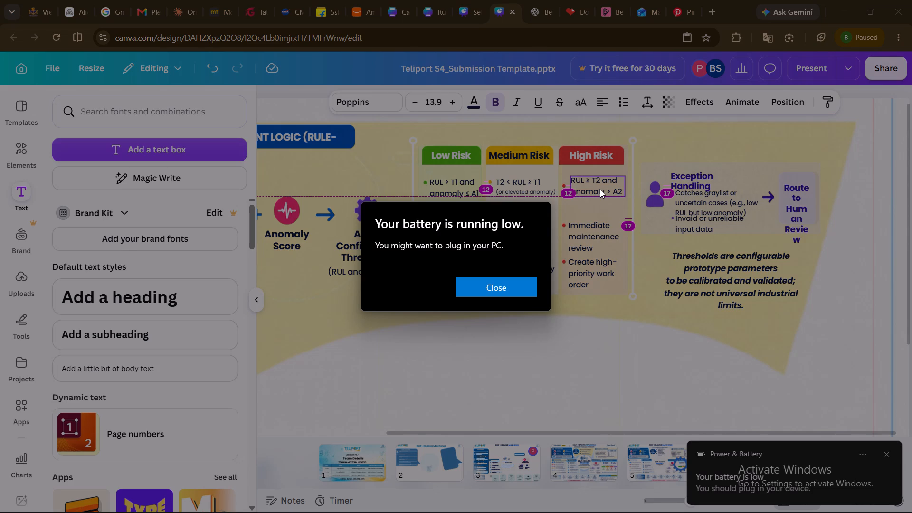
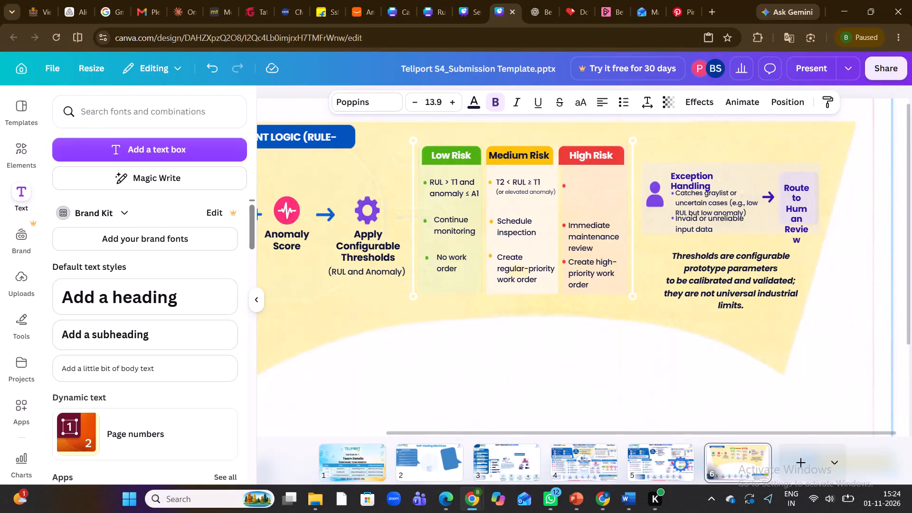
Position the "RUL ≥ T2 and anomaly > A2" text just below the High Risk header, at the first bullet.
left_click(596, 185)
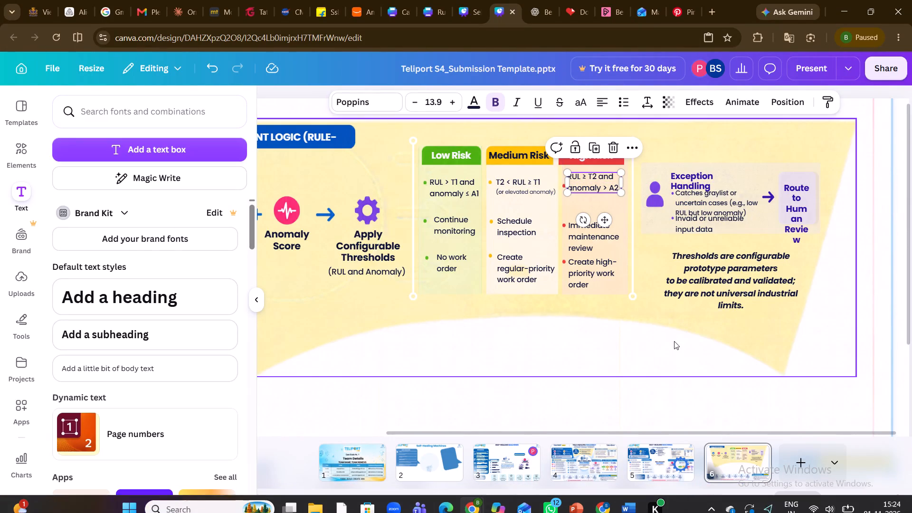
left_click(571, 350)
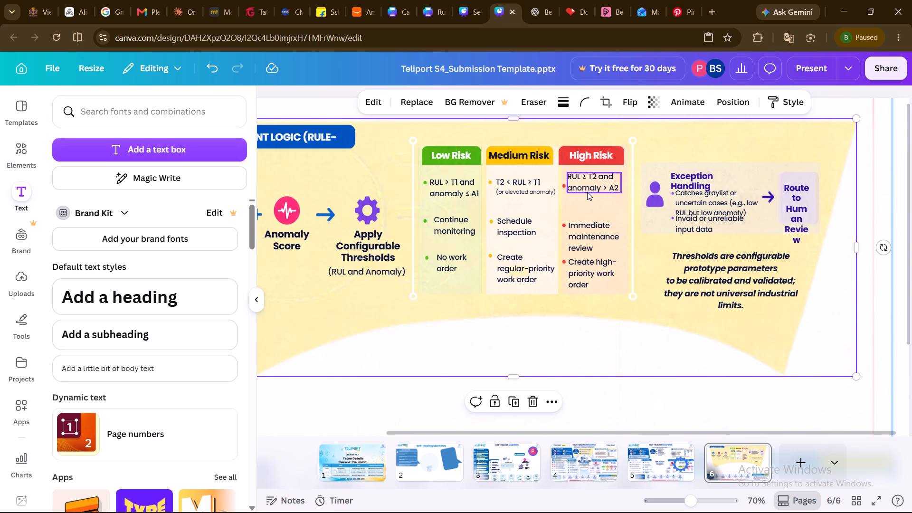
left_click(589, 184)
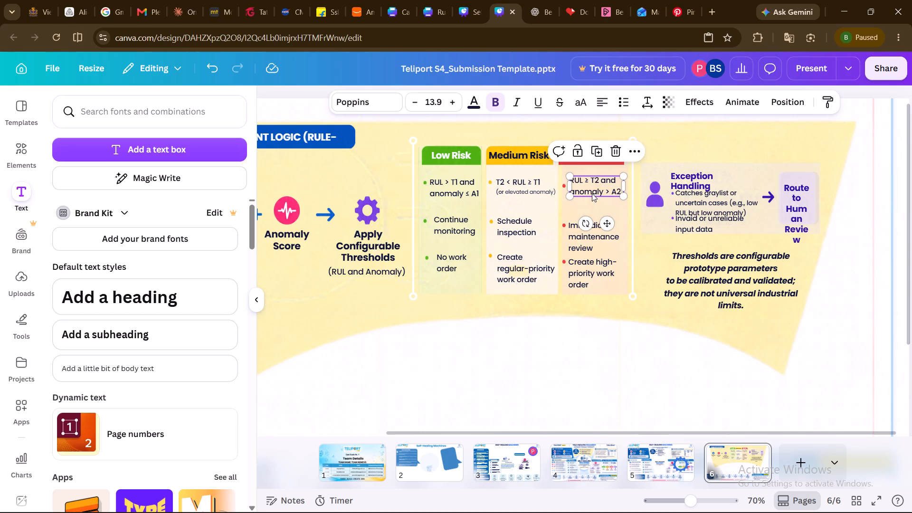
left_click(606, 220)
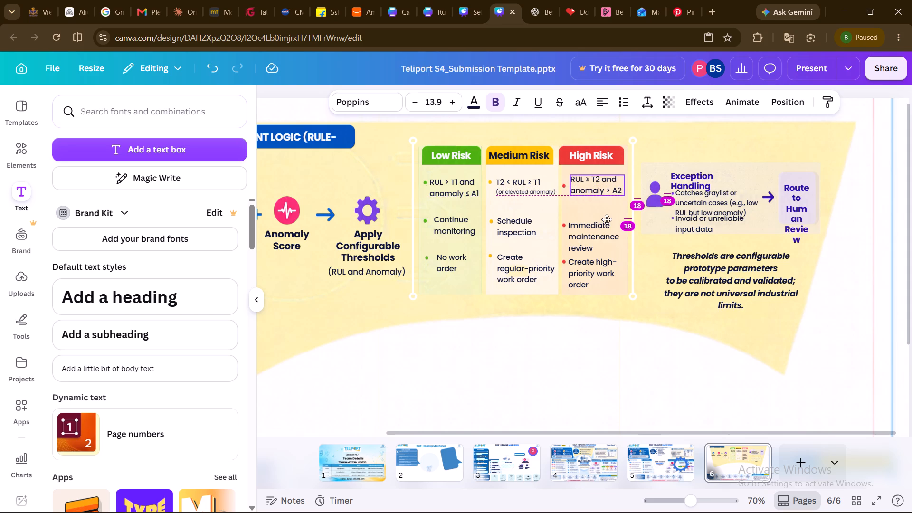
left_click(610, 349)
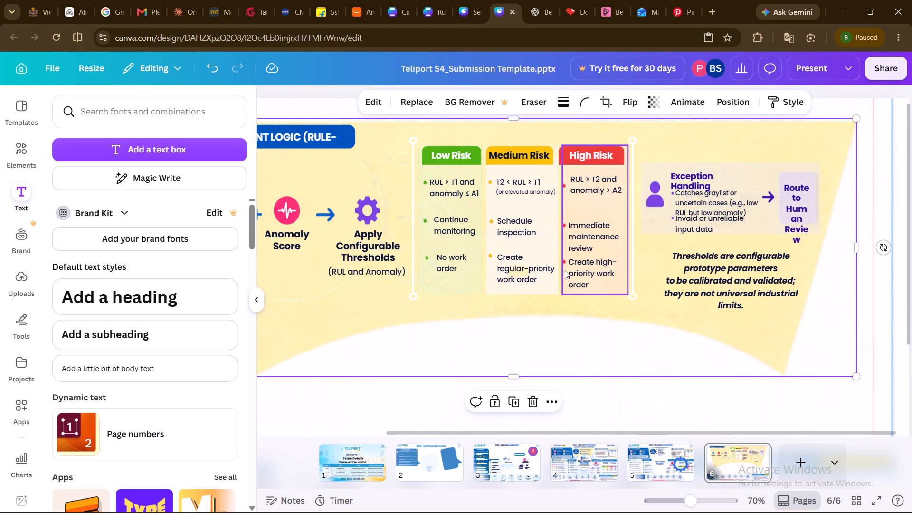
Move the first red bullet in the High Risk column level with the first line of the "RUL ≥ T2" text.
left_click(564, 185)
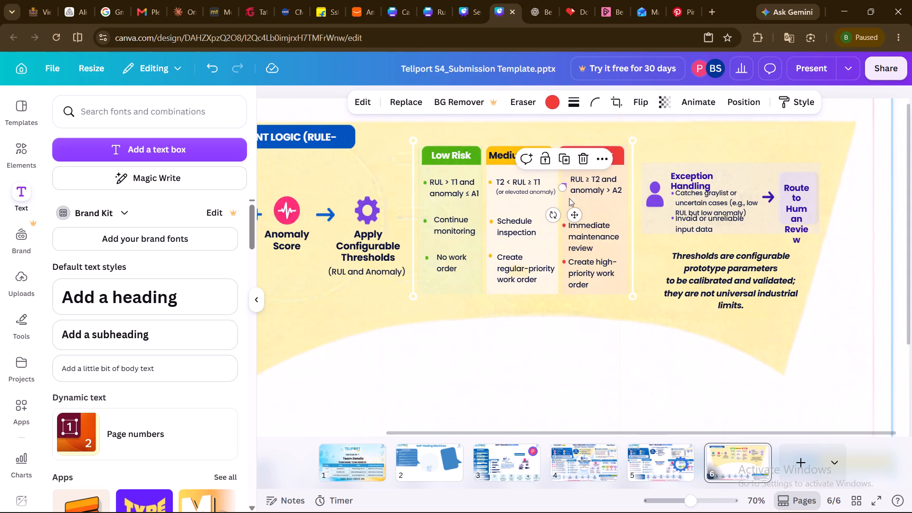
left_click_drag(575, 217, 577, 212)
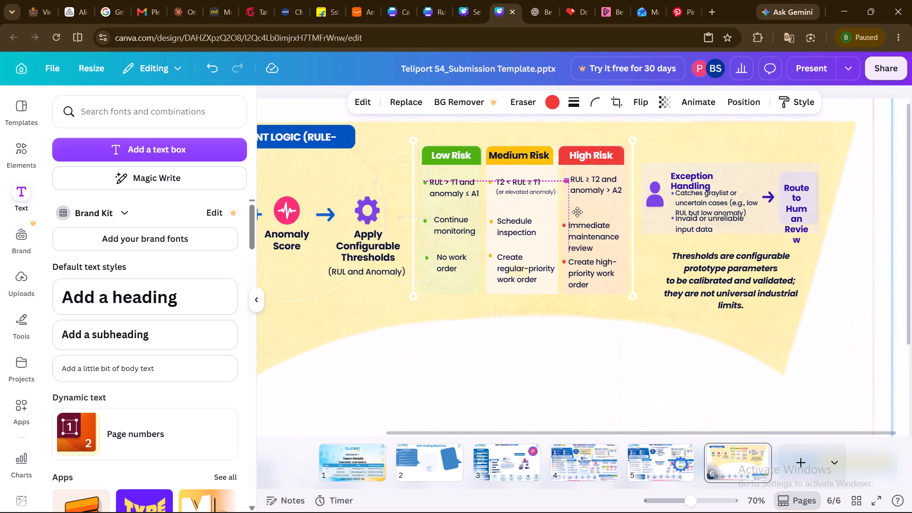
left_click_drag(577, 212, 577, 211)
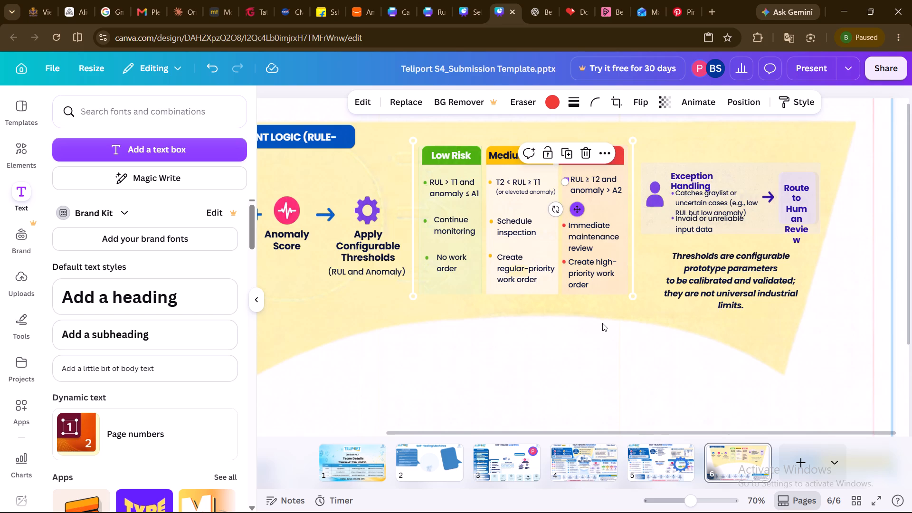
left_click(602, 323)
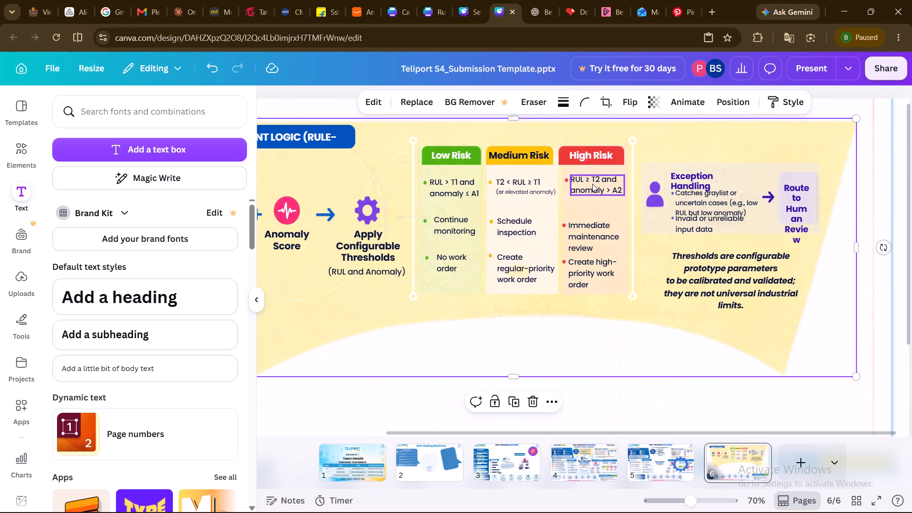
Adjust both side edges of the red High Risk header shape to match the width of its column.
left_click(565, 163)
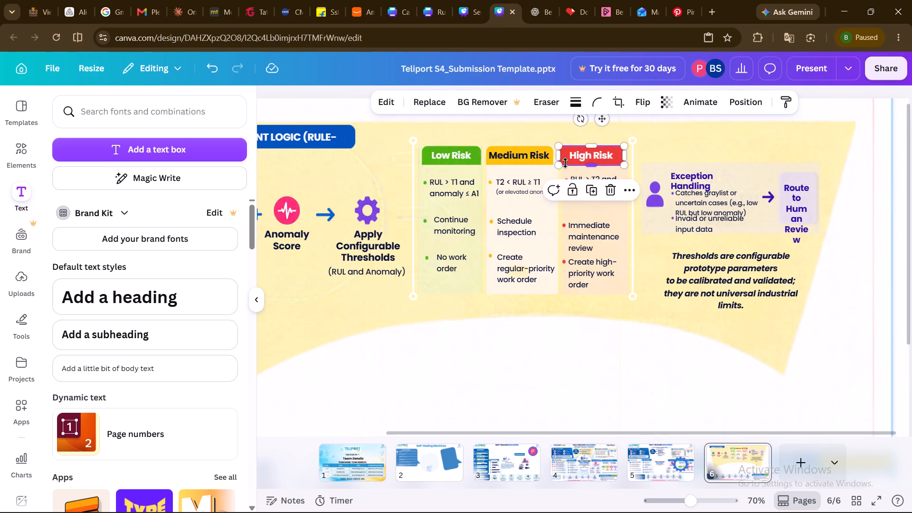
left_click(565, 163)
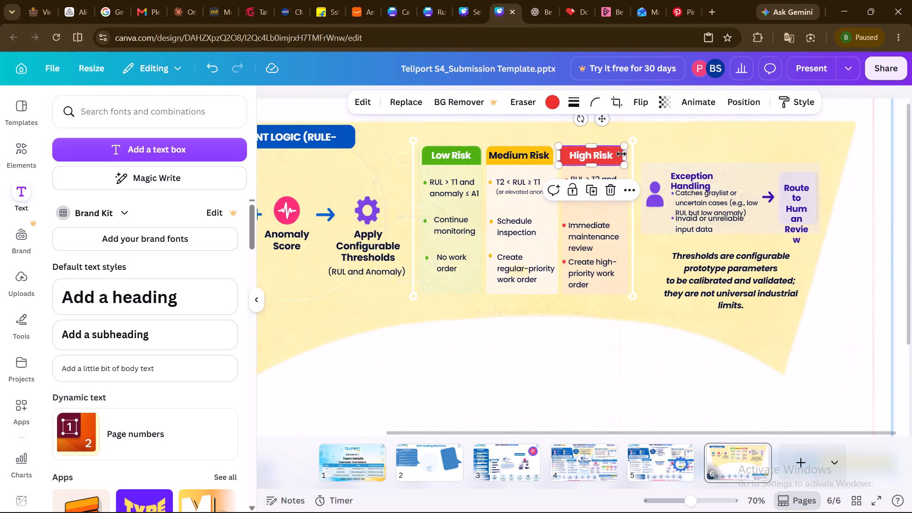
left_click_drag(624, 152, 628, 152)
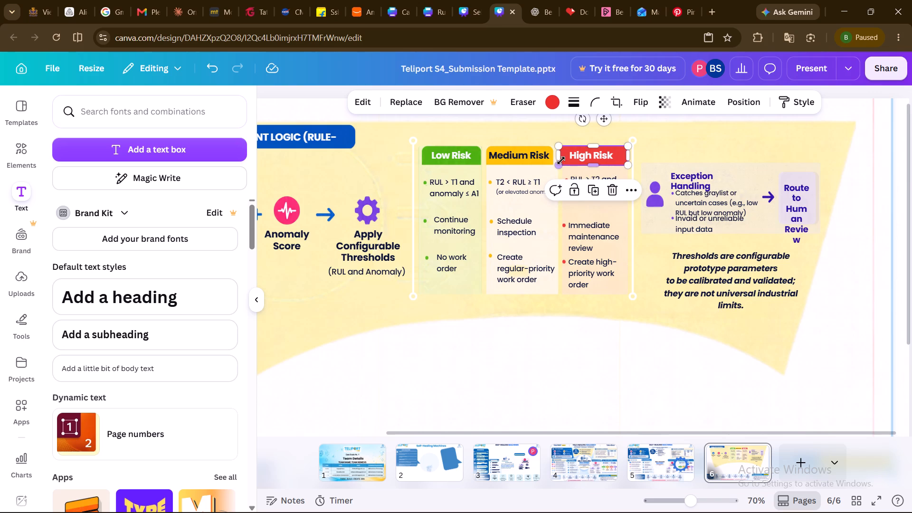
left_click_drag(558, 156, 561, 156)
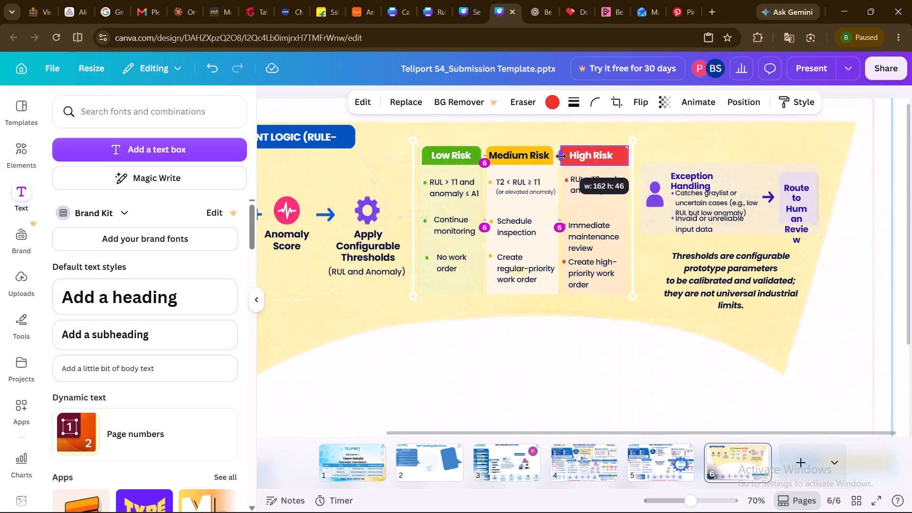
left_click_drag(561, 156, 562, 157)
left_click(557, 342)
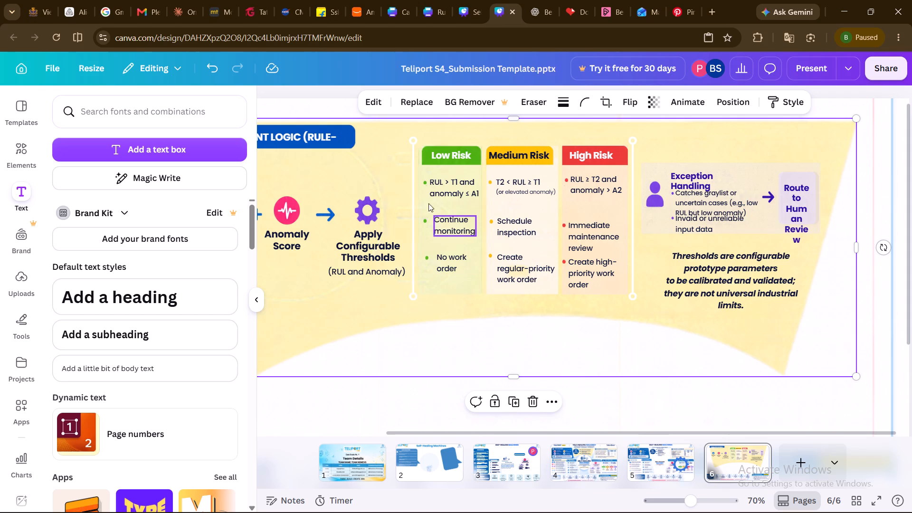
Widen the green Low Risk header shape slightly on its left side, toward the column's outer edge.
left_click(429, 159)
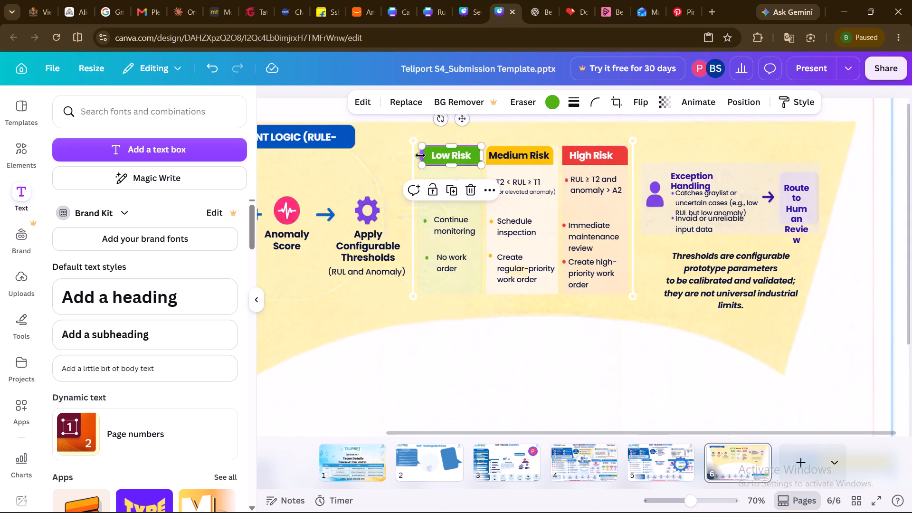
left_click(420, 155)
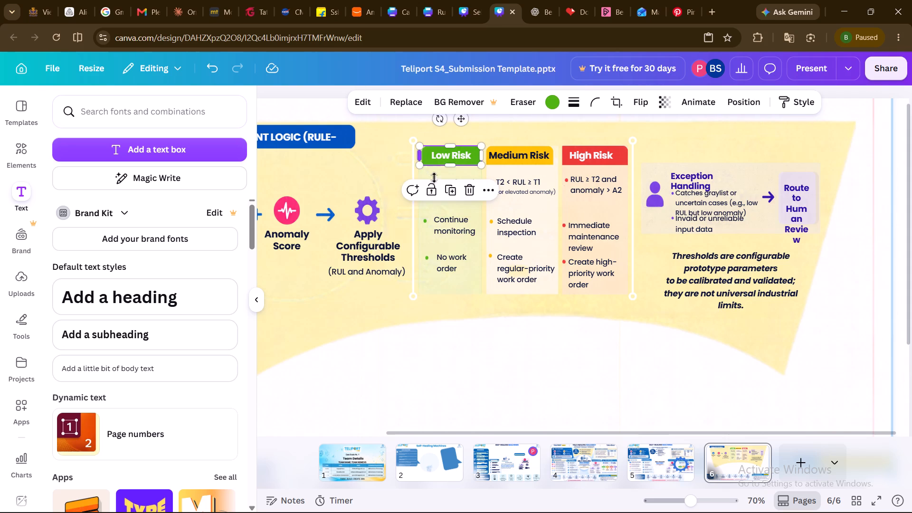
left_click_drag(420, 157, 416, 157)
left_click(456, 332)
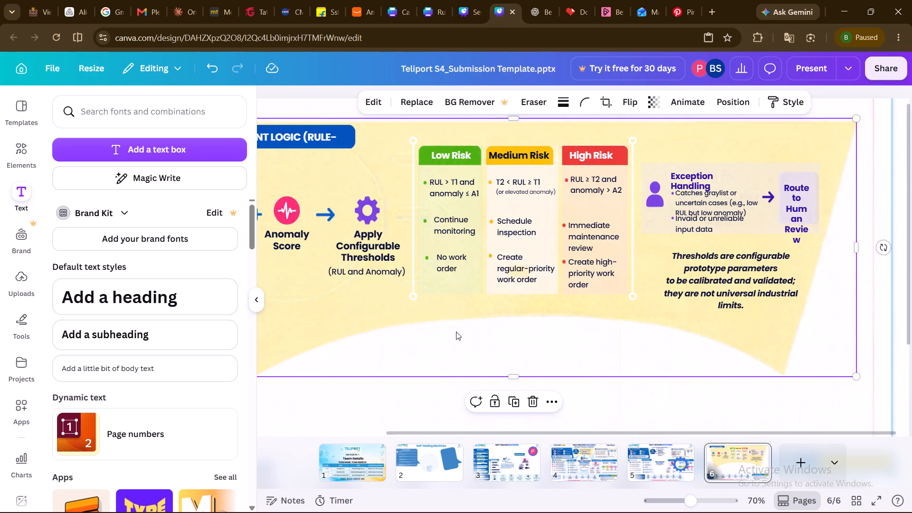
Widen the yellow Medium Risk header shape on its right side to reach the edge of its column.
left_click(494, 161)
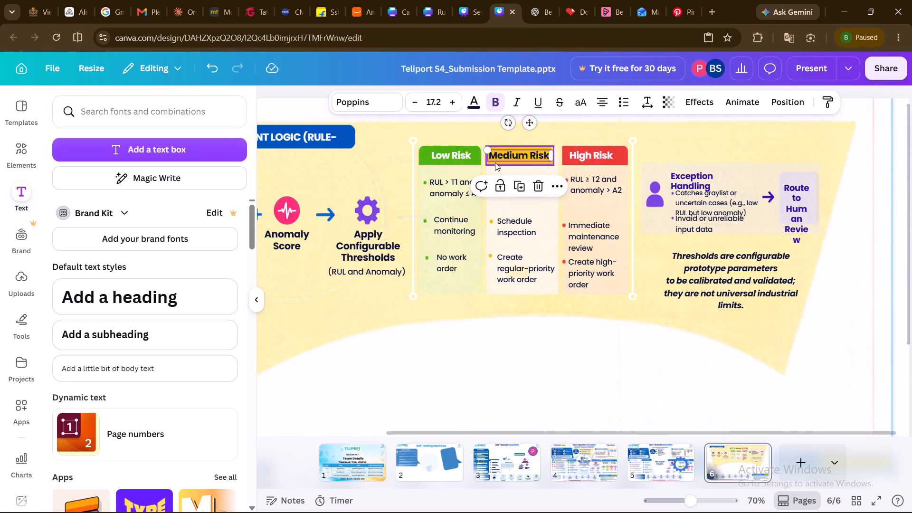
left_click(495, 162)
left_click_drag(553, 155, 554, 155)
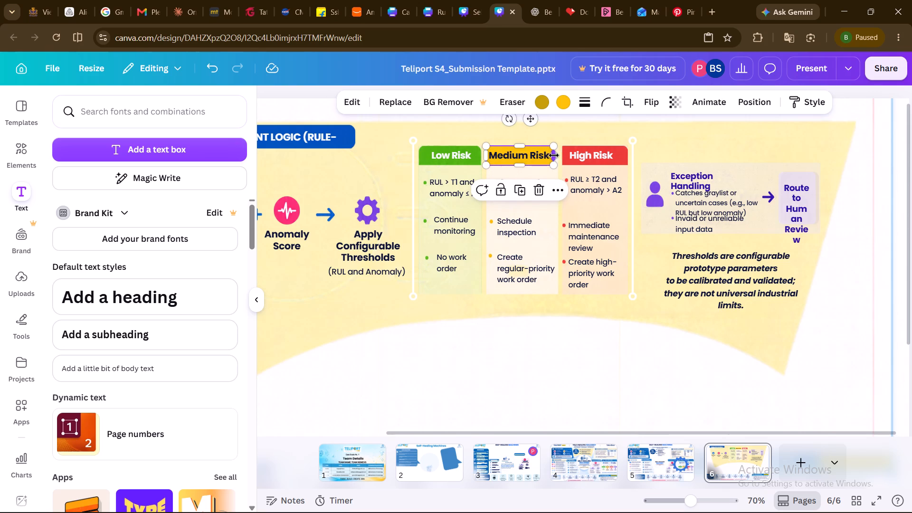
left_click_drag(554, 155, 558, 155)
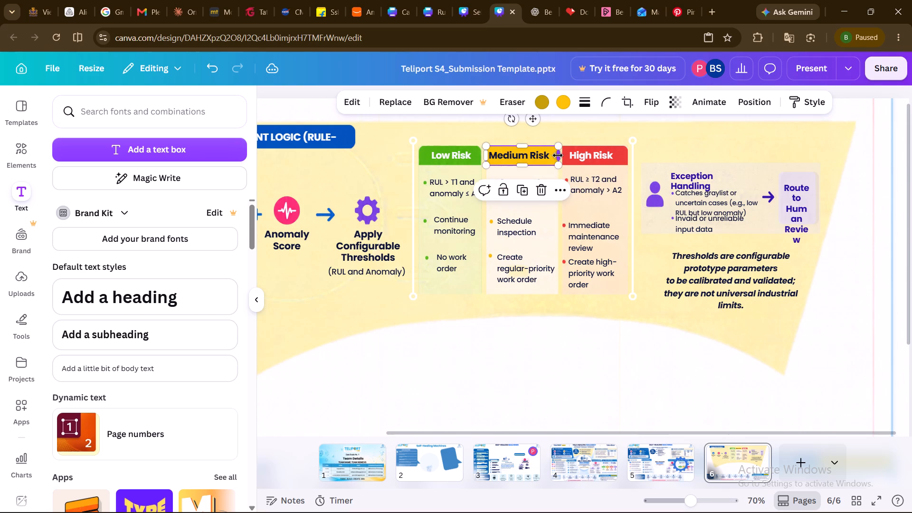
left_click(556, 335)
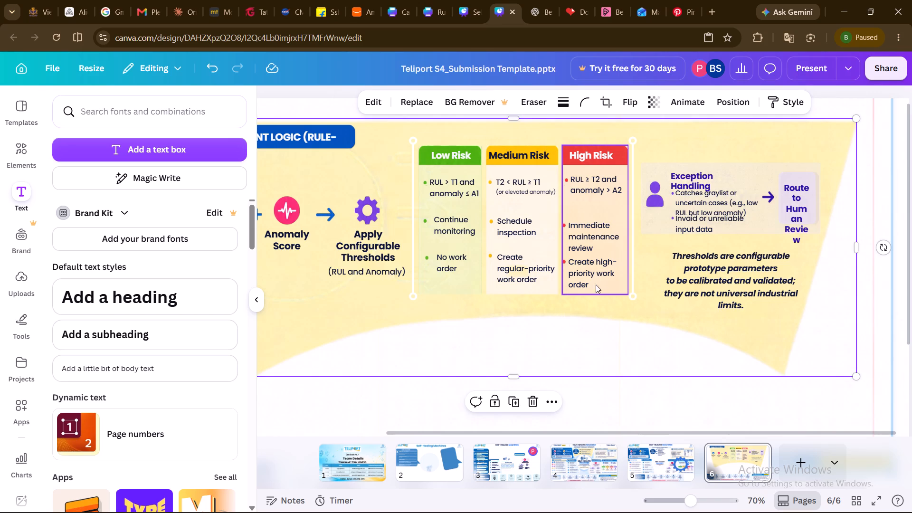
Nudge the High Risk texts "Create high-priority work order" and "Immediate maintenance review" slightly right and up beside their red bullets.
left_click_drag(589, 280, 595, 279)
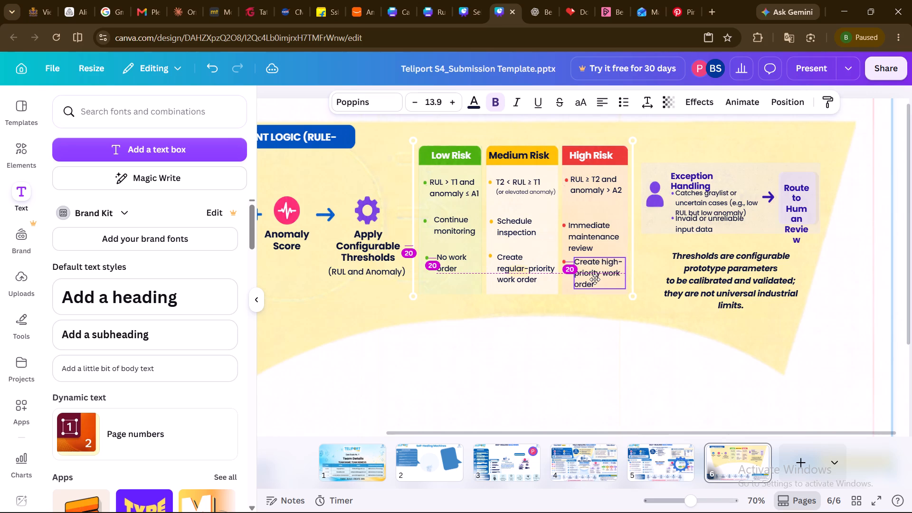
left_click_drag(595, 279, 595, 275)
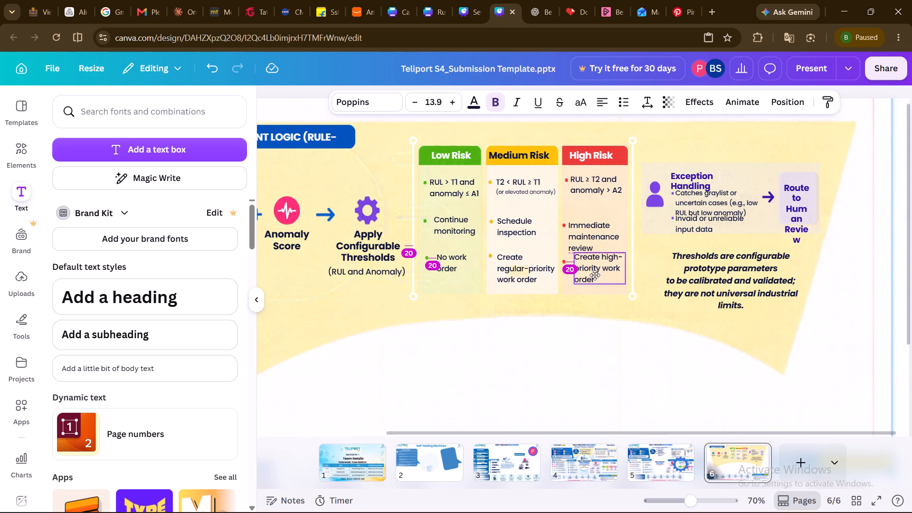
left_click_drag(595, 275, 595, 276)
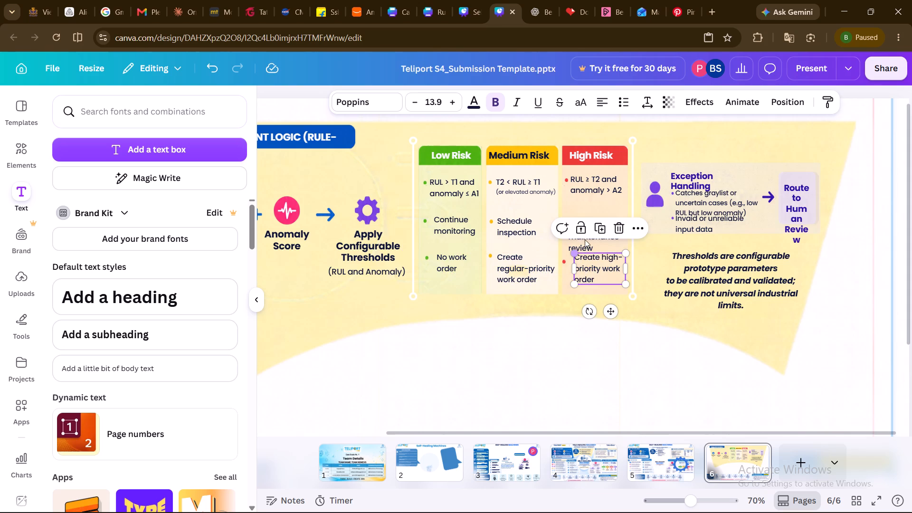
left_click_drag(585, 239, 589, 231)
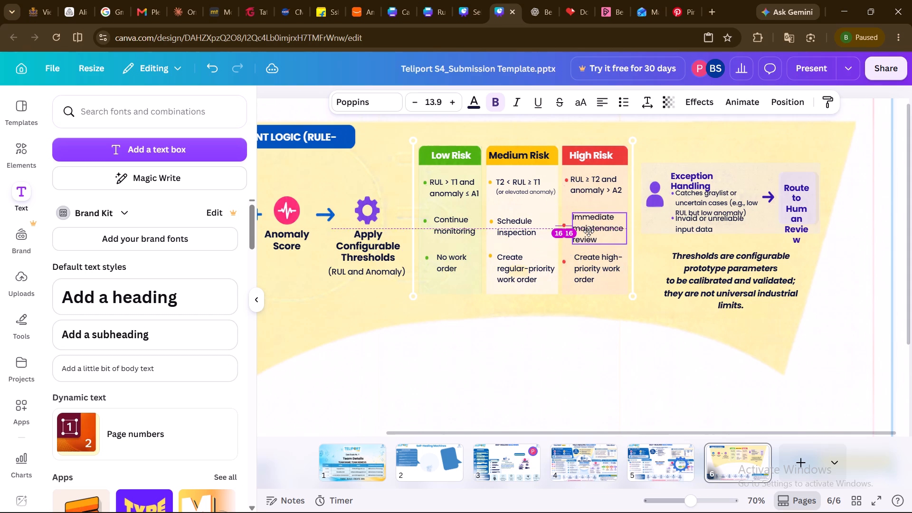
left_click_drag(589, 231, 587, 226)
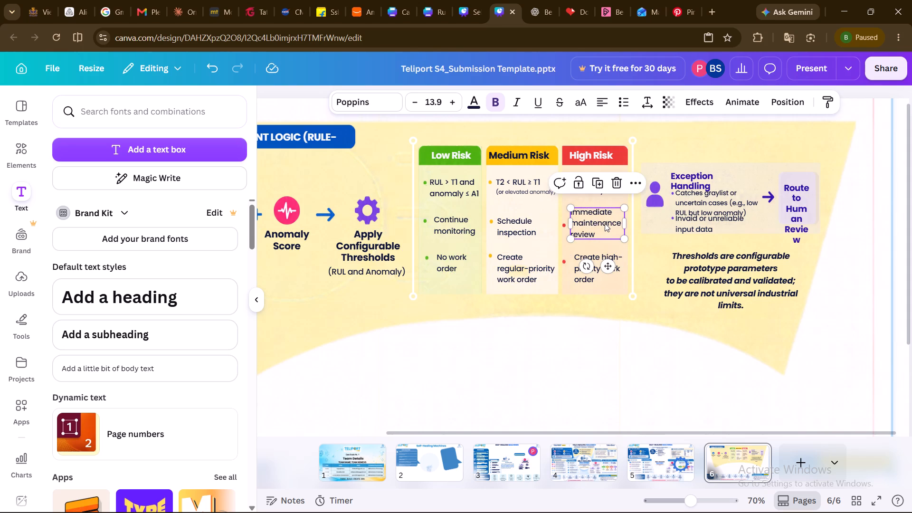
left_click_drag(605, 223, 605, 232)
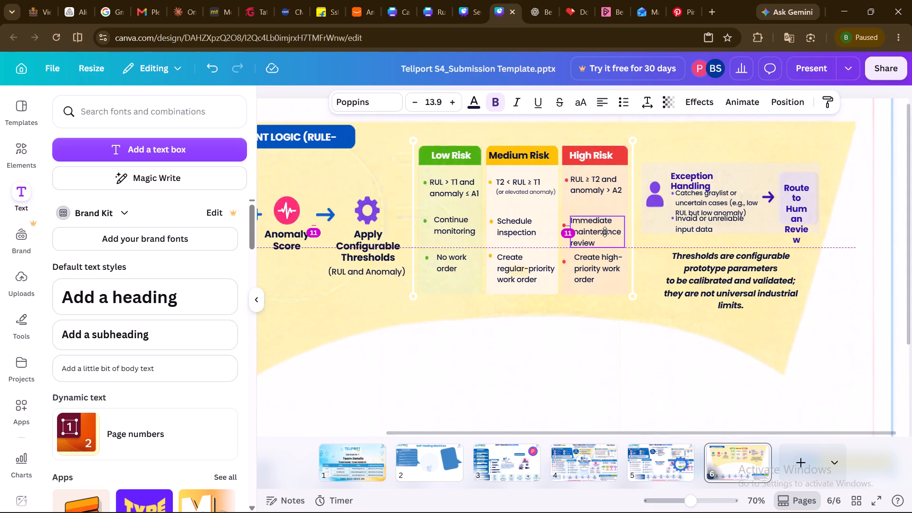
left_click_drag(605, 232, 605, 232)
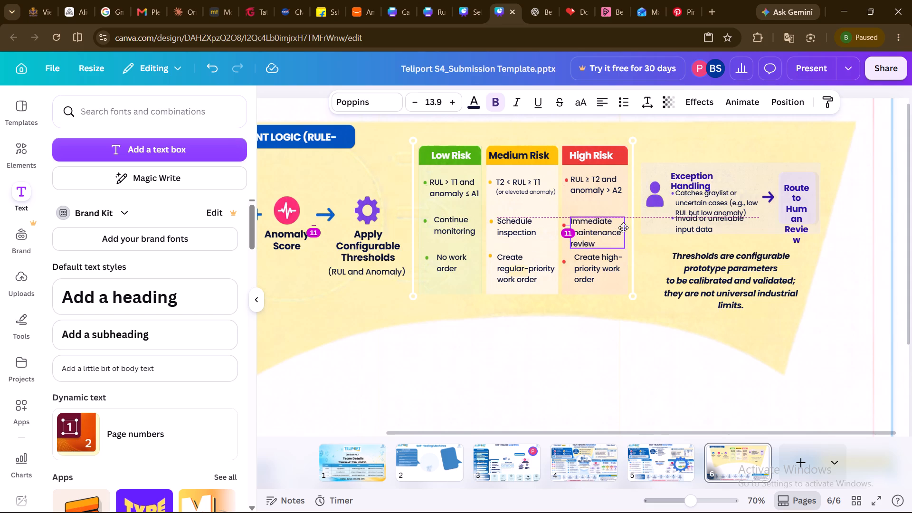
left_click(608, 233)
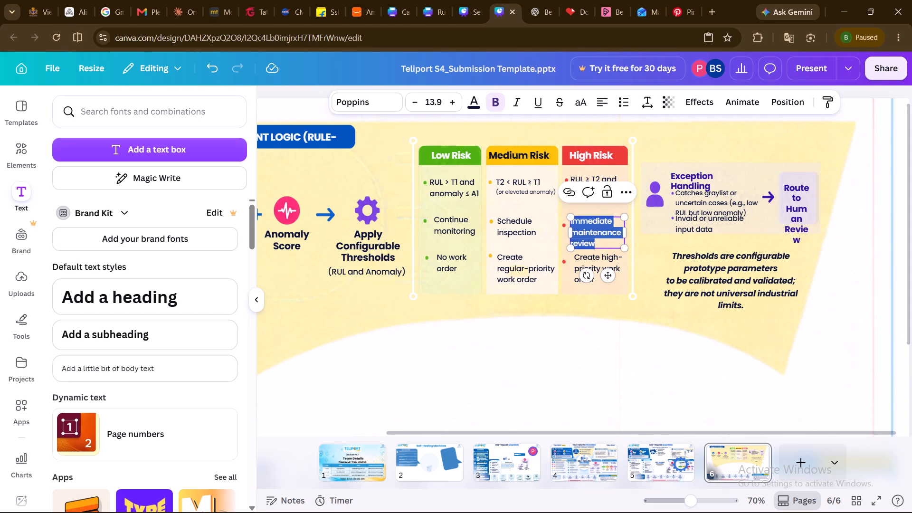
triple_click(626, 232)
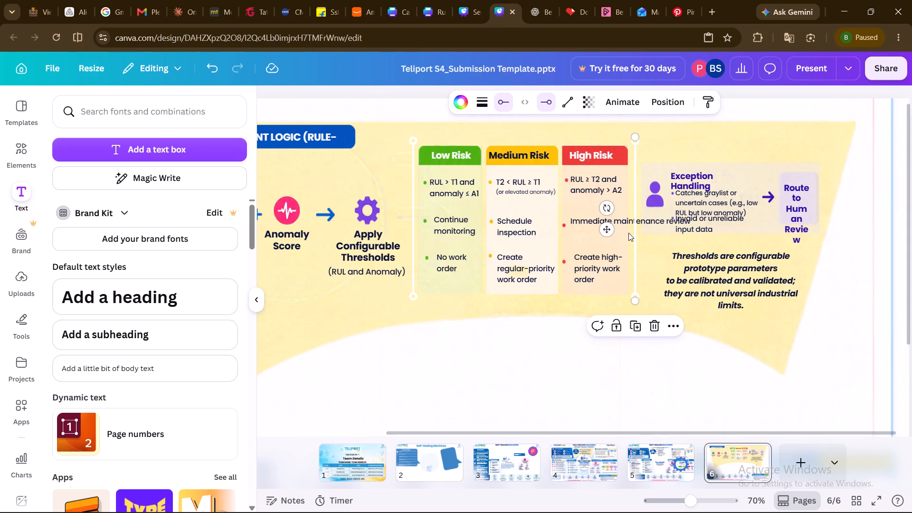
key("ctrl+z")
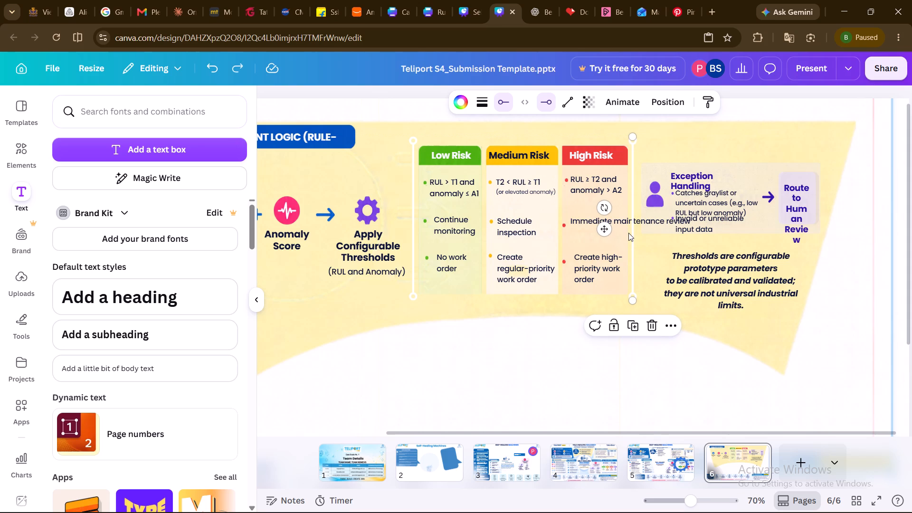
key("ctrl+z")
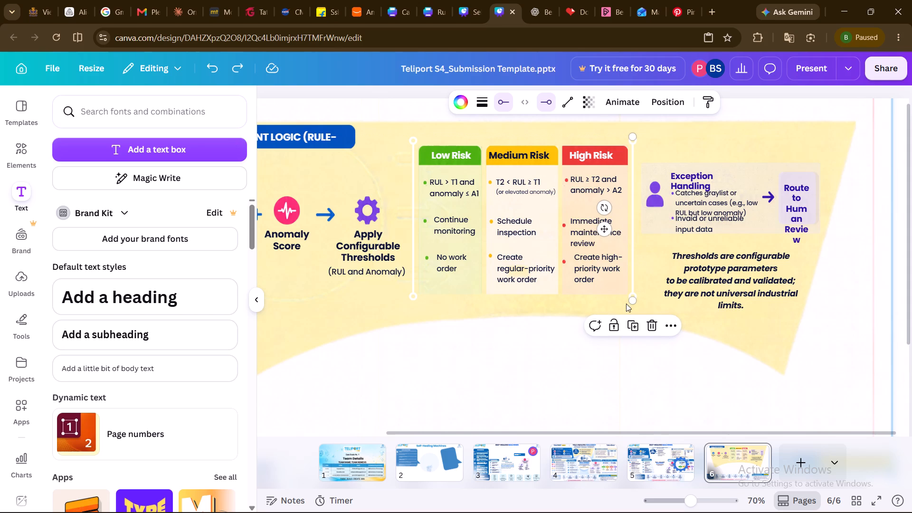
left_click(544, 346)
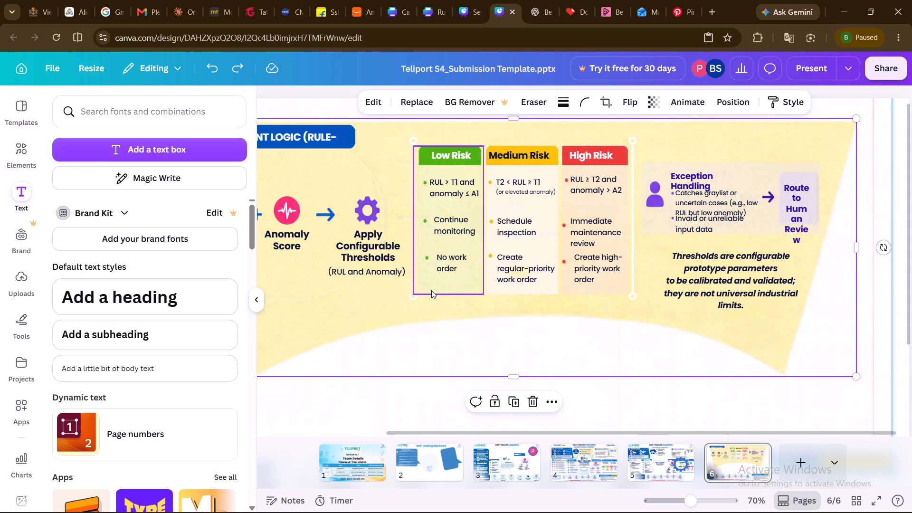
Move the middle-row texts "Continue monitoring", "Schedule inspection" and "Immediate maintenance review" slightly up so their first lines roughly align.
left_click(452, 226)
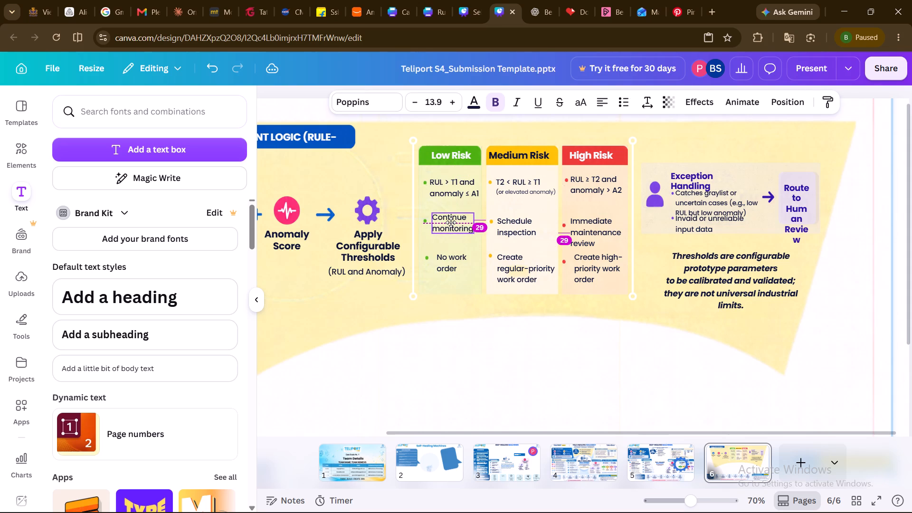
left_click_drag(517, 227, 518, 221)
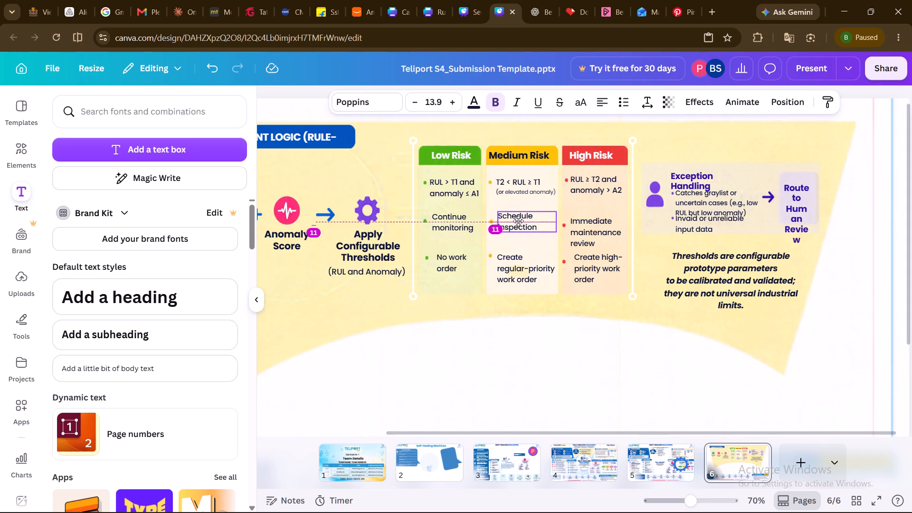
left_click_drag(518, 221, 518, 222)
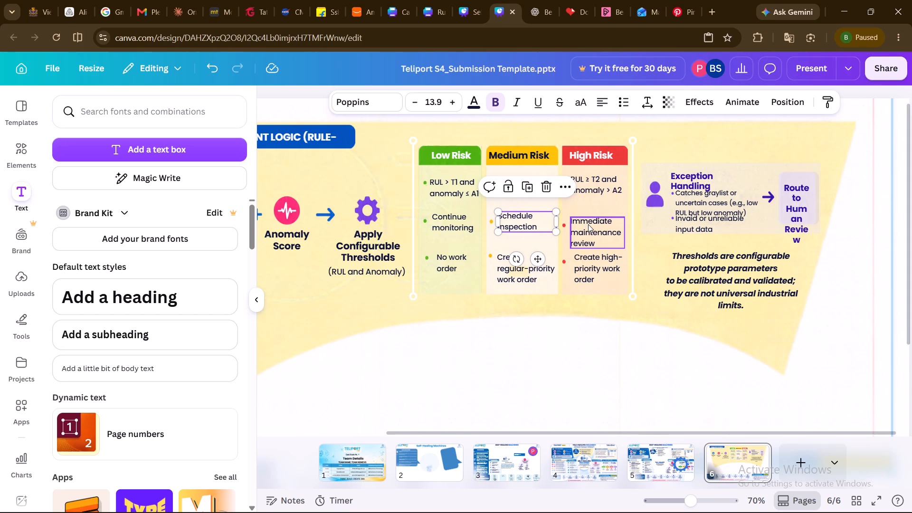
left_click_drag(588, 224, 588, 219)
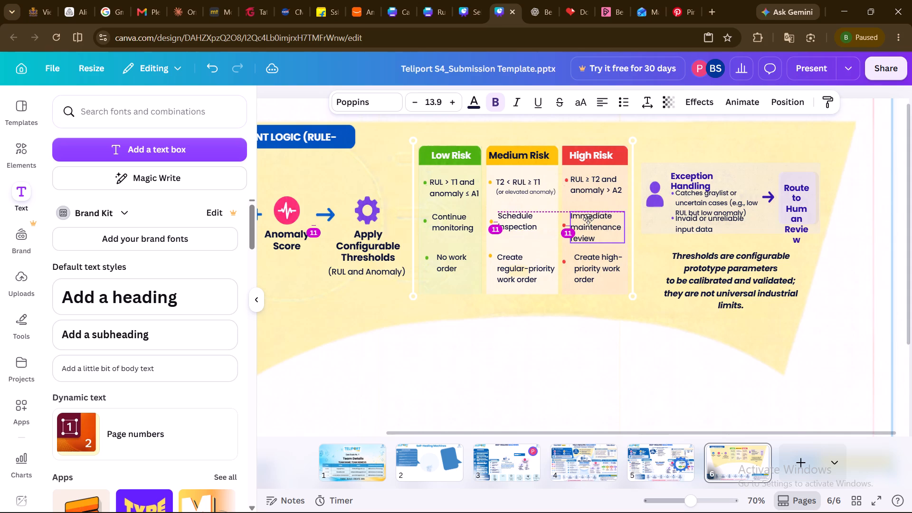
left_click_drag(588, 219, 588, 218)
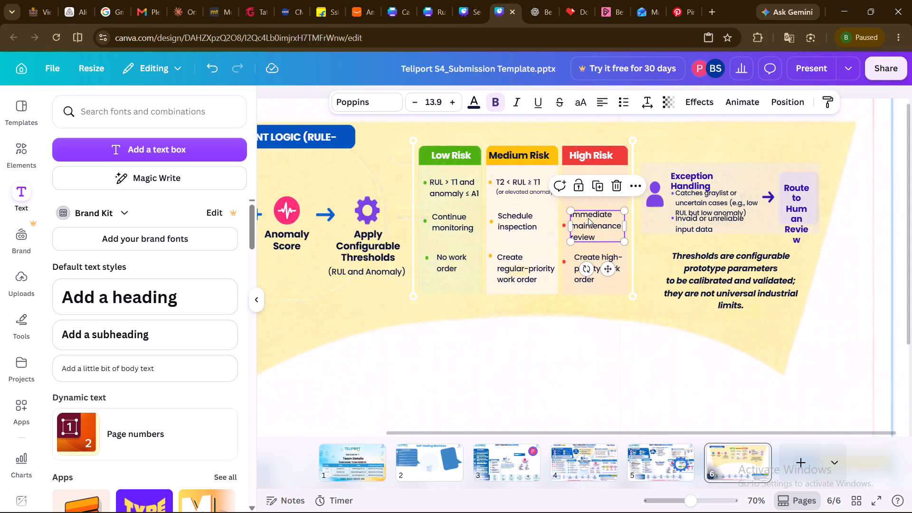
left_click(543, 333)
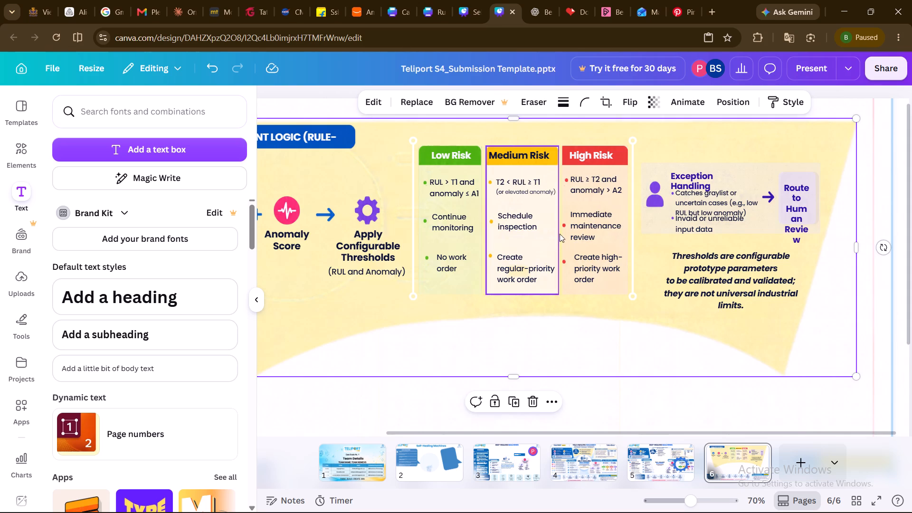
Raise the middle-row red, yellow and green bullets level with the first lines of their texts.
left_click_drag(565, 224, 566, 220)
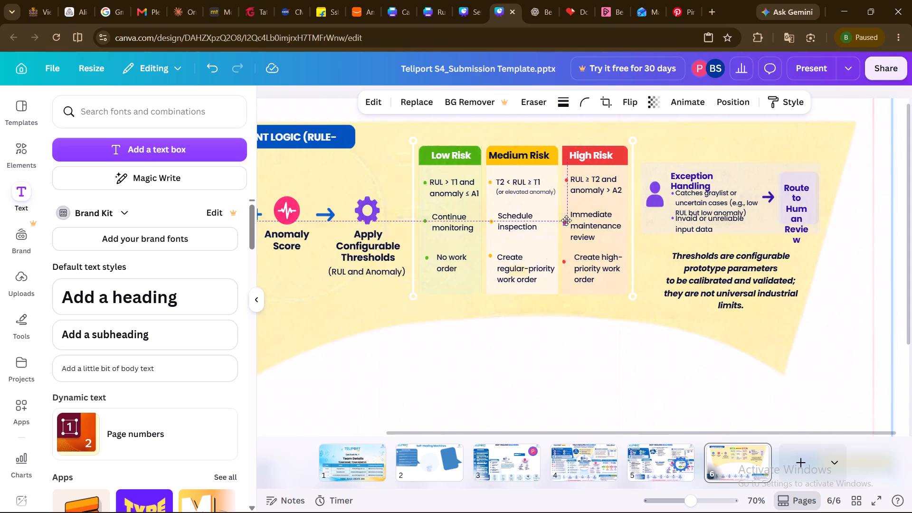
left_click_drag(566, 220, 567, 213)
left_click_drag(492, 220, 492, 218)
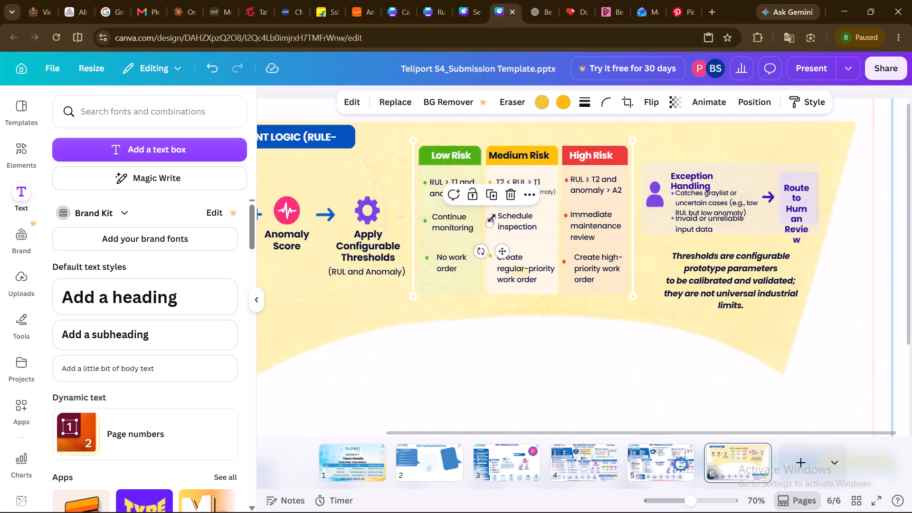
left_click_drag(492, 218, 491, 215)
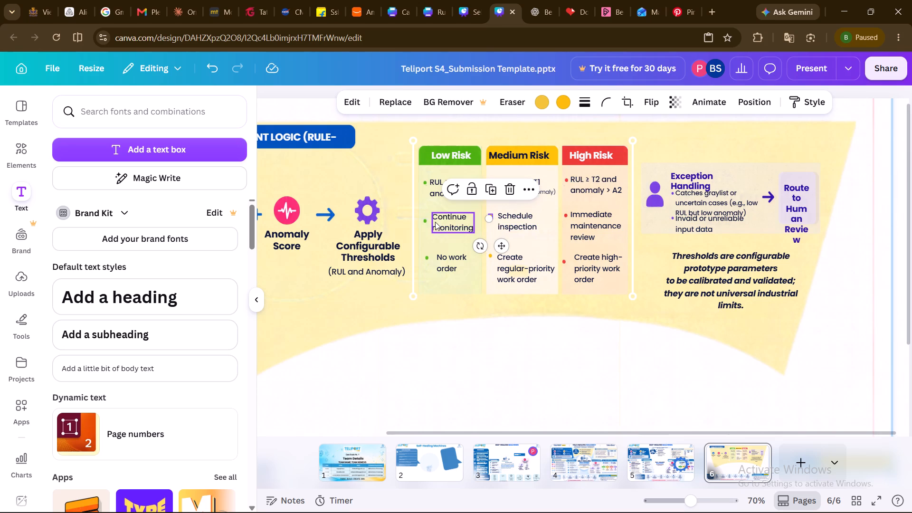
left_click_drag(424, 221, 424, 217)
left_click(503, 348)
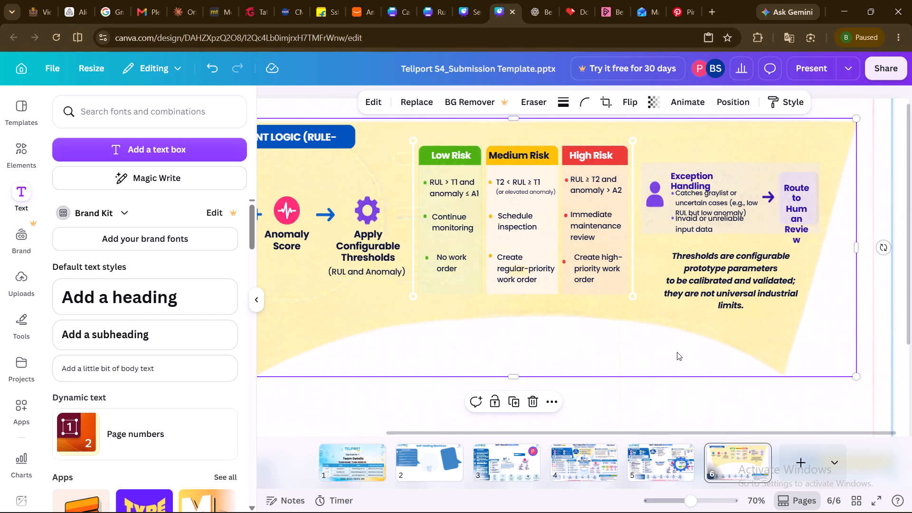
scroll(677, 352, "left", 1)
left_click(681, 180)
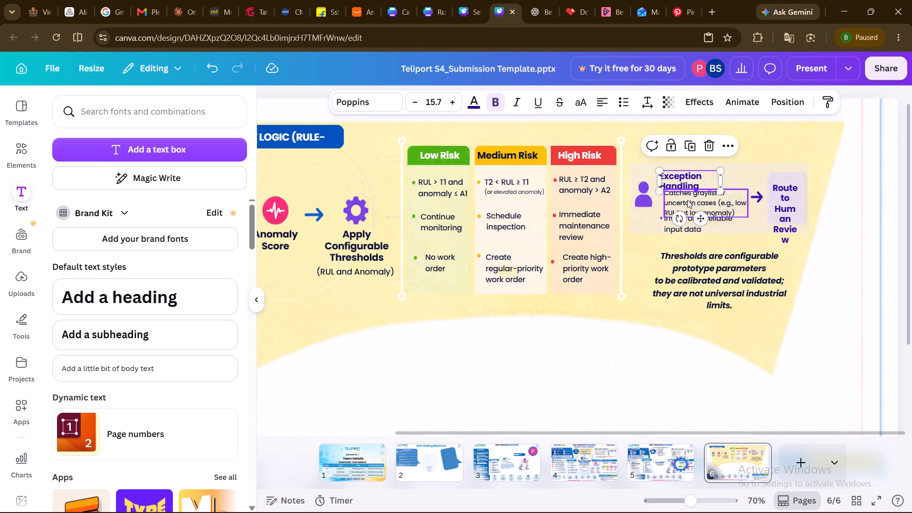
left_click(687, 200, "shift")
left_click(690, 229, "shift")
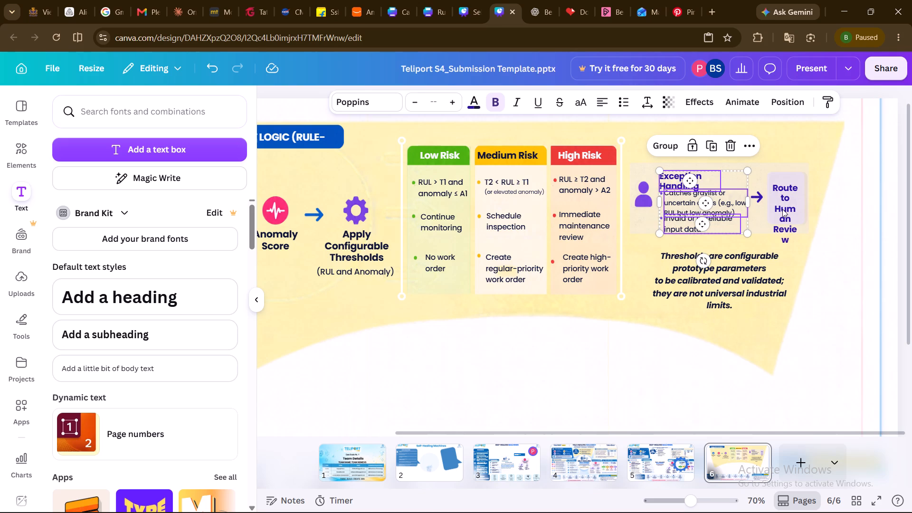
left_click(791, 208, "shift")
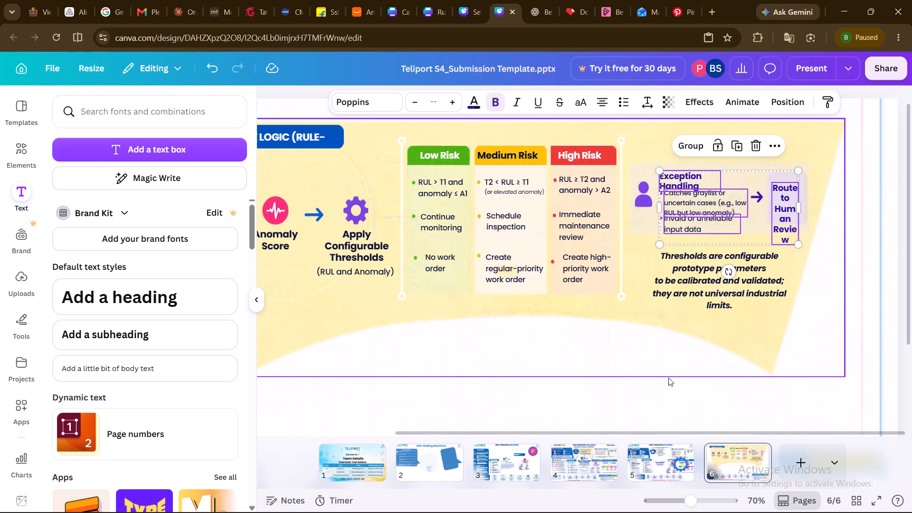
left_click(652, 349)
Widen the "Exception Handling" heading so it fits on one line, and move it to the upper-left corner of its lavender box.
left_click(678, 179)
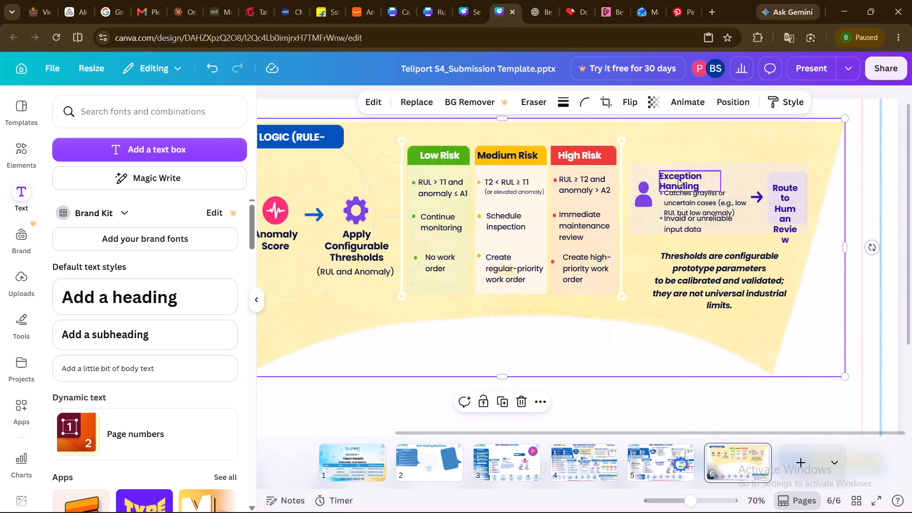
left_click_drag(721, 182, 745, 176)
left_click_drag(713, 209, 692, 208)
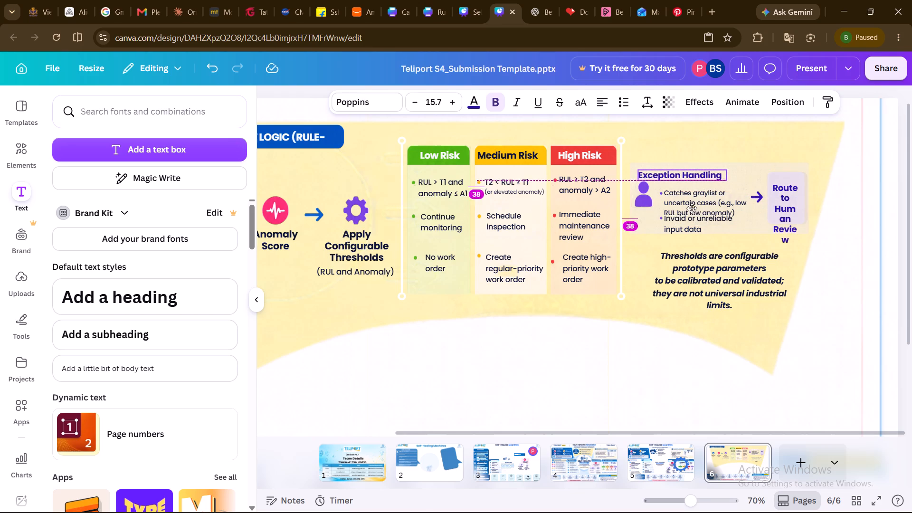
left_click_drag(692, 208, 685, 205)
Delete the purple person icon from the Exception Handling box.
left_click(642, 199)
key("Delete")
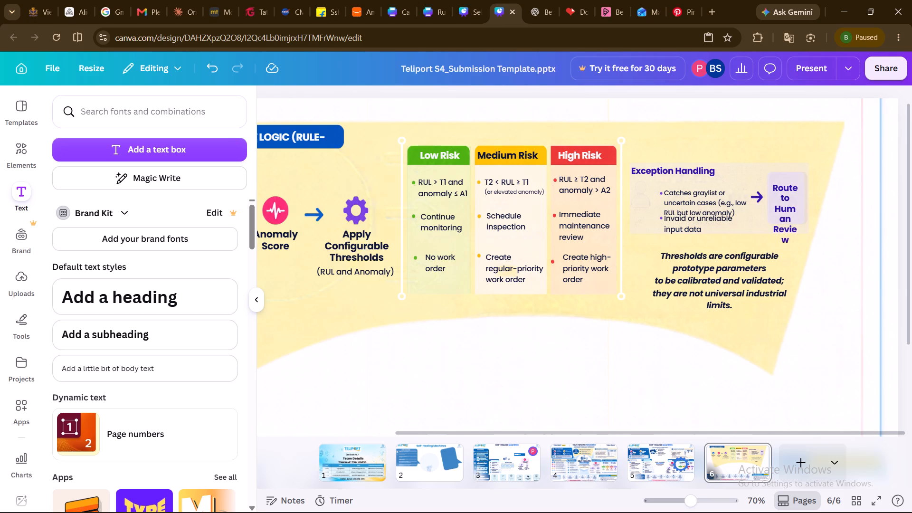
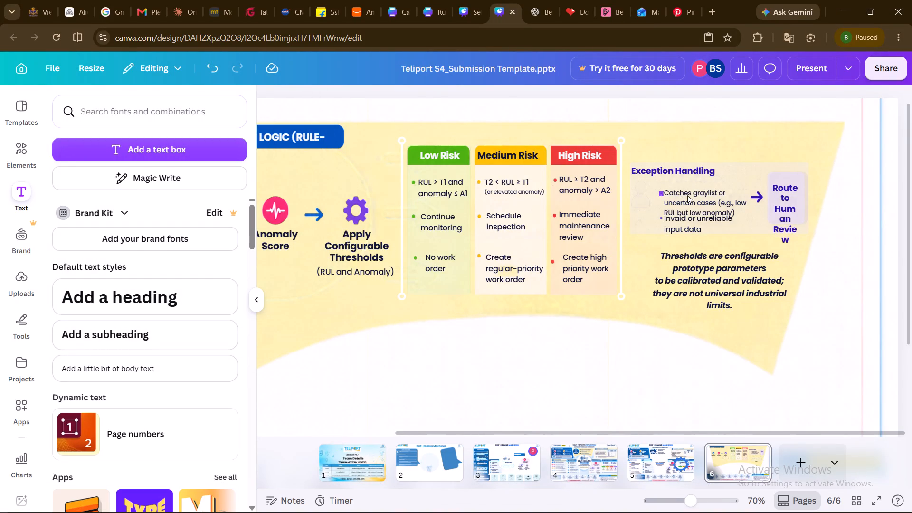
Move the first purple Exception Handling bullet left and slightly up, near the box's left edge below the heading.
left_click(710, 197)
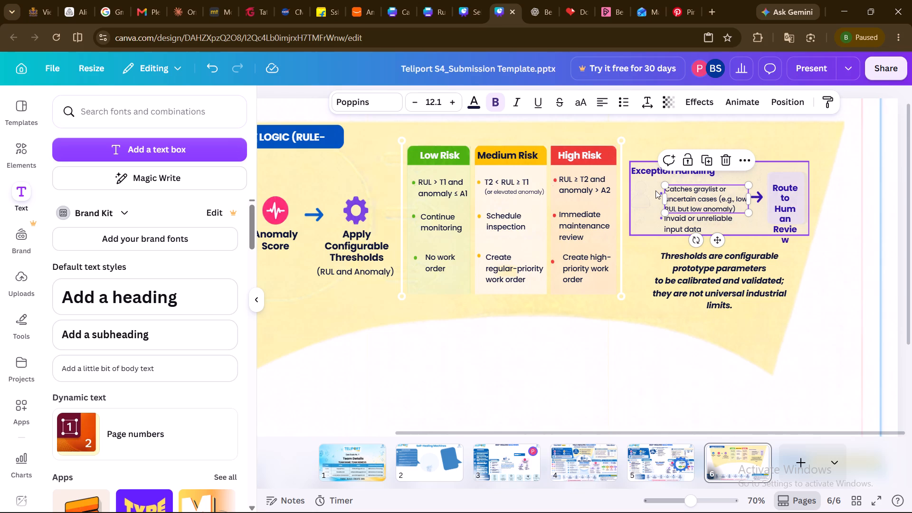
left_click(643, 197)
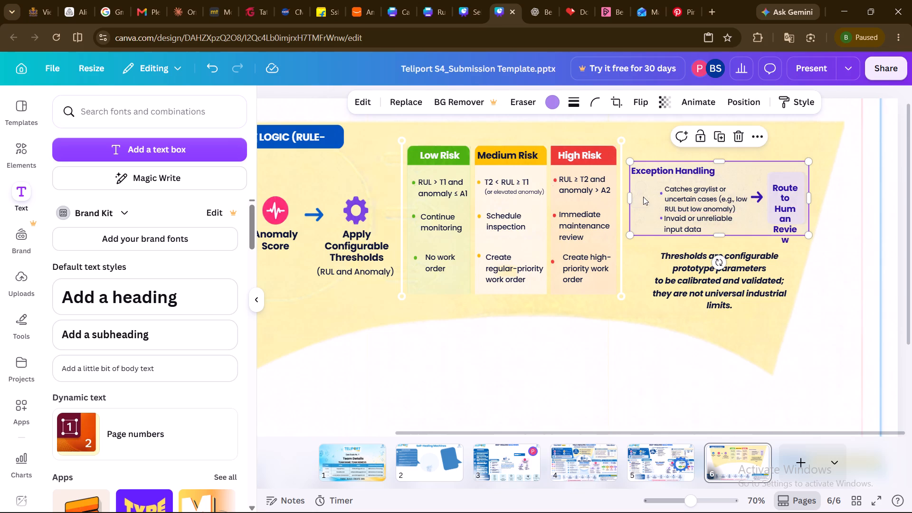
left_click_drag(660, 192, 648, 190)
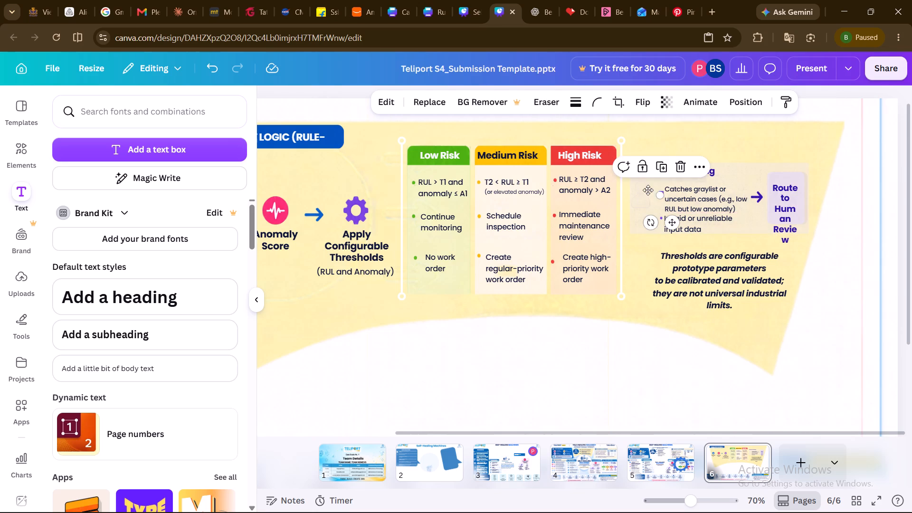
left_click_drag(648, 190, 638, 185)
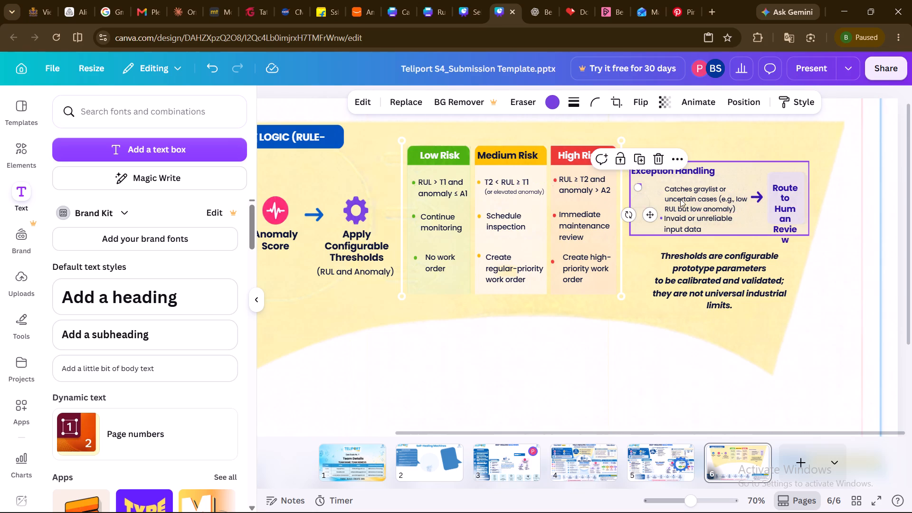
Move the "Catches graylist or uncertain cases" text left and up beside its bullet, and widen its text box to about 235.
left_click_drag(683, 199, 667, 194)
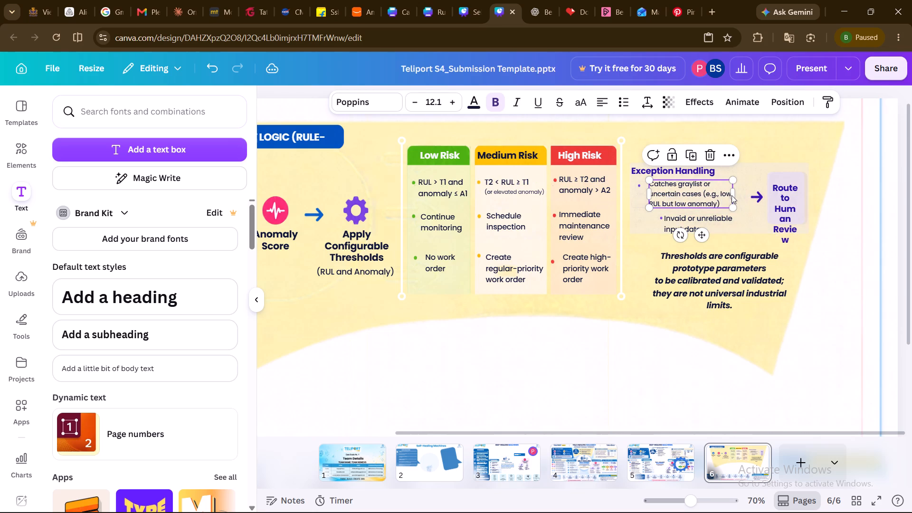
left_click_drag(734, 194, 748, 190)
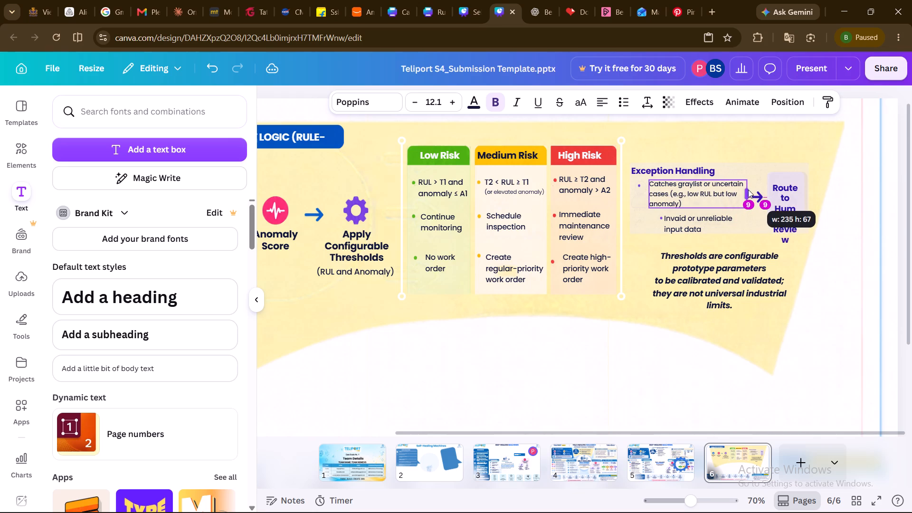
left_click_drag(748, 190, 746, 190)
left_click_drag(712, 236, 707, 235)
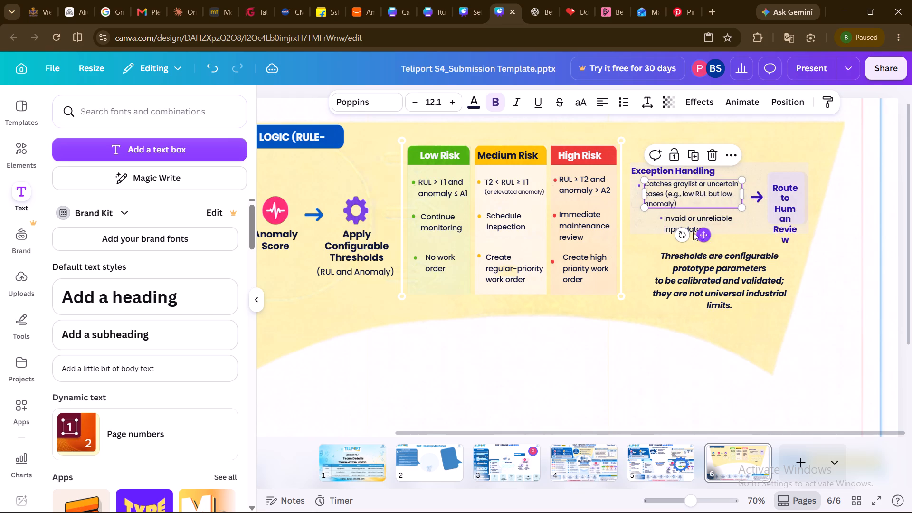
Move the second Exception Handling bullet left under the first one and place the text "Invaid or unreliable input data" beside it.
left_click_drag(659, 219, 642, 218)
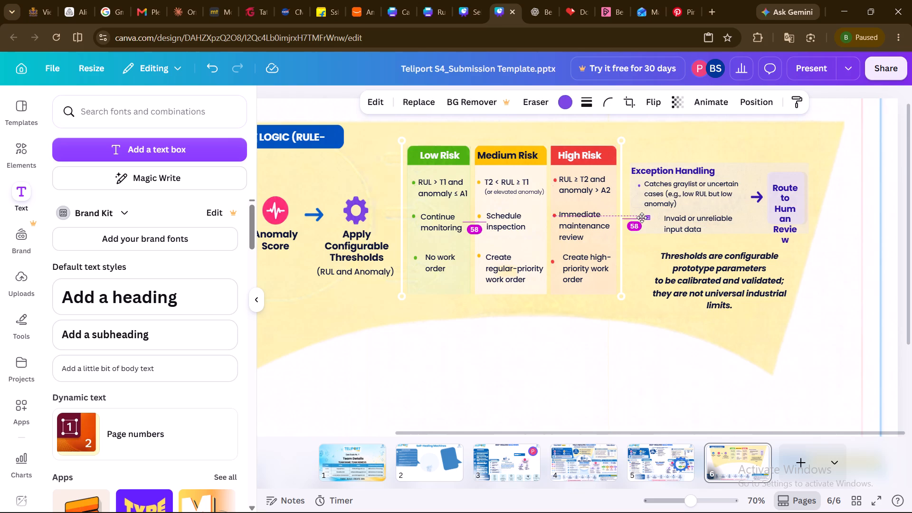
left_click_drag(642, 218, 638, 218)
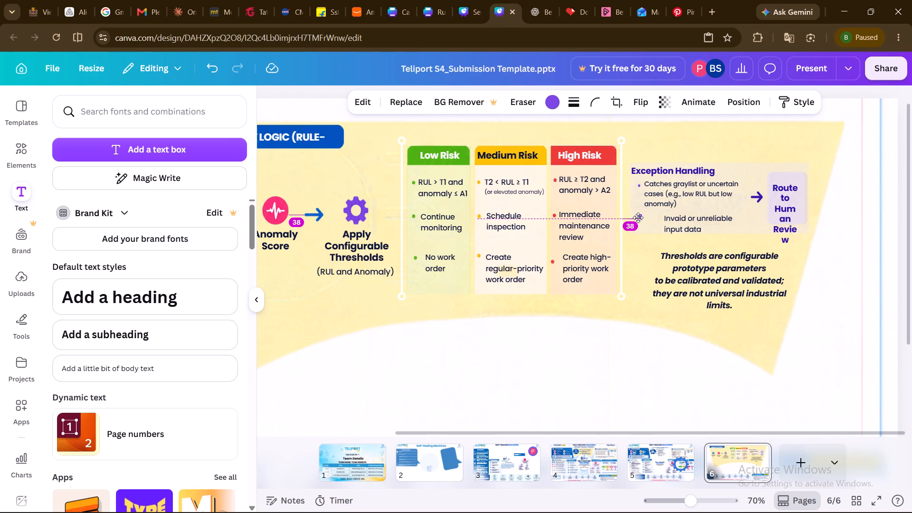
left_click_drag(638, 218, 637, 217)
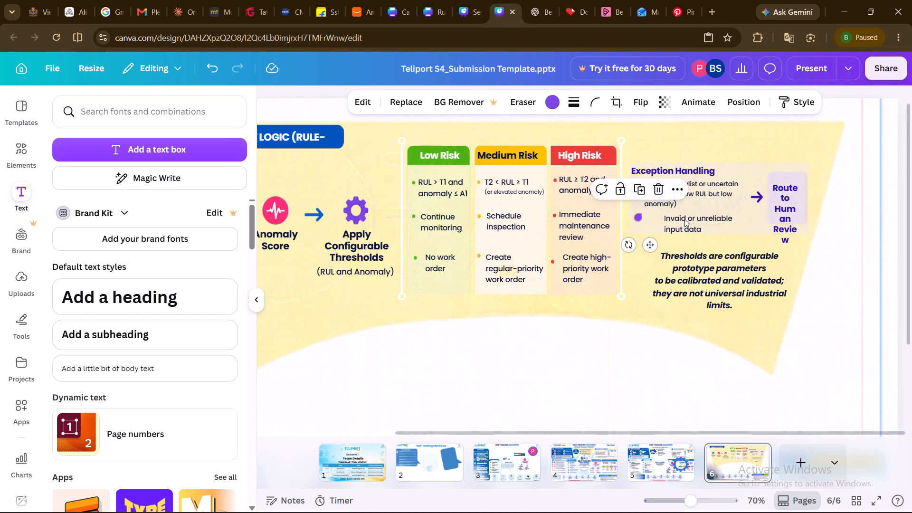
left_click_drag(692, 219, 673, 219)
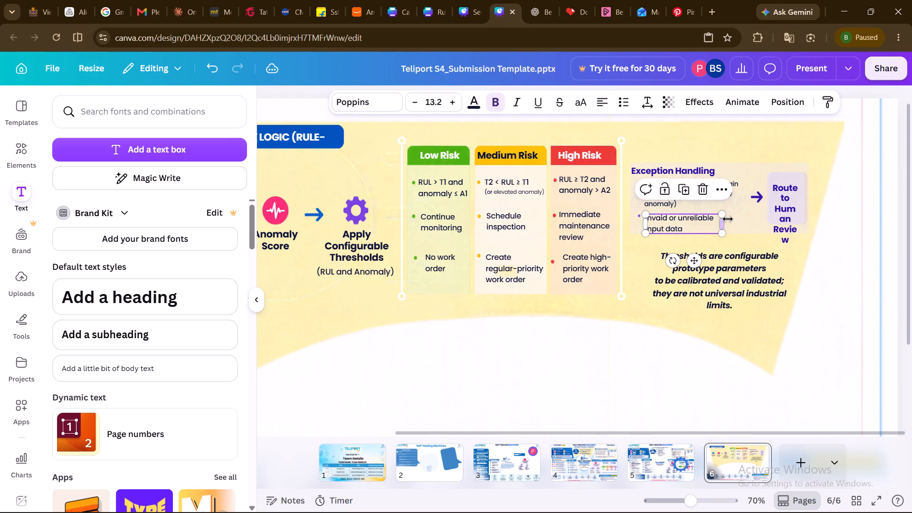
Widen the "Invaid or unreliable input data" text box on its right side so only "data" wraps to the second line.
left_click_drag(723, 225, 734, 222)
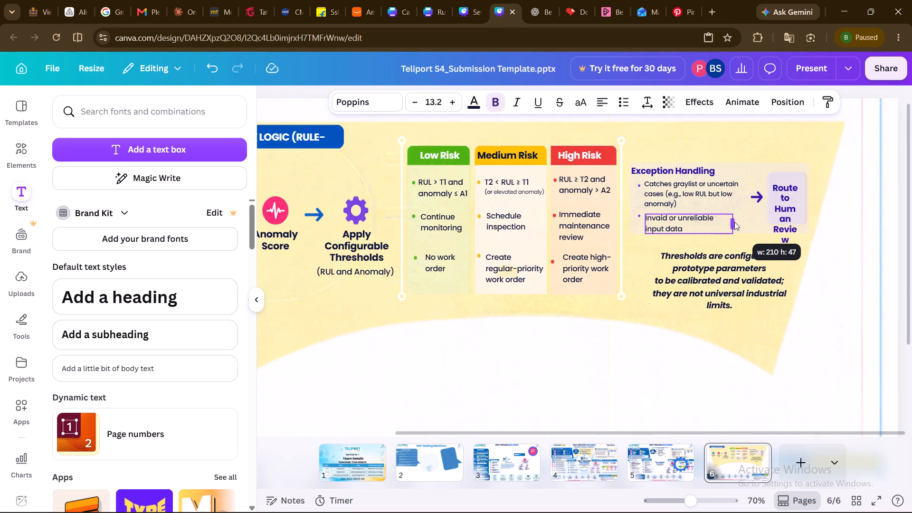
left_click_drag(734, 222, 745, 220)
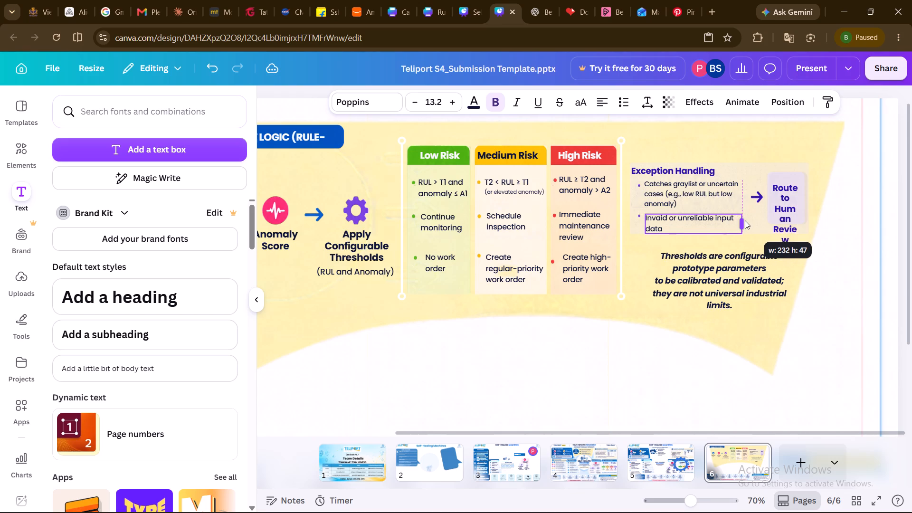
left_click_drag(745, 220, 760, 218)
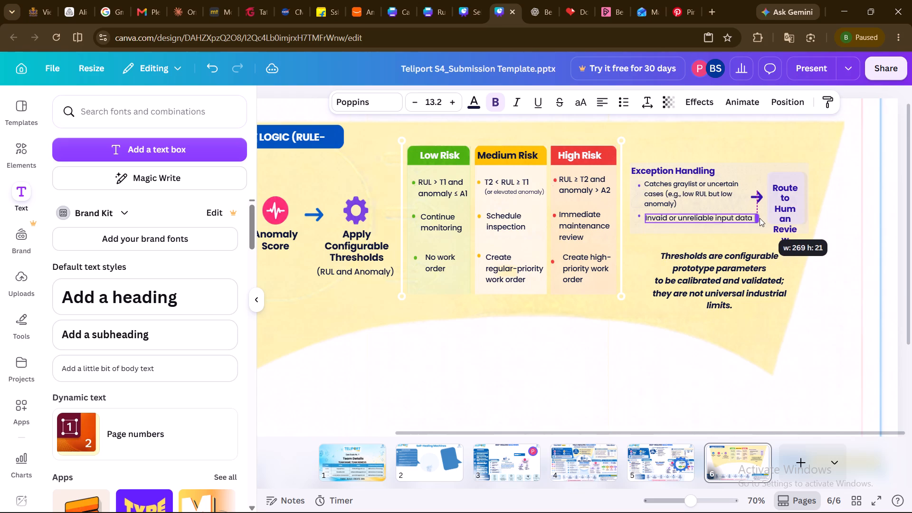
left_click_drag(760, 218, 752, 219)
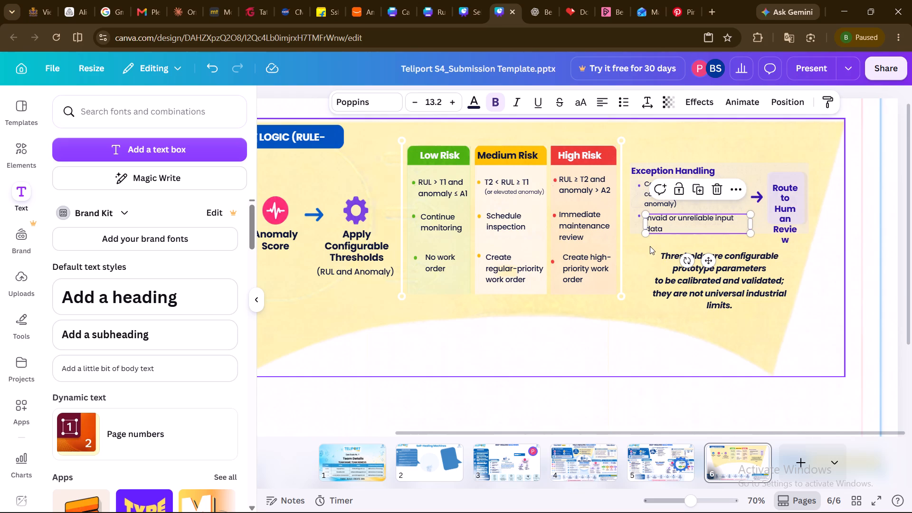
left_click(646, 249)
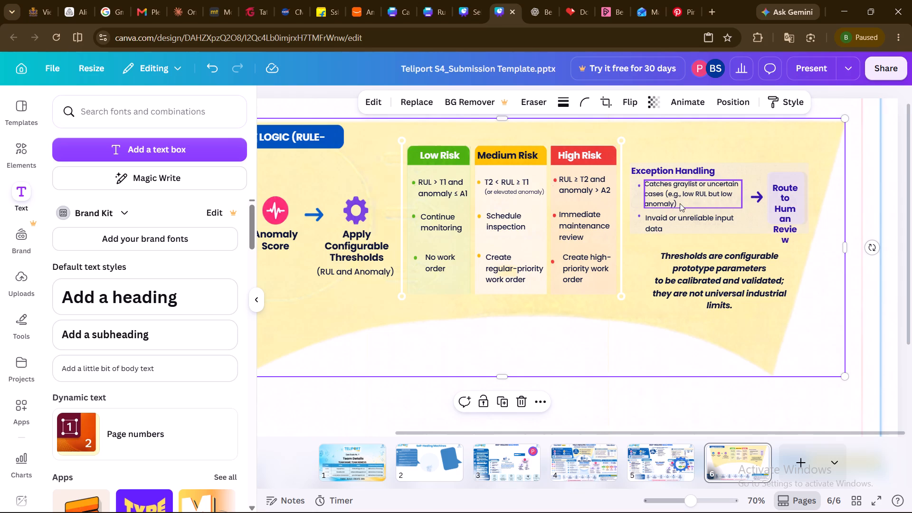
left_click(728, 200)
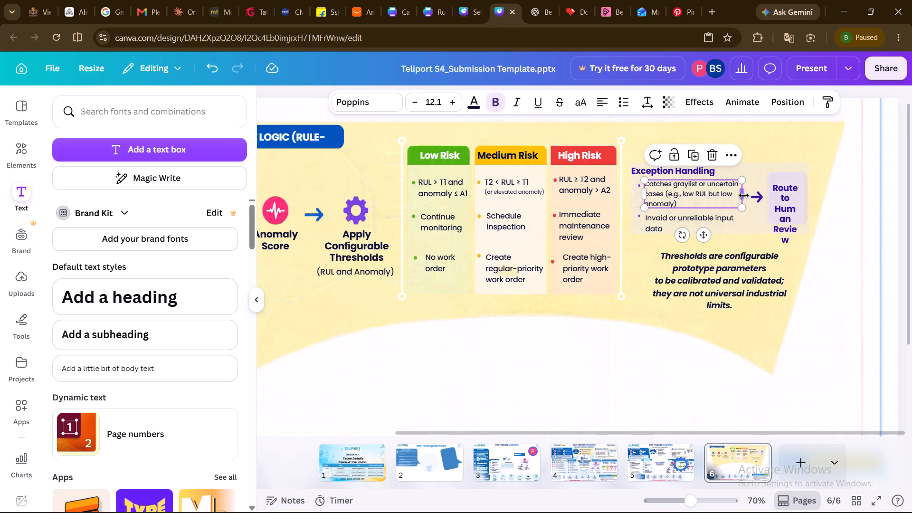
Widen the "Route to Human Review" text box slightly on its right side so its words no longer break.
left_click(787, 223)
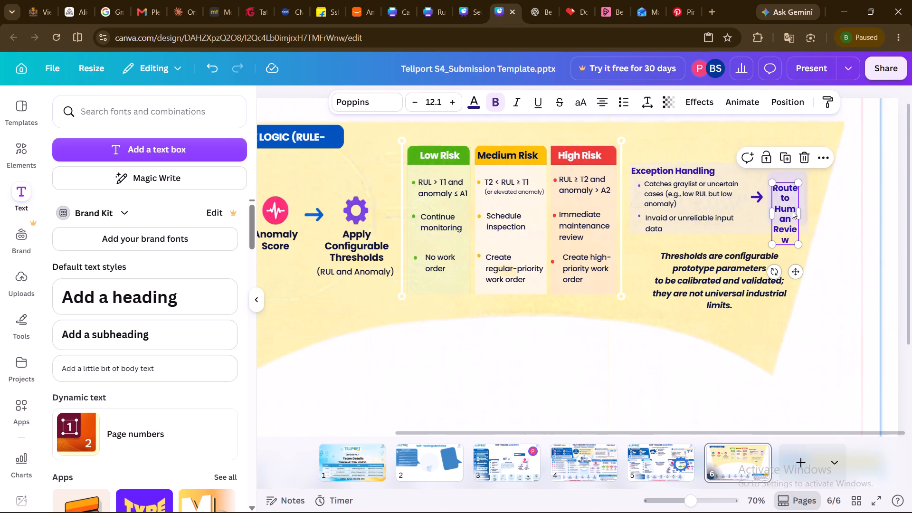
left_click_drag(801, 211, 807, 209)
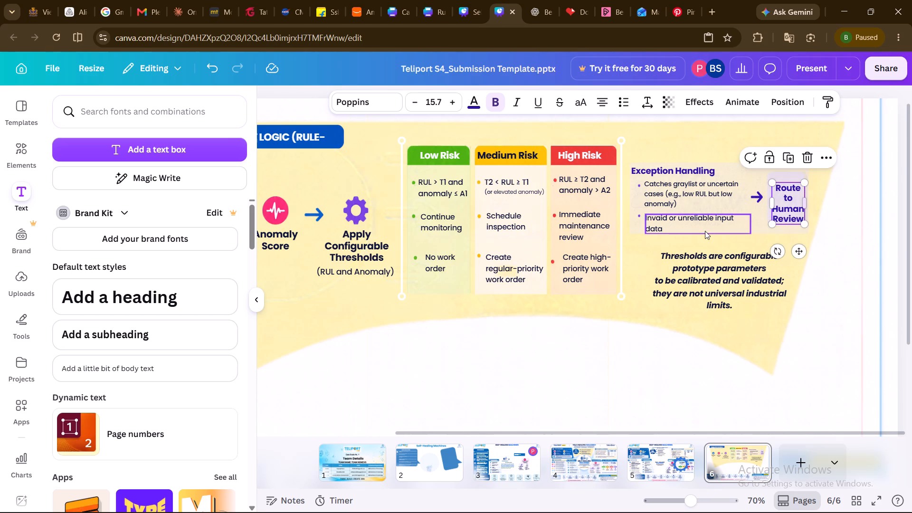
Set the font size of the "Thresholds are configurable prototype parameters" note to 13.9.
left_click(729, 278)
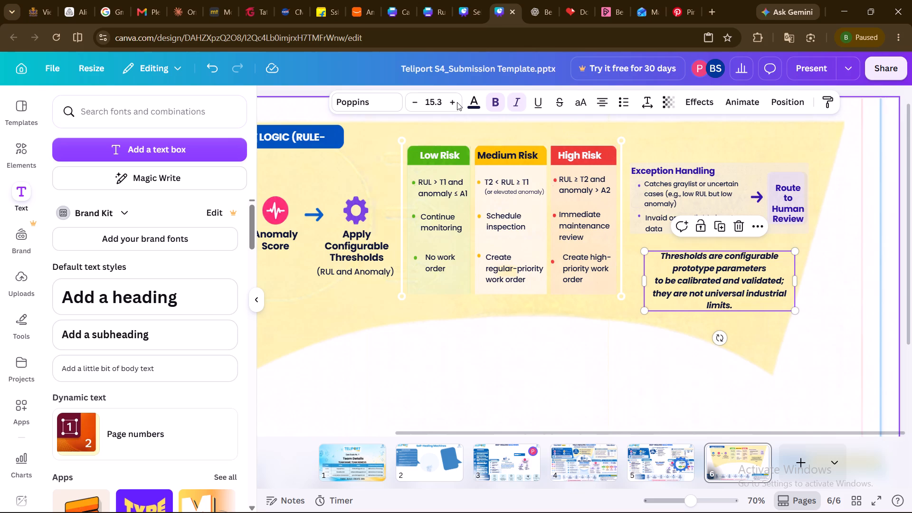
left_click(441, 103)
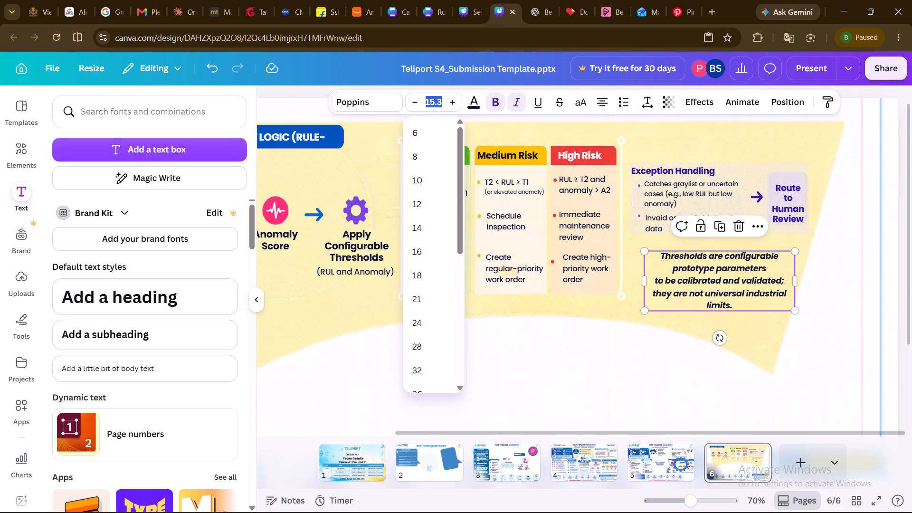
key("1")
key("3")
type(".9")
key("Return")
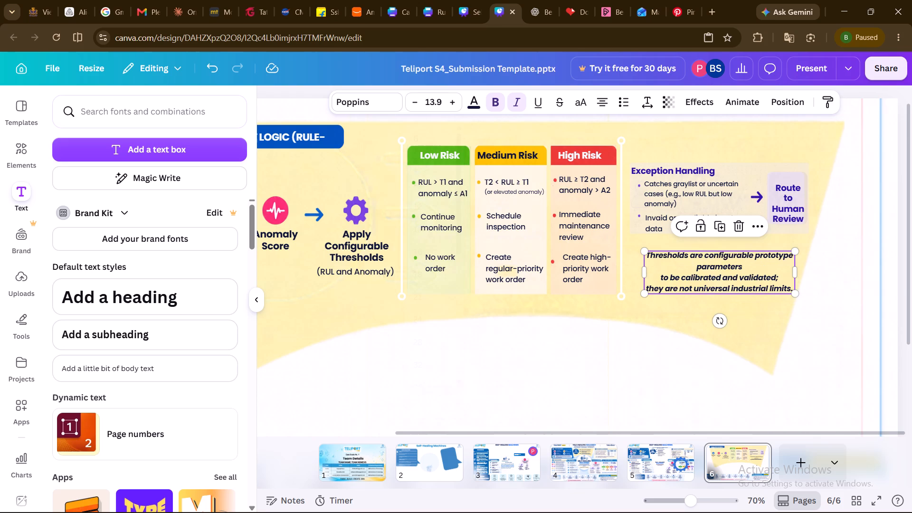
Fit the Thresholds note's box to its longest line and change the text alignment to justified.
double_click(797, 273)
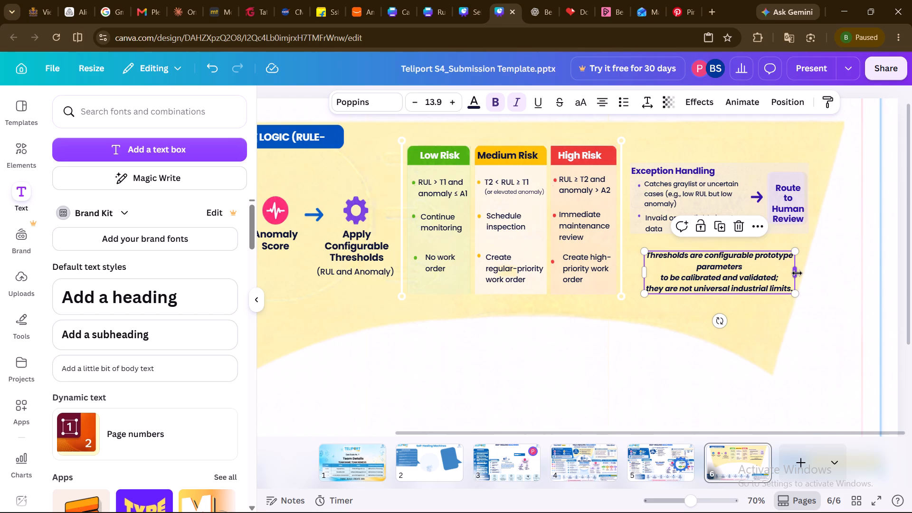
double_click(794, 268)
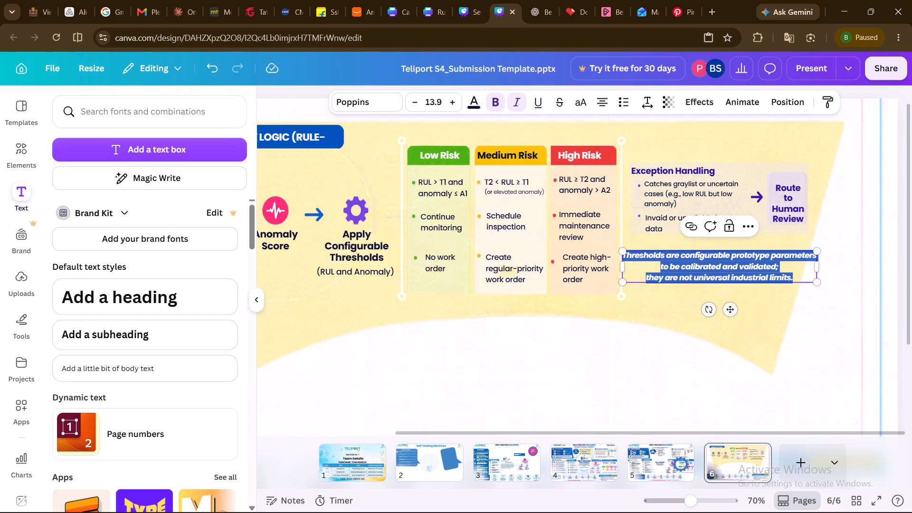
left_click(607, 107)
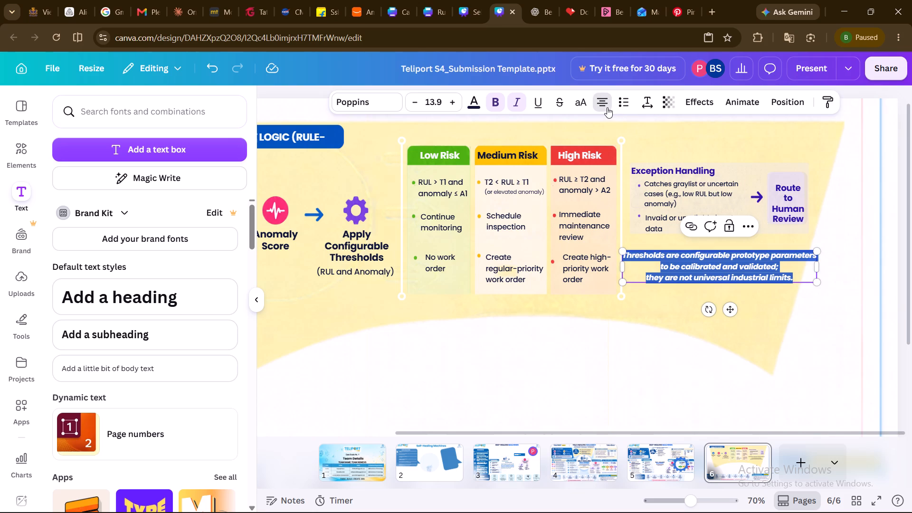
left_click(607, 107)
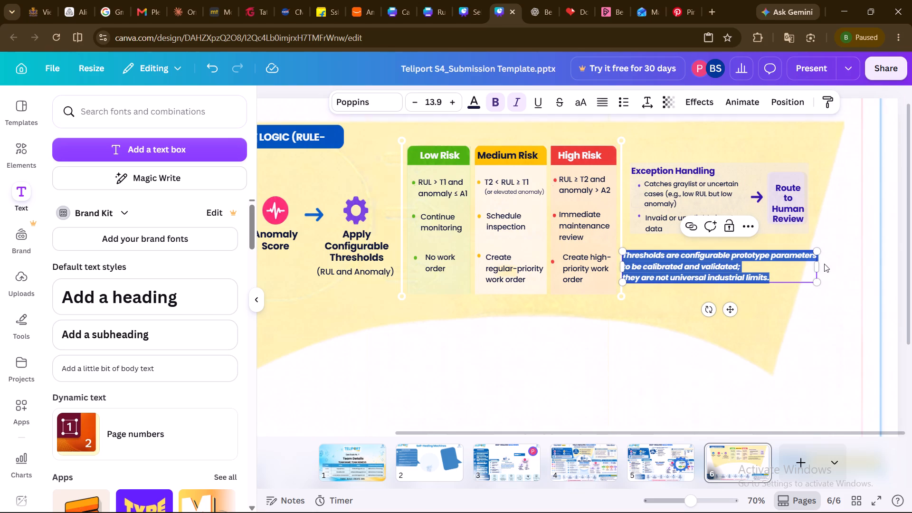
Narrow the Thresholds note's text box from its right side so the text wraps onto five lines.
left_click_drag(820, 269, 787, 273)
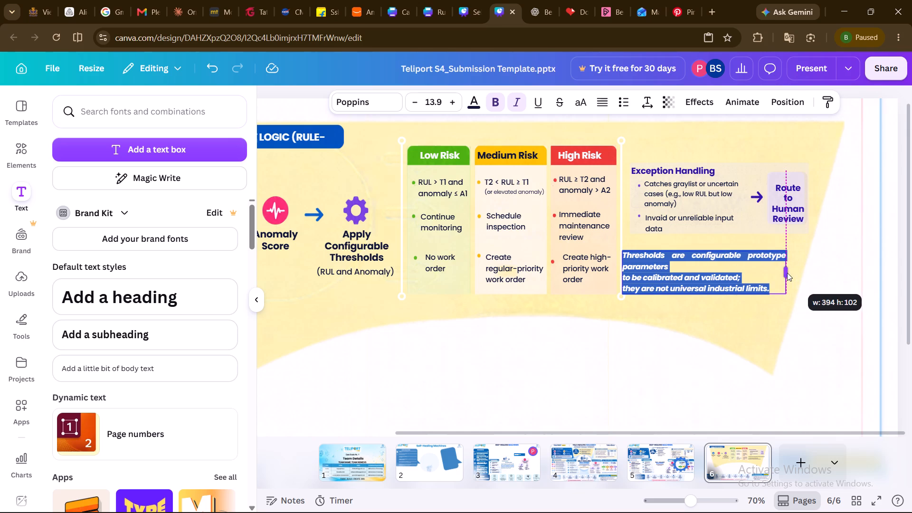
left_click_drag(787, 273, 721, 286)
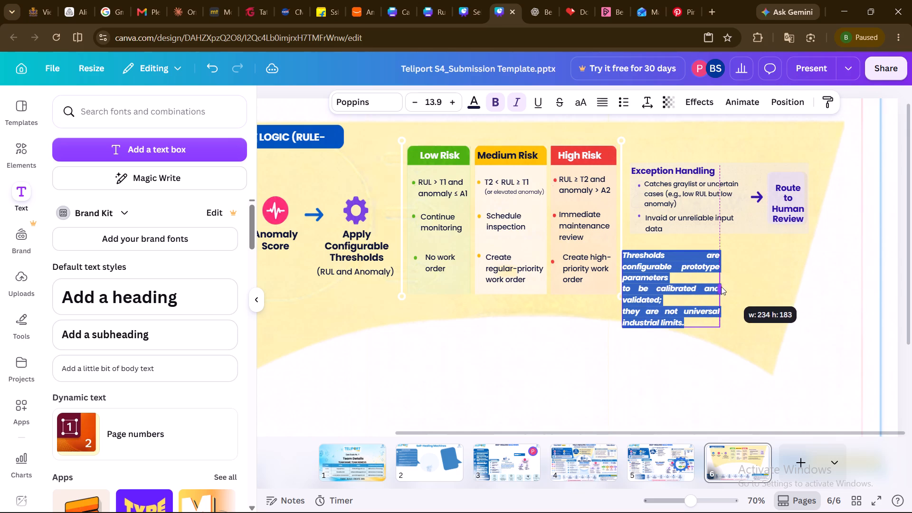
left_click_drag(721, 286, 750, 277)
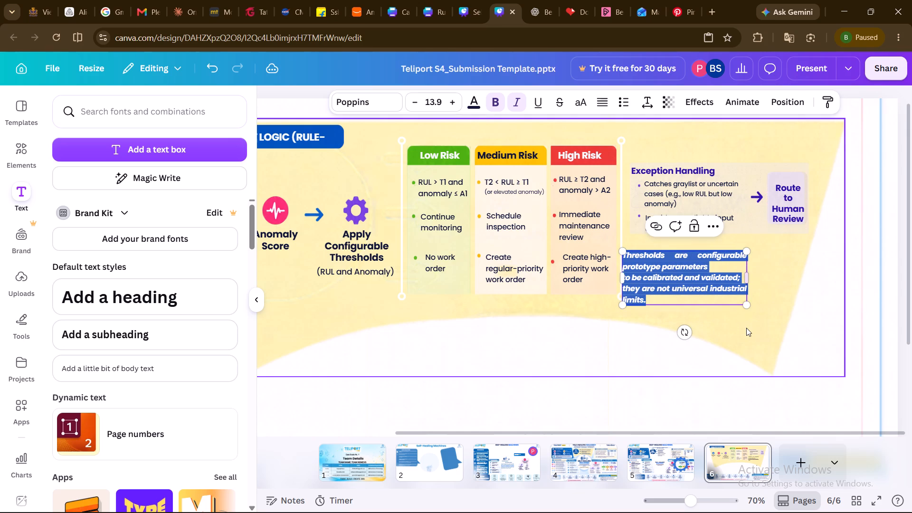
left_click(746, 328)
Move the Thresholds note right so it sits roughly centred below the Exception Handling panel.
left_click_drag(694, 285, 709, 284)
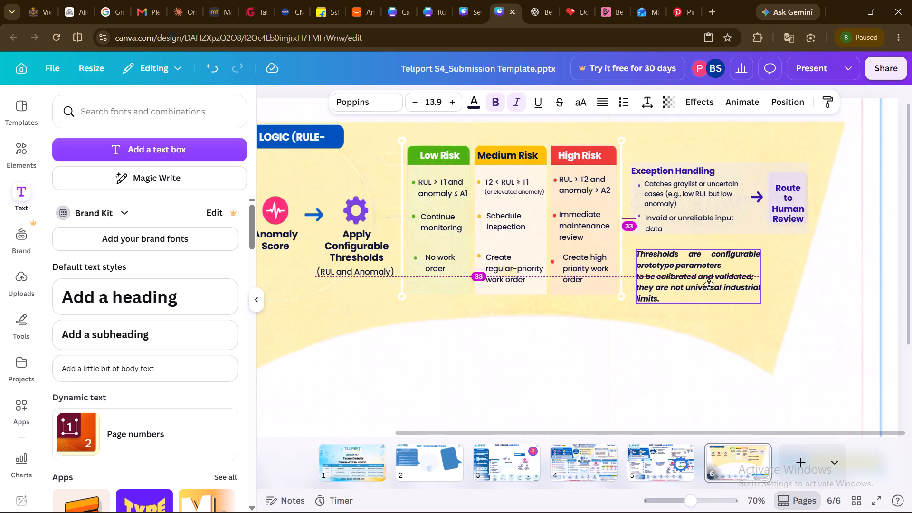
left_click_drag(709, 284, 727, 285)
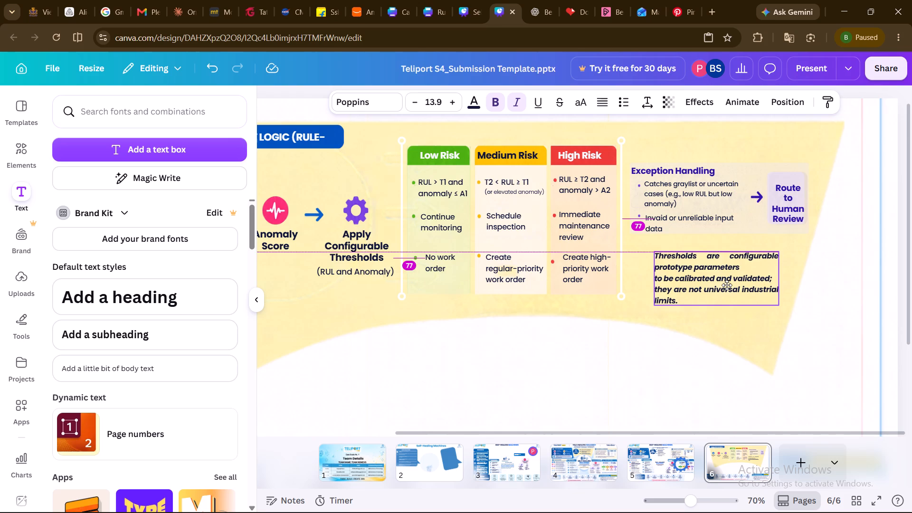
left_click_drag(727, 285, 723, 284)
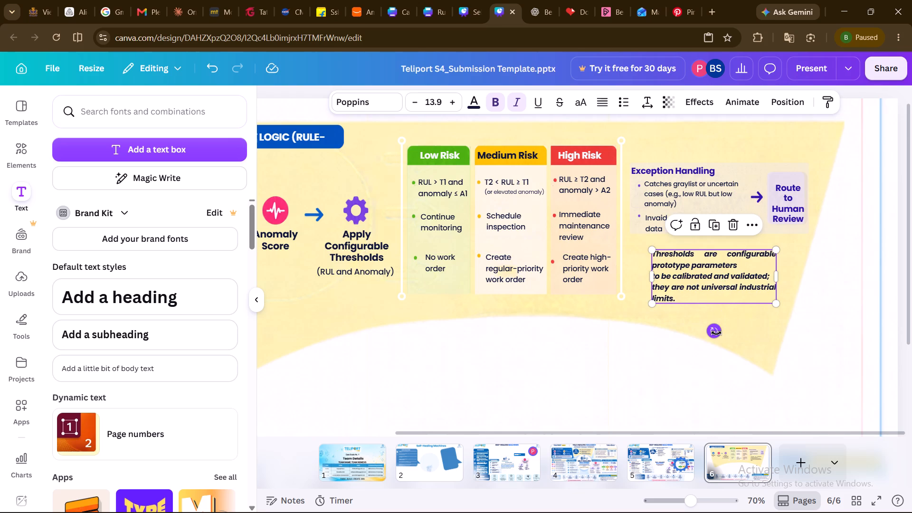
Delete the "Thresholds are configurable prototype parameters" note below the Exception Handling panel.
left_click(718, 301)
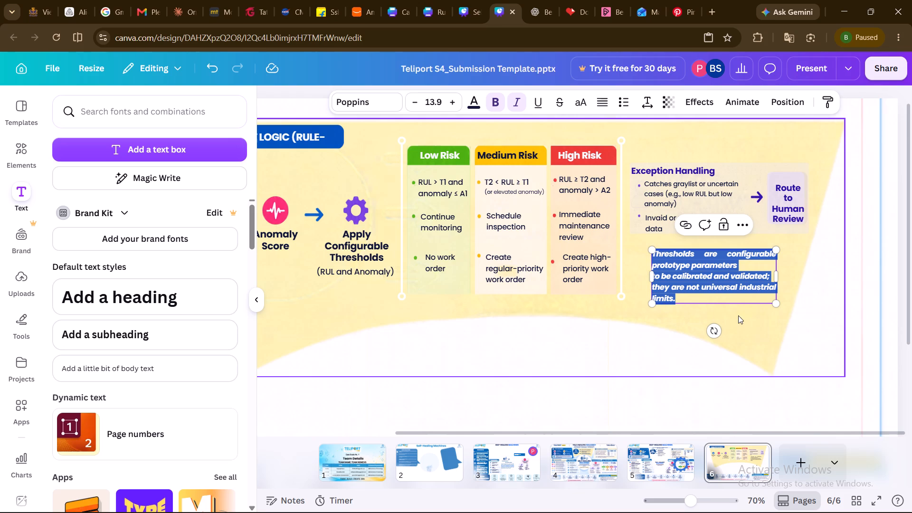
left_click(733, 315)
left_click(718, 284)
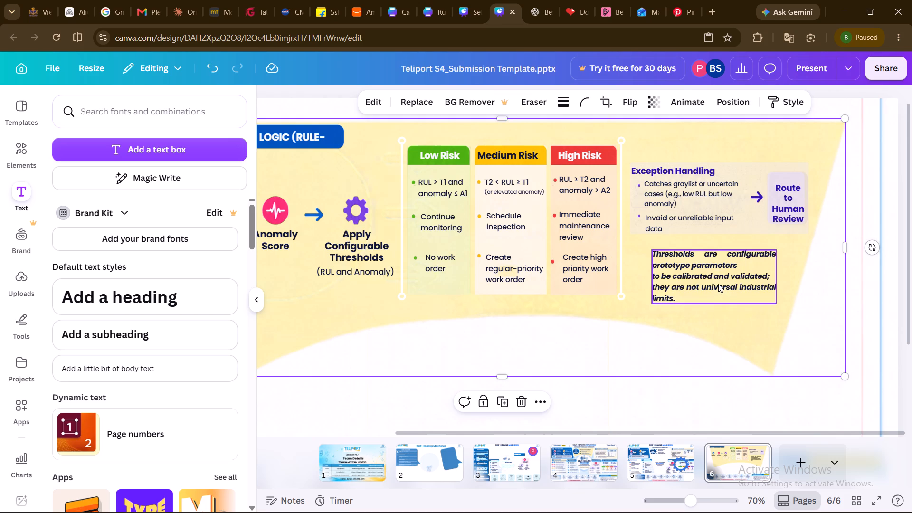
key("Page_Up")
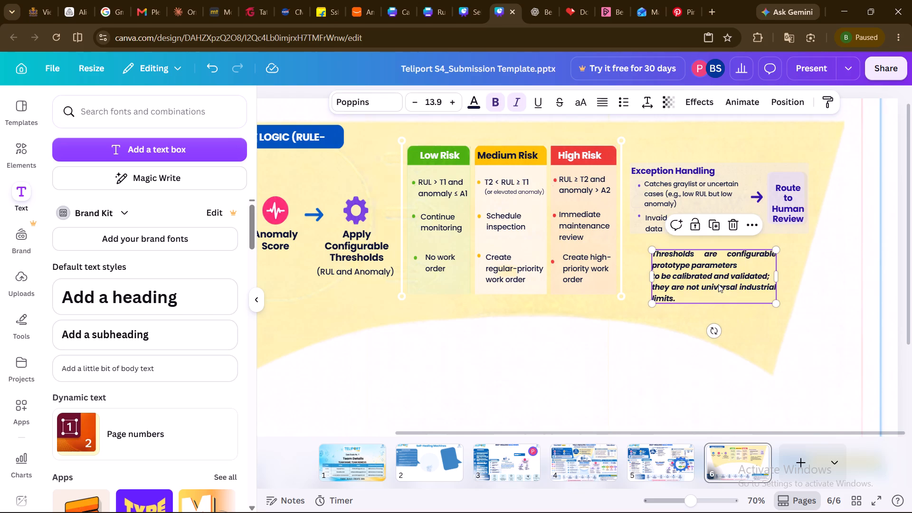
key("Delete")
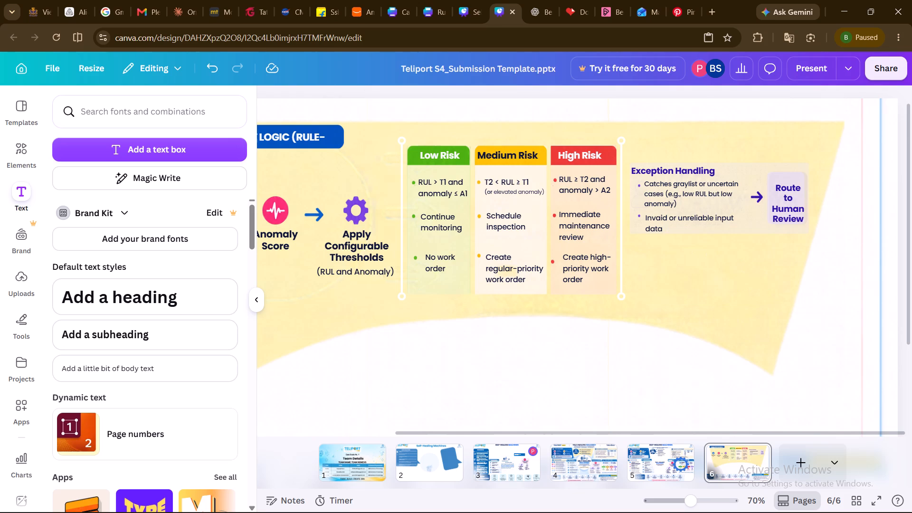
Extend the light purple Exception Handling background panel slightly downward from its bottom edge.
left_click(758, 228)
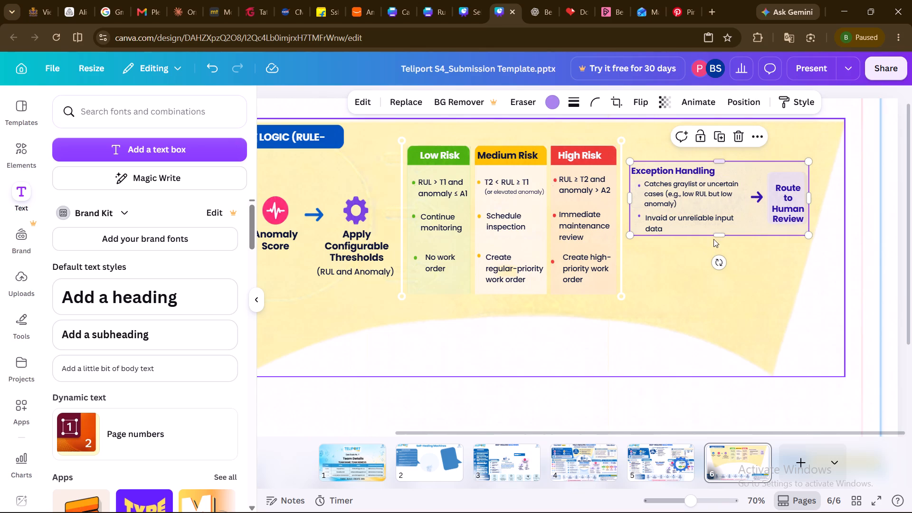
left_click_drag(721, 236, 725, 254)
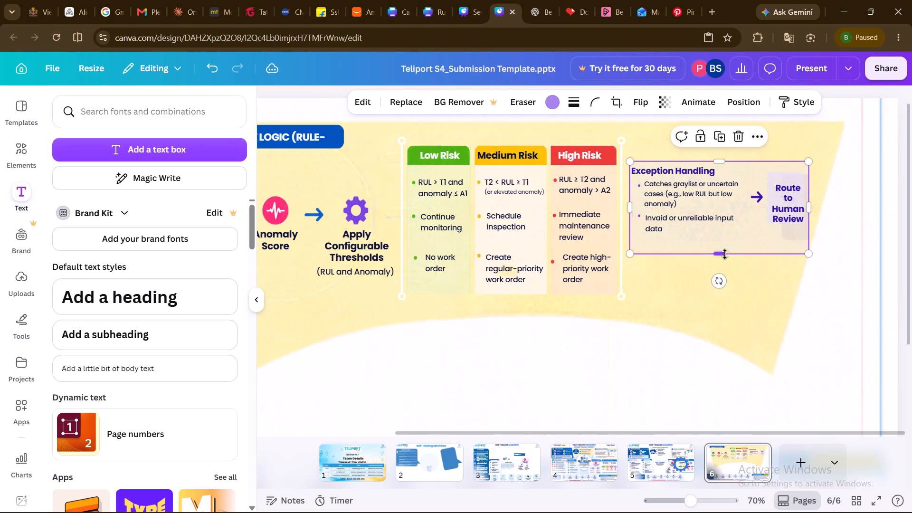
Move the "Invaid or unreliable input data" text in the Exception Handling panel slightly down, away from the item above.
left_click_drag(679, 221, 684, 234)
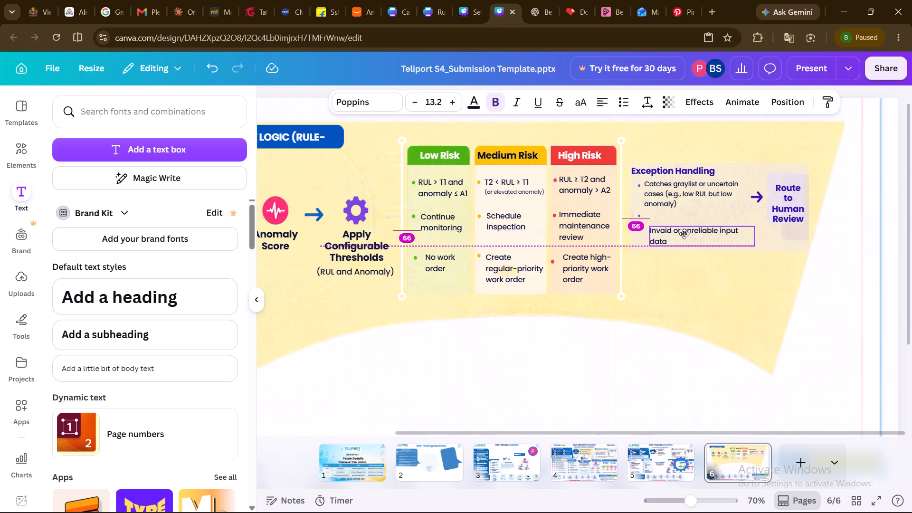
left_click_drag(684, 234, 681, 231)
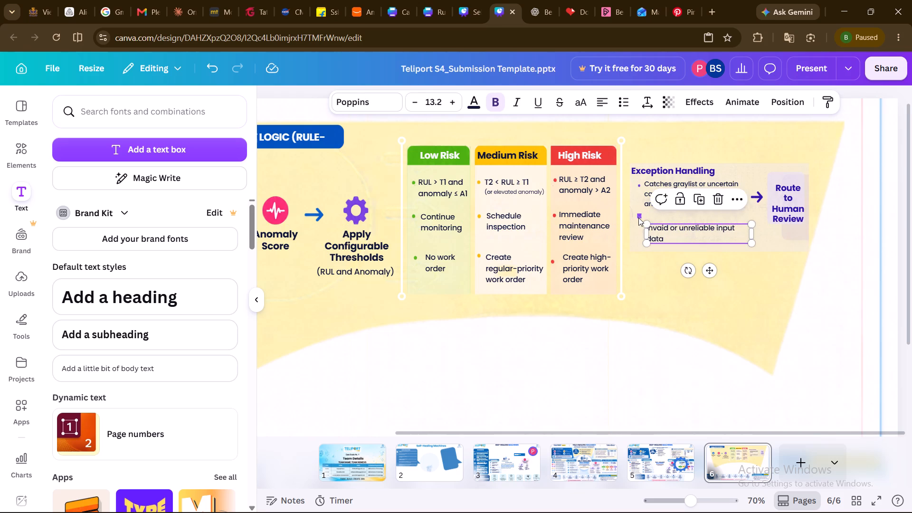
Move the second Exception Handling bullet dot down to the first line of "Invaid or unreliable input data", vertically in line with the upper bullet.
left_click_drag(638, 218, 638, 227)
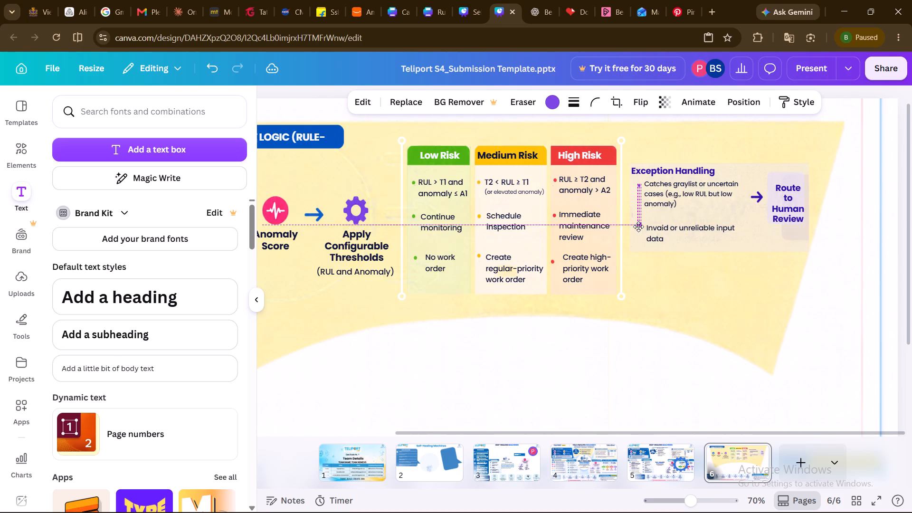
left_click_drag(638, 227, 639, 228)
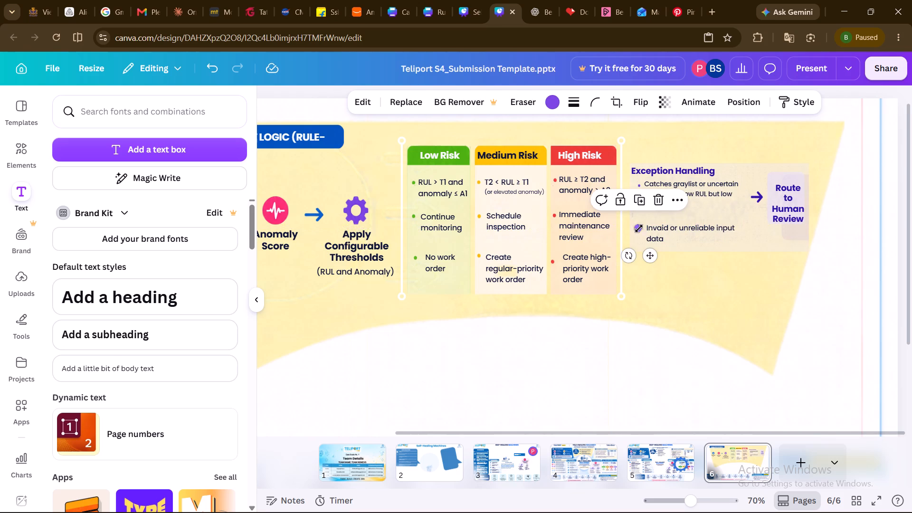
left_click(693, 280)
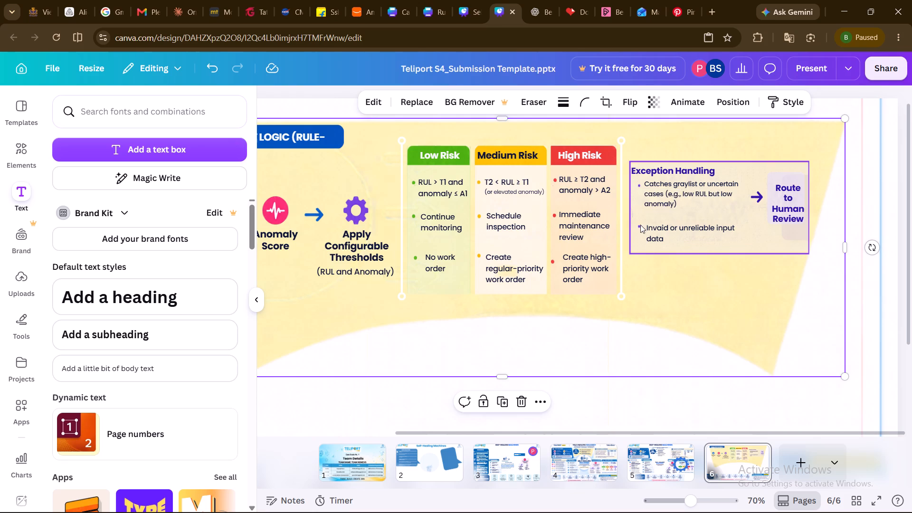
left_click(640, 226)
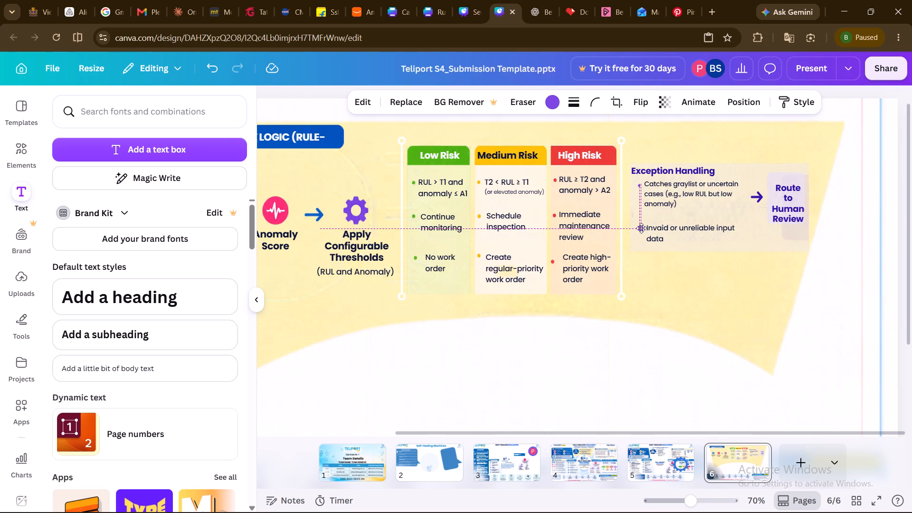
left_click(703, 273)
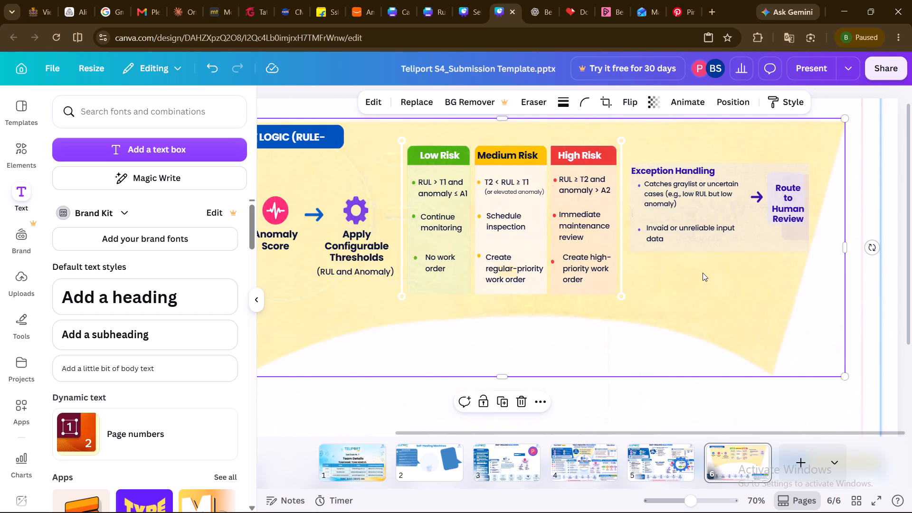
left_click(640, 229)
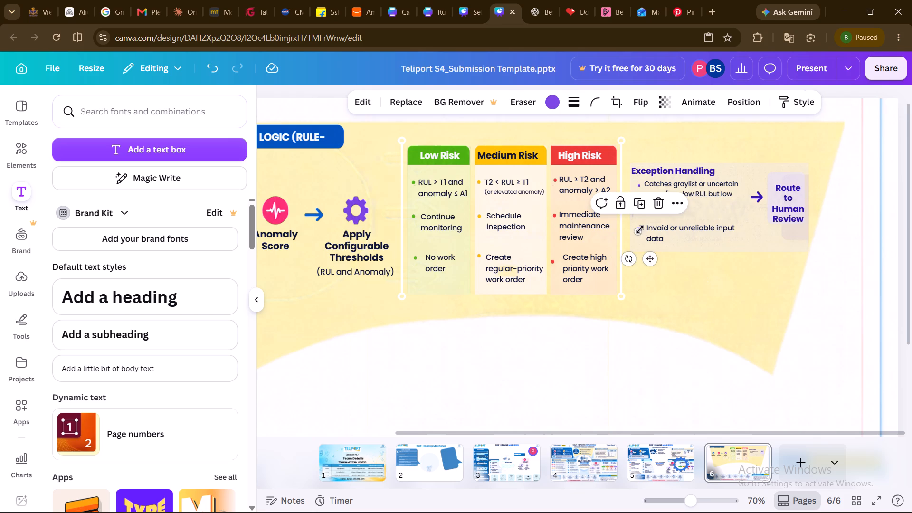
left_click(649, 257)
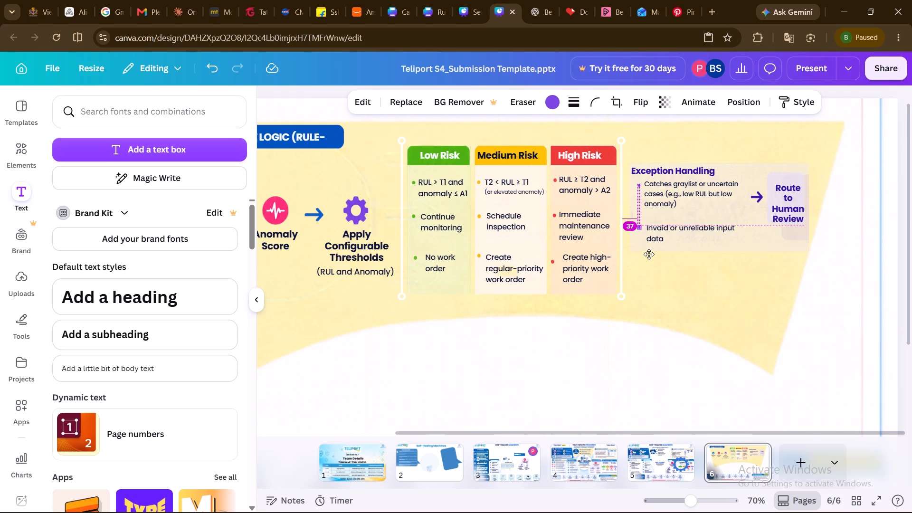
left_click(704, 268)
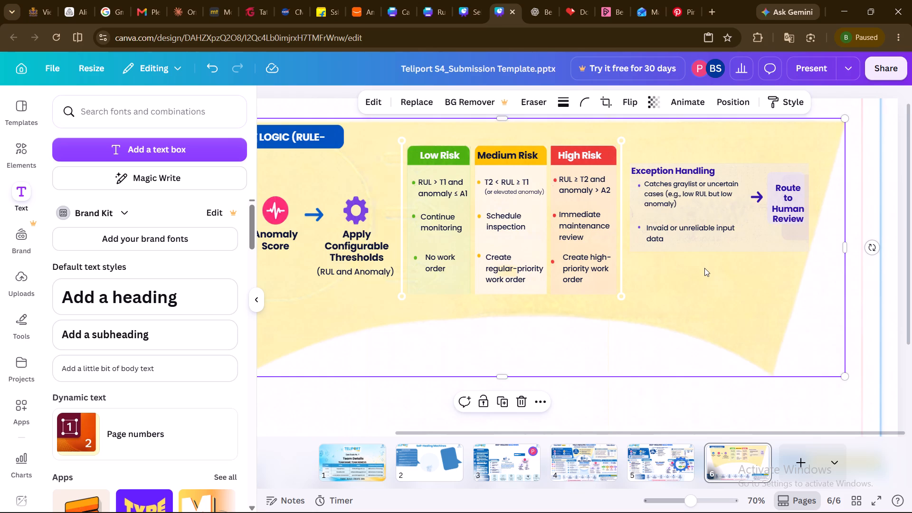
Enlarge the light purple box behind "Route to Human Review" to about 103 wide and 204 high, extending it downward and upward.
left_click(769, 222)
left_click_drag(805, 226, 808, 236)
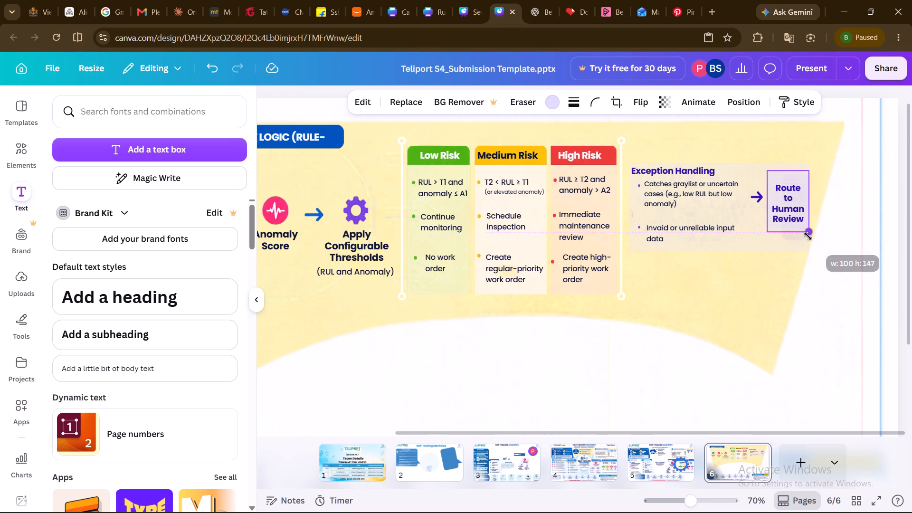
left_click_drag(808, 236, 800, 245)
left_click_drag(784, 234, 784, 246)
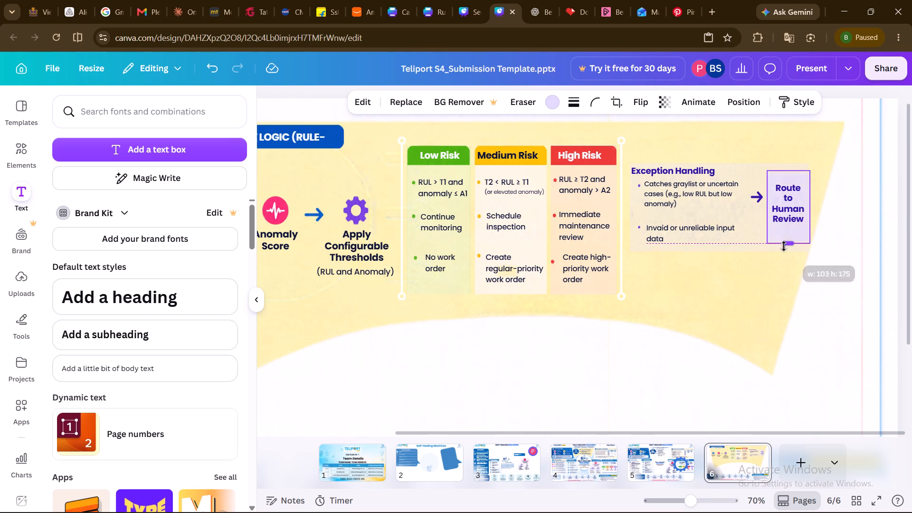
left_click_drag(784, 246, 783, 246)
left_click_drag(784, 170, 783, 165)
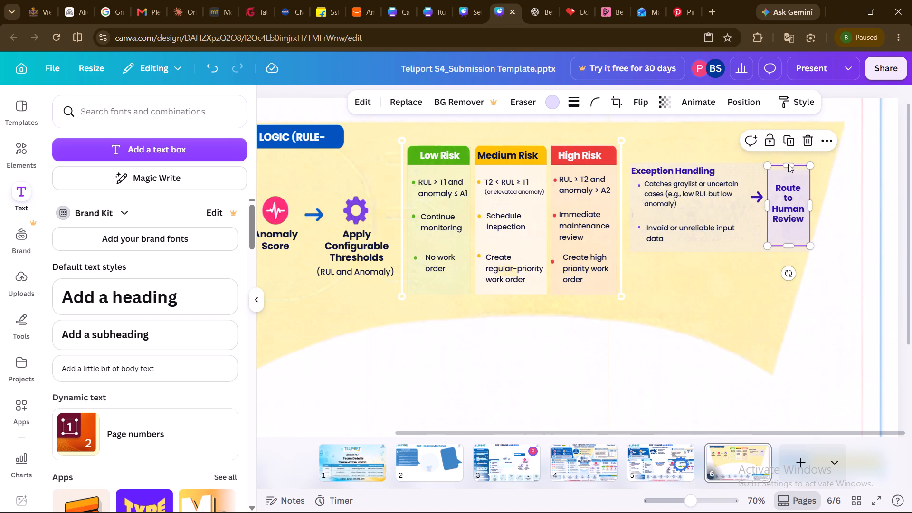
left_click(788, 164)
left_click(788, 164)
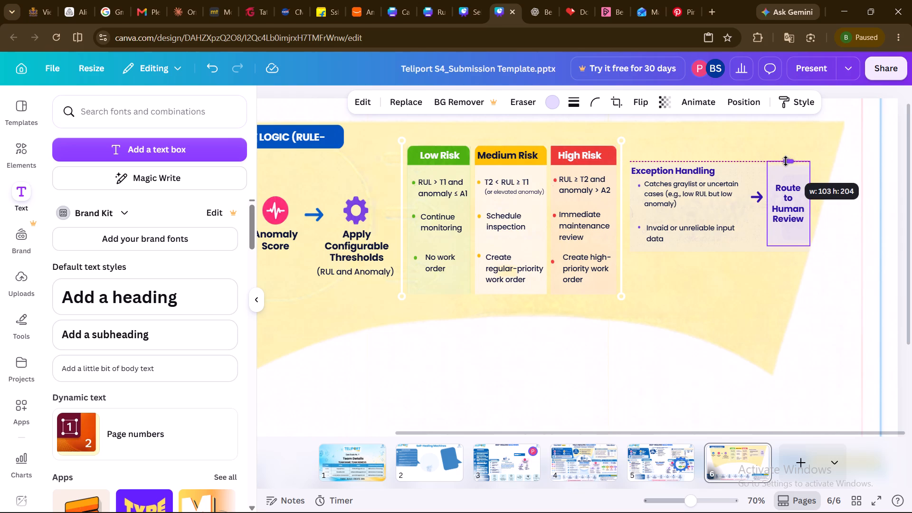
Move the "Route to Human Review" text down within its purple box, leaving free space above it.
left_click_drag(789, 217, 789, 227)
left_click(737, 282)
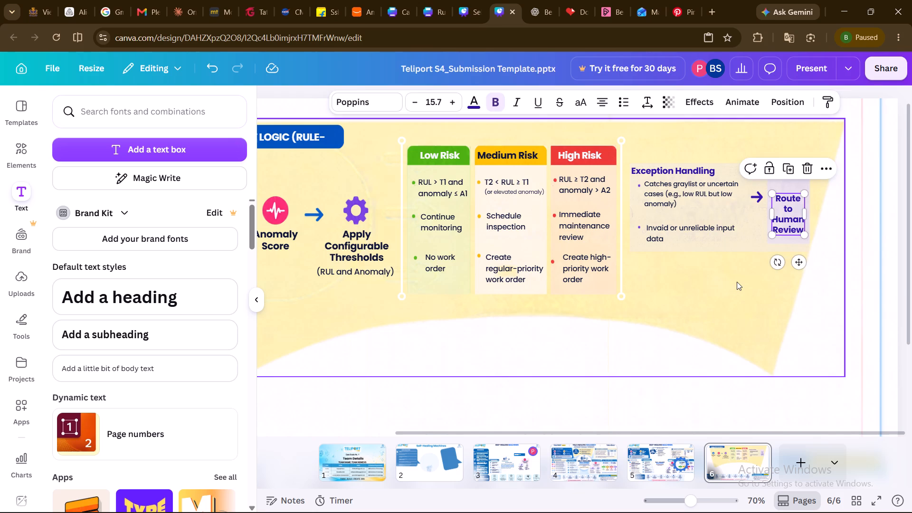
left_click(786, 218)
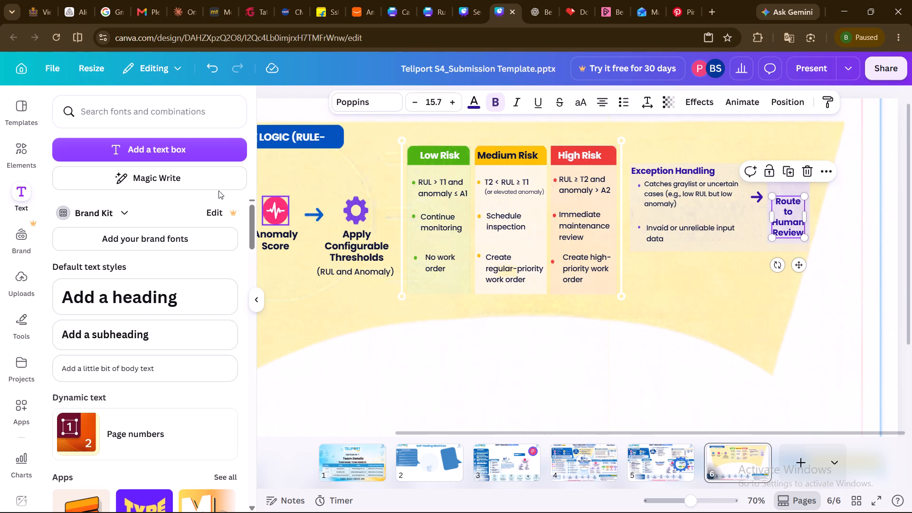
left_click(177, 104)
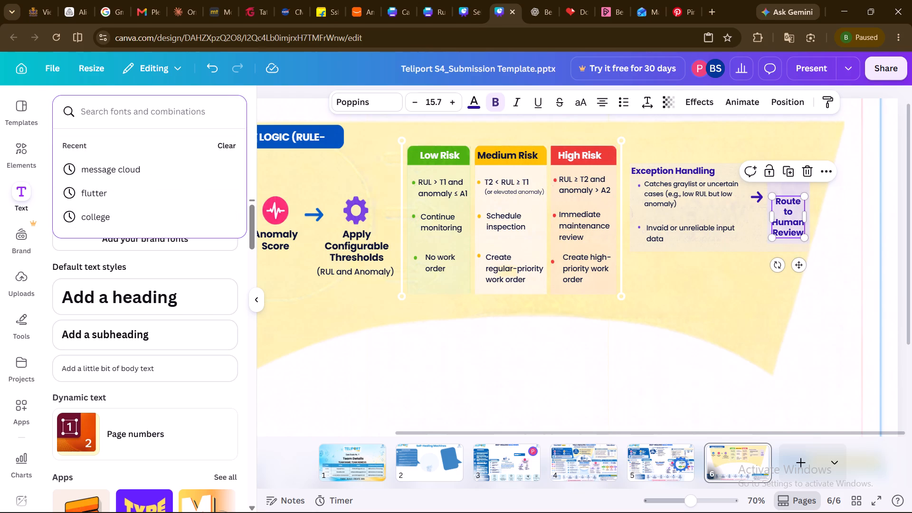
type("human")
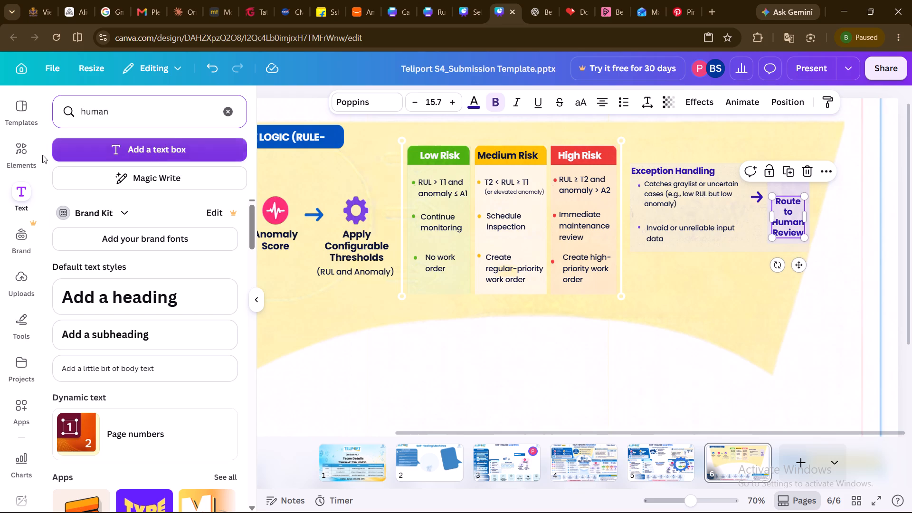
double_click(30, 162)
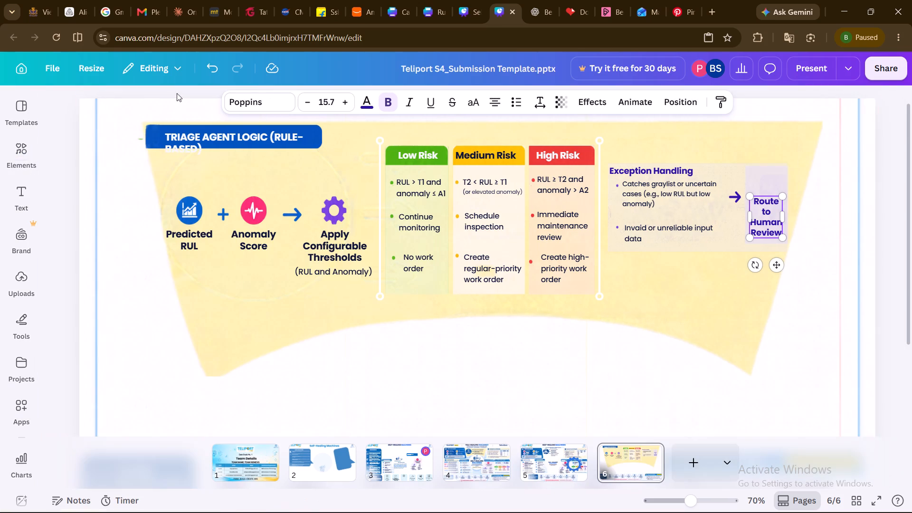
Search the elements library for "human icon" and show all the matching graphics.
left_click(21, 157)
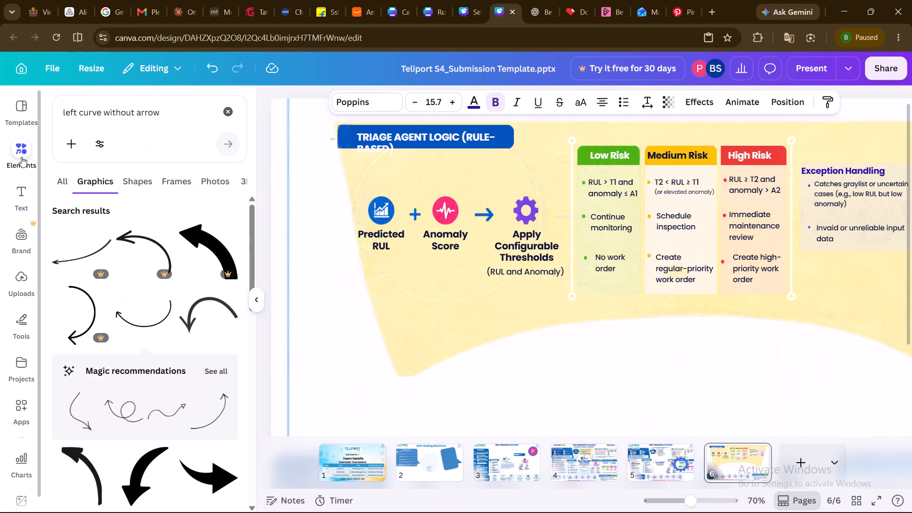
left_click(227, 116)
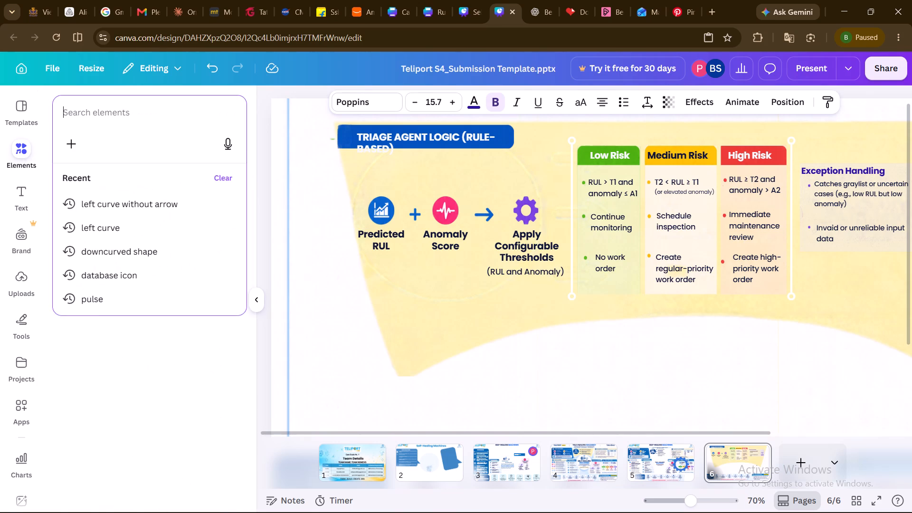
type("human")
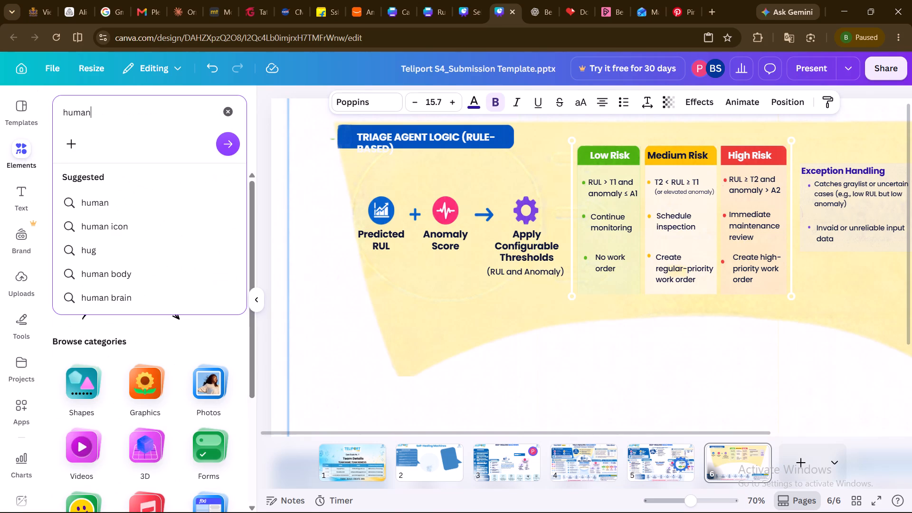
left_click(117, 202)
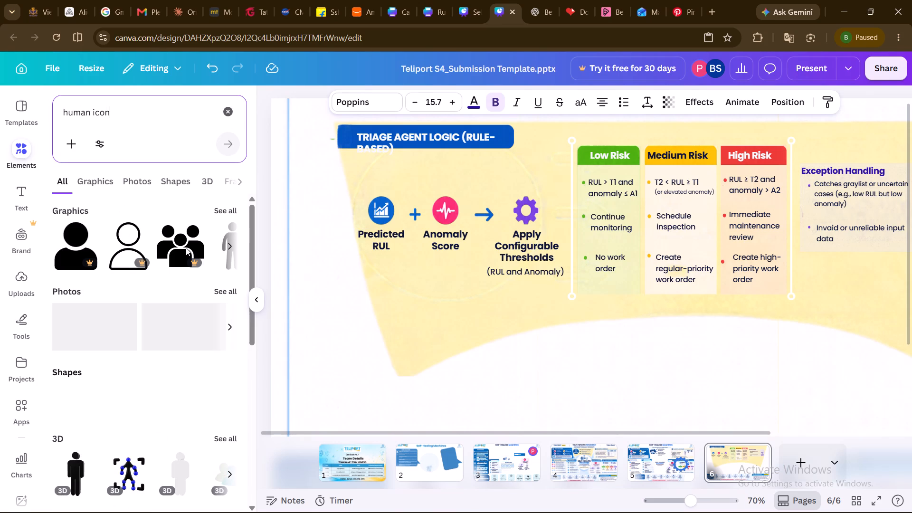
left_click(222, 204)
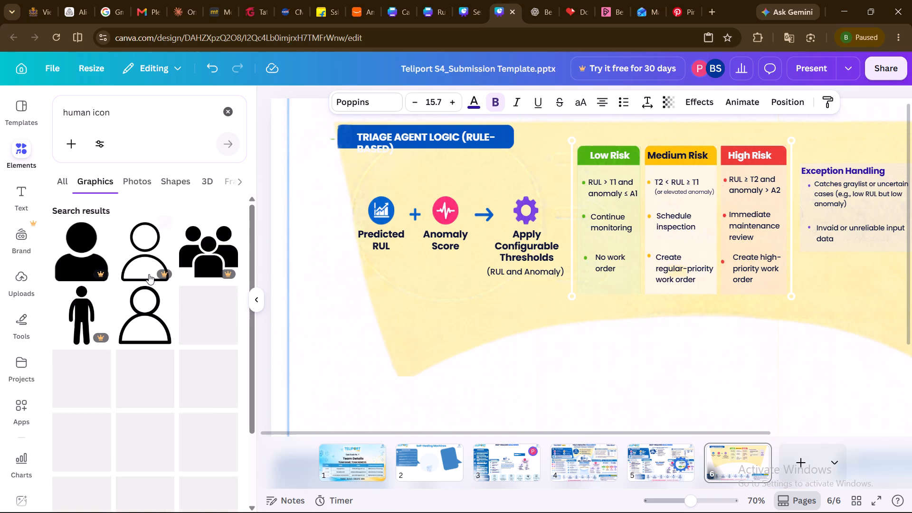
Browse the human icon graphics and insert the solid black head-and-shoulders person icon on slide 6.
scroll(149, 274, "down", 2)
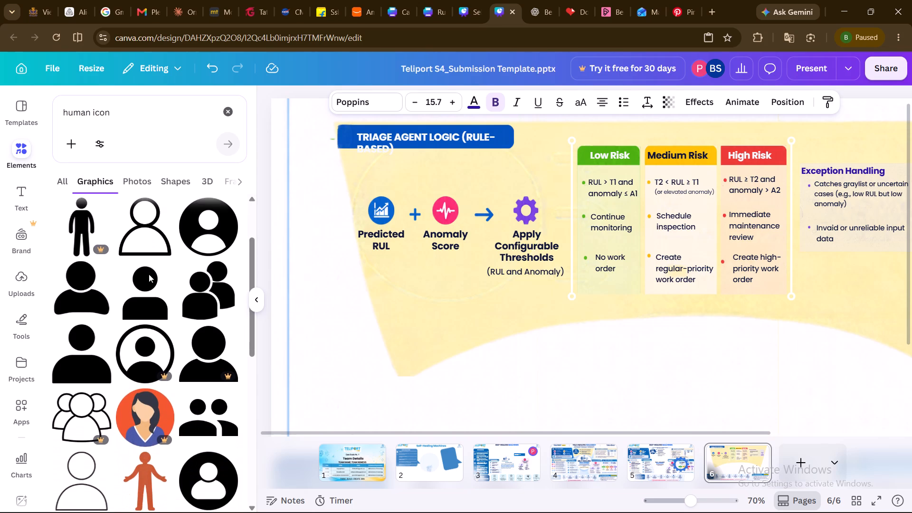
scroll(149, 274, "down", 2)
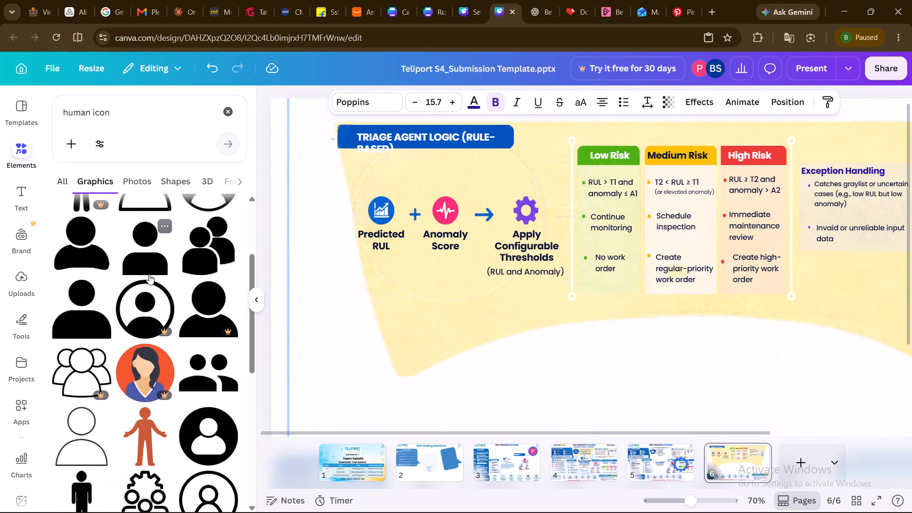
scroll(149, 274, "down", 1)
scroll(627, 348, "left", 1)
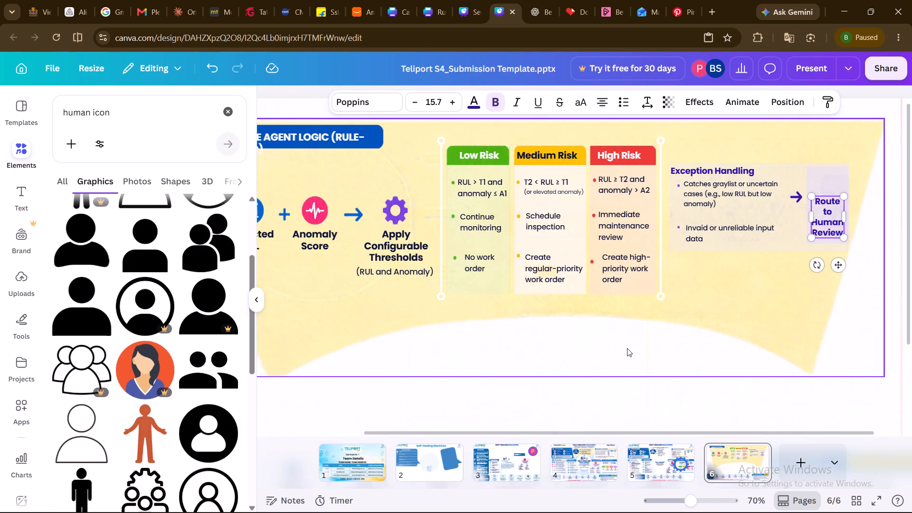
scroll(627, 348, "left", 2)
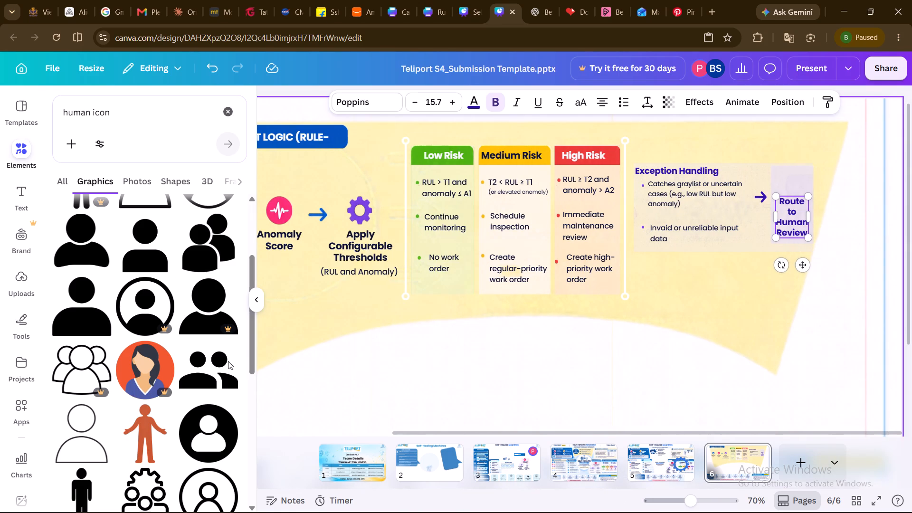
scroll(121, 357, "down", 3)
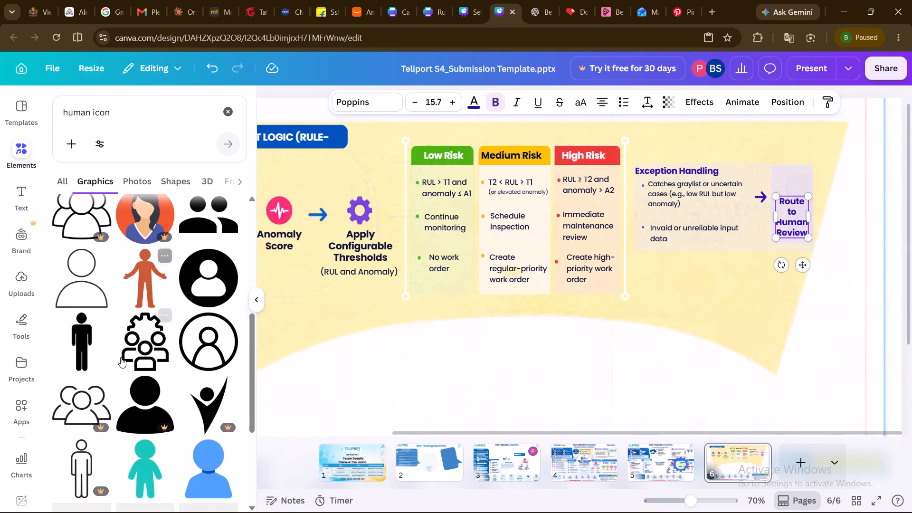
scroll(121, 357, "down", 4)
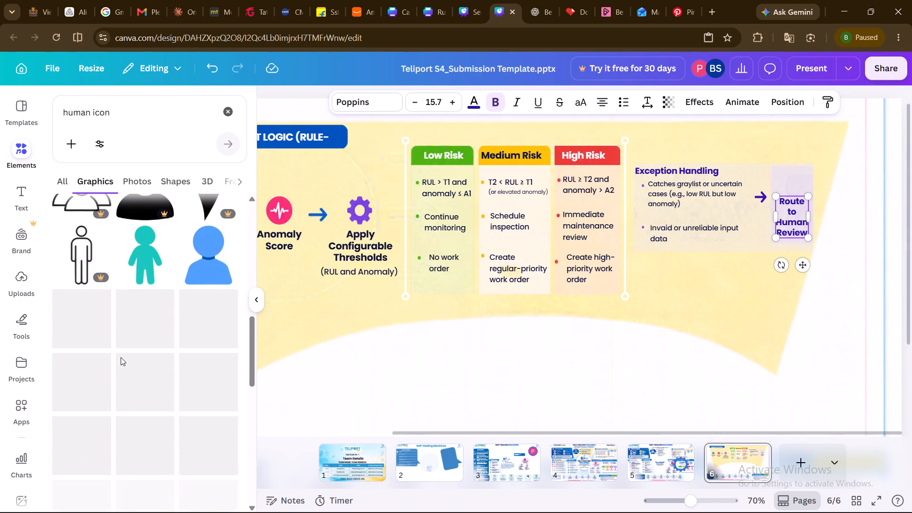
scroll(121, 357, "up", 4)
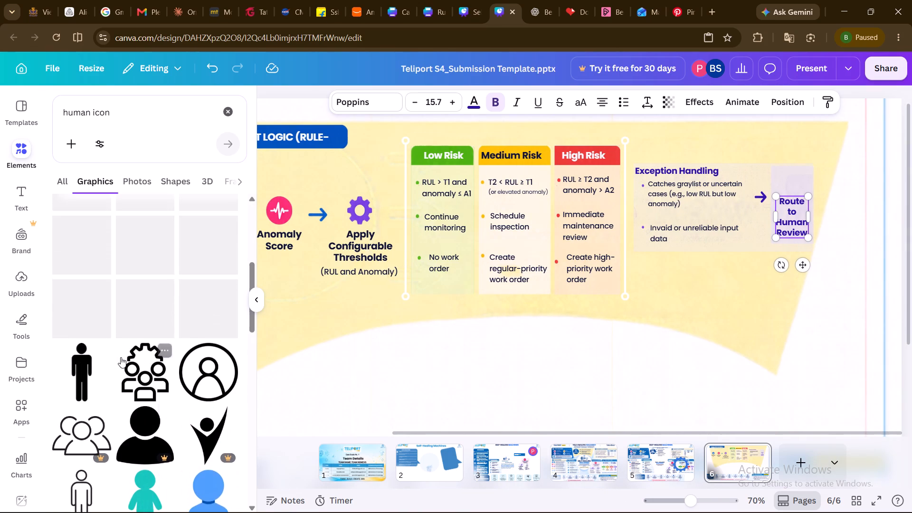
scroll(121, 357, "up", 5)
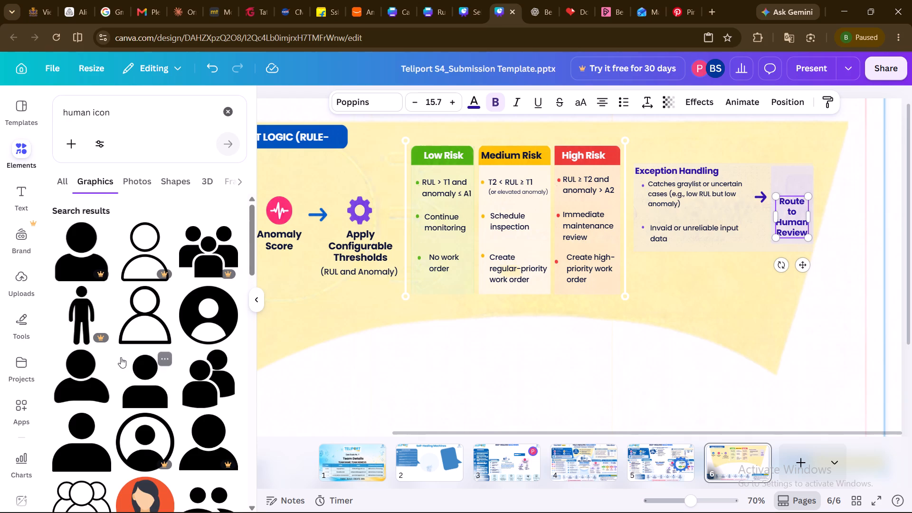
left_click(77, 265)
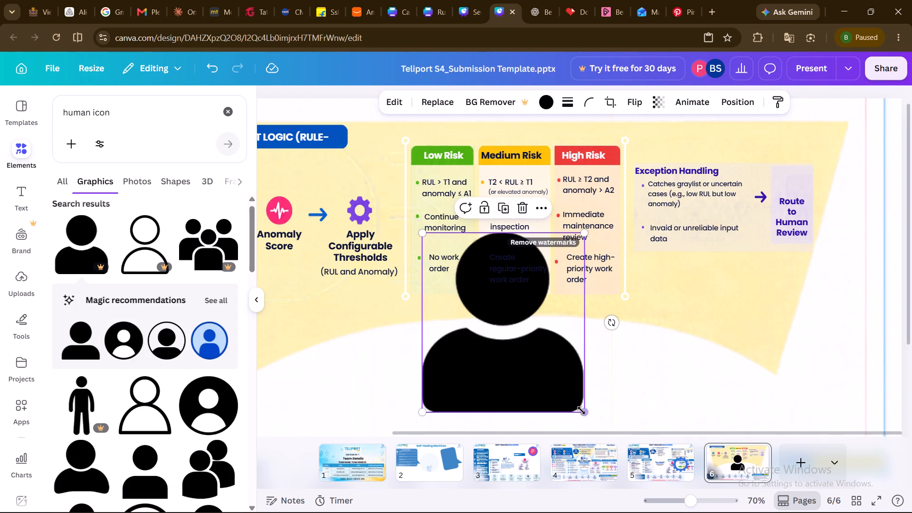
Shrink the inserted black person icon proportionally until it is narrower than the Low Risk column.
left_click_drag(582, 410, 453, 313)
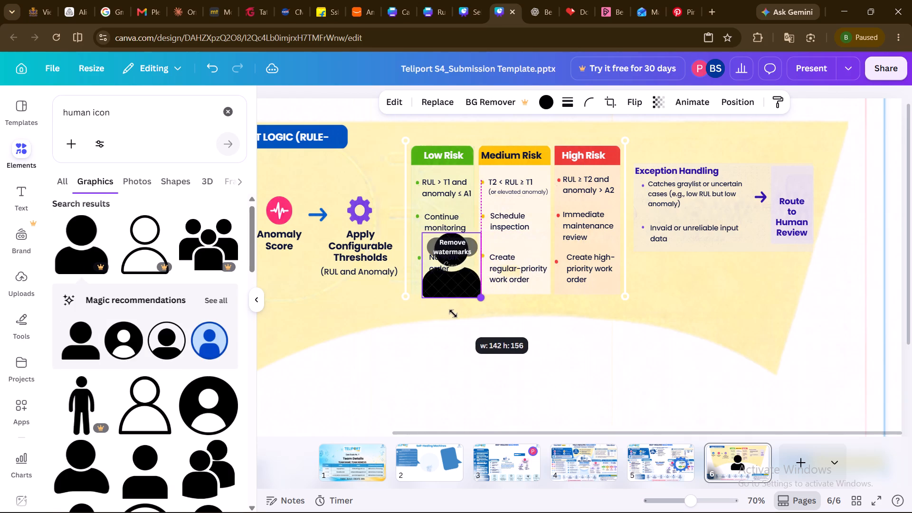
left_click_drag(453, 313, 442, 303)
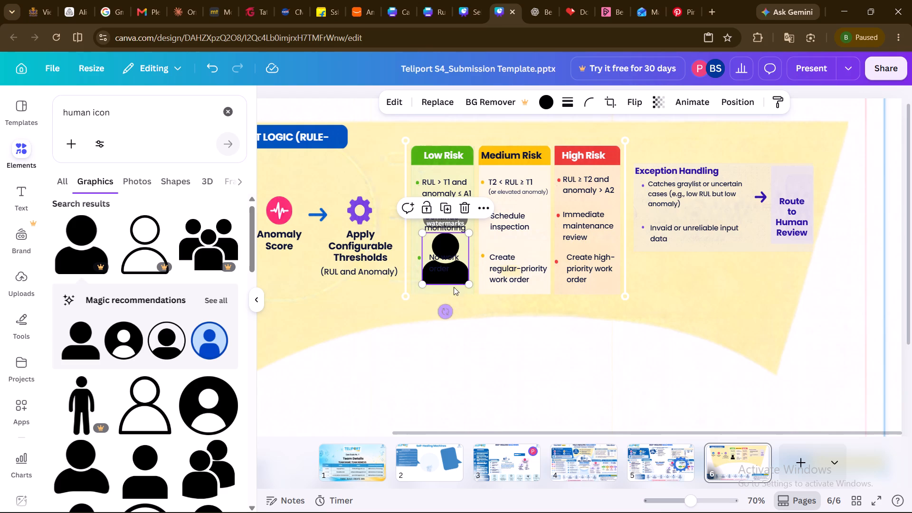
Shrink the black person icon further and centre it above the "Route to Human Review" text inside the purple box.
left_click_drag(468, 285, 453, 271)
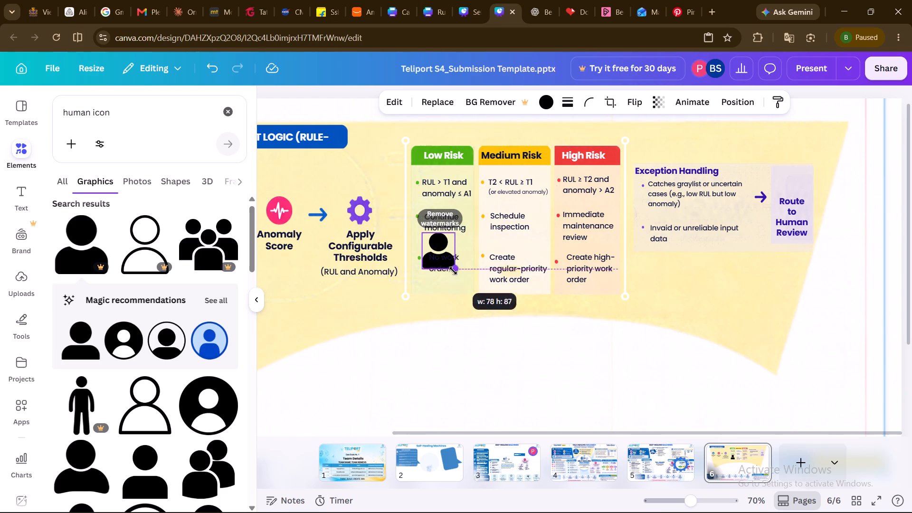
left_click_drag(440, 245, 777, 203)
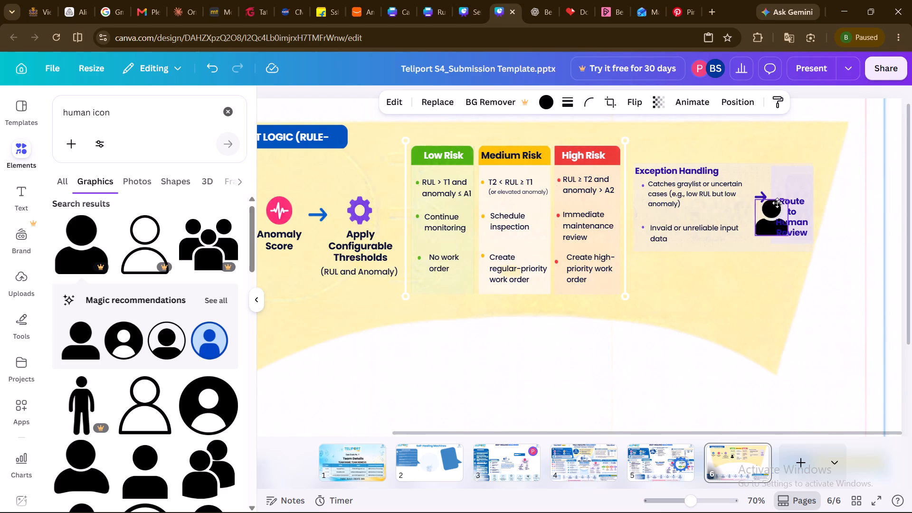
left_click_drag(777, 203, 795, 177)
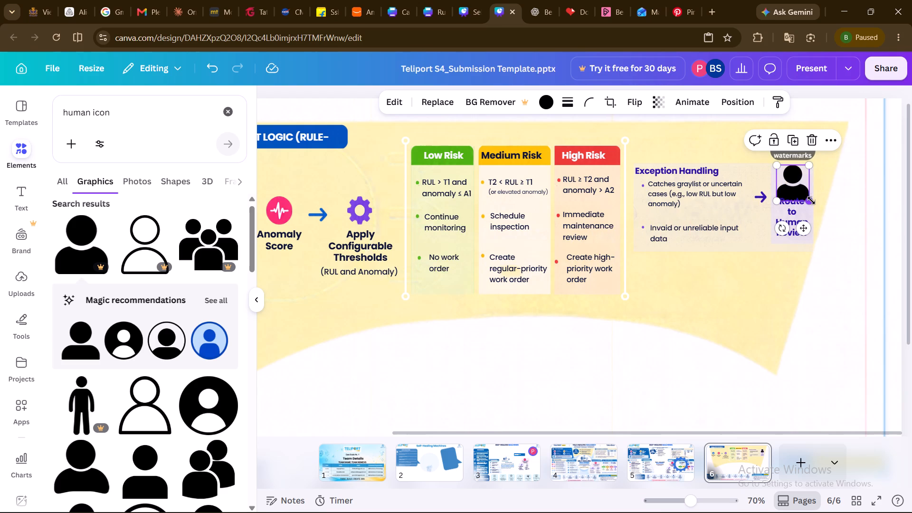
left_click_drag(810, 201, 808, 166)
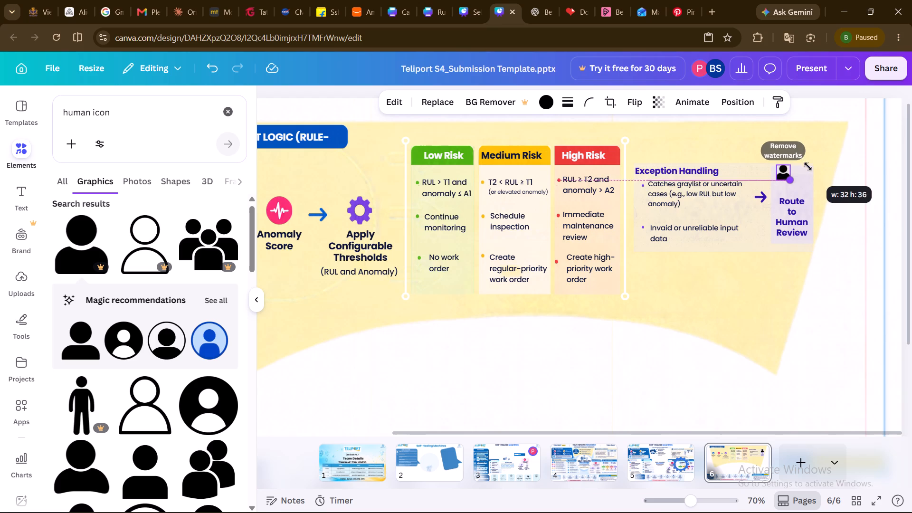
left_click_drag(808, 166, 814, 177)
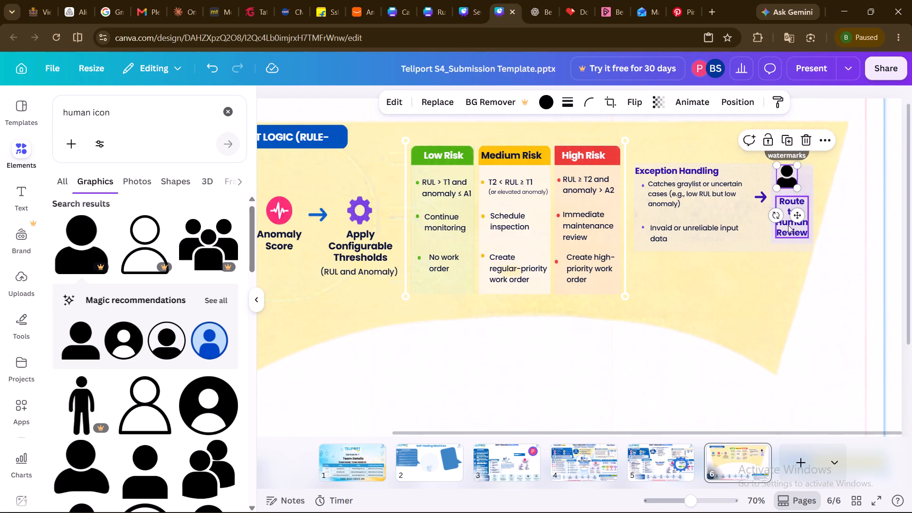
left_click_drag(798, 214, 802, 217)
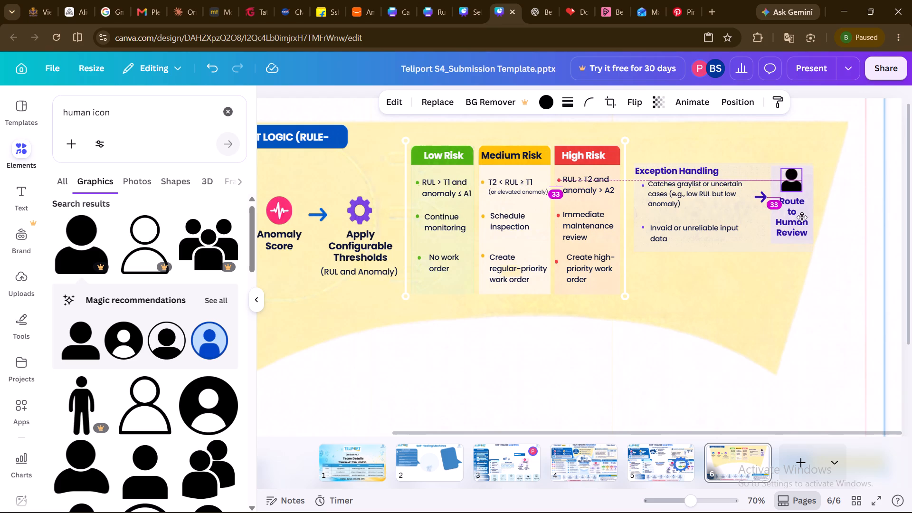
left_click_drag(802, 217, 802, 218)
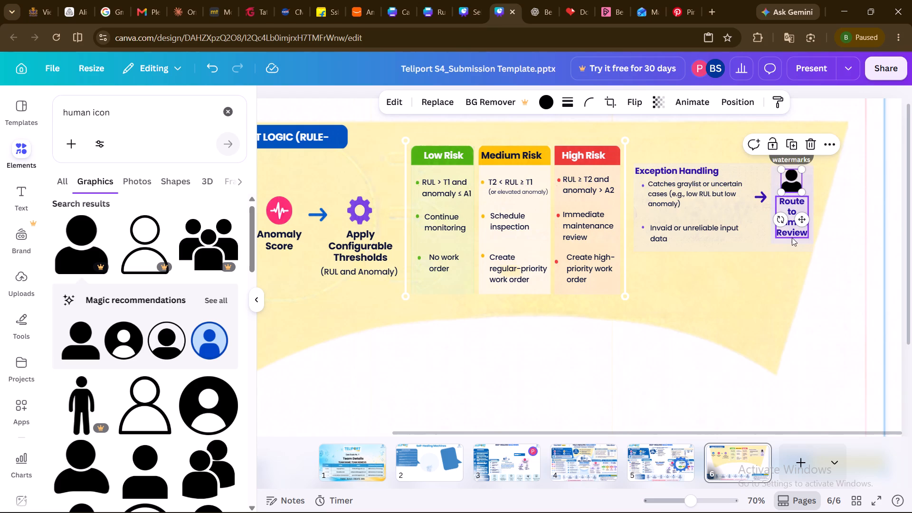
Extend the bottom edge of the purple "Route to Human Review" box down to the Exception Handling panel's lower edge.
left_click(792, 237)
left_click(794, 243)
left_click_drag(794, 243, 794, 248)
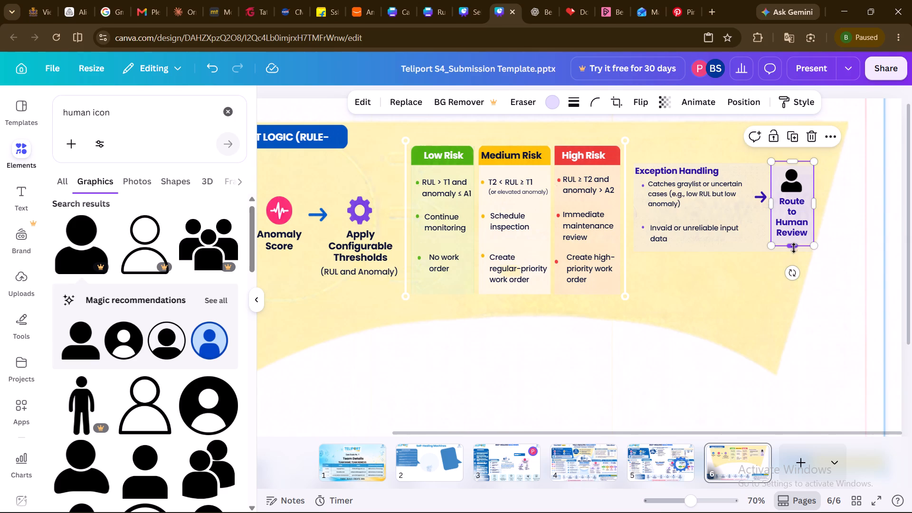
left_click_drag(794, 248, 794, 248)
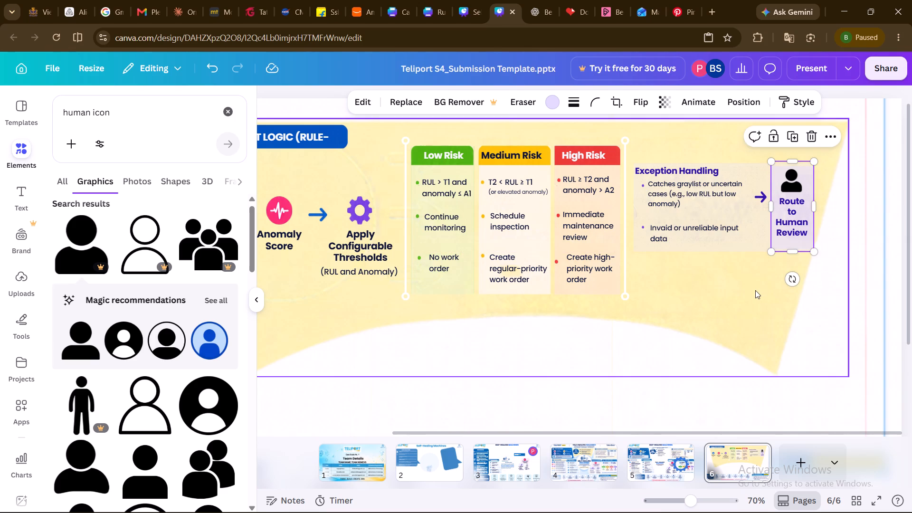
left_click(755, 290)
Move the "Route to Human Review" text and the person icon slightly down to balance their spacing in the purple box.
left_click_drag(793, 222, 794, 229)
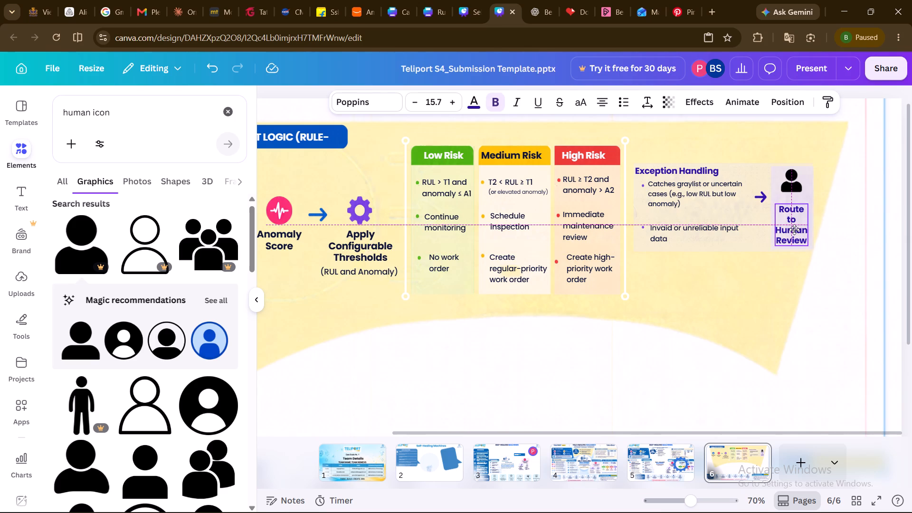
left_click_drag(794, 229, 794, 229)
left_click_drag(793, 190, 793, 194)
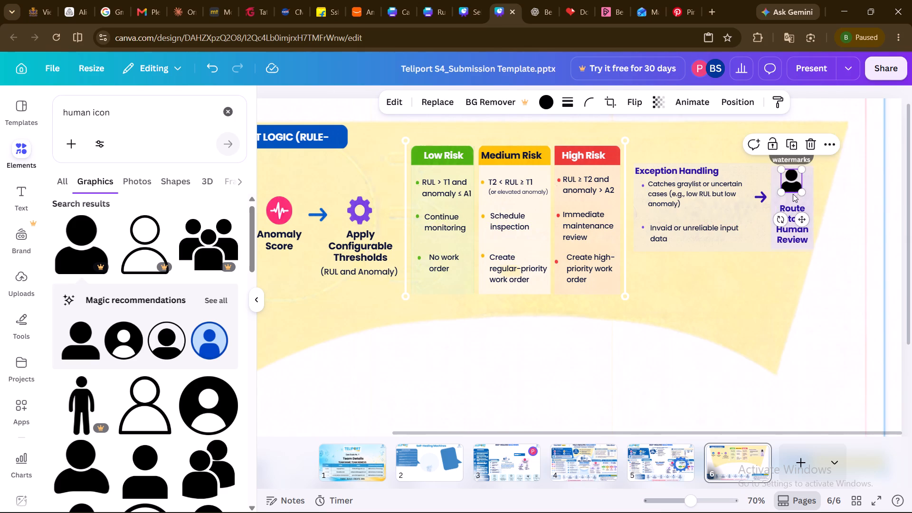
left_click_drag(793, 194, 793, 195)
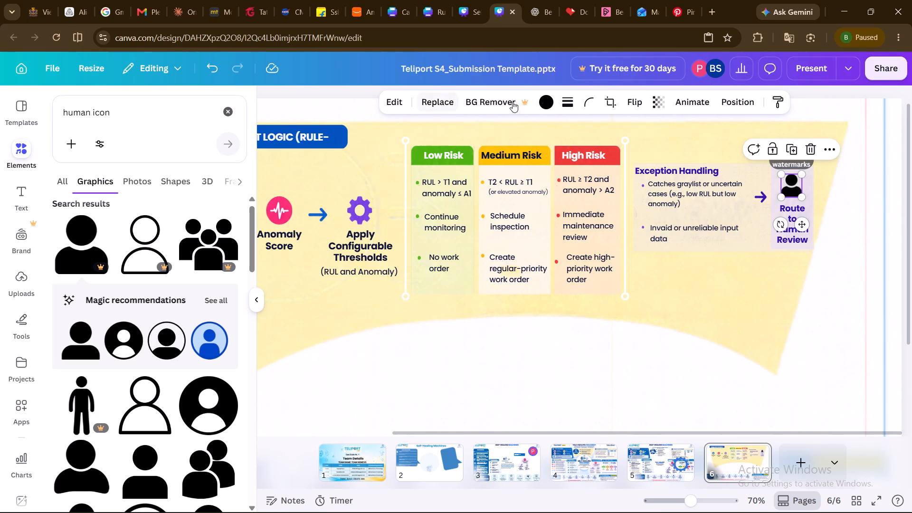
Recolour the black person icon with the dark purple sampled from the "Exception Handling" heading.
left_click(541, 100)
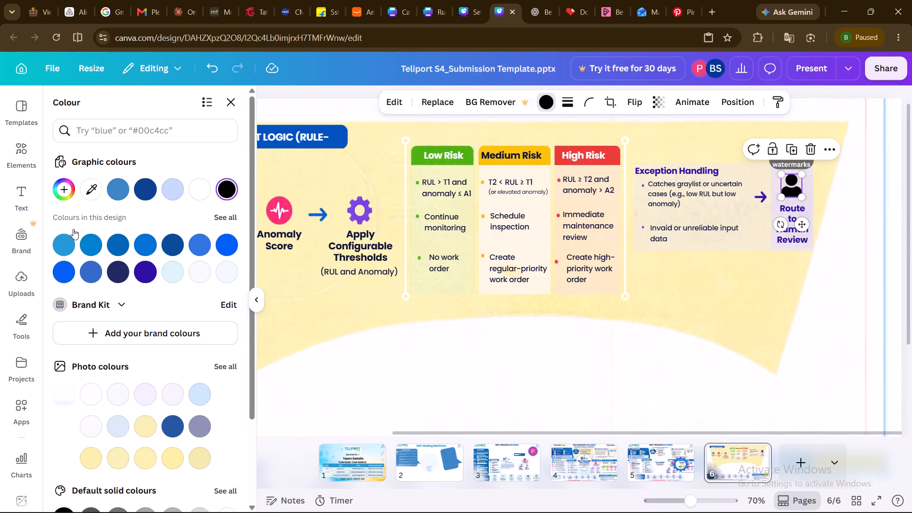
left_click(94, 197)
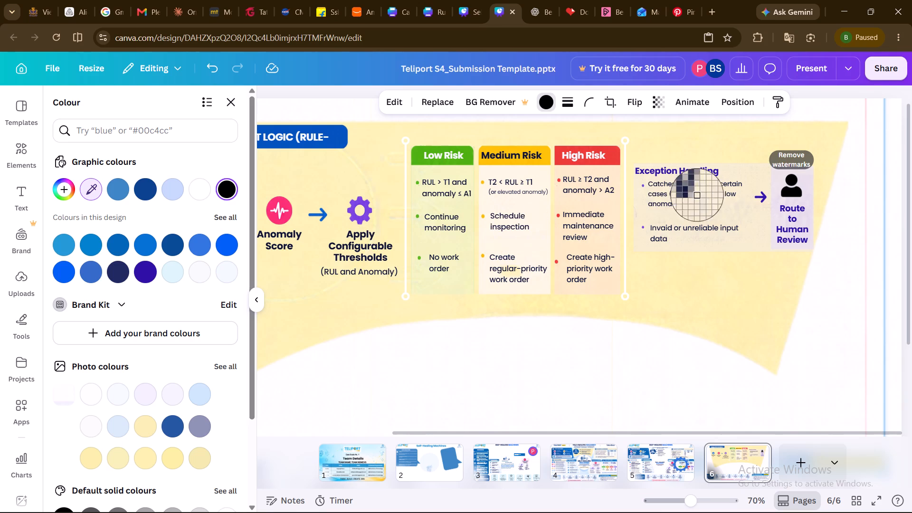
left_click(650, 172)
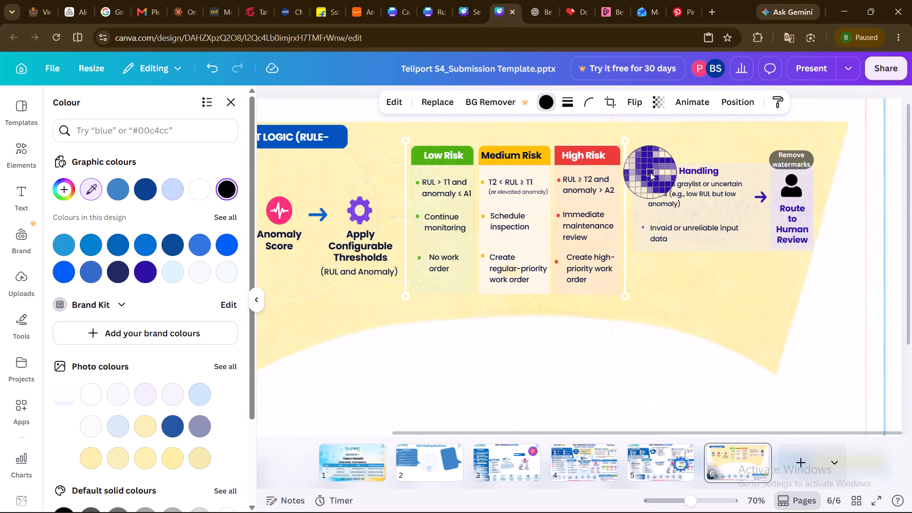
left_click(725, 268)
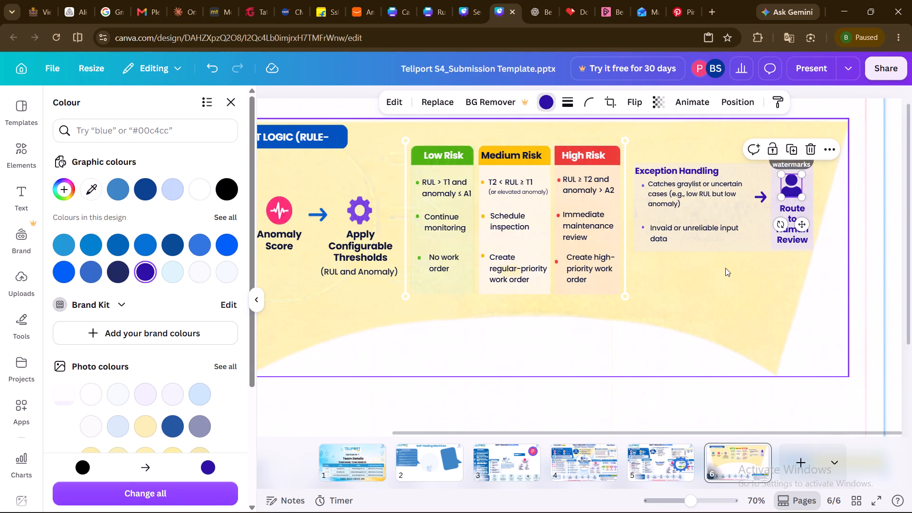
left_click(727, 292)
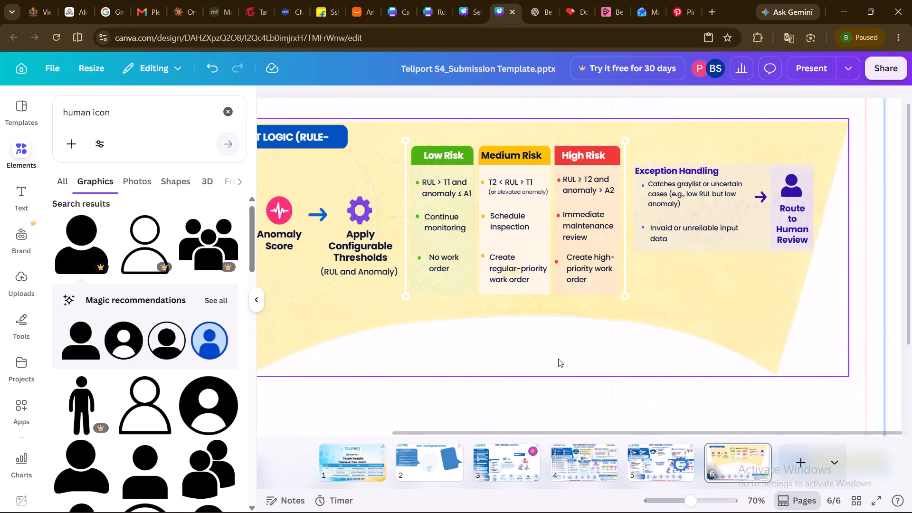
Widen the "Triage Agent Logic (Rule-Based)" title text to fit one line and shift it toward the blue banner's left end.
scroll(558, 359, "right", 2)
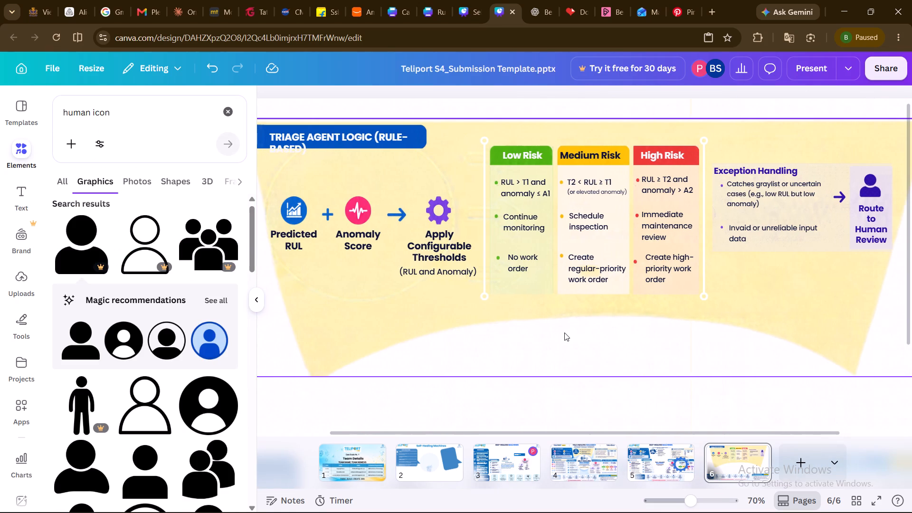
scroll(287, 172, "right", 1)
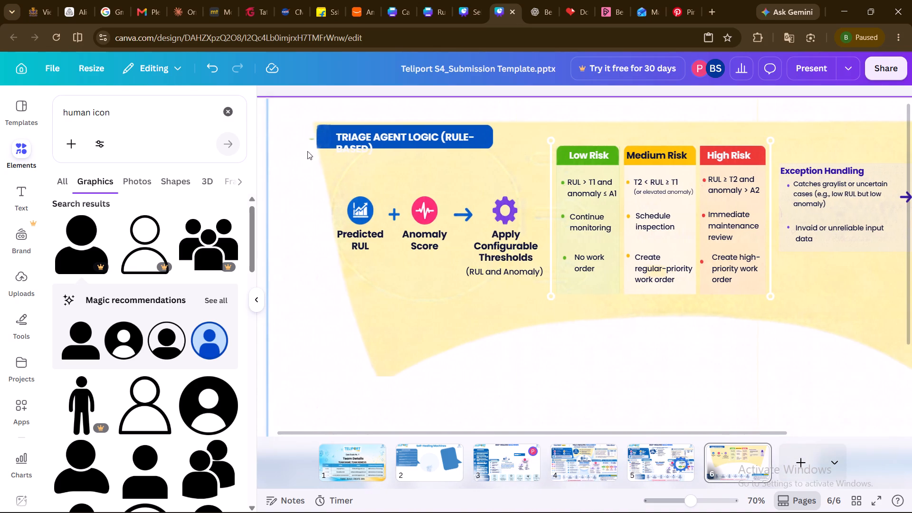
left_click(342, 145)
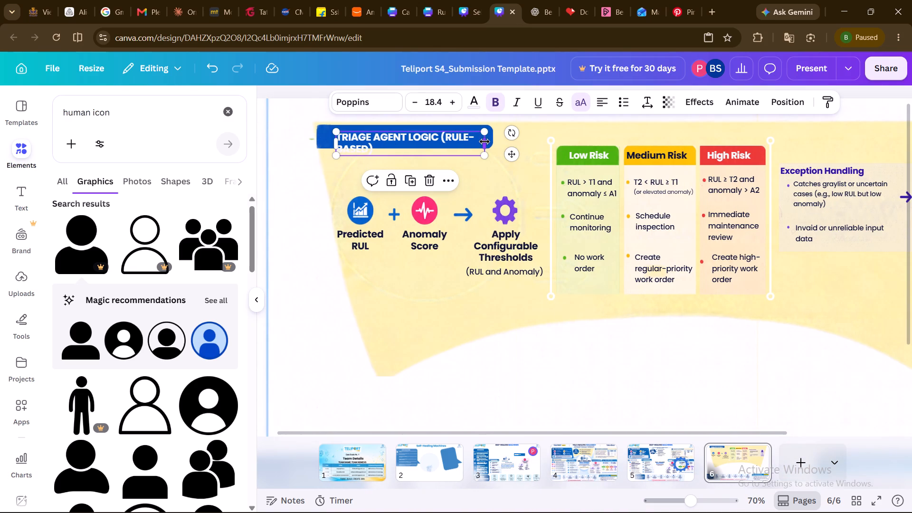
left_click(484, 142)
left_click_drag(484, 142, 513, 139)
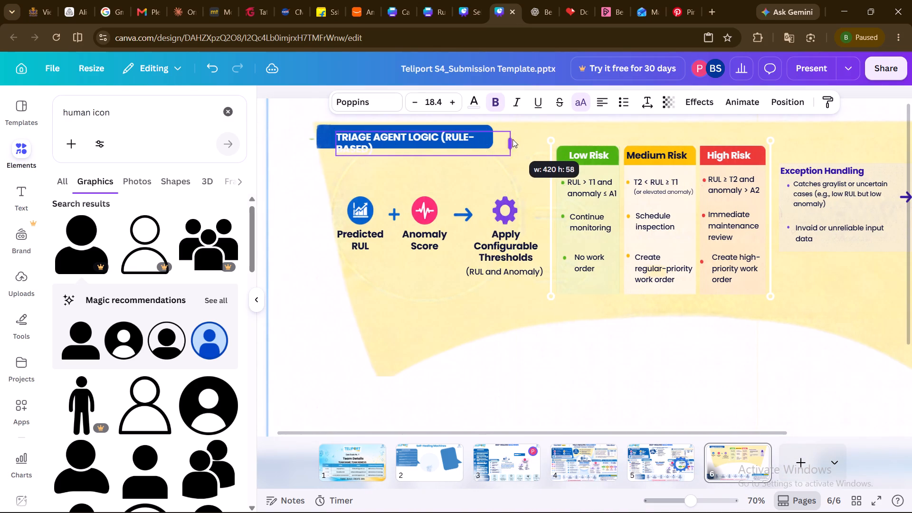
left_click_drag(513, 139, 515, 139)
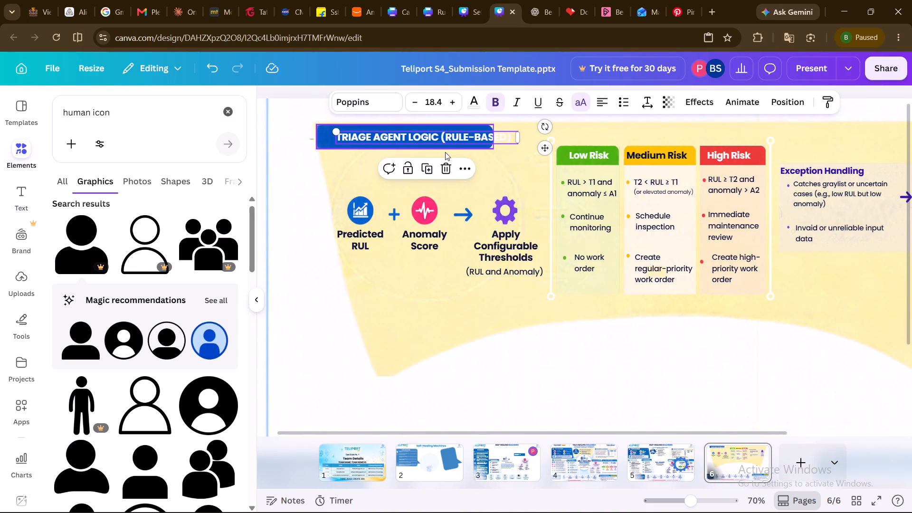
left_click_drag(547, 147, 535, 149)
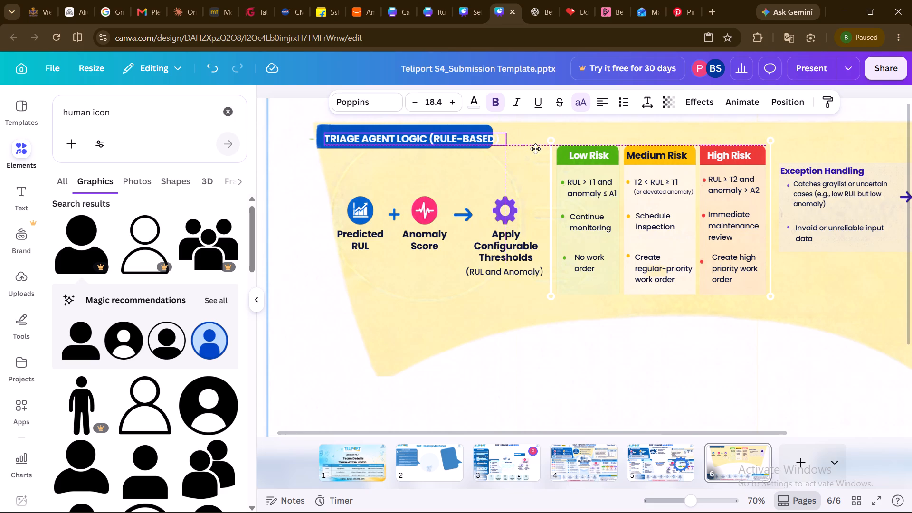
left_click_drag(535, 149, 530, 148)
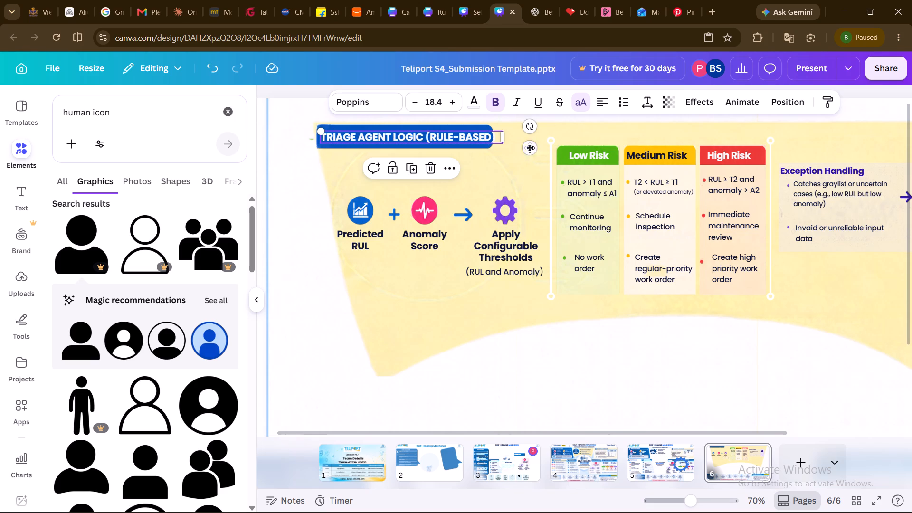
Widen the blue banner to the right so it covers the whole "Triage Agent Logic (Rule-Based)" title.
left_click(477, 148)
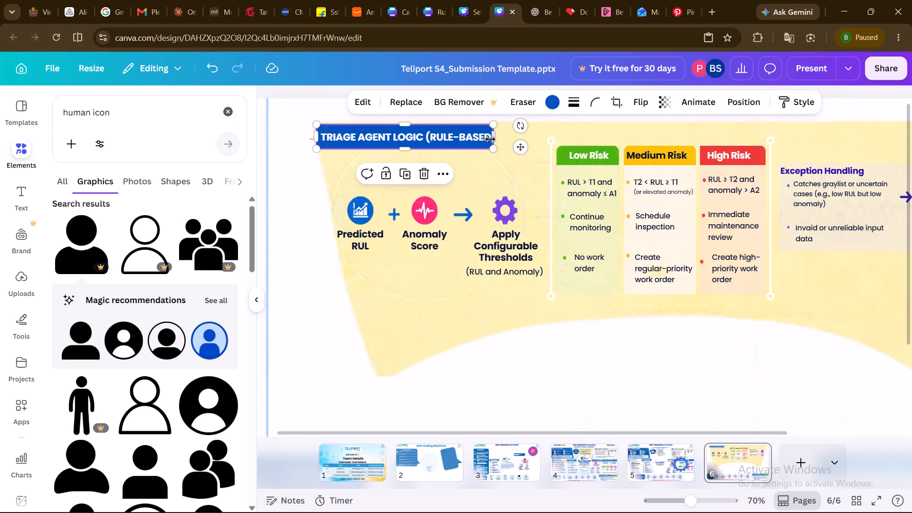
left_click_drag(494, 138, 500, 137)
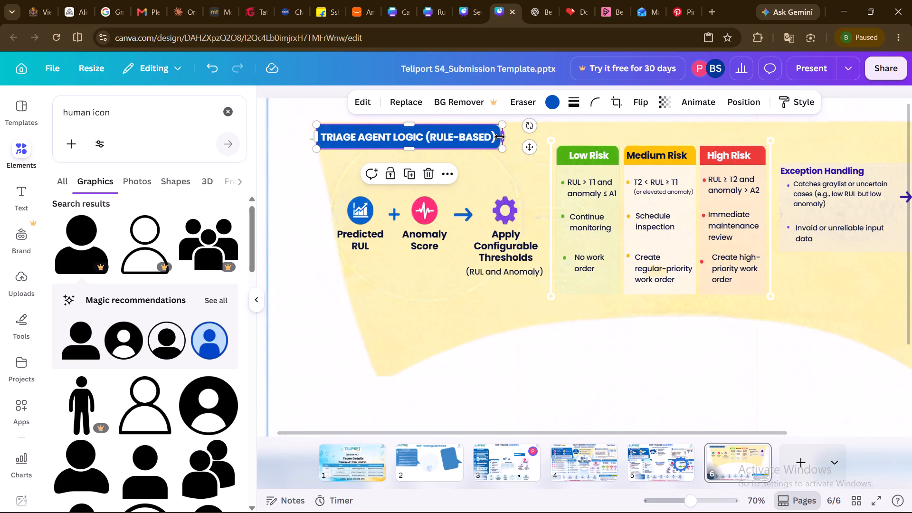
left_click(489, 168)
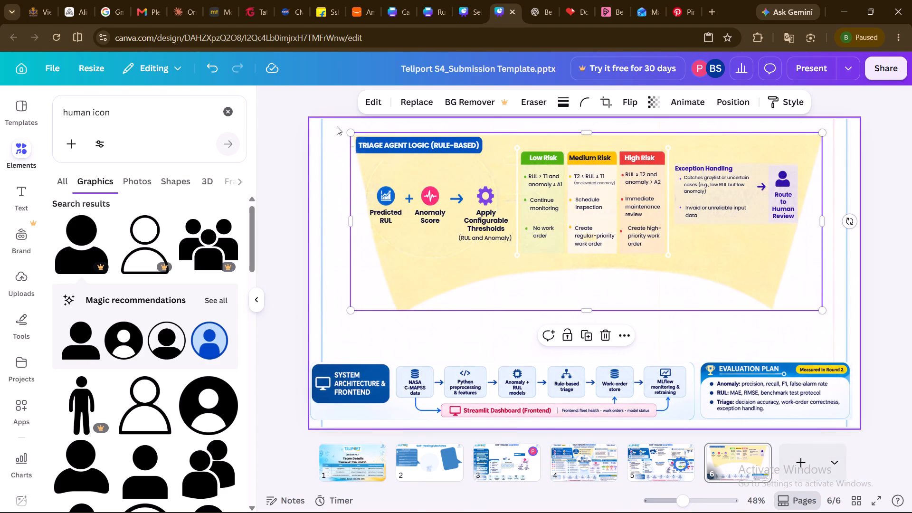
Group all the Triage Agent Logic elements on slide 6 together with their yellow background shape.
left_click(337, 126)
left_click_drag(337, 126, 482, 187)
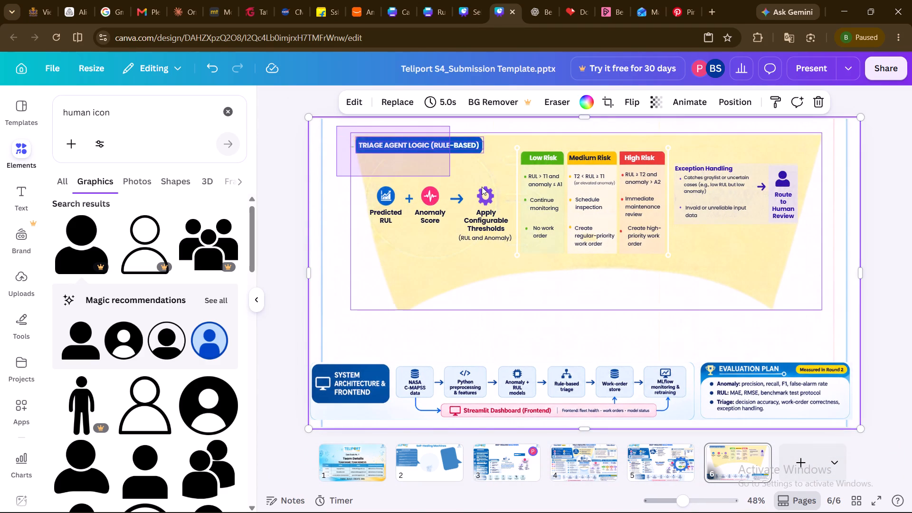
left_click_drag(482, 187, 819, 304)
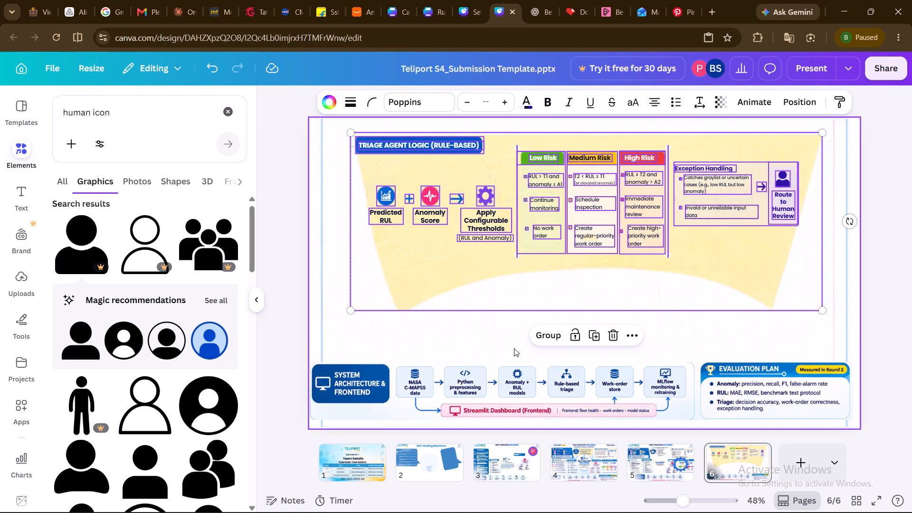
left_click(557, 336)
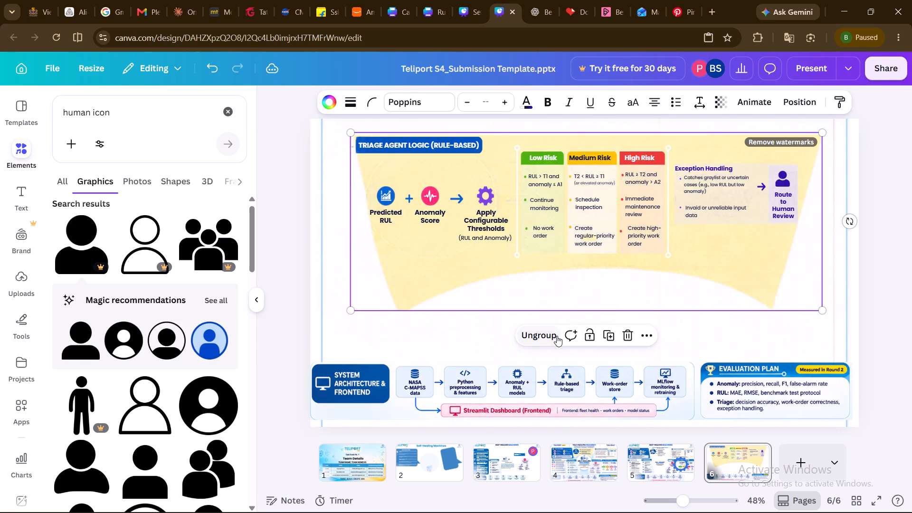
On slide 3, move the System Architecture diagram right along the bottom of the slide, roughly centring it horizontally.
left_click(511, 466)
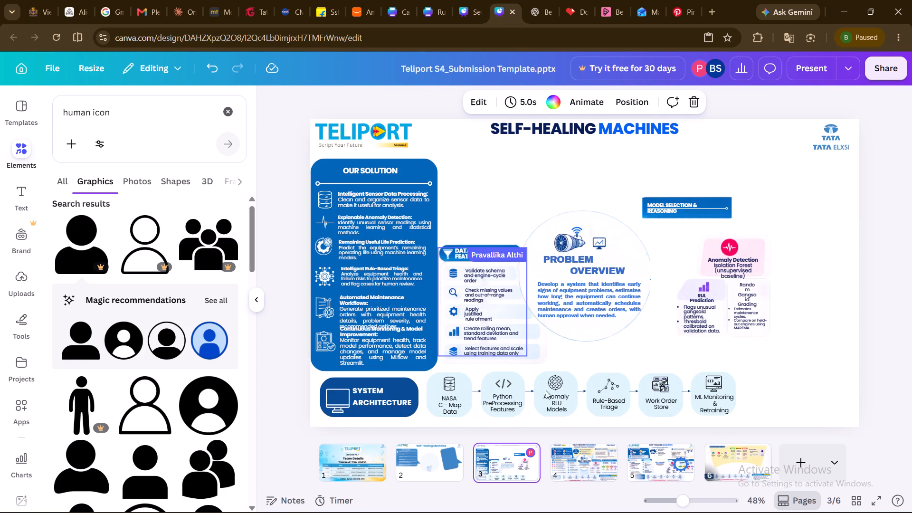
left_click_drag(513, 394, 553, 397)
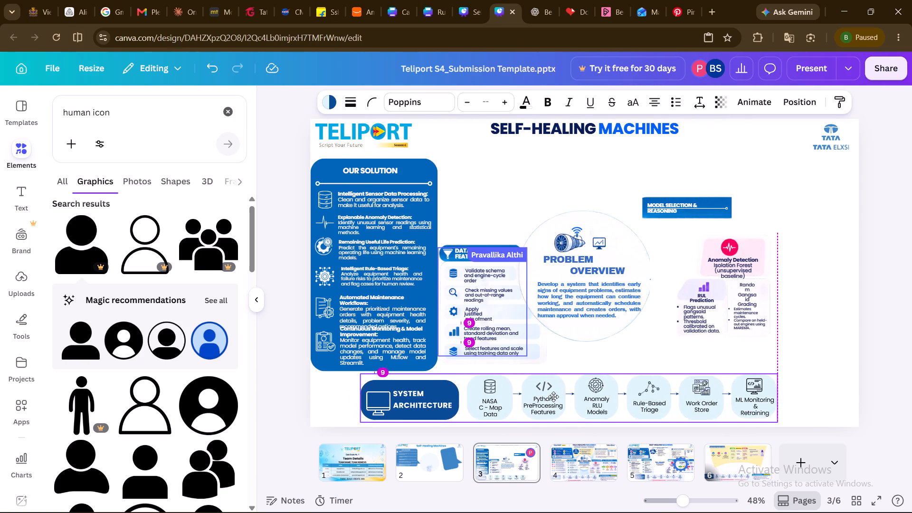
left_click_drag(553, 397, 568, 396)
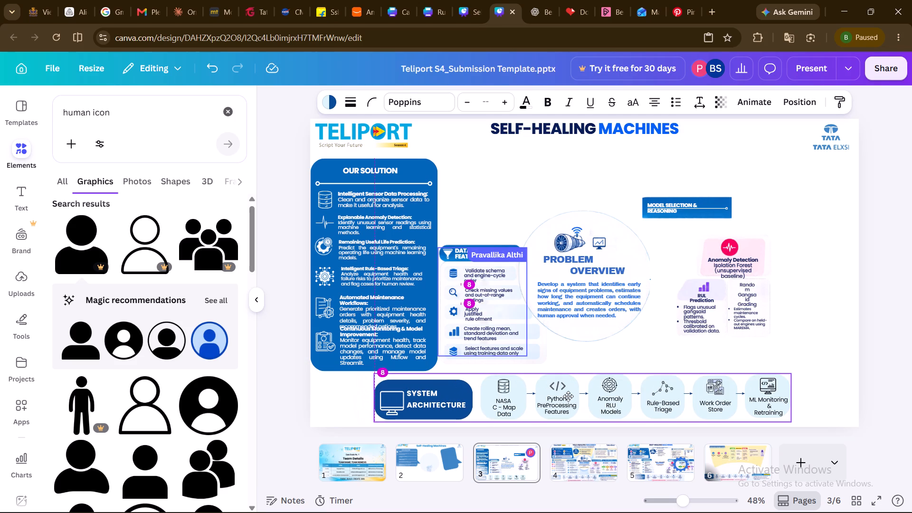
left_click_drag(568, 396, 570, 398)
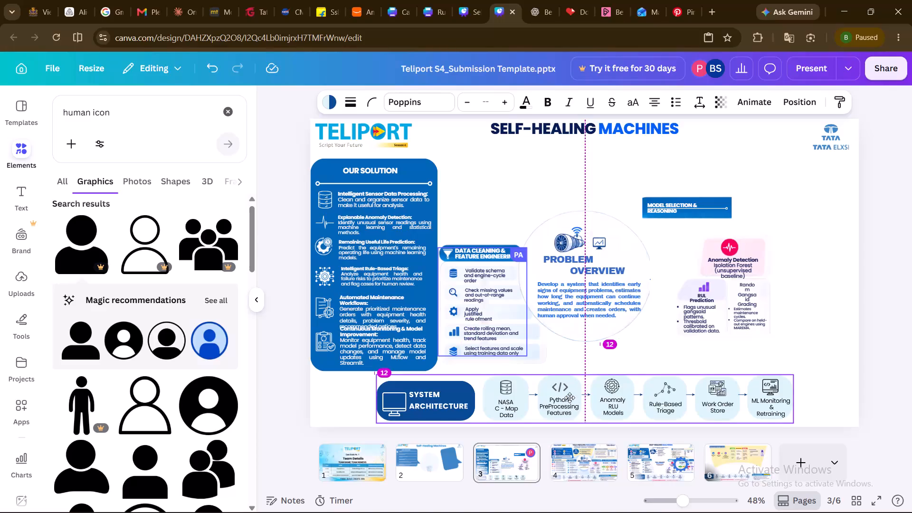
left_click_drag(570, 398, 568, 398)
left_click(905, 380)
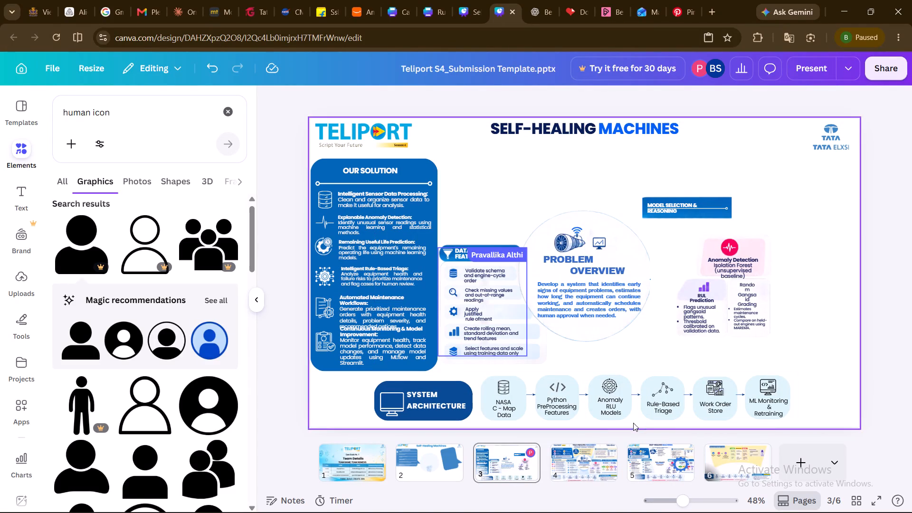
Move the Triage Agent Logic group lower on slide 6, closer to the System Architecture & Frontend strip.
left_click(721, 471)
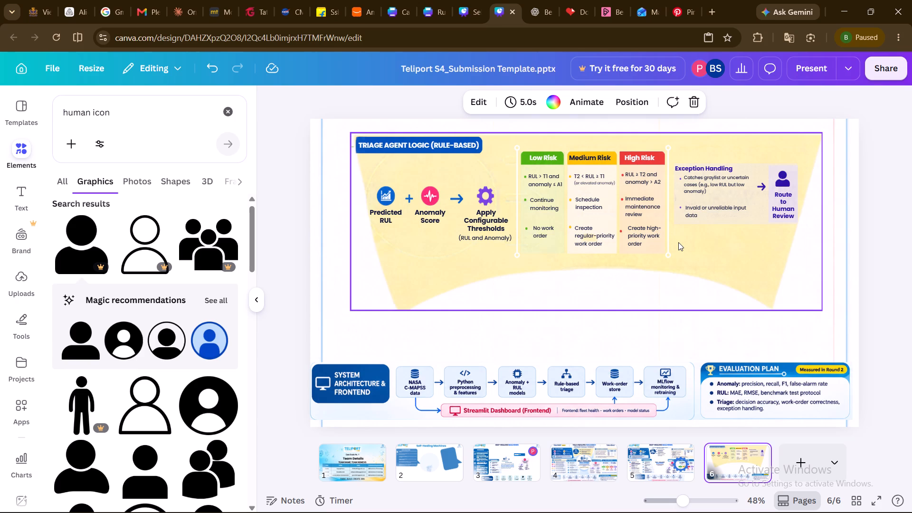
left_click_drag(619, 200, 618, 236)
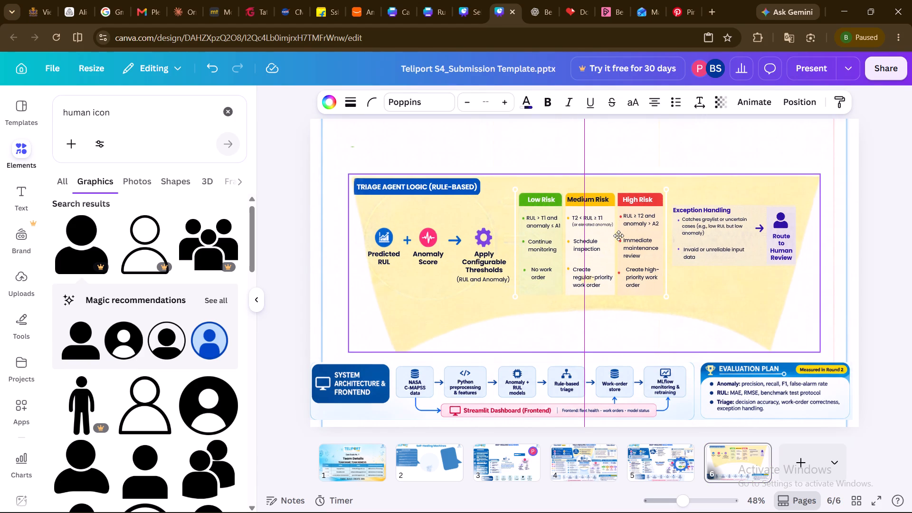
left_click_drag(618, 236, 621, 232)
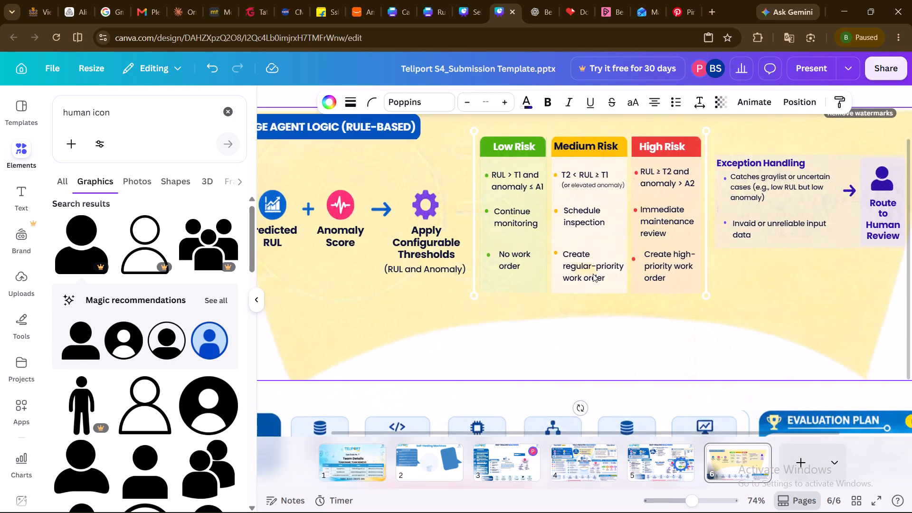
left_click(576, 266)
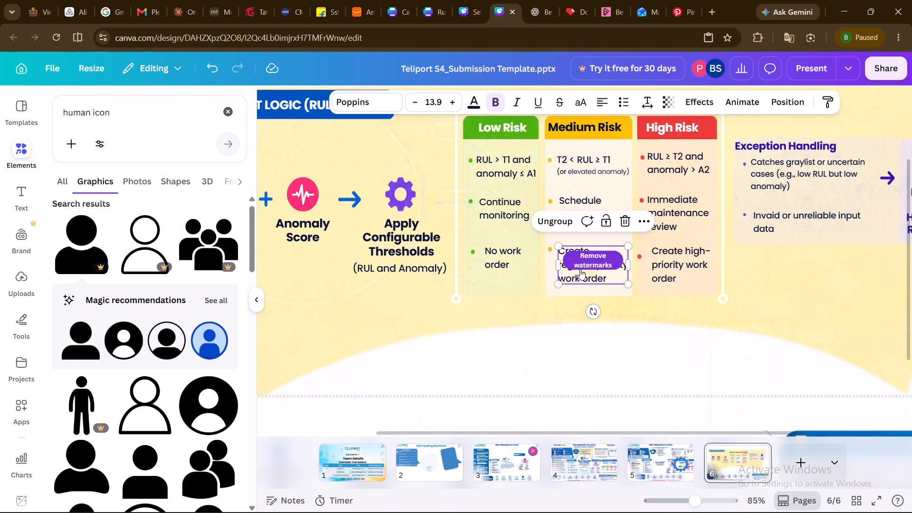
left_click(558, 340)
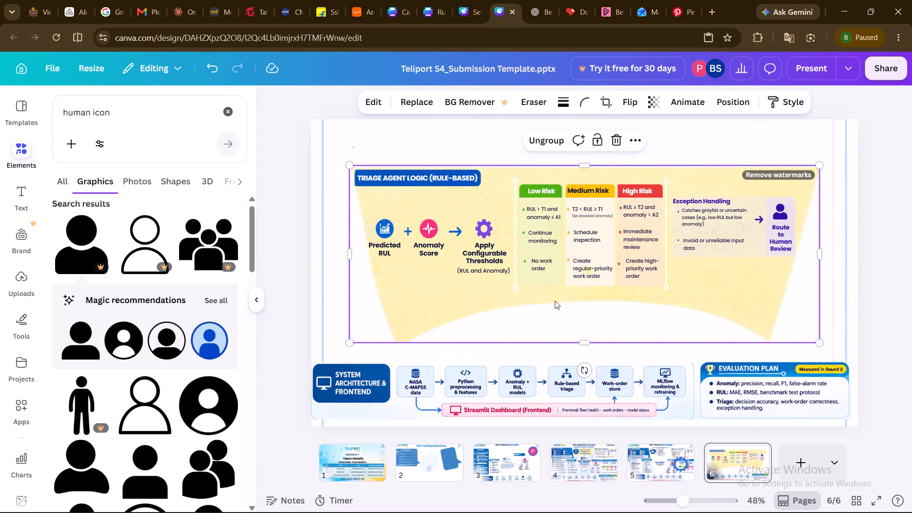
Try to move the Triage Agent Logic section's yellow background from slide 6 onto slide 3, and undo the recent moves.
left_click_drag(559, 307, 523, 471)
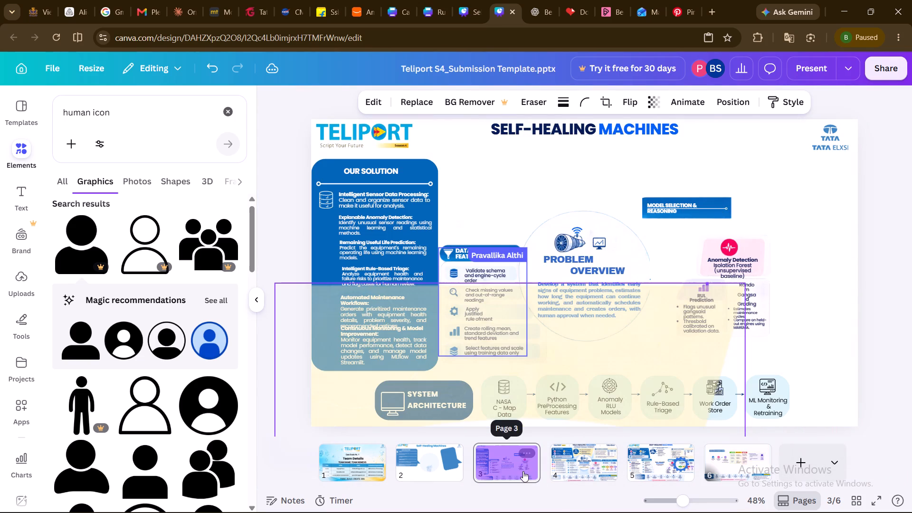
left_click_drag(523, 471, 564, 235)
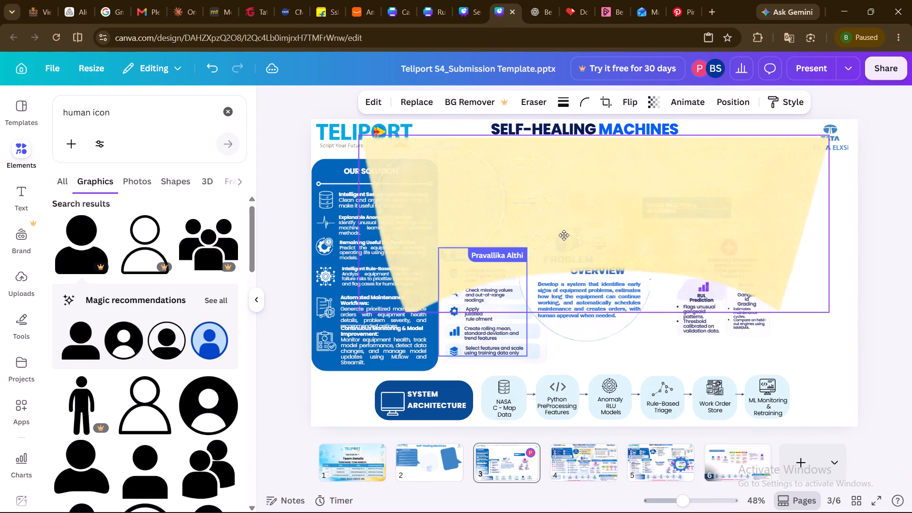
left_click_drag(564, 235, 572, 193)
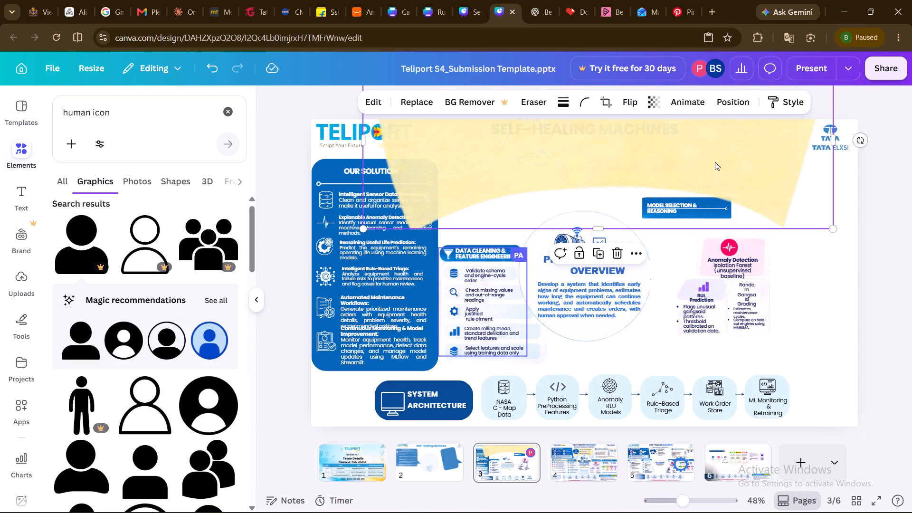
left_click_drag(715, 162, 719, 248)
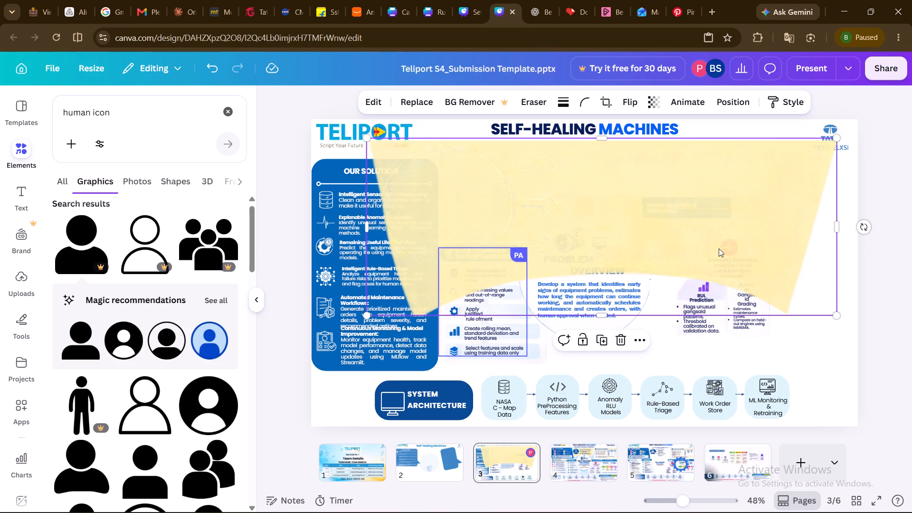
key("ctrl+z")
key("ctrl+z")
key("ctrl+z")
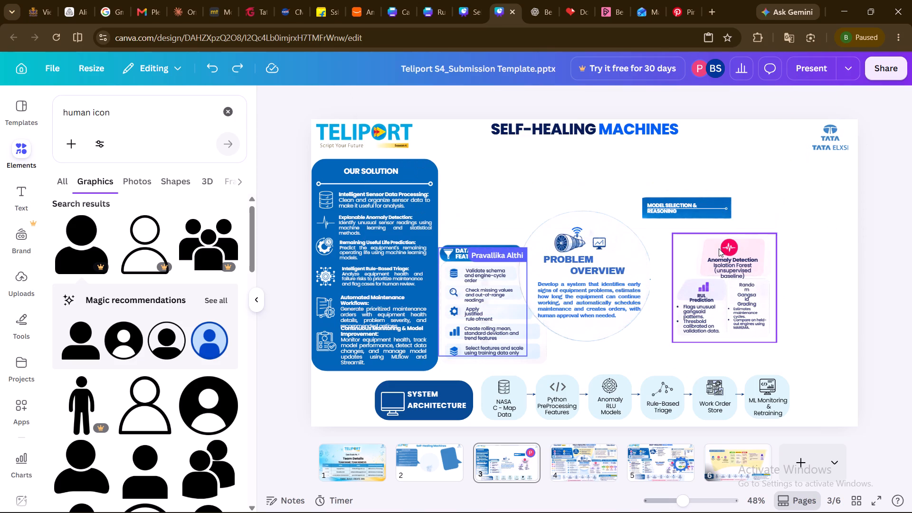
Ungroup the Triage Agent Logic section on slide 6 and regroup all its elements together with the yellow background shape.
left_click(732, 465)
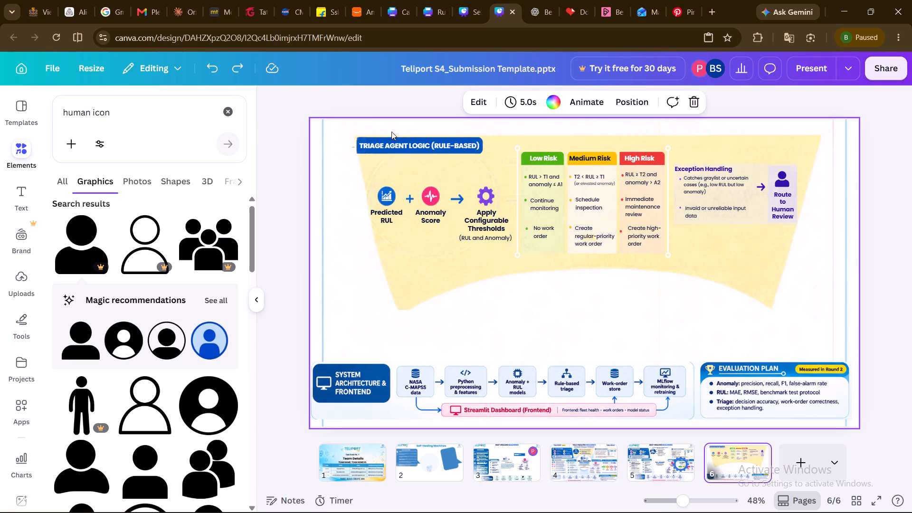
left_click_drag(348, 131, 779, 270)
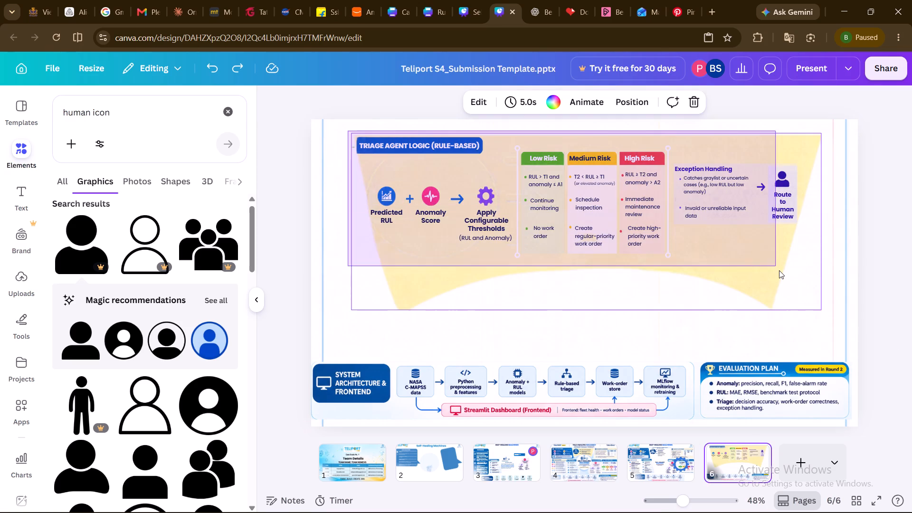
left_click_drag(779, 270, 823, 308)
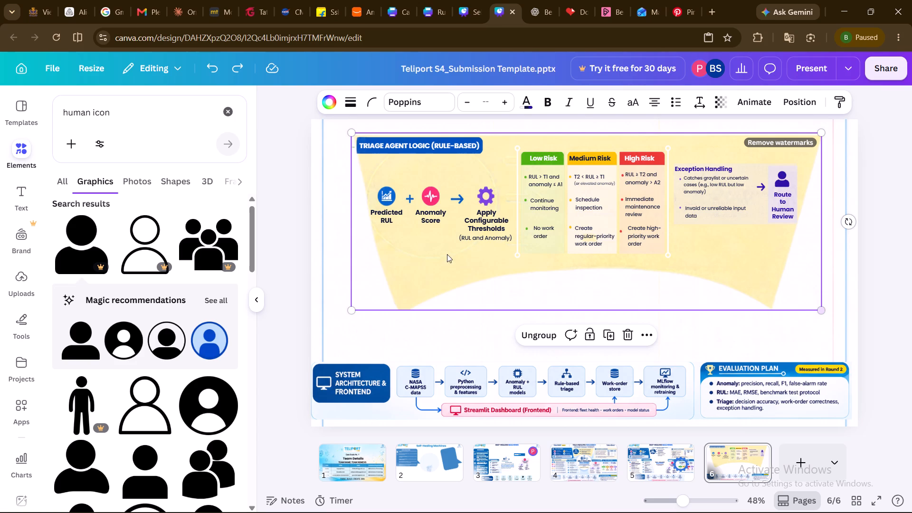
left_click(547, 337)
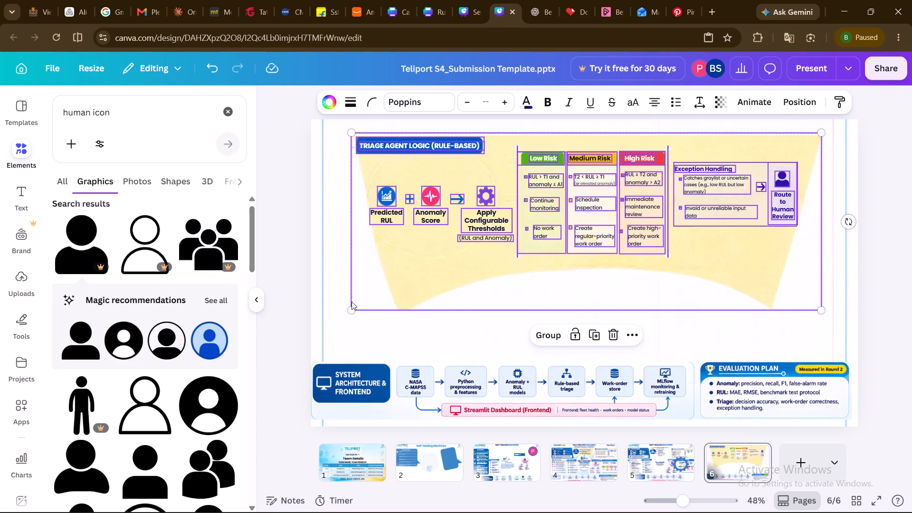
left_click(364, 322)
left_click(402, 284)
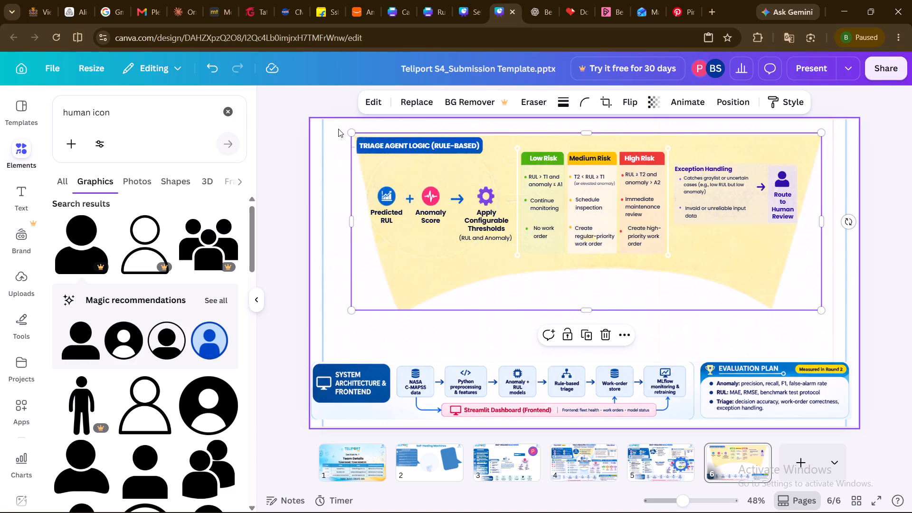
left_click_drag(339, 128, 826, 339)
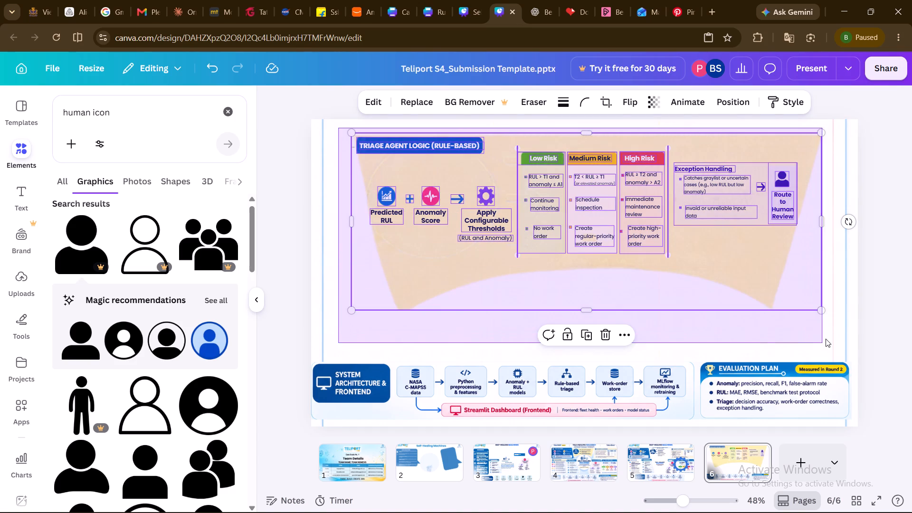
left_click_drag(826, 339, 830, 326)
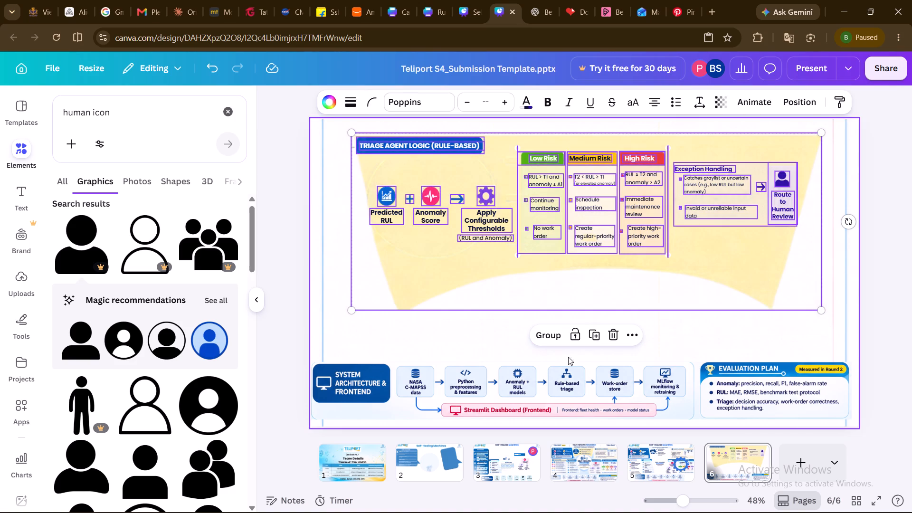
left_click(542, 333)
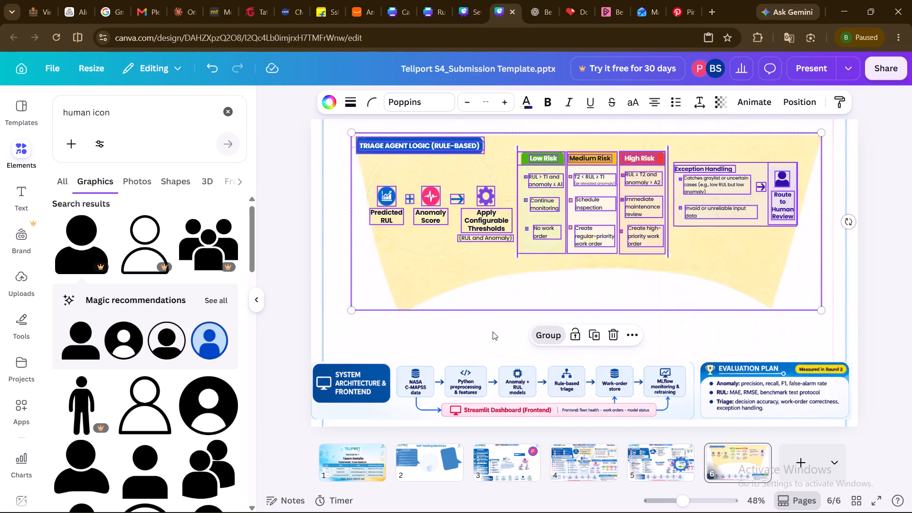
left_click(491, 331)
Move the whole Triage Agent Logic group from slide 6 to the upper part of slide 3.
left_click_drag(475, 269, 476, 305)
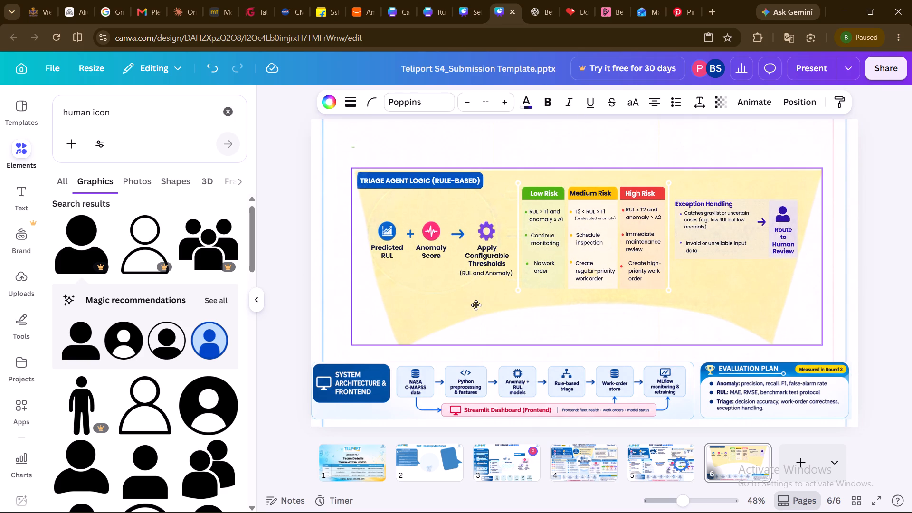
left_click_drag(476, 305, 516, 468)
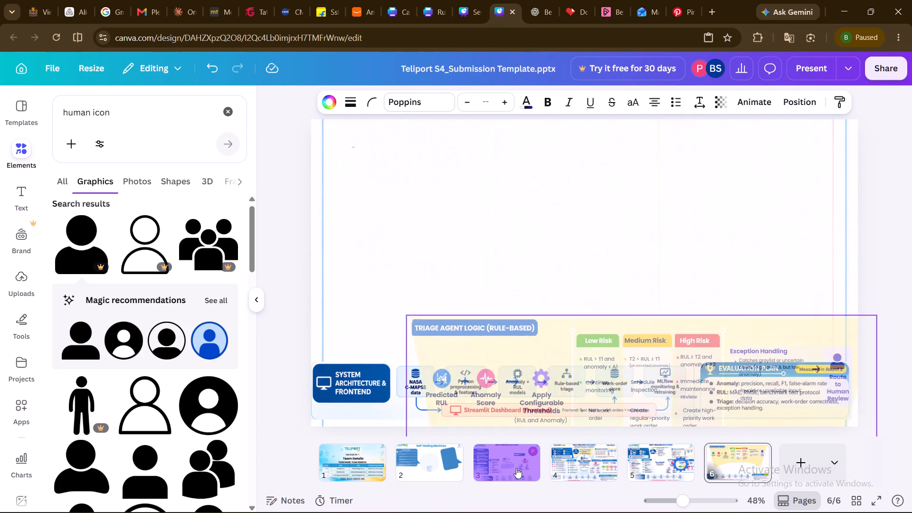
left_click_drag(516, 468, 516, 466)
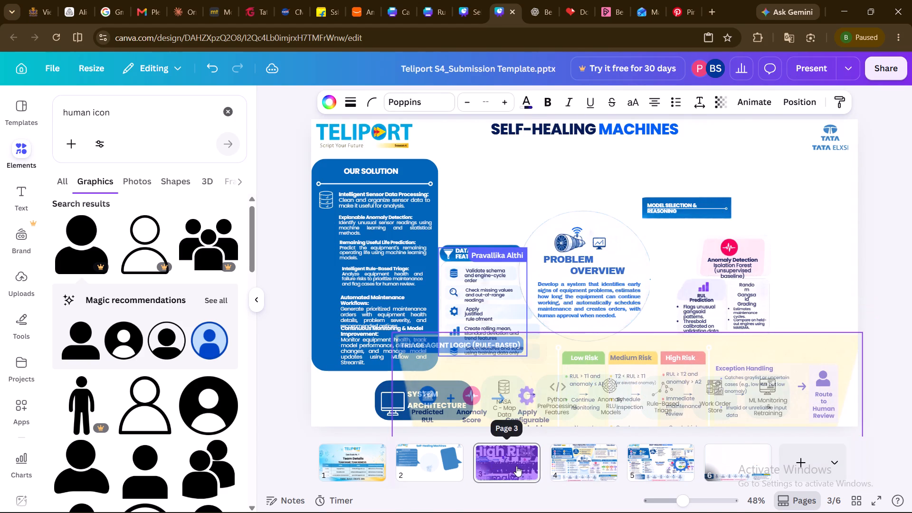
left_click_drag(516, 466, 491, 259)
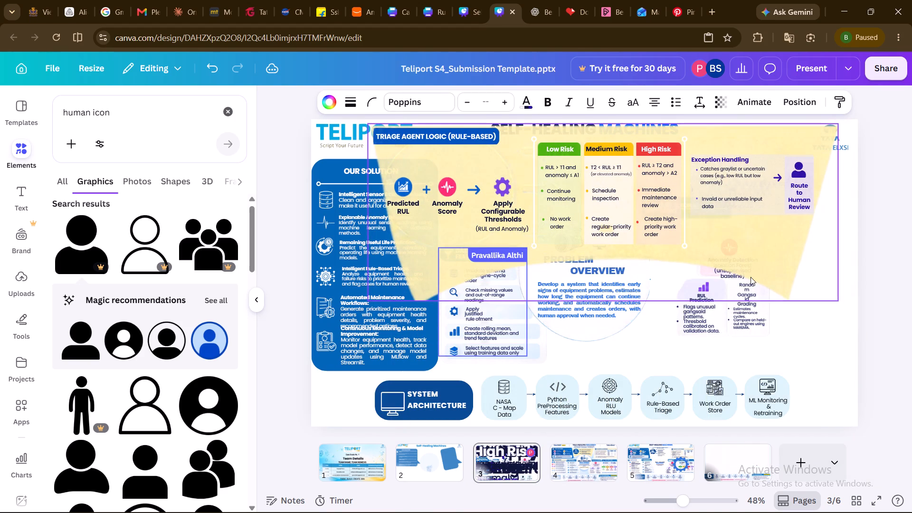
Shrink the Triage Agent Logic group on slide 3 proportionally to about 1,122 by 423.
left_click_drag(840, 301, 786, 276)
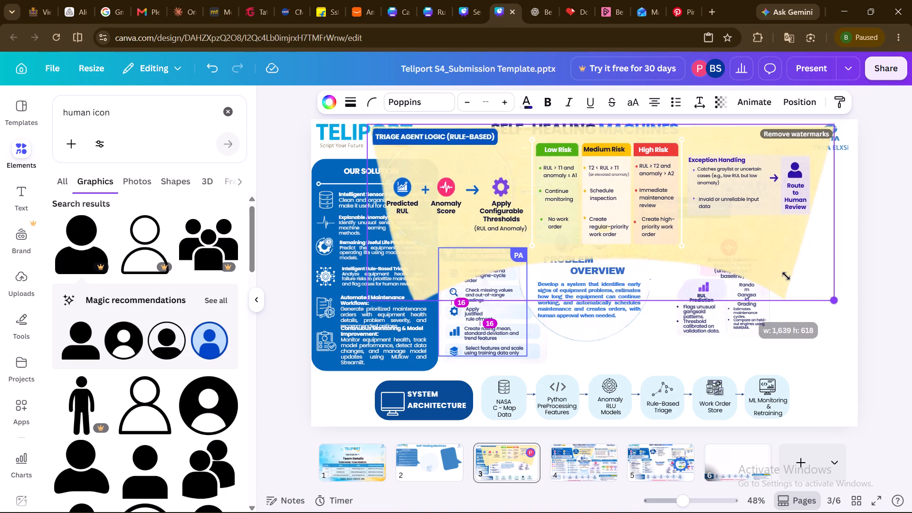
left_click_drag(786, 276, 696, 225)
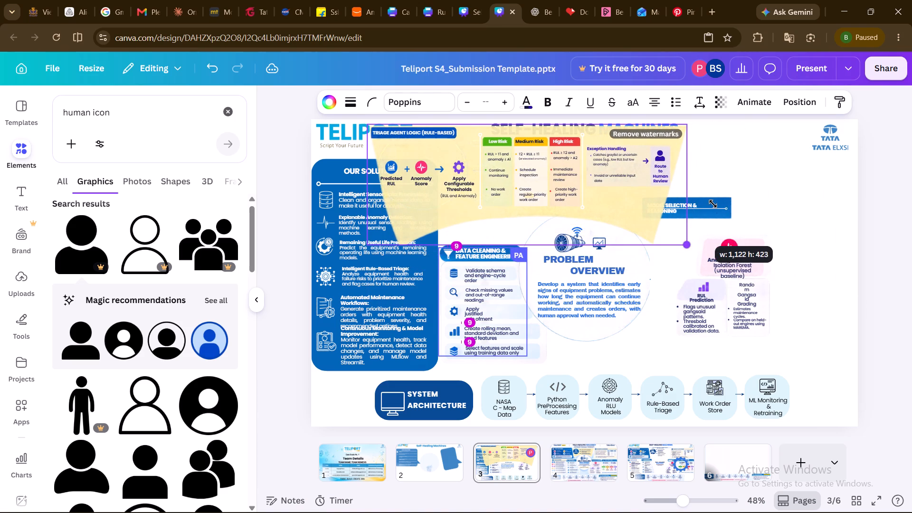
Move the "Model Selection & Reasoning" banner to the slide's right edge and shift the Triage Agent Logic group right, mostly clear of Our Solution.
left_click_drag(713, 204, 805, 219)
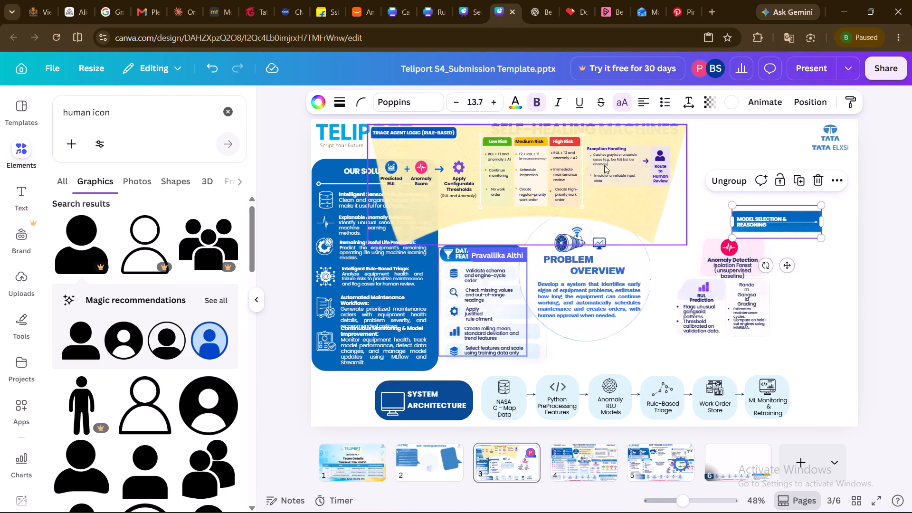
left_click_drag(552, 180, 612, 179)
left_click_drag(773, 220, 816, 223)
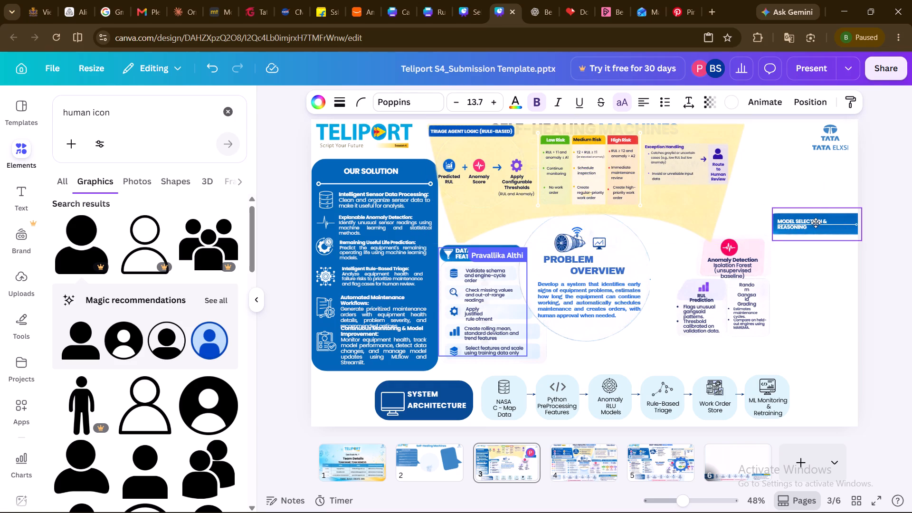
Shrink the Triage Agent Logic group further and place it just below the "Self-Healing Machines" title, above the Problem Overview circle.
left_click(659, 187)
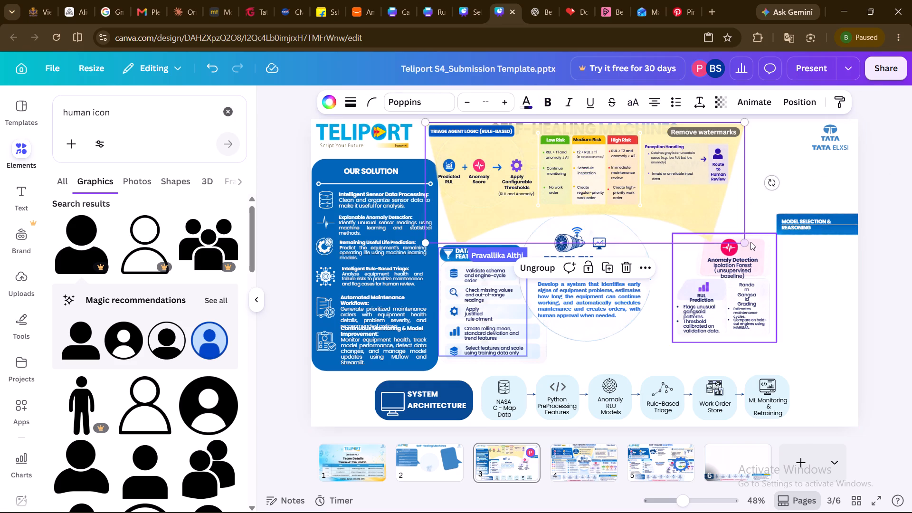
left_click_drag(744, 241, 704, 219)
left_click_drag(619, 179, 631, 187)
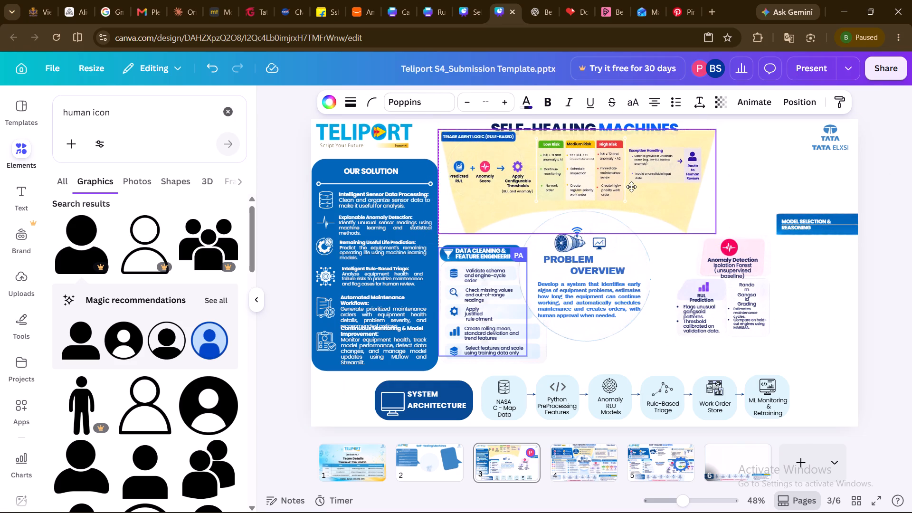
left_click_drag(631, 187, 637, 186)
left_click_drag(722, 233, 710, 228)
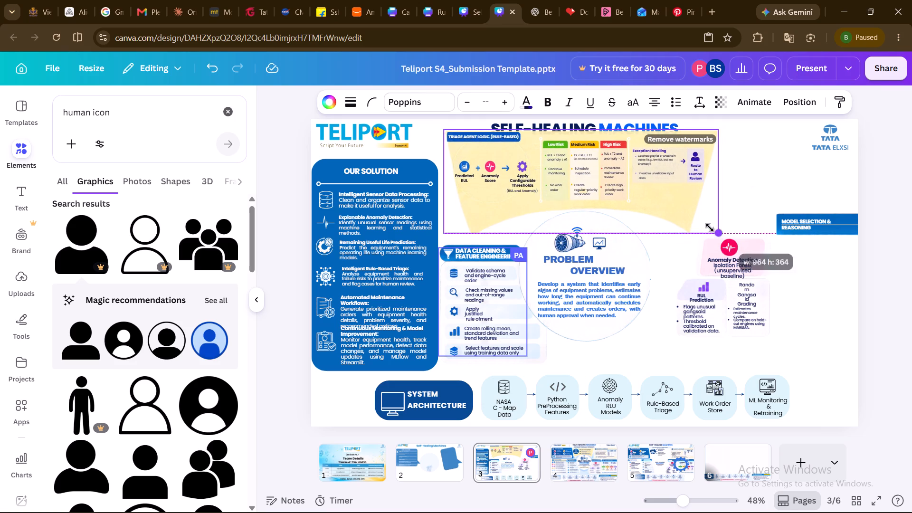
left_click_drag(710, 228, 706, 227)
left_click_drag(651, 201, 653, 209)
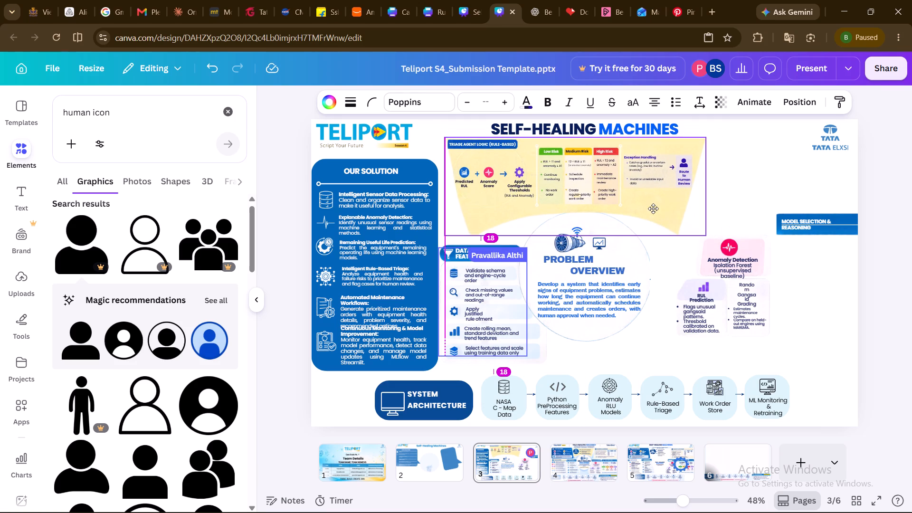
left_click_drag(653, 209, 653, 208)
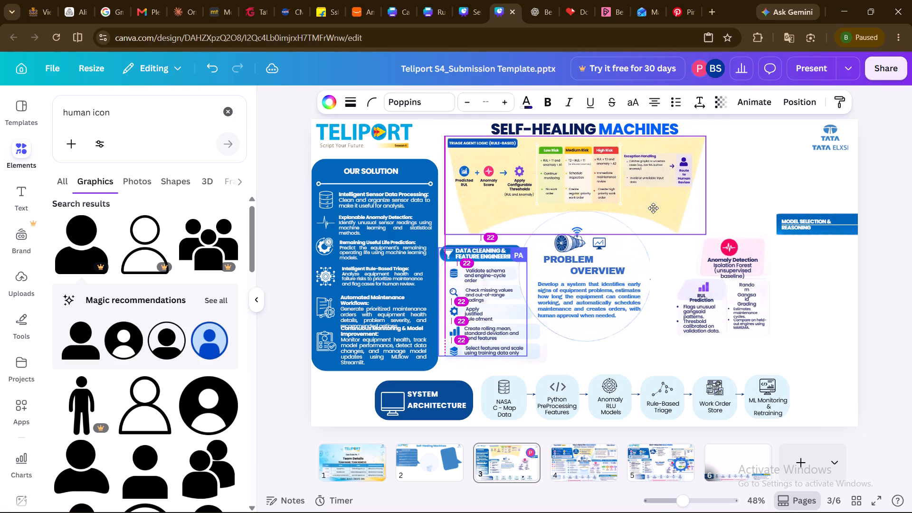
left_click_drag(653, 208, 652, 208)
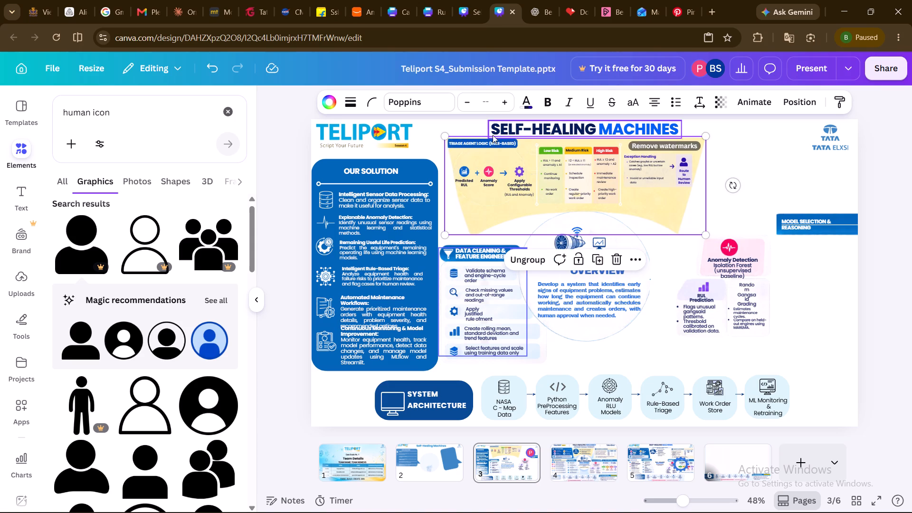
Move the "Triage Agent Logic (Rule-Based)" title text down off its blue banner on slide 3.
left_click(479, 145)
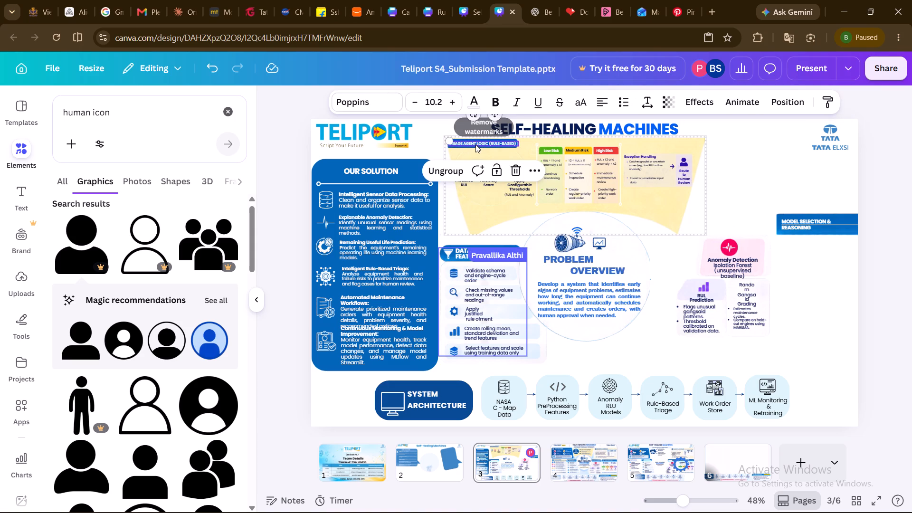
left_click_drag(471, 142, 474, 154)
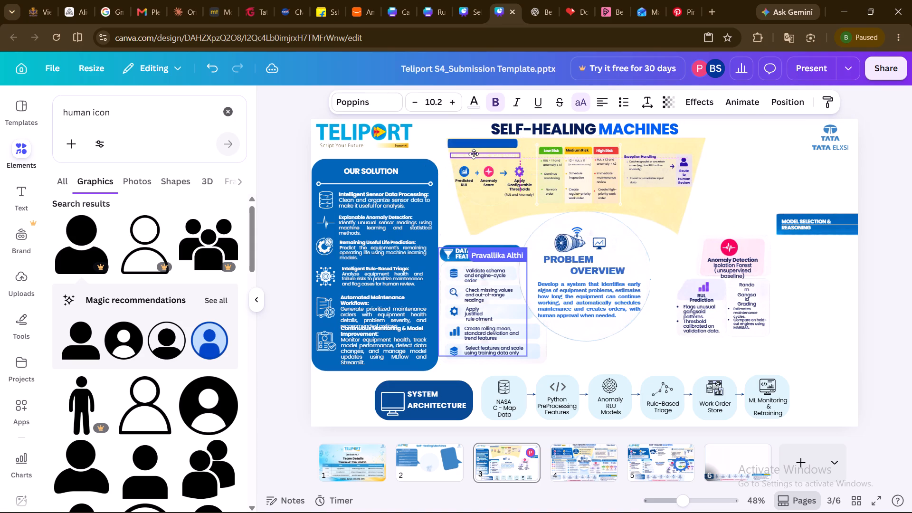
left_click_drag(474, 154, 473, 154)
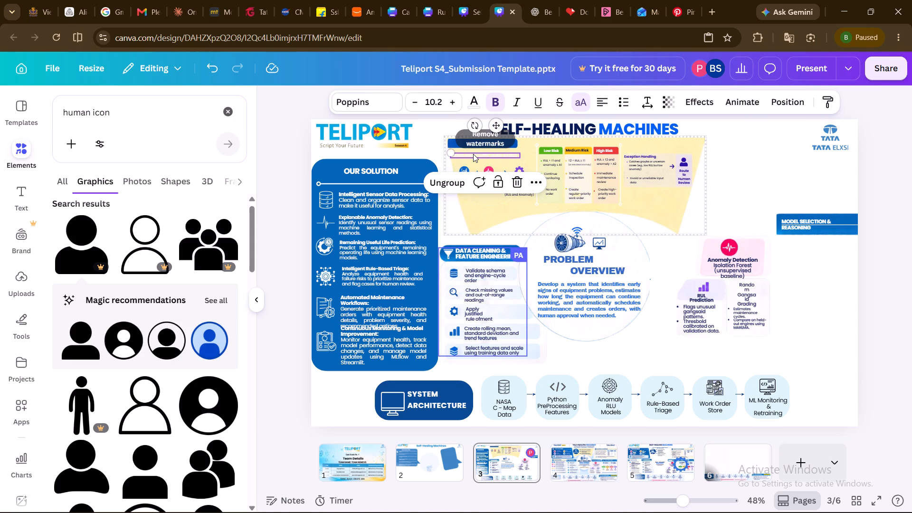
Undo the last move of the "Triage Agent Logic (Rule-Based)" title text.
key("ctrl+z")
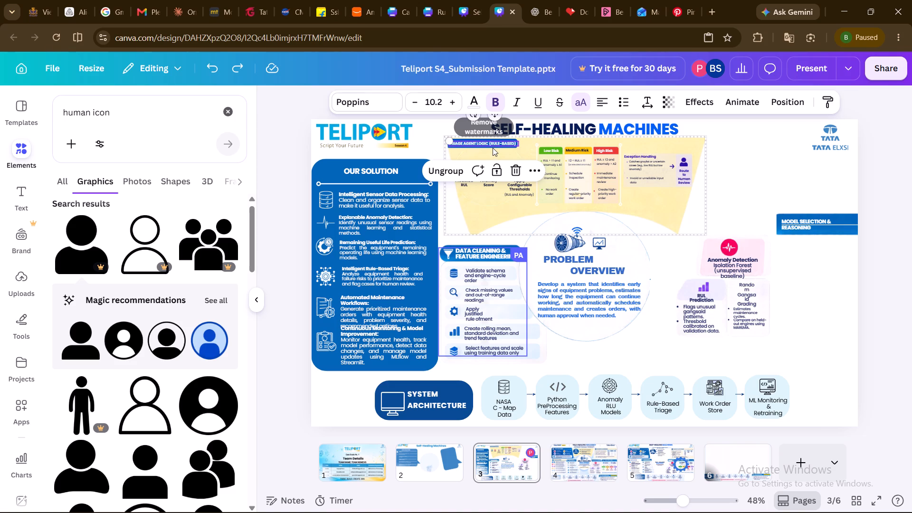
Move the blue banner behind the "Triage Agent Logic (Rule-Based)" title down, aligning its top with the risk column headers.
left_click(493, 148, "shift")
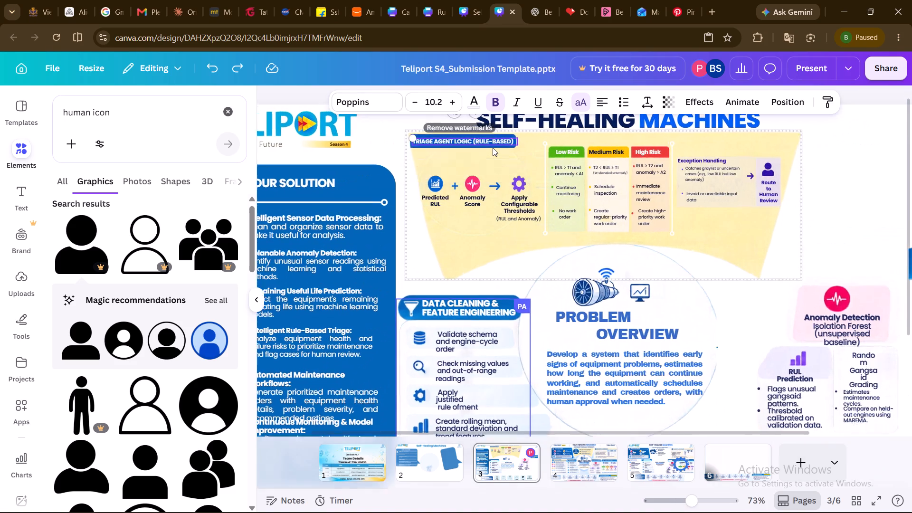
left_click(375, 162)
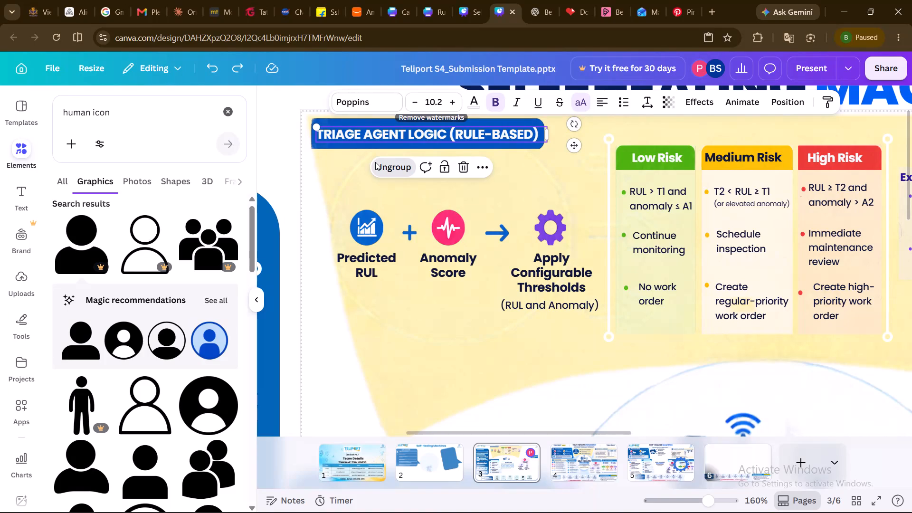
left_click(288, 162)
left_click(354, 133)
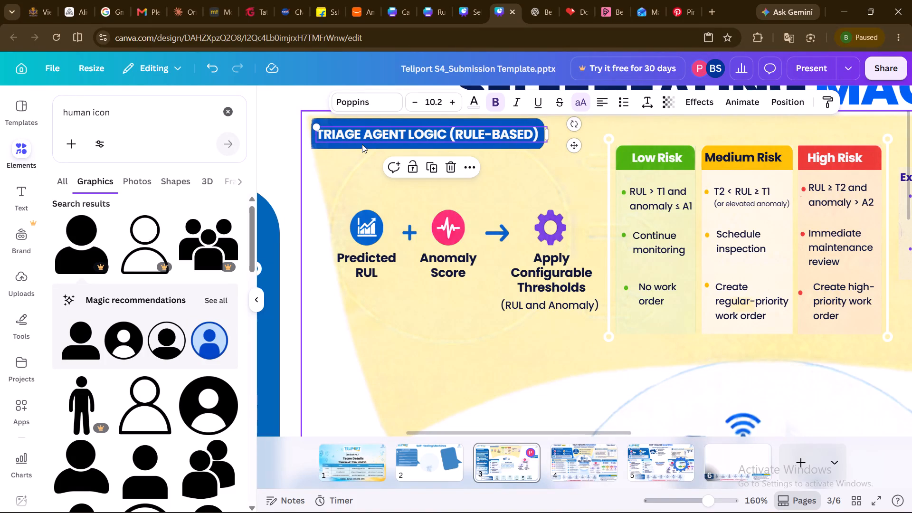
left_click(362, 144, "shift")
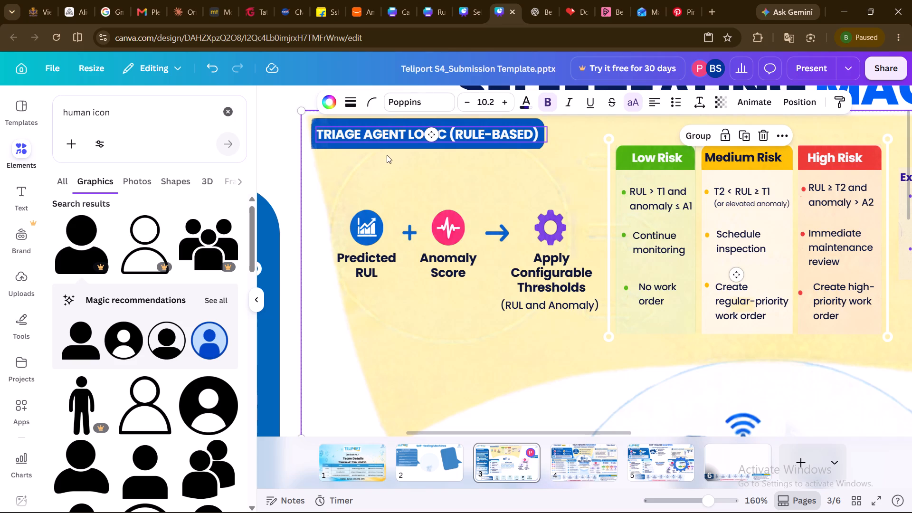
scroll(391, 171, "up", 1)
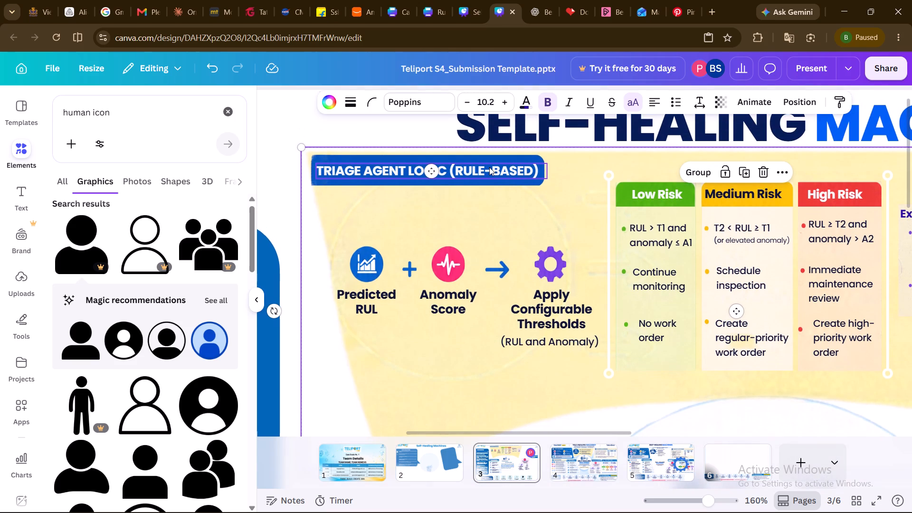
left_click(691, 168)
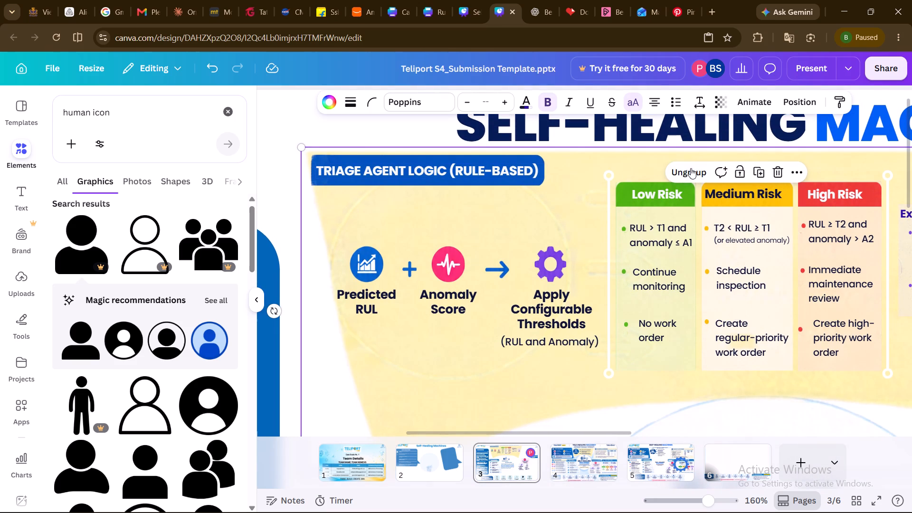
left_click(551, 218)
left_click(507, 196)
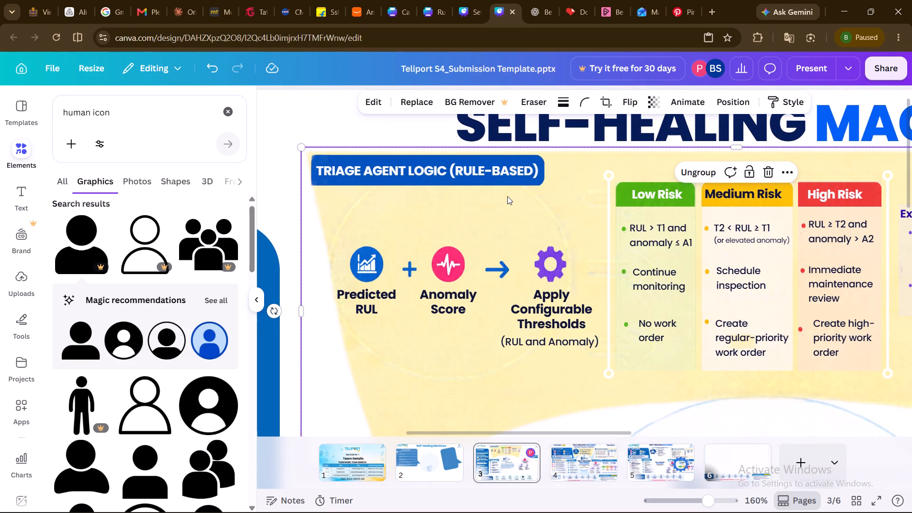
left_click(468, 171)
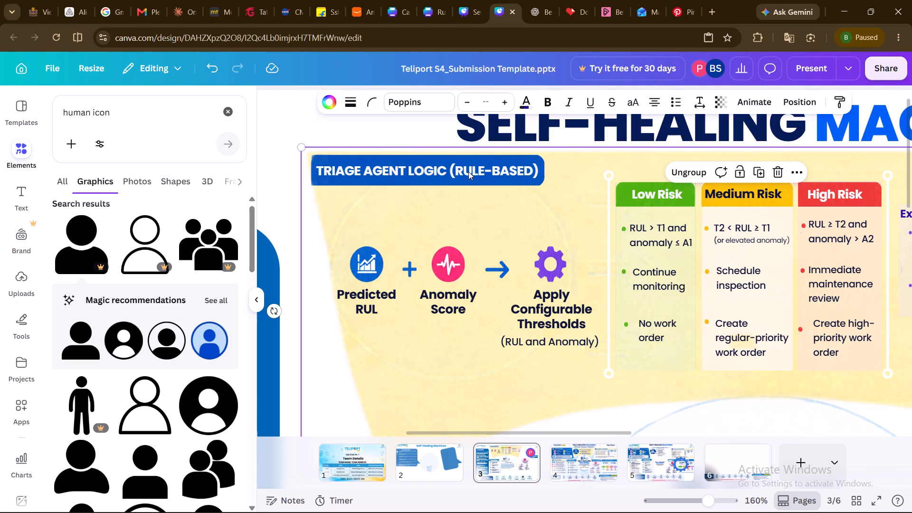
double_click(438, 173)
left_click(438, 173)
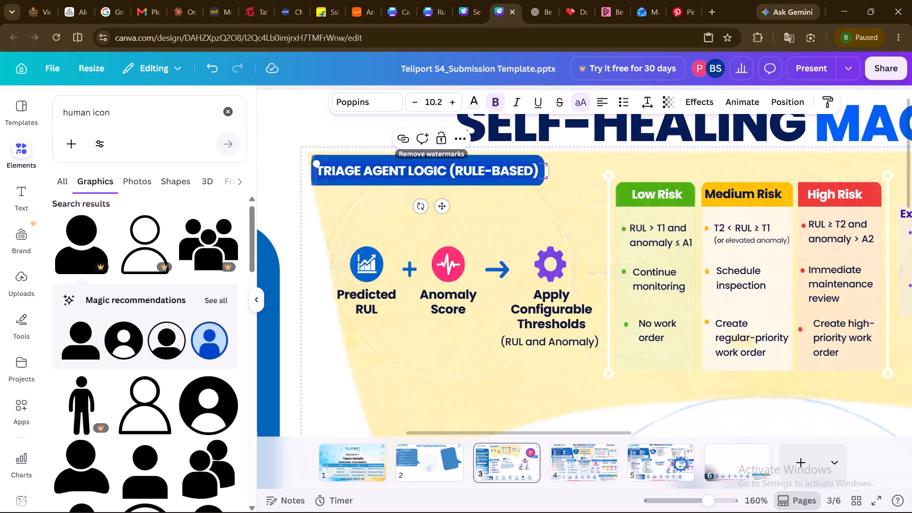
left_click(530, 157)
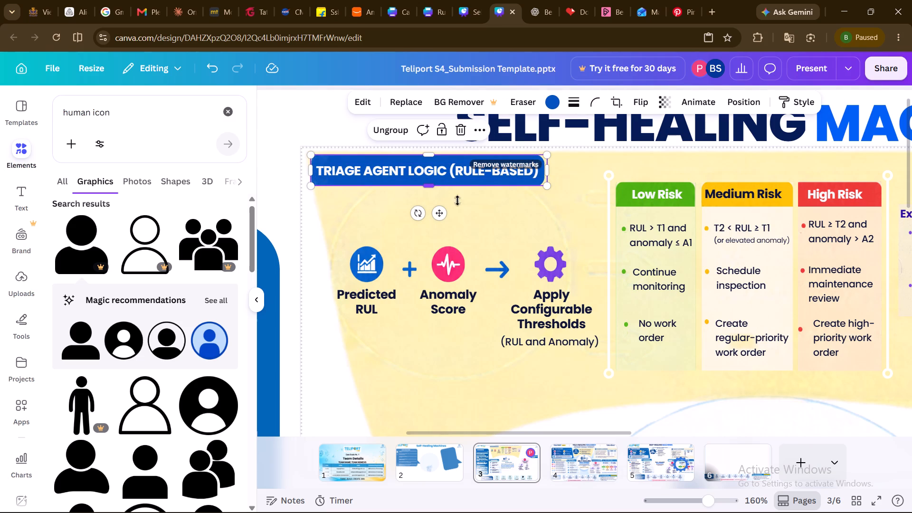
left_click_drag(438, 213, 439, 244)
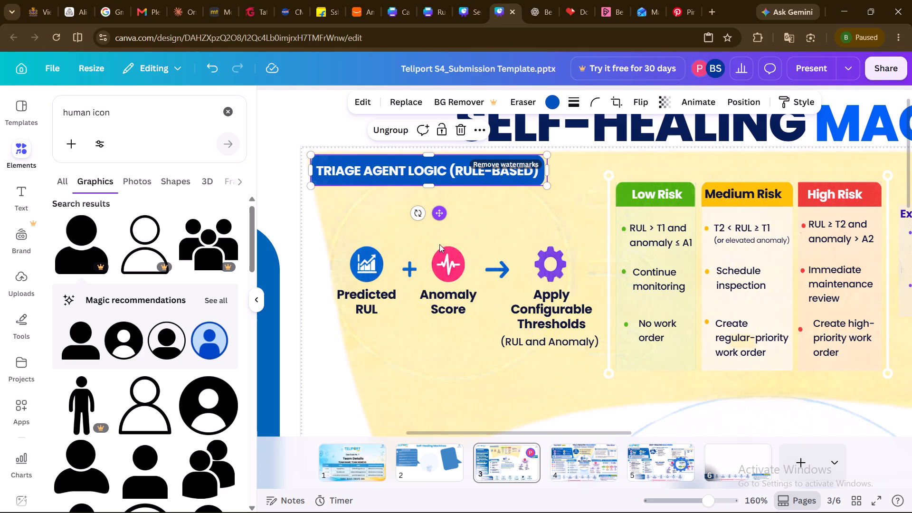
left_click_drag(439, 244, 439, 249)
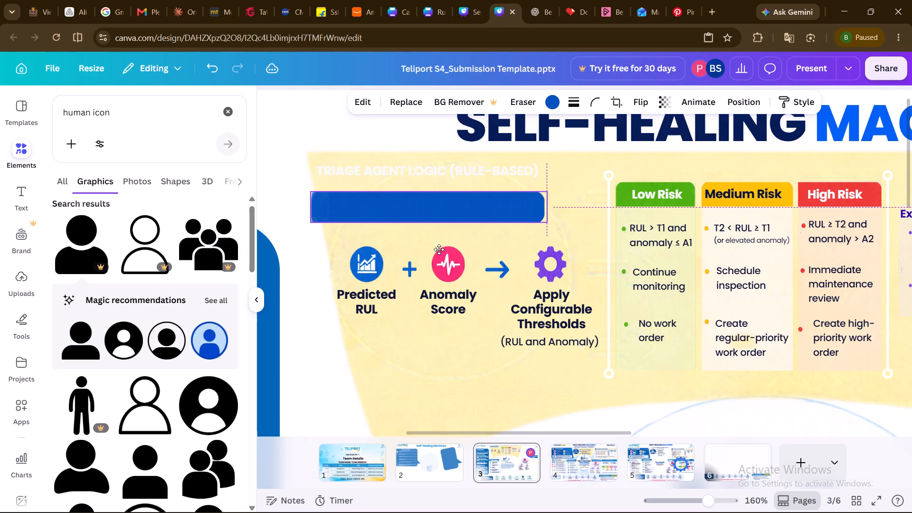
left_click_drag(439, 249, 440, 239)
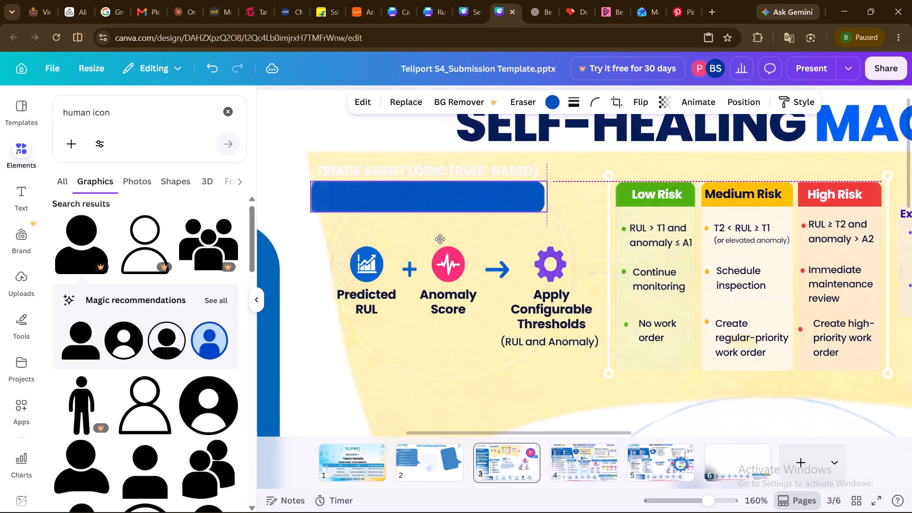
left_click_drag(440, 239, 439, 239)
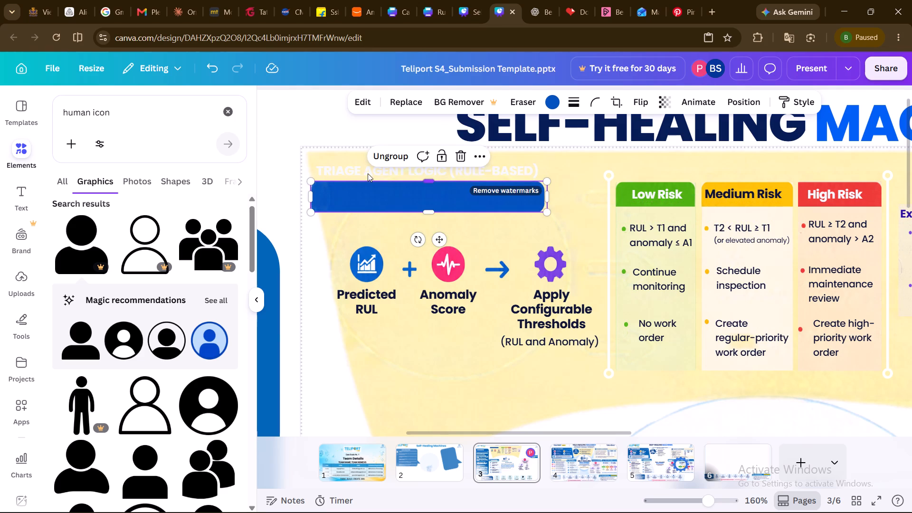
Move the "Triage Agent Logic (Rule-Based)" title text down onto its blue banner.
left_click_drag(367, 172, 367, 199)
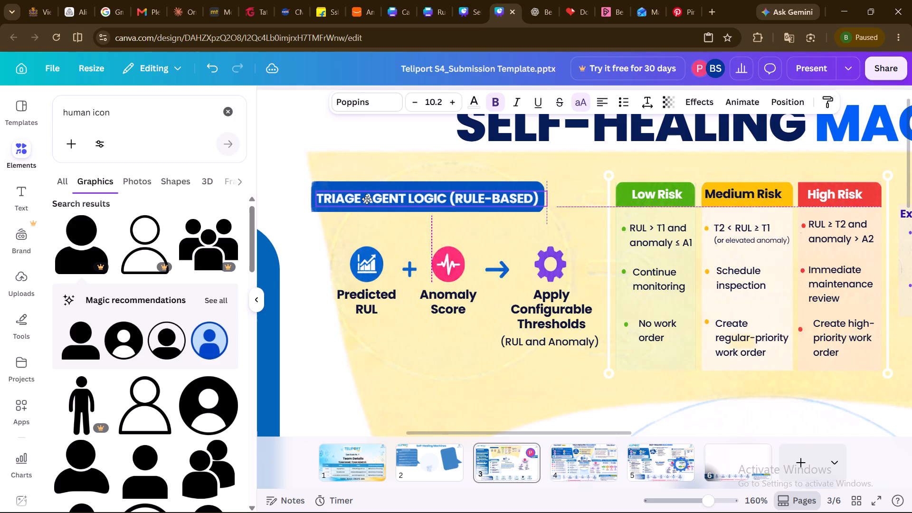
left_click_drag(367, 199, 366, 199)
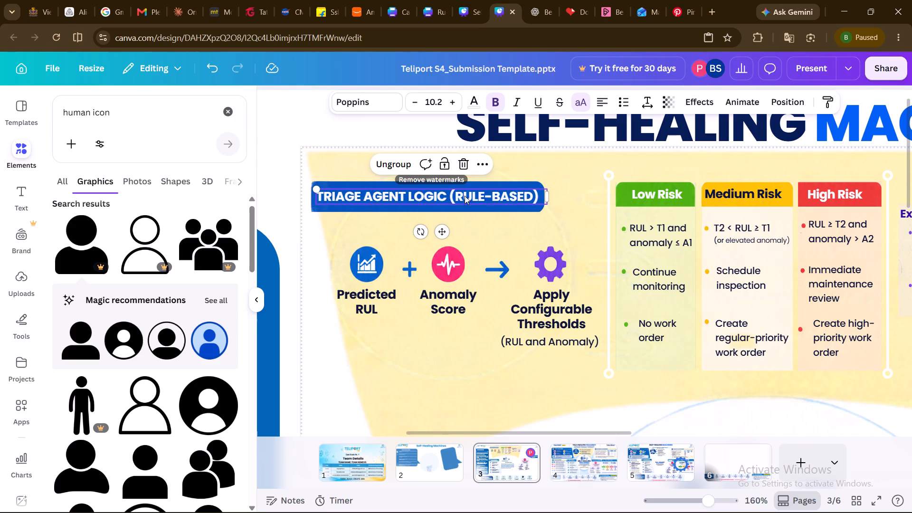
Shorten the vertical divider beside the Low Risk column from its upper end to a length of about 207.
scroll(582, 180, "left", 2)
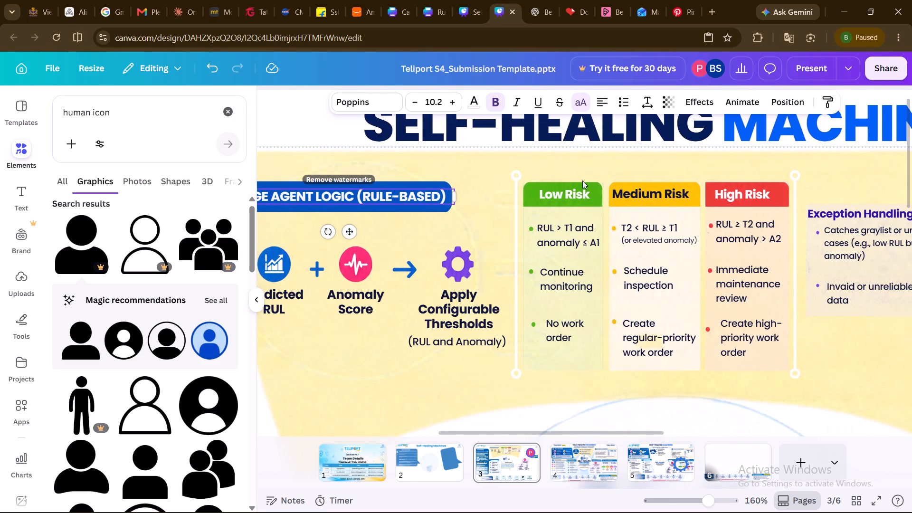
left_click(513, 174)
left_click_drag(515, 169, 515, 175)
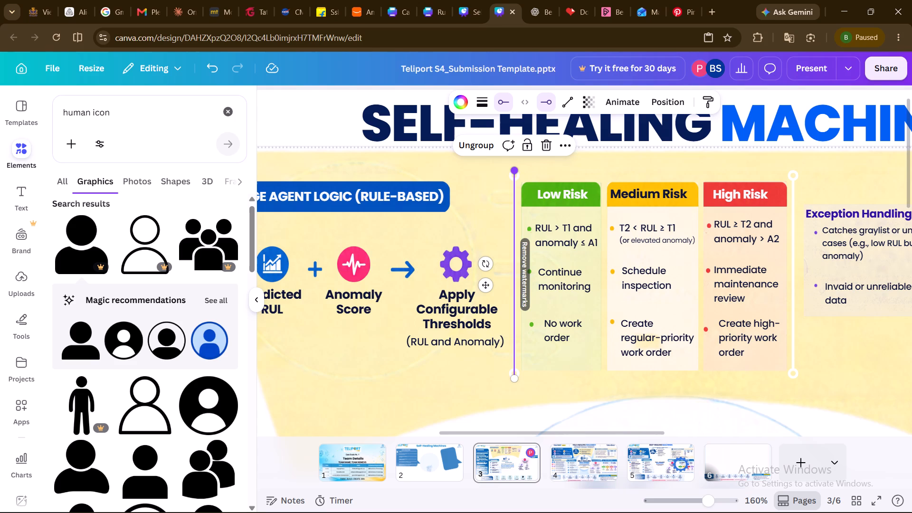
left_click_drag(515, 175, 514, 179)
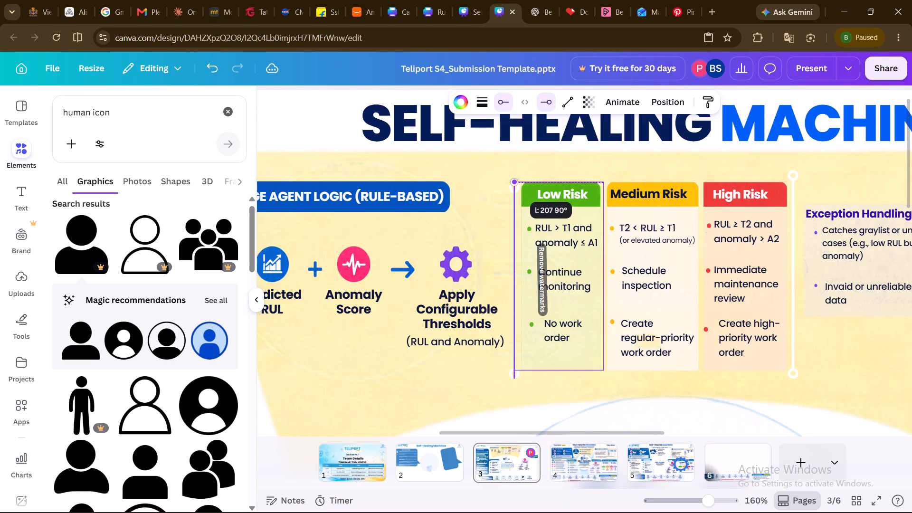
left_click_drag(514, 179, 514, 181)
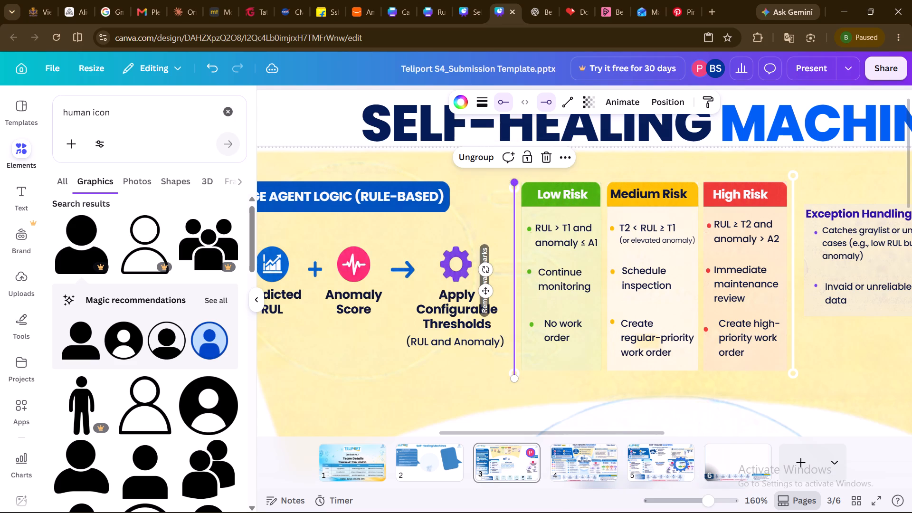
left_click(514, 181)
Shorten the vertical divider beside the High Risk column from its upper end to match the other divider.
scroll(732, 332, "left", 4)
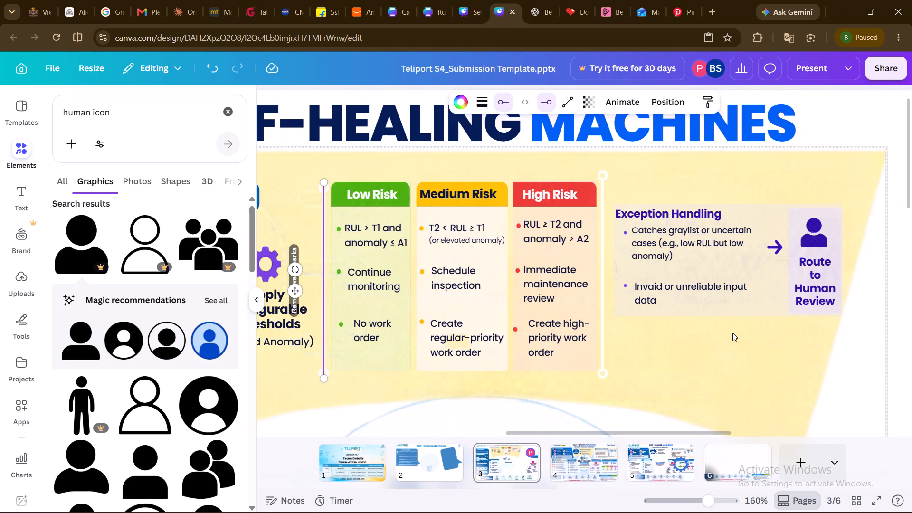
scroll(732, 332, "right", 1)
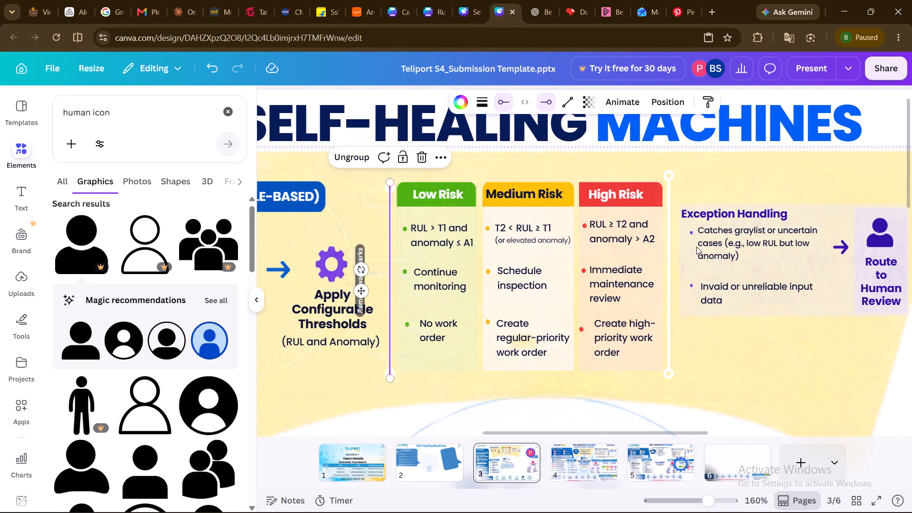
left_click(665, 173)
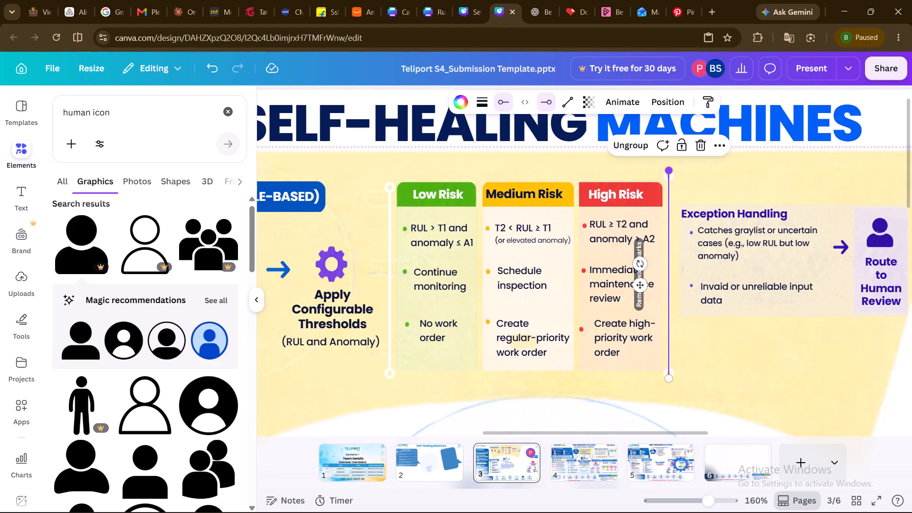
left_click_drag(671, 171, 671, 179)
Crop the upper edge of the yellow background shape down to just above the risk column headers.
left_click(493, 156)
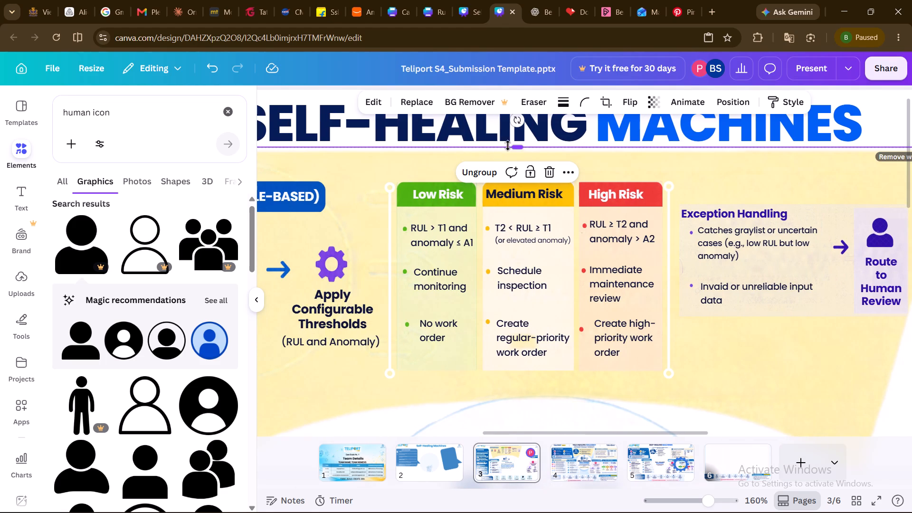
left_click_drag(520, 147, 517, 169)
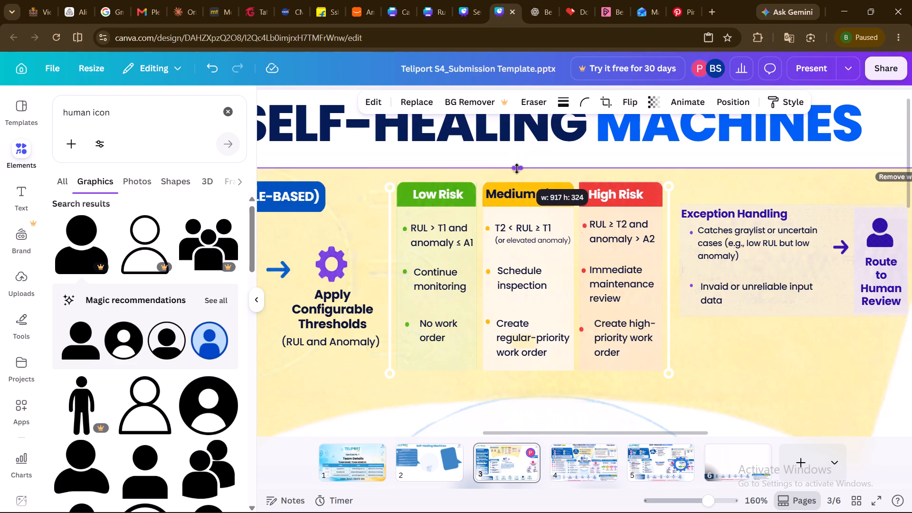
left_click_drag(517, 169, 516, 177)
left_click(516, 177)
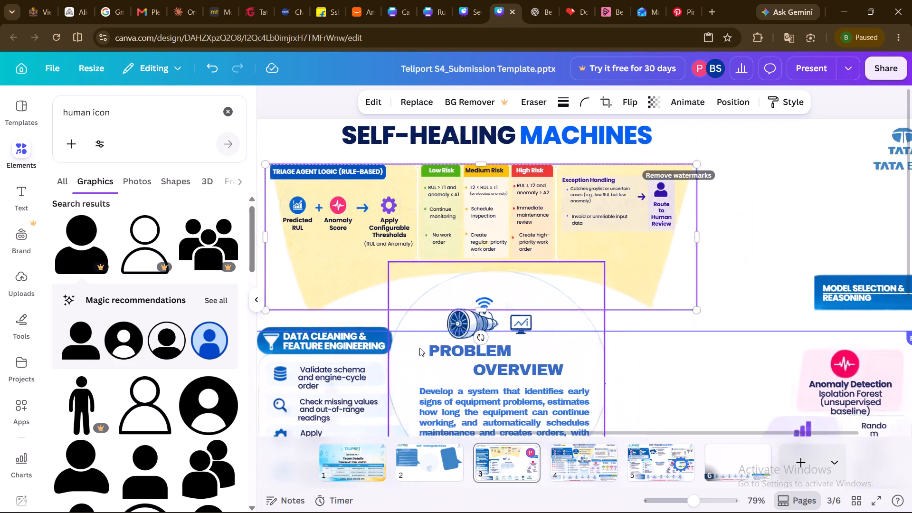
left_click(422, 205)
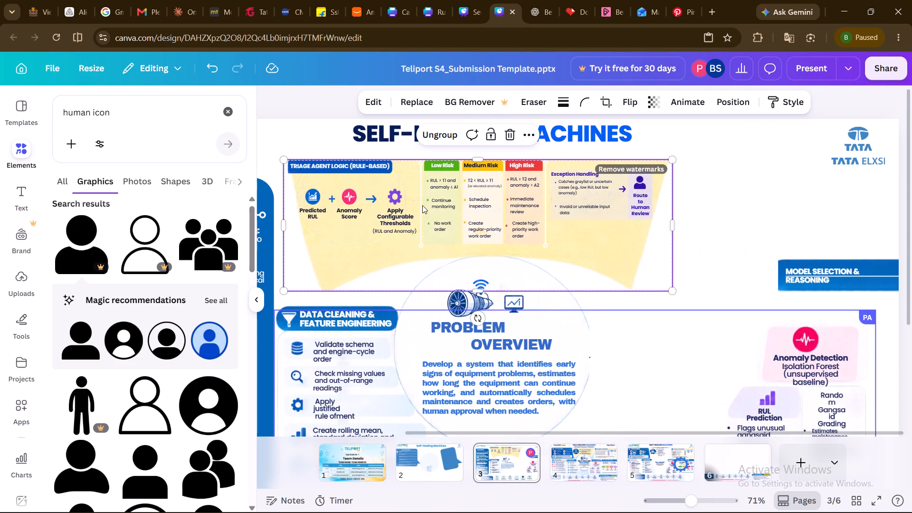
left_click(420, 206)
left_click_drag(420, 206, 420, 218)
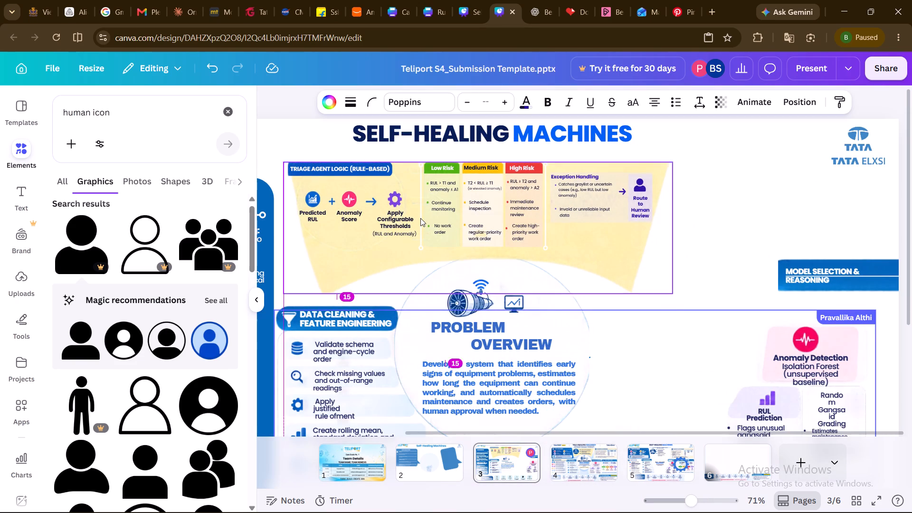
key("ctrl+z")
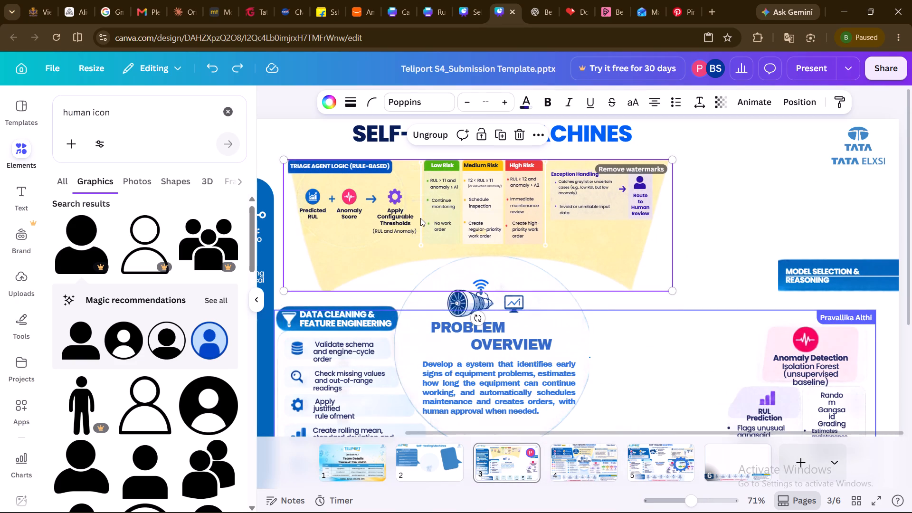
Shift the vertical divider beside the Low Risk column slightly left, away from the column.
left_click(421, 211)
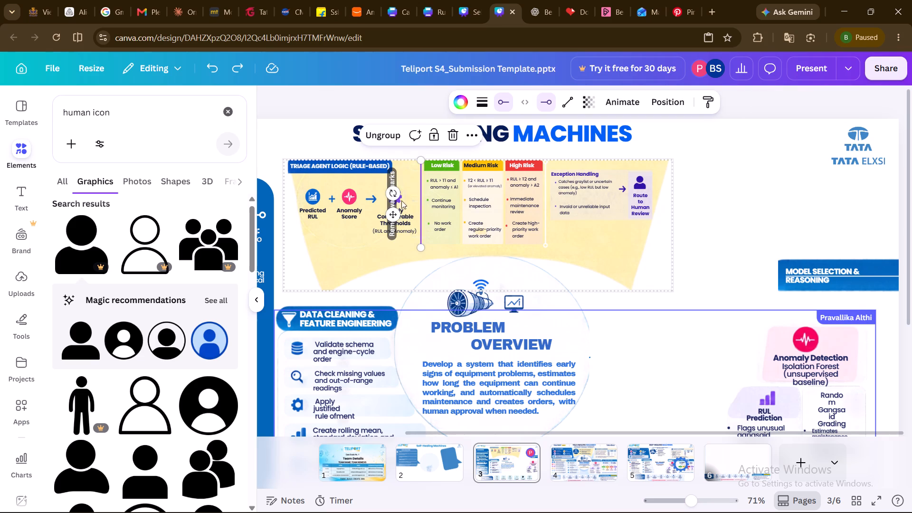
left_click(392, 212)
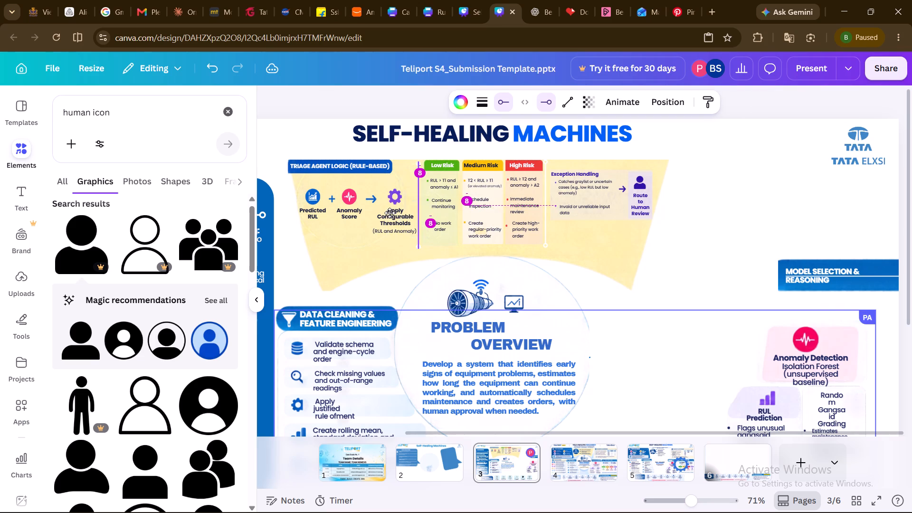
Shift the vertical divider beside the High Risk column slightly right, away from the column.
left_click(545, 209)
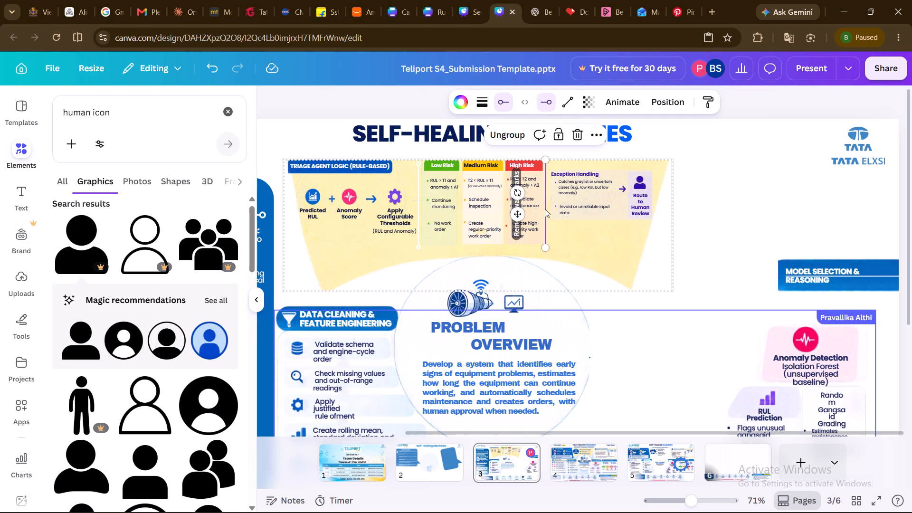
left_click_drag(545, 209, 545, 212)
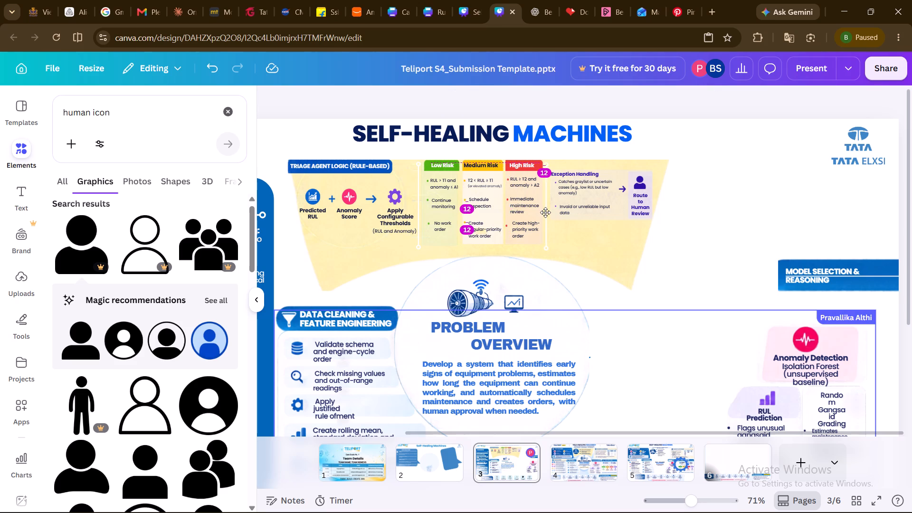
left_click_drag(545, 212, 547, 213)
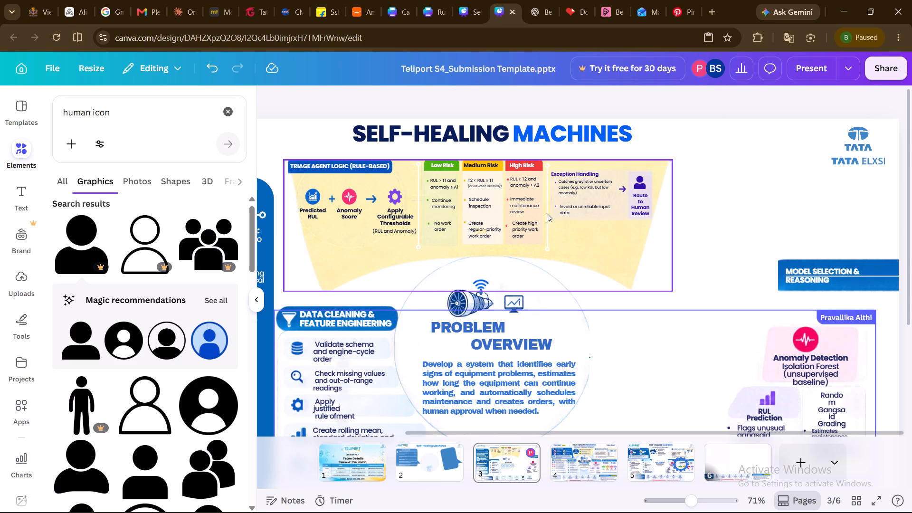
Move the whole Triage Agent Logic group right so it sits centred above the Problem Overview circle.
left_click(437, 237)
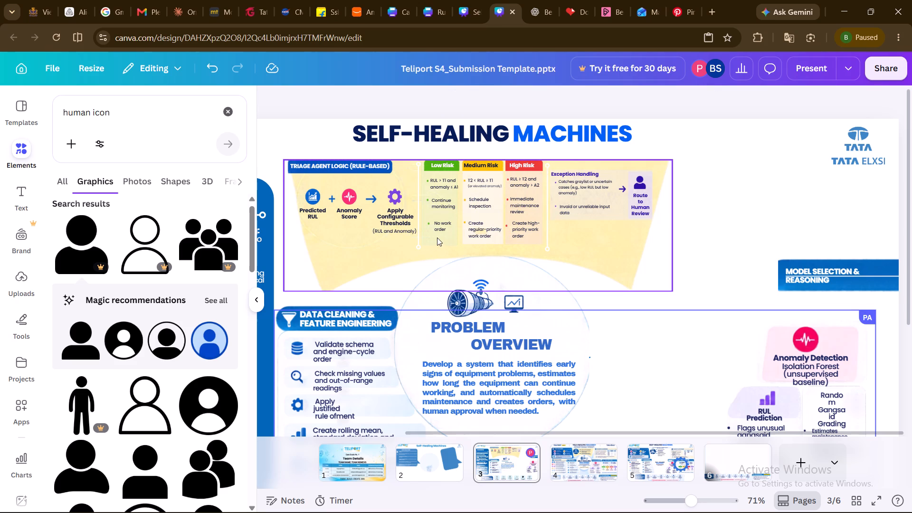
left_click_drag(422, 161, 435, 161)
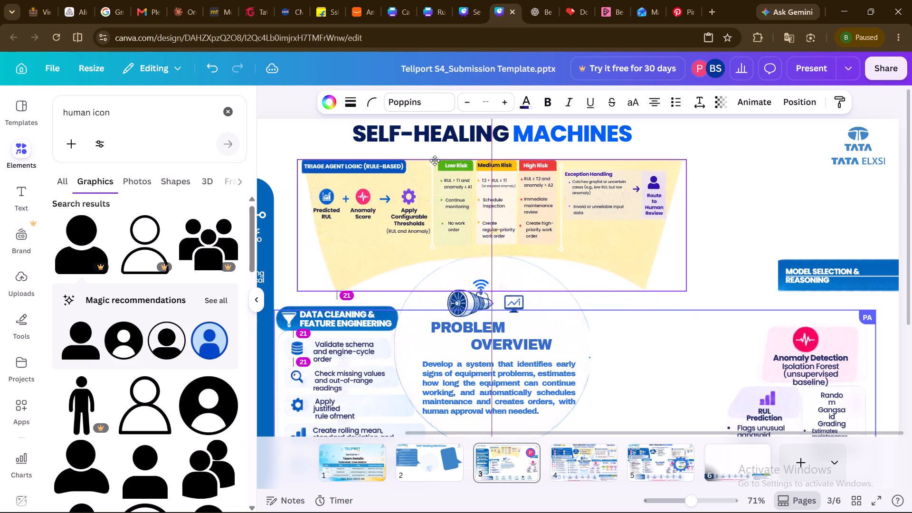
left_click(713, 176)
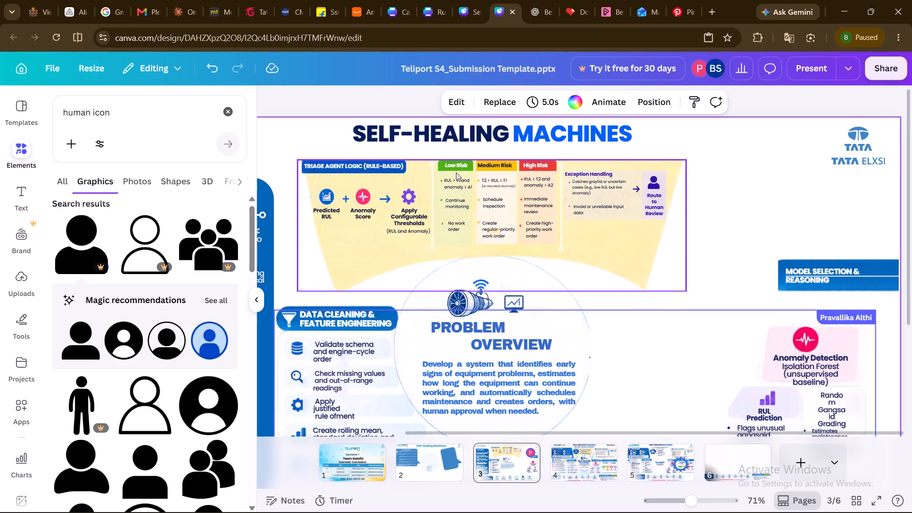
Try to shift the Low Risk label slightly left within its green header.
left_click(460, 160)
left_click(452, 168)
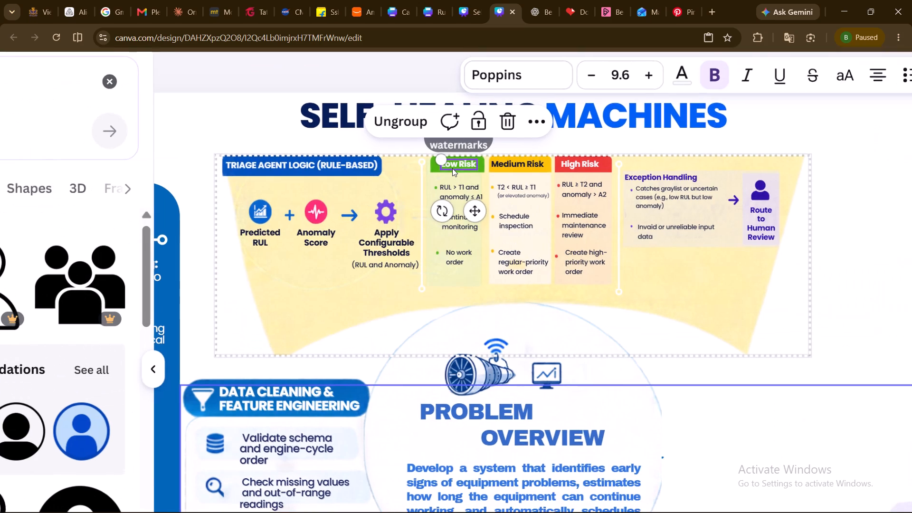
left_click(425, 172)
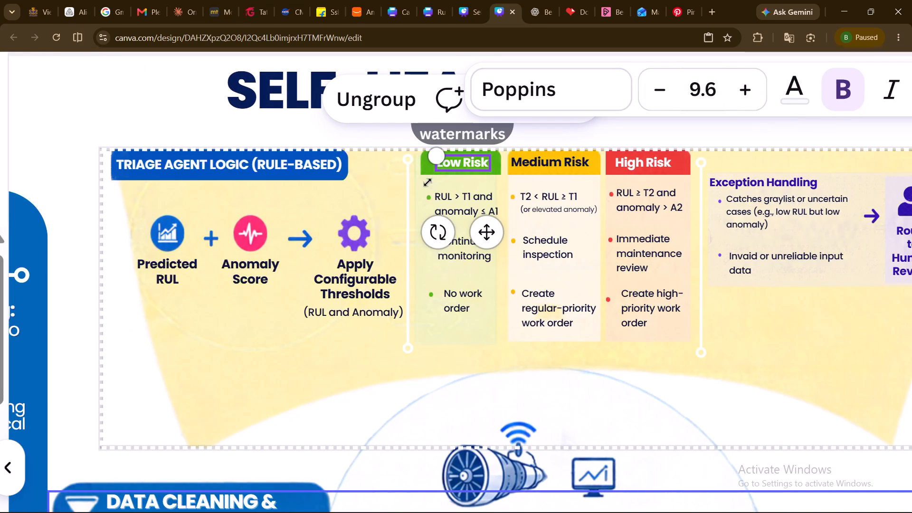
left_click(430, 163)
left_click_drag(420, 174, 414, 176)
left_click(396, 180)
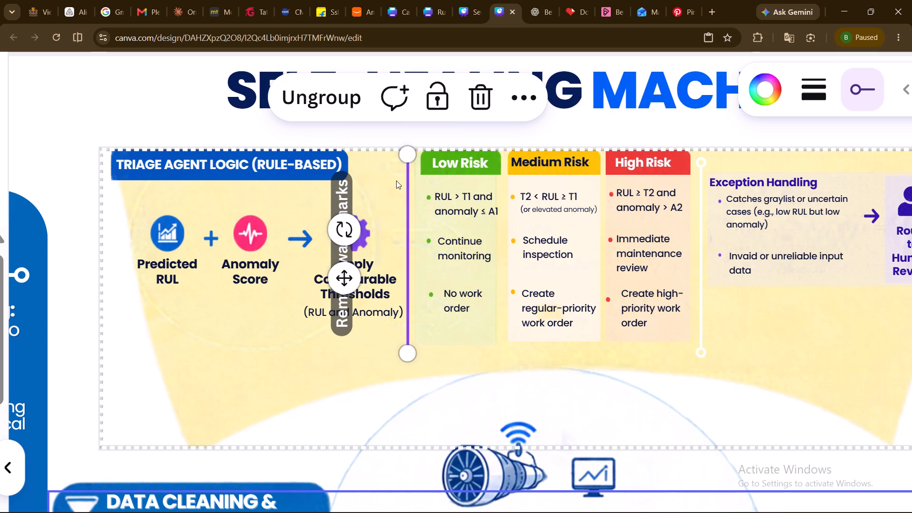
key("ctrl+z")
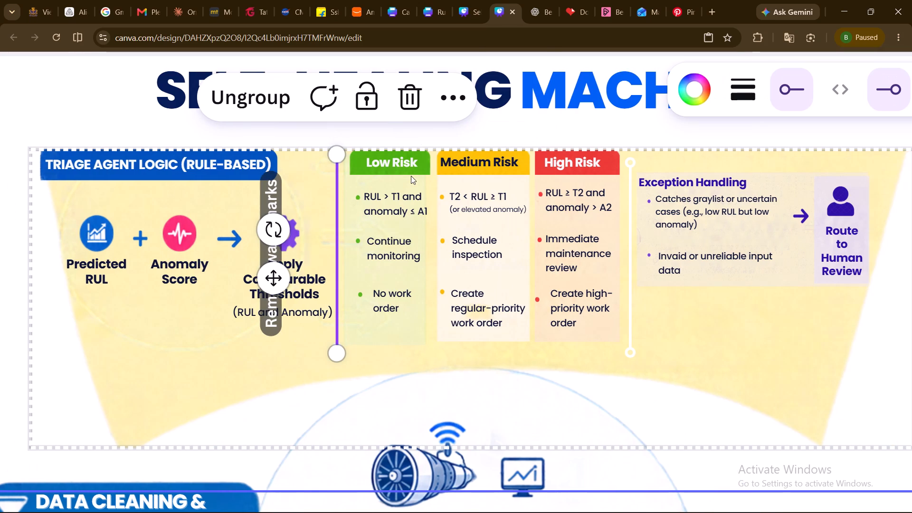
Move the green Low Risk header shape slightly left to line up with the column beneath it.
left_click(424, 170)
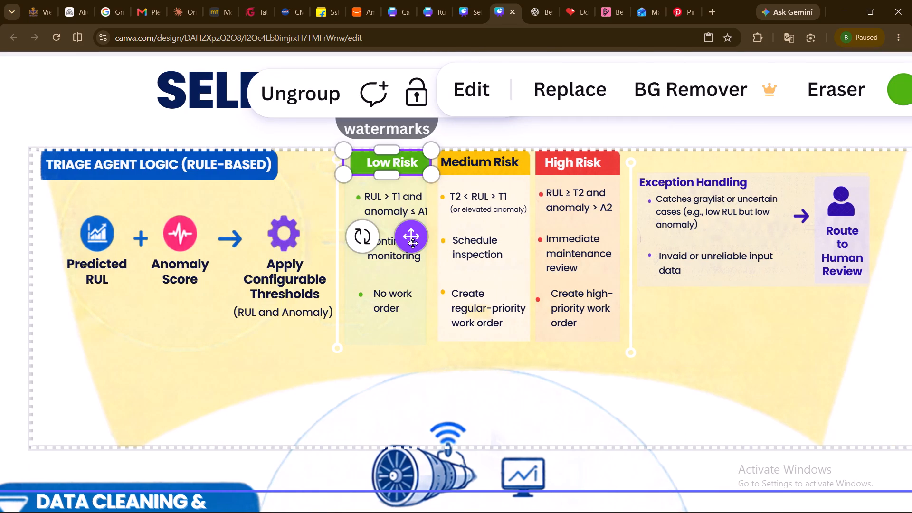
left_click_drag(413, 243, 410, 245)
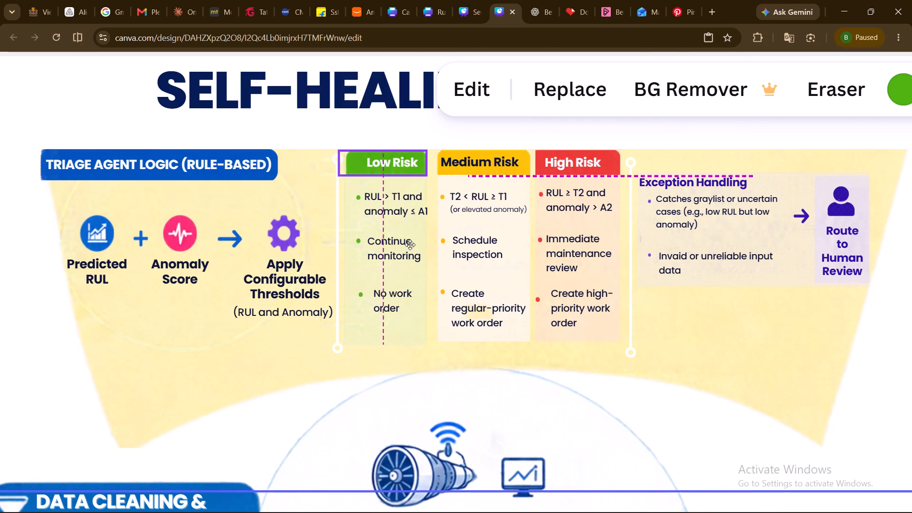
left_click_drag(410, 245, 407, 245)
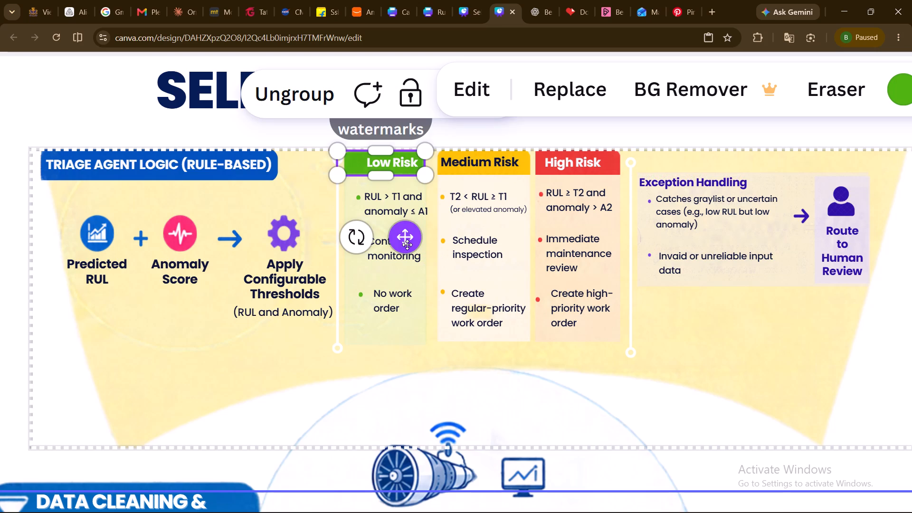
Move the Low Risk label left so it is centred within its green header.
left_click(400, 161)
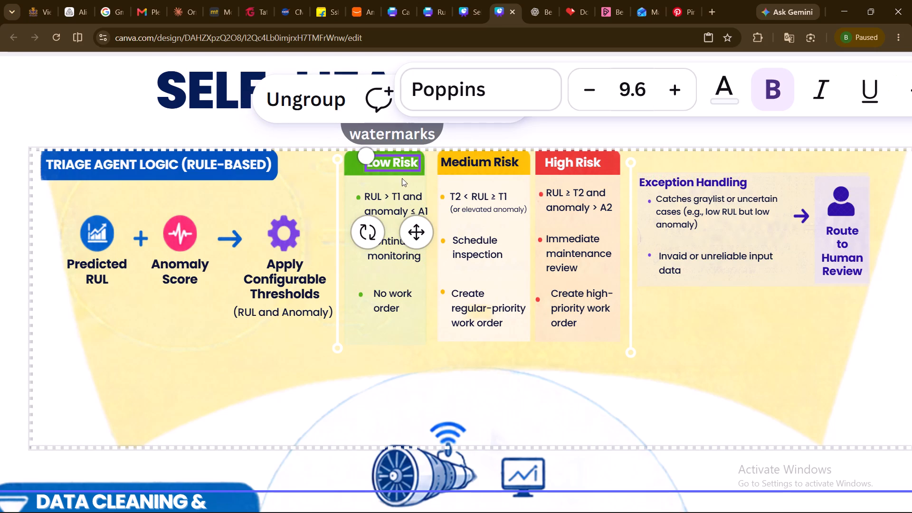
left_click(422, 231)
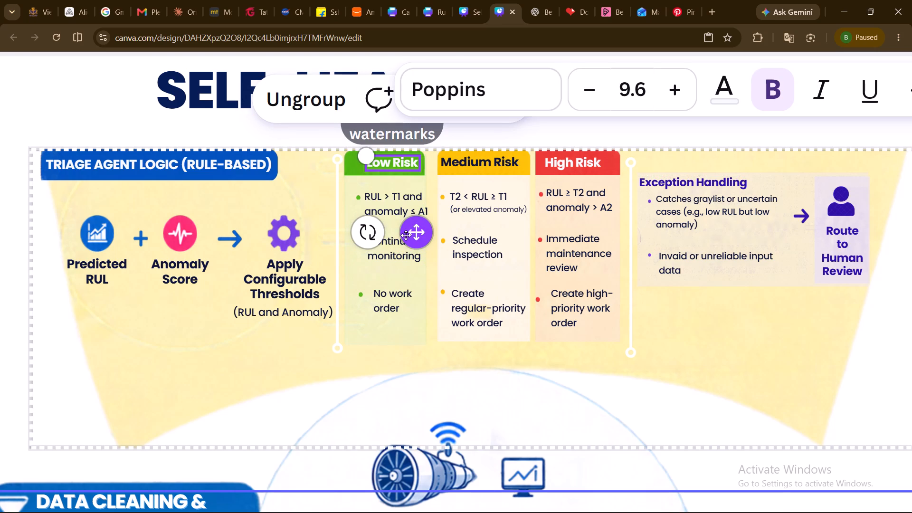
left_click_drag(416, 236, 402, 236)
left_click_drag(402, 236, 407, 237)
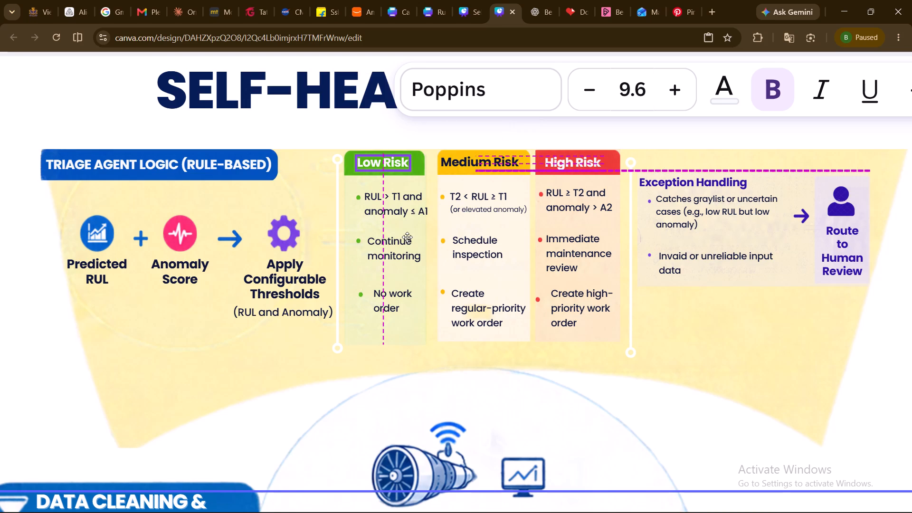
left_click_drag(407, 237, 407, 238)
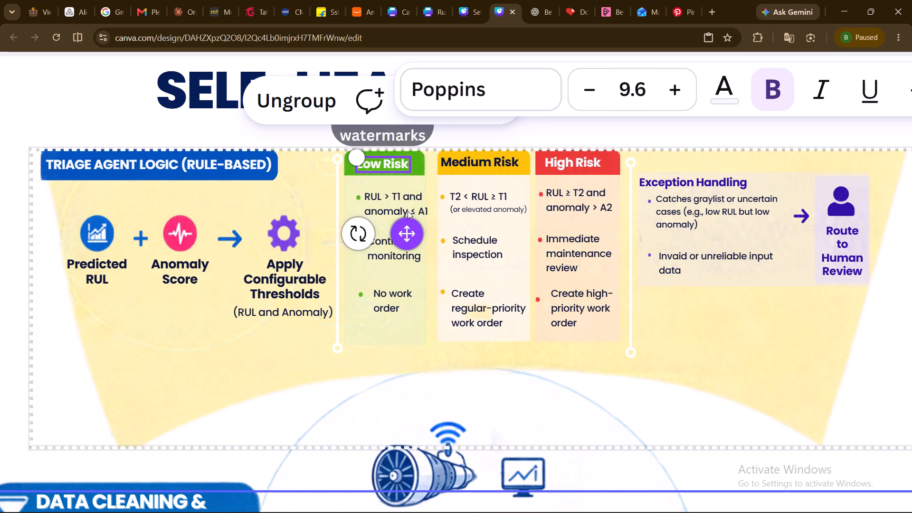
Widen the pale green background of the Low Risk column slightly on its right side.
left_click(423, 188)
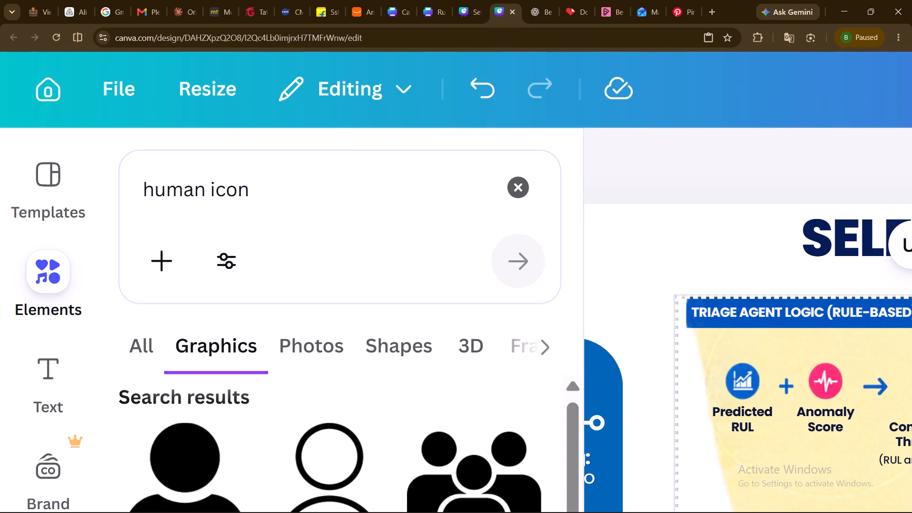
scroll(465, 276, "left", 6)
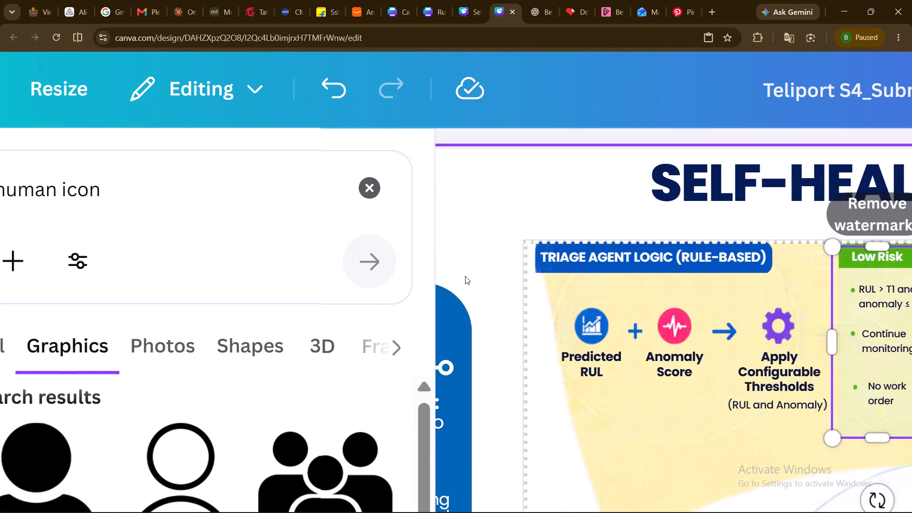
scroll(465, 276, "left", 7)
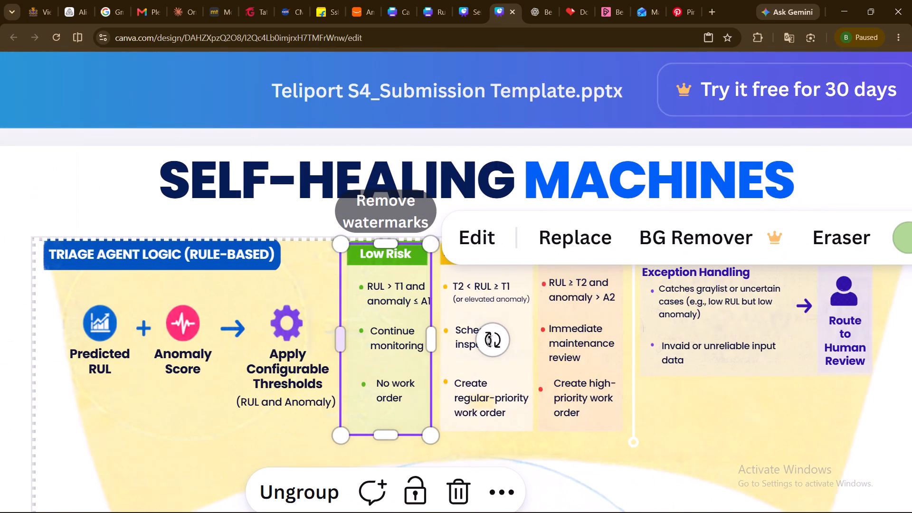
left_click_drag(433, 332, 437, 332)
left_click(495, 449)
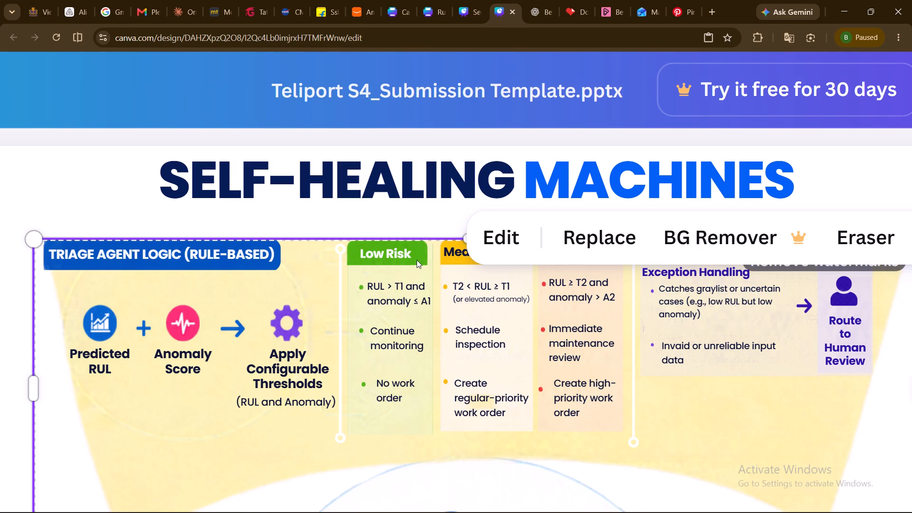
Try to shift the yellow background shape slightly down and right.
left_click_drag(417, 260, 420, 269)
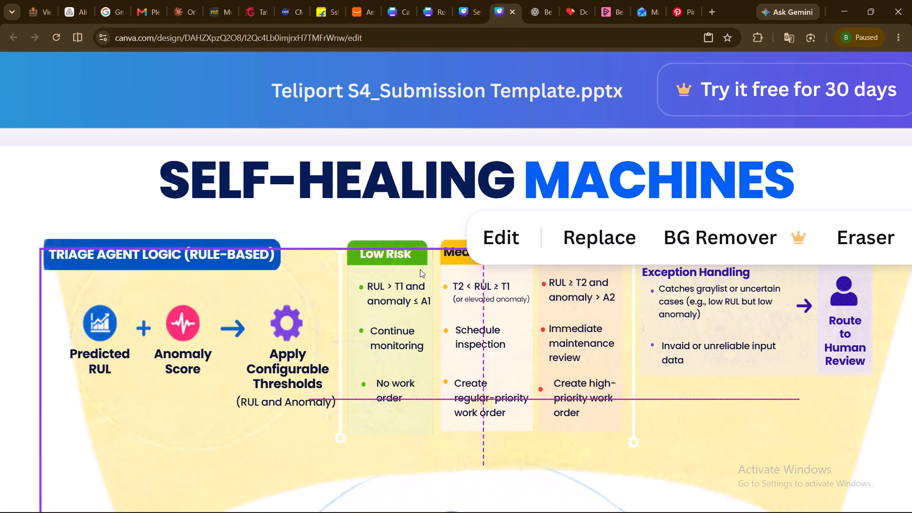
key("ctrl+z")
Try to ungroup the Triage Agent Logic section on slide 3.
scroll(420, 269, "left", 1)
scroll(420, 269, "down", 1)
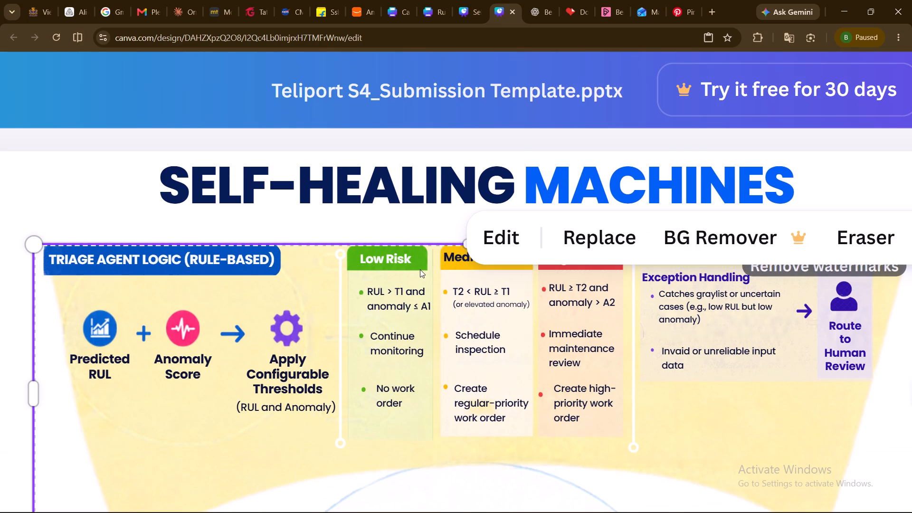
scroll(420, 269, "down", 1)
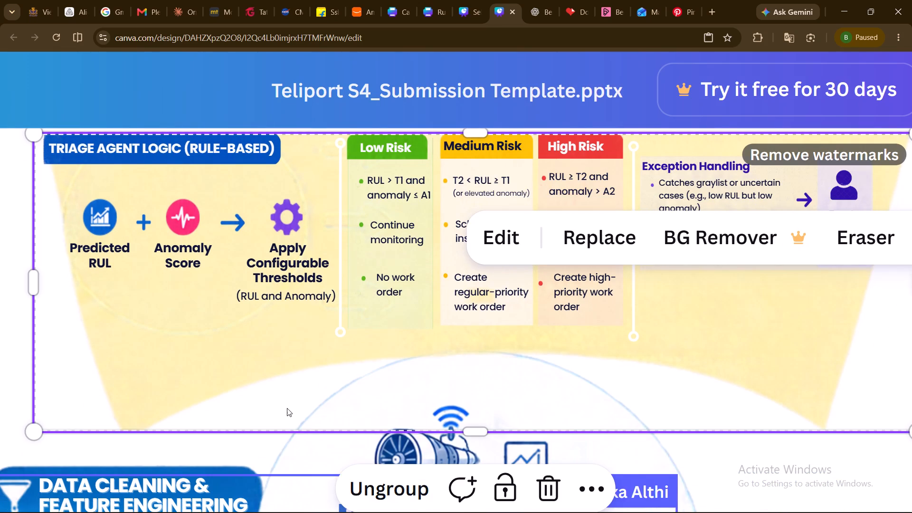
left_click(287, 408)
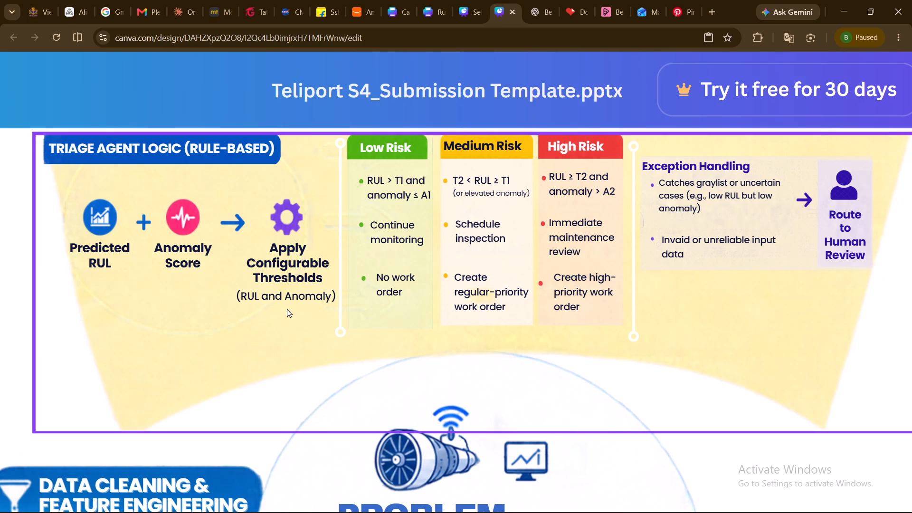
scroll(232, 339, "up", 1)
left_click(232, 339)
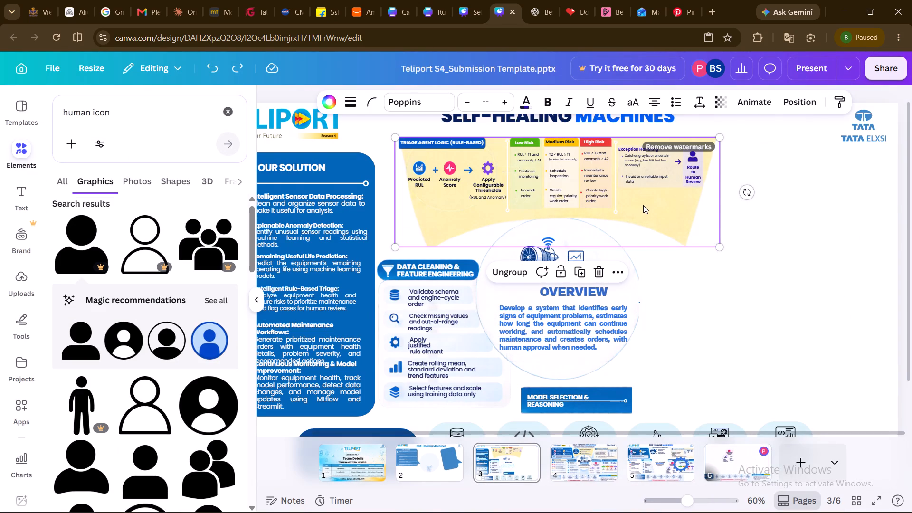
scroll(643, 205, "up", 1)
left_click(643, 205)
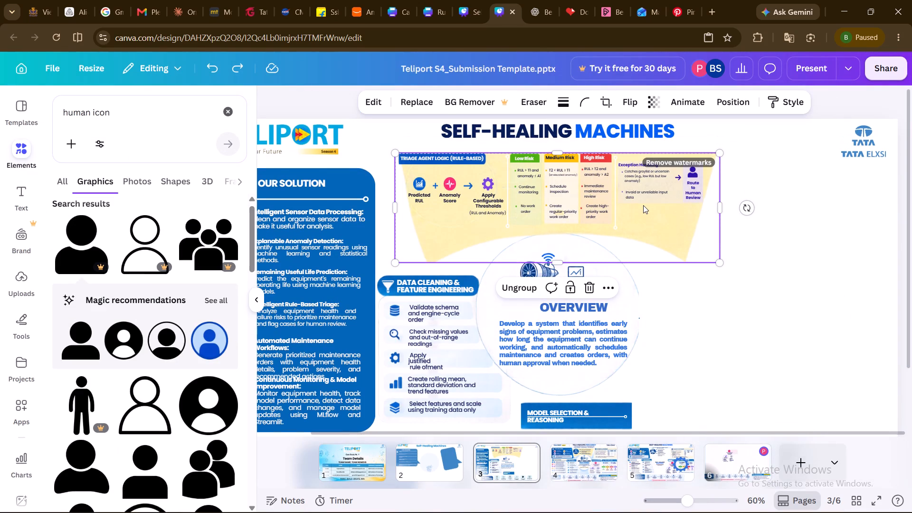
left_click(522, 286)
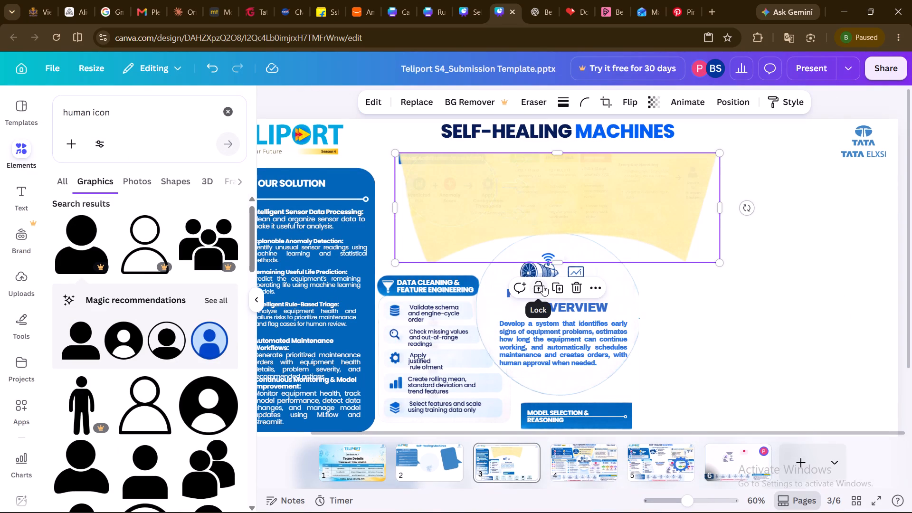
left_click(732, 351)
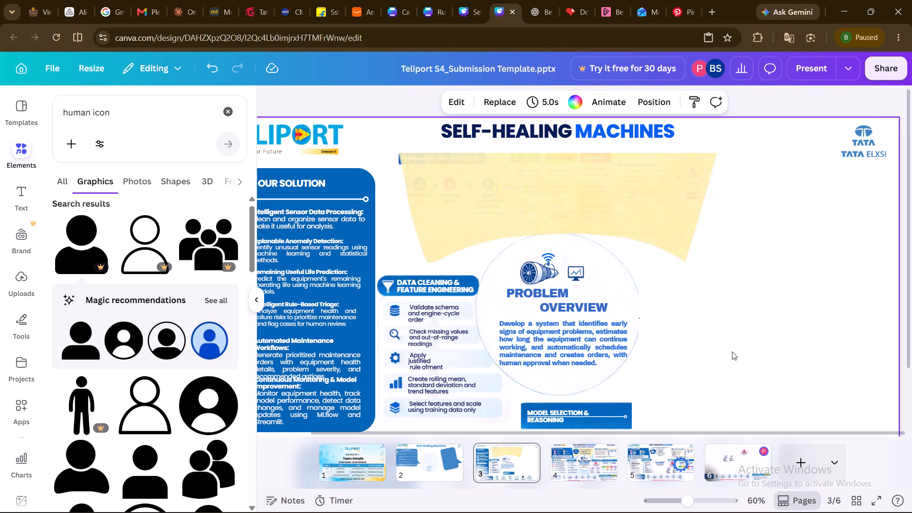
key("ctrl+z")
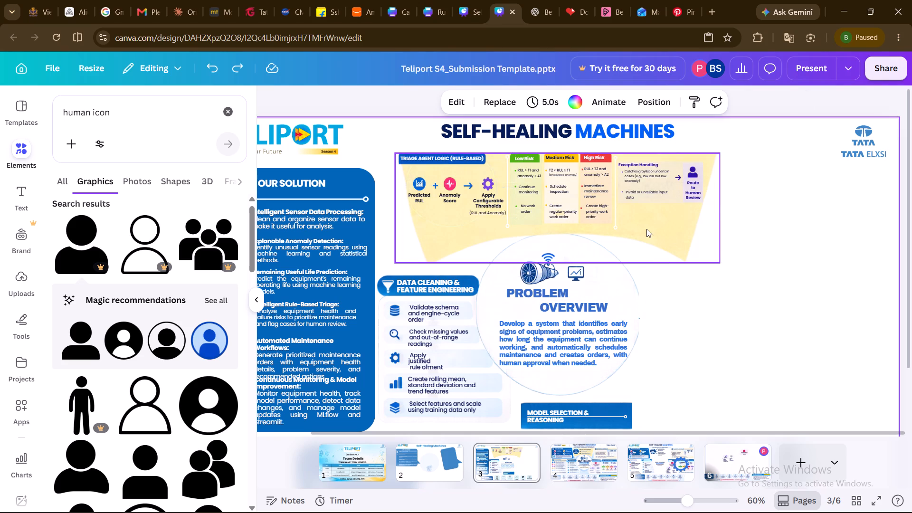
Move the whole Triage Agent Logic group from slide 3 to slide 6, below the Anomaly Detection block.
left_click_drag(646, 229, 743, 460)
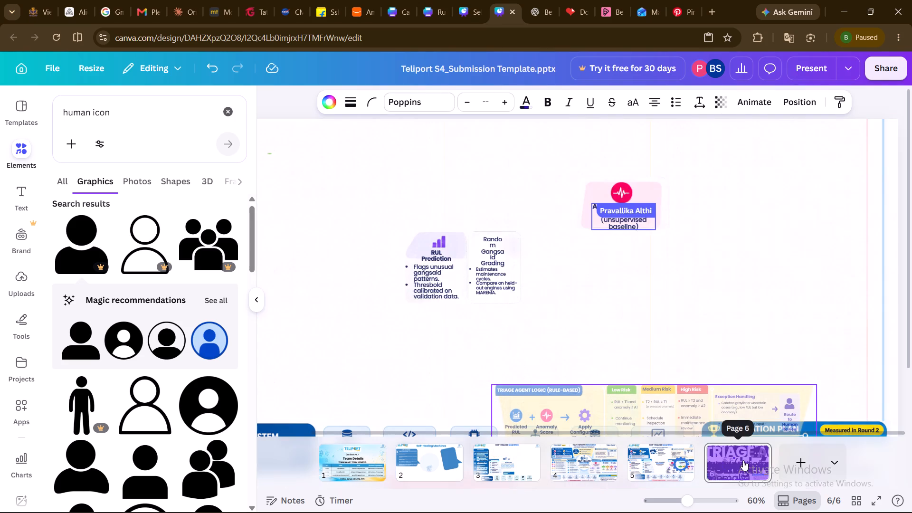
left_click_drag(743, 460, 767, 340)
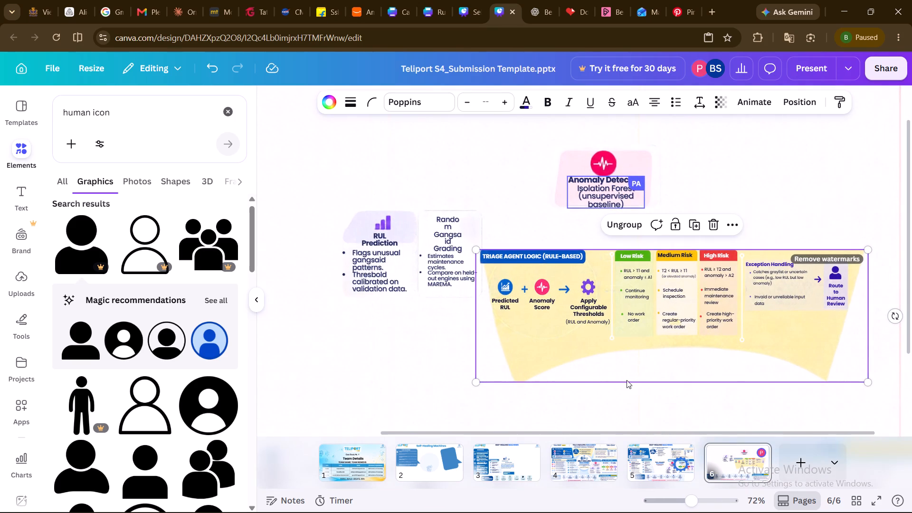
left_click(629, 235)
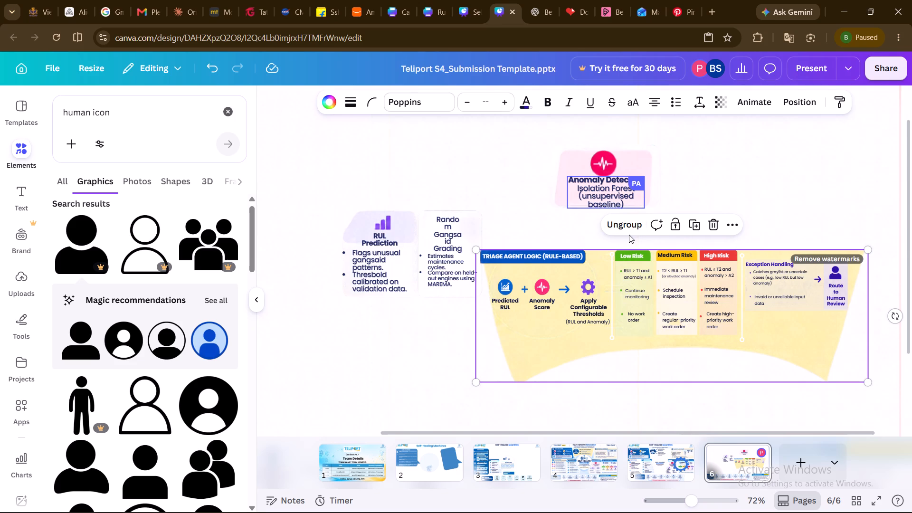
Ungroup the Triage Agent Logic section on slide 6 and deselect its elements.
left_click(623, 222)
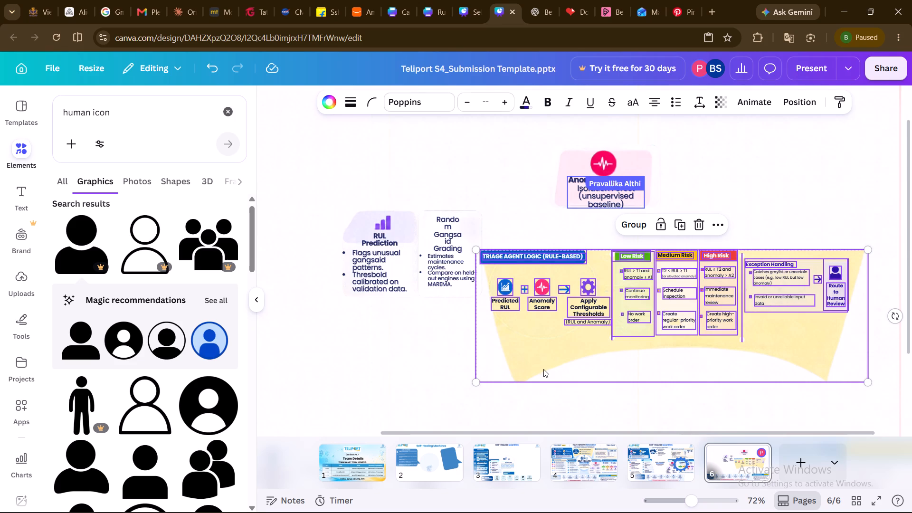
left_click(404, 368)
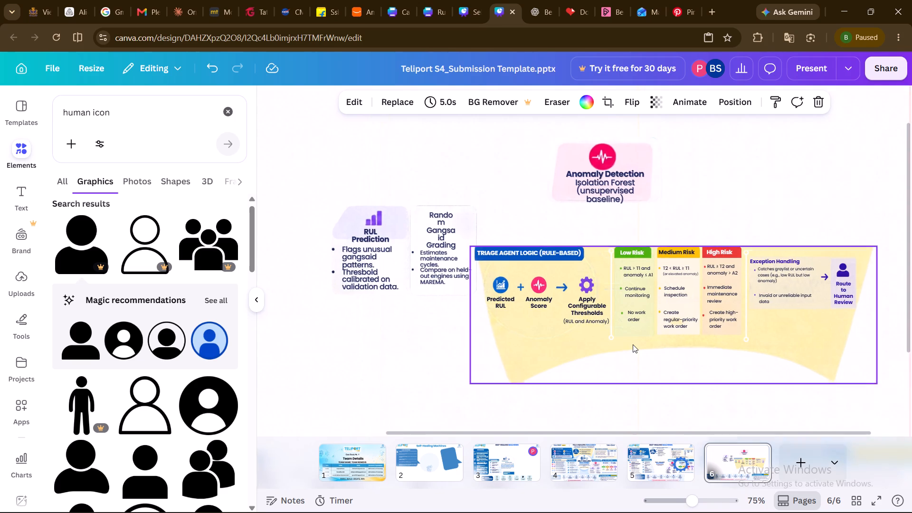
Shift the green Low Risk header bar and its label slightly down from the section's upper edge.
scroll(633, 344, "left", 1)
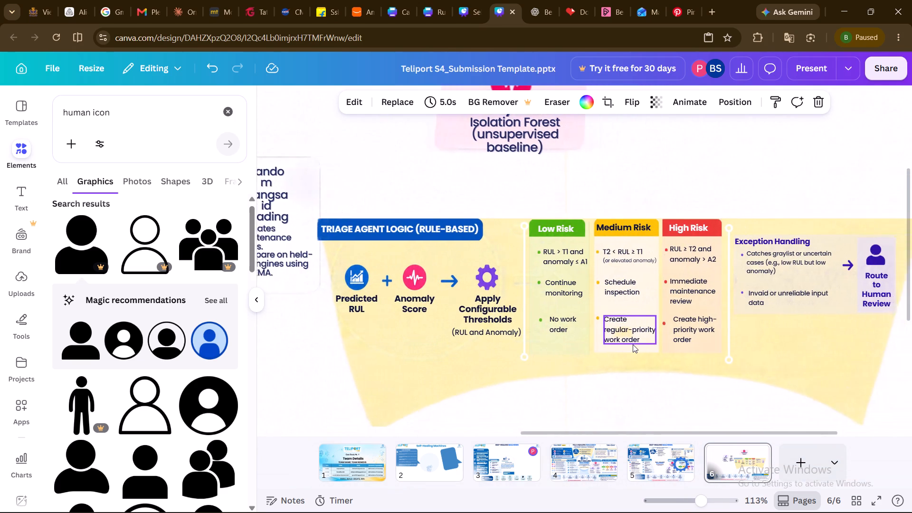
scroll(633, 344, "left", 1)
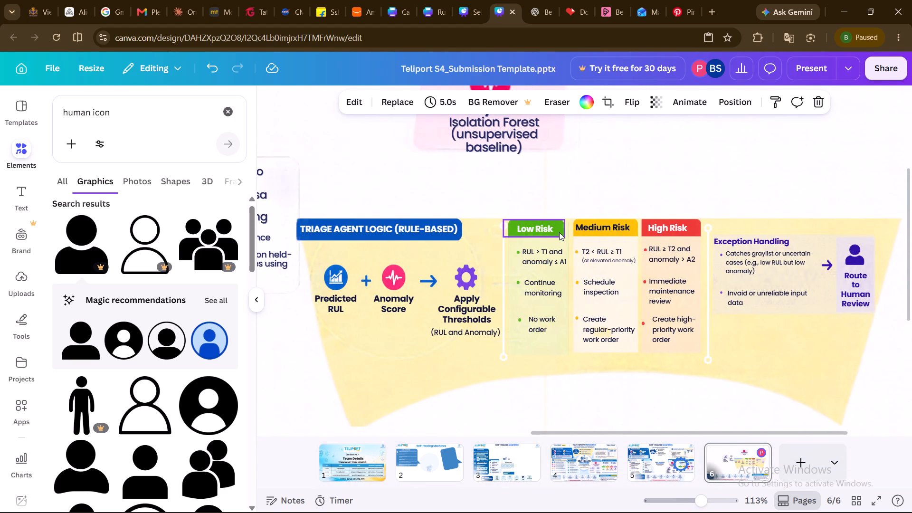
left_click(559, 232)
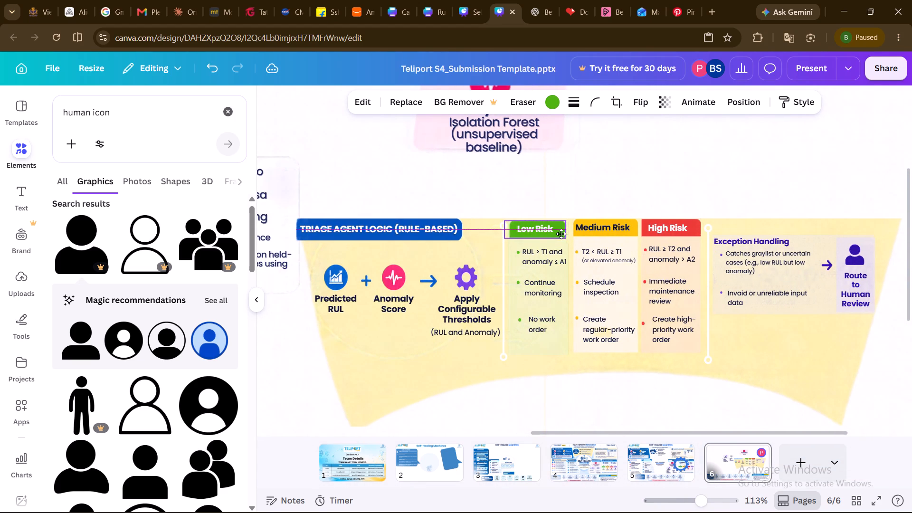
left_click(567, 238)
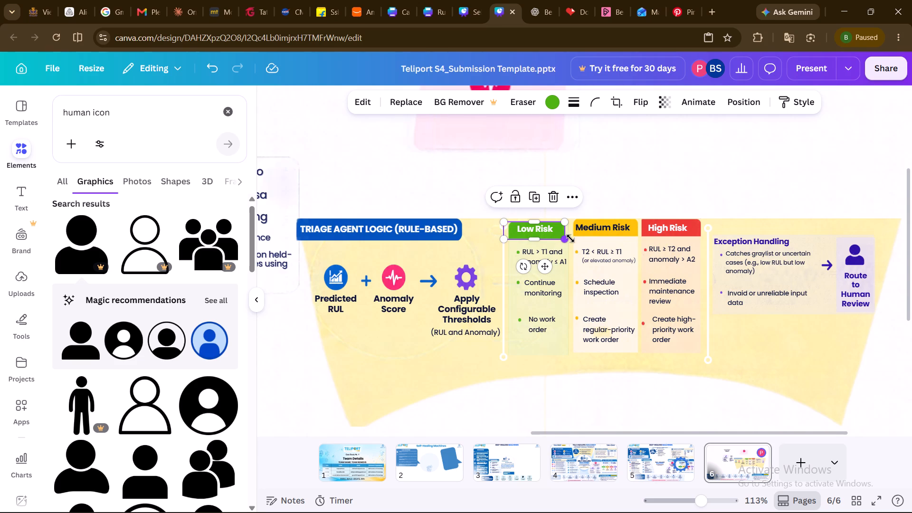
left_click(543, 229)
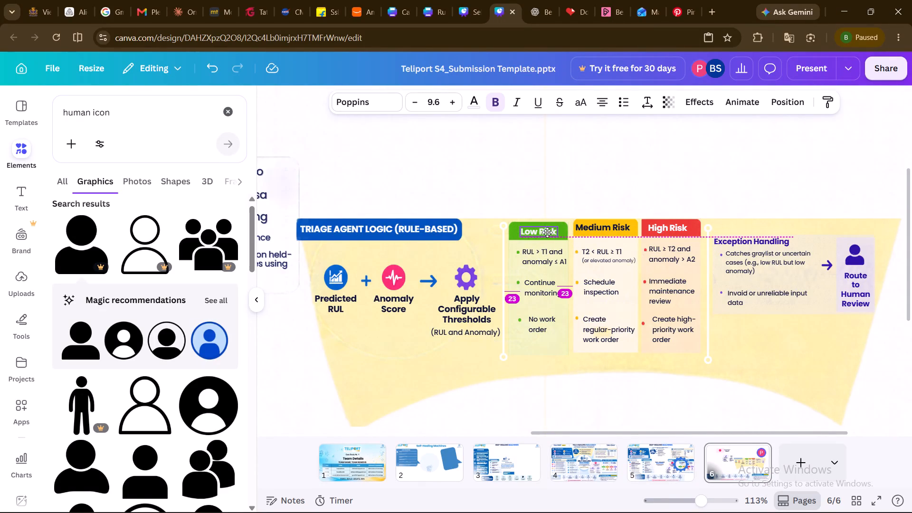
Shift the yellow Medium Risk header bar and its label slightly down, in line with the Low Risk header.
left_click(616, 234)
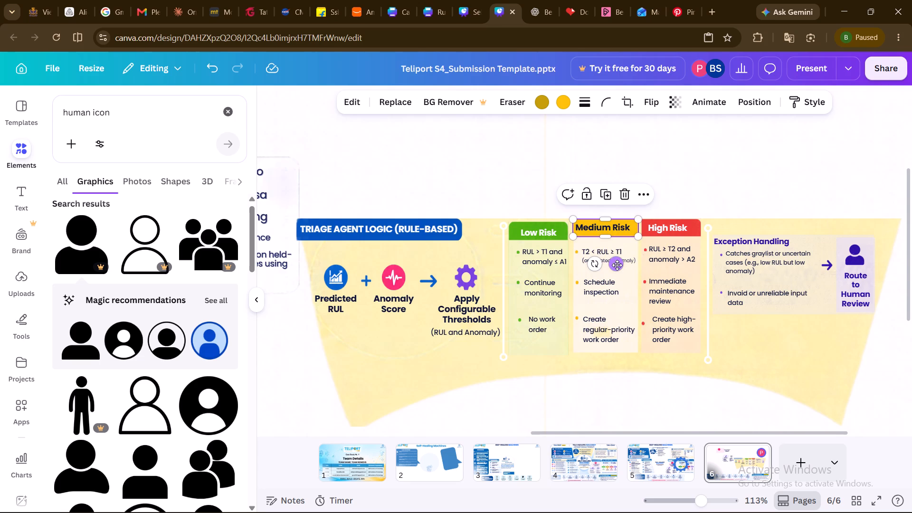
left_click(616, 266)
left_click(616, 266)
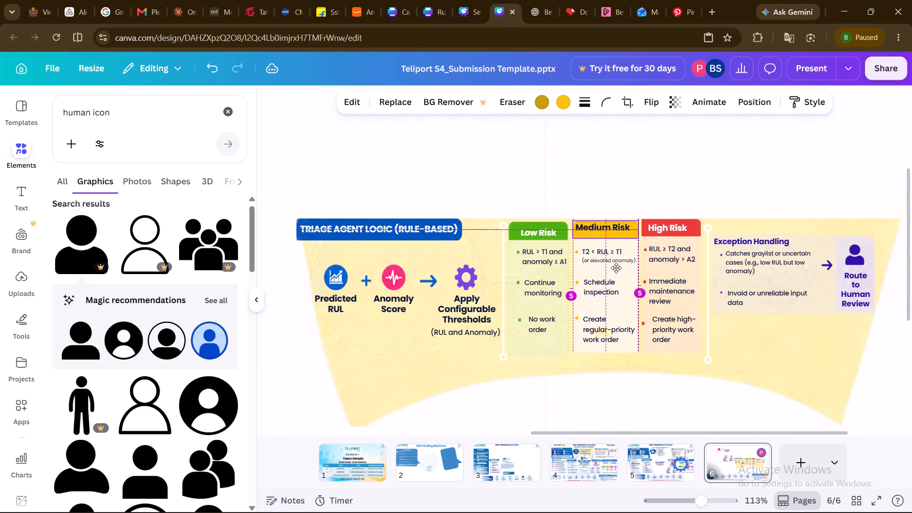
left_click(603, 228)
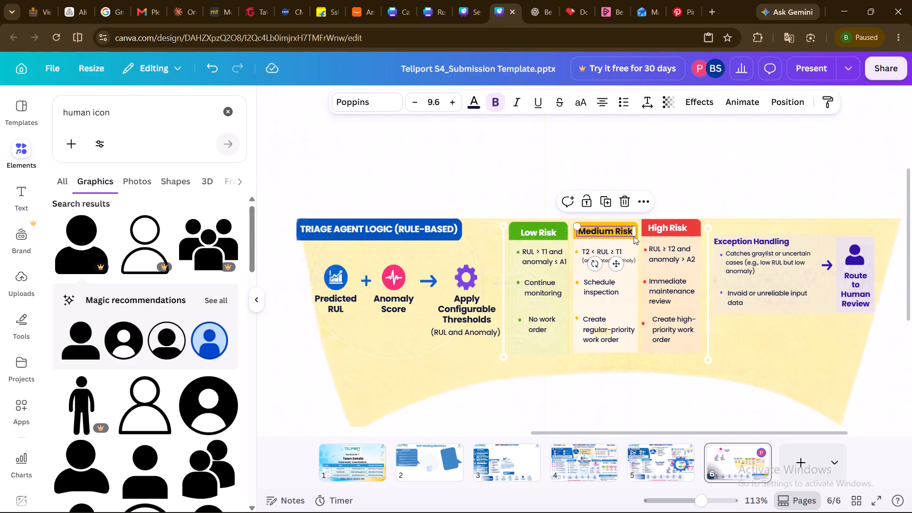
Shift the red High Risk header bar slightly down and centre its label on it, in line with the other two headers.
left_click_drag(666, 235, 665, 240)
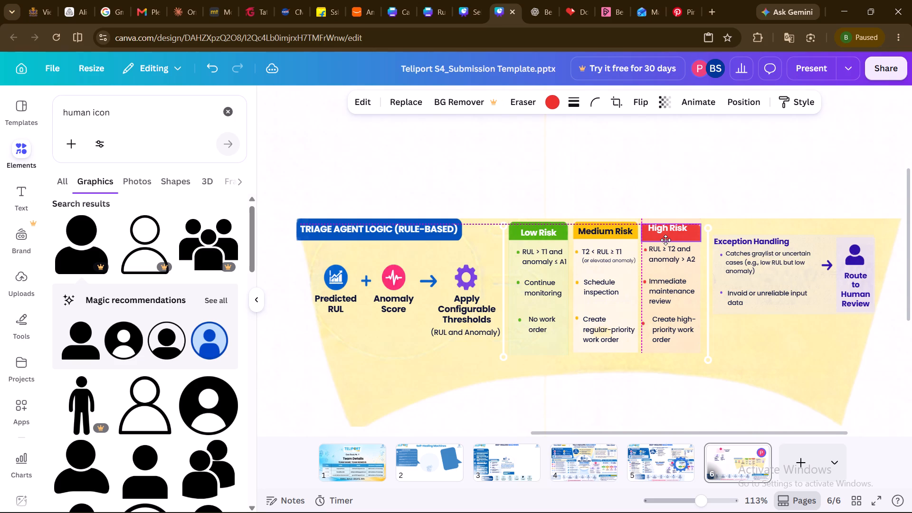
left_click_drag(665, 240, 666, 238)
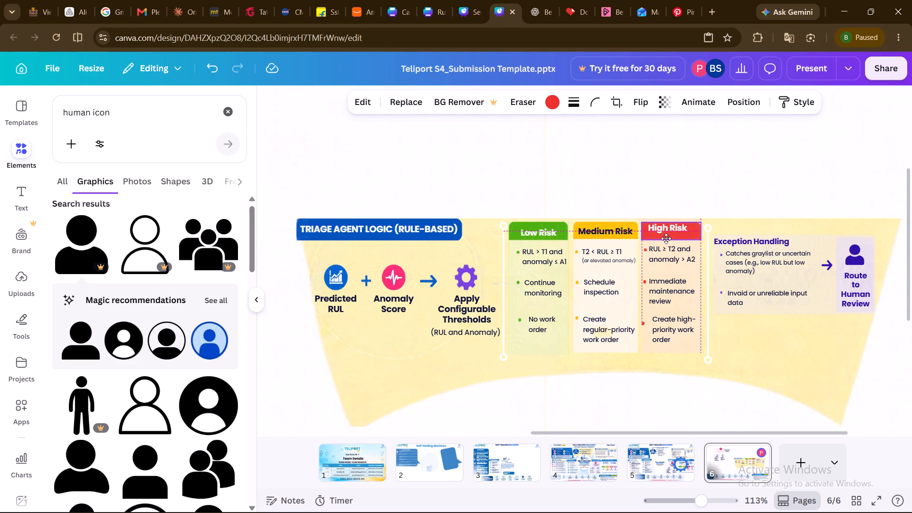
left_click_drag(666, 238, 666, 239)
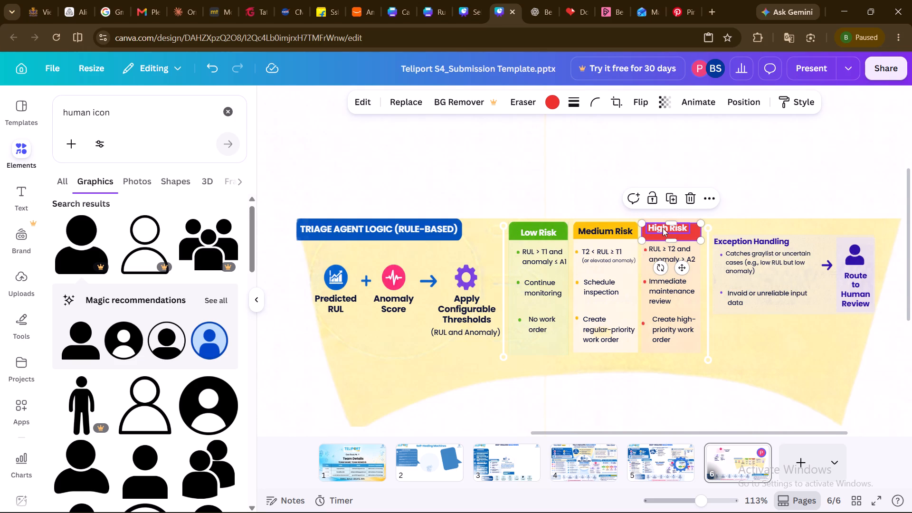
left_click(663, 228)
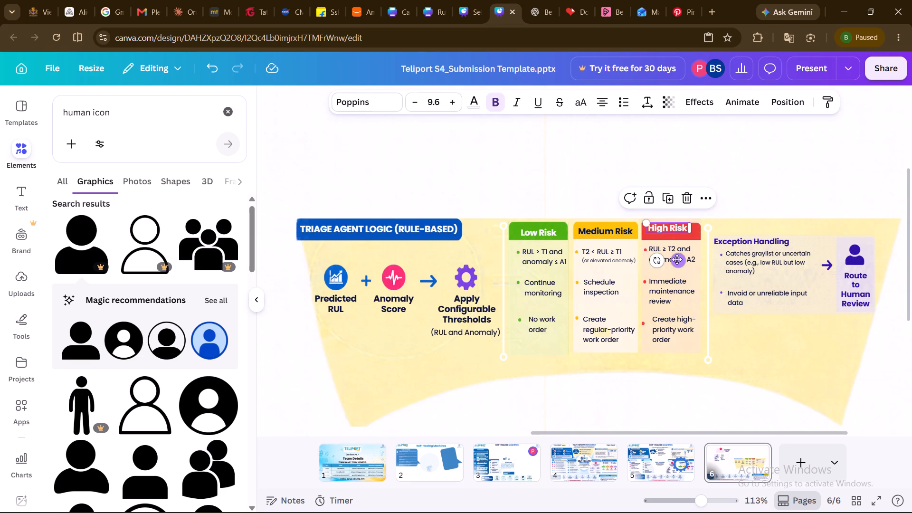
left_click_drag(677, 261, 678, 261)
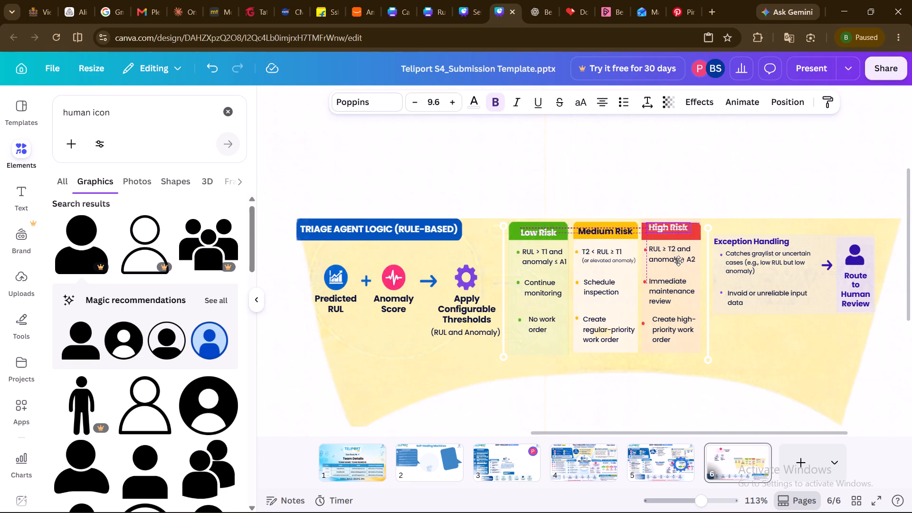
left_click_drag(678, 261, 680, 265)
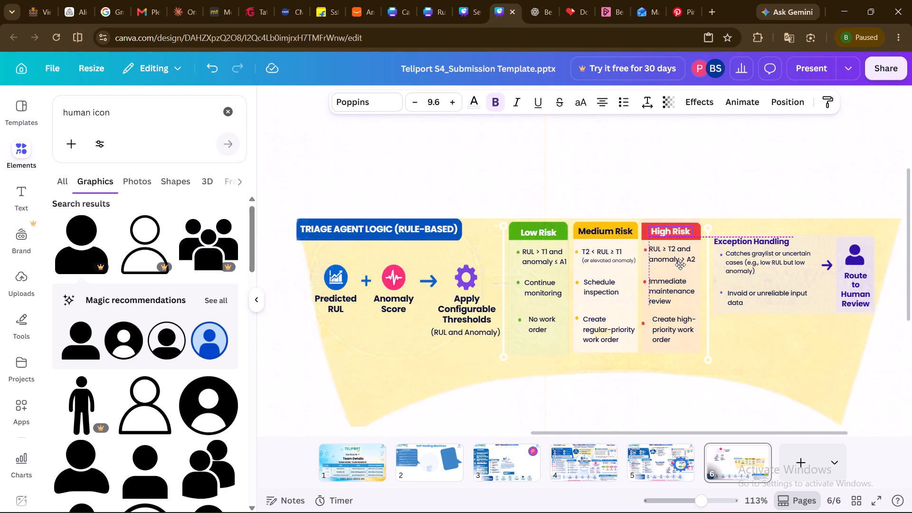
left_click_drag(680, 265, 678, 265)
left_click(681, 265)
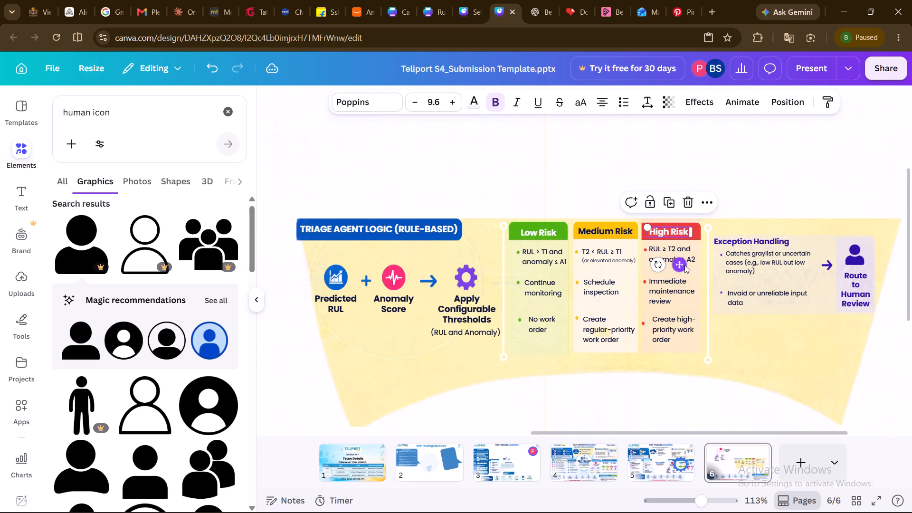
left_click(646, 236)
left_click(761, 186)
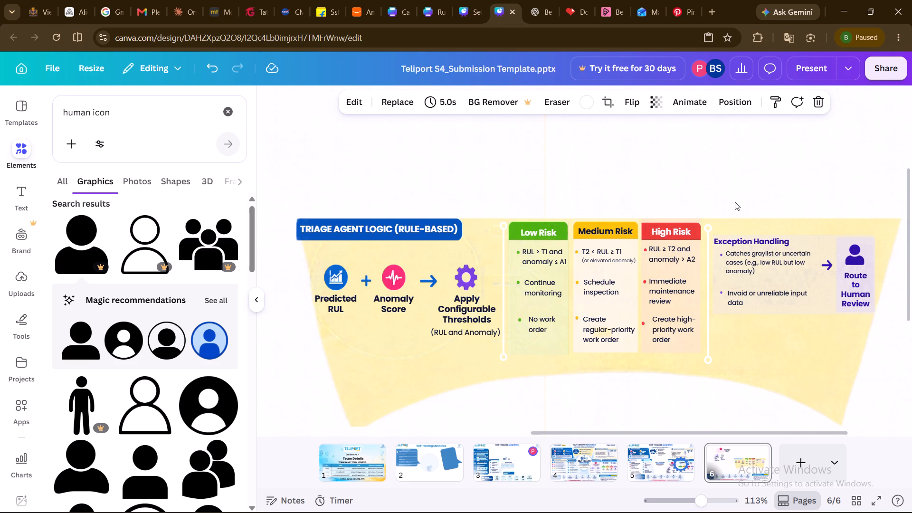
left_click(648, 235)
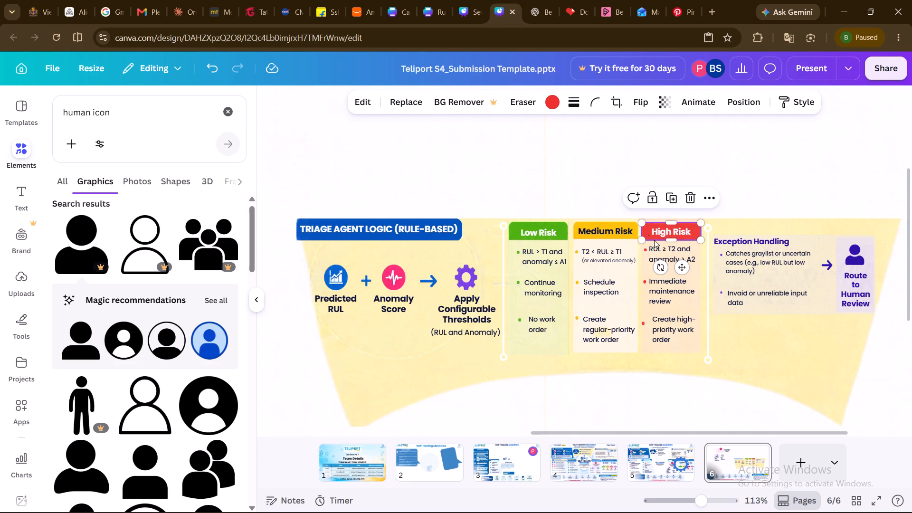
left_click(682, 269)
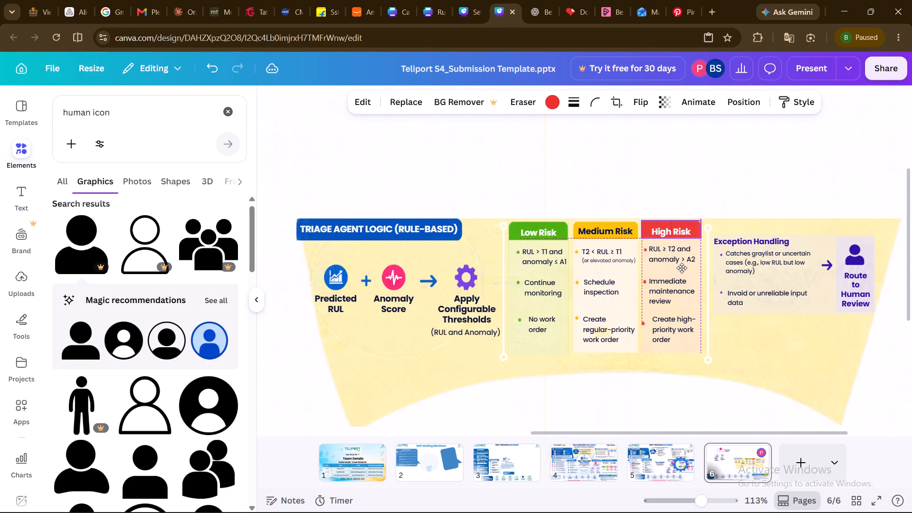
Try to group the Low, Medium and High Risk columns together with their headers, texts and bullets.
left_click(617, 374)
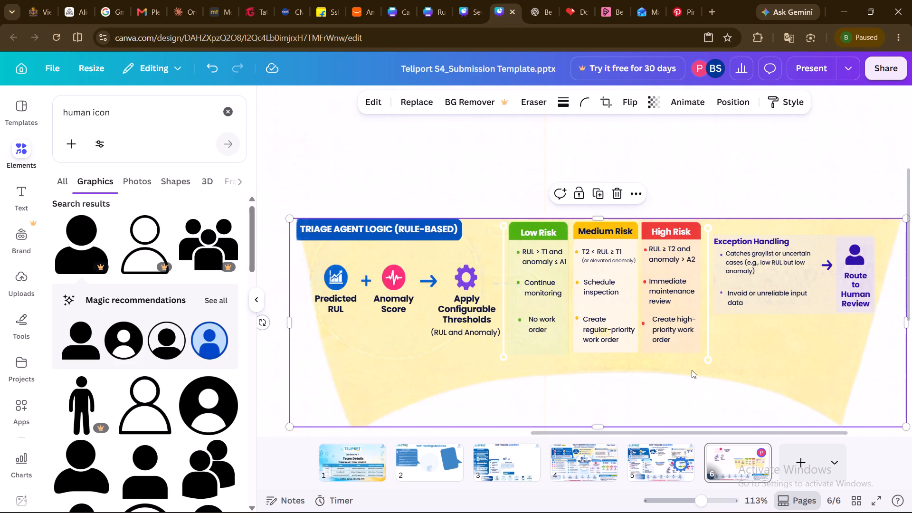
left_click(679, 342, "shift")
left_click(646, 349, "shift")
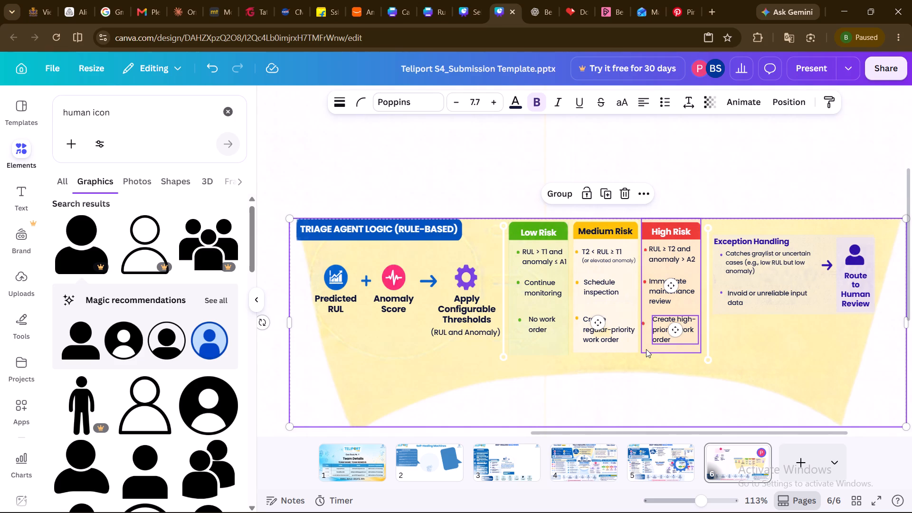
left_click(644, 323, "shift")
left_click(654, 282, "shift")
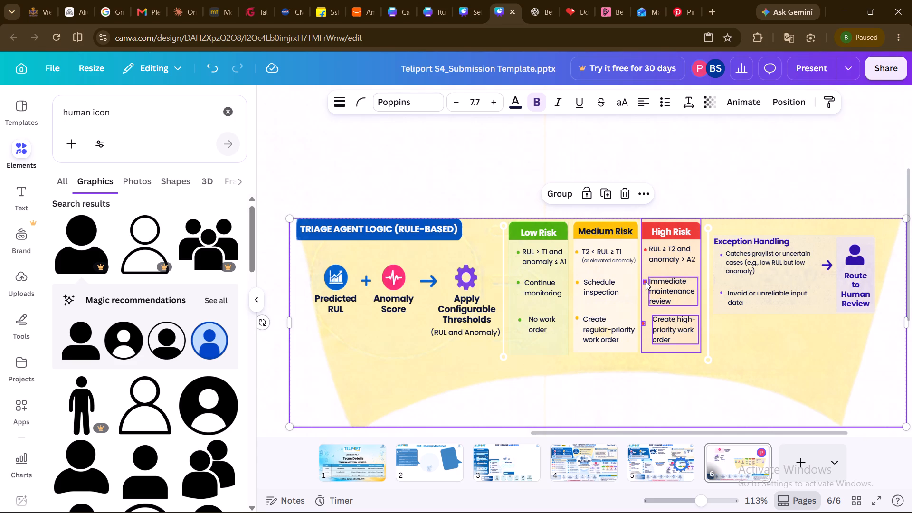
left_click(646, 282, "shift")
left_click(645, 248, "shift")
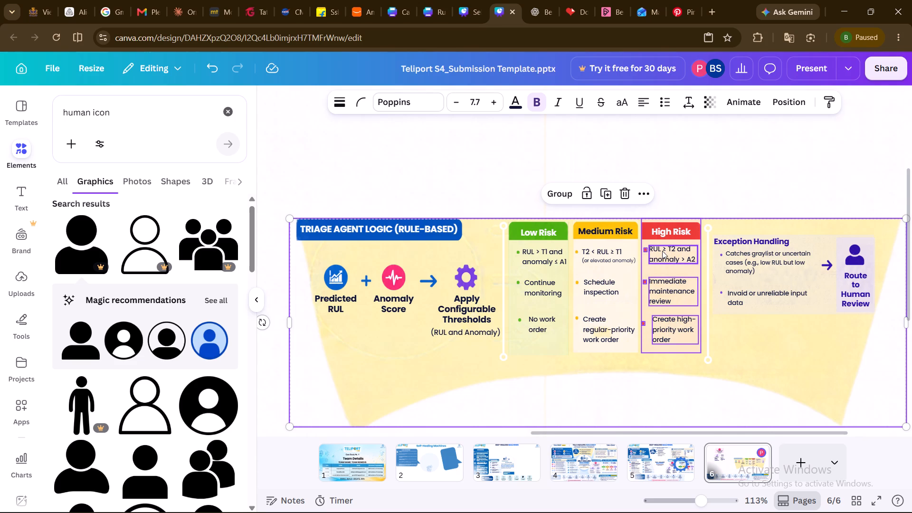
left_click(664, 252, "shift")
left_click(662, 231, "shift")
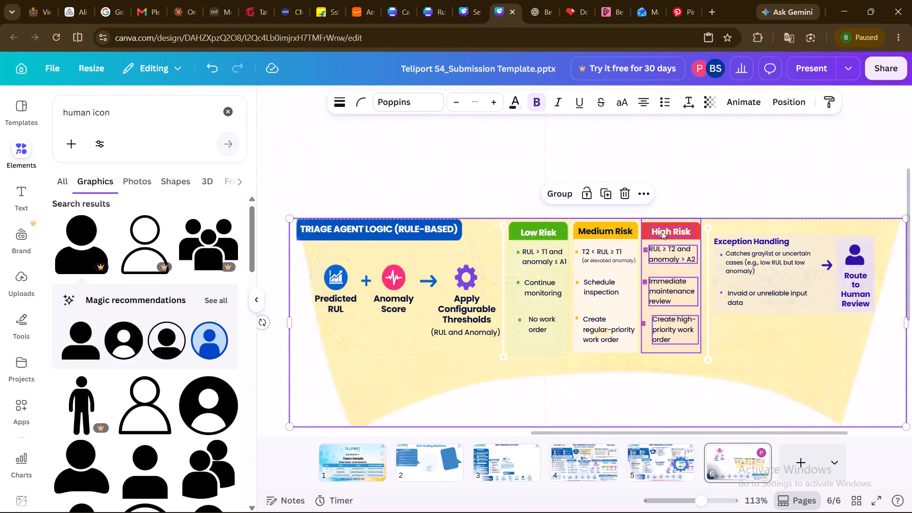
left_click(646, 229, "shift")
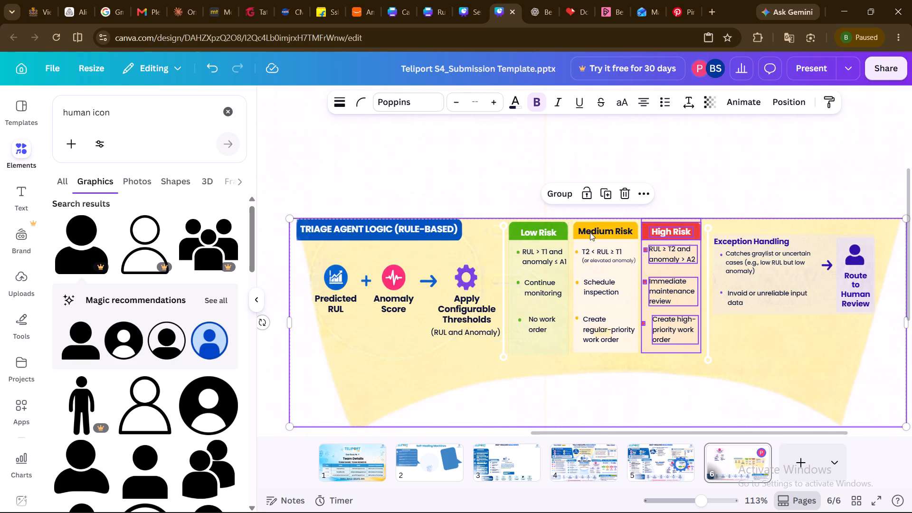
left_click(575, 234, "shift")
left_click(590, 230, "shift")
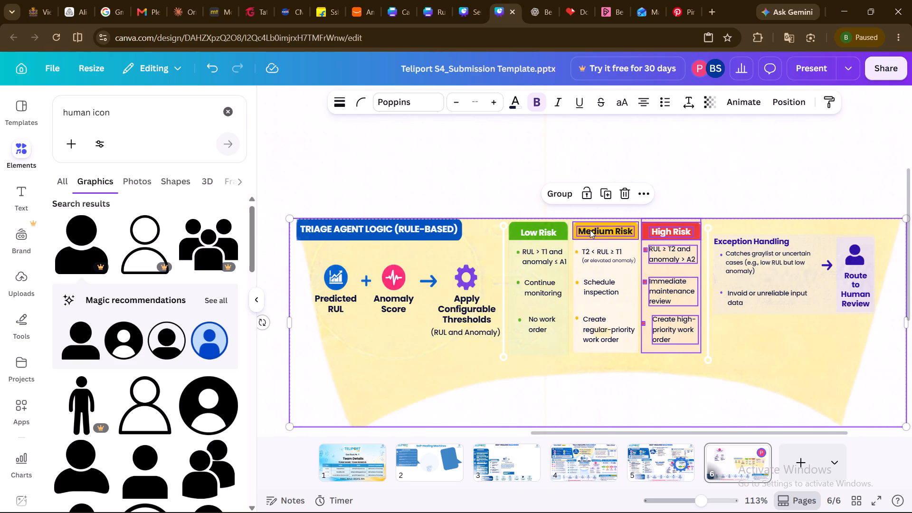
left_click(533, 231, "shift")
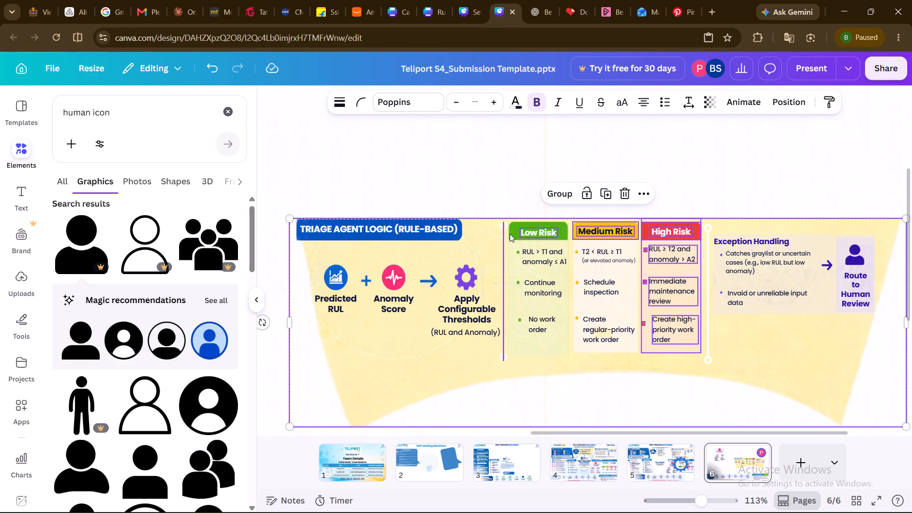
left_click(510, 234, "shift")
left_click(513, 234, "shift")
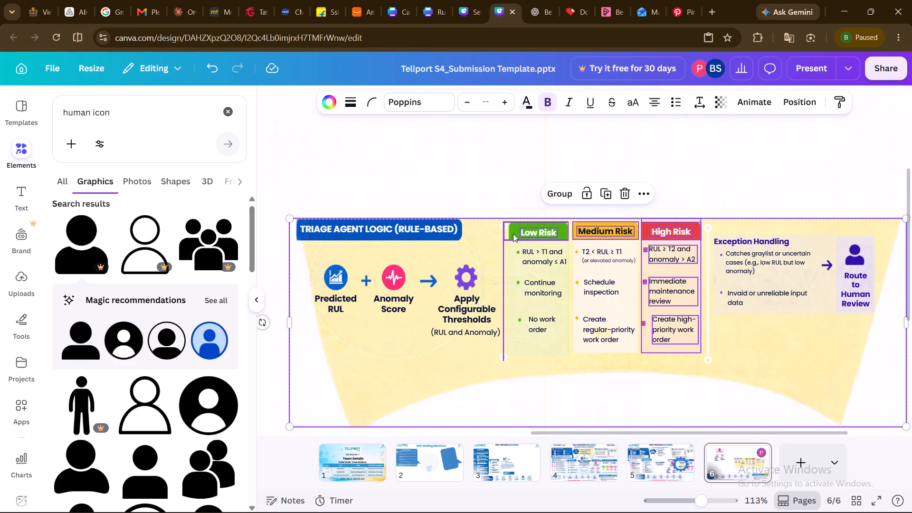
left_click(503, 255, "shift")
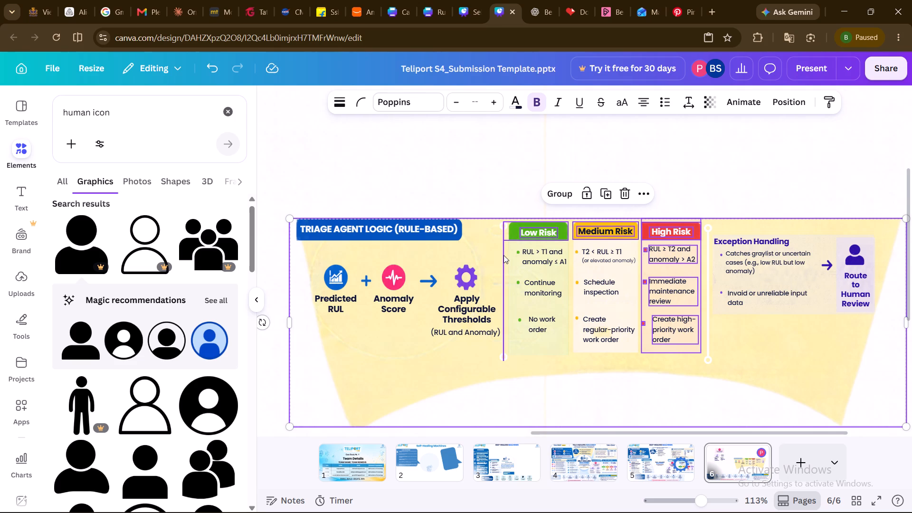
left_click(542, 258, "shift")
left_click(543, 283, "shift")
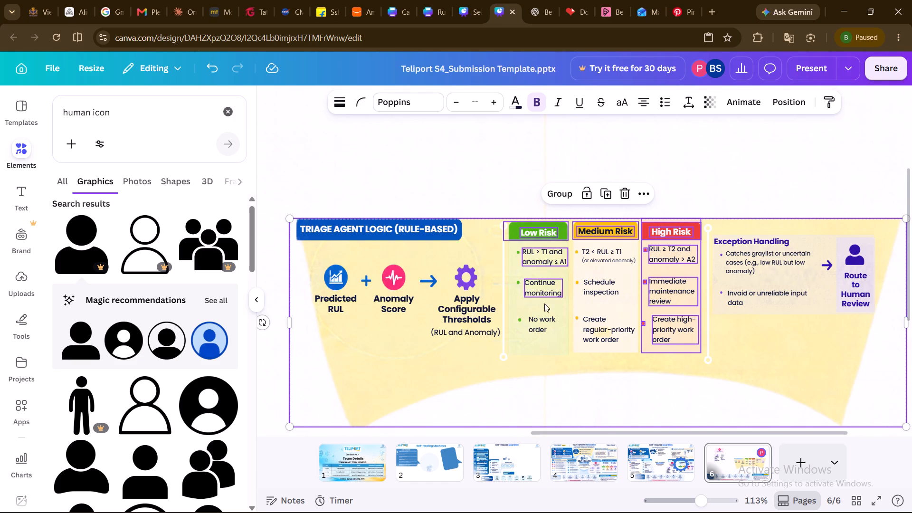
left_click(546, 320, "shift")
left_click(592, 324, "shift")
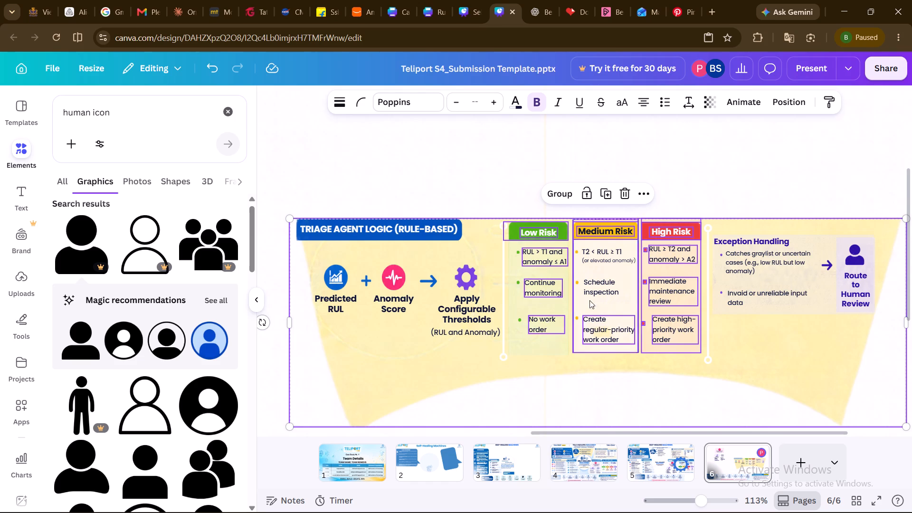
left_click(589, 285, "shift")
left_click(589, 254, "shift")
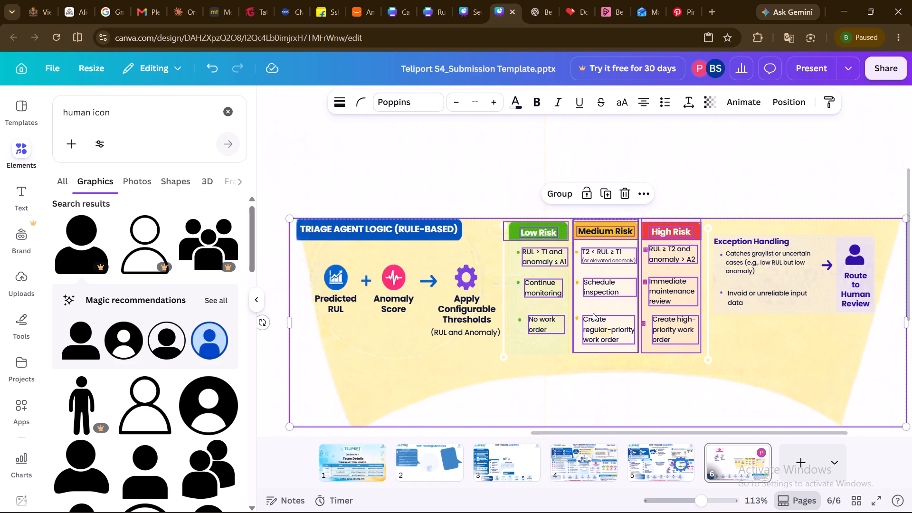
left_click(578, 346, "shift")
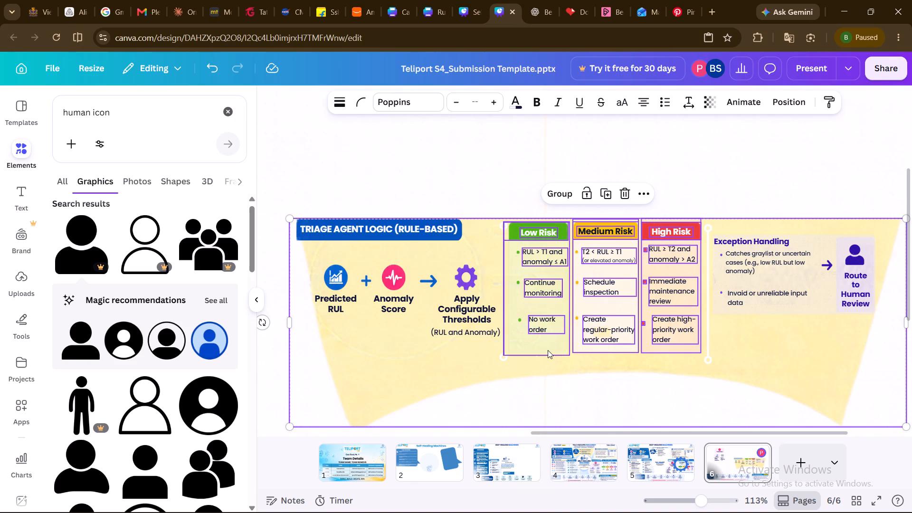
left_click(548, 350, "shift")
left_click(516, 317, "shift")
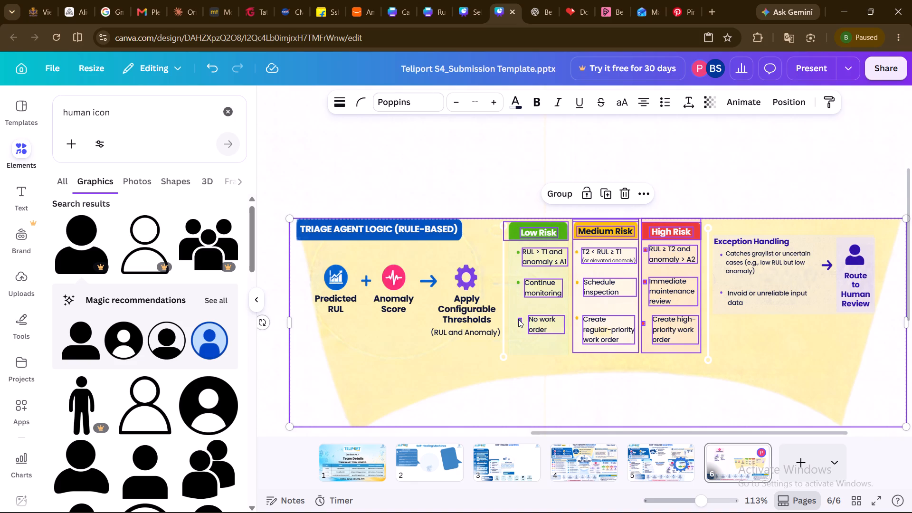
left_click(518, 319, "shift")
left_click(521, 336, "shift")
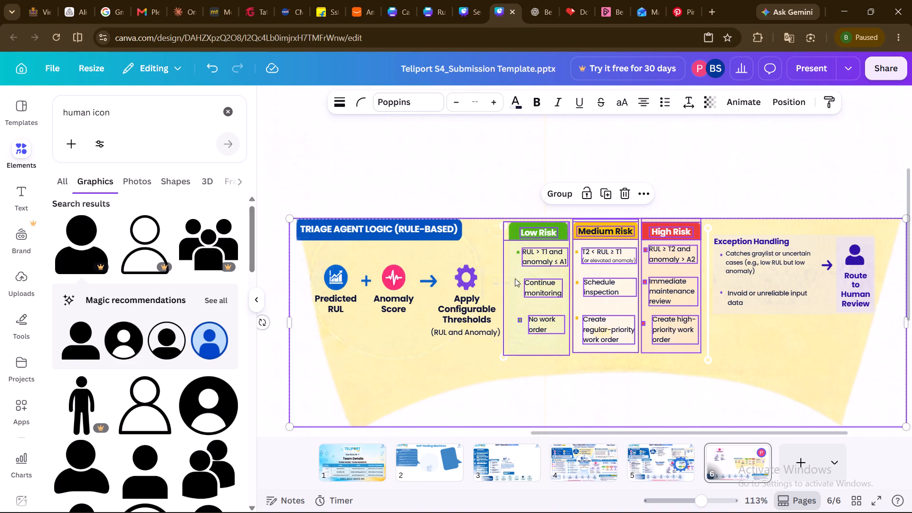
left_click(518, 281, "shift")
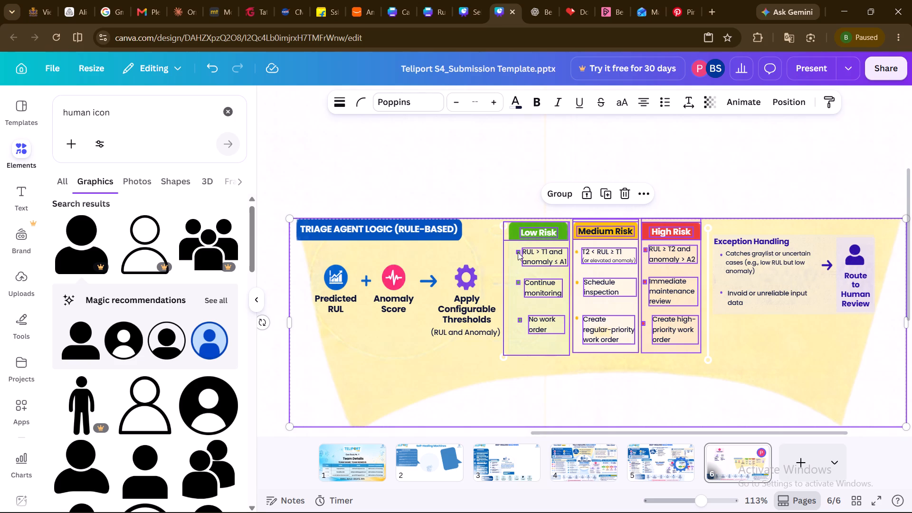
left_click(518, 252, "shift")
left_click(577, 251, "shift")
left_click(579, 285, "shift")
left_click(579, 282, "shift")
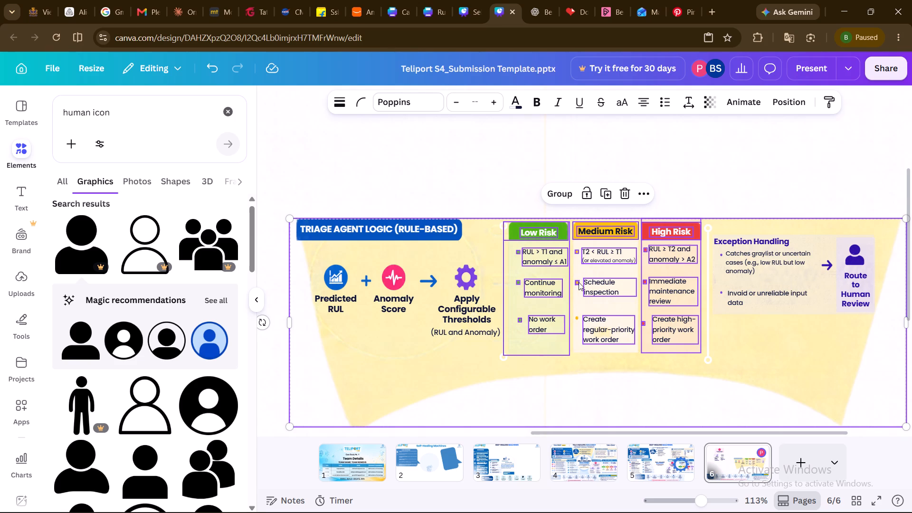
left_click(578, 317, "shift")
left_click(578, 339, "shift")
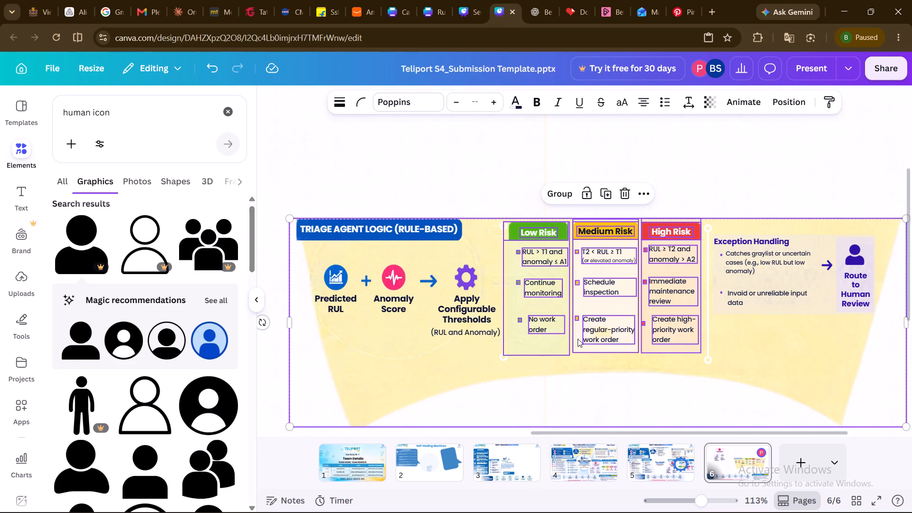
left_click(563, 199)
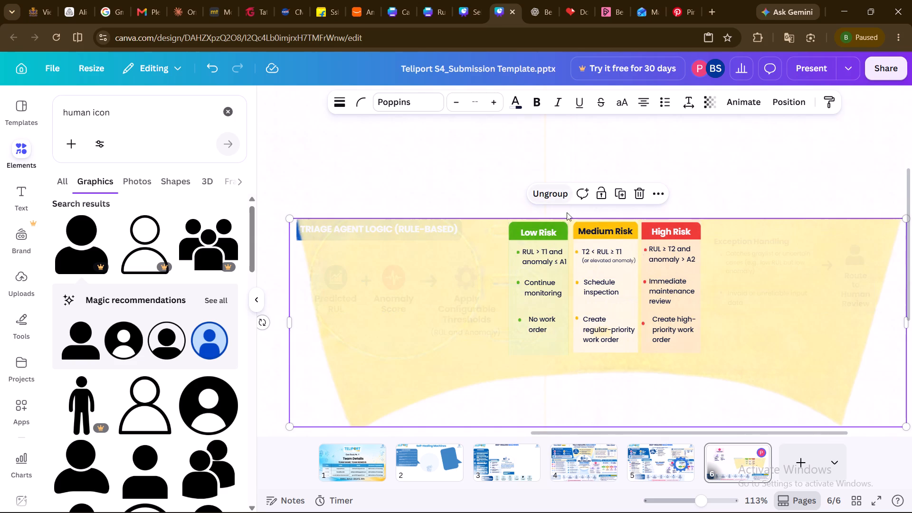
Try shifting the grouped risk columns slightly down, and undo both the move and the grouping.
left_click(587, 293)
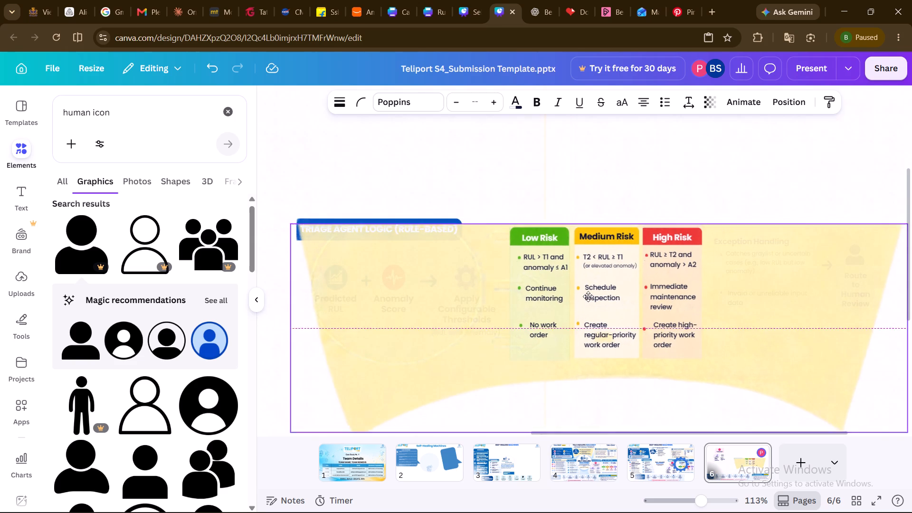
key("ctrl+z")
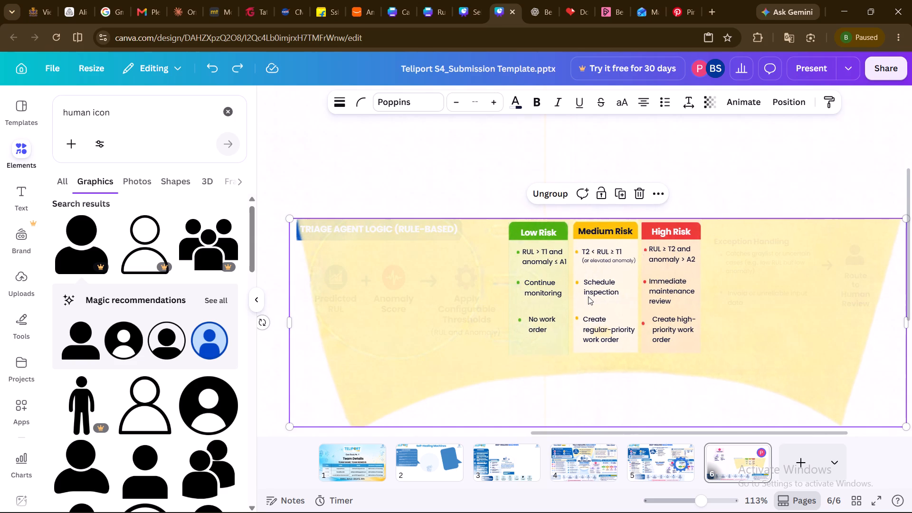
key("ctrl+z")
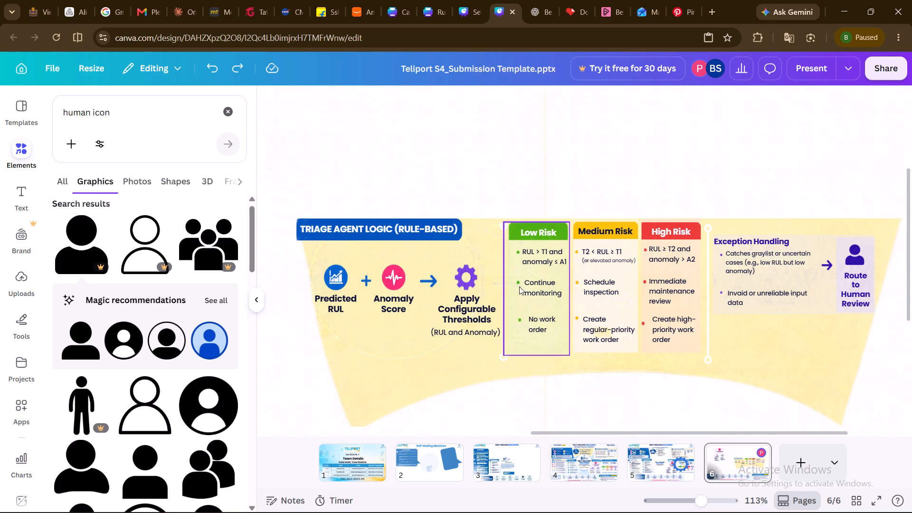
Shift the three Low Risk bullets and their texts slightly toward the column's left edge, lining the bullets up vertically.
left_click_drag(517, 252, 512, 252)
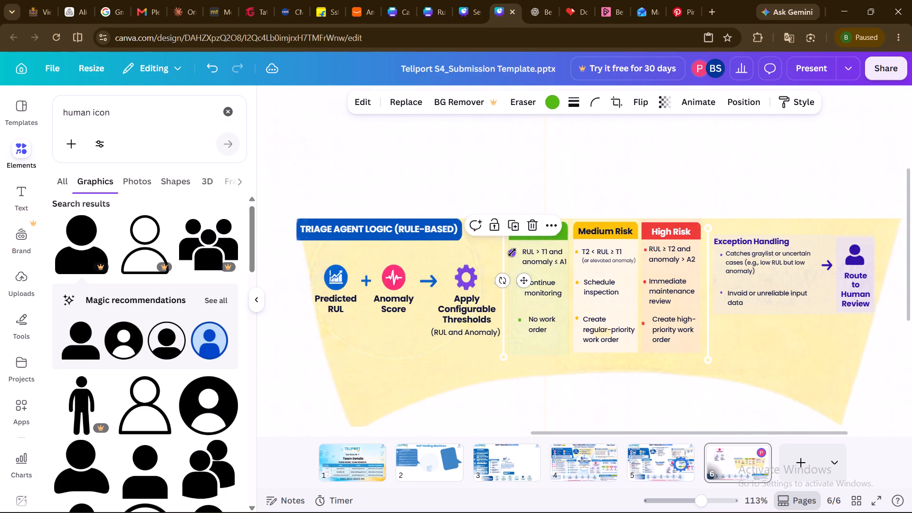
left_click(543, 258)
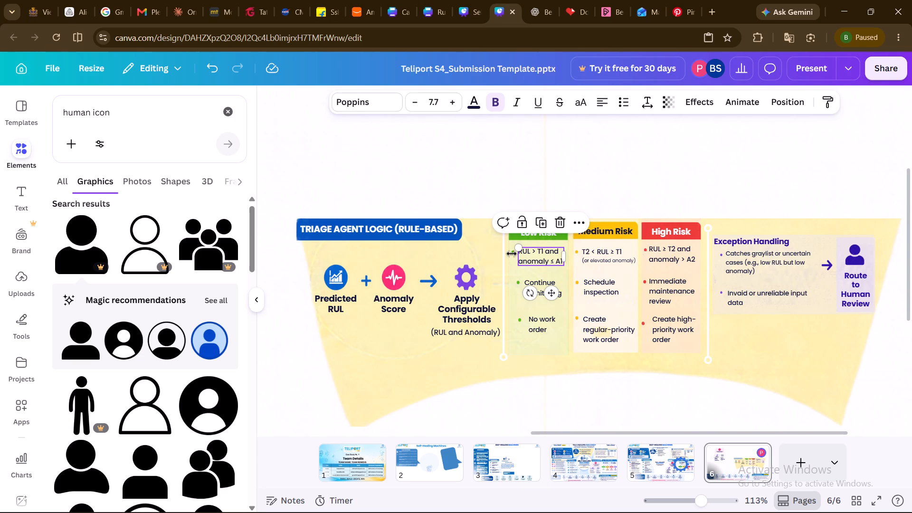
left_click(534, 385)
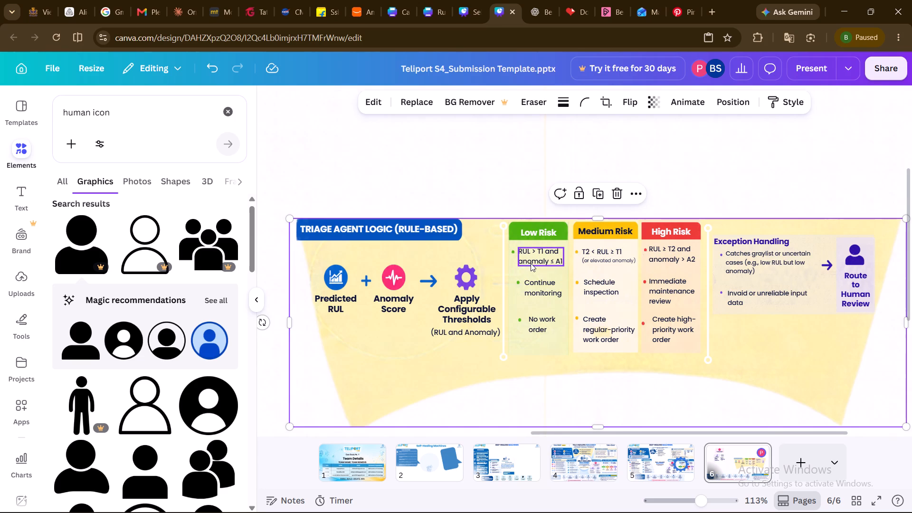
left_click(531, 263)
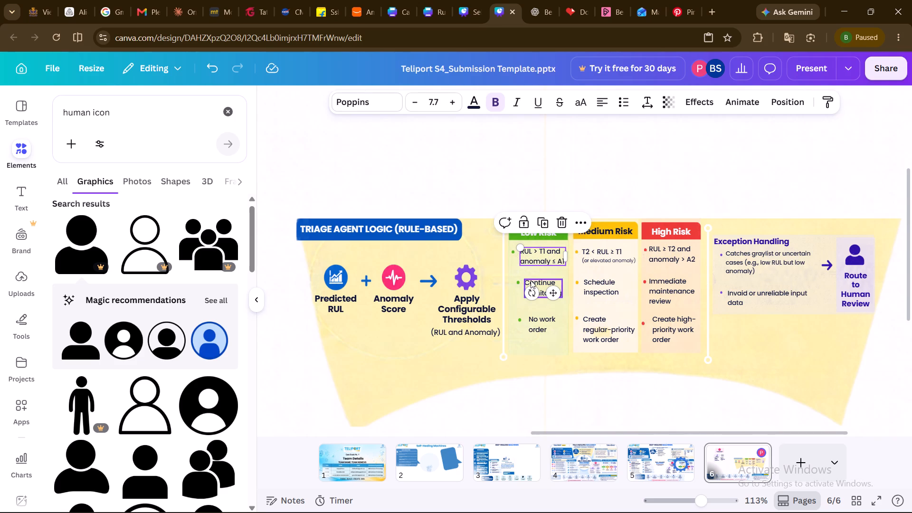
left_click(518, 282)
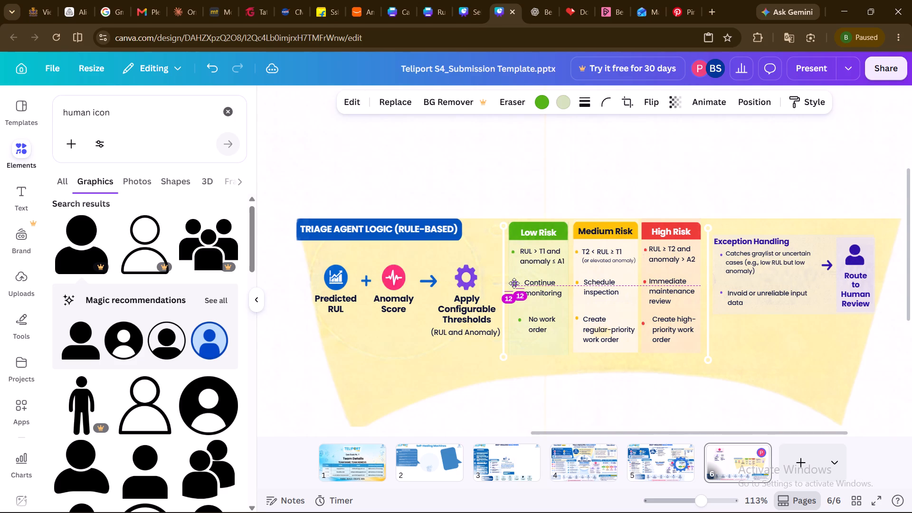
left_click(542, 284)
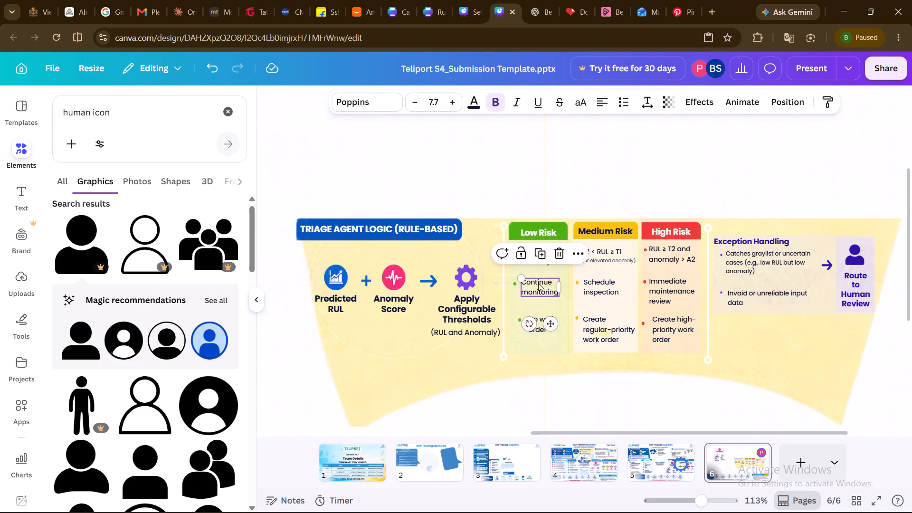
left_click_drag(540, 329, 536, 325)
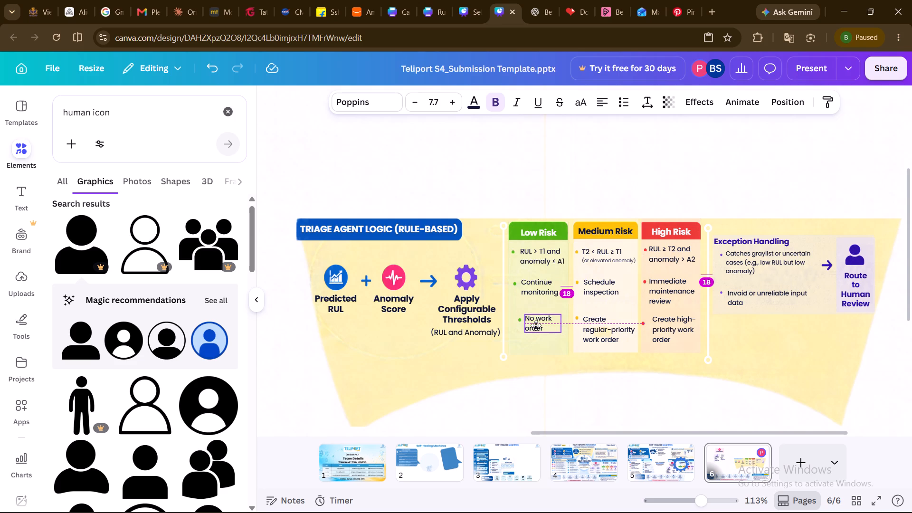
left_click_drag(536, 325, 534, 326)
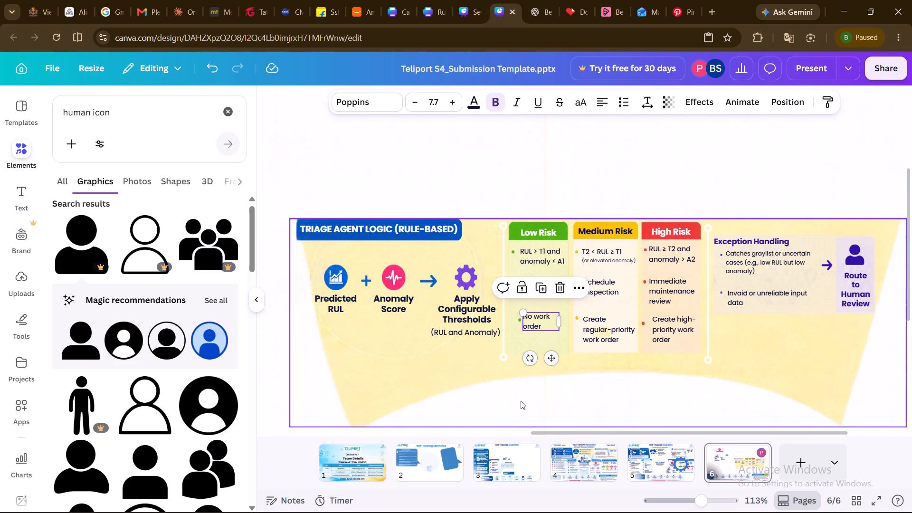
left_click(521, 401)
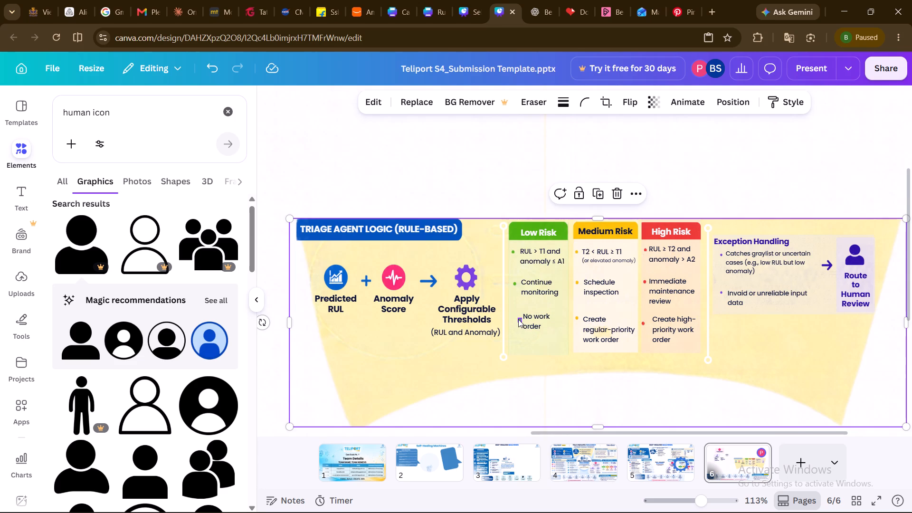
left_click_drag(518, 319, 514, 314)
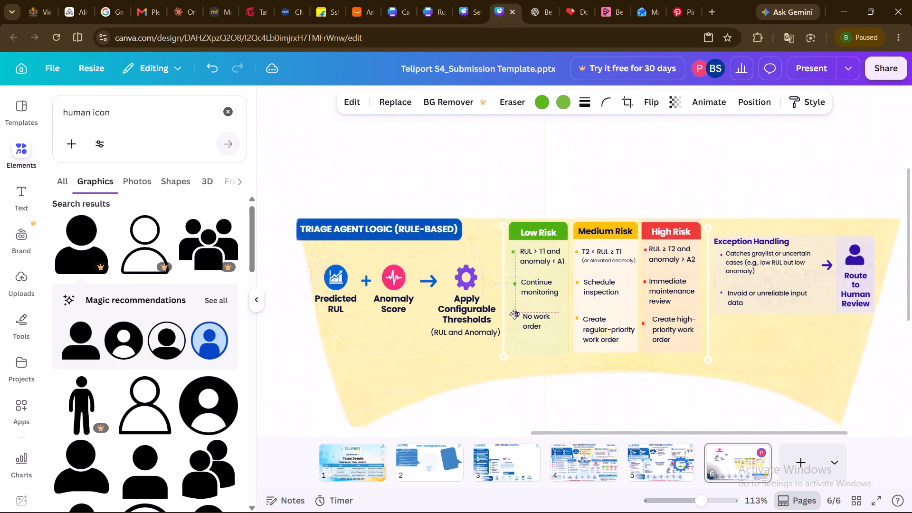
Line up the Low Risk column's bottom bullet, beside "No work order", vertically with the two bullets above it.
left_click_drag(514, 314, 514, 315)
left_click(576, 401)
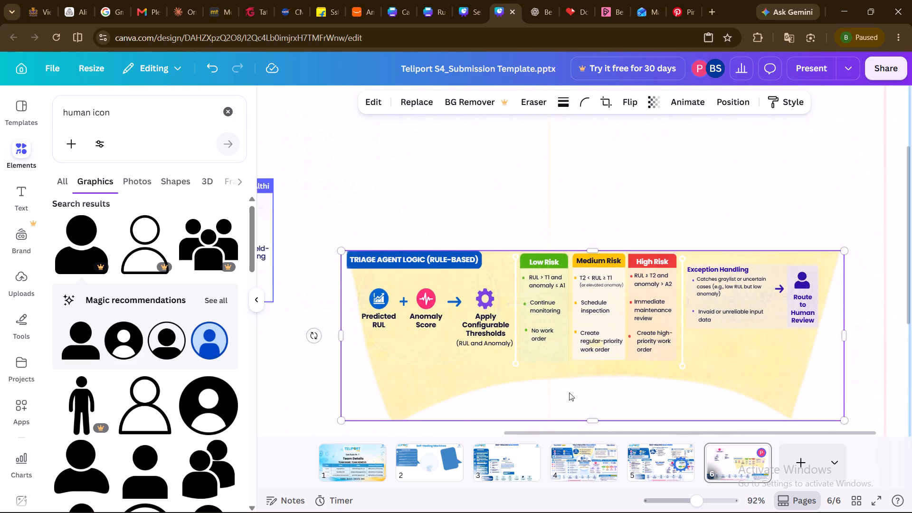
Group the whole Triage Agent Logic section on slide 6, including its yellow background shape, headers, icons, texts and dividers.
scroll(569, 392, "down", 1)
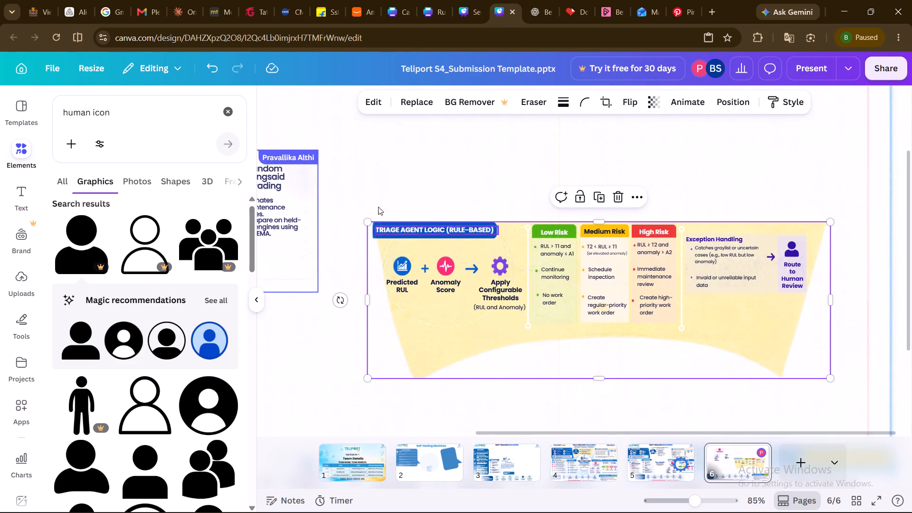
left_click_drag(357, 190, 777, 345)
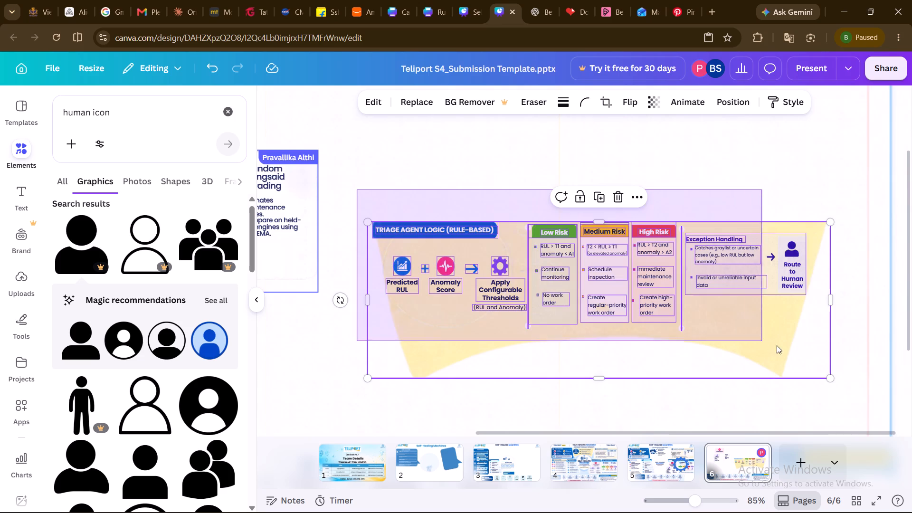
left_click_drag(777, 345, 840, 393)
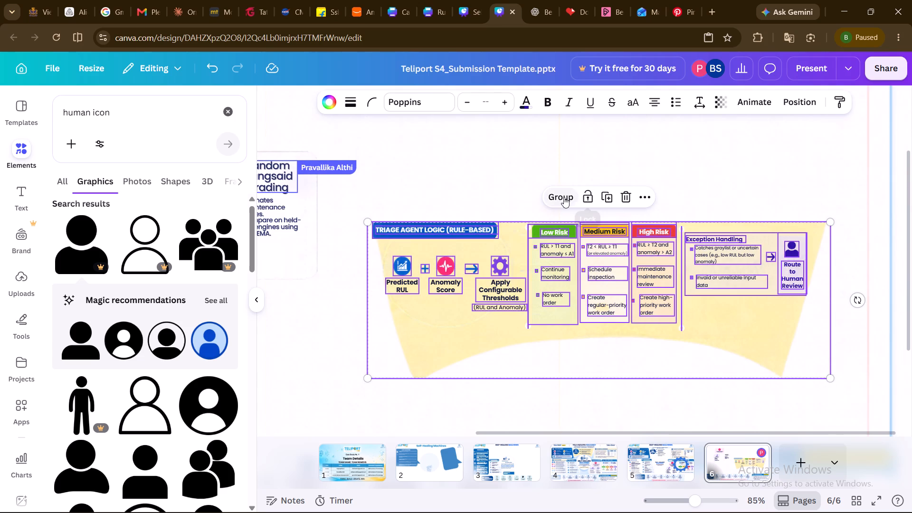
left_click(564, 197)
Move the grouped Triage Agent Logic section from slide 6 onto slide 3.
left_click_drag(582, 342, 595, 453)
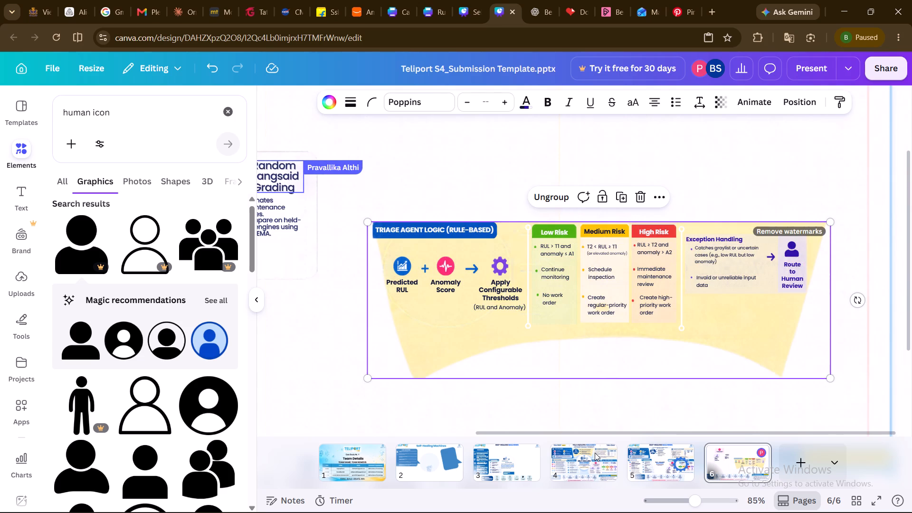
left_click_drag(595, 453, 512, 466)
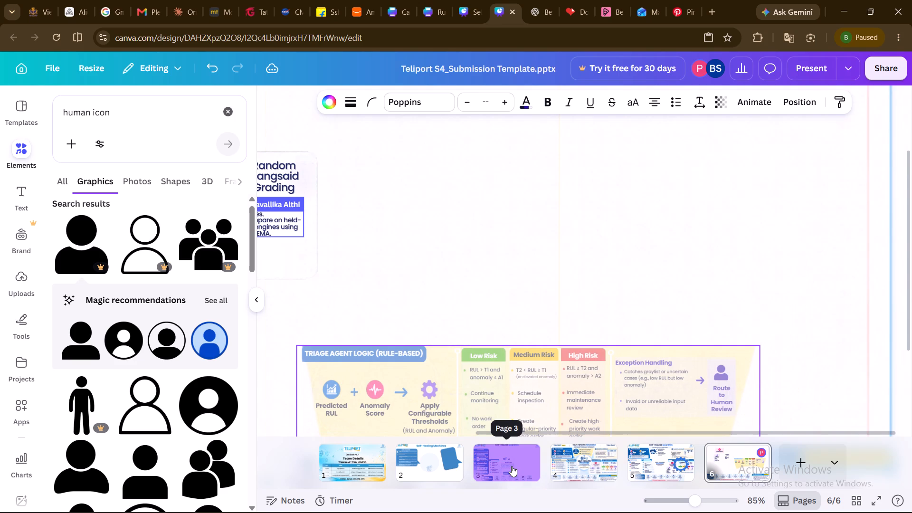
left_click_drag(512, 466, 515, 413)
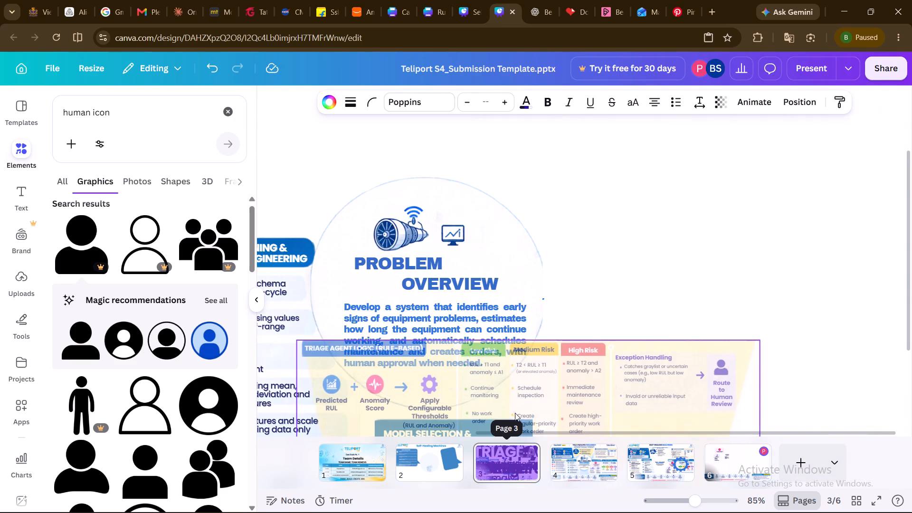
left_click_drag(515, 413, 471, 248)
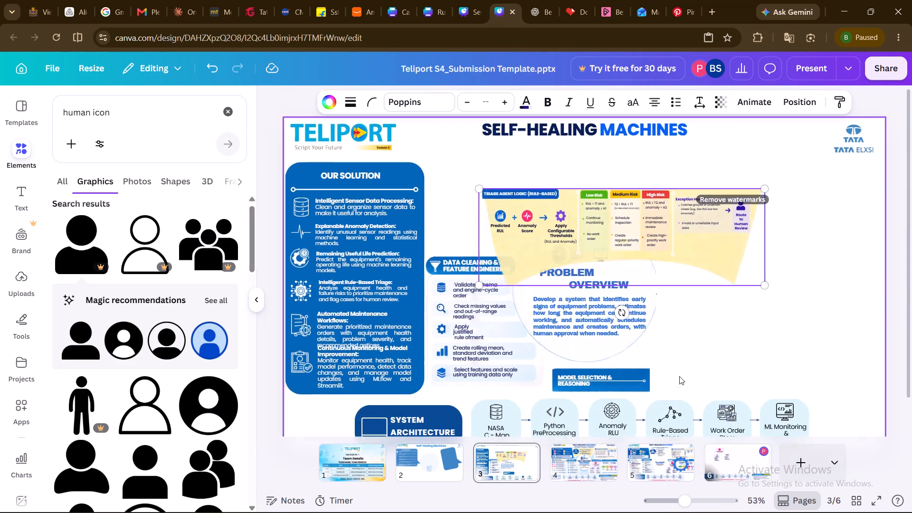
Position the Triage Agent Logic group just beneath the Self-Healing Machines title, with its curved cut-out above the Problem Overview circle.
left_click_drag(580, 219, 549, 197)
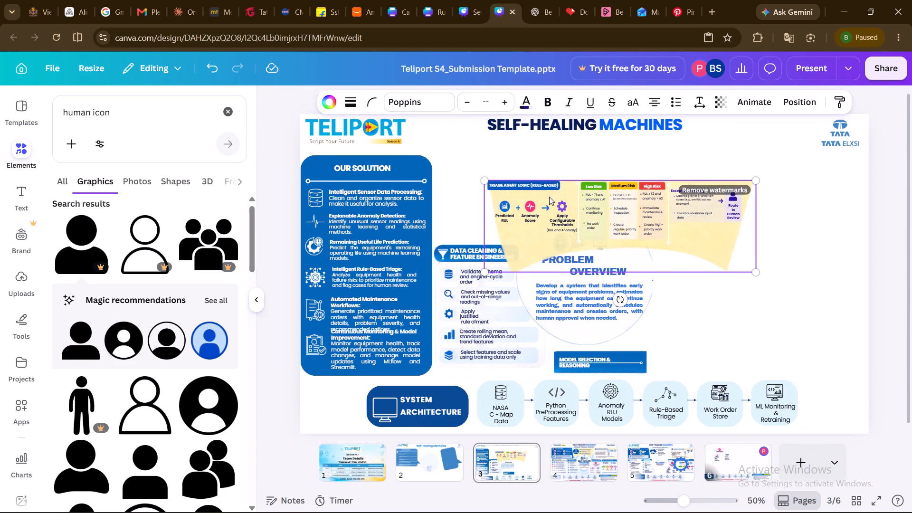
left_click_drag(549, 197, 532, 177)
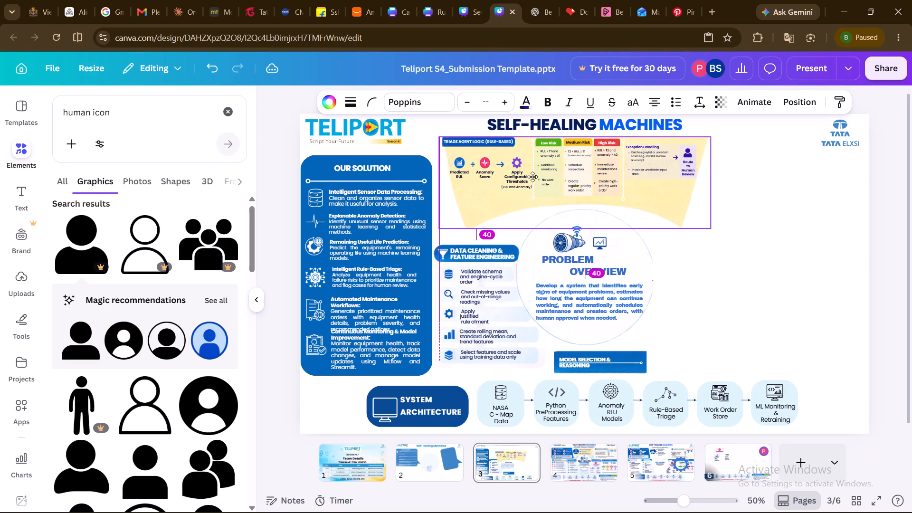
left_click_drag(532, 177, 538, 177)
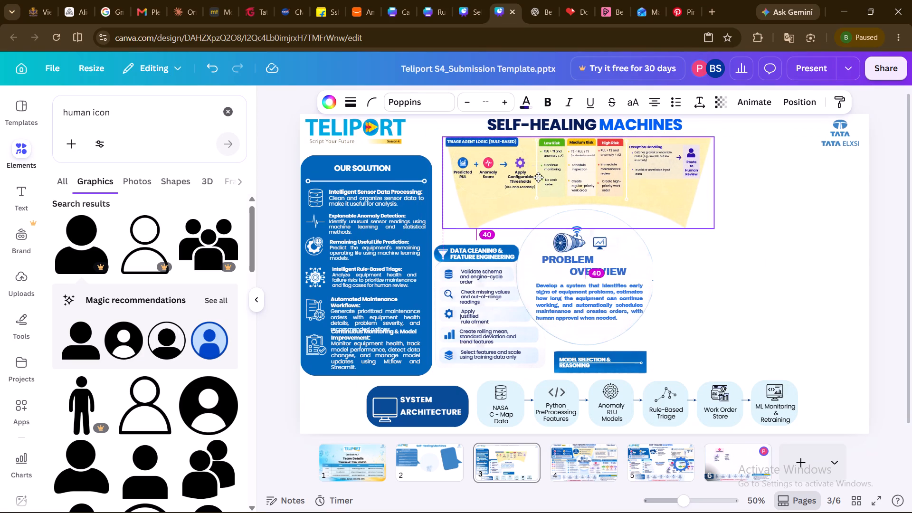
left_click_drag(538, 177, 534, 178)
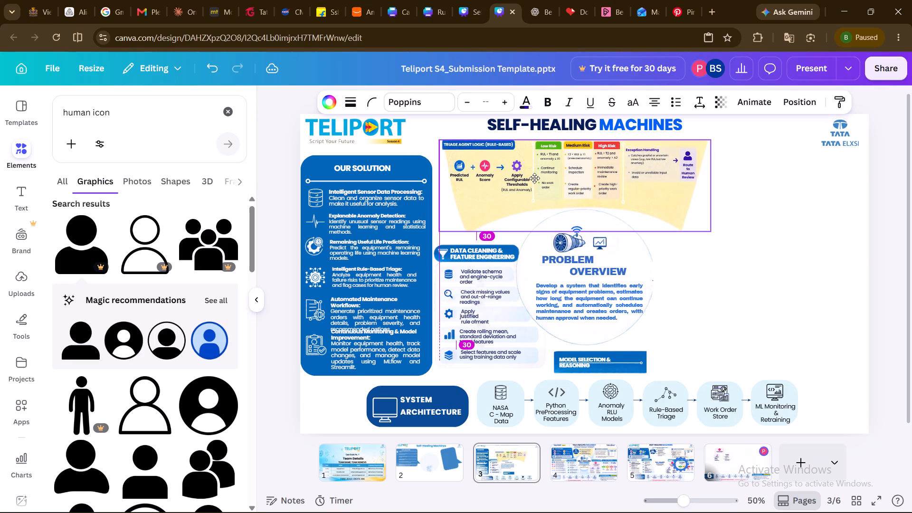
left_click_drag(534, 178, 534, 178)
left_click(751, 230)
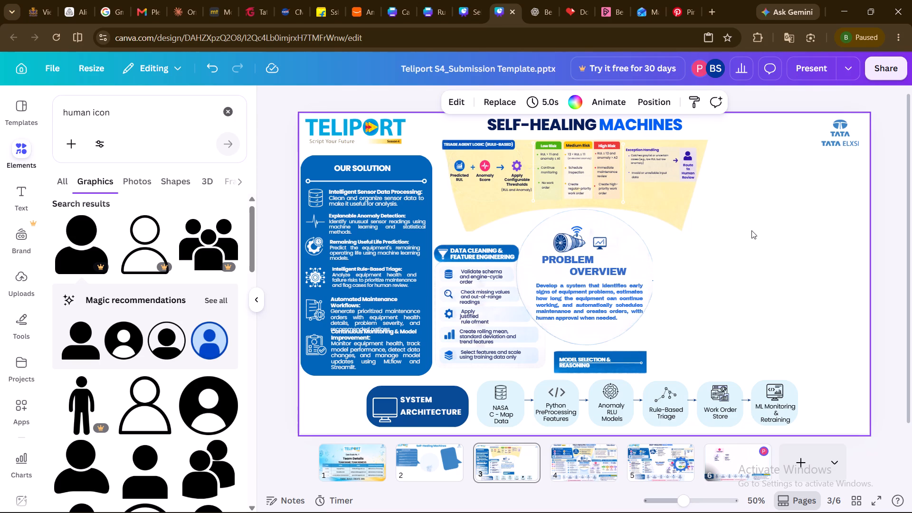
double_click(751, 230)
Enlarge the Triage Agent Logic group to about 983 by 332, fitting it beside the Our Solution panel and above the Problem Overview circle.
left_click(673, 199)
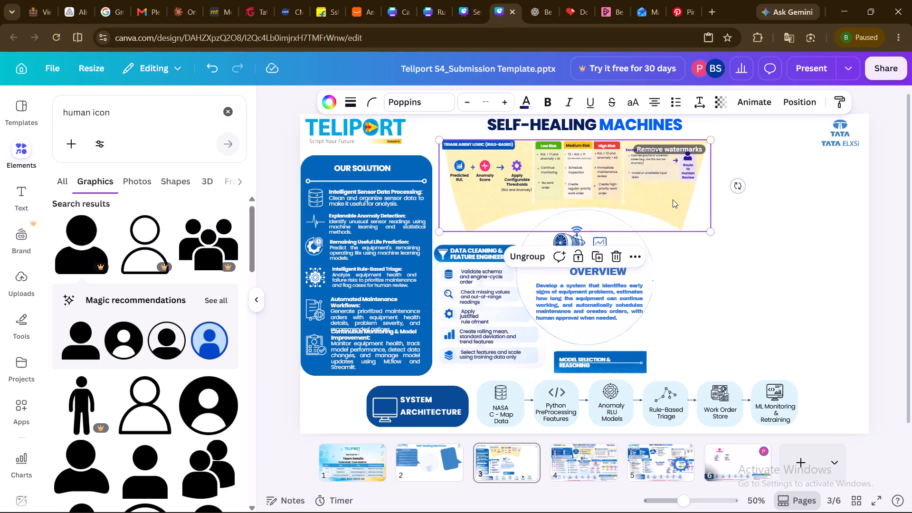
left_click_drag(711, 142, 711, 137)
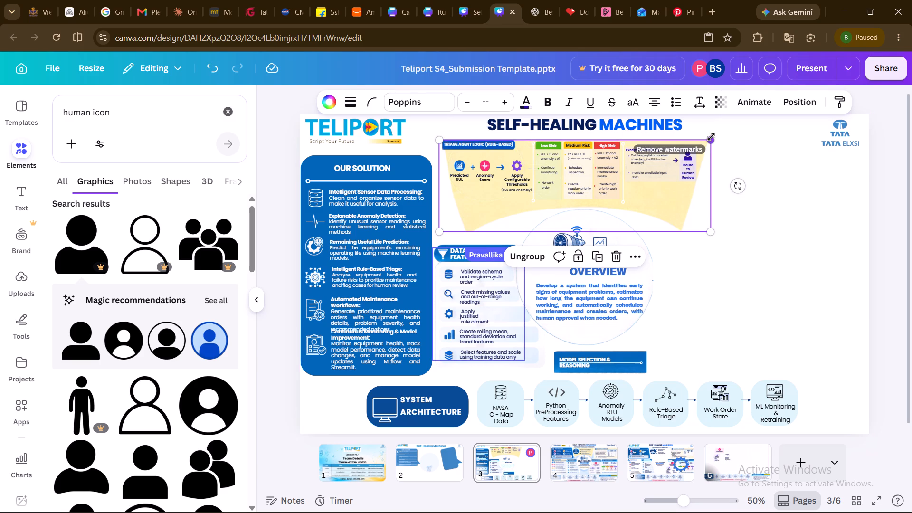
left_click_drag(711, 137, 716, 133)
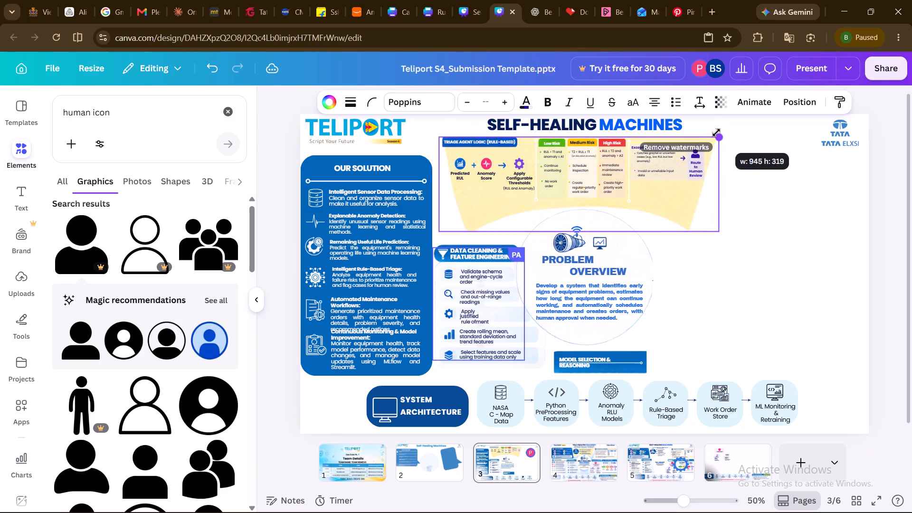
left_click_drag(716, 133, 722, 128)
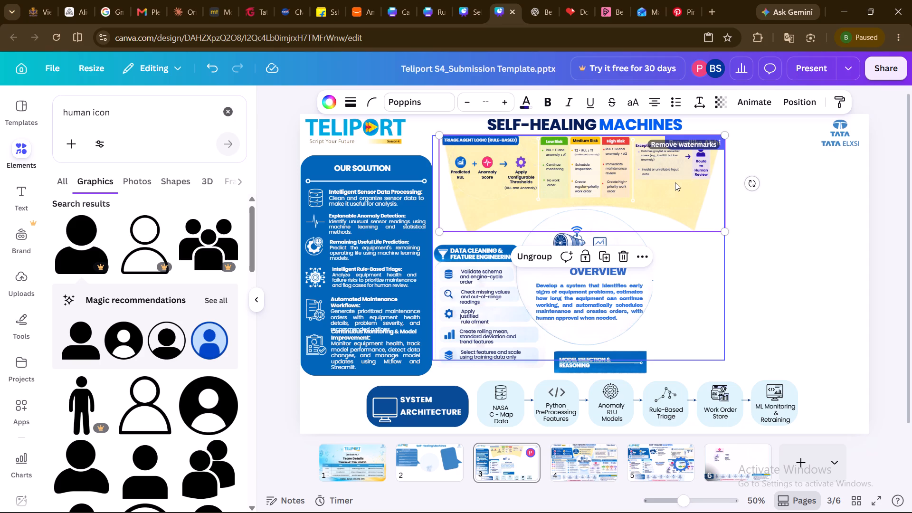
left_click_drag(675, 182, 674, 185)
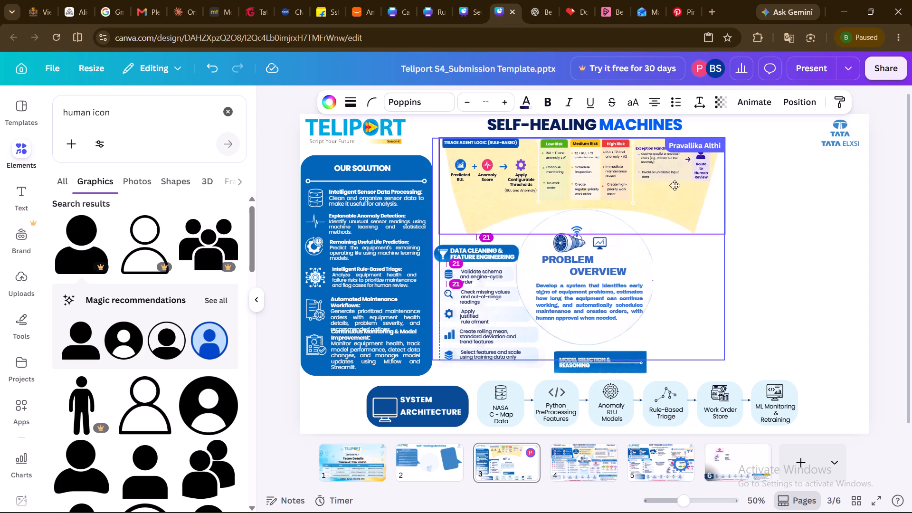
left_click_drag(674, 185, 670, 185)
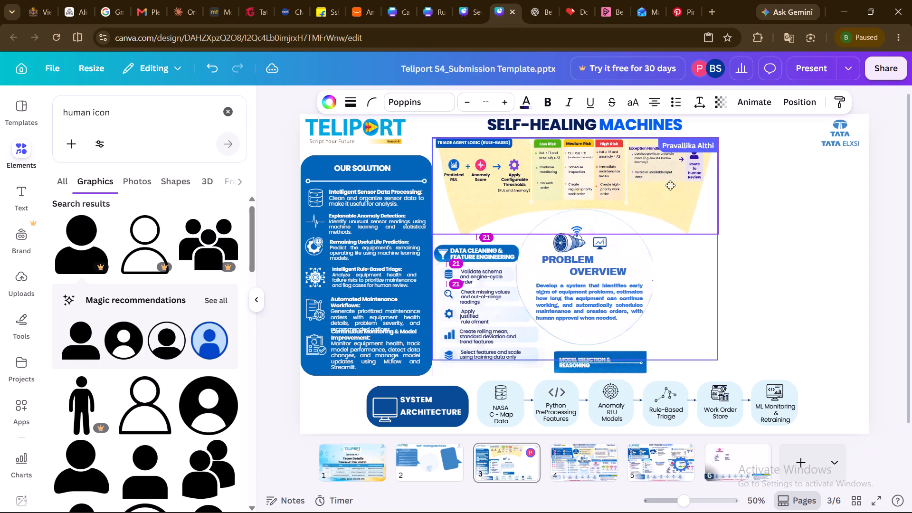
left_click_drag(670, 185, 671, 185)
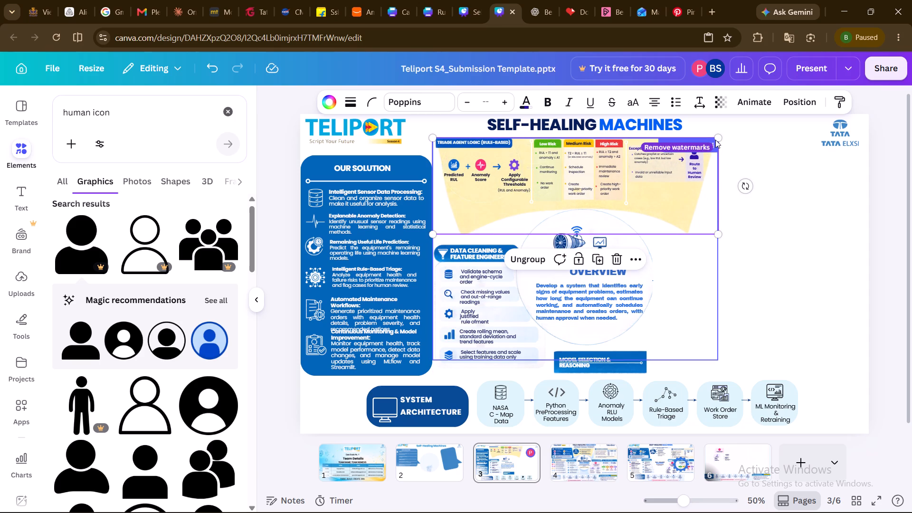
left_click_drag(715, 140, 720, 136)
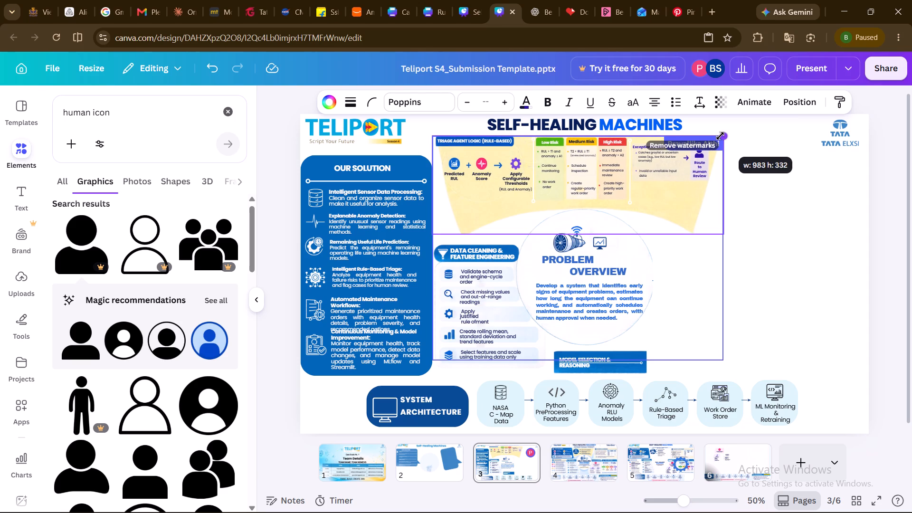
left_click(691, 208)
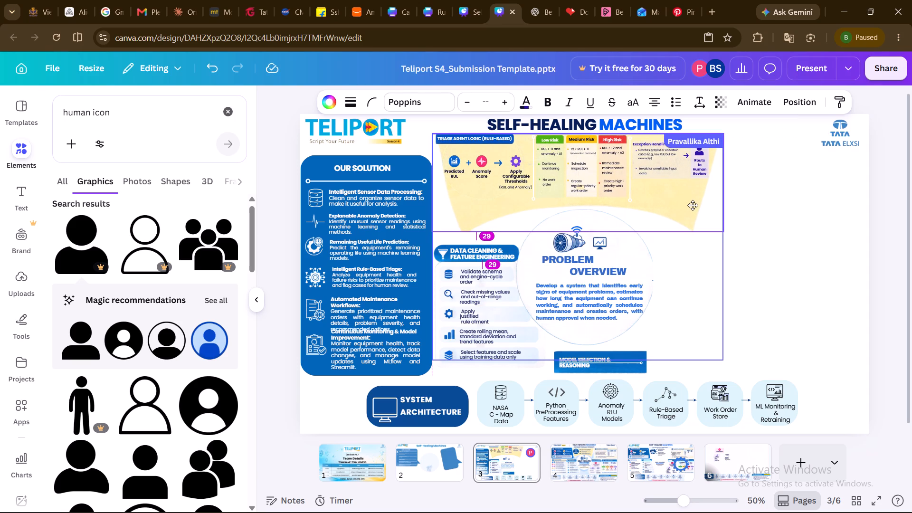
left_click(806, 217)
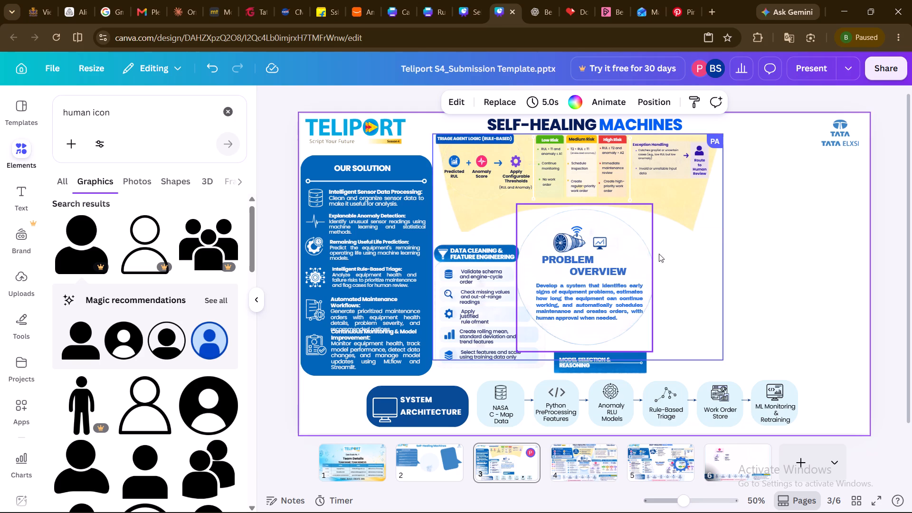
Examine the risk columns and Exception Handling texts of the Triage Agent Logic section on slide 3 at close range.
left_click(805, 277)
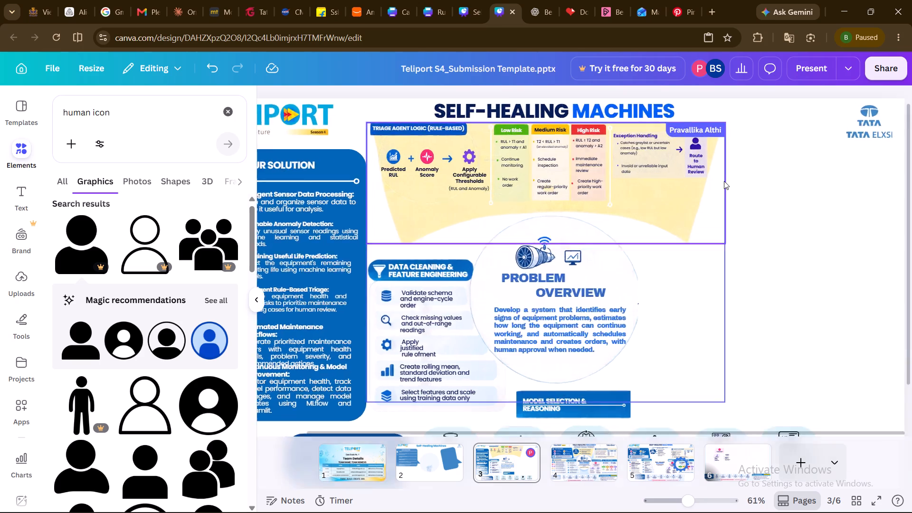
scroll(724, 181, "right", 3)
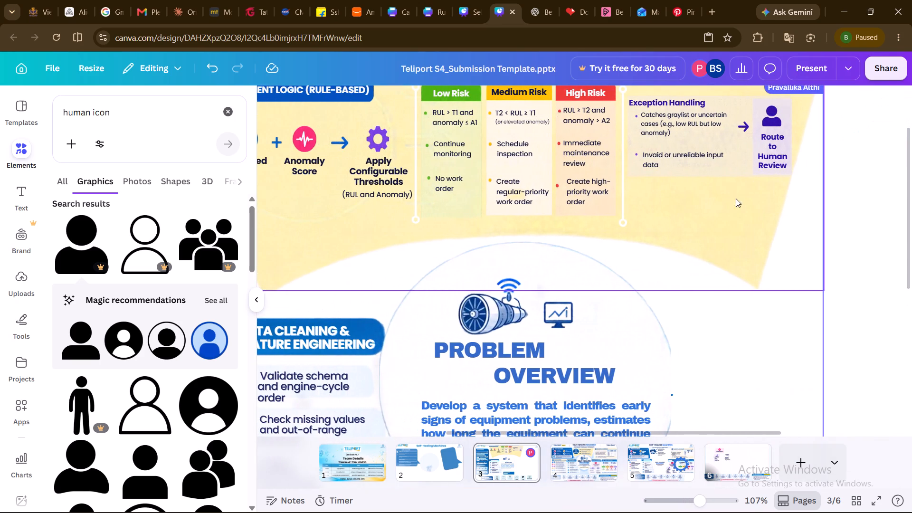
scroll(762, 224, "right", 1)
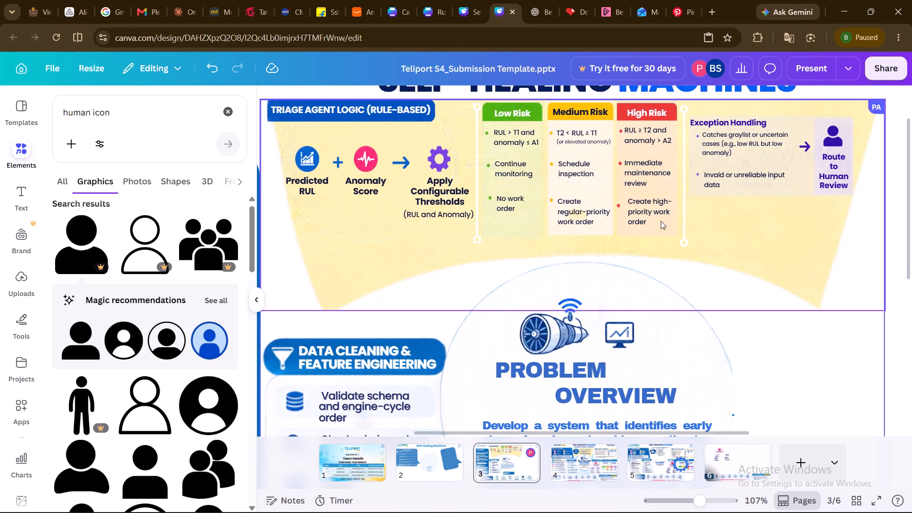
left_click(574, 214)
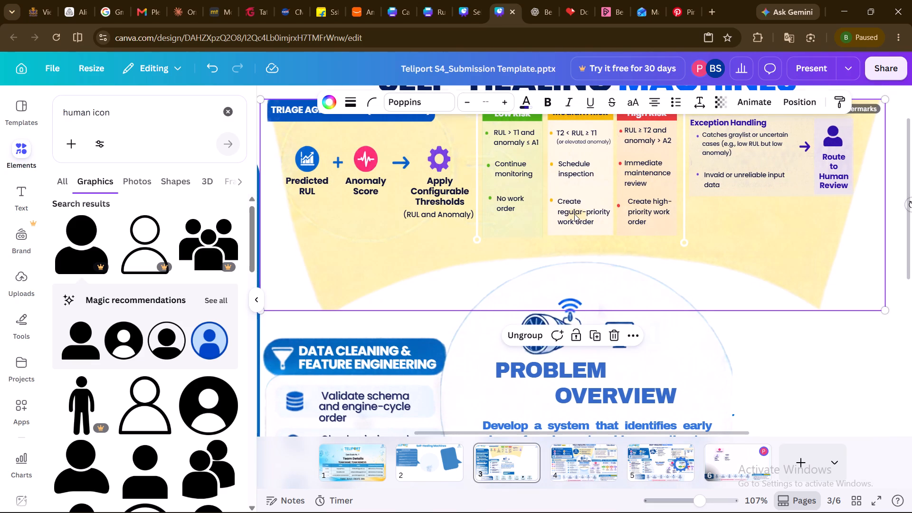
left_click(574, 214)
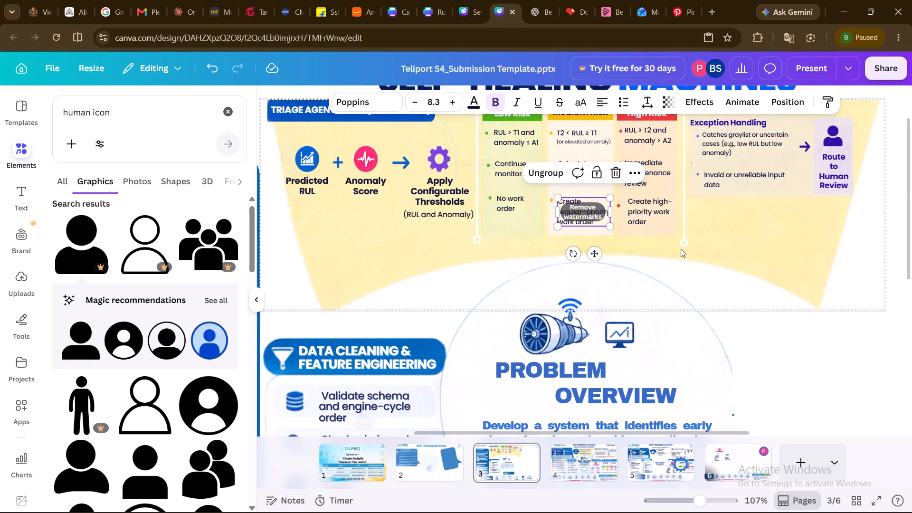
left_click(681, 249)
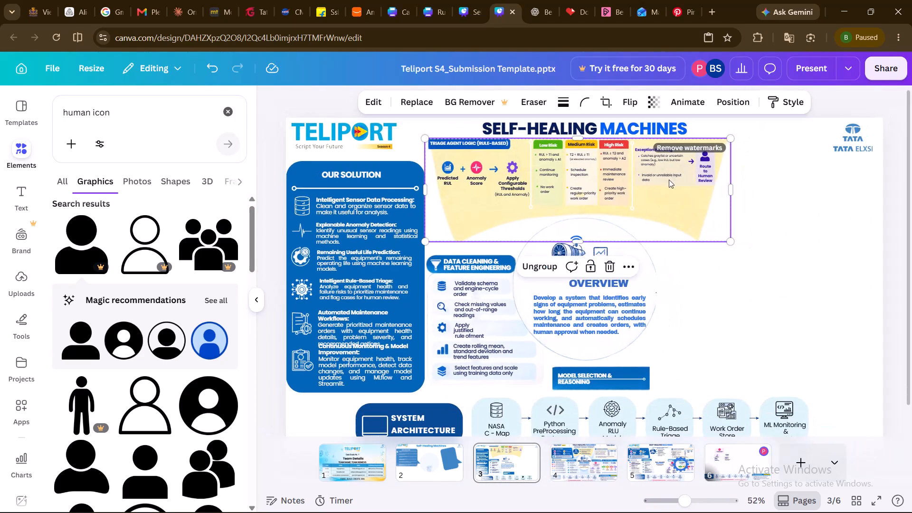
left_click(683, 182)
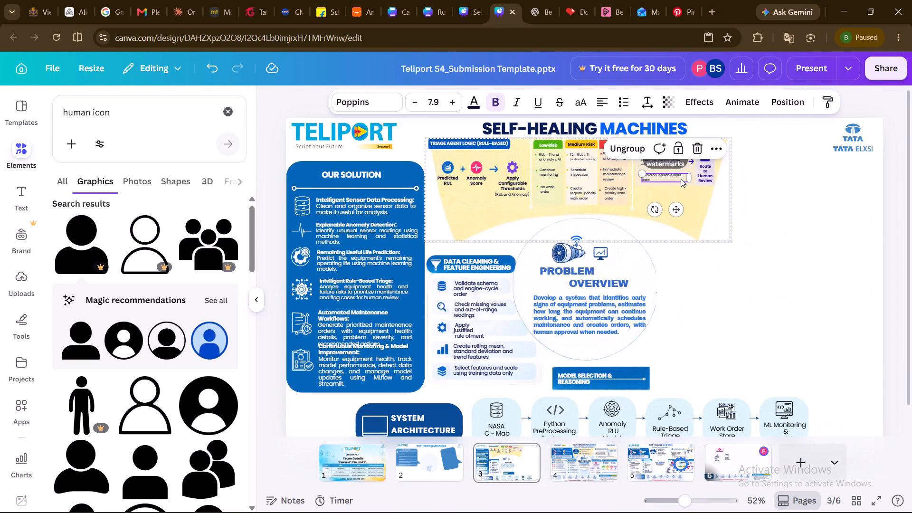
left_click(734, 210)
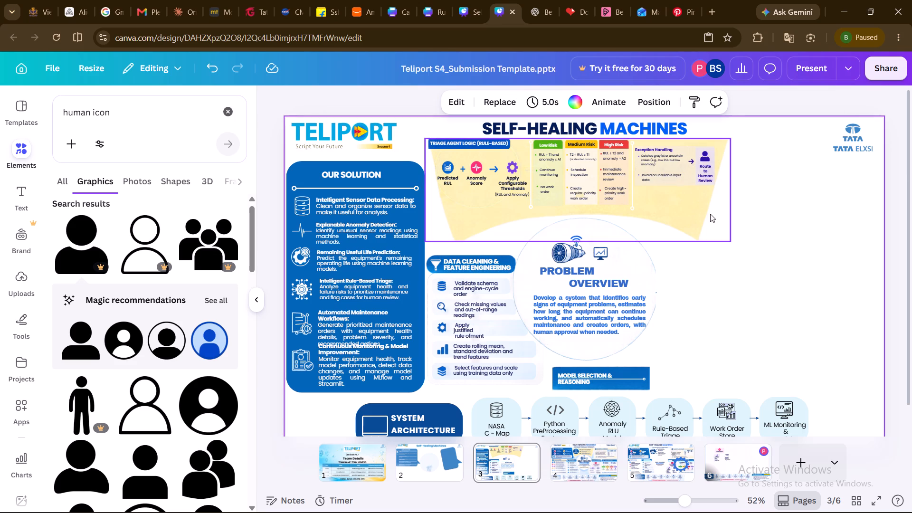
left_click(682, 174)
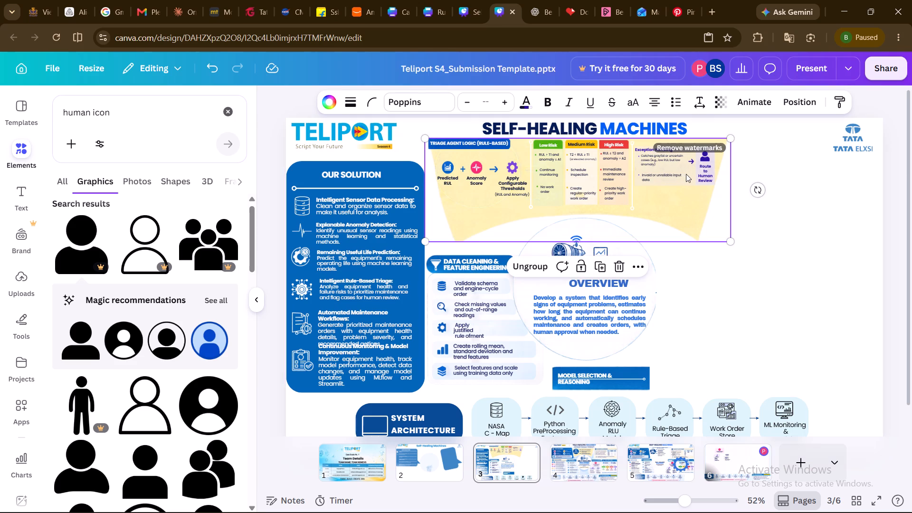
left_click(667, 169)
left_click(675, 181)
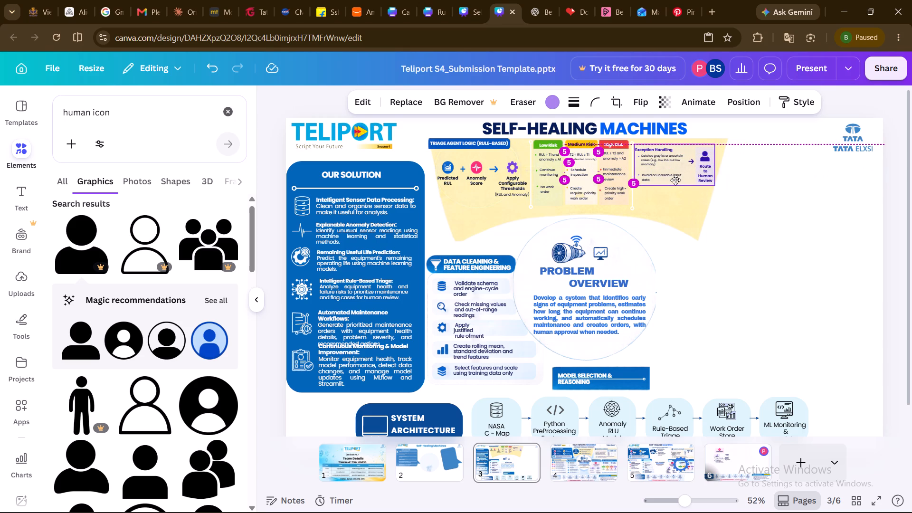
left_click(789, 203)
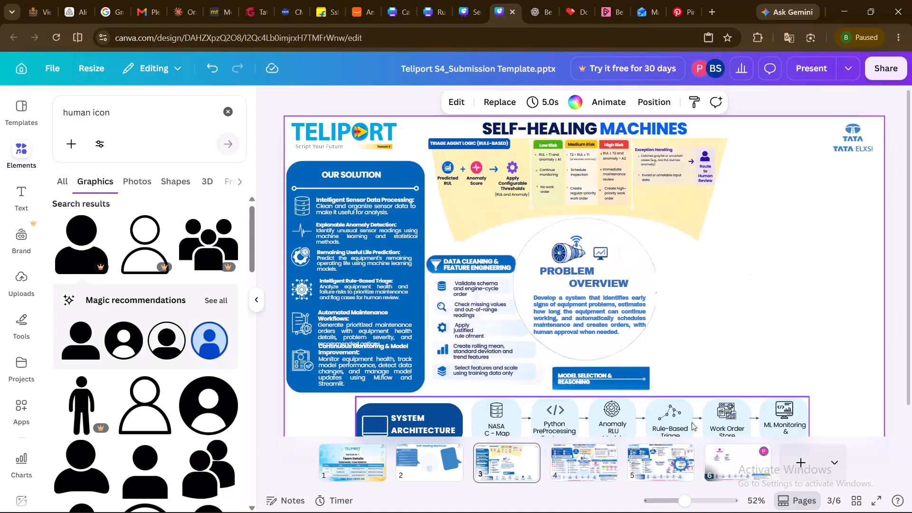
Review the sections on slides 4, 5 and 6 for content that slide 3 still needs.
left_click(609, 453)
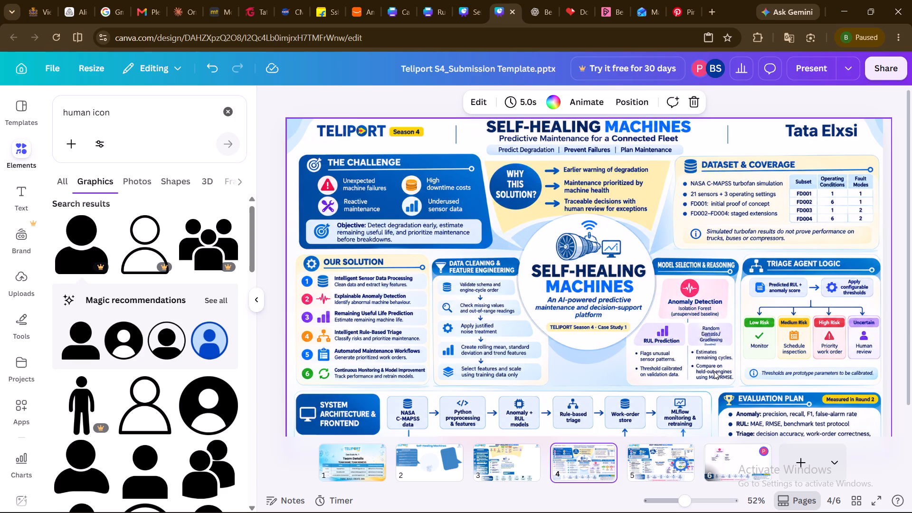
left_click(654, 465)
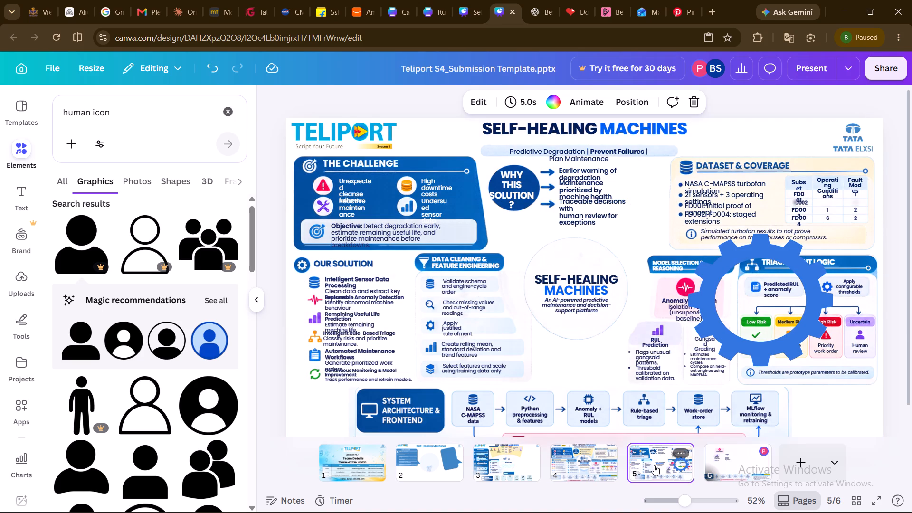
left_click(592, 473)
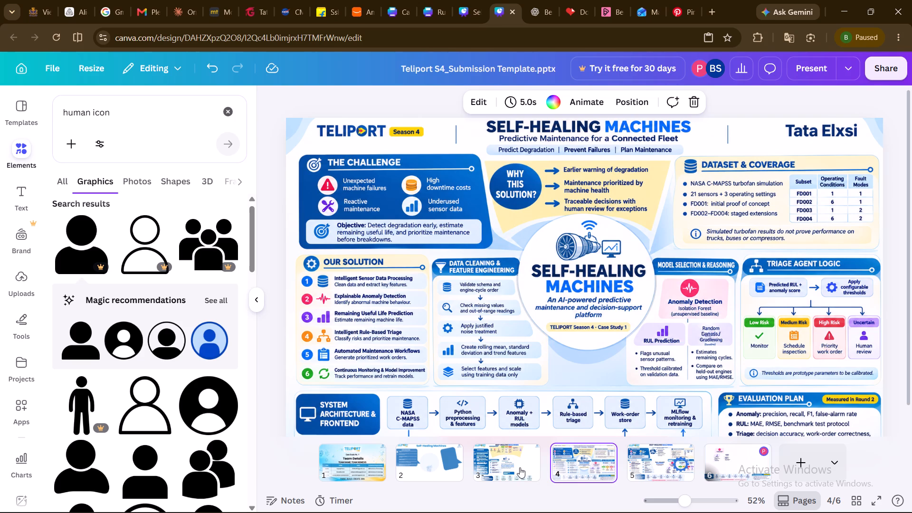
left_click(520, 467)
left_click(583, 459)
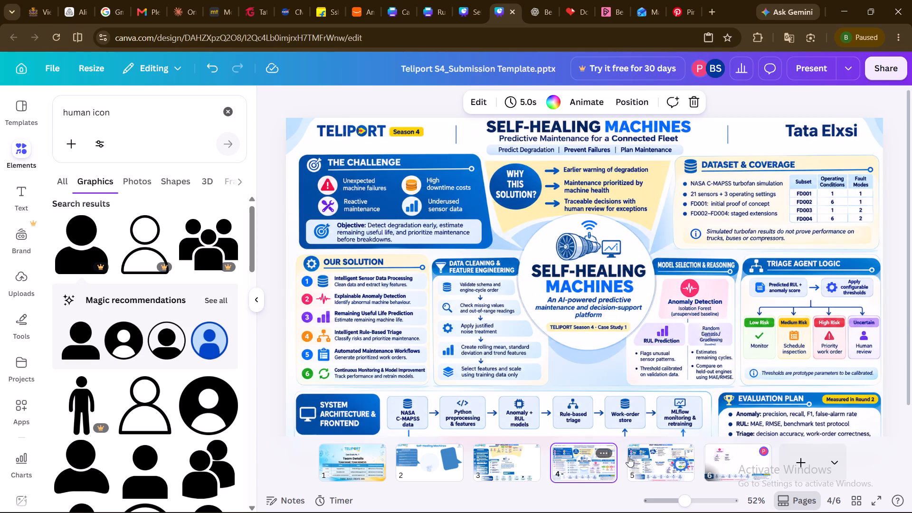
left_click(730, 449)
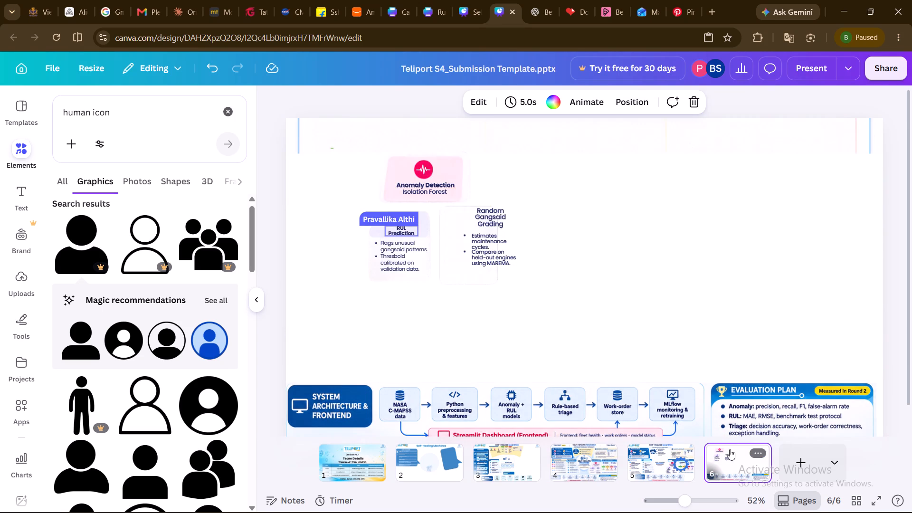
left_click(518, 464)
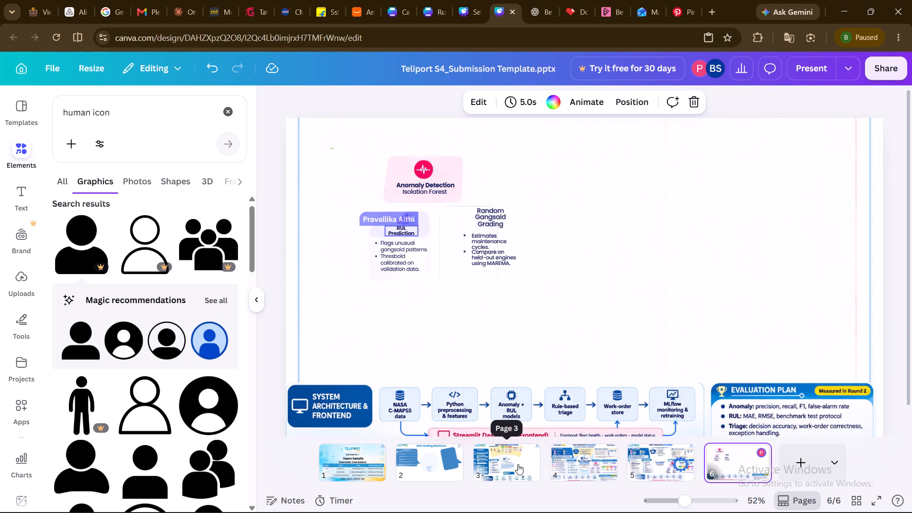
left_click(534, 10)
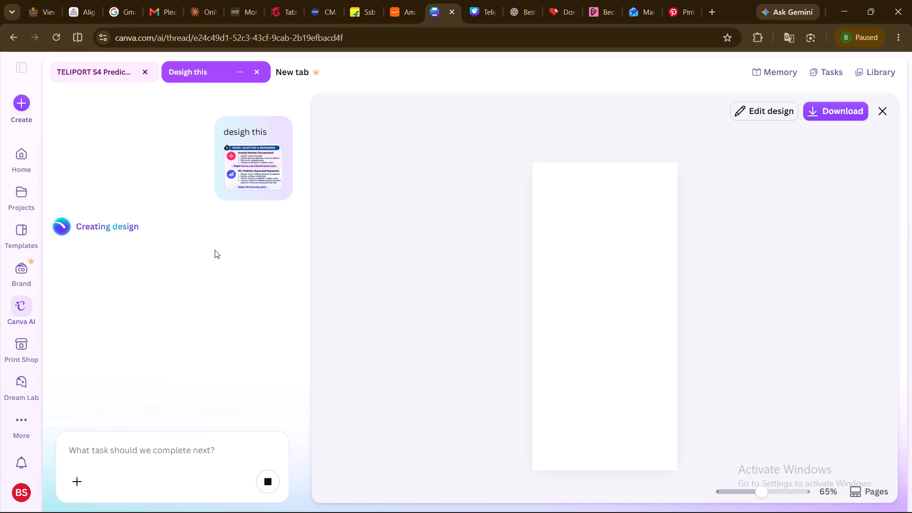
Return to the Teliport presentation and examine the text blocks of the Our Solution panel on slide 3.
left_click(471, 8)
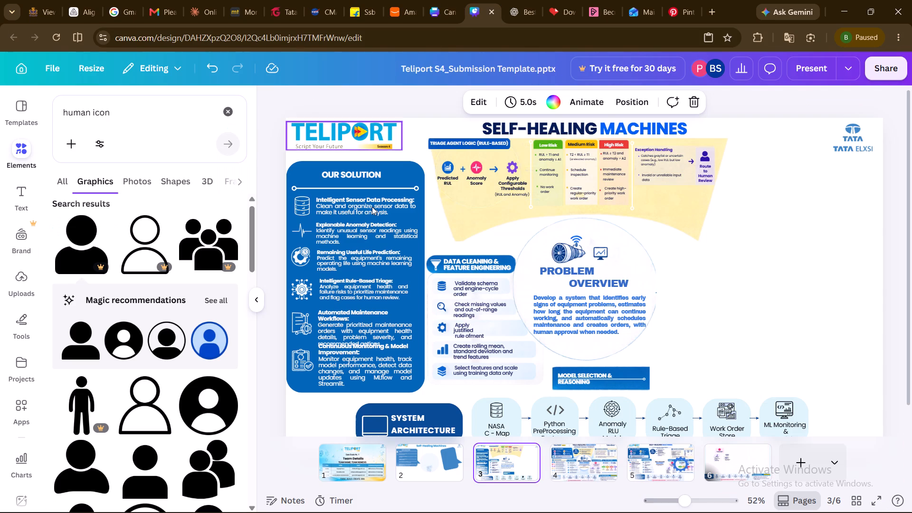
left_click(313, 210)
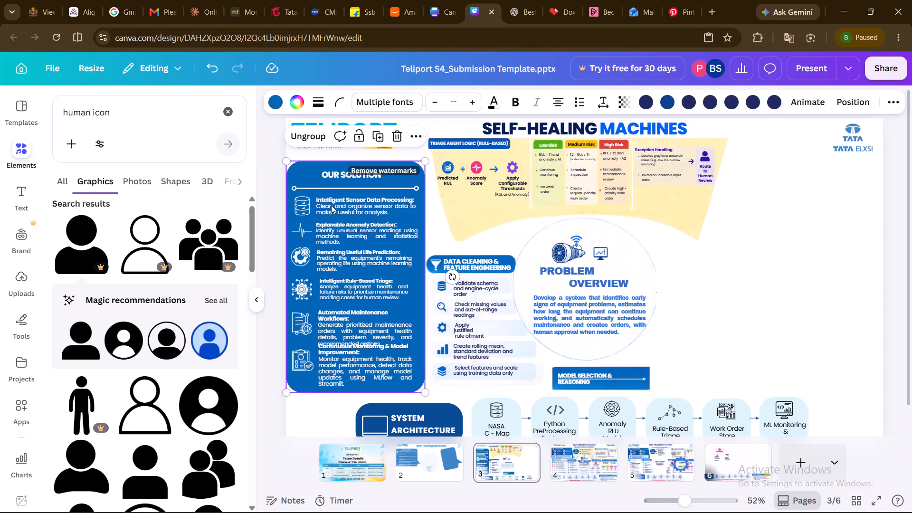
left_click(331, 205)
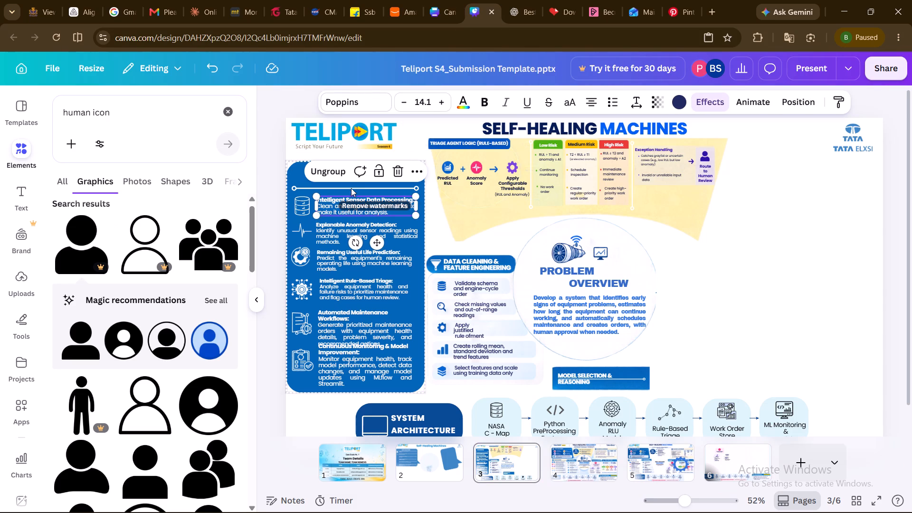
left_click(434, 215)
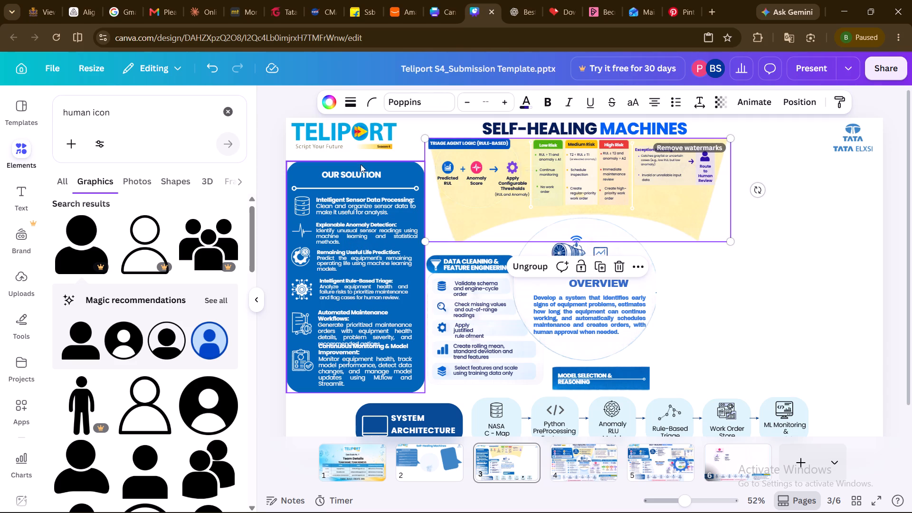
left_click(357, 176)
left_click(347, 173)
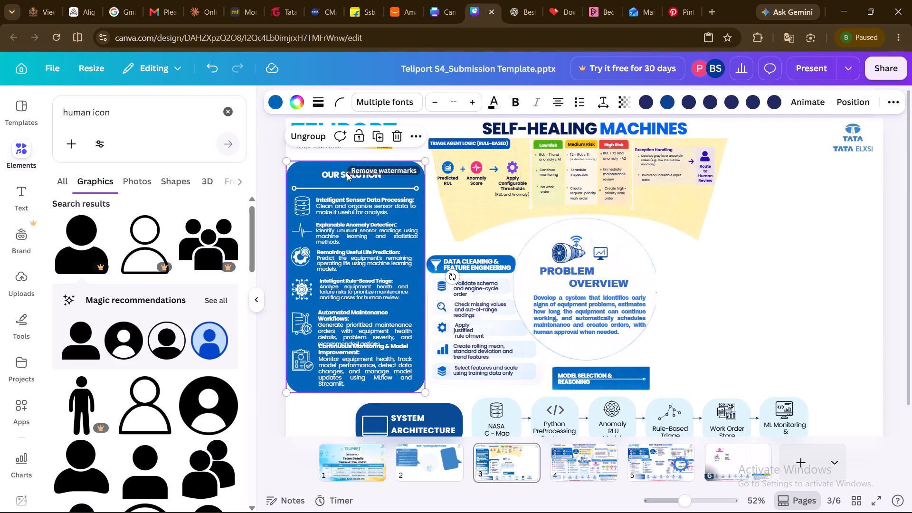
left_click(350, 234)
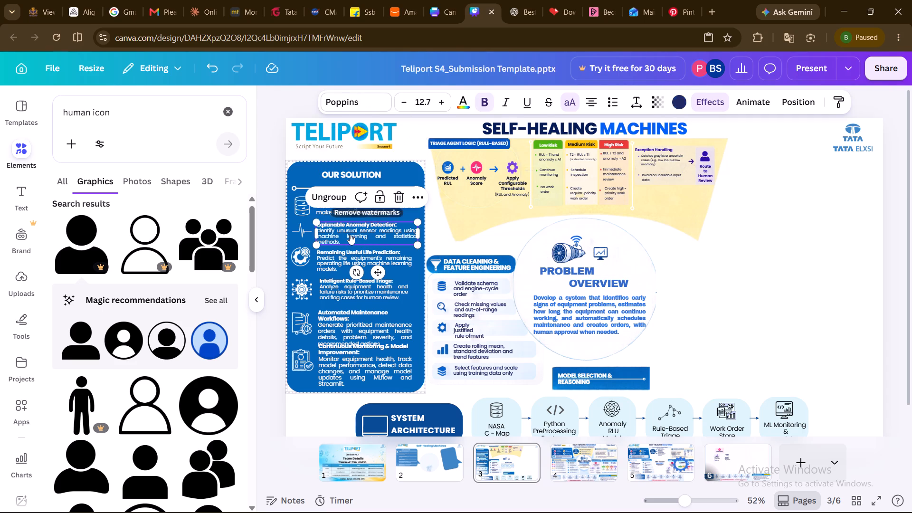
left_click(340, 258)
left_click(338, 287)
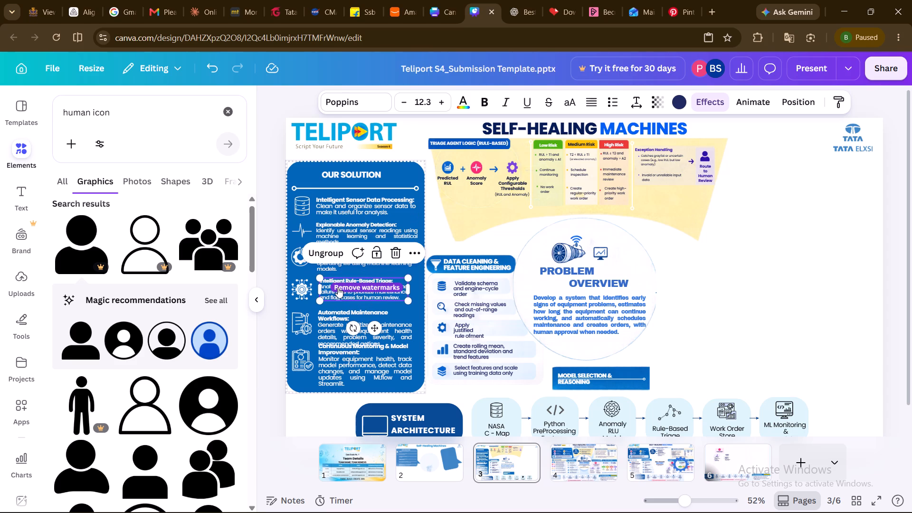
left_click(337, 321)
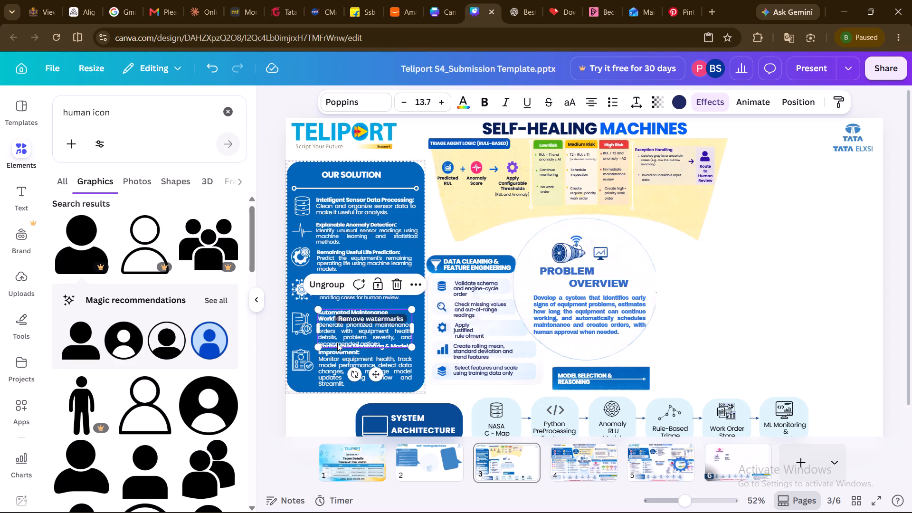
left_click(334, 361)
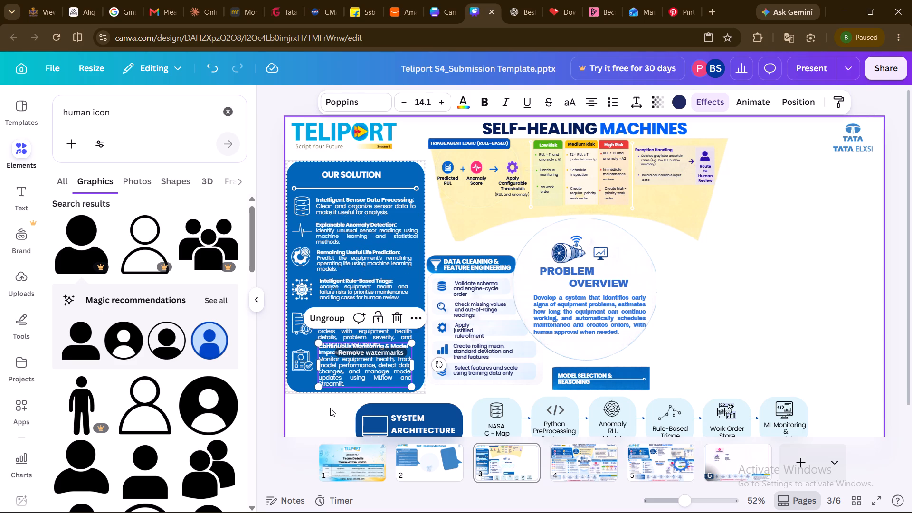
left_click(330, 408)
Move the Automated Maintenance Workflows text up, clear of the block below, and widen it so its heading fits on one line.
left_click(358, 324)
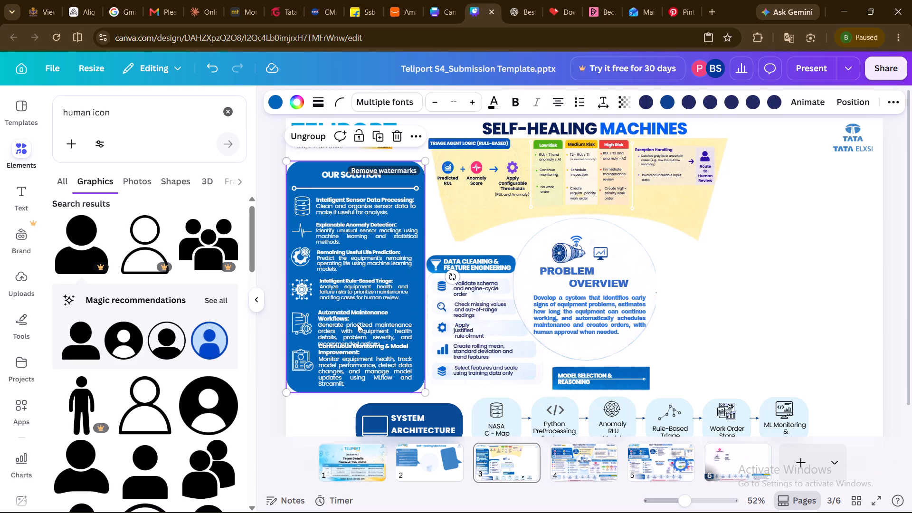
left_click(352, 325)
left_click_drag(352, 325, 351, 319)
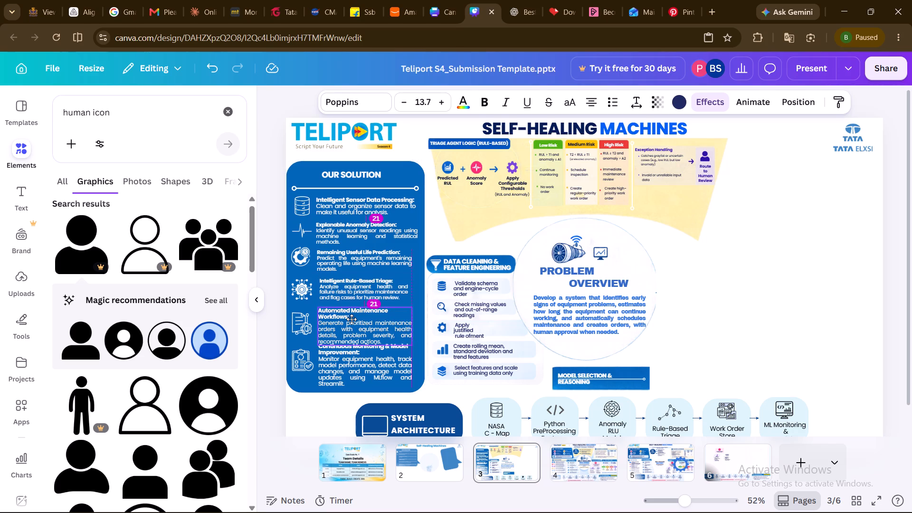
left_click_drag(351, 319, 353, 320)
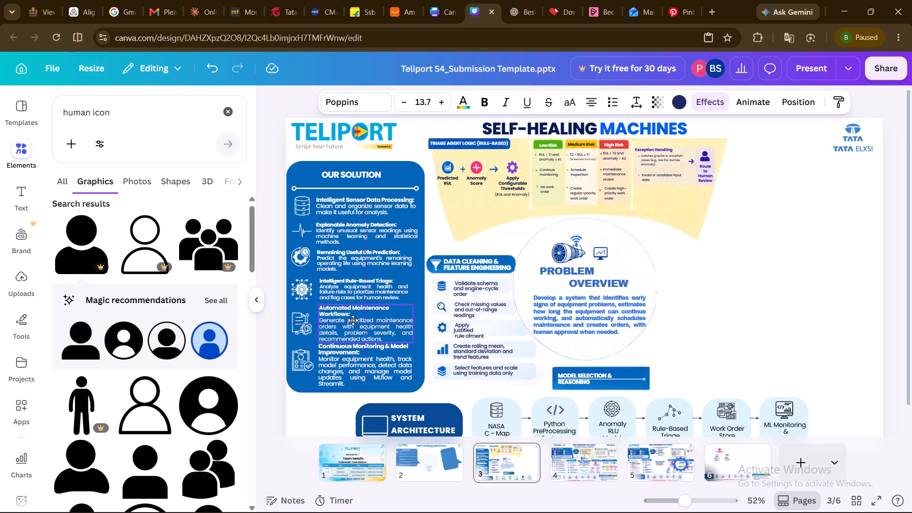
left_click_drag(353, 320, 353, 320)
left_click(357, 331)
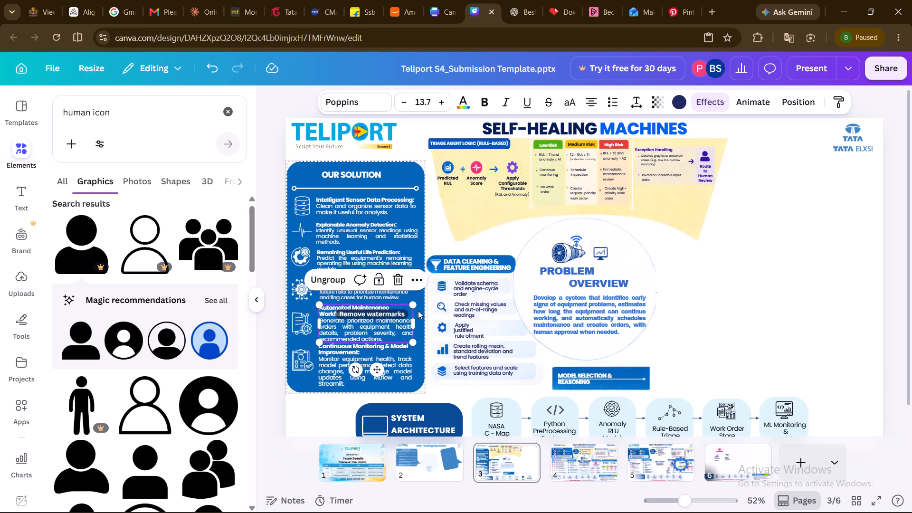
left_click_drag(414, 323, 421, 323)
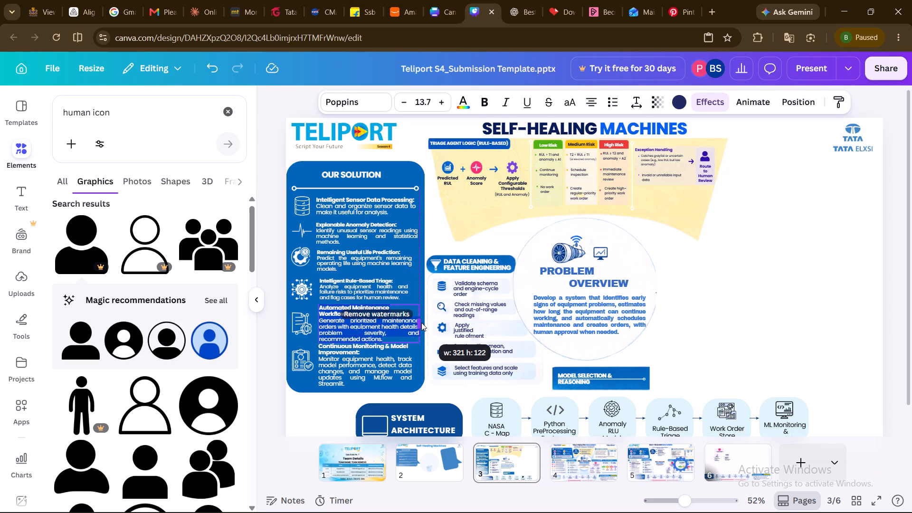
left_click_drag(421, 323, 424, 323)
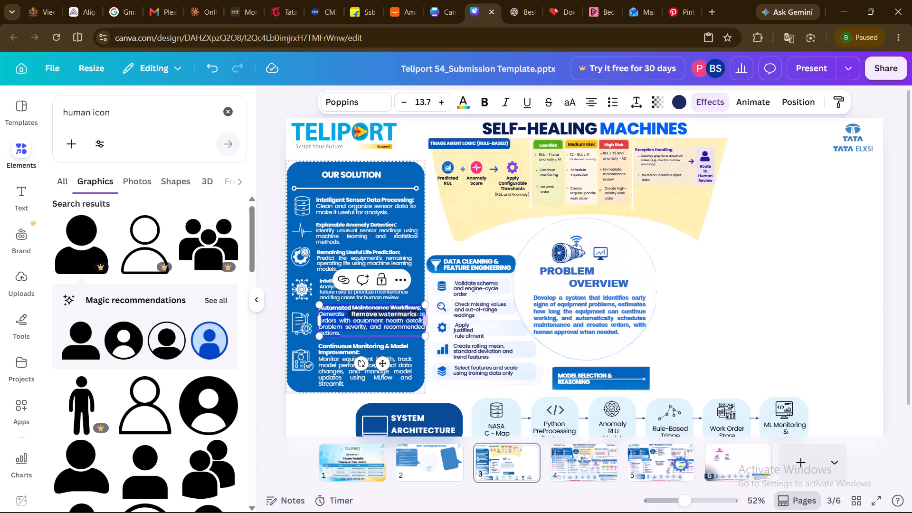
left_click(382, 361)
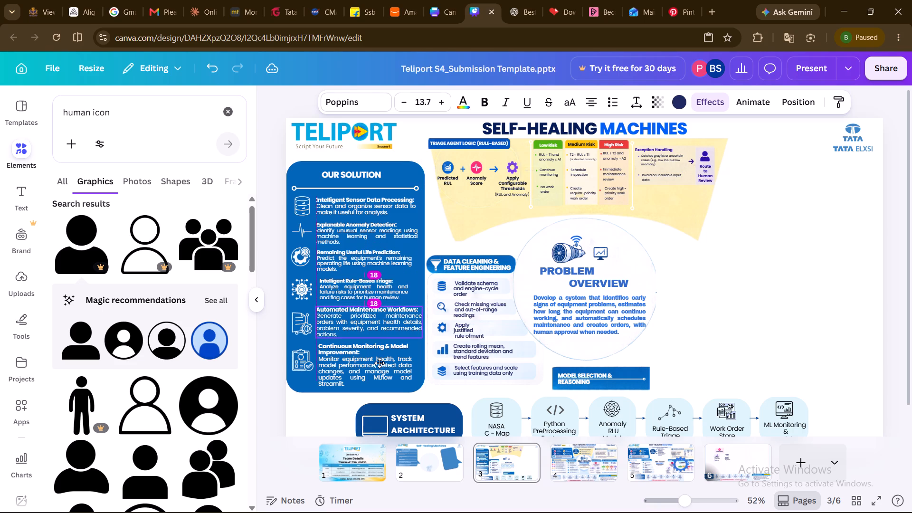
Shift the Intelligent Rule-Based Triage text slightly left to align with the other Our Solution text blocks.
left_click(348, 296)
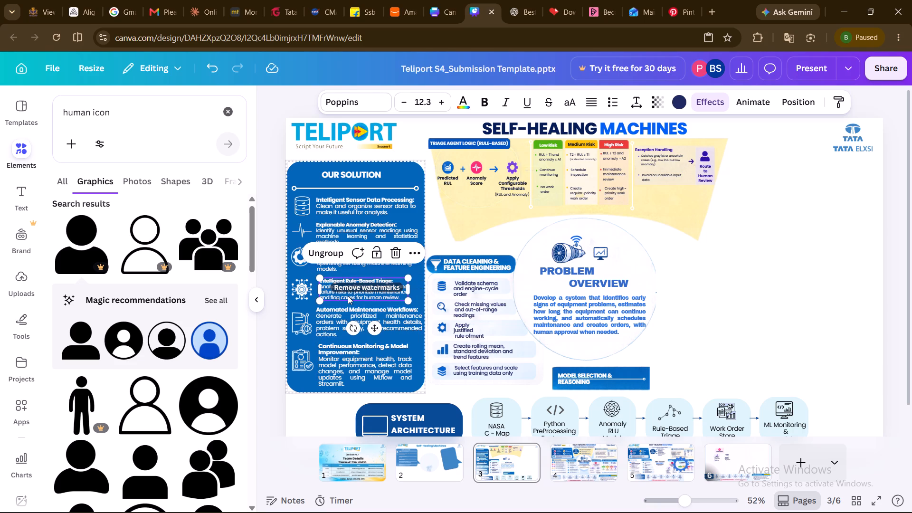
left_click(373, 329)
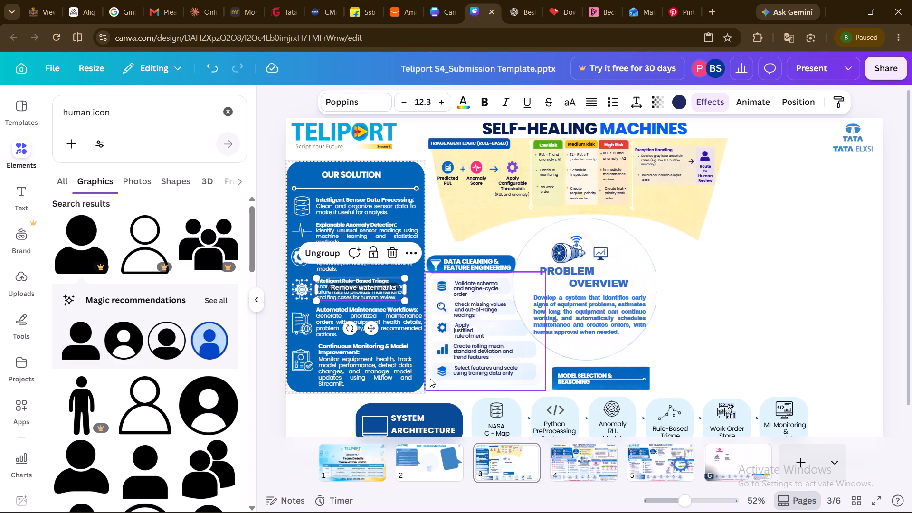
left_click(450, 396)
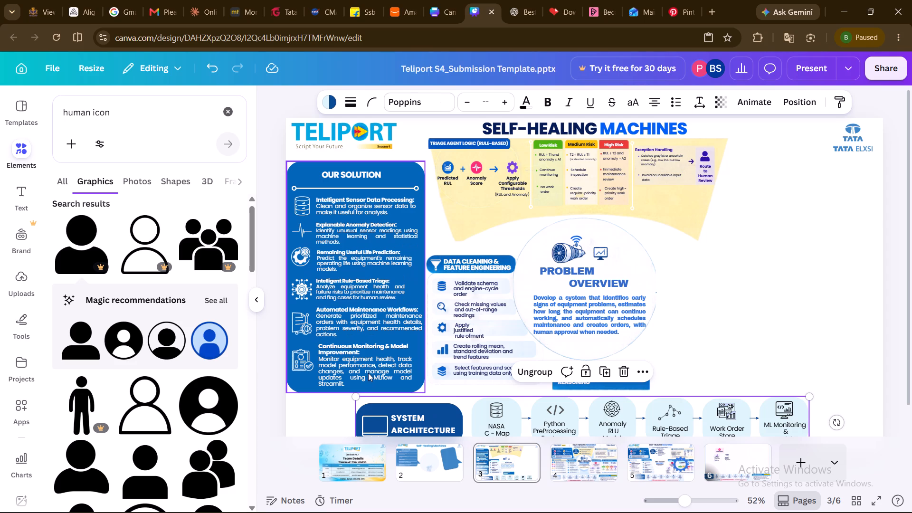
Narrow the Automated Maintenance Workflows text box slightly to match the neighbouring blocks, keeping its heading on one line.
left_click(371, 327)
left_click(376, 321)
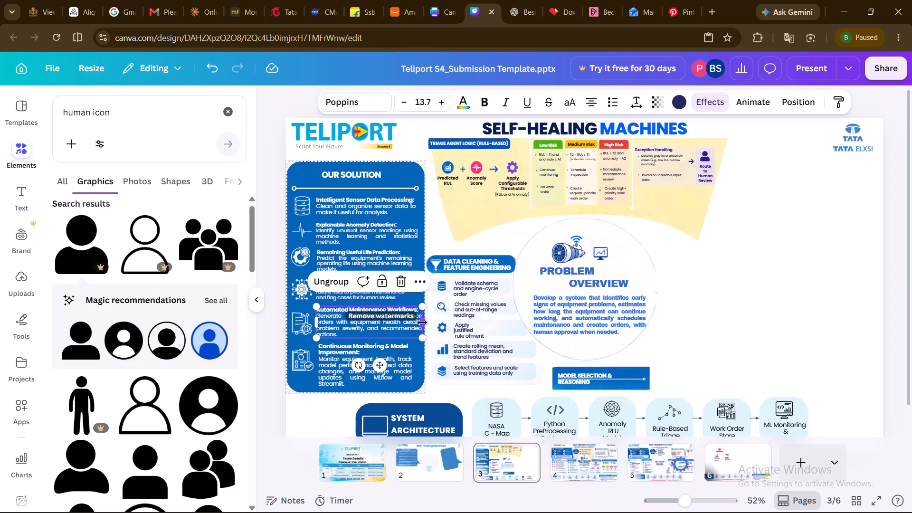
left_click_drag(422, 323, 426, 323)
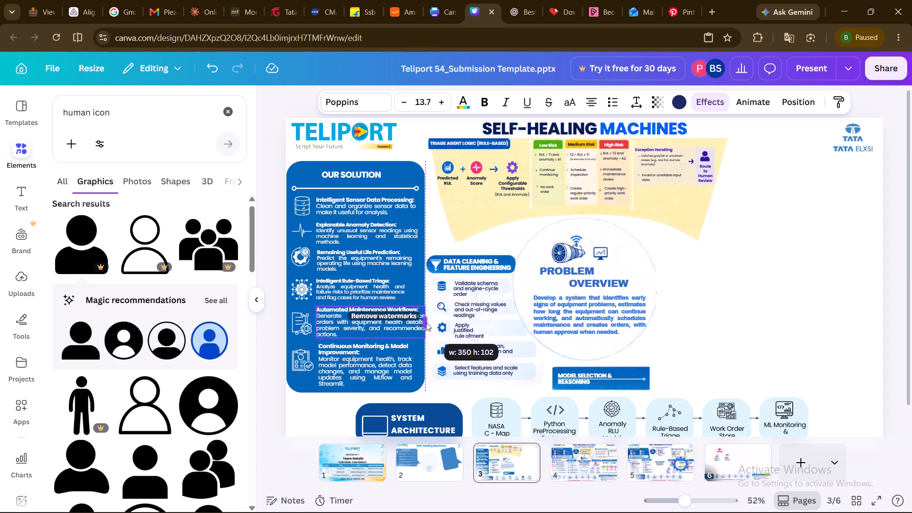
left_click_drag(426, 323, 429, 323)
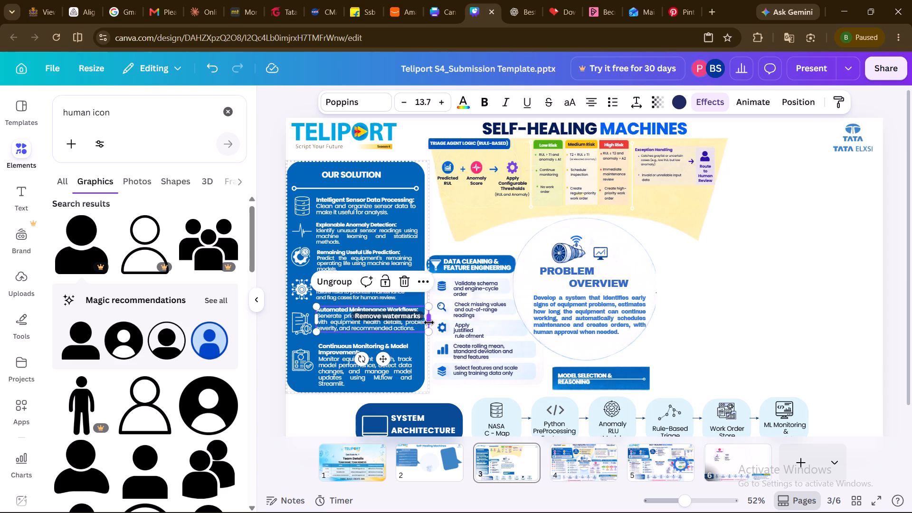
left_click_drag(429, 323, 418, 323)
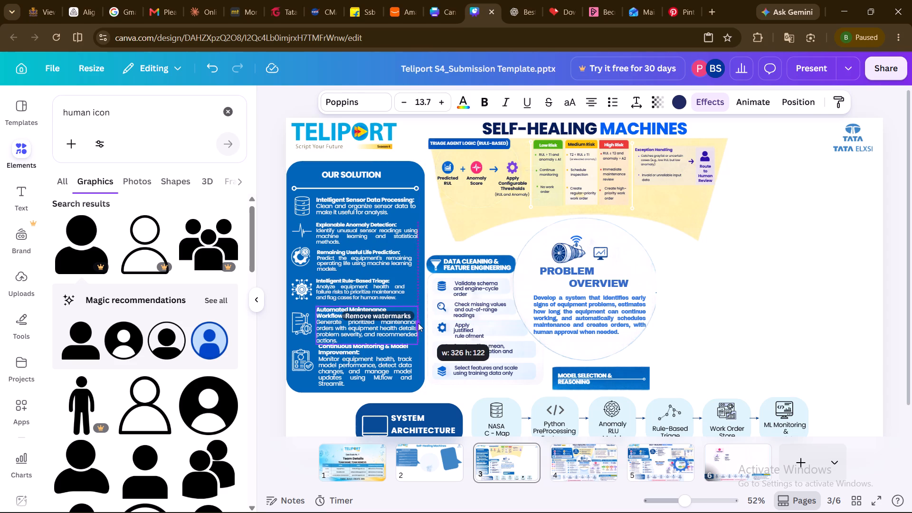
left_click_drag(418, 323, 413, 323)
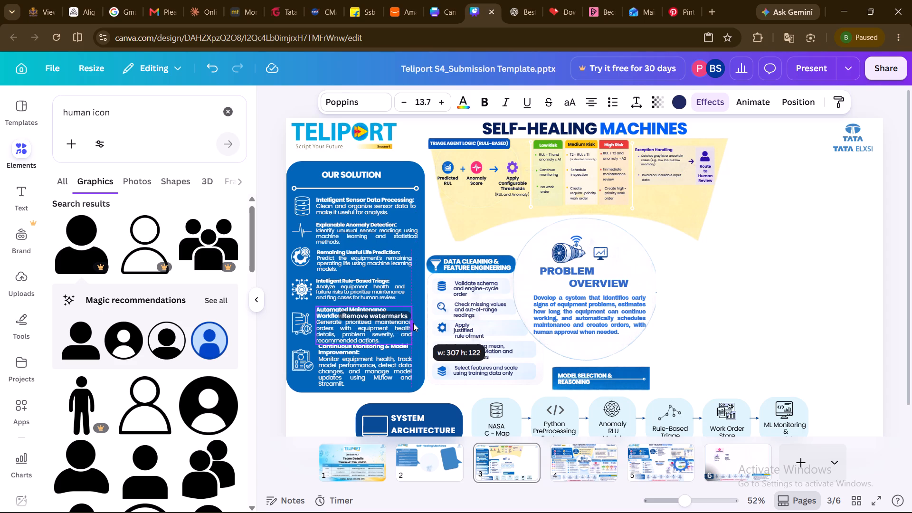
left_click_drag(413, 323, 410, 323)
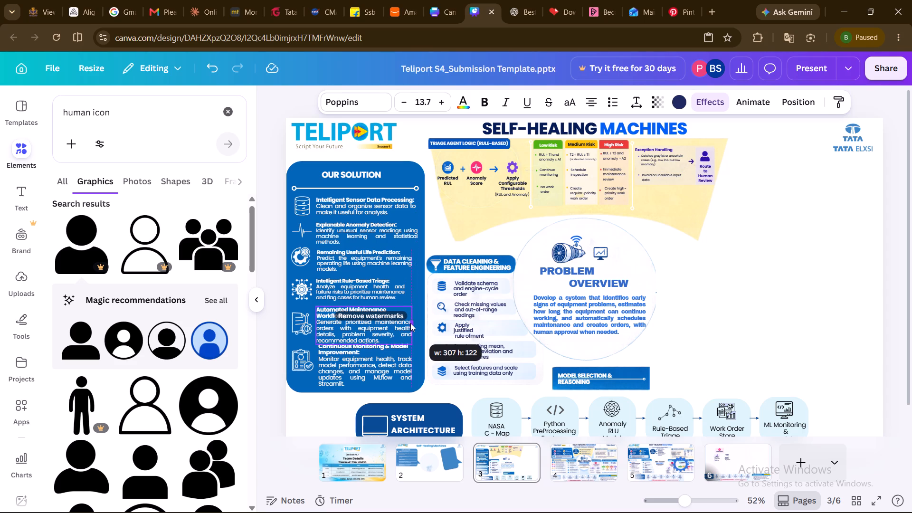
left_click_drag(410, 323, 418, 323)
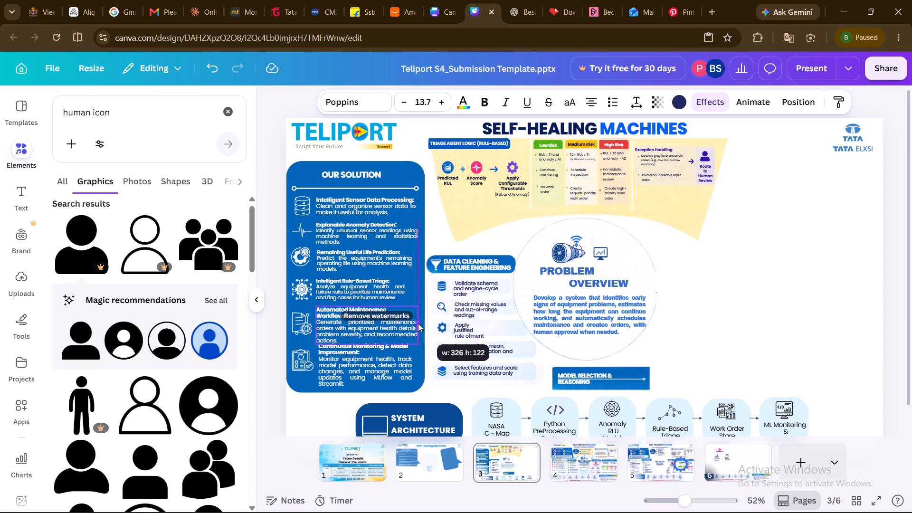
left_click_drag(418, 323, 421, 323)
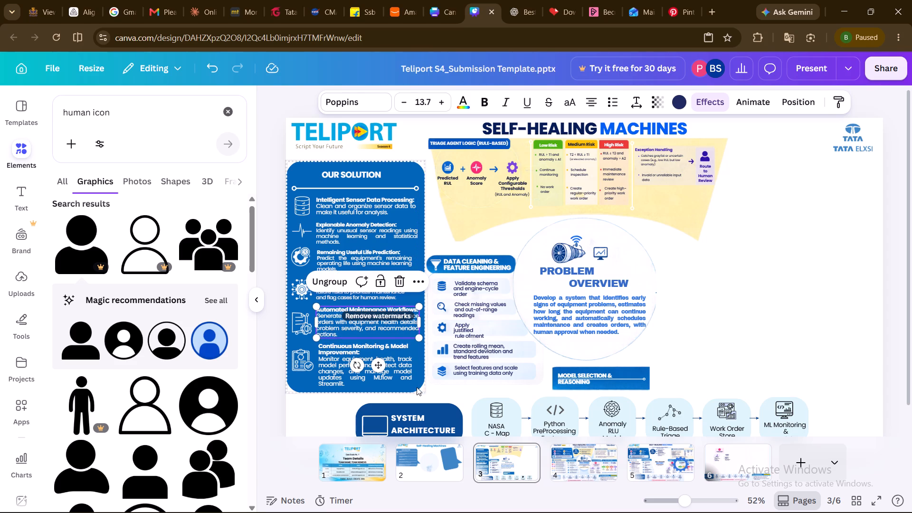
left_click(315, 415)
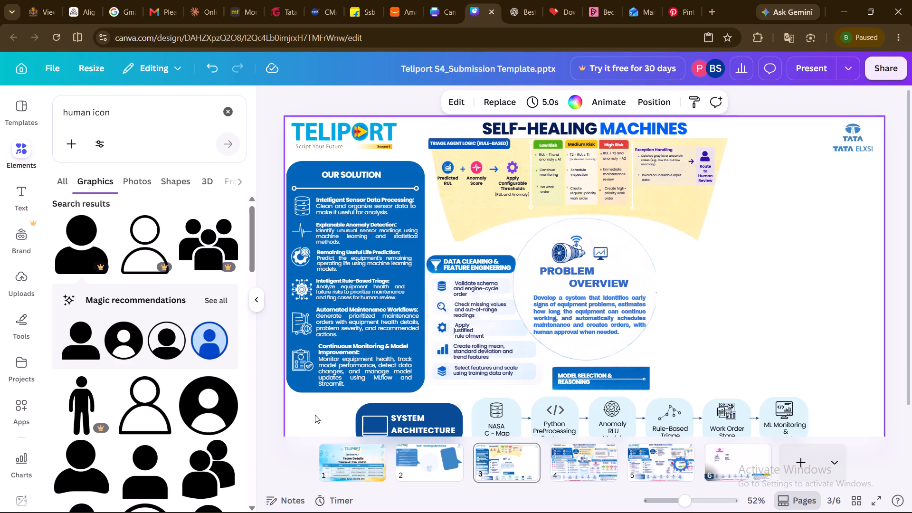
left_click(361, 231)
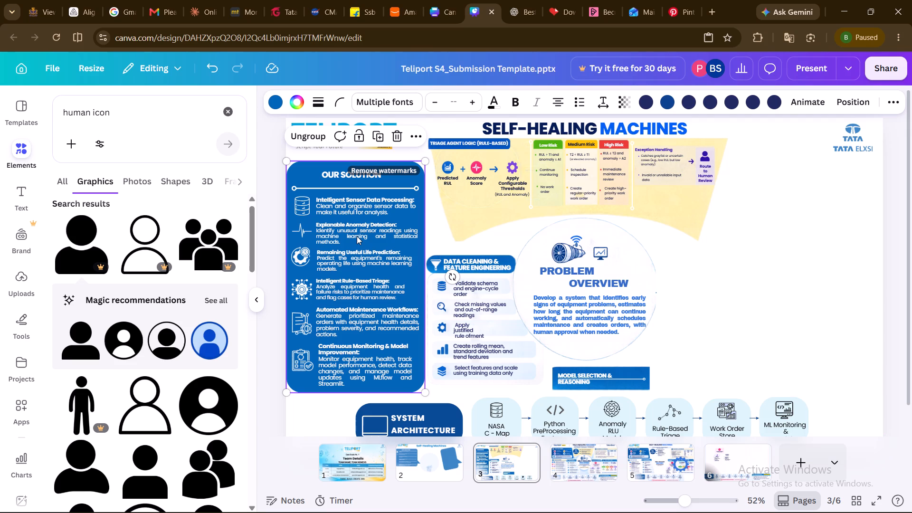
left_click(783, 294)
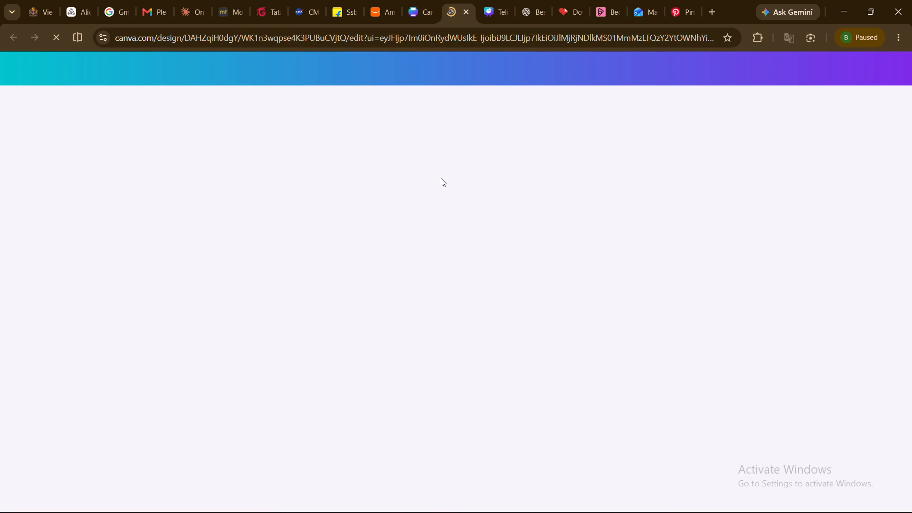
Copy all elements of the Model Selection & Reasoning infographic into slide 6 of the Teliport S4 submission presentation.
left_click(374, 109)
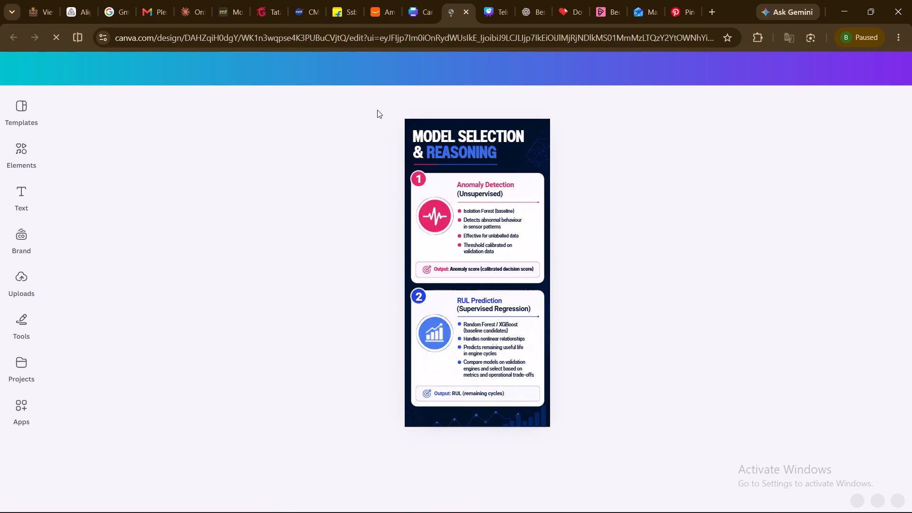
left_click_drag(399, 109, 626, 471)
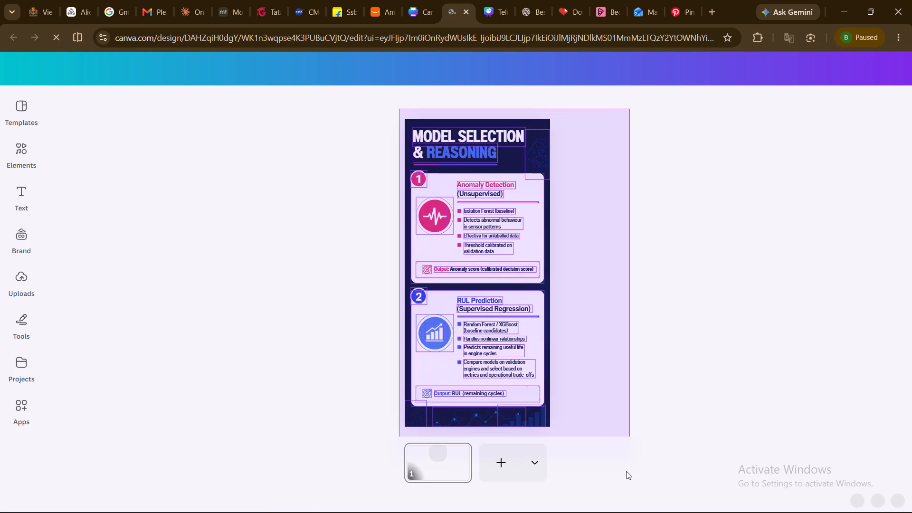
left_click_drag(626, 471, 581, 429)
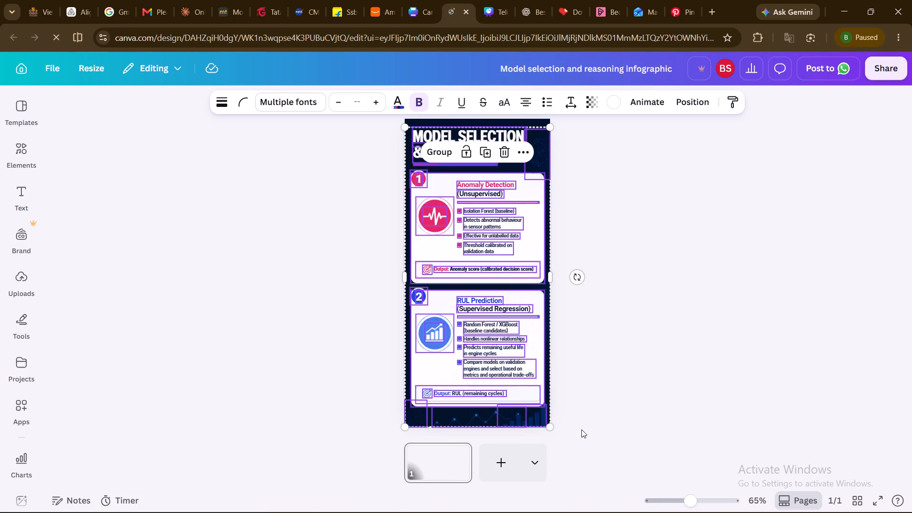
key("ctrl+c")
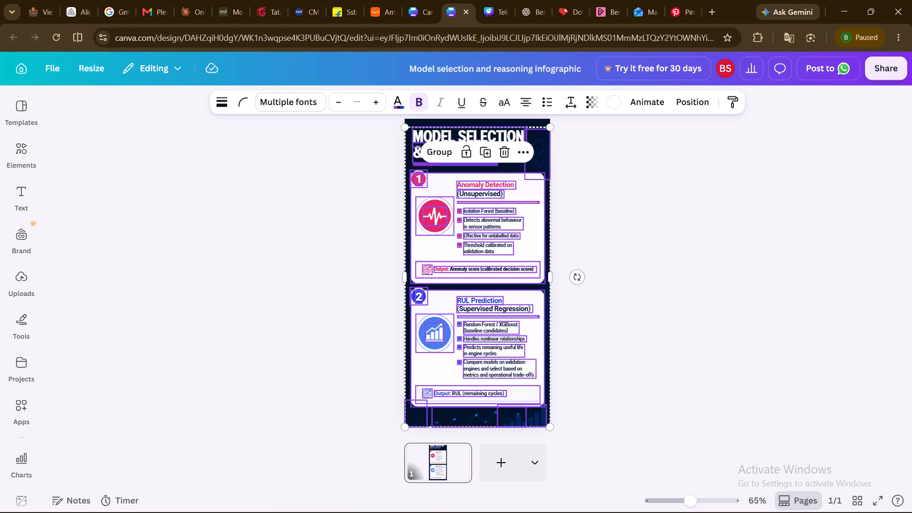
left_click(497, 16)
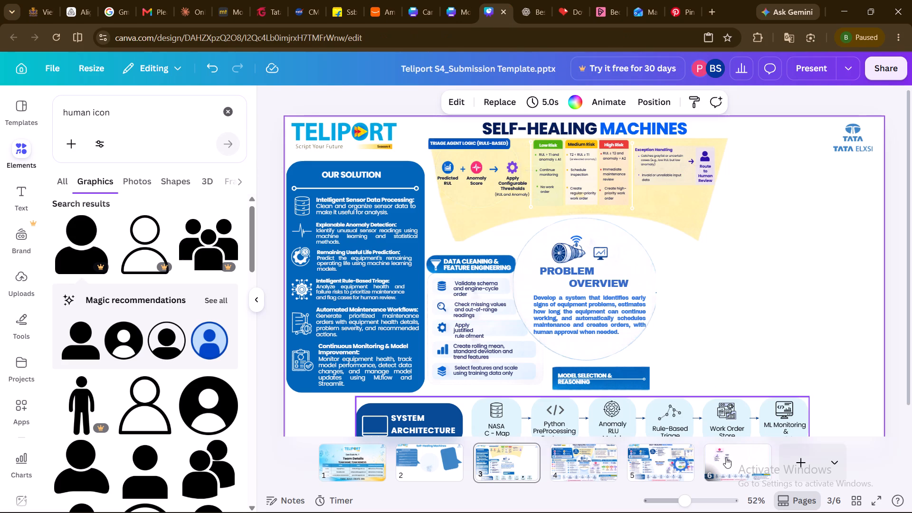
left_click(726, 457)
left_click(732, 272)
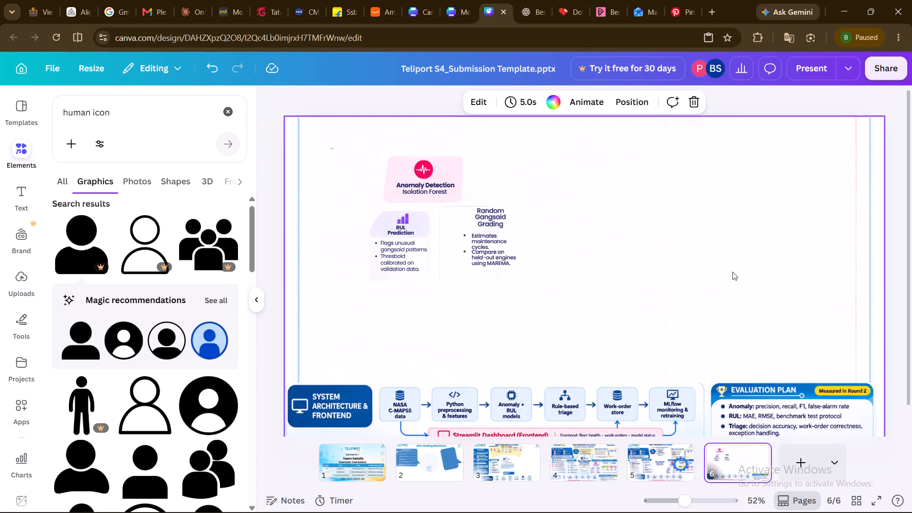
key("ctrl+v")
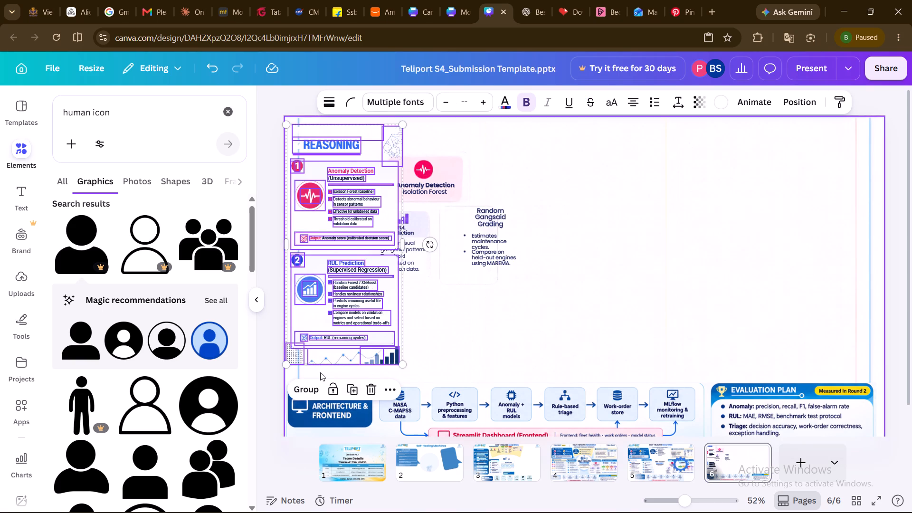
Group the pasted infographic elements and move the group into the empty area beside the existing Anomaly Detection and RUL Prediction drafts.
left_click(313, 390)
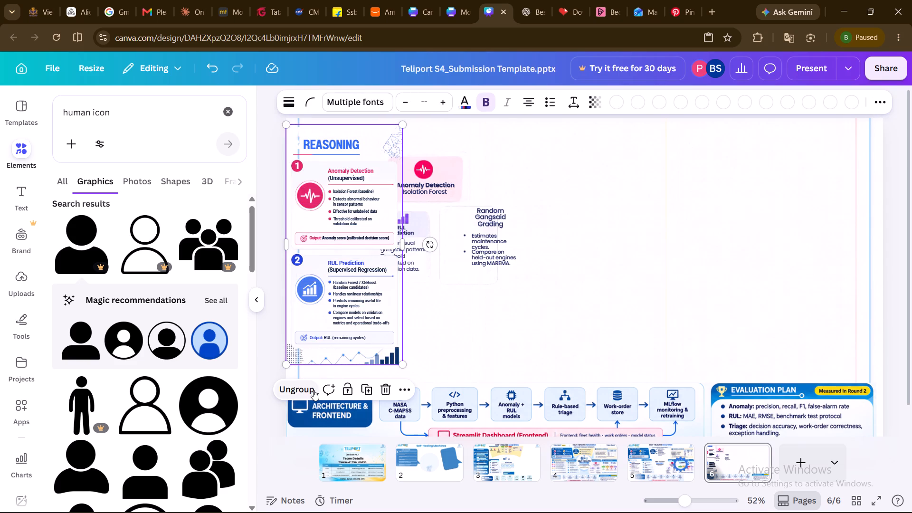
left_click_drag(333, 249, 625, 252)
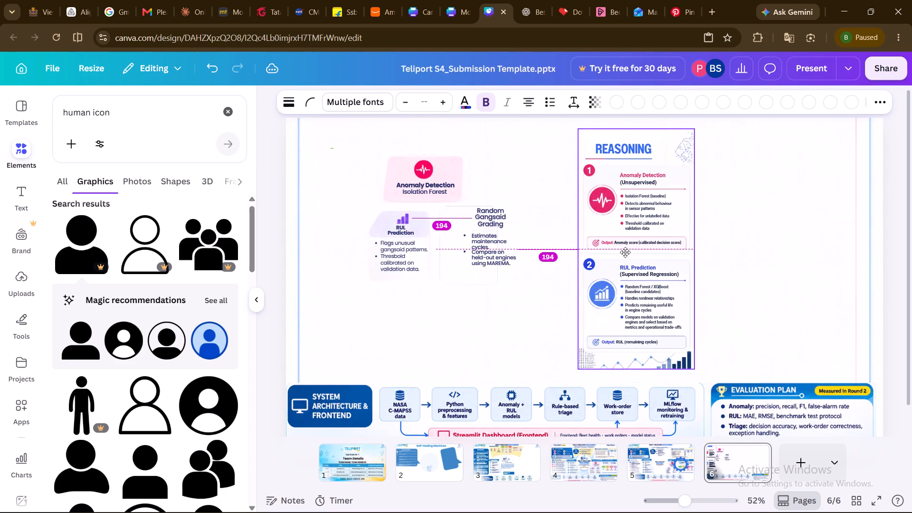
left_click_drag(625, 252, 624, 242)
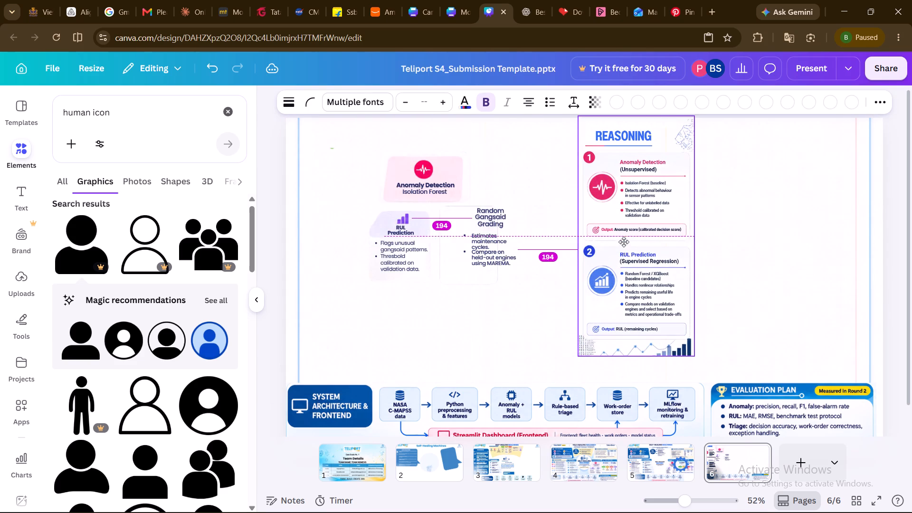
left_click_drag(624, 242, 619, 244)
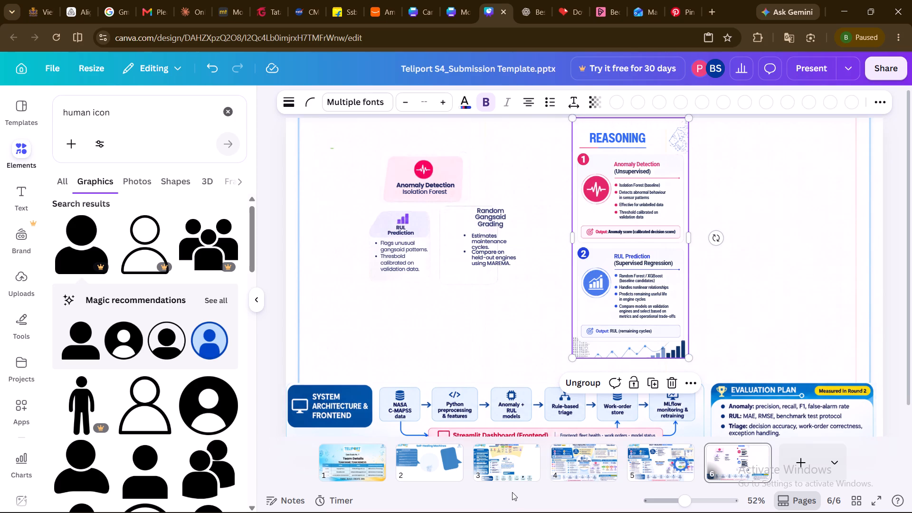
Compare the slide 3 layout with the pasted design on slide 6 and the Model Selection & Reasoning section on slide 4.
left_click(511, 468)
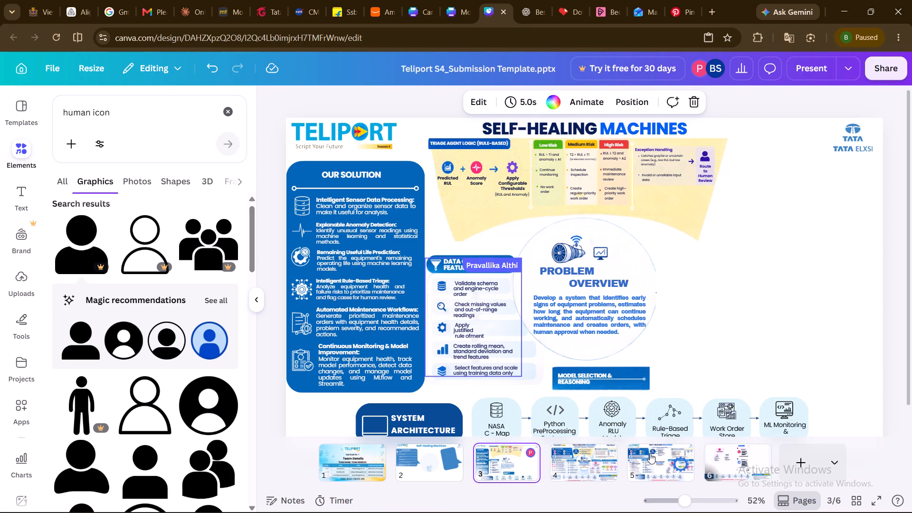
left_click(722, 462)
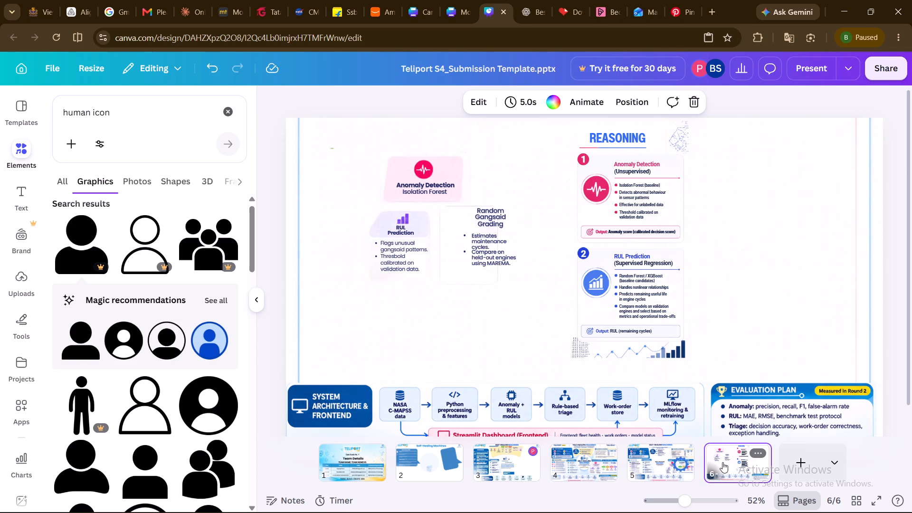
left_click(484, 467)
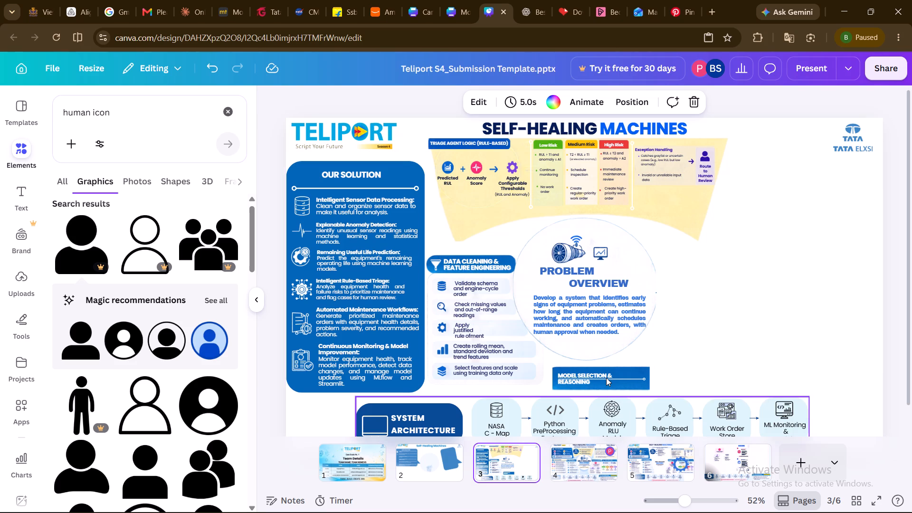
left_click(596, 469)
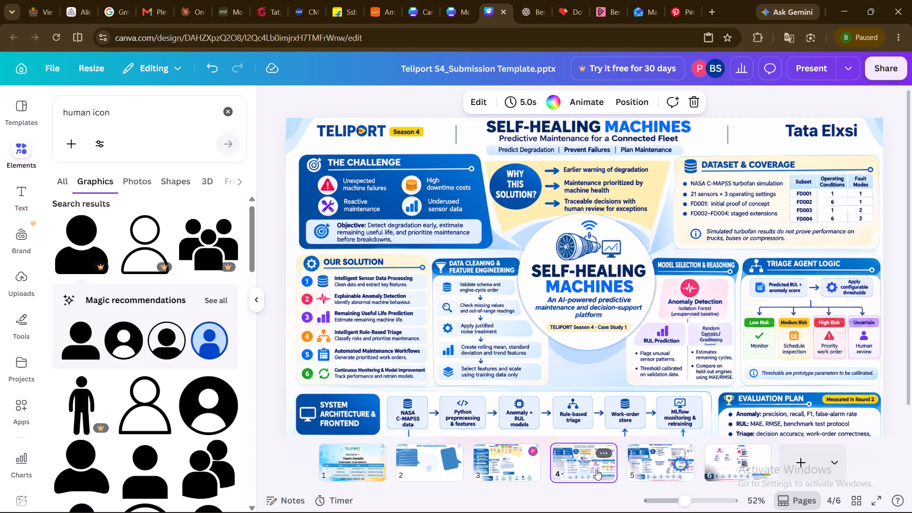
left_click(503, 452)
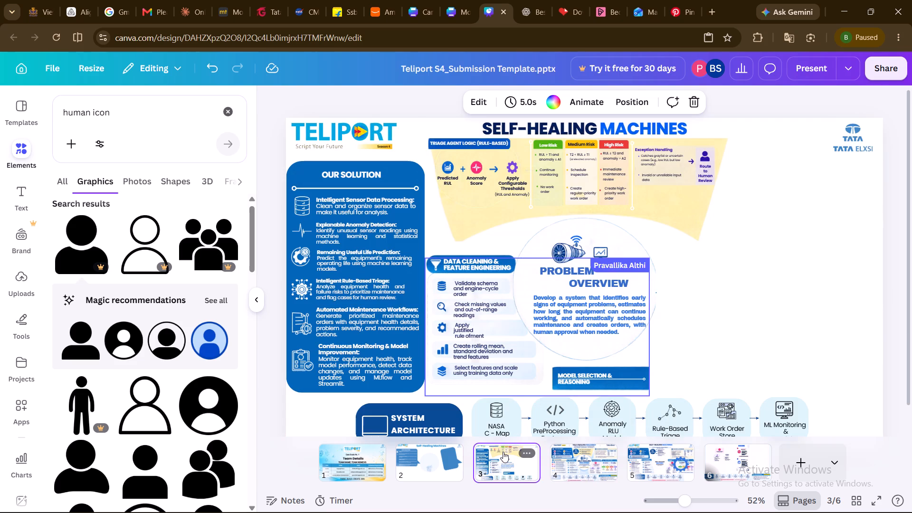
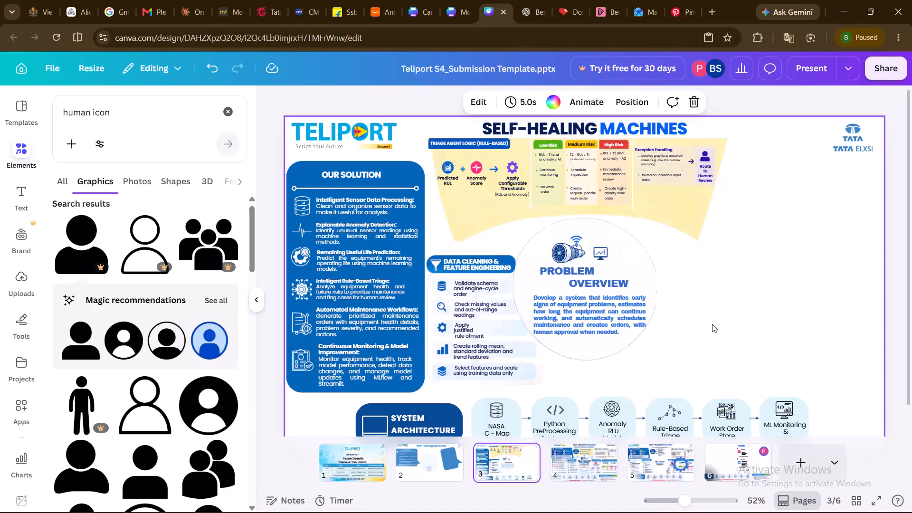
Examine the individual text items of the Data Cleaning & Feature Engineering list on slide 3.
scroll(712, 324, "down", 1)
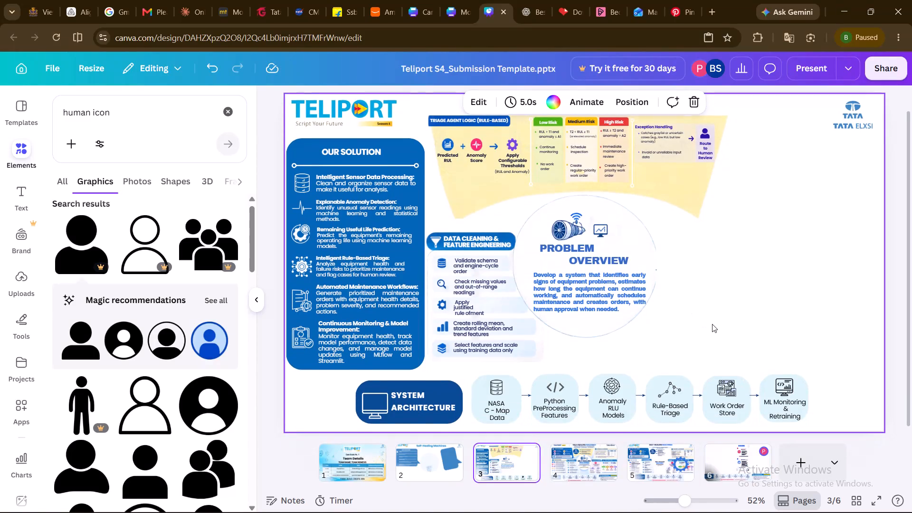
scroll(712, 324, "down", 1)
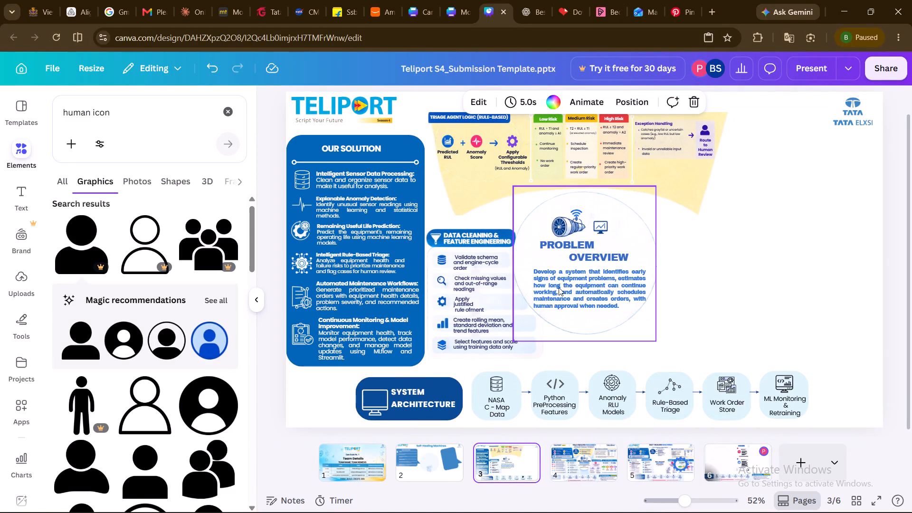
left_click(488, 306)
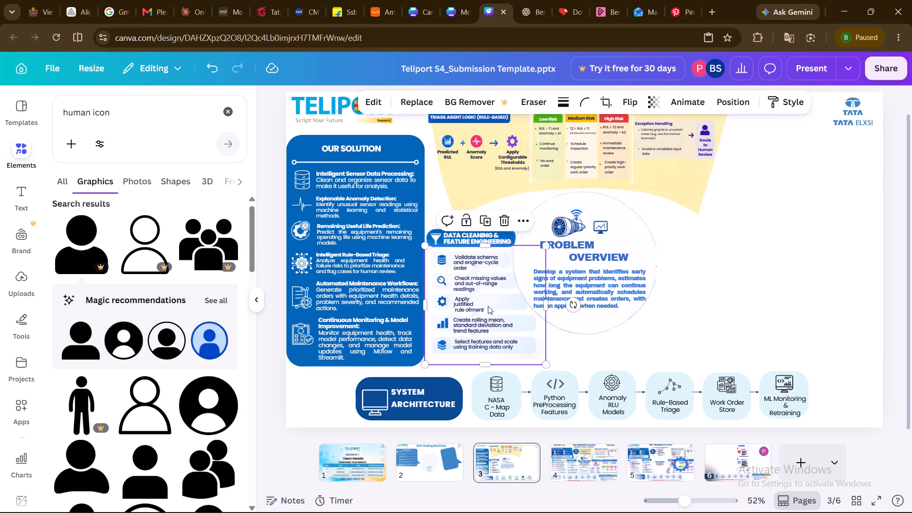
left_click(470, 257)
left_click(468, 286)
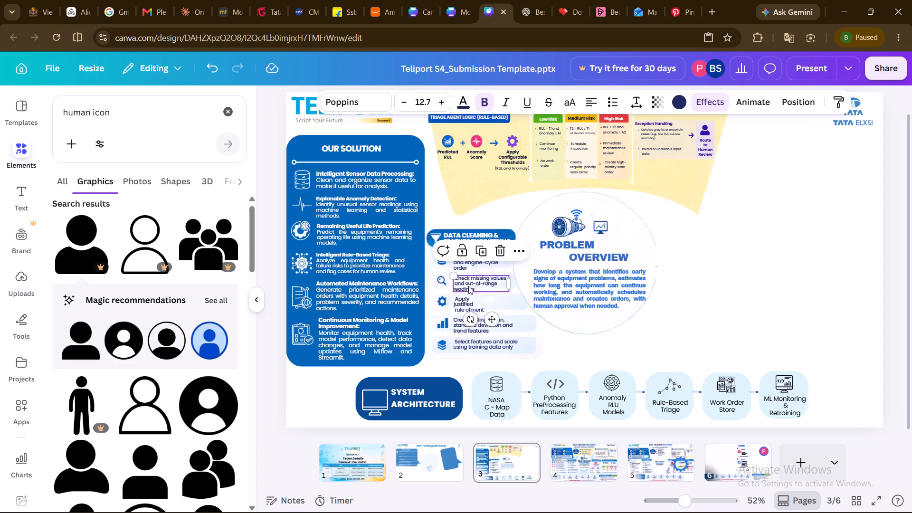
left_click(468, 304)
left_click(468, 323)
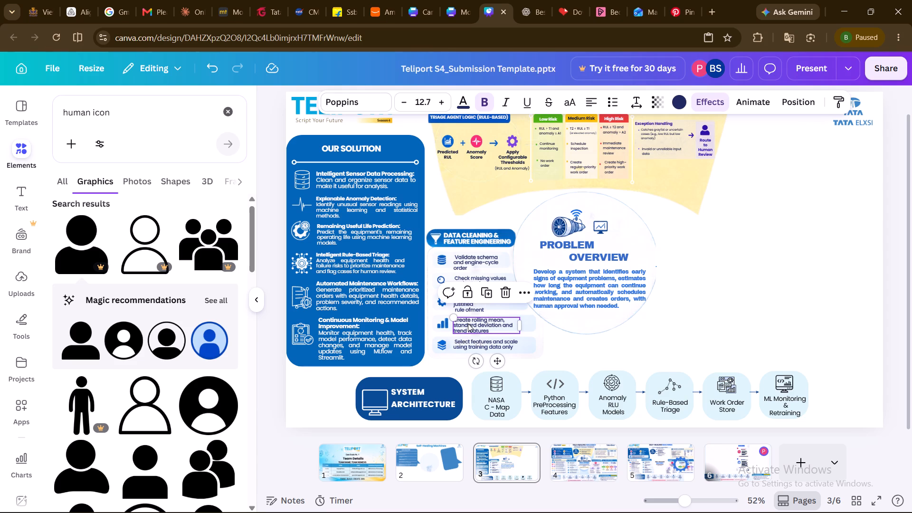
left_click(470, 341)
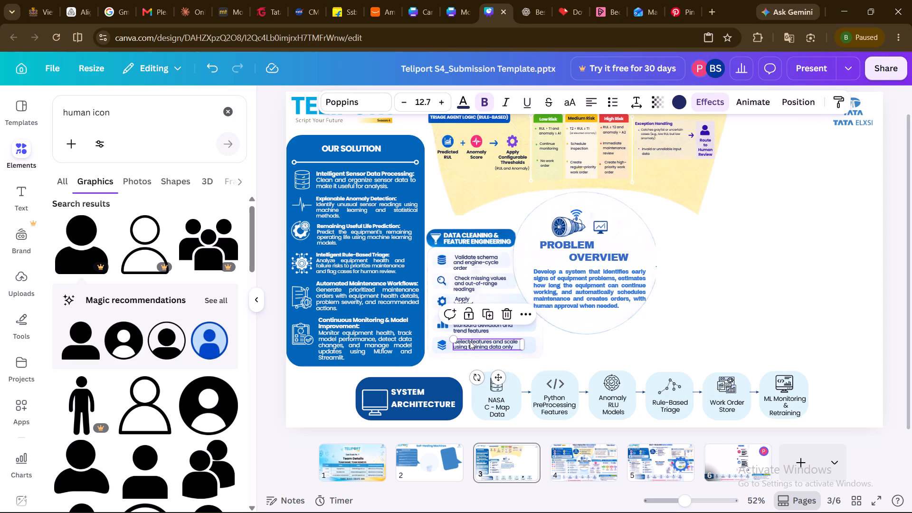
left_click(469, 286)
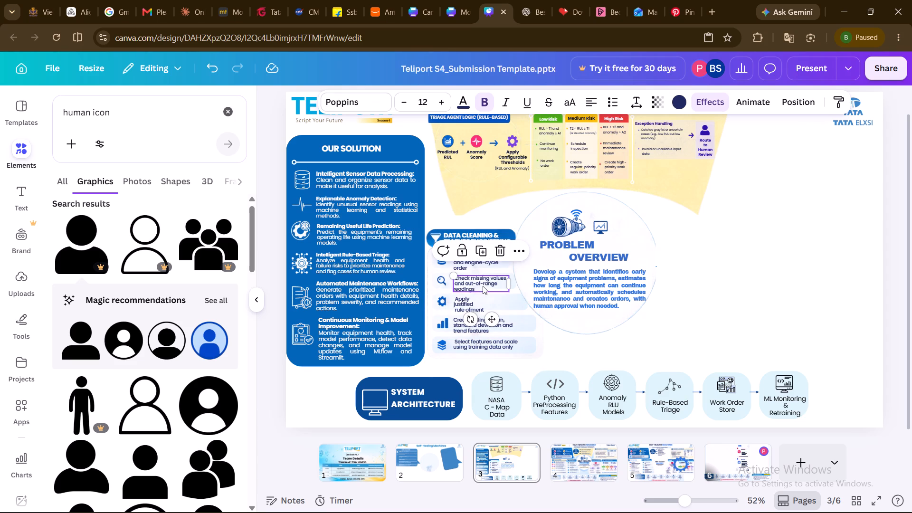
left_click(612, 378)
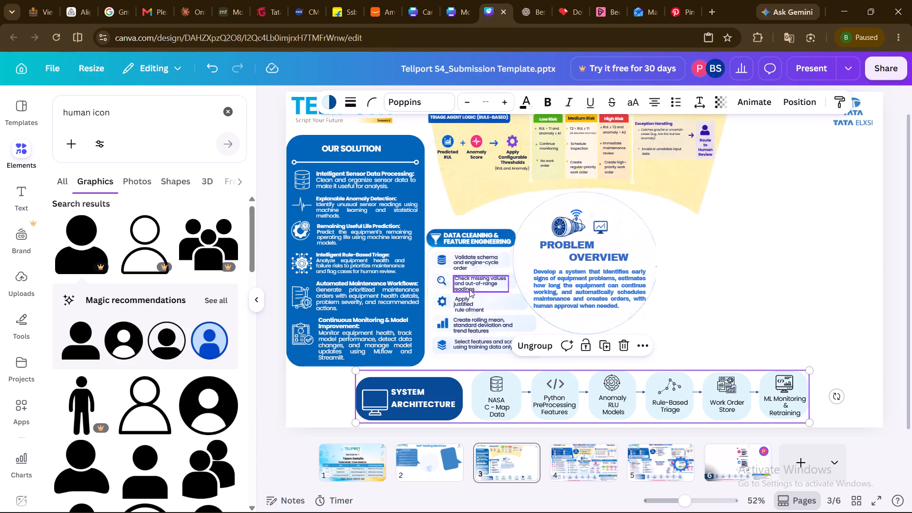
Move the database icon of the "Validate schema and engine-cycle order" item closer to the Our Solution panel.
left_click(463, 259)
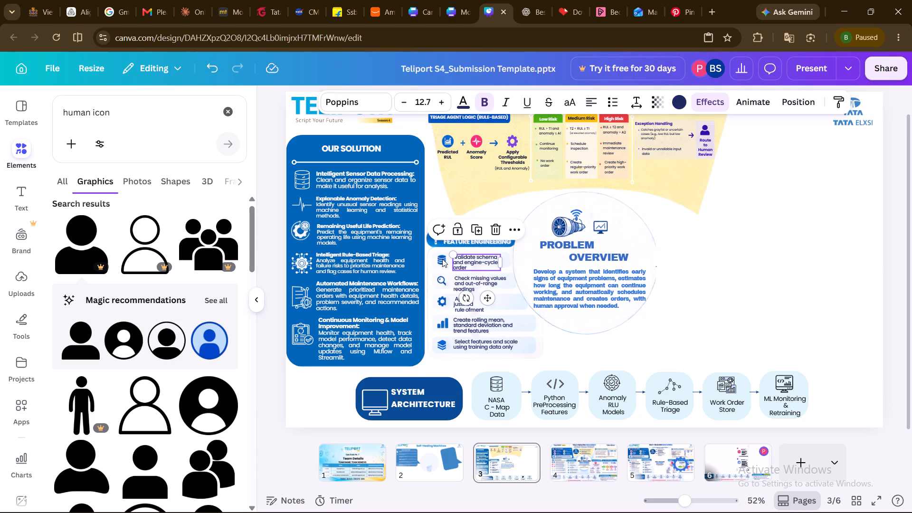
left_click_drag(439, 259, 435, 259)
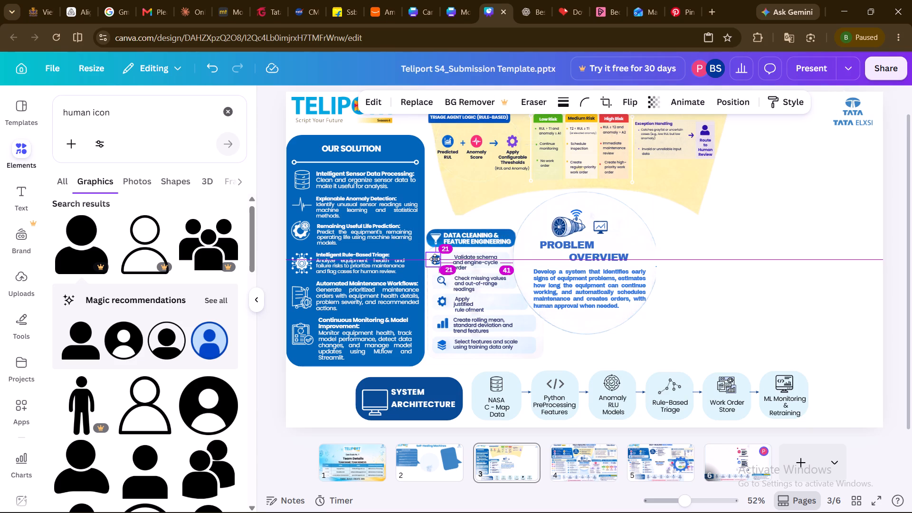
left_click_drag(435, 259, 434, 256)
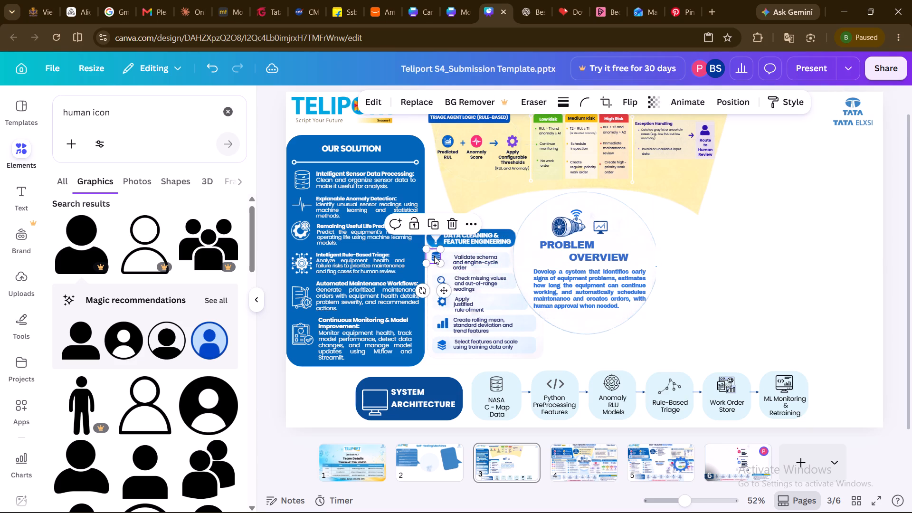
Widen the "Validate schema and engine-cycle order" text box to fit two lines and move it closer to its database icon.
left_click(468, 266)
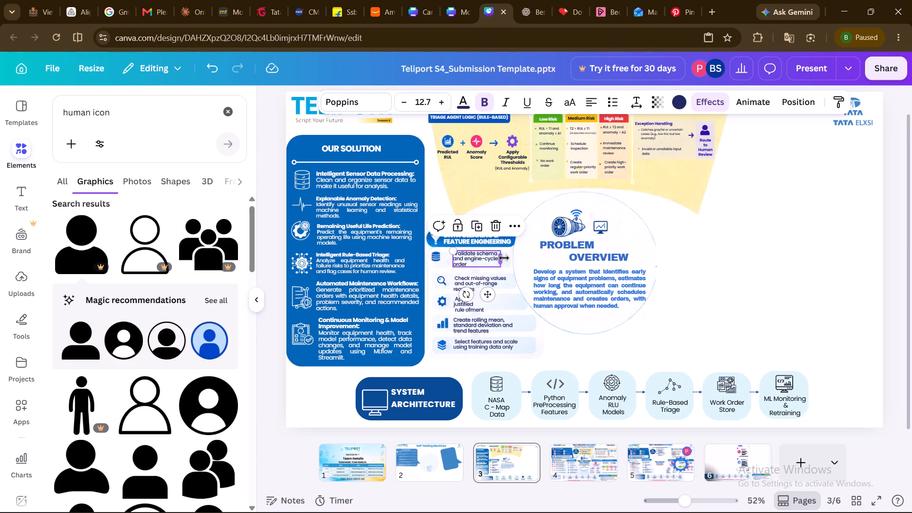
left_click_drag(503, 258, 512, 258)
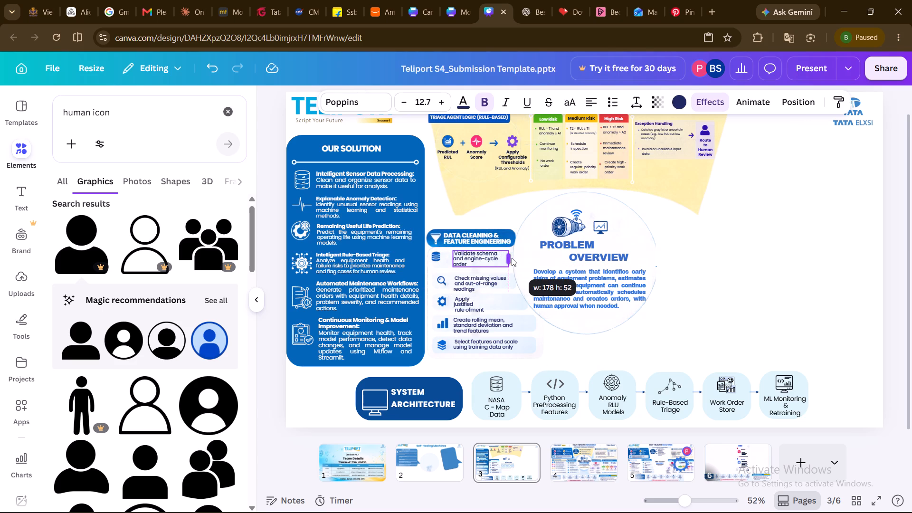
left_click_drag(512, 258, 517, 259)
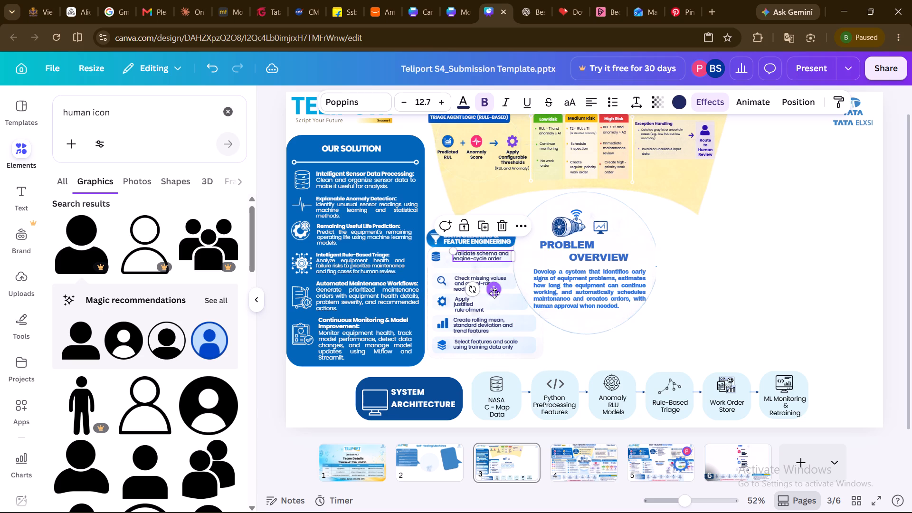
left_click_drag(494, 293, 486, 296)
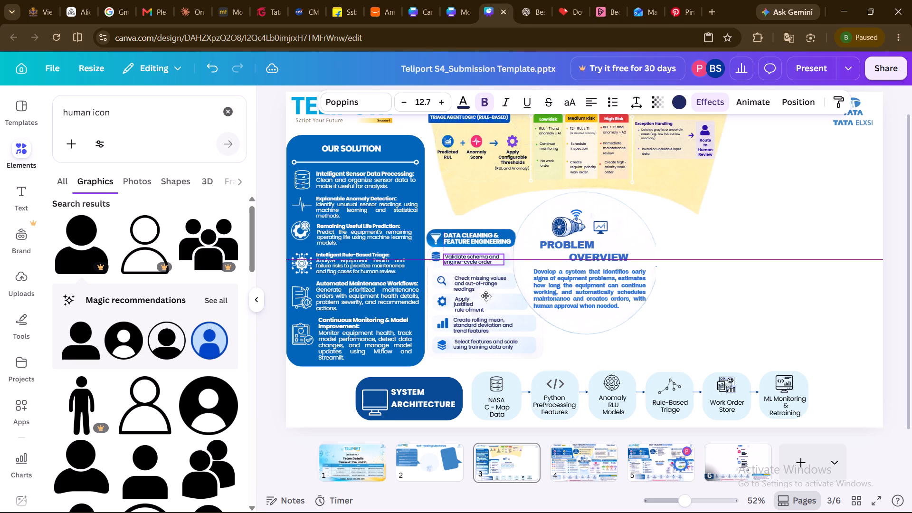
left_click_drag(486, 296, 486, 296)
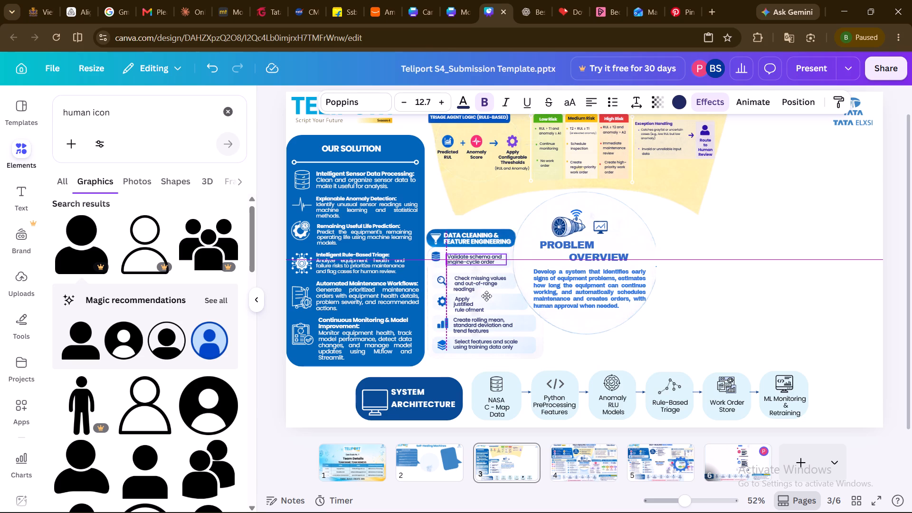
left_click_drag(486, 296, 486, 296)
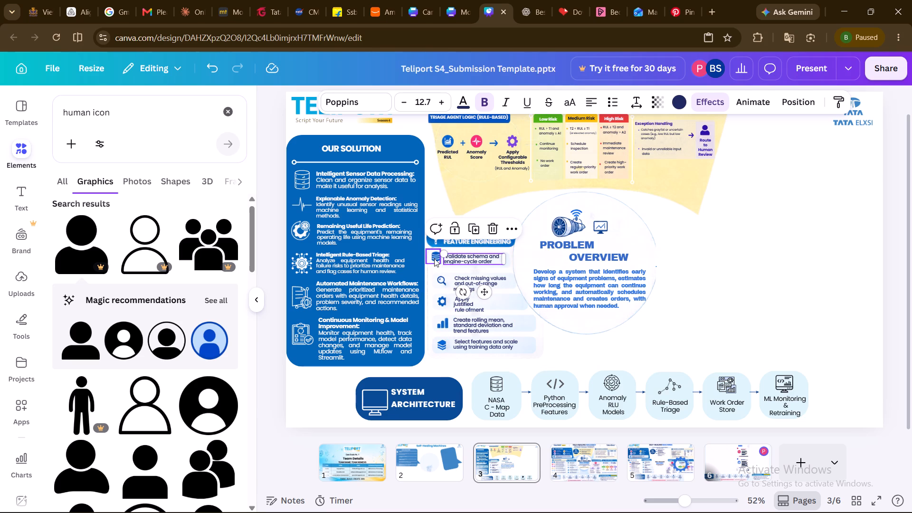
Fine-tune the positions of the database icon and its "Validate schema and engine-cycle order" text to leave a small gap between them.
left_click(434, 258)
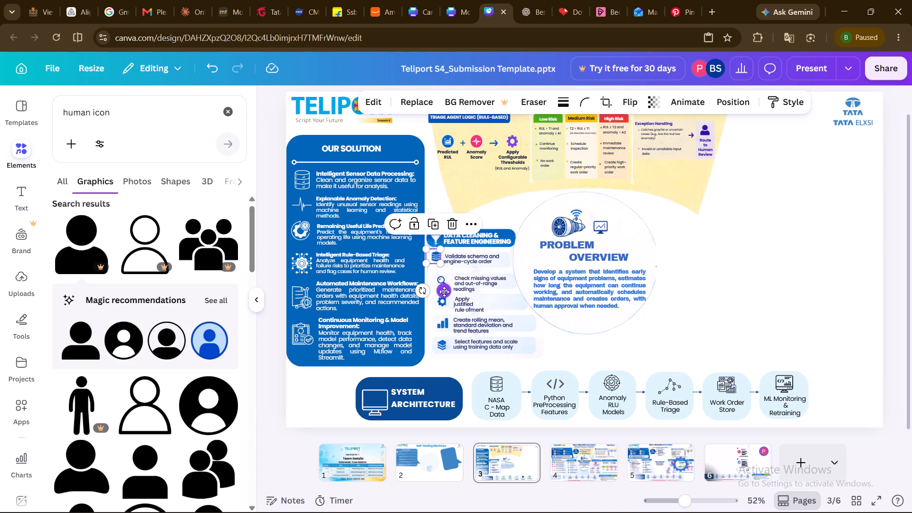
left_click(444, 292)
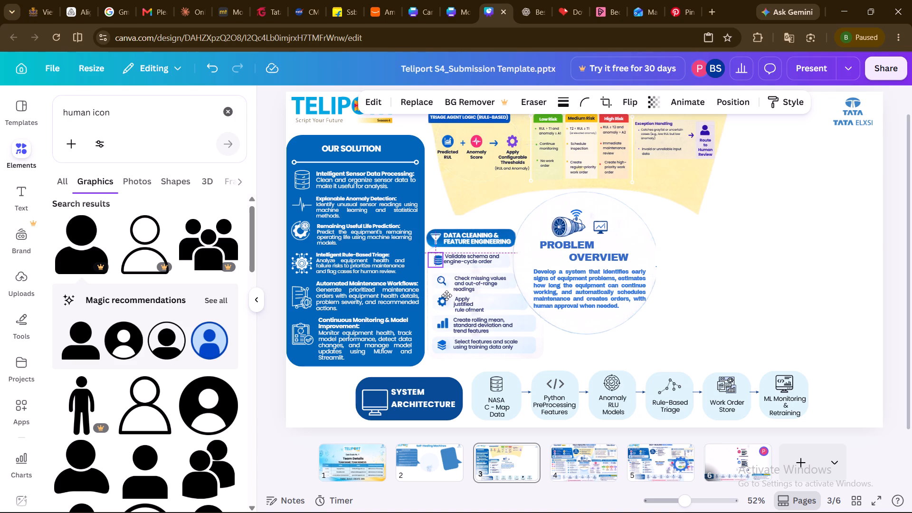
left_click(672, 309)
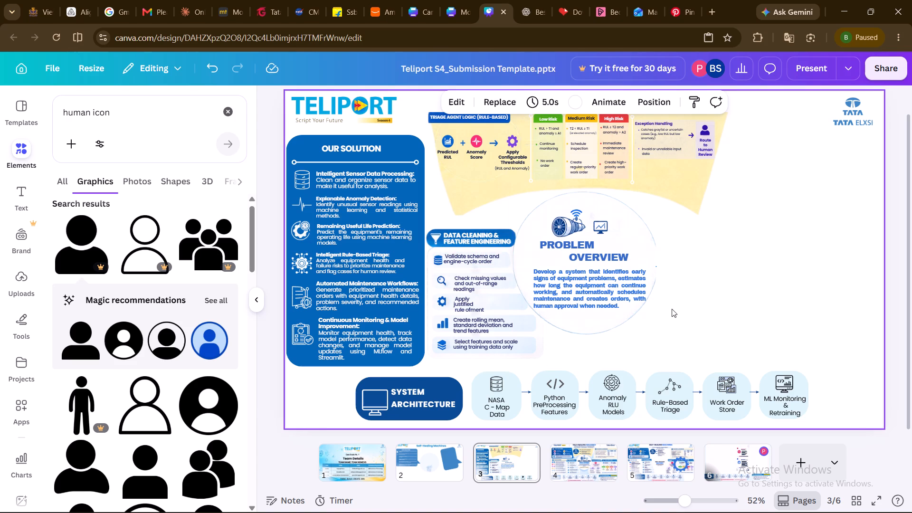
left_click_drag(672, 309, 502, 292)
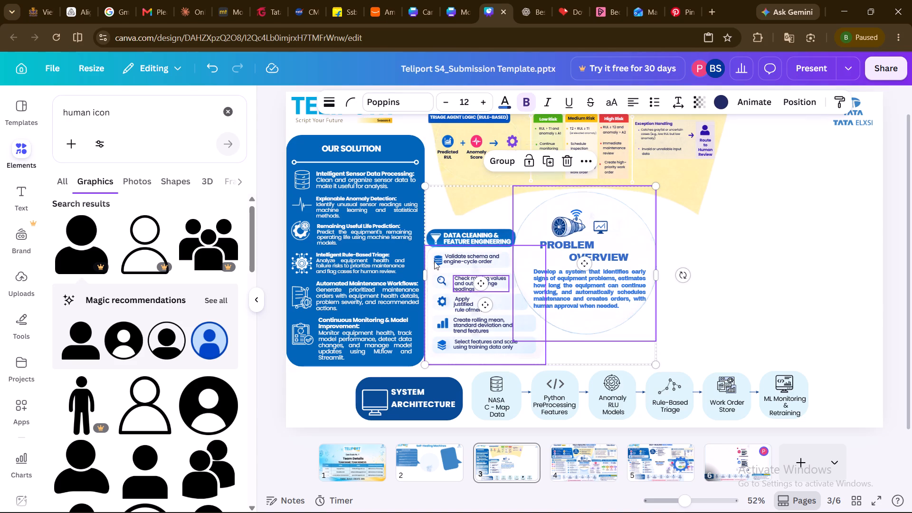
left_click(437, 265)
double_click(437, 265)
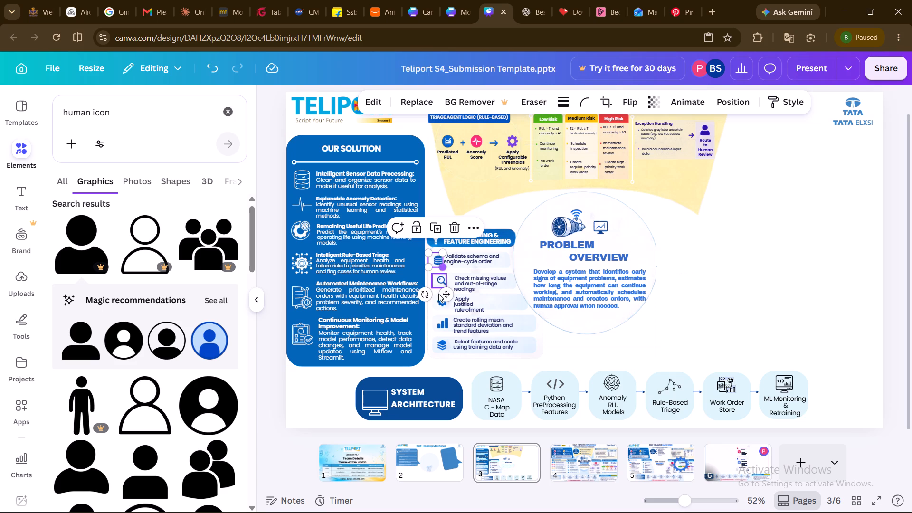
left_click(444, 295)
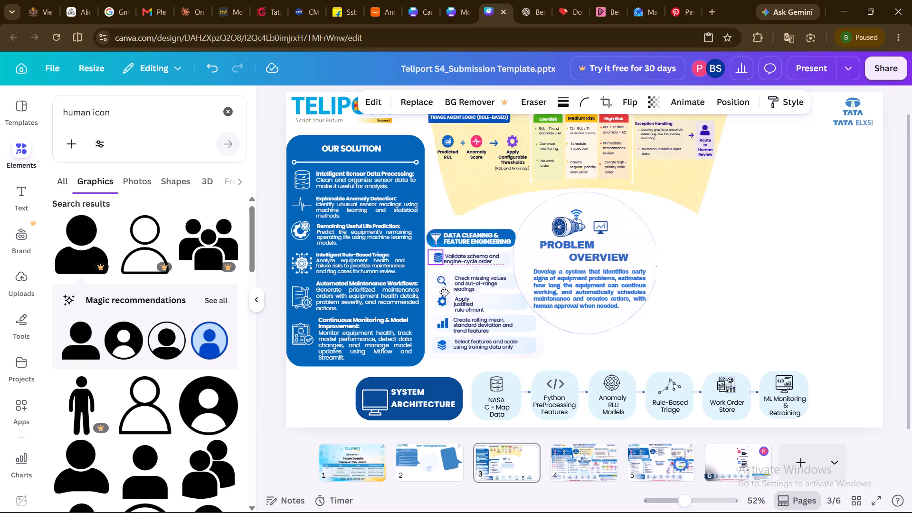
left_click(716, 321)
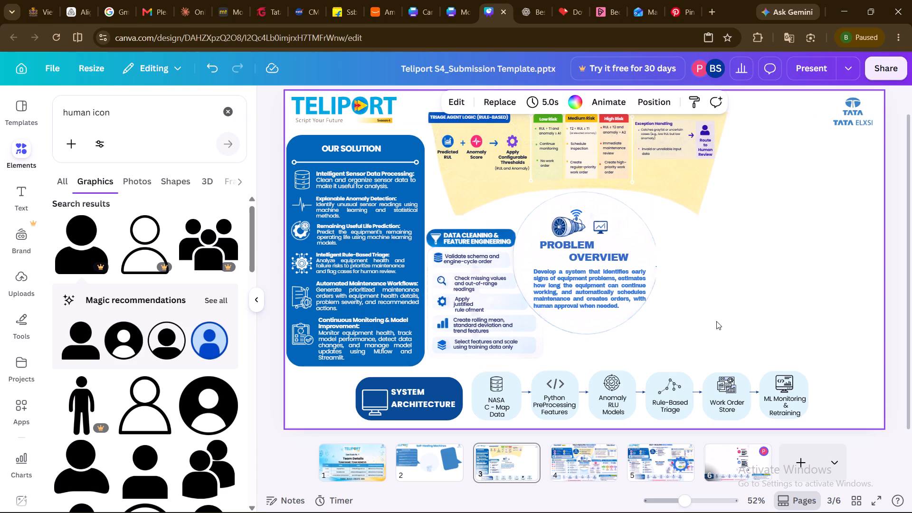
left_click(484, 260)
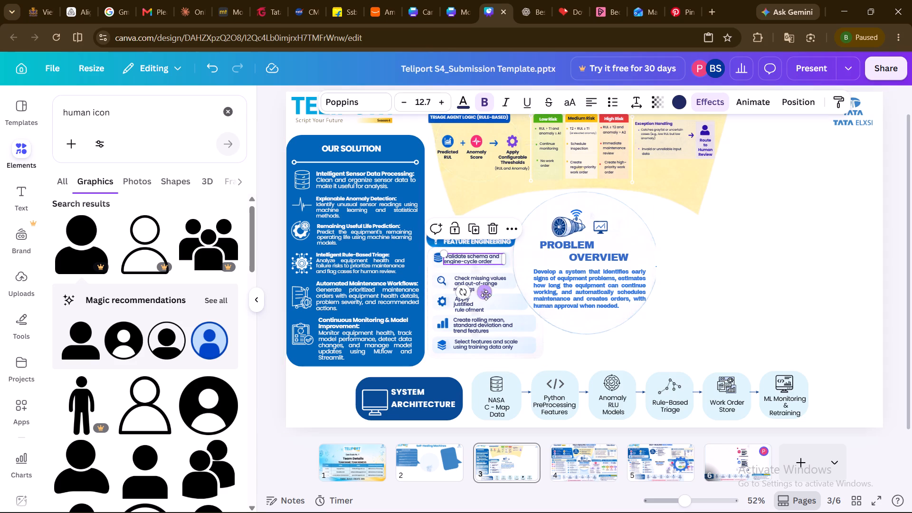
left_click(486, 295)
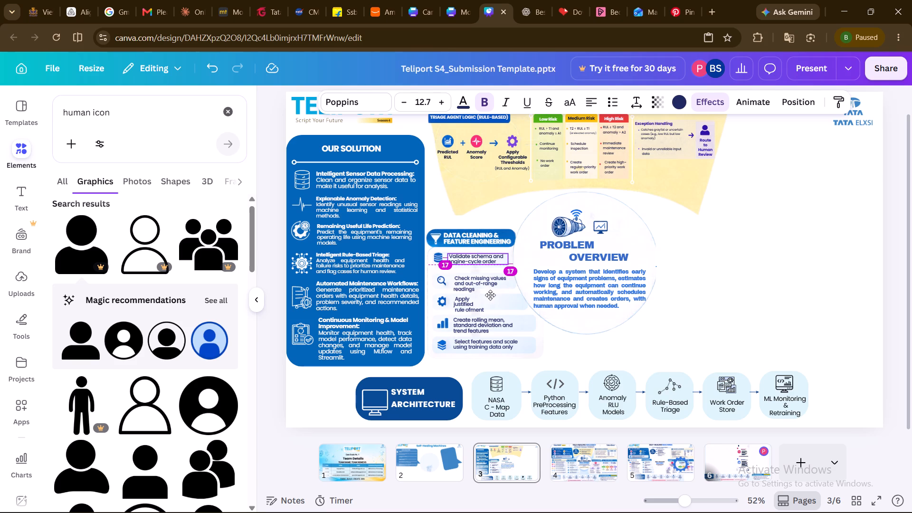
left_click(738, 298)
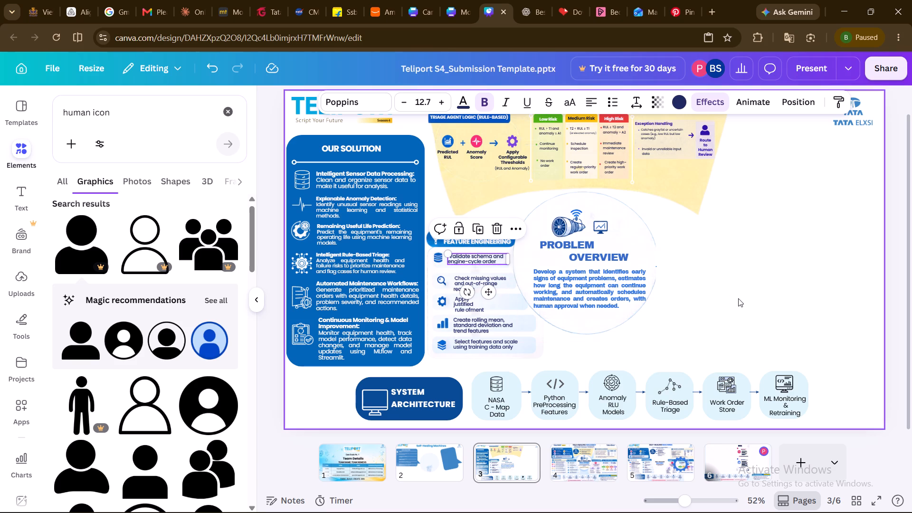
Widen the "Check missing values and out-of-range readings" text box to fit two lines and shift it toward its magnifier icon.
left_click(462, 281)
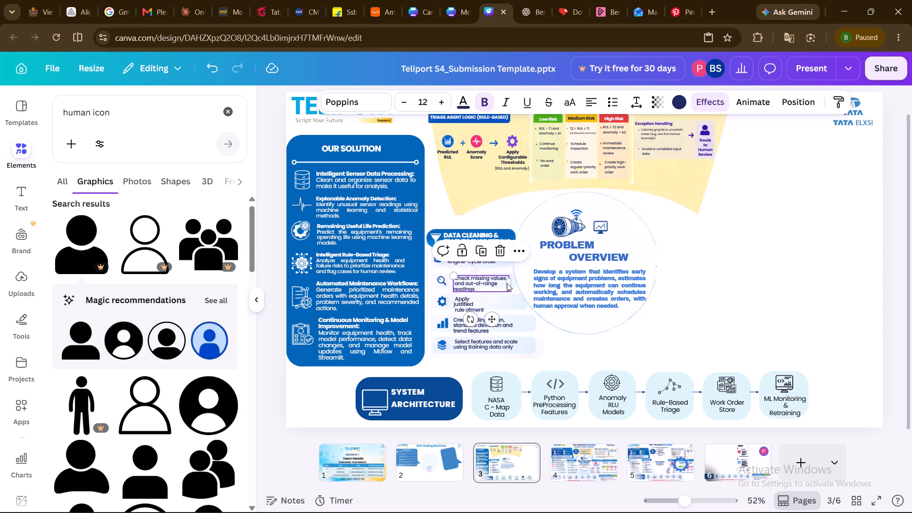
left_click_drag(511, 282, 515, 282)
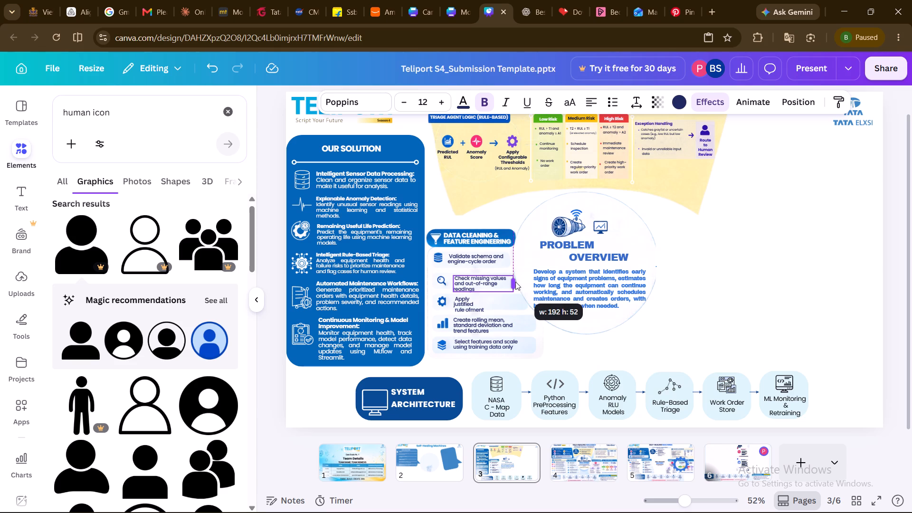
left_click_drag(515, 282, 525, 281)
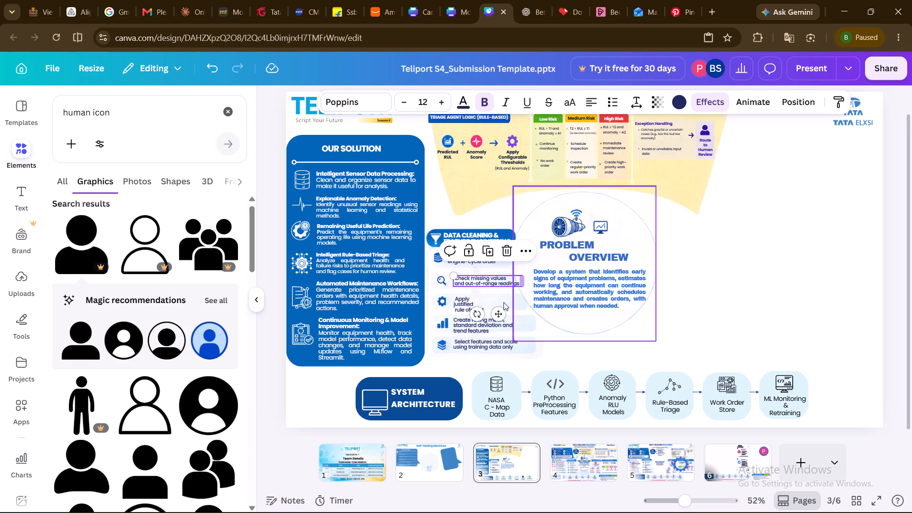
left_click_drag(497, 318, 492, 318)
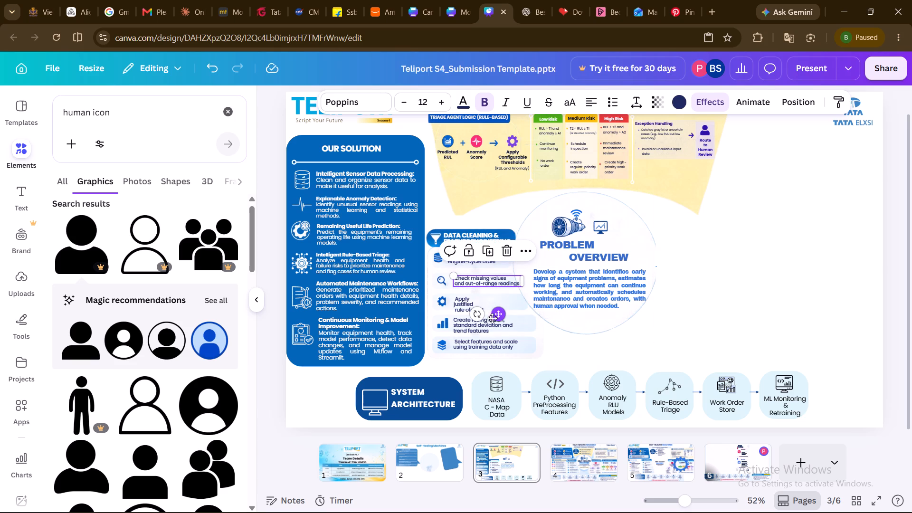
left_click_drag(492, 318, 491, 316)
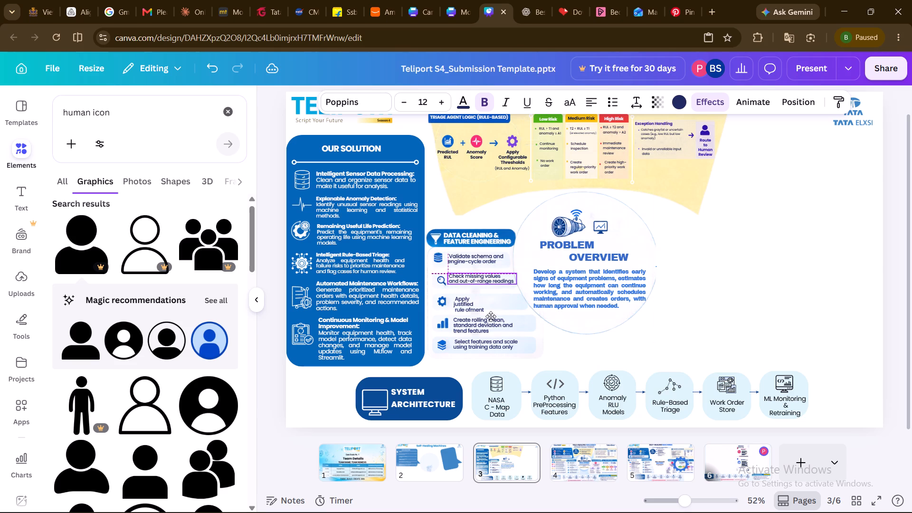
left_click_drag(491, 316, 490, 317)
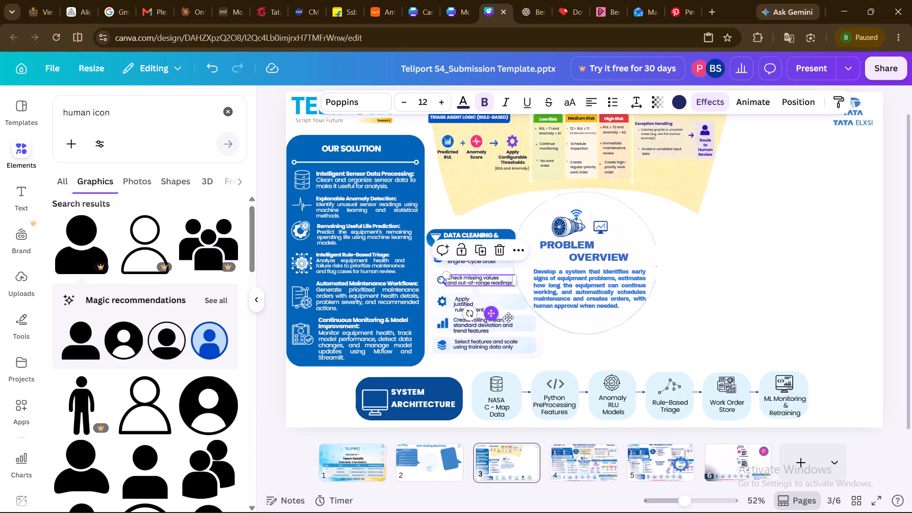
left_click(703, 322)
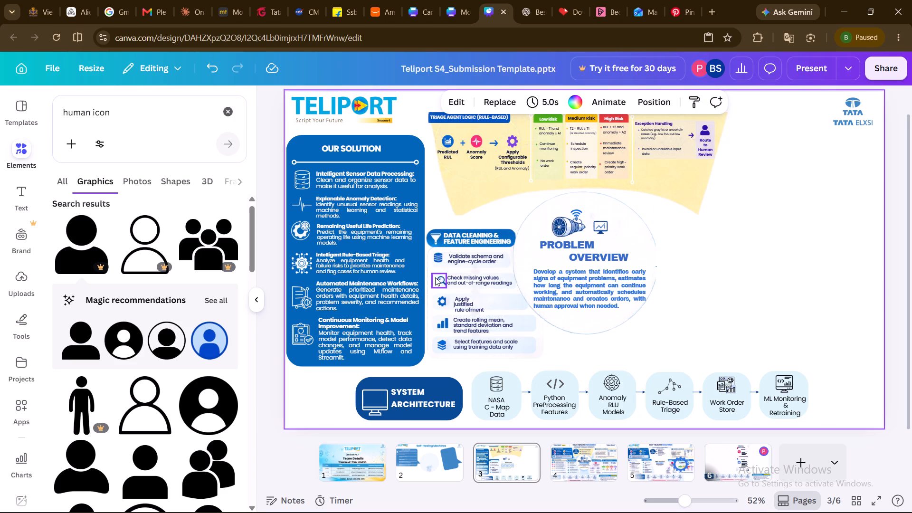
Move the magnifier icon of the "Check missing values and out-of-range readings" item slightly closer to the Our Solution panel.
left_click_drag(440, 282, 437, 282)
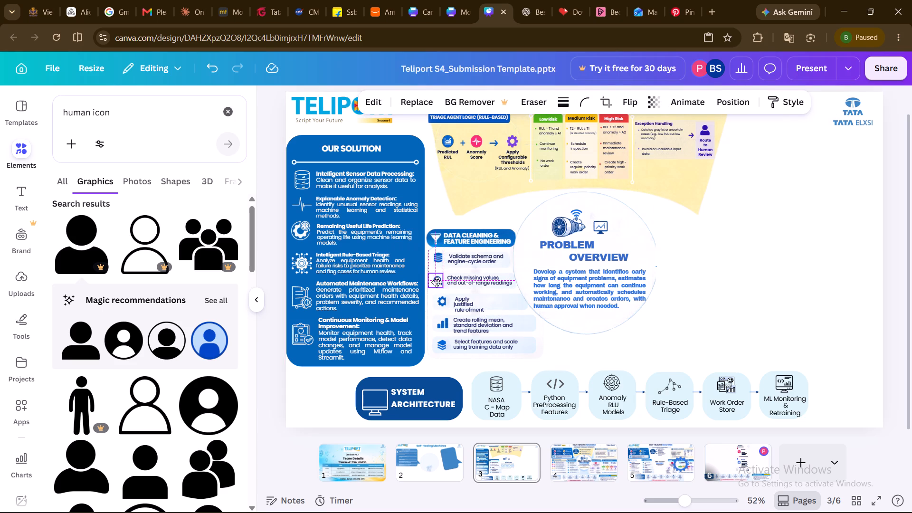
left_click_drag(437, 282, 437, 282)
left_click_drag(437, 282, 436, 283)
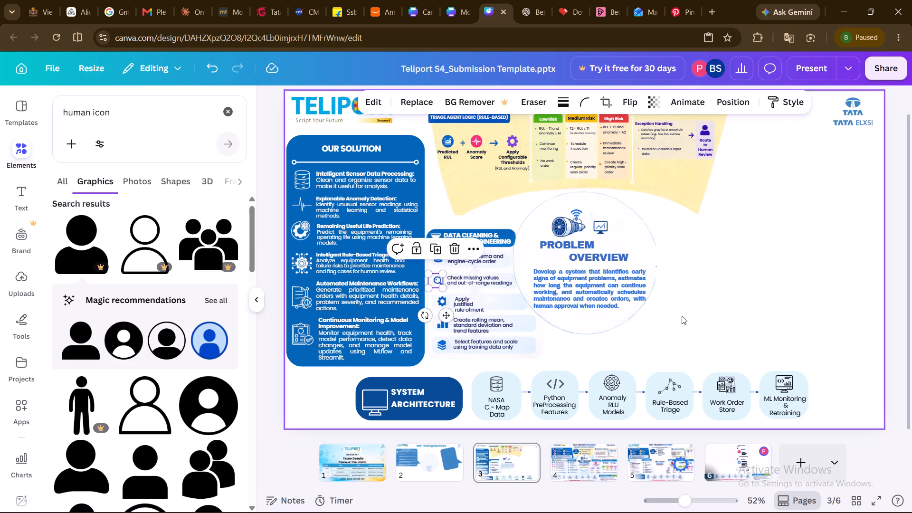
left_click(682, 316)
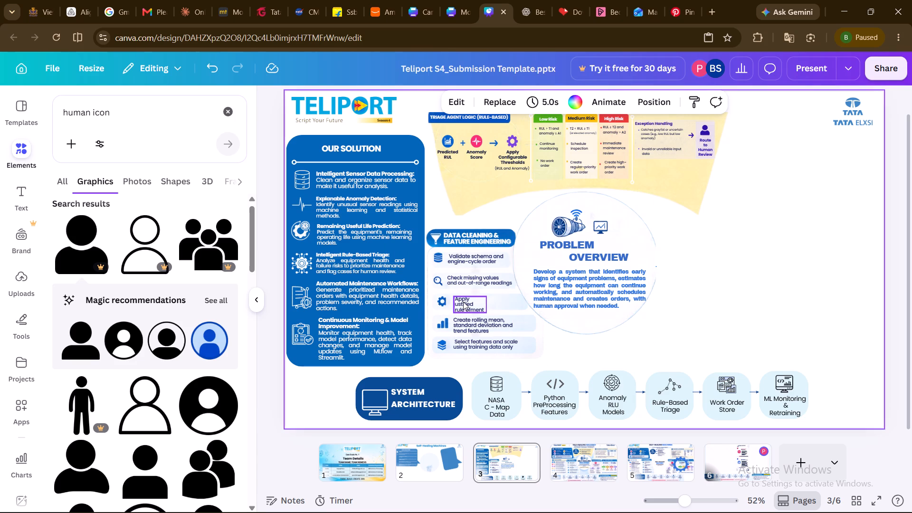
Widen the three-line "Apply justified rule ofment" text box so the text fits on two lines.
left_click(463, 302)
left_click_drag(488, 303, 490, 303)
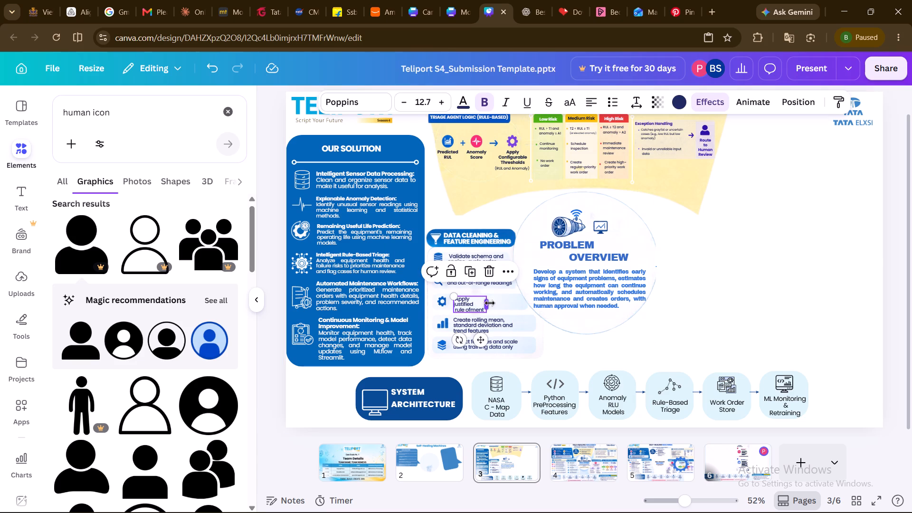
left_click_drag(490, 303, 508, 301)
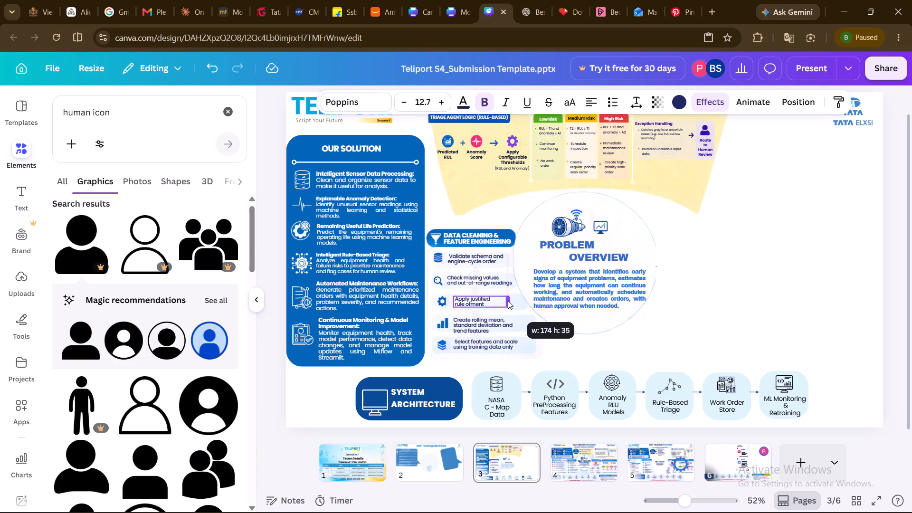
left_click_drag(508, 301, 541, 303)
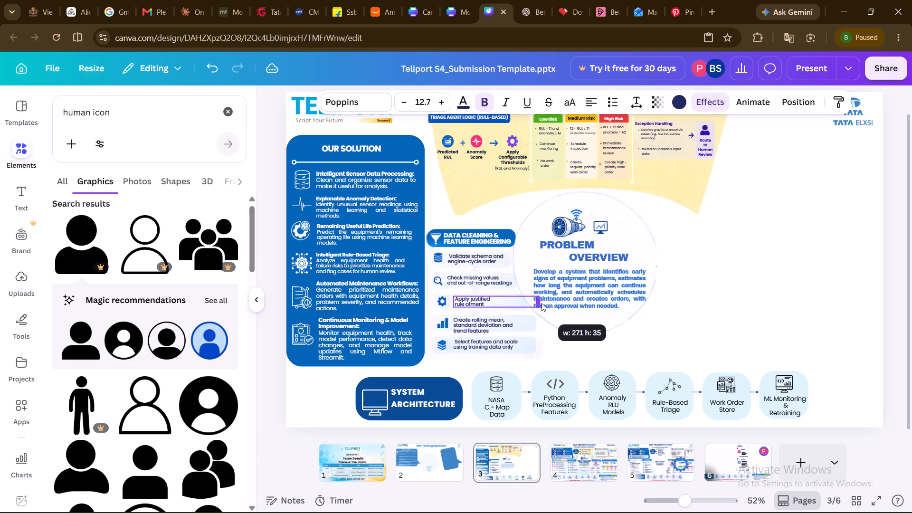
left_click_drag(541, 303, 512, 305)
Replace the line break before "rule" in the "Apply justified rule ofment" text with a single space.
left_click(470, 304)
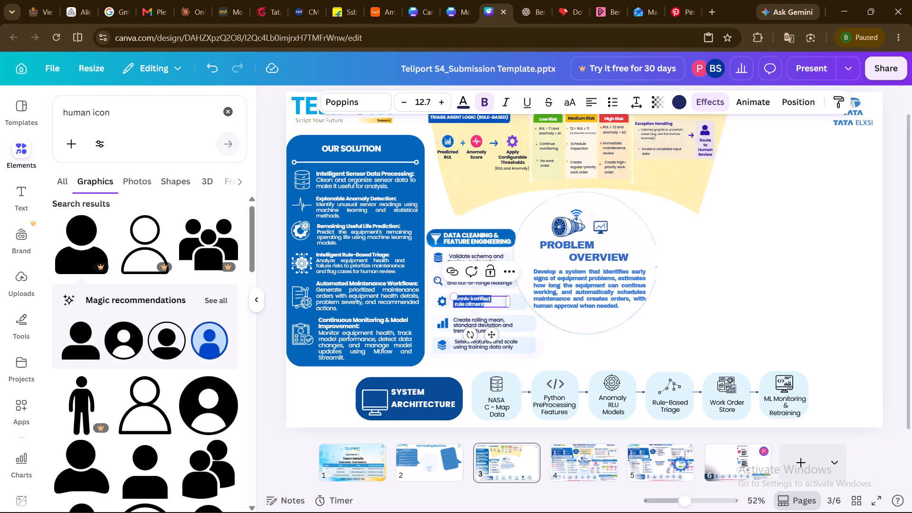
key("Left")
key("Left")
key("Left")
key("Left")
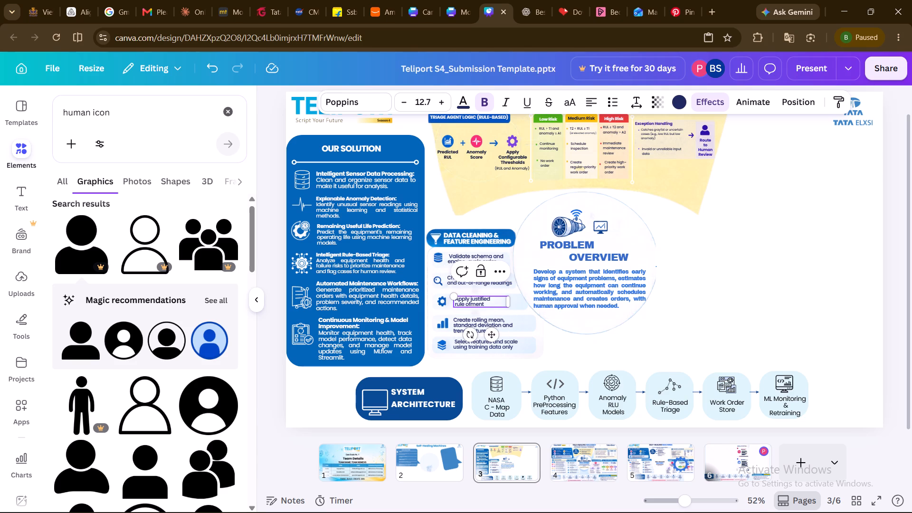
left_click(470, 304)
key("Left")
key("Left")
key("Left")
key("Left")
key("Left")
key("Left")
key("Left")
key("BackSpace")
key("BackSpace")
key("space")
Widen the "Apply justified rule ofment" box to about 220 so it fits one line, and centre it level with its gear icon.
left_click_drag(510, 303, 523, 302)
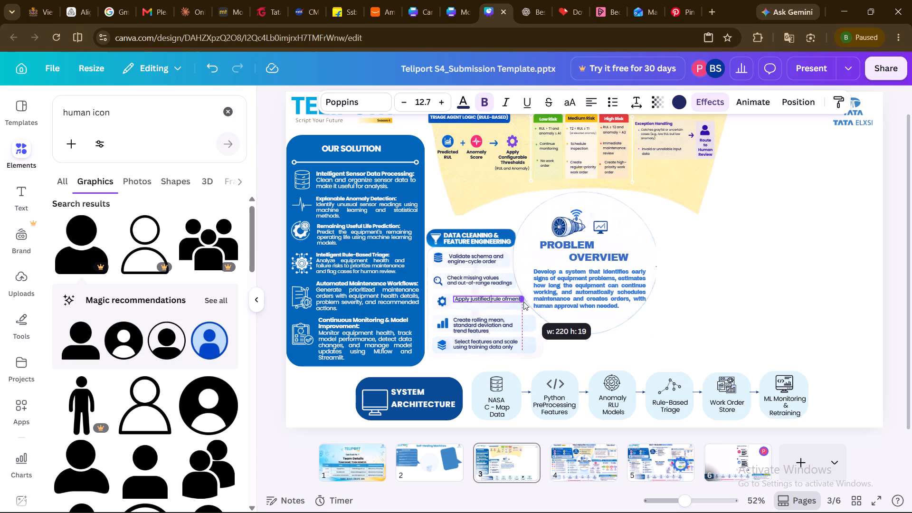
left_click(497, 326)
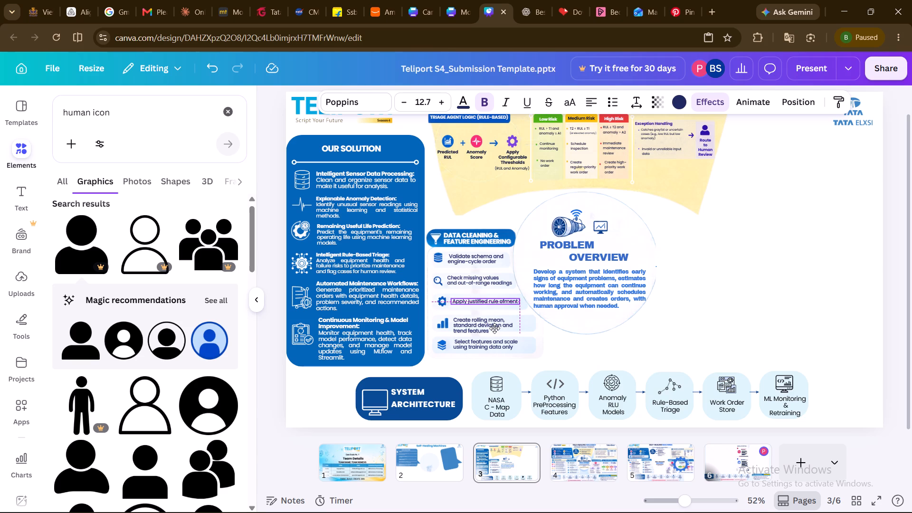
left_click(696, 346)
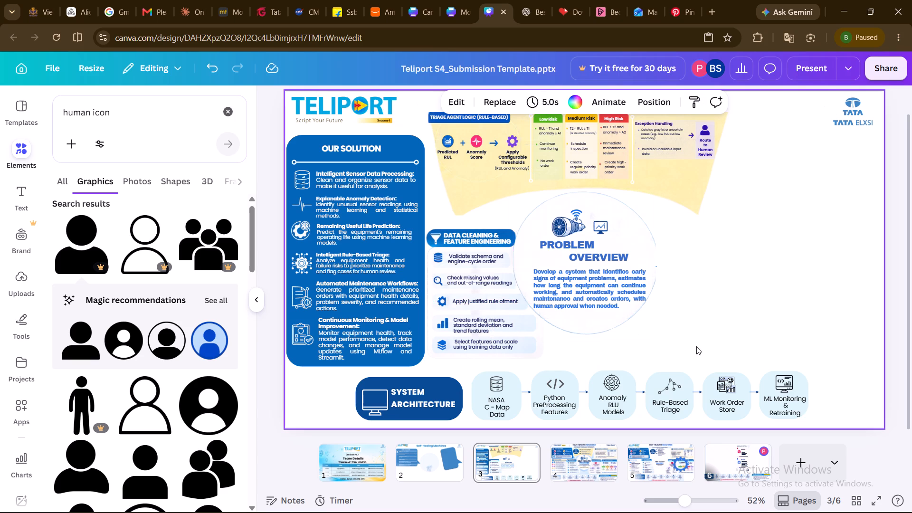
Delete the gear icon beside the "Apply justified rule ofment" text.
left_click(442, 303)
left_click(445, 311)
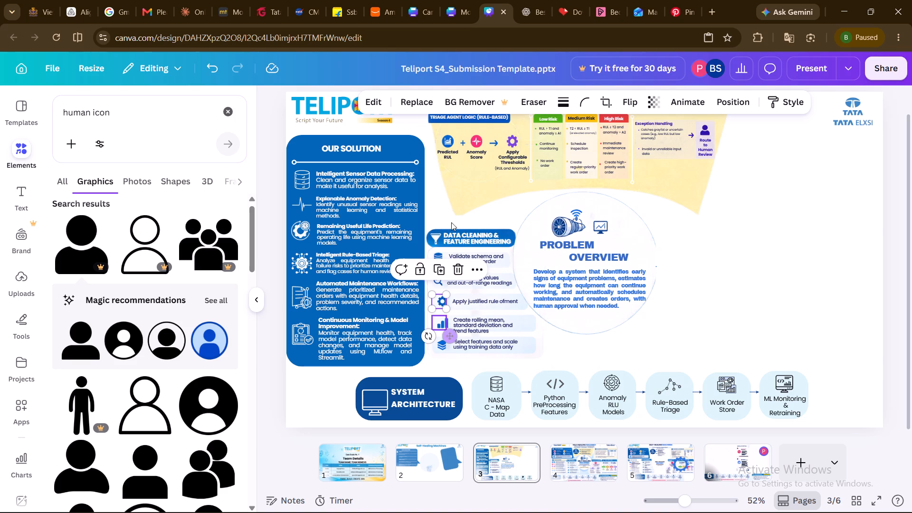
left_click(455, 272)
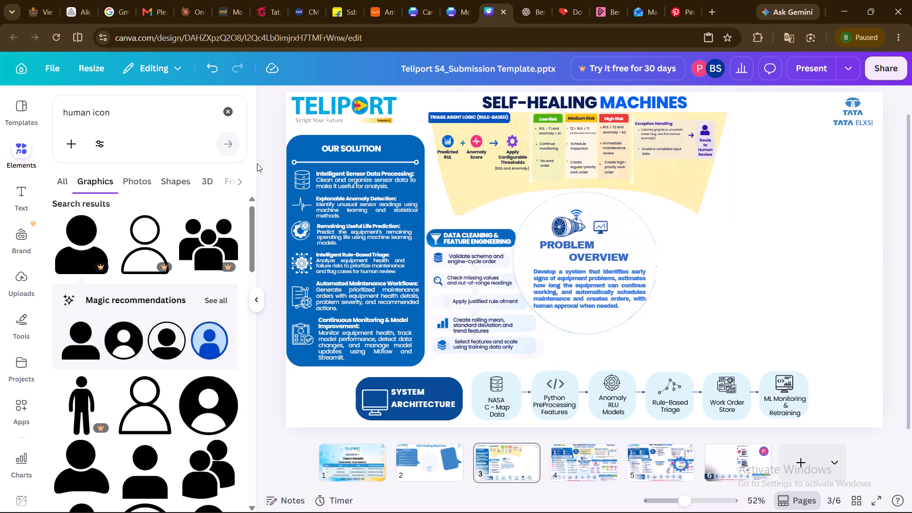
Search the graphics library for "seetings" in place of the human icon search.
left_click(131, 120)
key("BackSpace")
key("BackSpace")
key("BackSpace")
key("BackSpace")
key("BackSpace")
key("BackSpace")
key("BackSpace")
key("BackSpace")
key("BackSpace")
key("BackSpace")
key("BackSpace")
key("BackSpace")
key("BackSpace")
key("BackSpace")
key("BackSpace")
key("BackSpace")
key("BackSpace")
key("BackSpace")
key("BackSpace")
key("BackSpace")
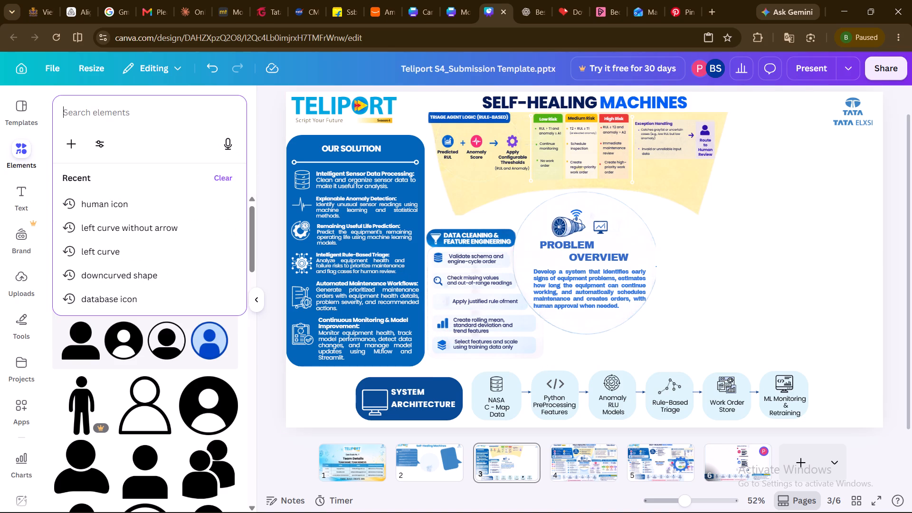
type("seetings")
key("Return")
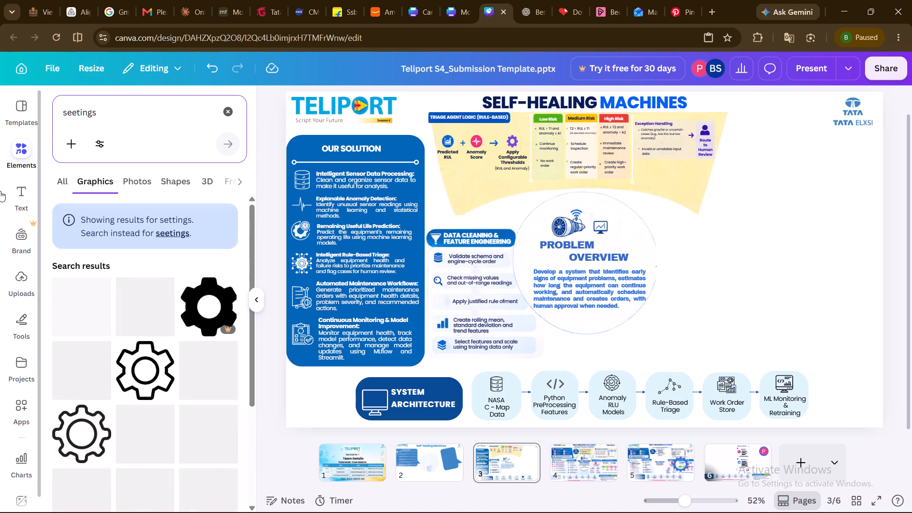
Insert the solid black gear graphic, shrink it to list-icon size and place it beside "Apply justified rule ofment".
left_click(86, 319)
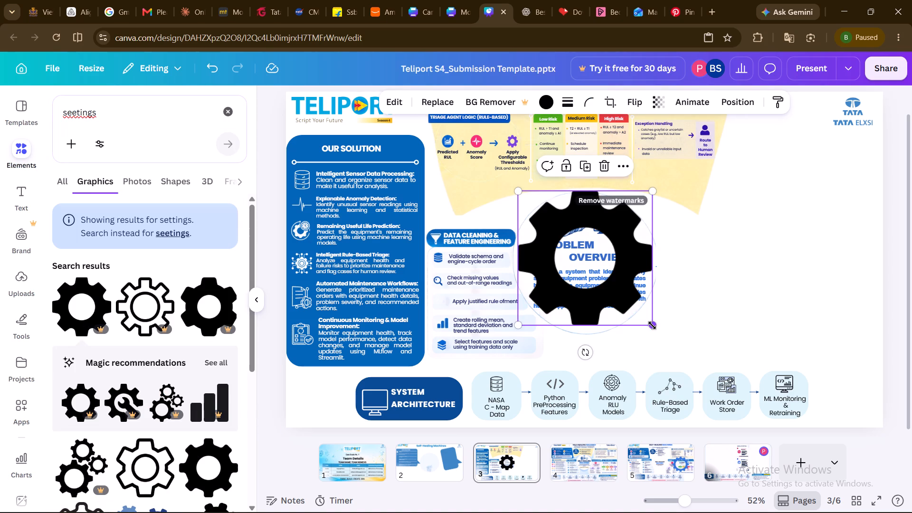
left_click_drag(652, 325, 518, 217)
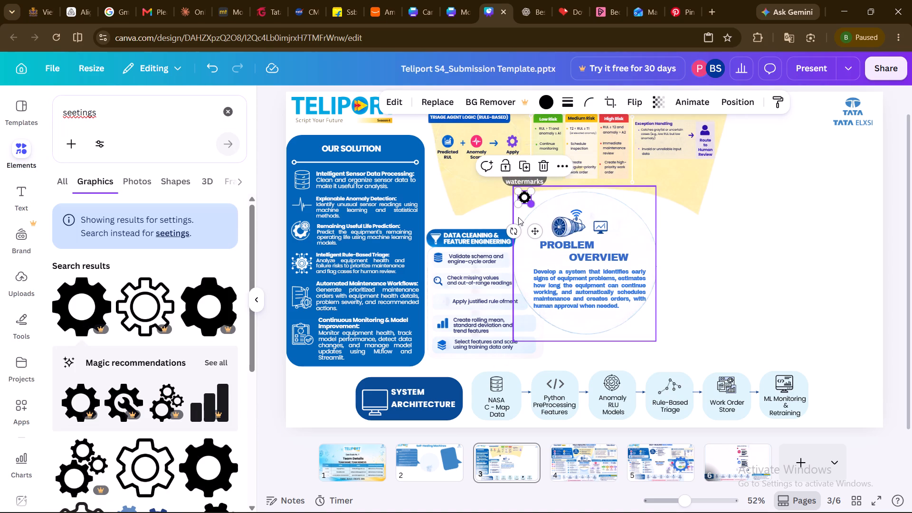
left_click_drag(536, 231, 428, 326)
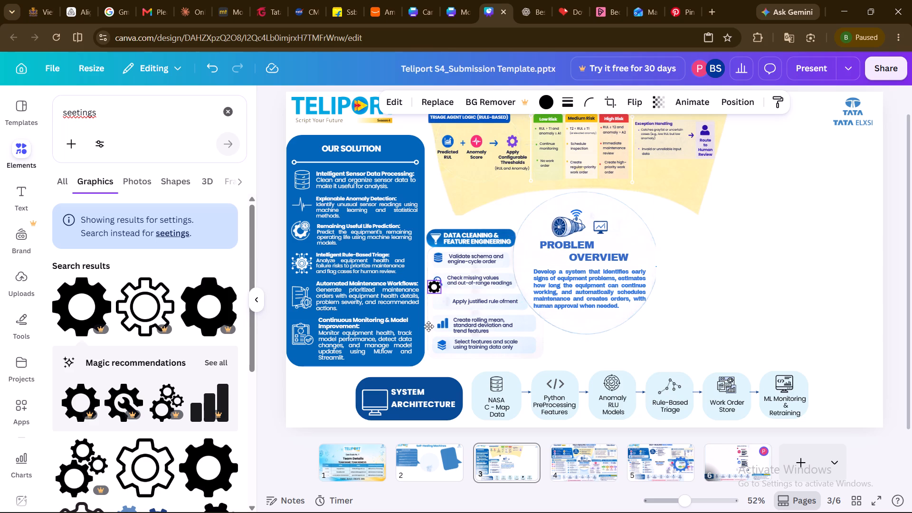
left_click_drag(428, 326, 452, 334)
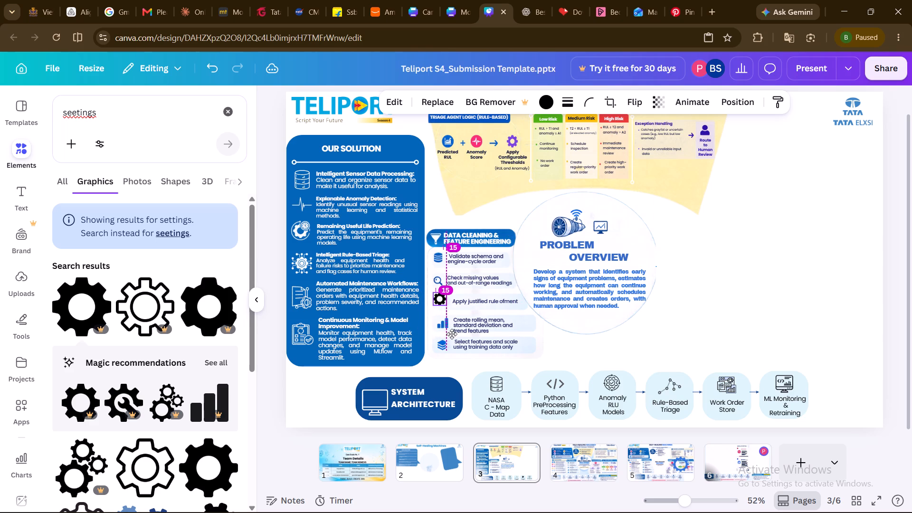
left_click_drag(452, 334, 452, 335)
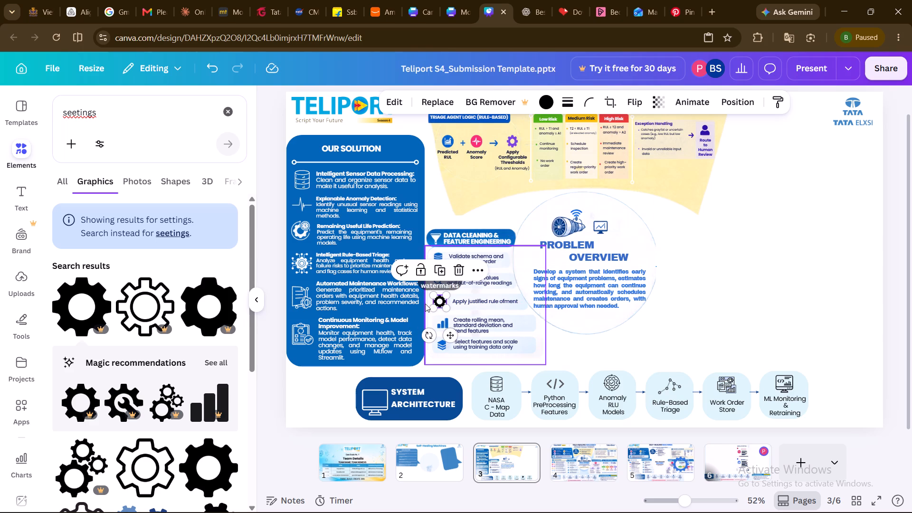
Recolour the new gear icon with the blue sampled from the database icon above it.
left_click(440, 300)
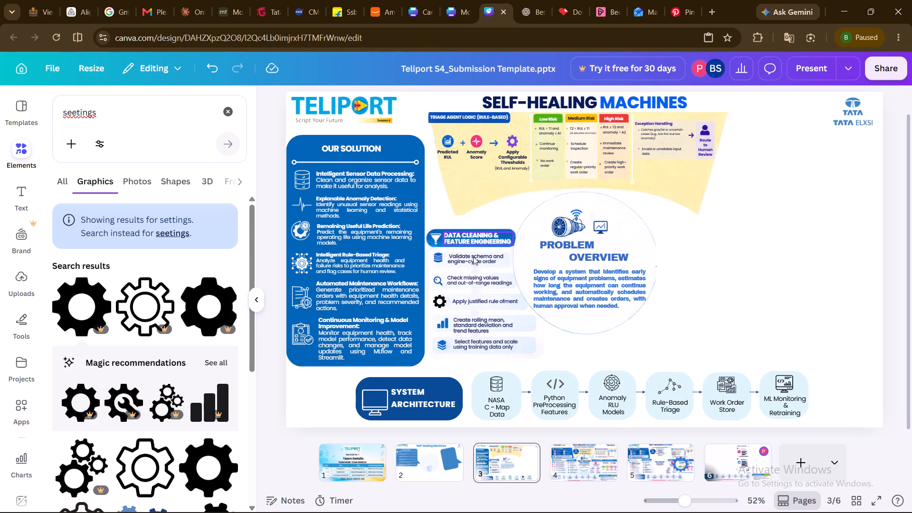
left_click(441, 300)
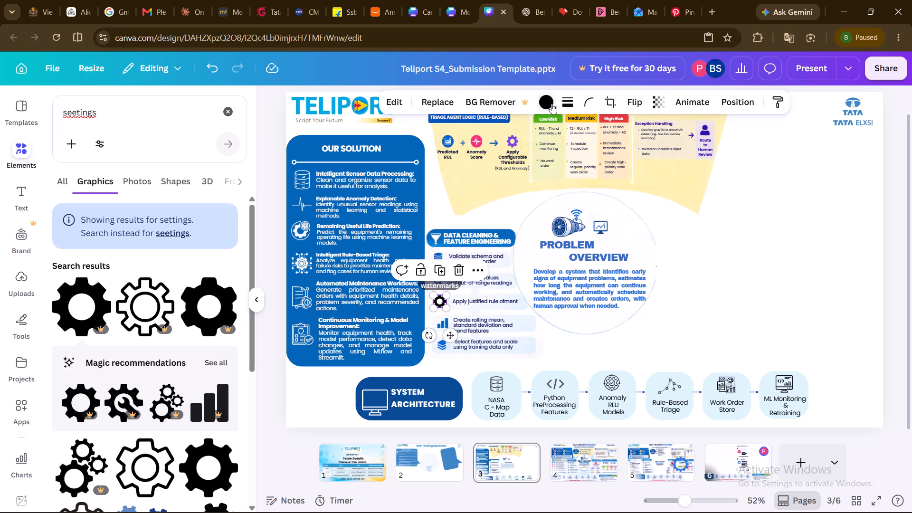
left_click(551, 104)
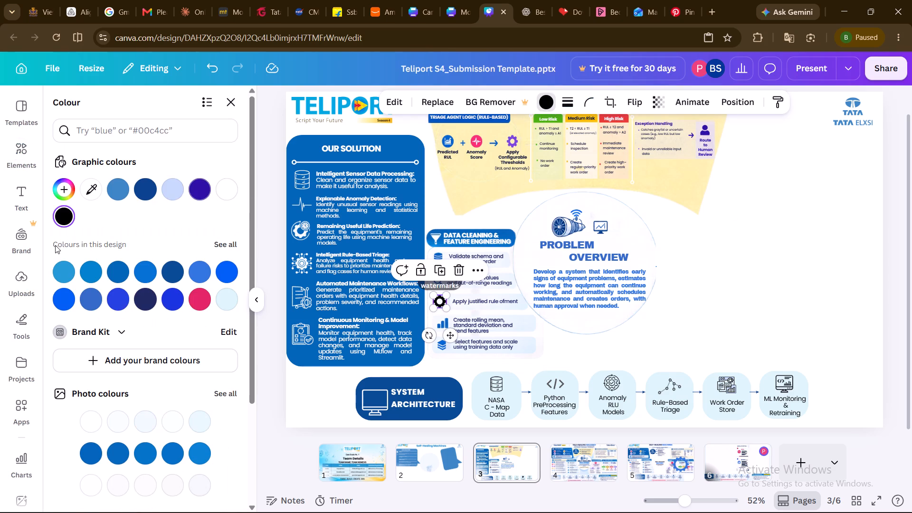
left_click(90, 191)
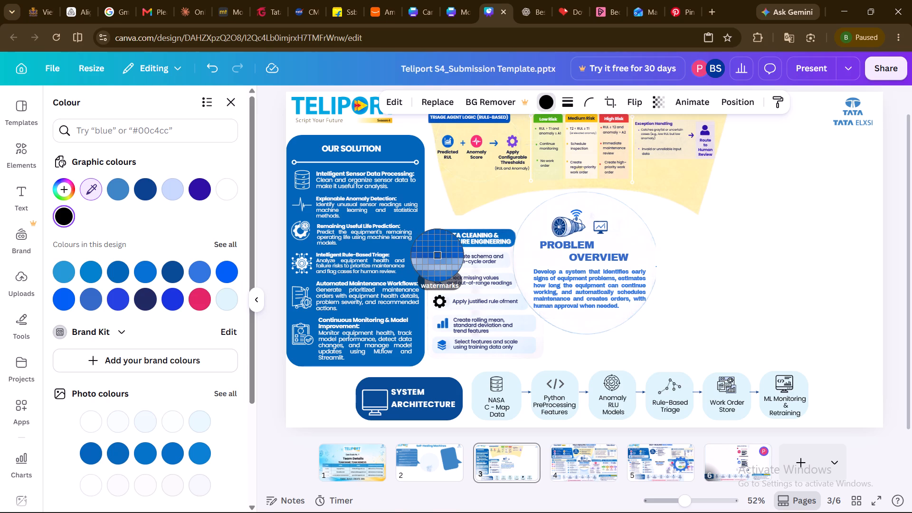
left_click(437, 256)
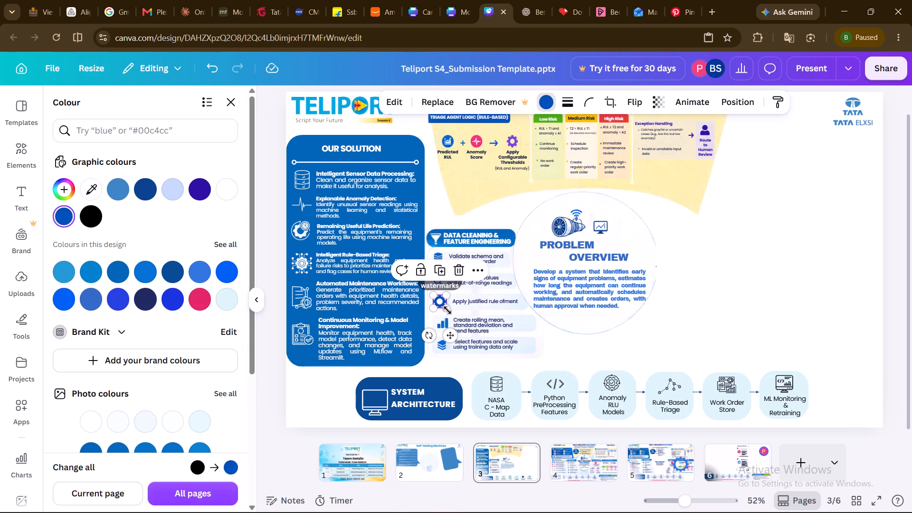
Nudge the blue gear icon slightly toward and below the start of the "Apply justified rule ofment" text.
left_click(452, 333)
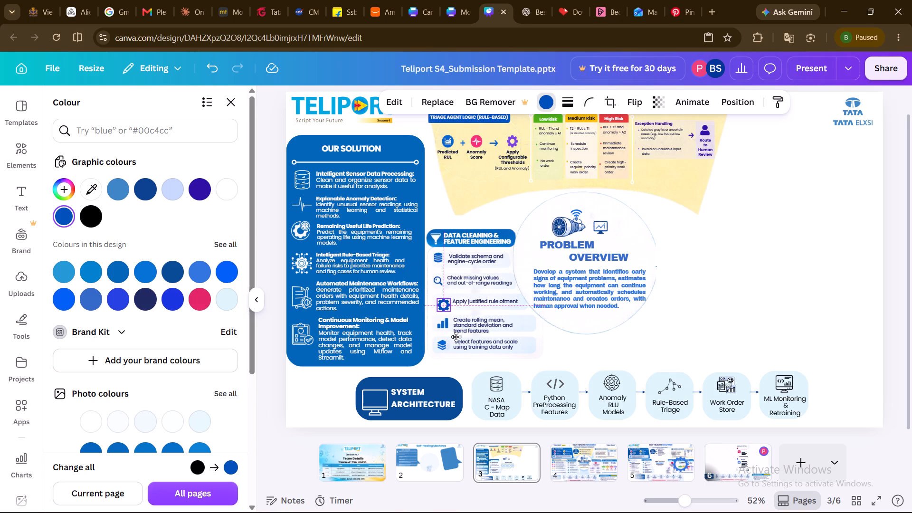
left_click(643, 363)
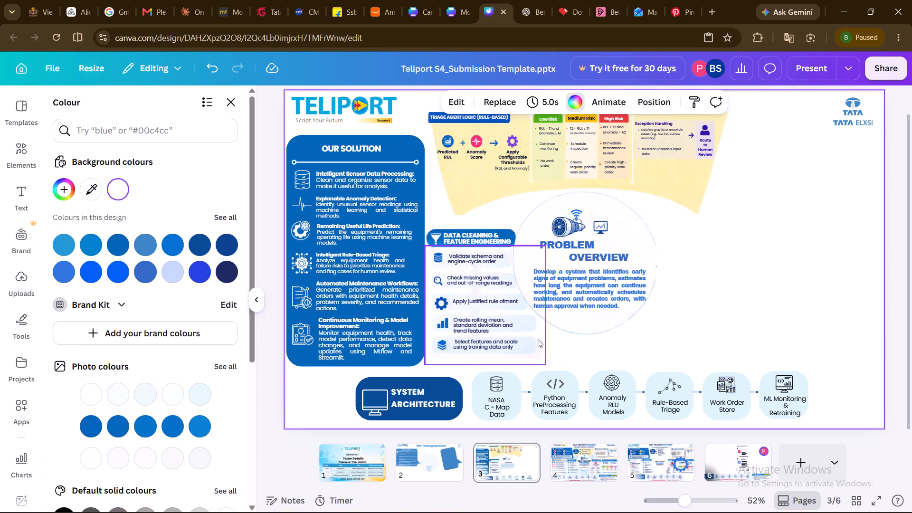
Widen the "Create rolling mean, standard deviation and trend features" text box to fit two lines and centre it beside its bar-chart icon.
left_click(486, 324)
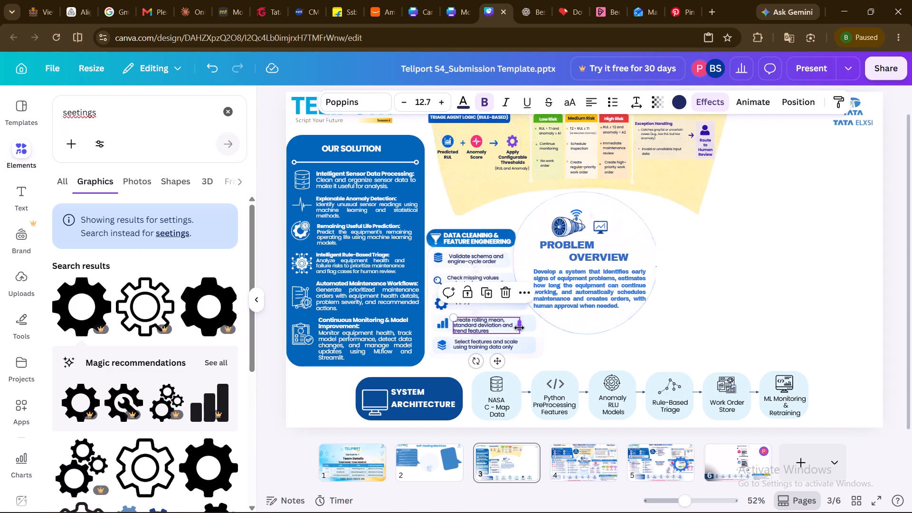
left_click_drag(519, 328, 532, 326)
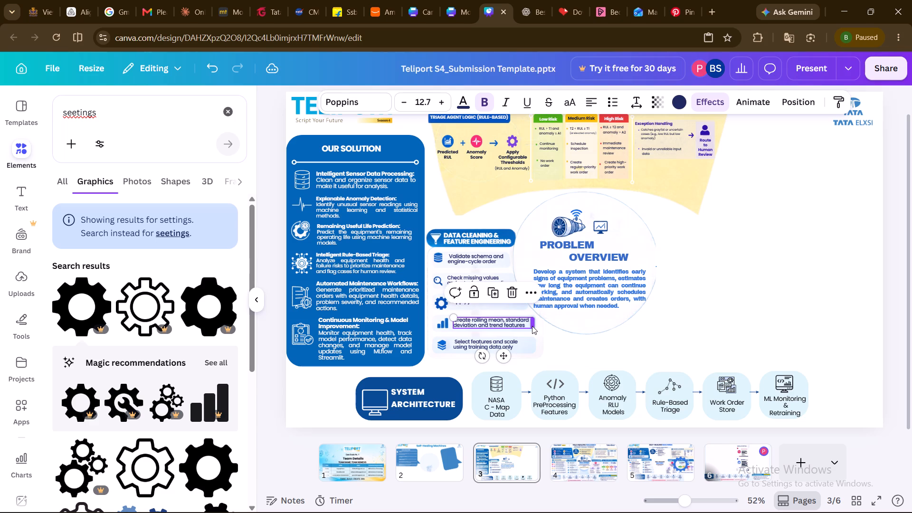
left_click(507, 358)
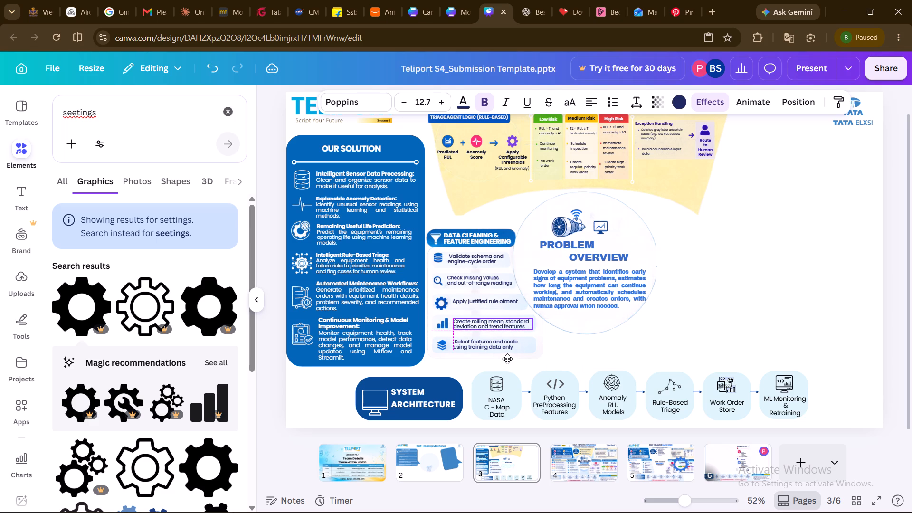
left_click(567, 359)
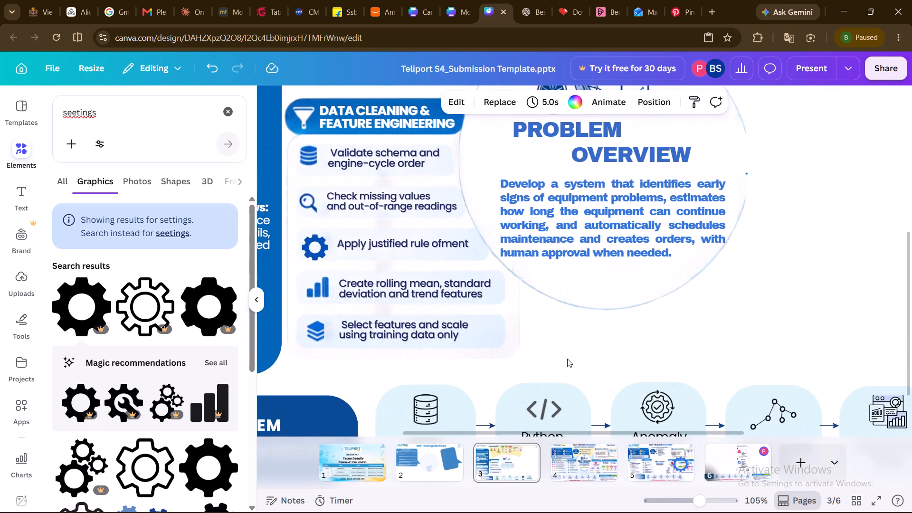
Fine-tune the positions of the "Create rolling mean, standard deviation and trend features" and "Apply justified rule ofment" texts beside their icons.
scroll(567, 359, "right", 1)
scroll(567, 359, "up", 1)
scroll(567, 359, "right", 1)
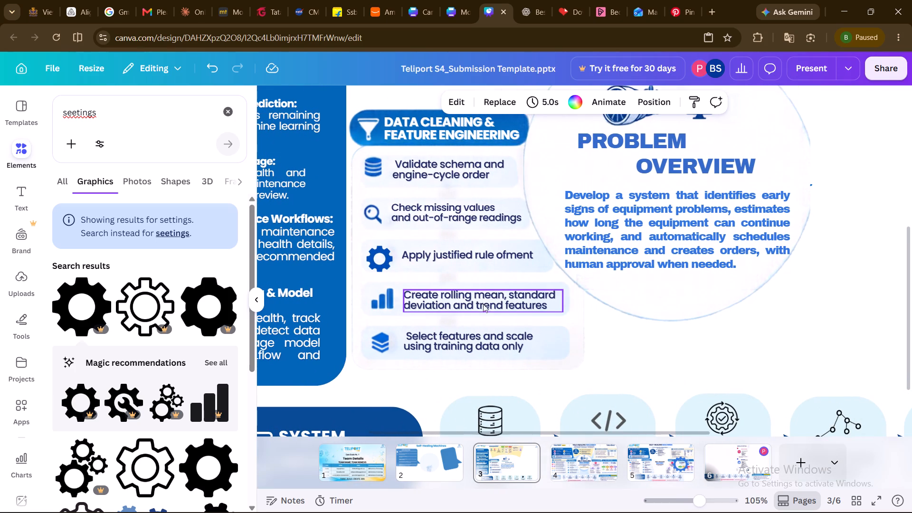
left_click(478, 297)
left_click_drag(490, 297, 491, 297)
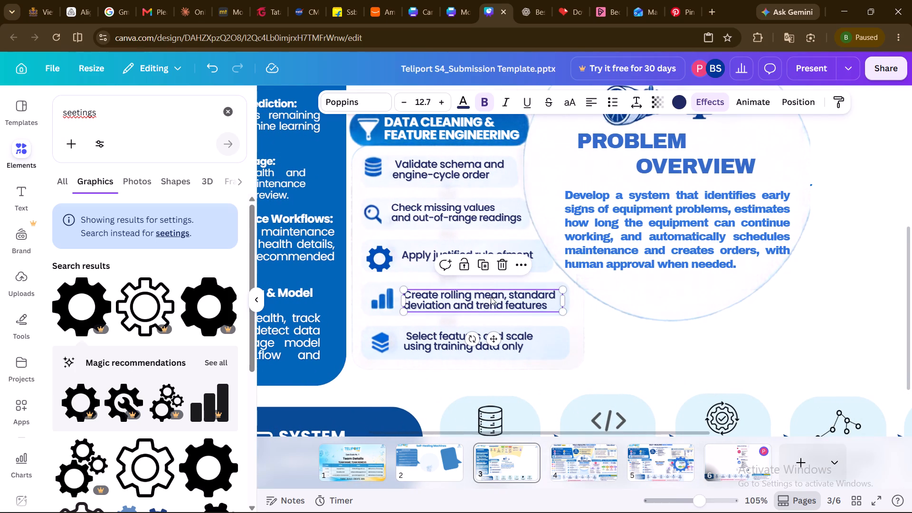
left_click_drag(491, 297, 491, 296)
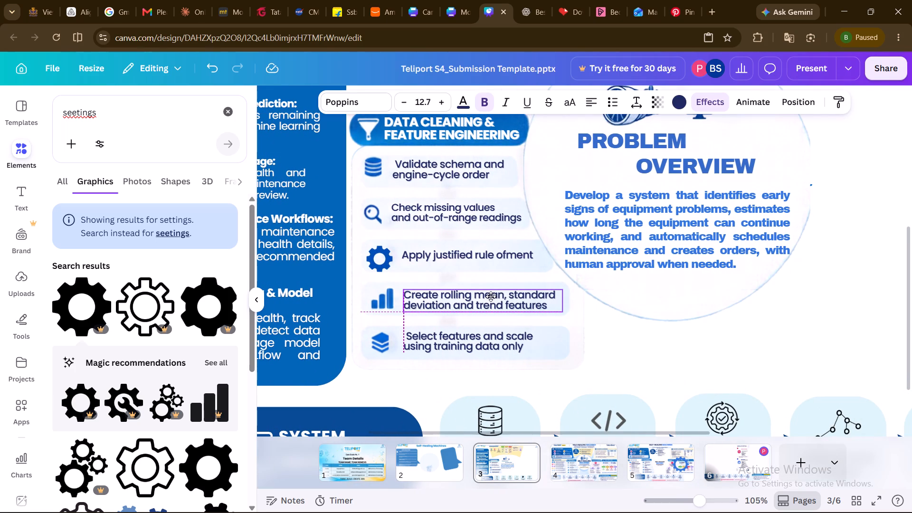
left_click_drag(491, 296, 489, 297)
left_click_drag(489, 297, 485, 299)
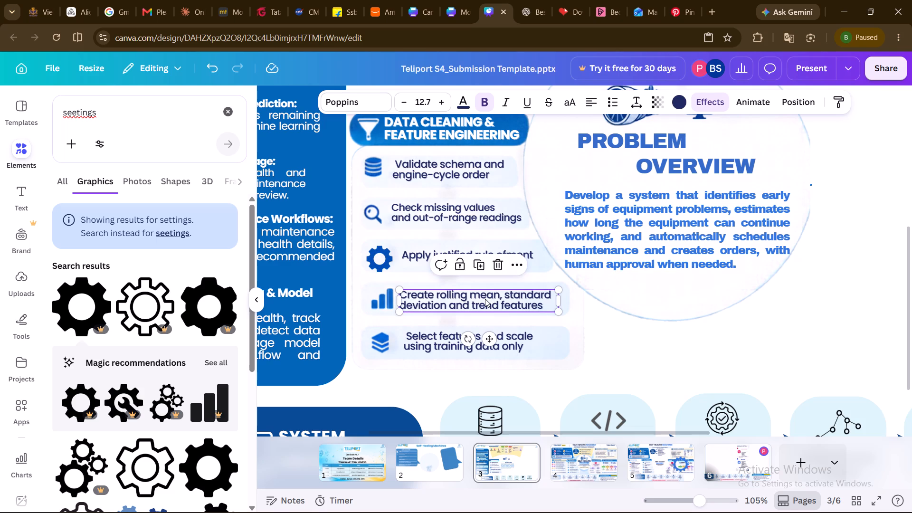
left_click(485, 299)
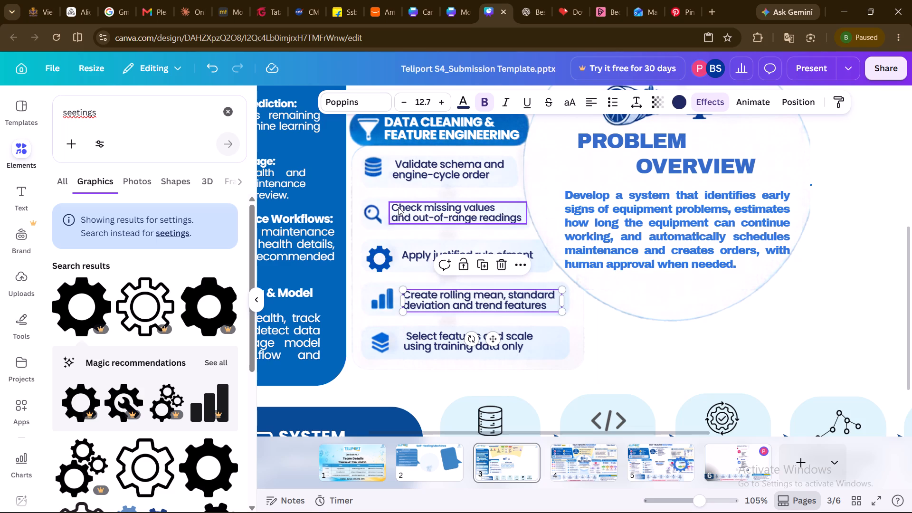
left_click(421, 258)
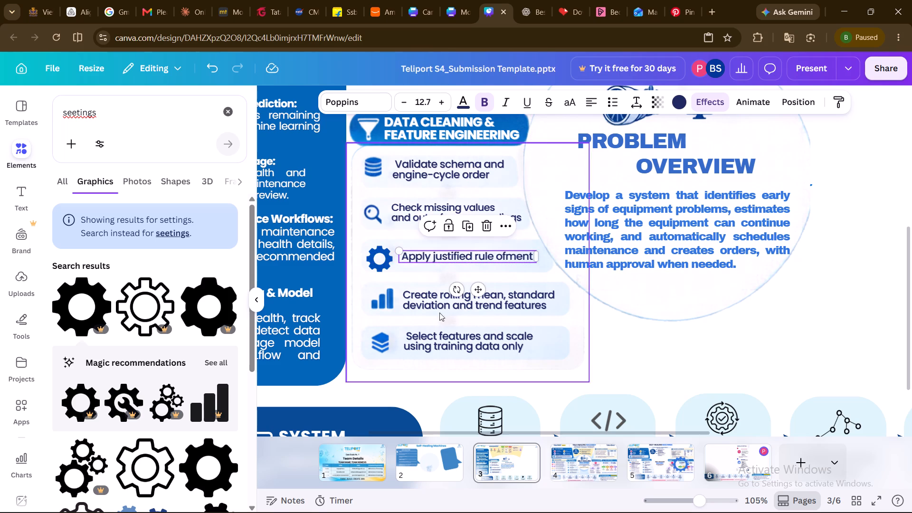
Widen the "Select features and scale using training data only" text box to fit "using" on the first line and align it beneath the text above.
left_click(439, 346)
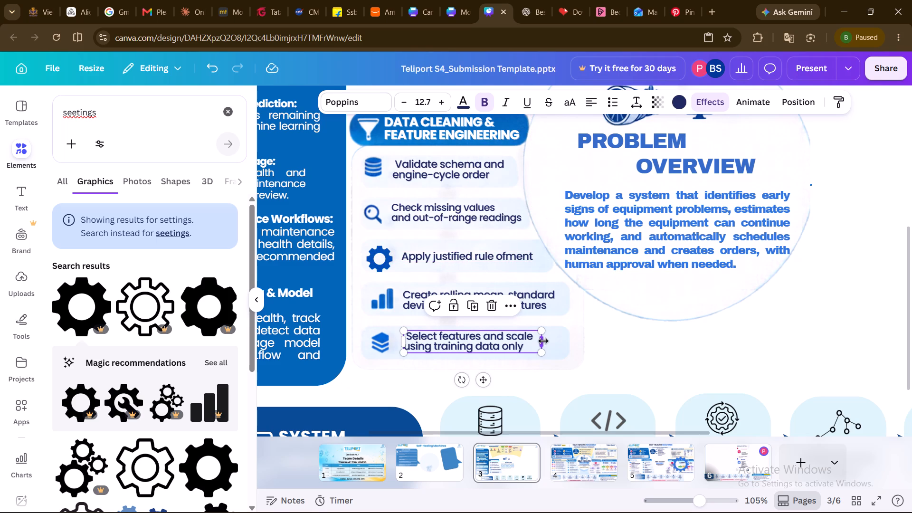
left_click_drag(543, 341, 579, 340)
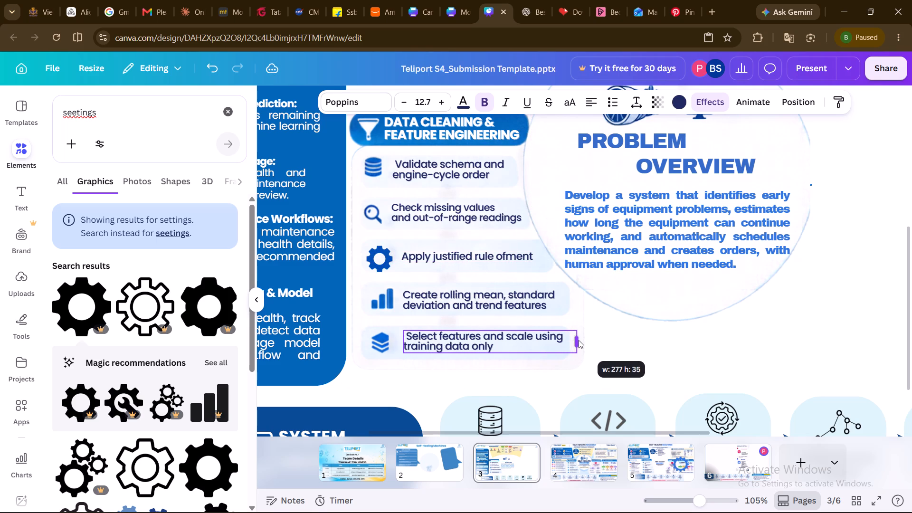
left_click_drag(579, 340, 573, 342)
left_click(498, 380)
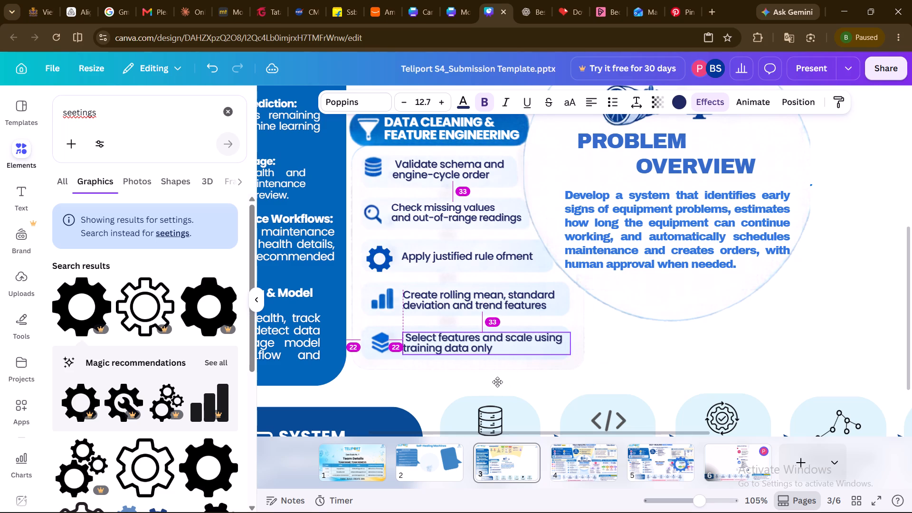
left_click(628, 363)
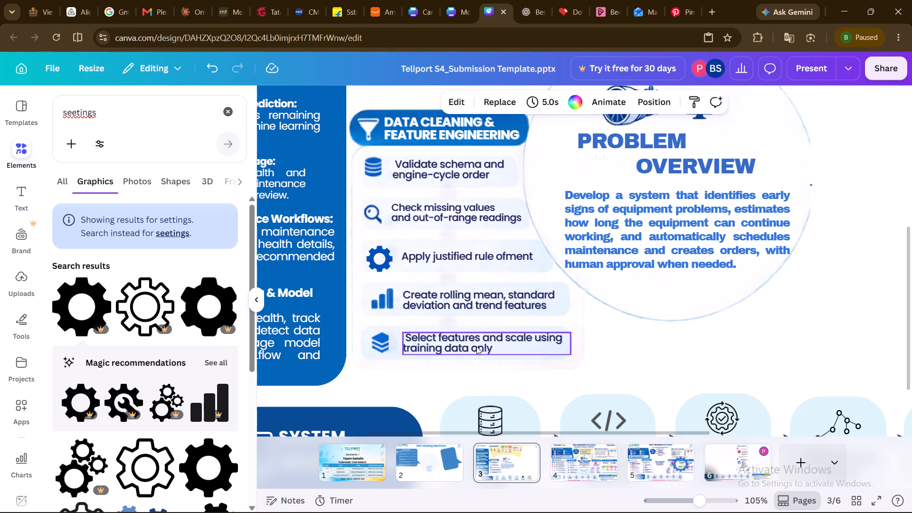
Widen the stacked-layers icon slightly toward the "Select features and scale using training data only" text.
left_click(382, 344)
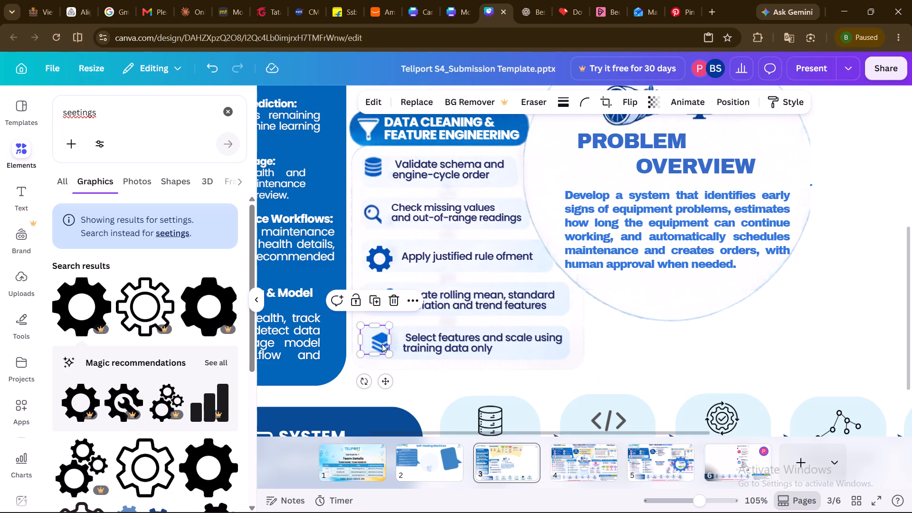
left_click_drag(386, 342, 383, 340)
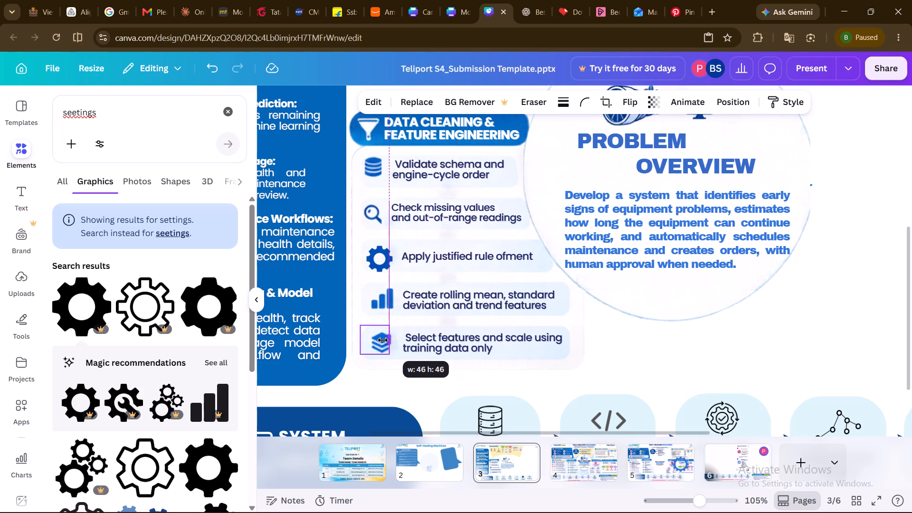
left_click_drag(383, 340, 379, 341)
left_click_drag(382, 341, 394, 338)
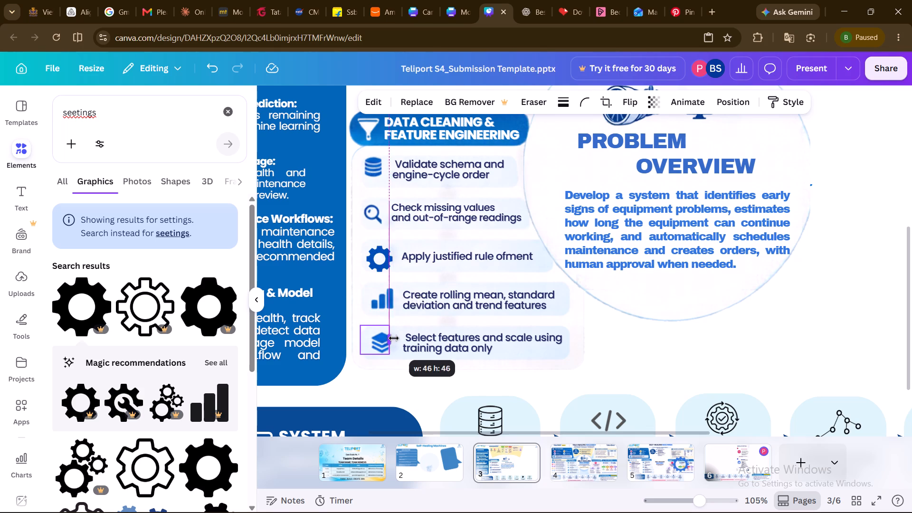
left_click_drag(394, 338, 395, 338)
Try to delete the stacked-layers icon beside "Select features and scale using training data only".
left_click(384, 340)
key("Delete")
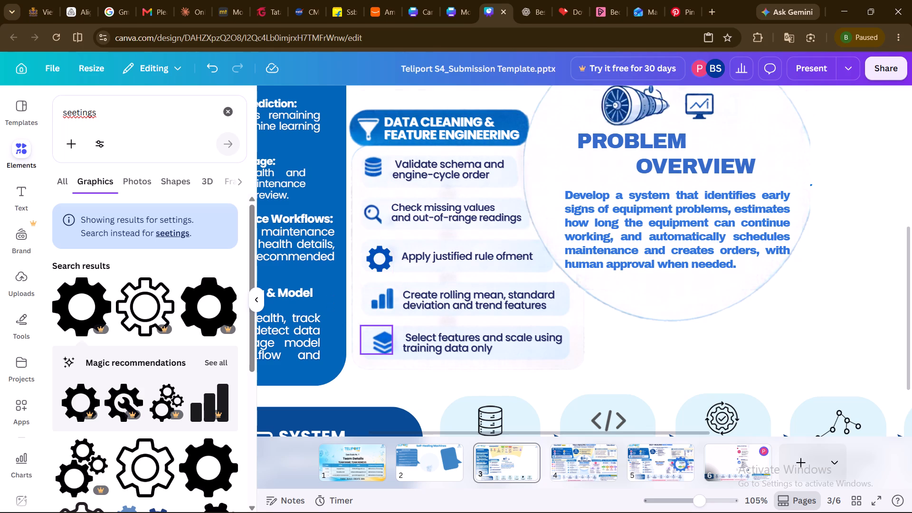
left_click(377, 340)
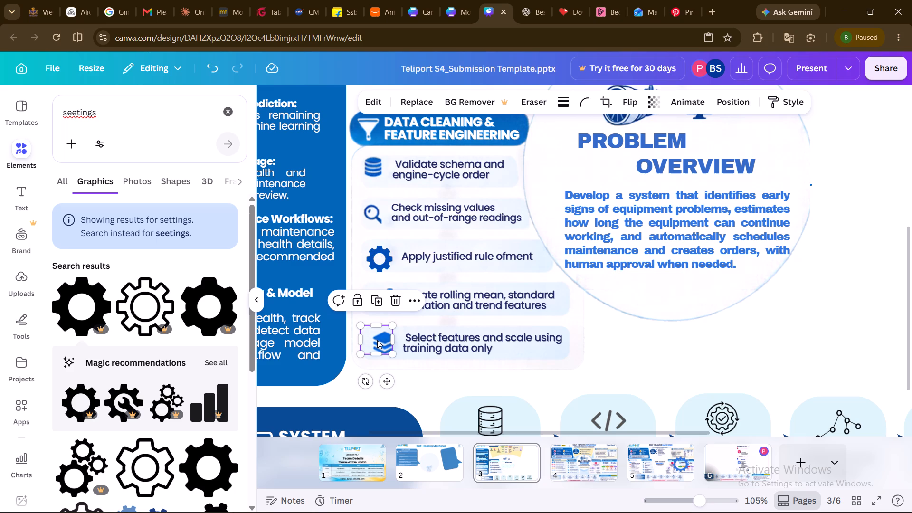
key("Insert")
Delete the database icon beside "Validate schema and engine-cycle order".
left_click(371, 169)
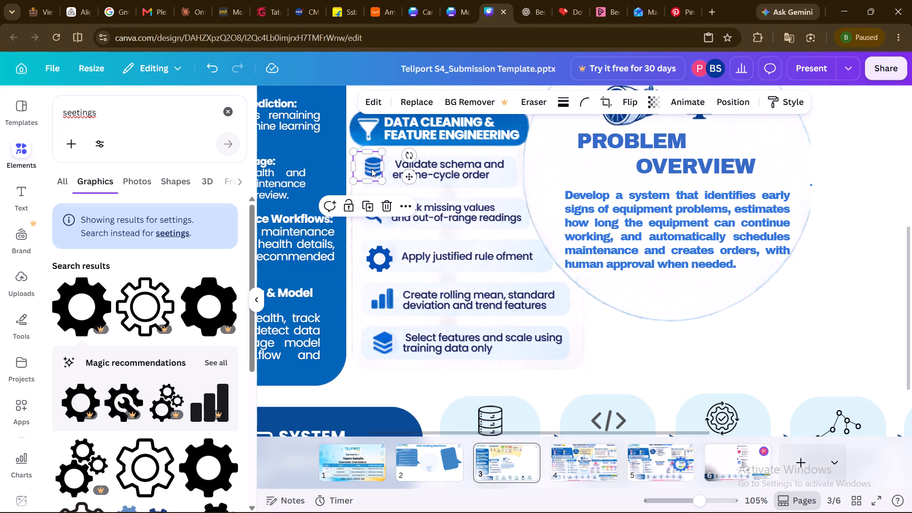
key("Delete")
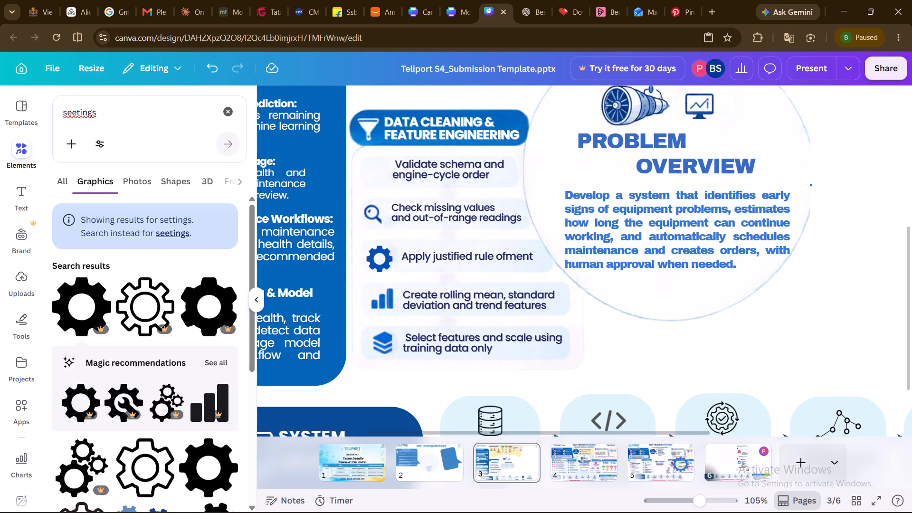
Search the elements for "database icon" and insert the solid black database graphic.
left_click(225, 114)
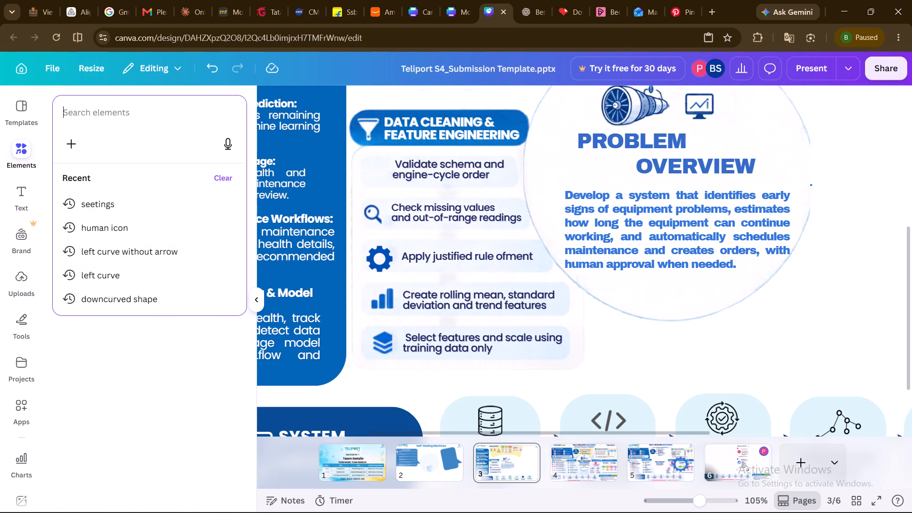
left_click(123, 113)
type("data")
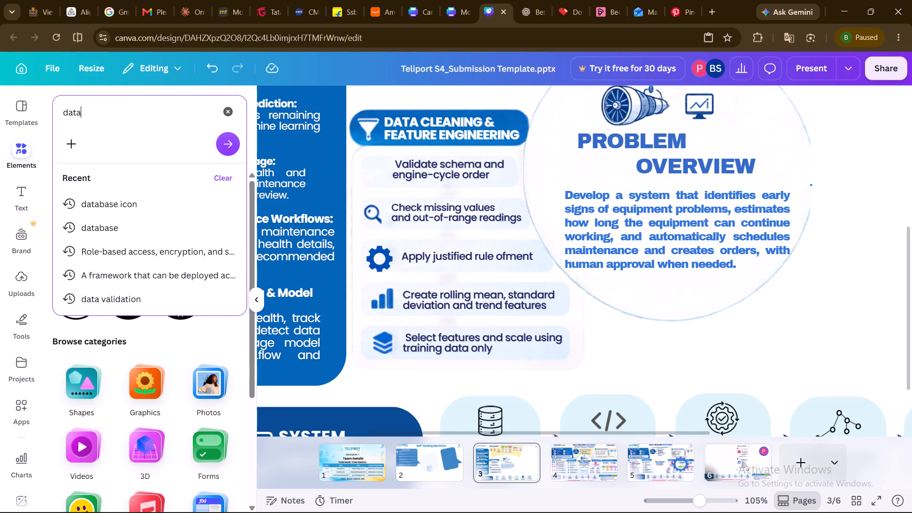
left_click(100, 208)
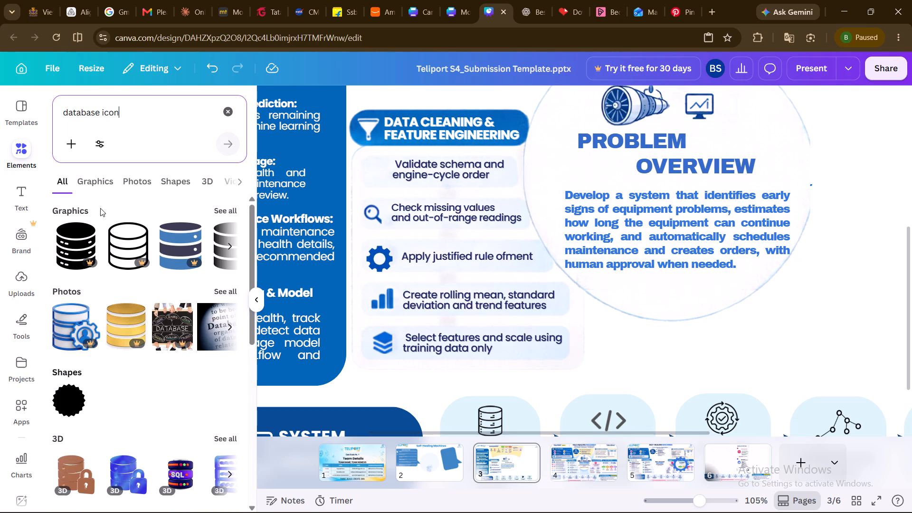
left_click(82, 237)
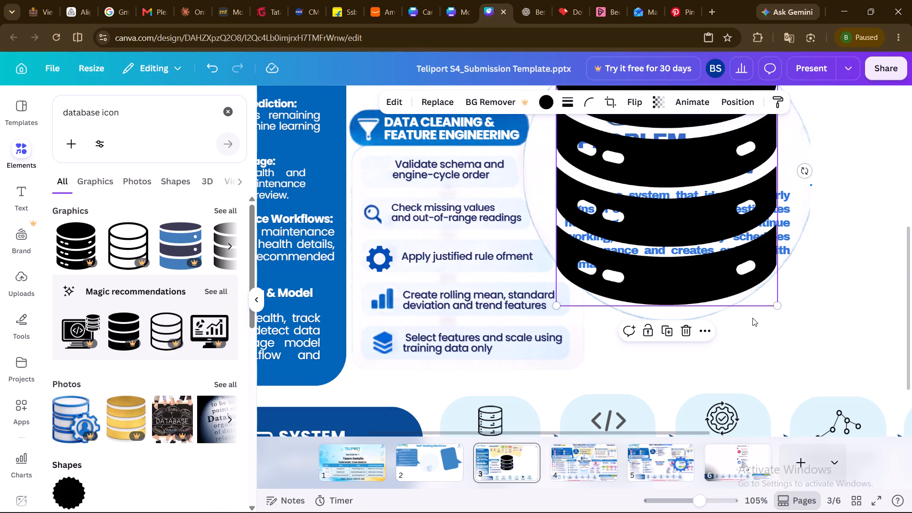
Shrink the black database graphic to list-icon size and place it in front of "Validate schema and engine-cycle order".
left_click_drag(781, 307, 676, 244)
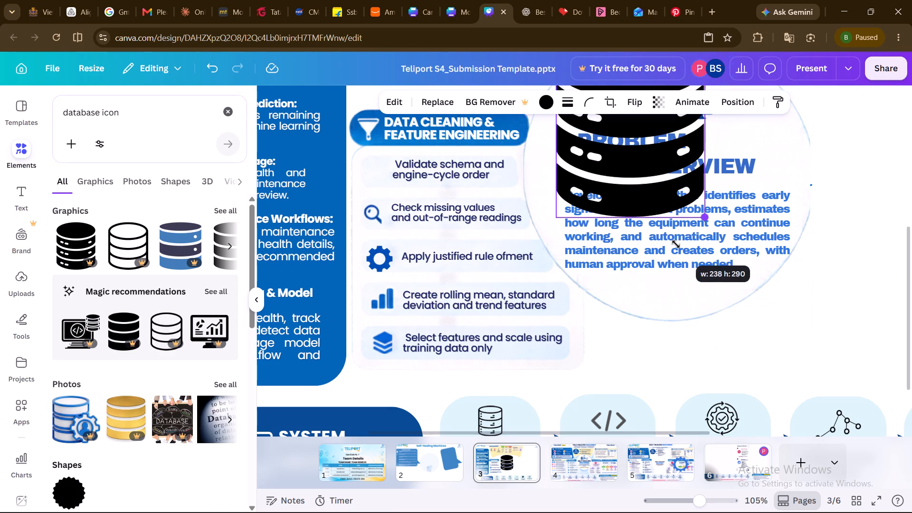
left_click_drag(676, 244, 675, 244)
left_click_drag(647, 159, 642, 224)
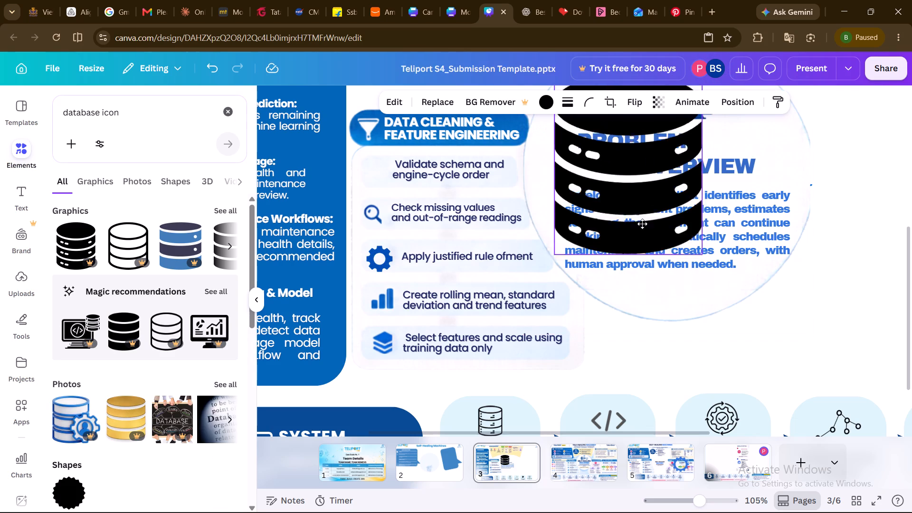
left_click_drag(642, 224, 646, 317)
left_click_drag(704, 370, 671, 339)
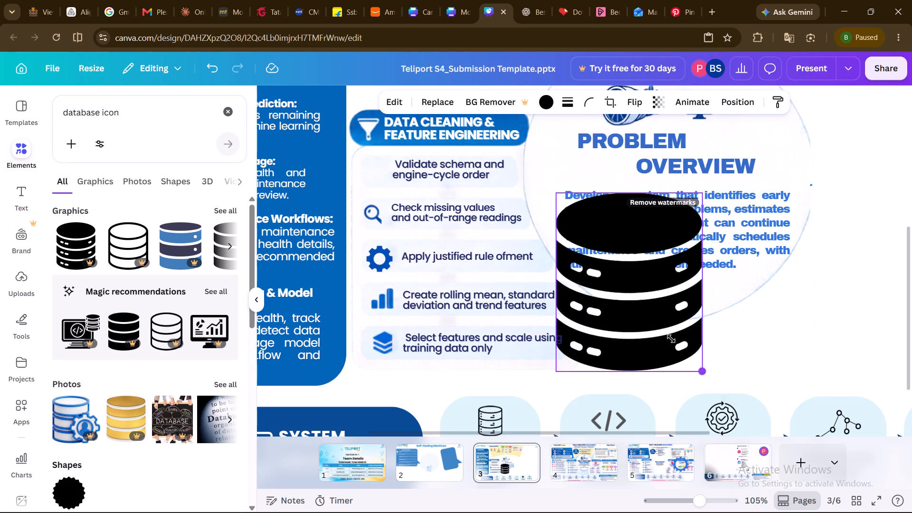
left_click_drag(671, 339, 498, 254)
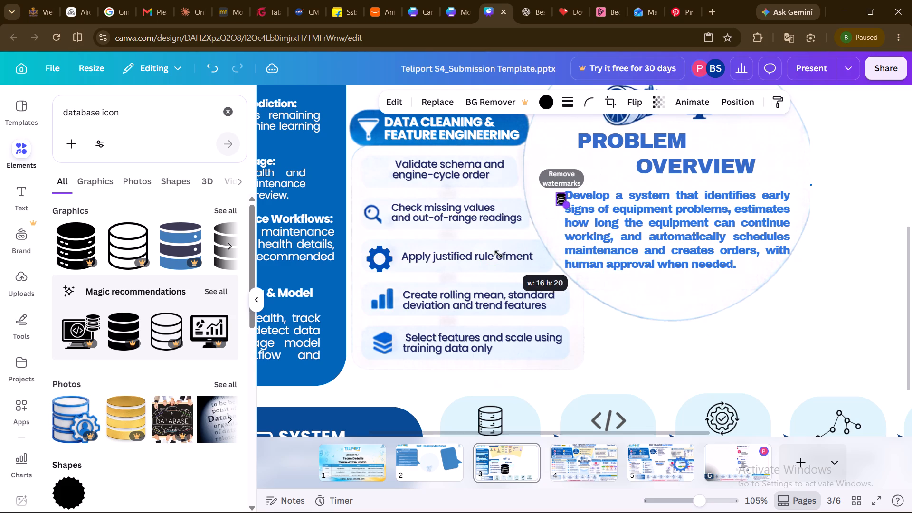
left_click_drag(498, 254, 511, 261)
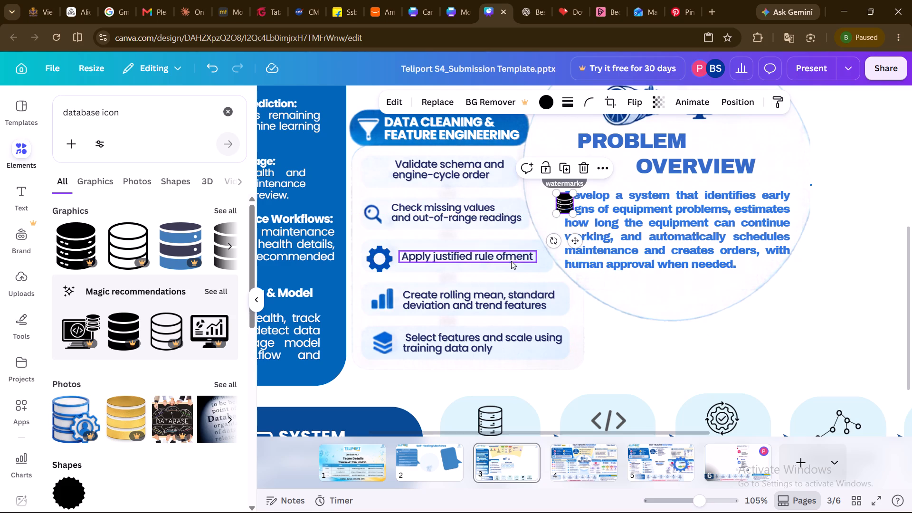
left_click_drag(578, 243, 397, 218)
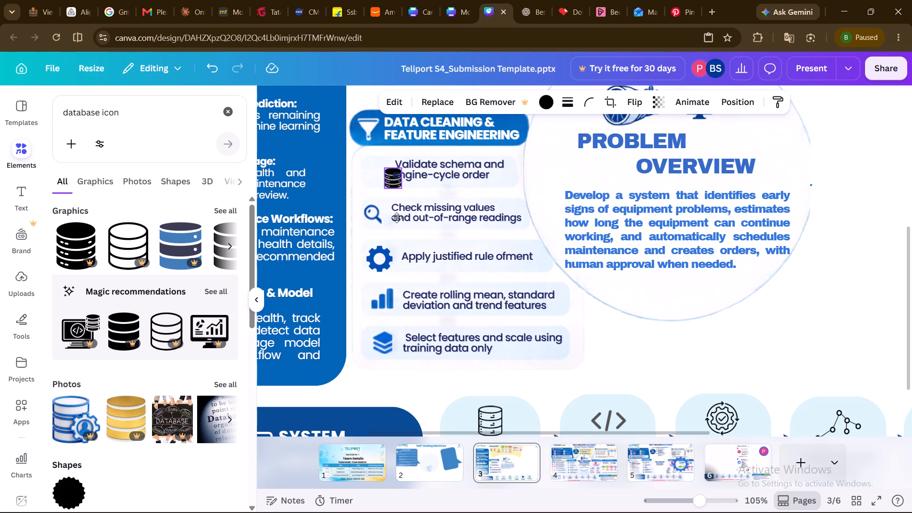
left_click_drag(397, 218, 389, 209)
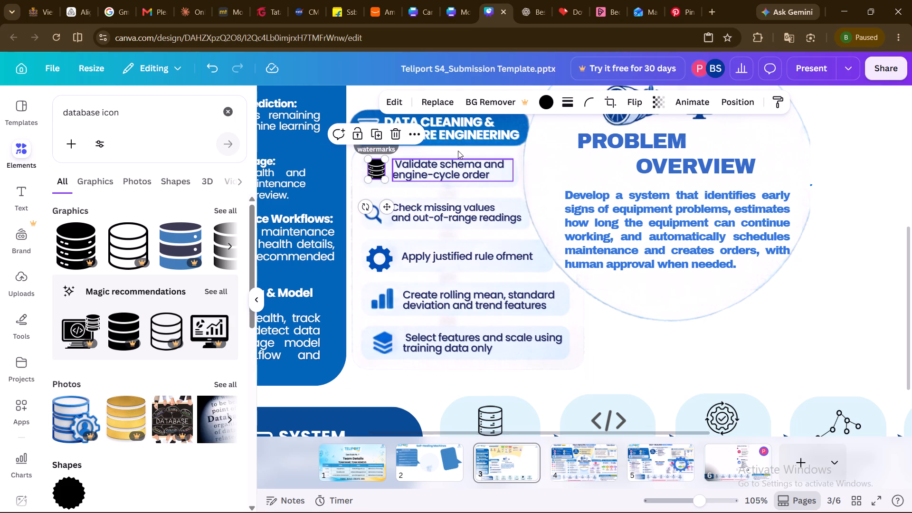
Recolour the new database icon with the medium blue used on the gear icon.
left_click(550, 102)
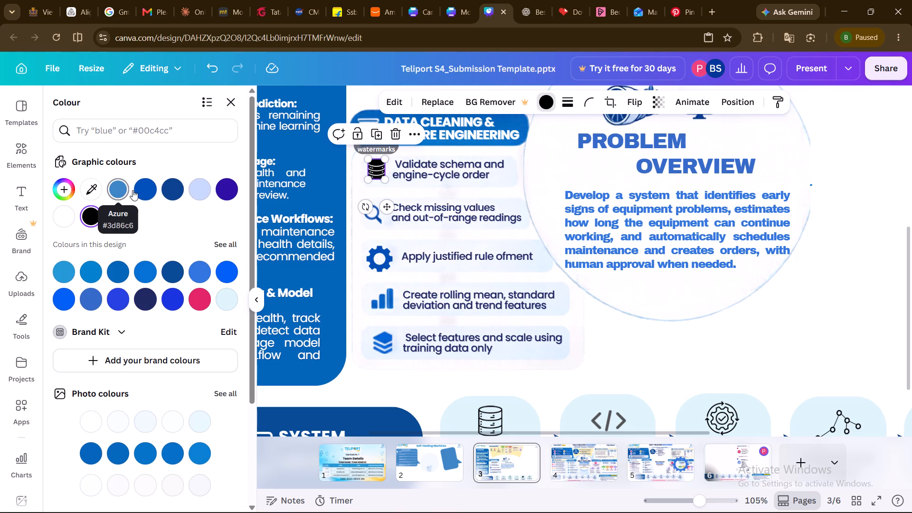
left_click(148, 190)
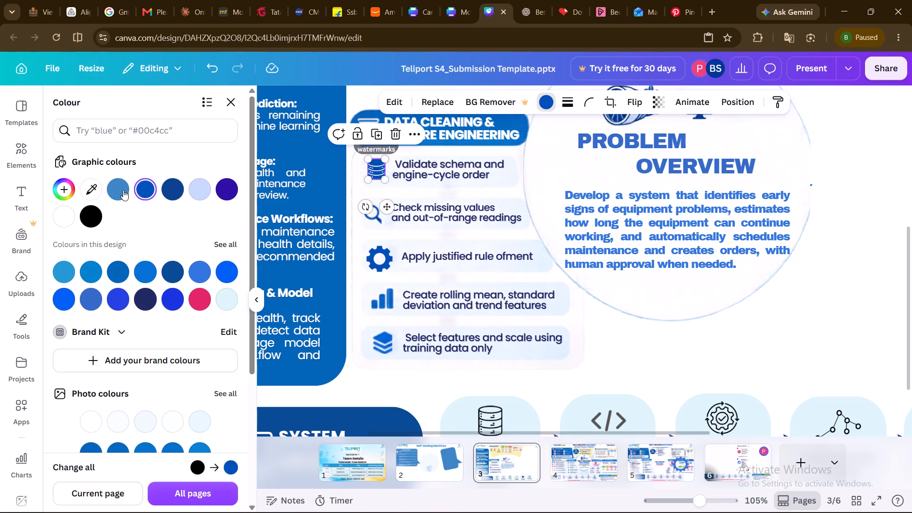
left_click(87, 191)
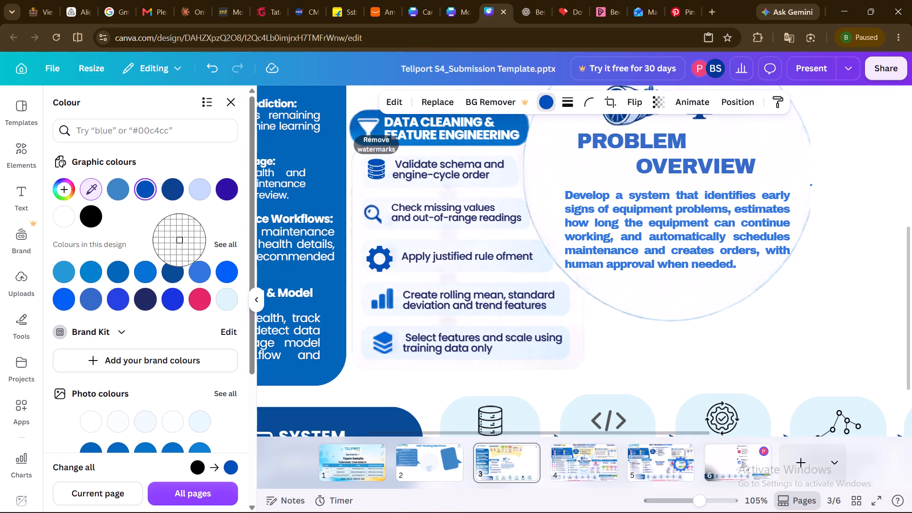
key("Escape")
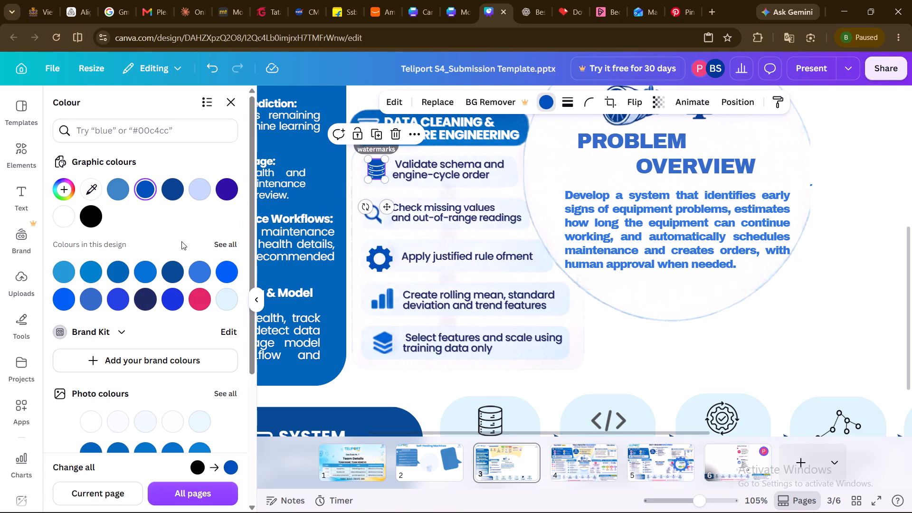
Nudge the blue database icon slightly closer to the "Validate schema and engine-cycle order" text.
left_click(388, 212)
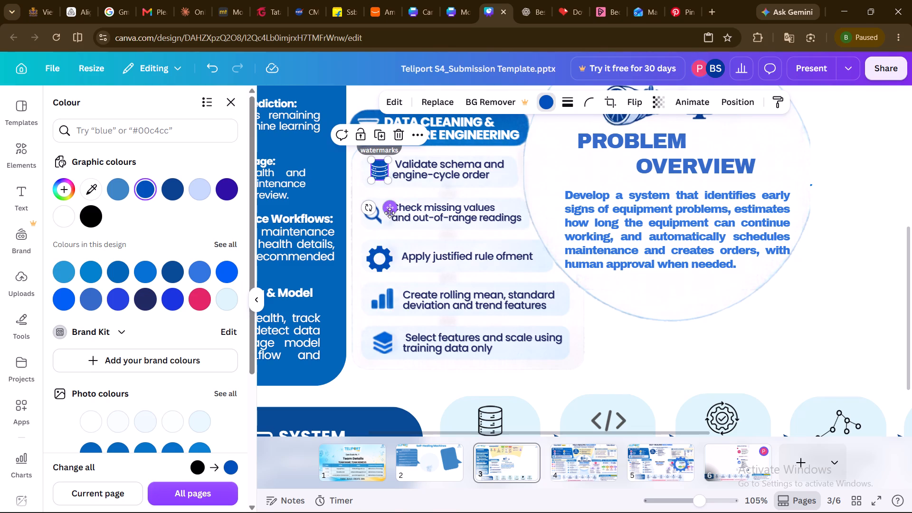
Delete the old magnifier icon in front of "Check missing values and out-of-range readings".
left_click(648, 373)
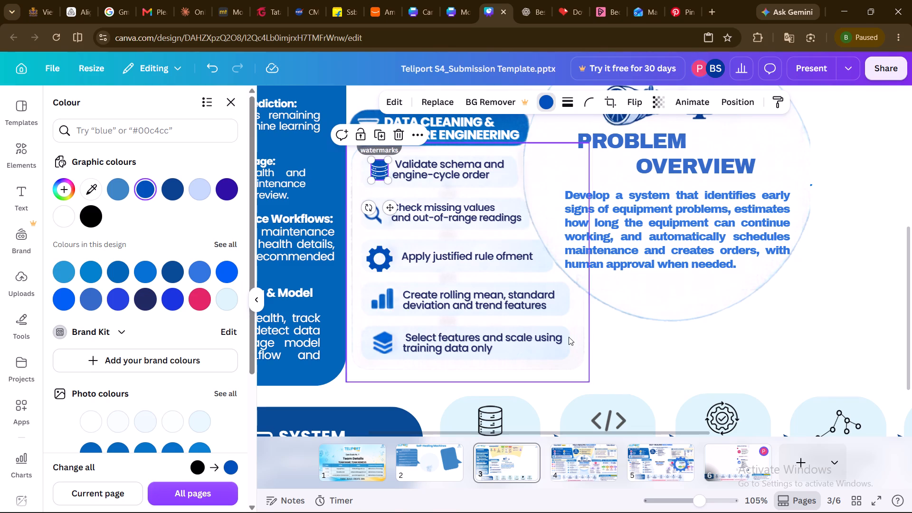
left_click(421, 395)
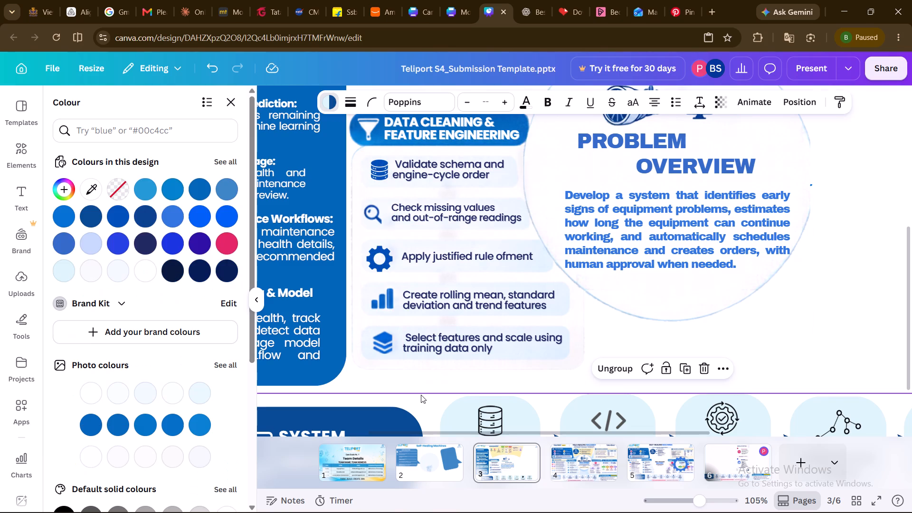
left_click(374, 214)
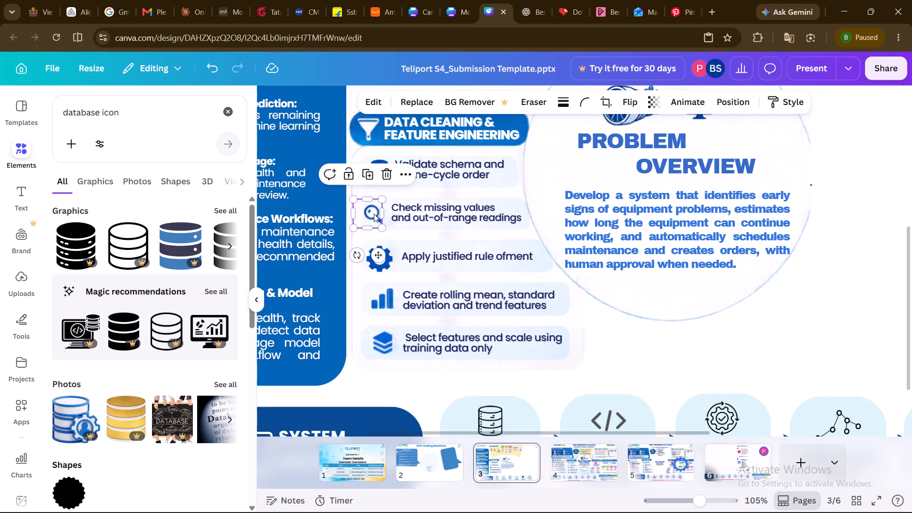
key("Insert")
left_click(386, 179)
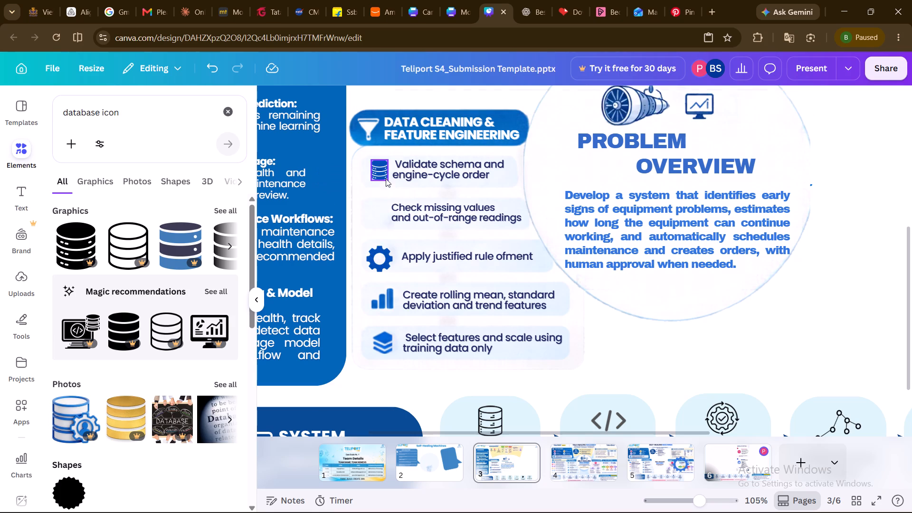
Search the elements for "search icon" and insert the black magnifying glass graphic with the shine mark.
left_click(228, 114)
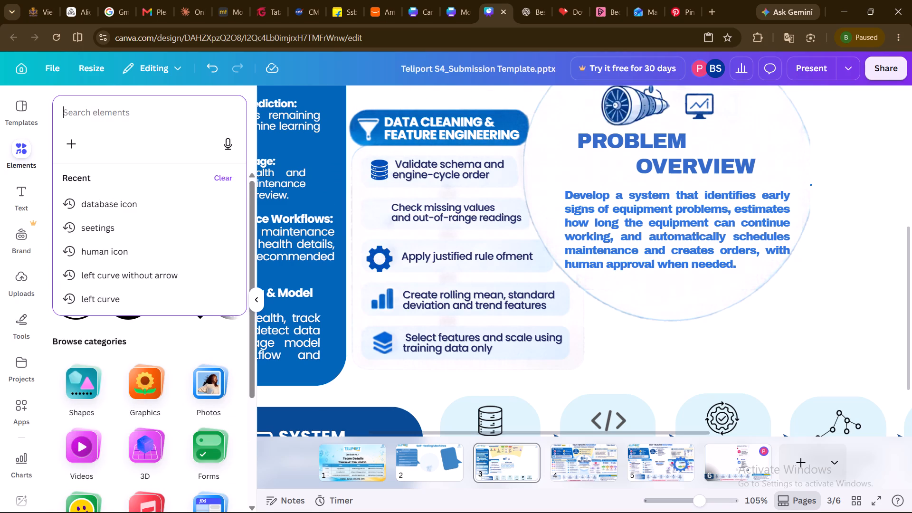
type("searc")
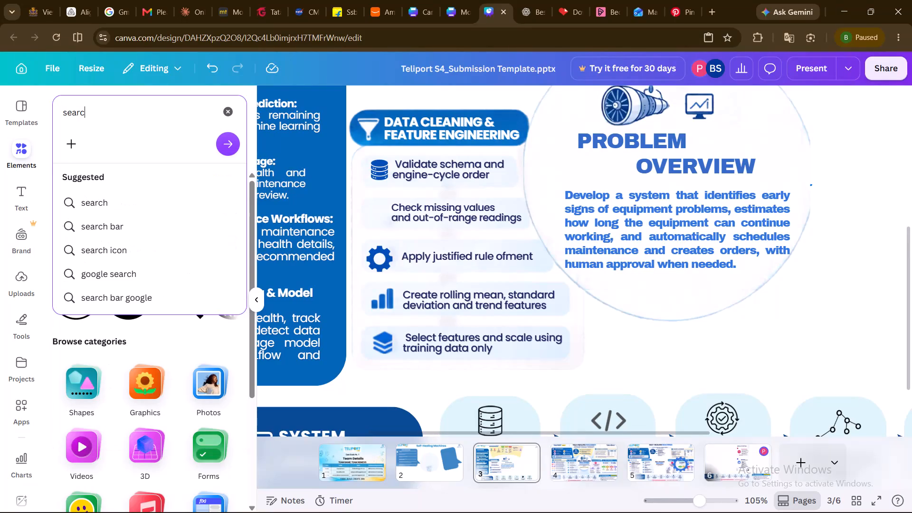
left_click(161, 257)
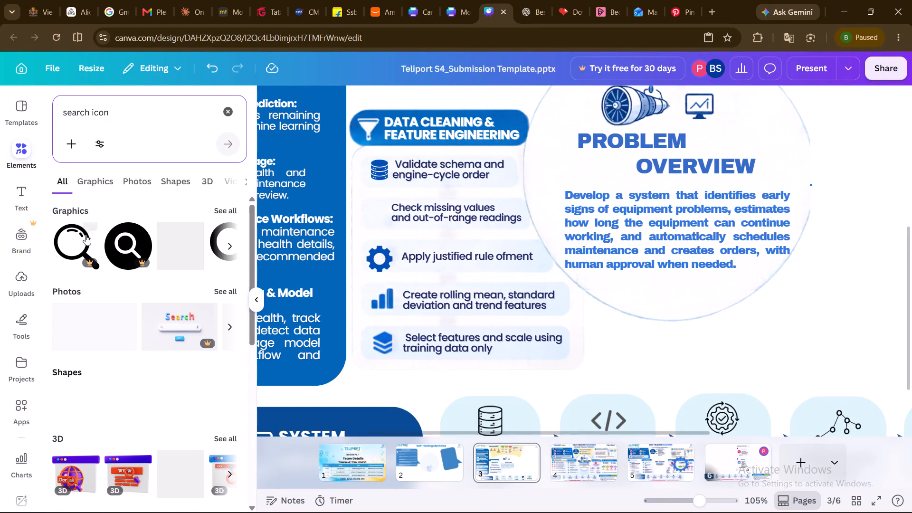
left_click(73, 246)
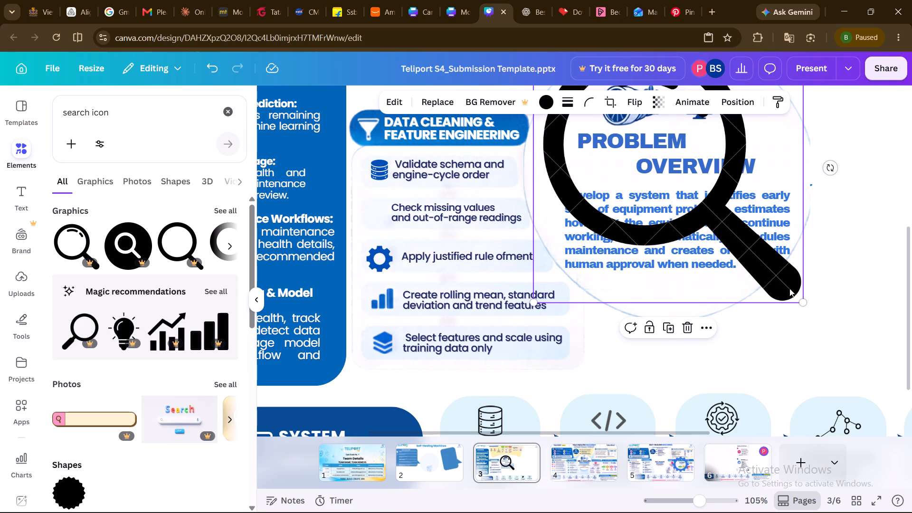
Shrink the magnifying glass to about 25 by 25 and place it in front of "Check missing values and out-of-range readings".
left_click_drag(805, 303, 614, 213)
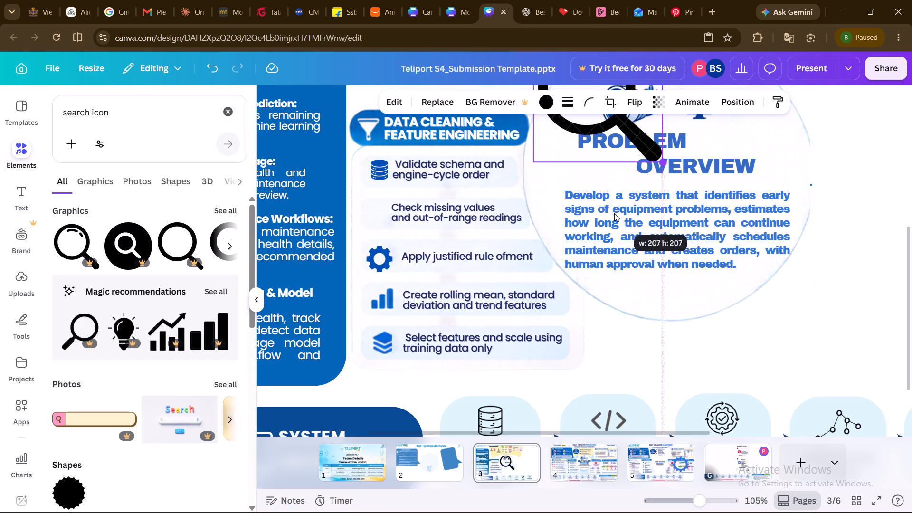
left_click_drag(585, 125, 562, 304)
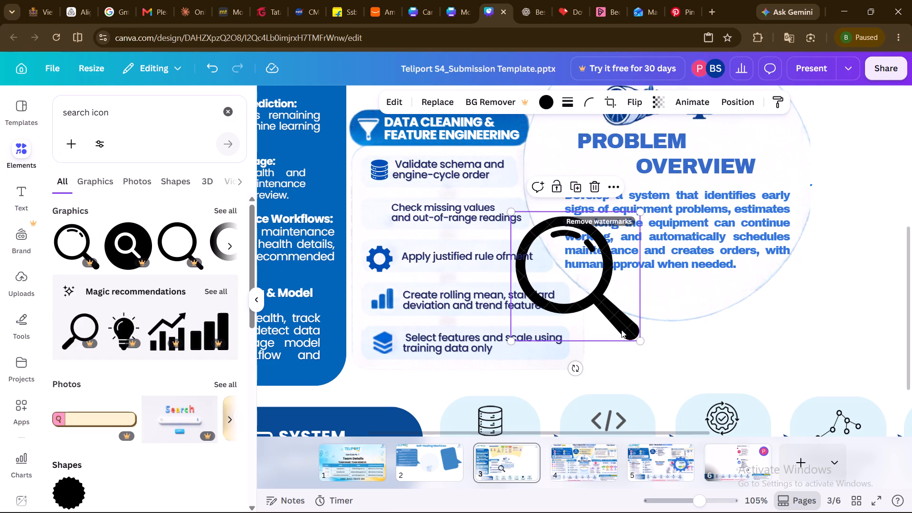
left_click_drag(641, 343, 515, 252)
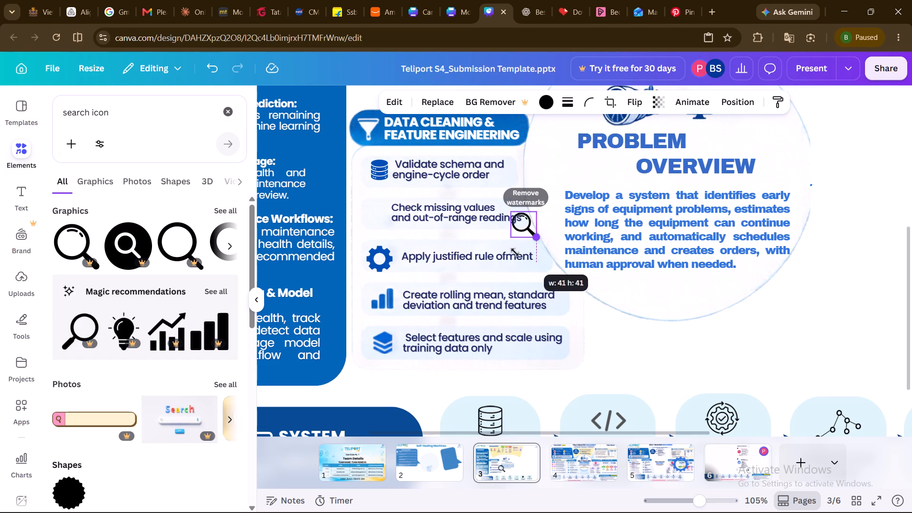
left_click_drag(515, 252, 496, 264)
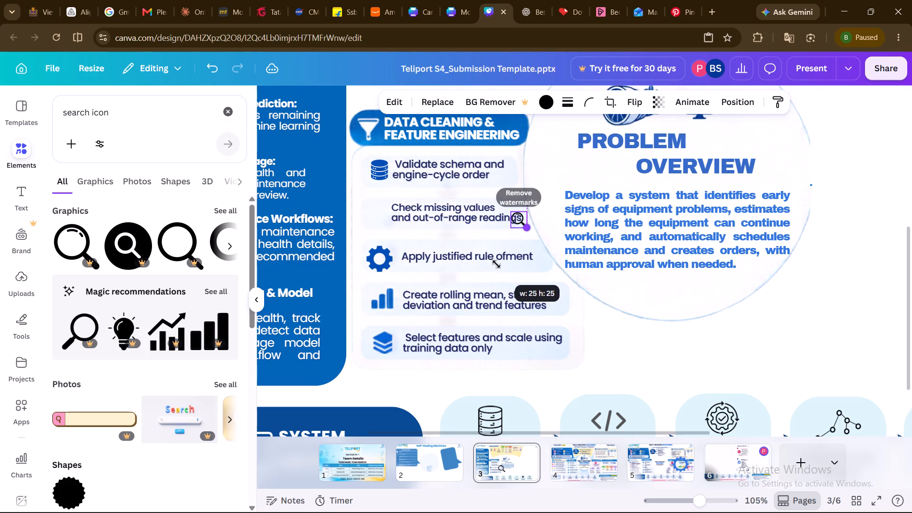
left_click_drag(496, 264, 497, 265)
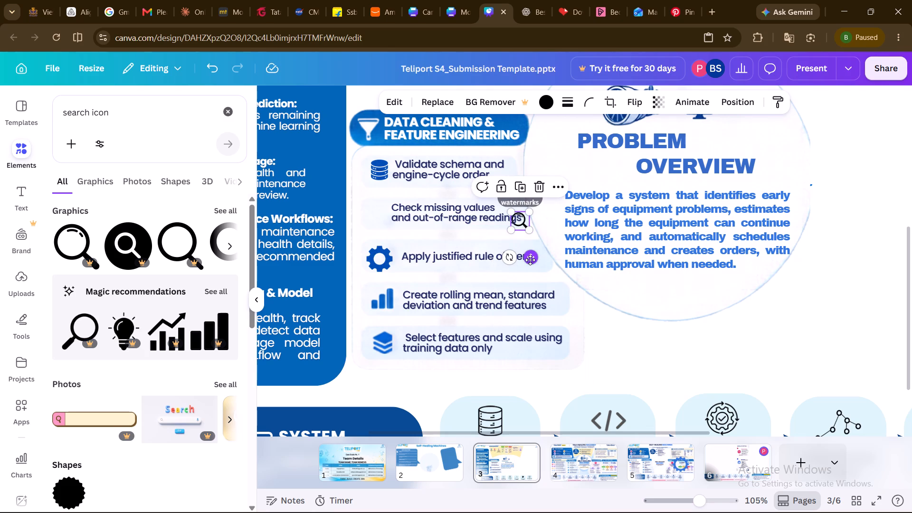
left_click_drag(531, 260, 383, 249)
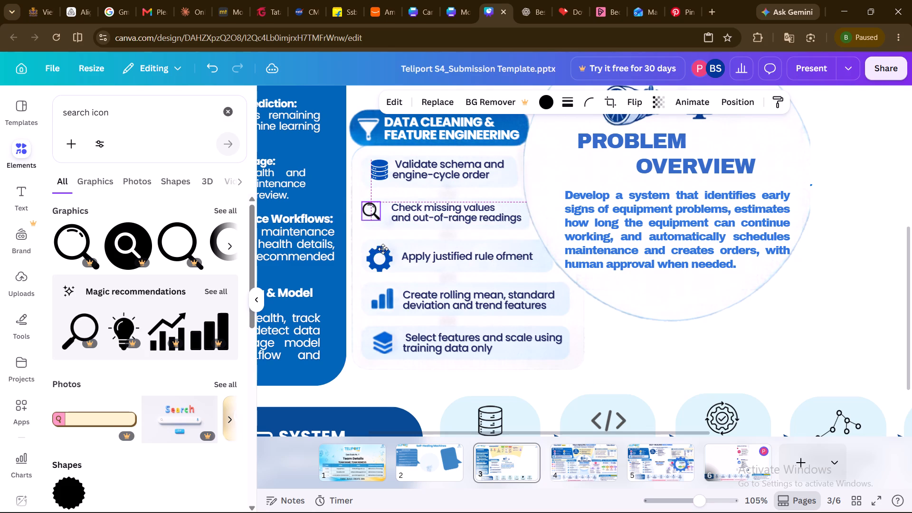
left_click_drag(383, 249, 389, 252)
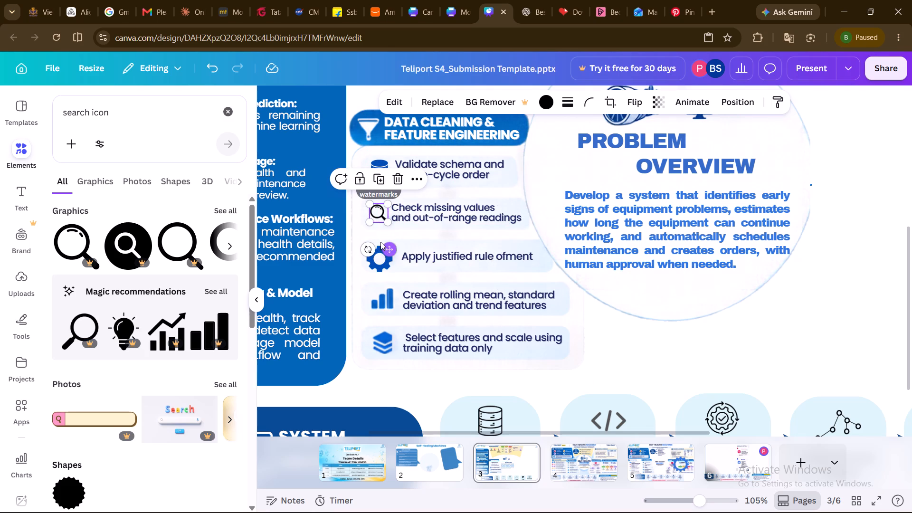
Recolour the new magnifying glass icon with the same medium blue as the database icon.
left_click(549, 104)
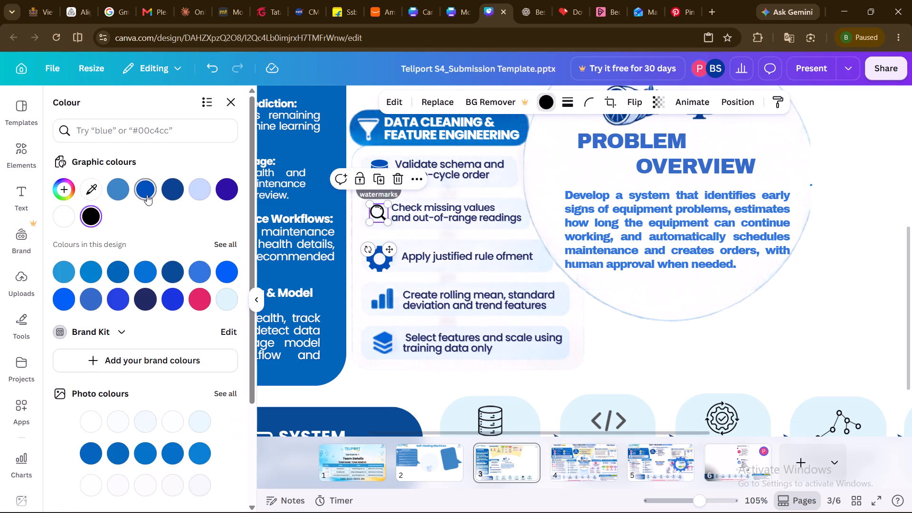
left_click(147, 195)
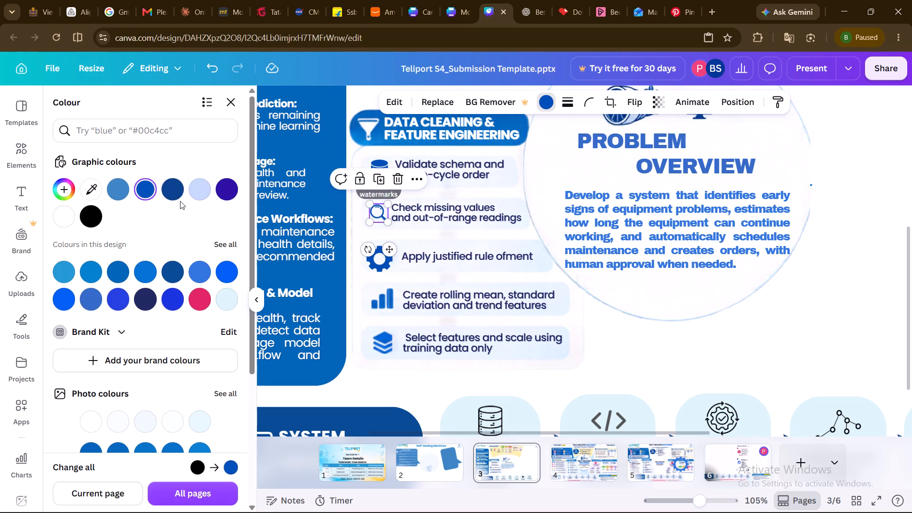
left_click(172, 189)
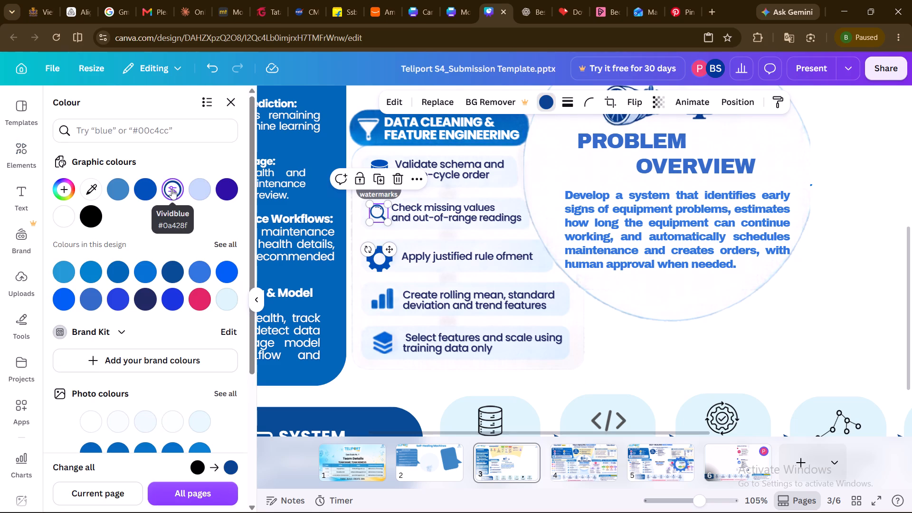
left_click(147, 179)
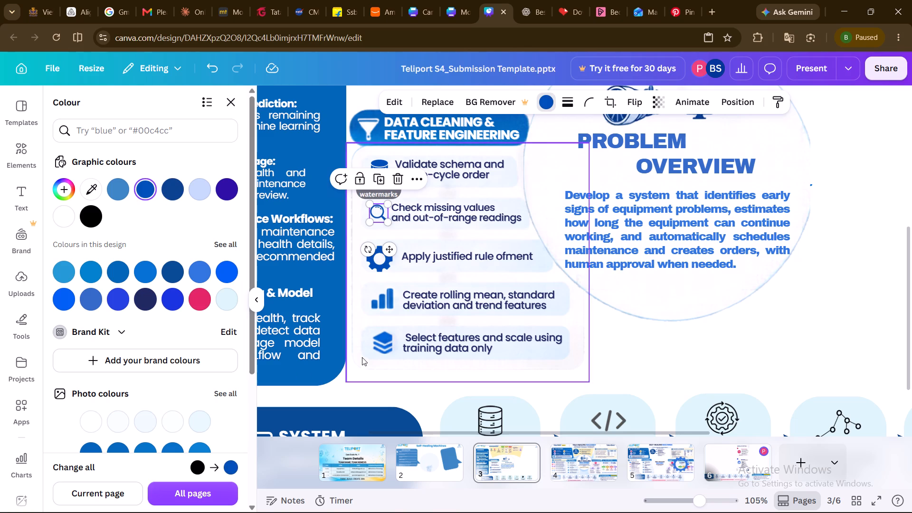
Delete the old bar chart icon in front of "Create rolling mean, standard deviation and trend features".
left_click(385, 303)
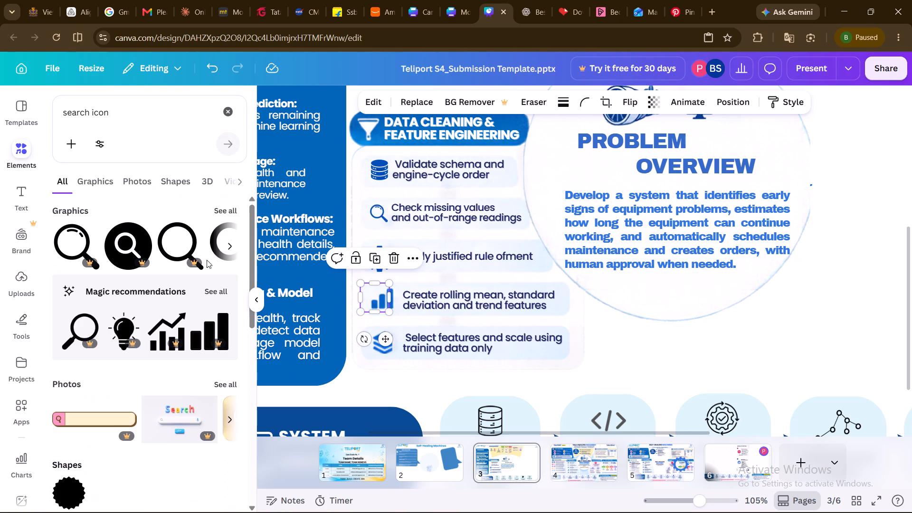
left_click(126, 123)
key("BackSpace")
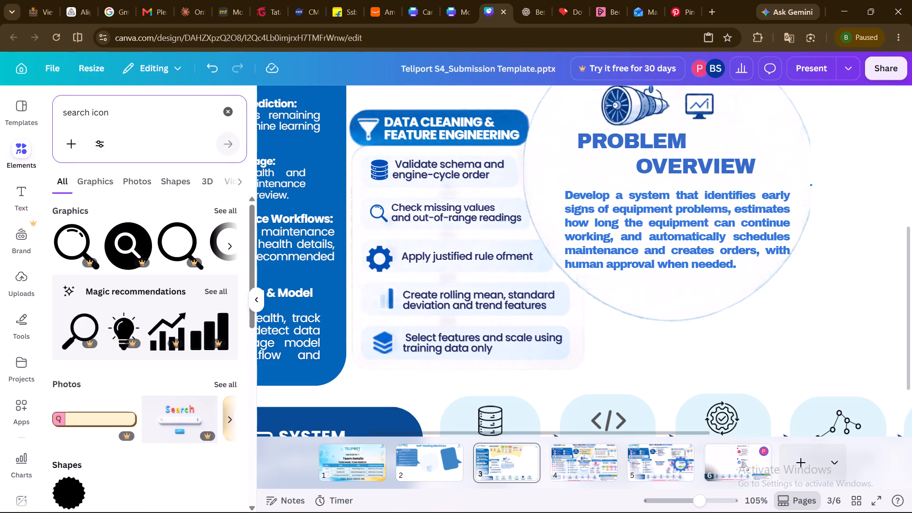
Replace the previous element search with a search for "bars".
left_click(126, 123)
left_click(115, 113)
key("BackSpace")
key("BackSpace")
key("BackSpace")
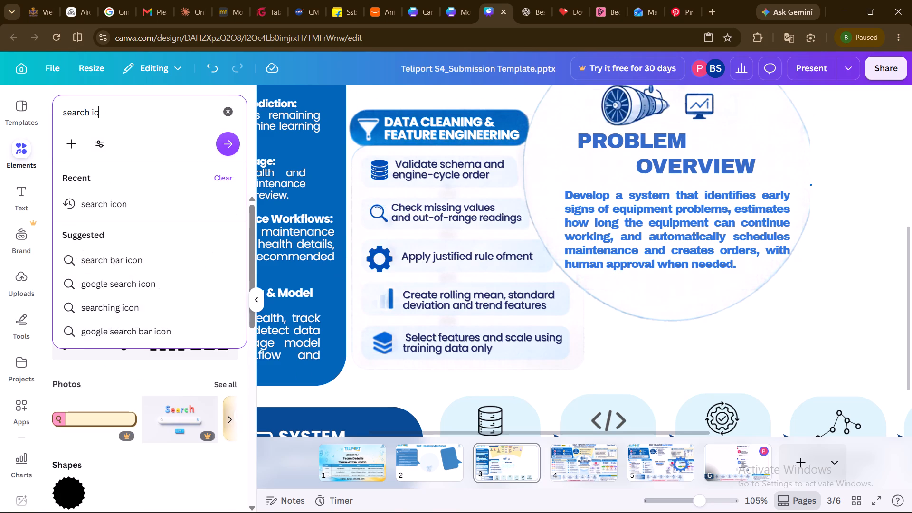
key("BackSpace")
key("BackSpace")
key("BackSpace")
key("BackSpace")
key("BackSpace")
key("BackSpace")
key("BackSpace")
key("BackSpace")
key("BackSpace")
key("BackSpace")
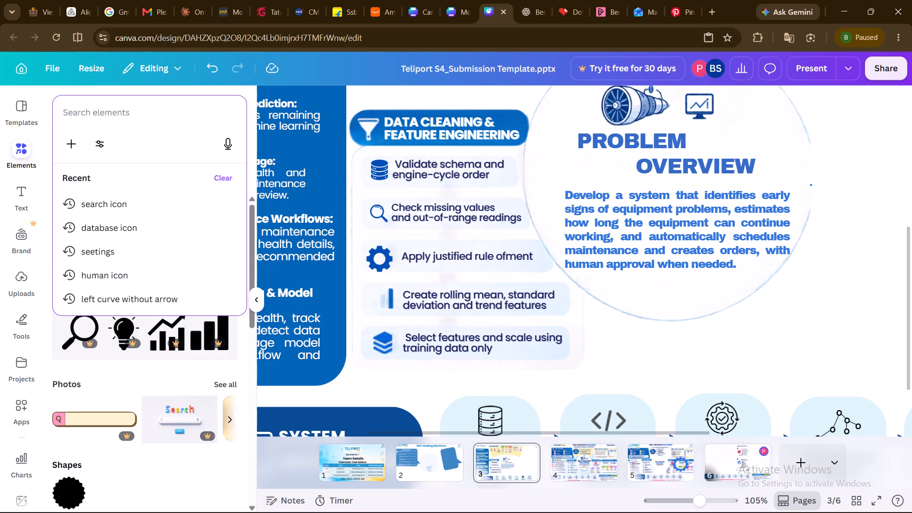
type("bars")
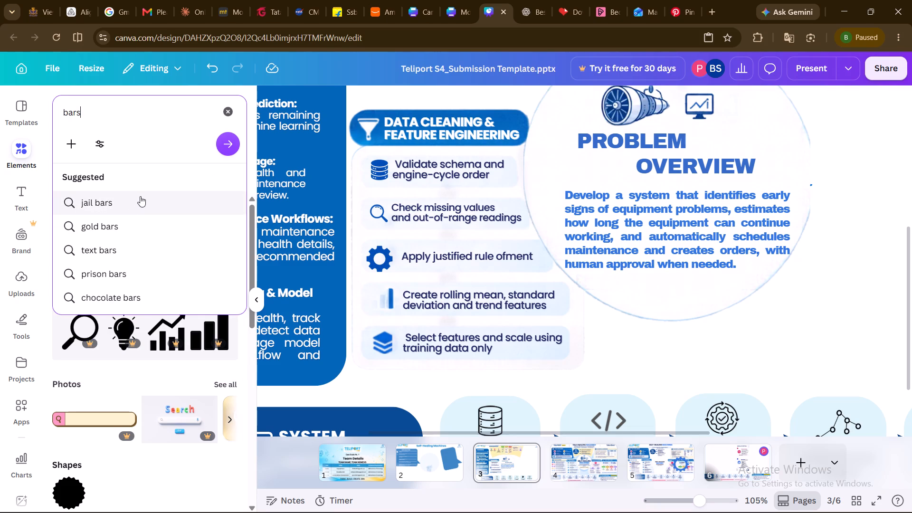
key("Return")
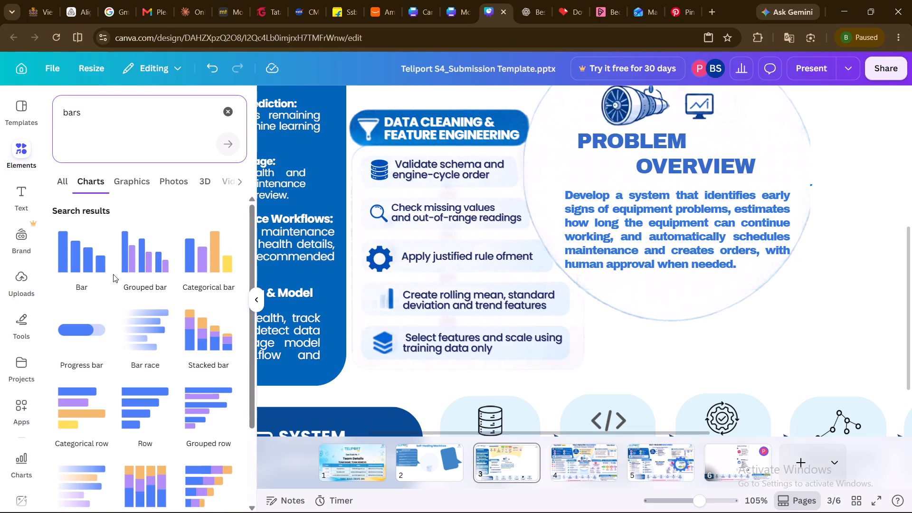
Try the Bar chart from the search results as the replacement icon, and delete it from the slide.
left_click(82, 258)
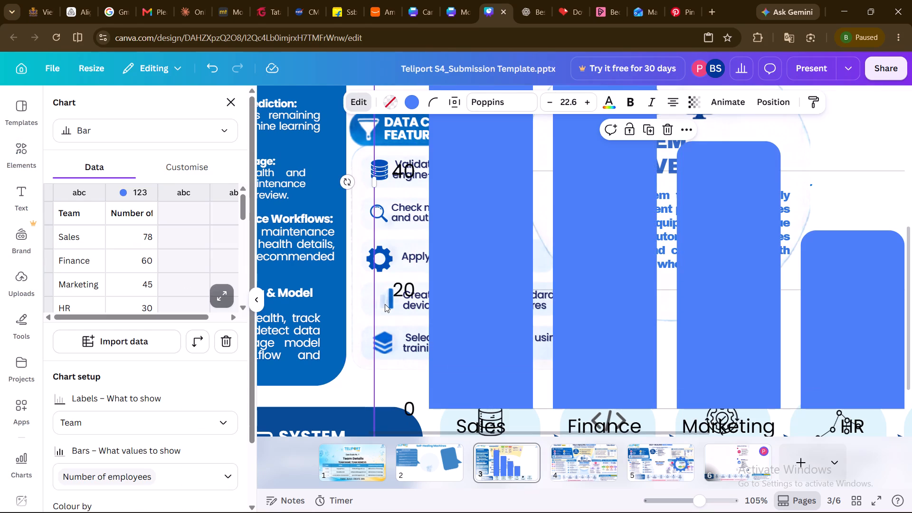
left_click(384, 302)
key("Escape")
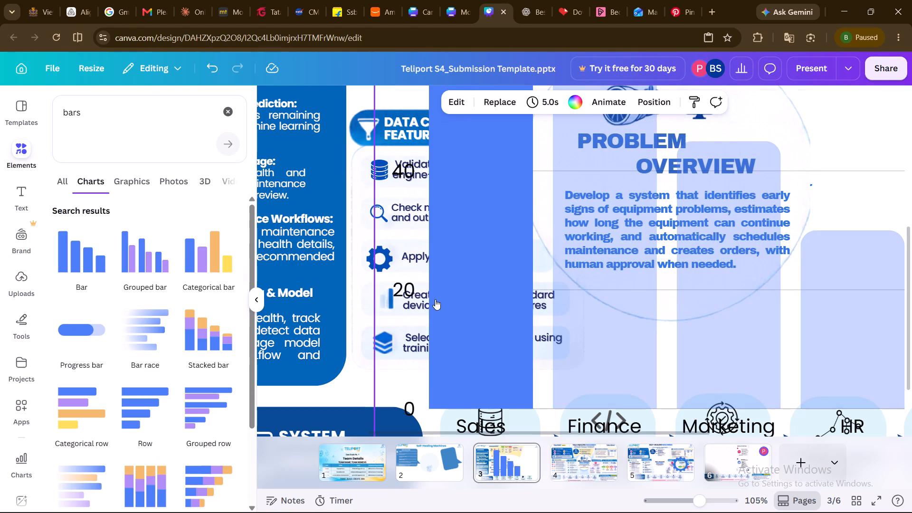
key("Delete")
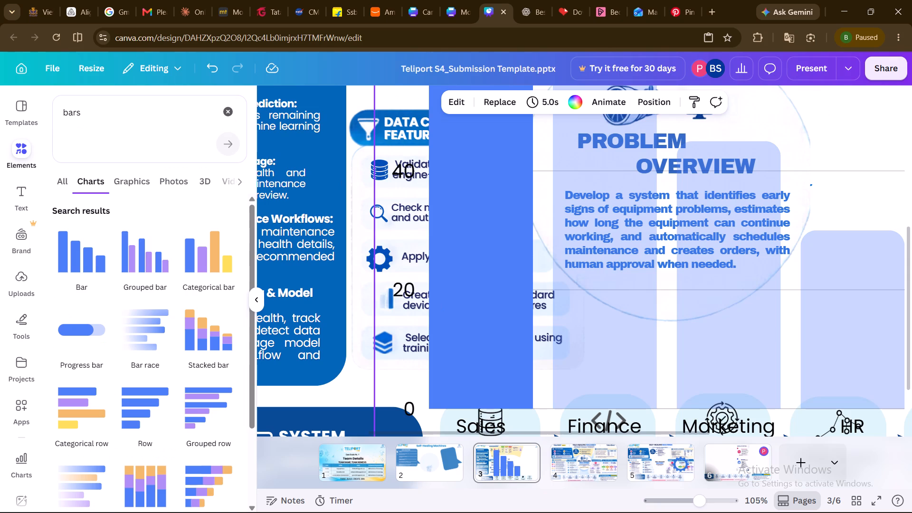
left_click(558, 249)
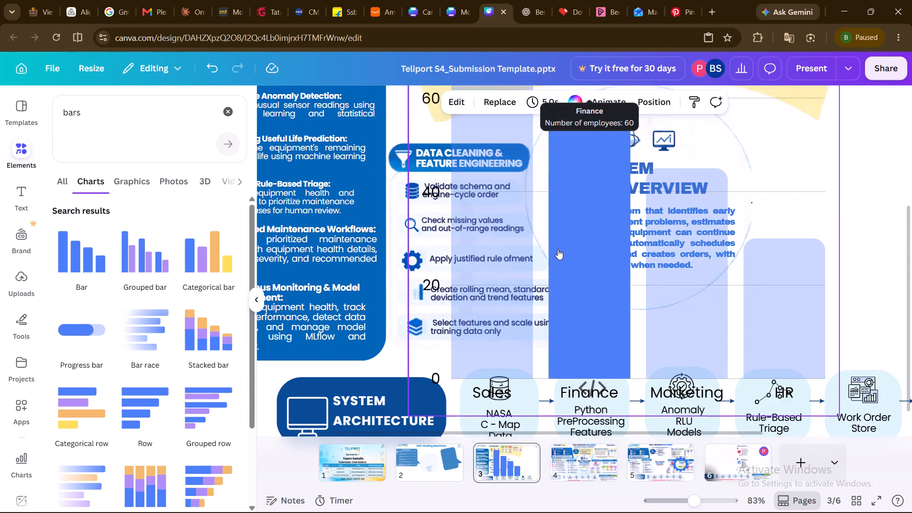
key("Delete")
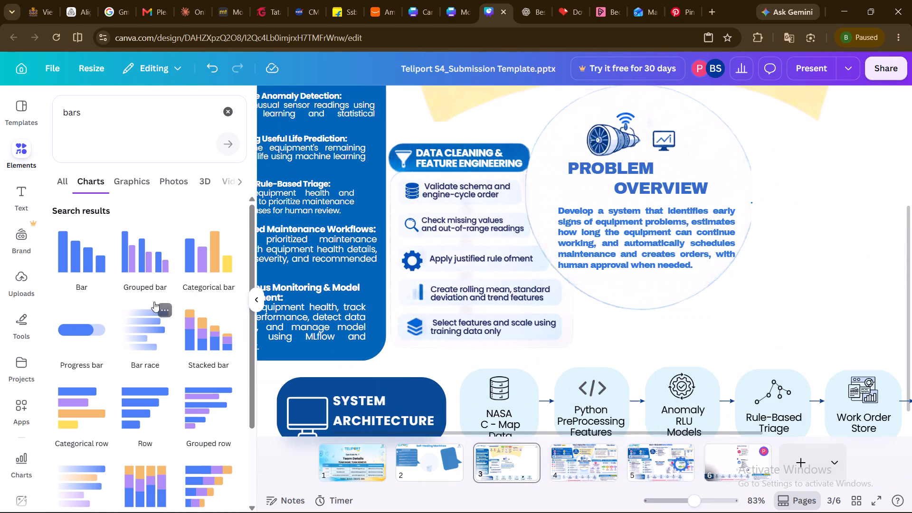
Limit the "bars" results to graphics and insert the solid black three-bar and rising four-bar graphics.
left_click(142, 180)
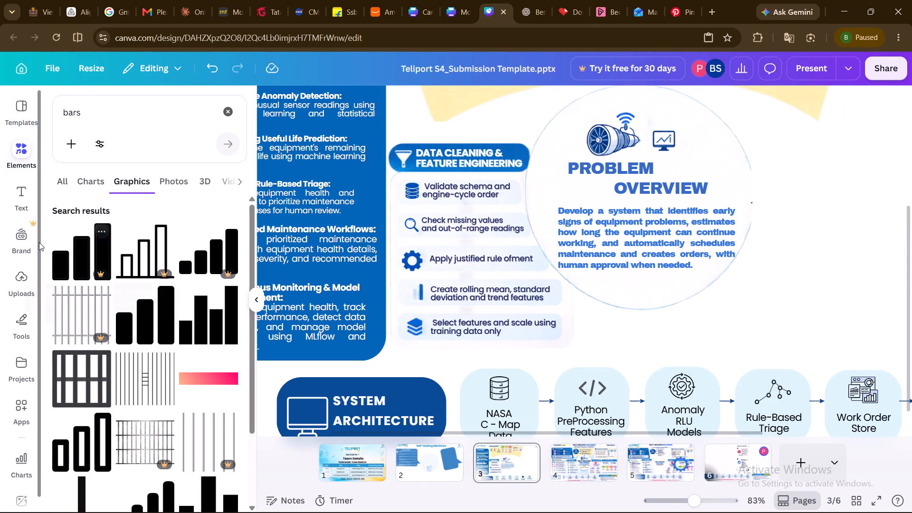
left_click(74, 261)
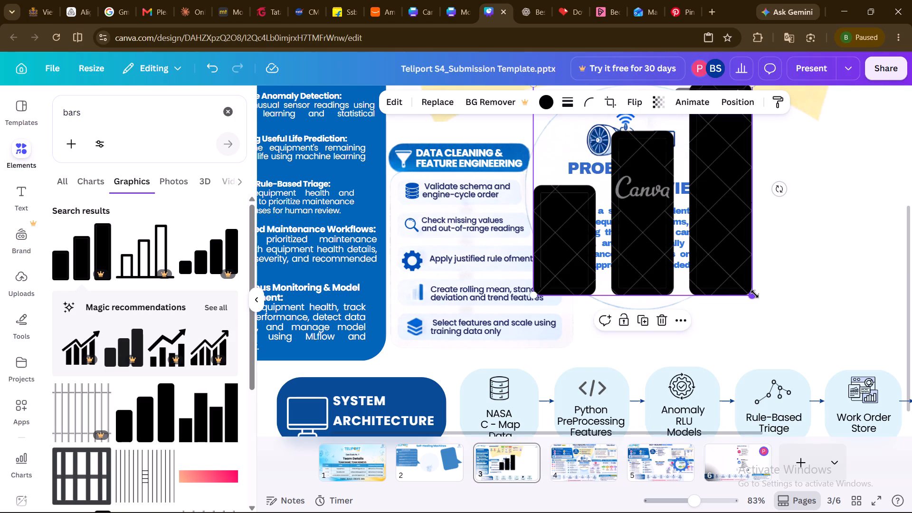
left_click(195, 266)
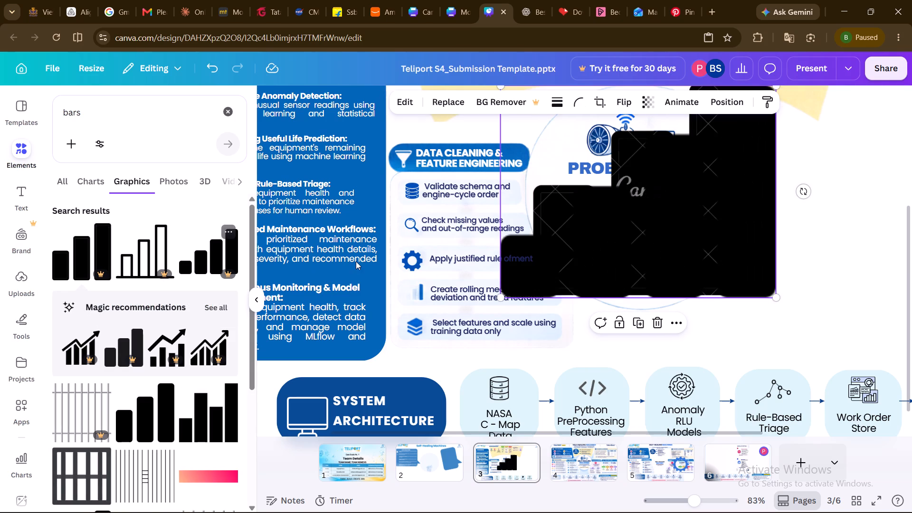
Move the rising four-bar graphic aside and delete the three-bar graphic from the slide.
left_click(571, 146)
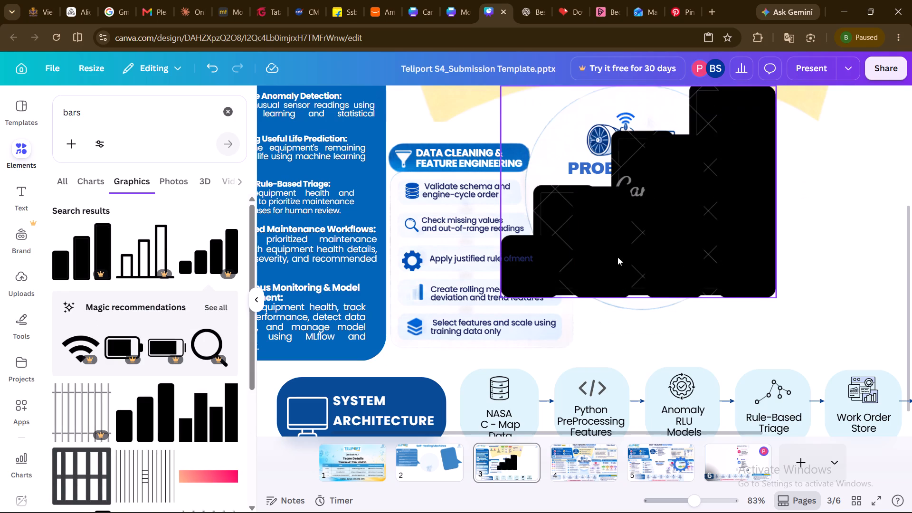
left_click_drag(618, 257, 740, 339)
left_click(573, 205)
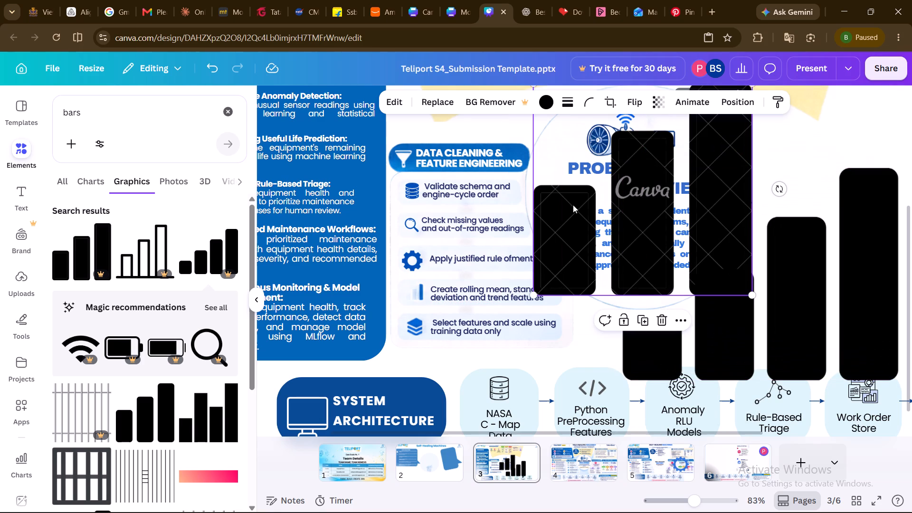
key("Delete")
Shrink the four-bar graphic to icon size, about 53 wide by 41 high, beside the Data Cleaning & Feature Engineering list.
left_click_drag(839, 300, 685, 234)
left_click_drag(745, 314, 543, 204)
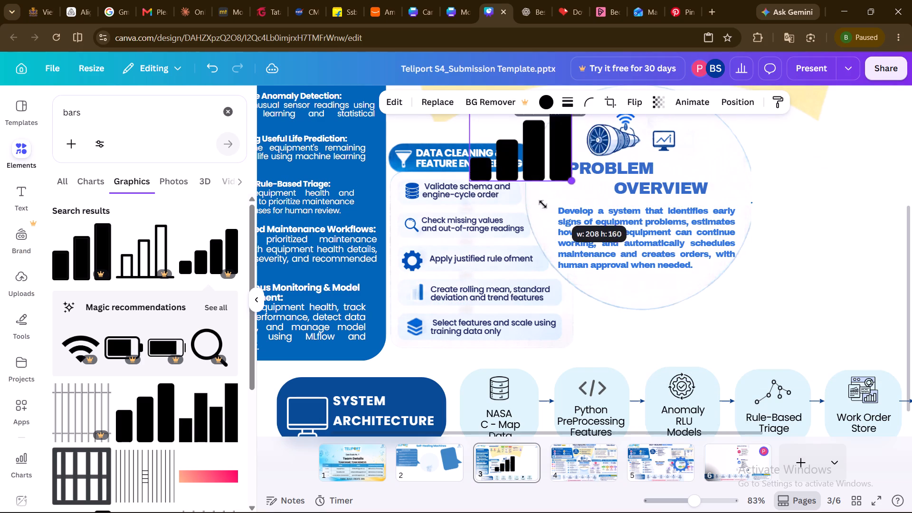
left_click_drag(543, 204, 535, 204)
left_click_drag(533, 131, 579, 206)
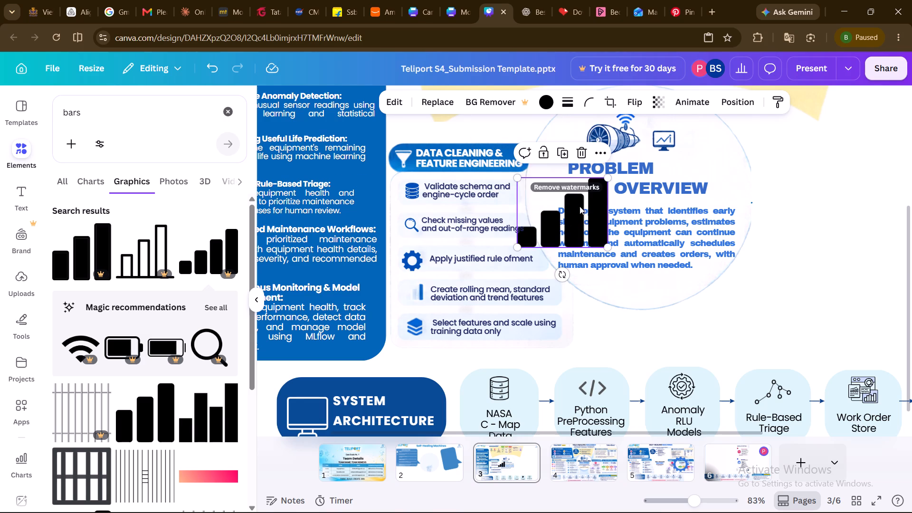
left_click(418, 295)
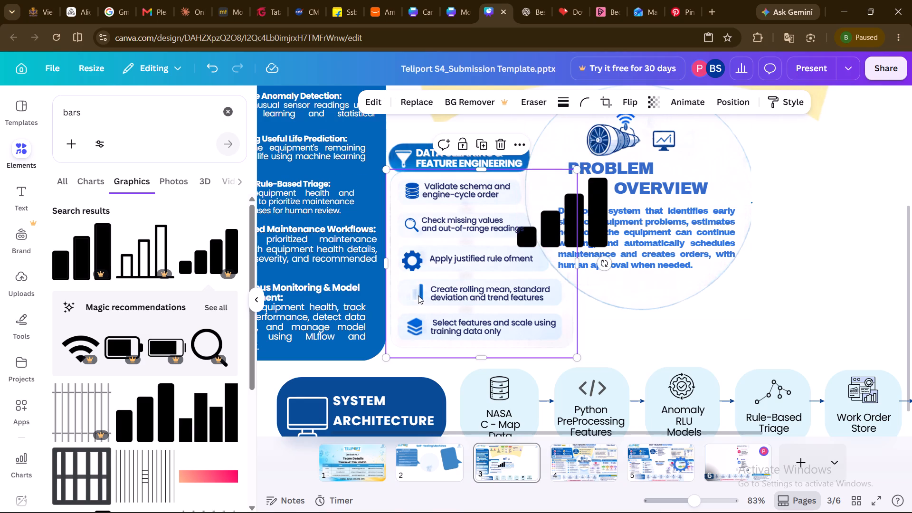
left_click(418, 295)
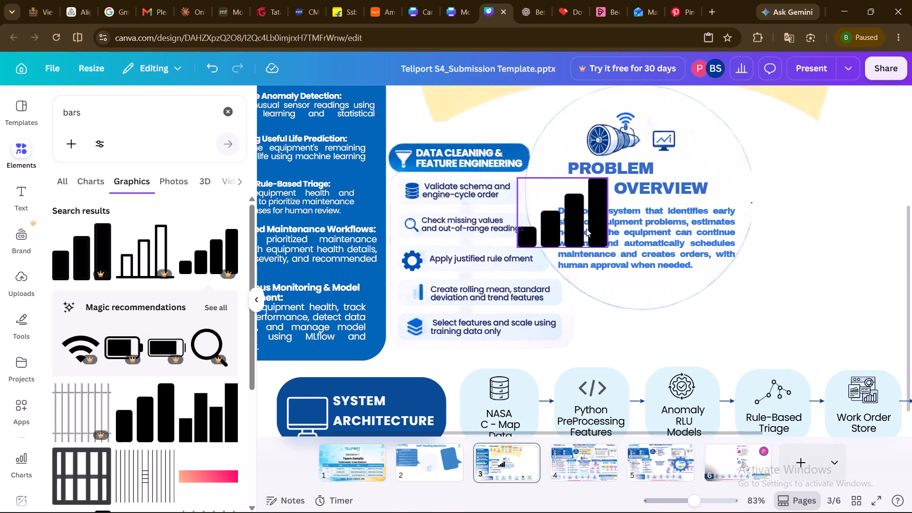
left_click(583, 234)
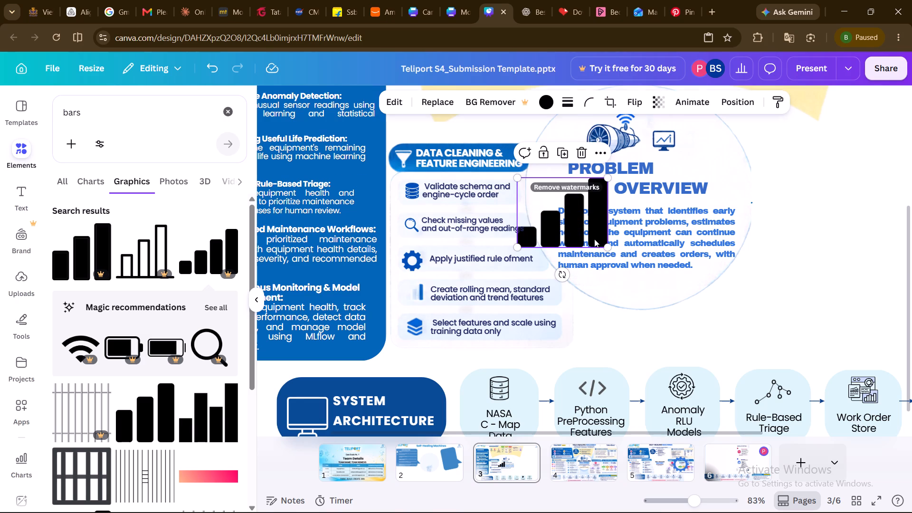
left_click_drag(608, 247, 553, 205)
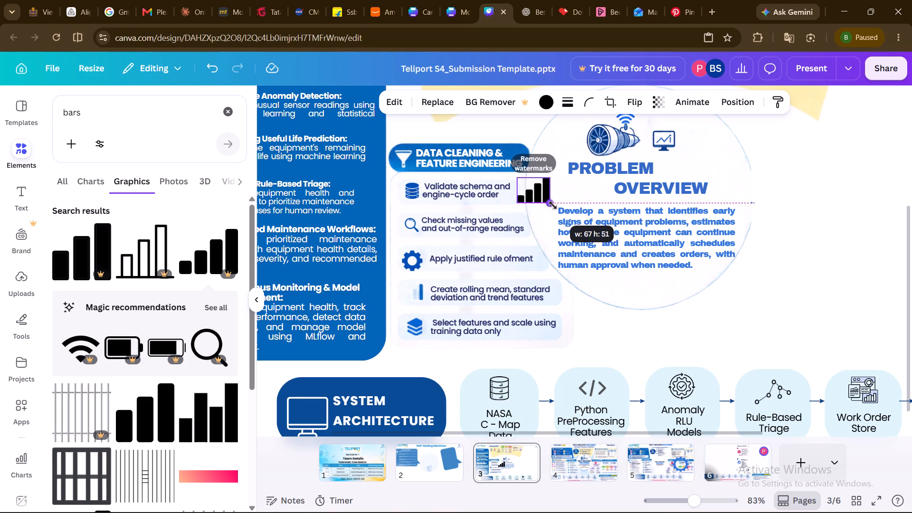
left_click_drag(553, 205, 554, 206)
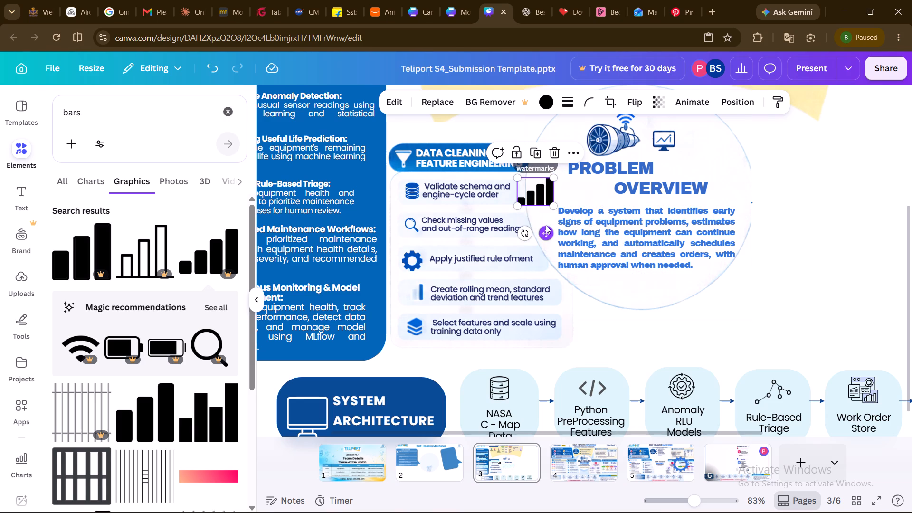
left_click_drag(553, 204, 538, 195)
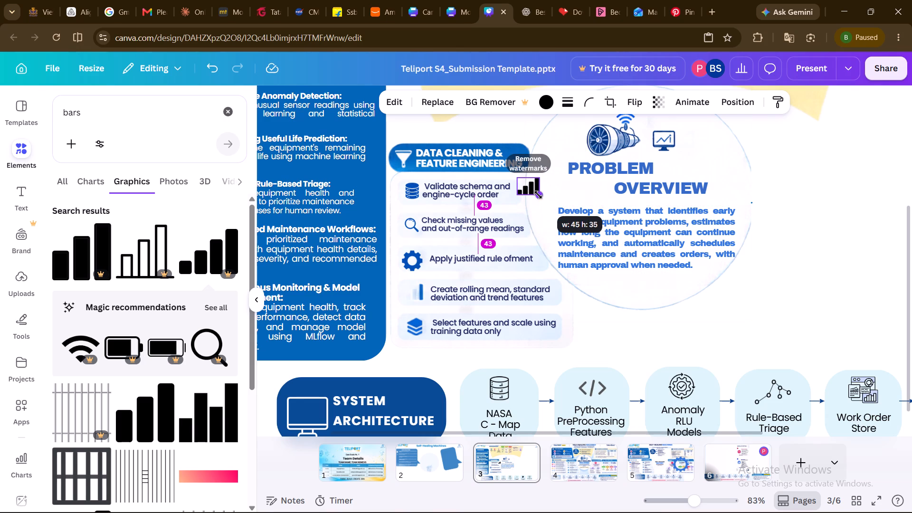
left_click_drag(538, 195, 541, 198)
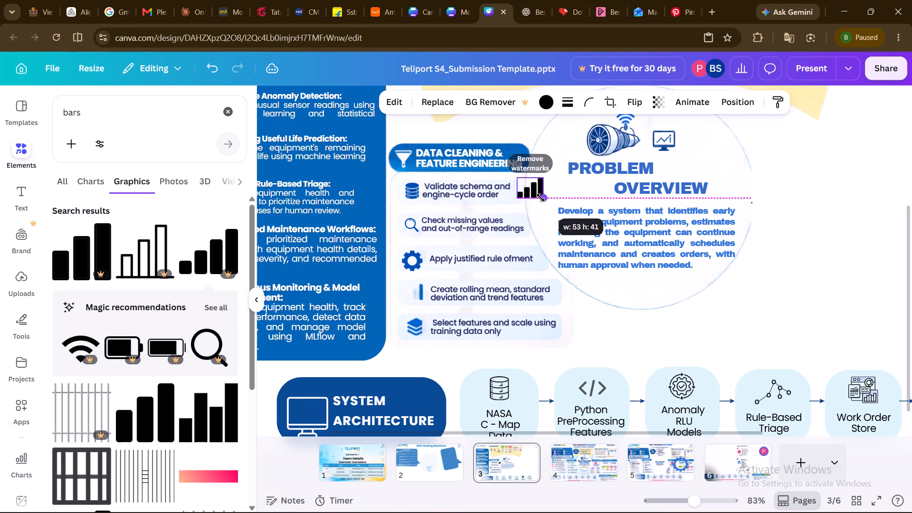
left_click_drag(541, 198, 541, 198)
Place the four-bar graphic in front of "Create rolling mean, standard deviation and trend features" and shrink it slightly to fit.
left_click_drag(543, 223, 468, 288)
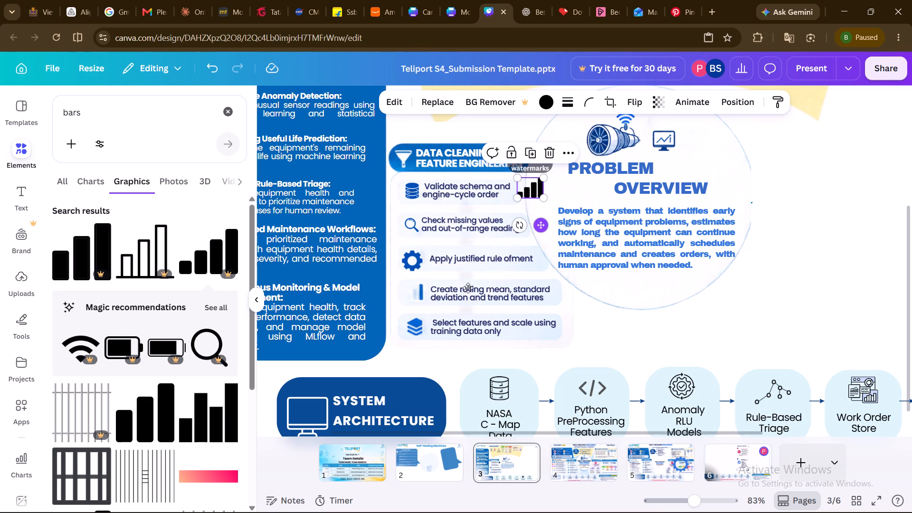
left_click_drag(468, 288, 392, 325)
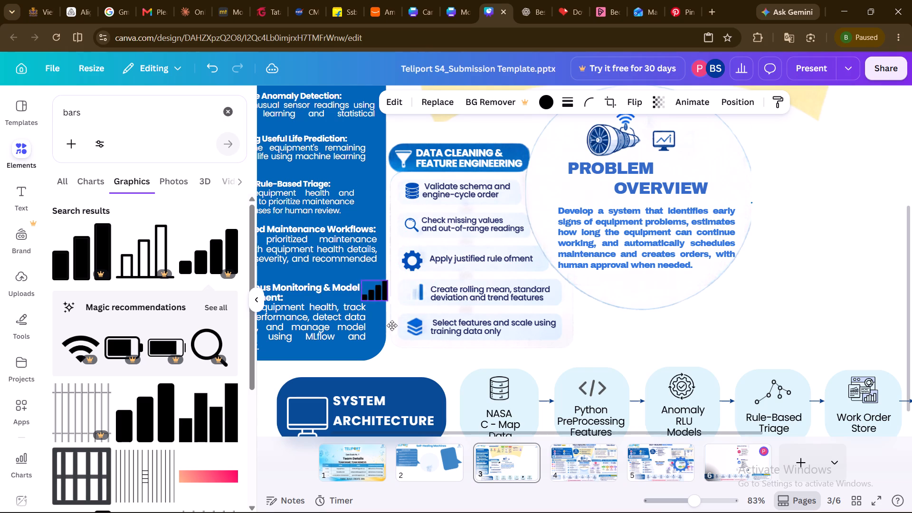
left_click_drag(392, 325, 423, 328)
left_click_drag(425, 302, 420, 301)
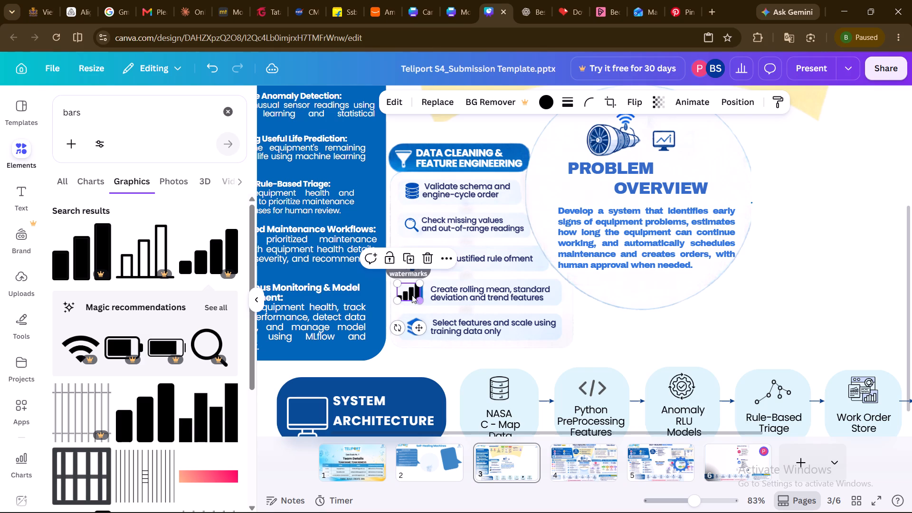
left_click(419, 328)
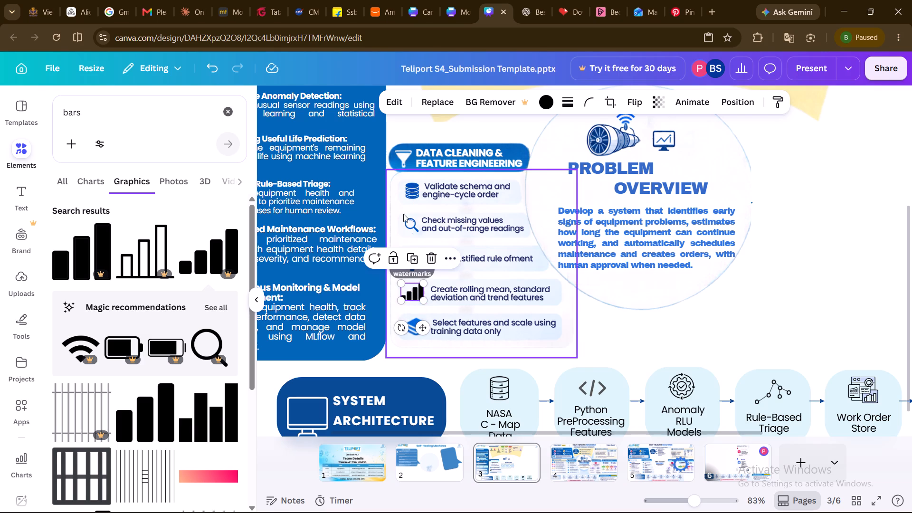
Recolour the four-bar graphic medium blue to match the other list icons.
left_click(545, 103)
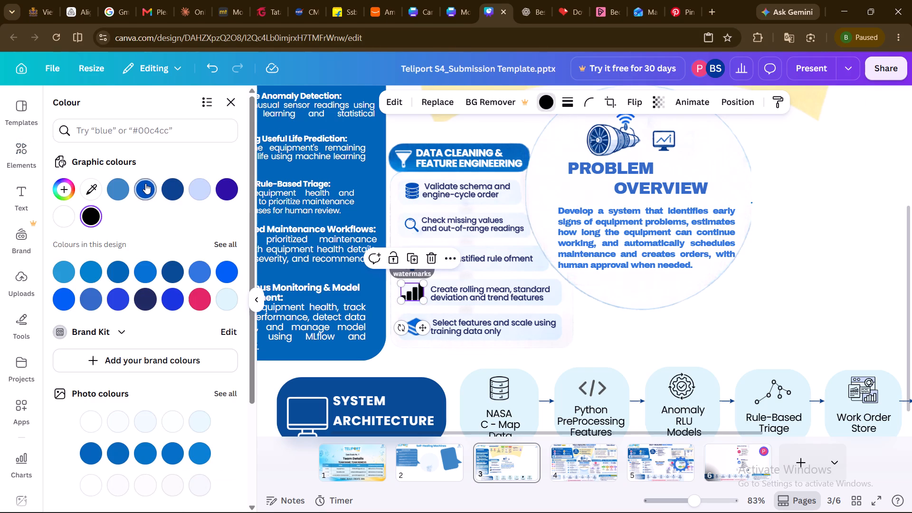
left_click(145, 183)
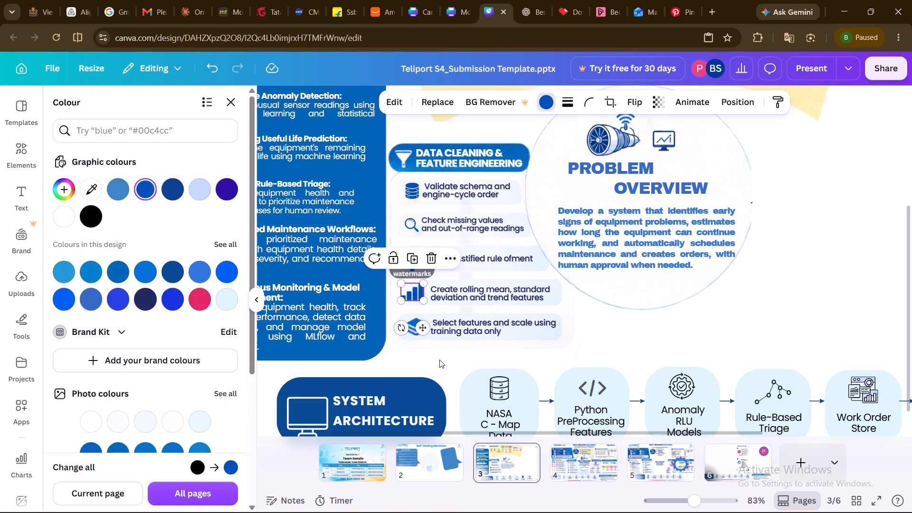
left_click(439, 360)
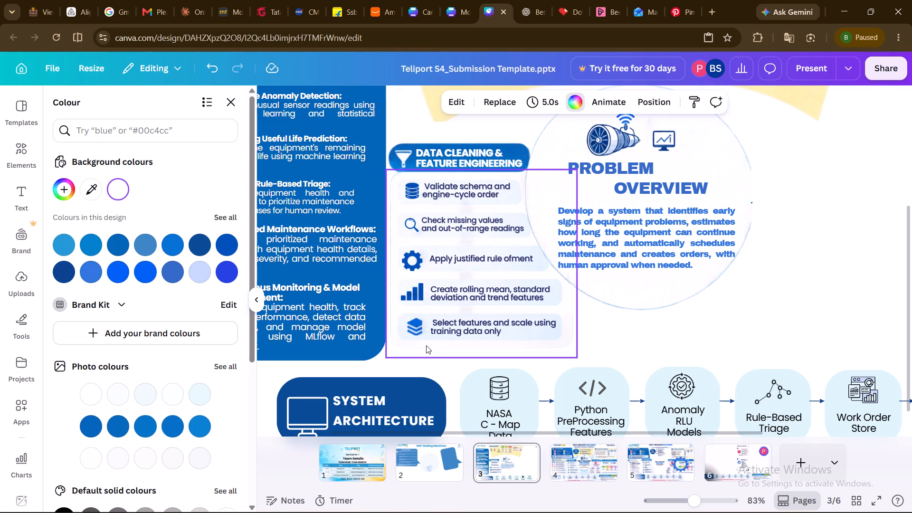
Search the element graphics for "stacks" and delete the old layers icon in front of "Select features and scale using training data only".
left_click(417, 332)
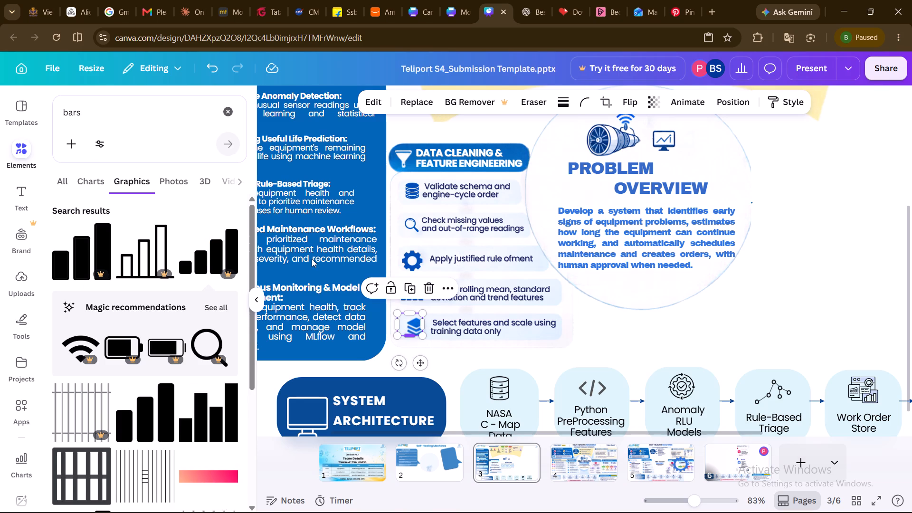
left_click(231, 110)
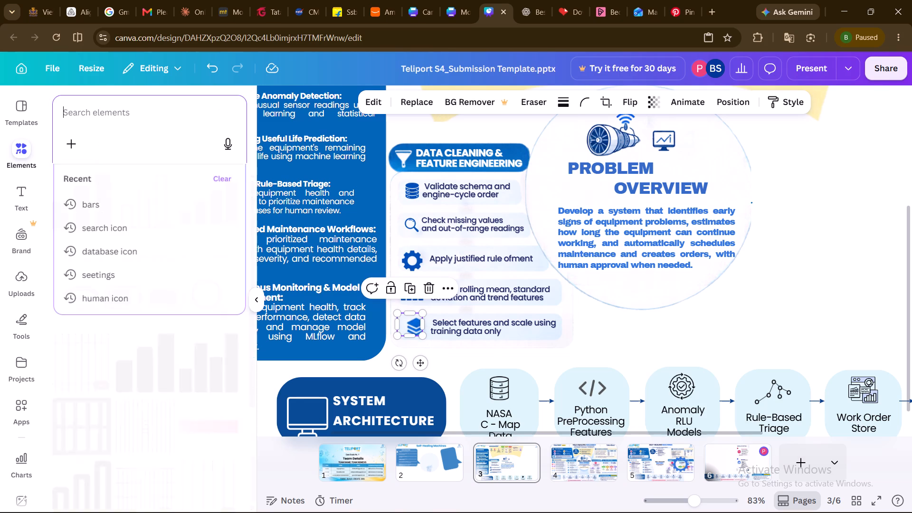
type("st")
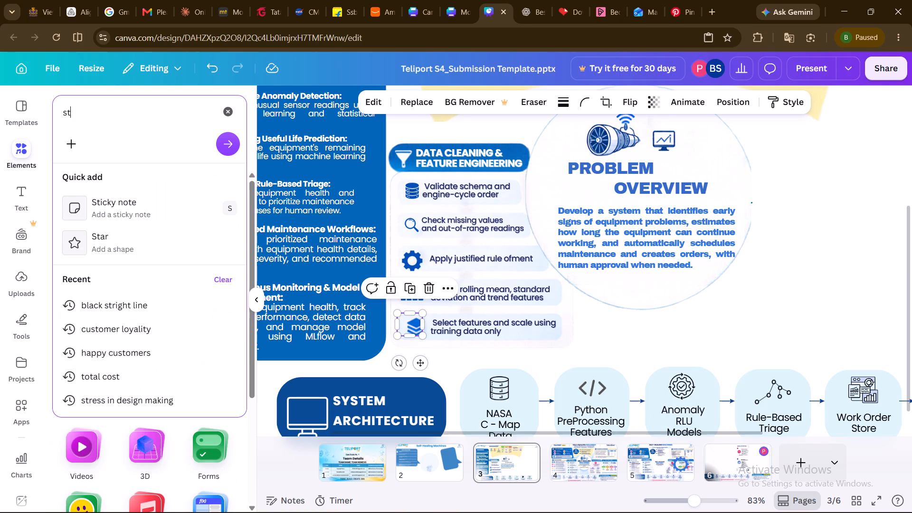
key("a")
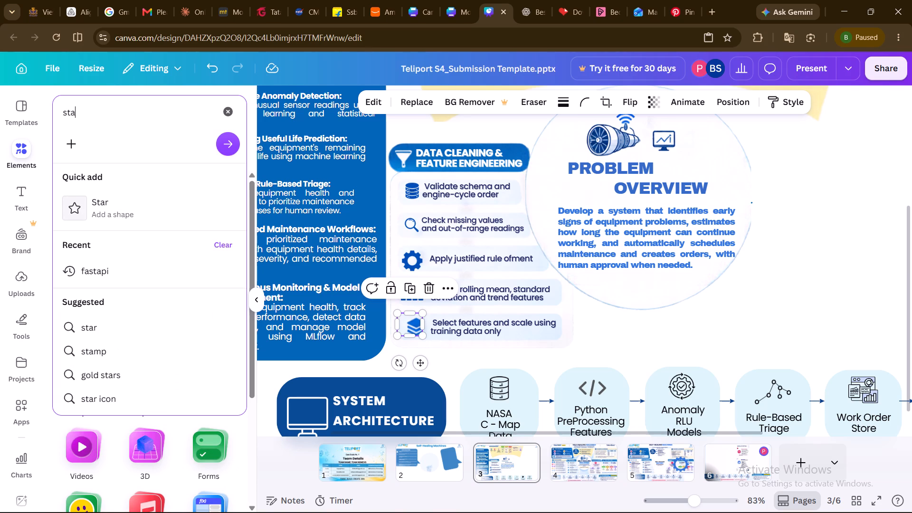
type("cks")
key("Return")
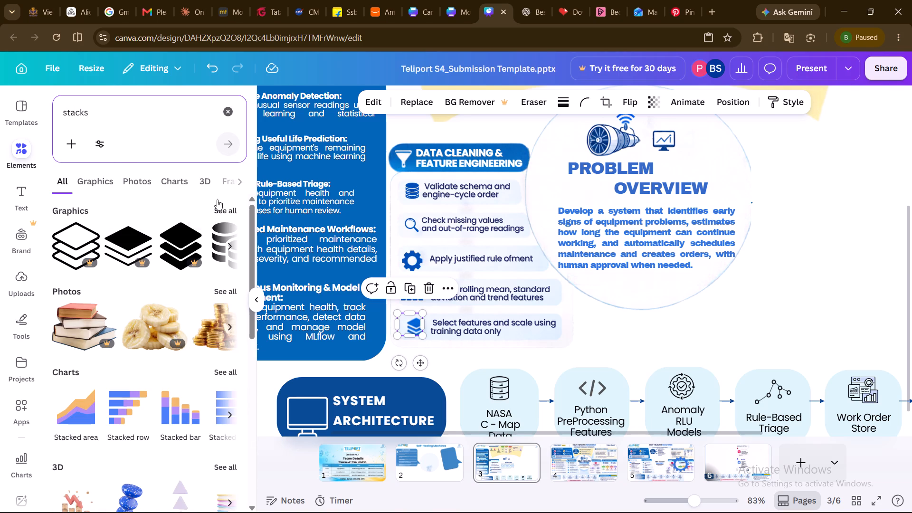
left_click(223, 208)
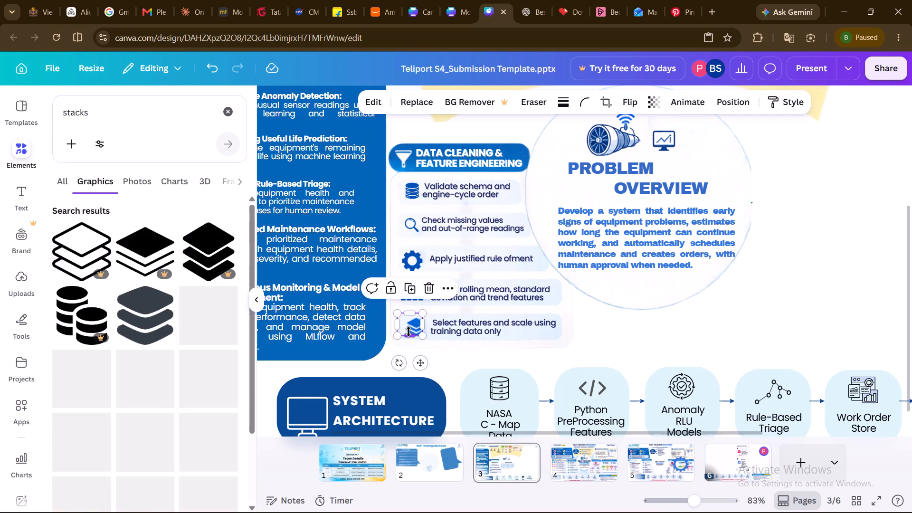
key("Delete")
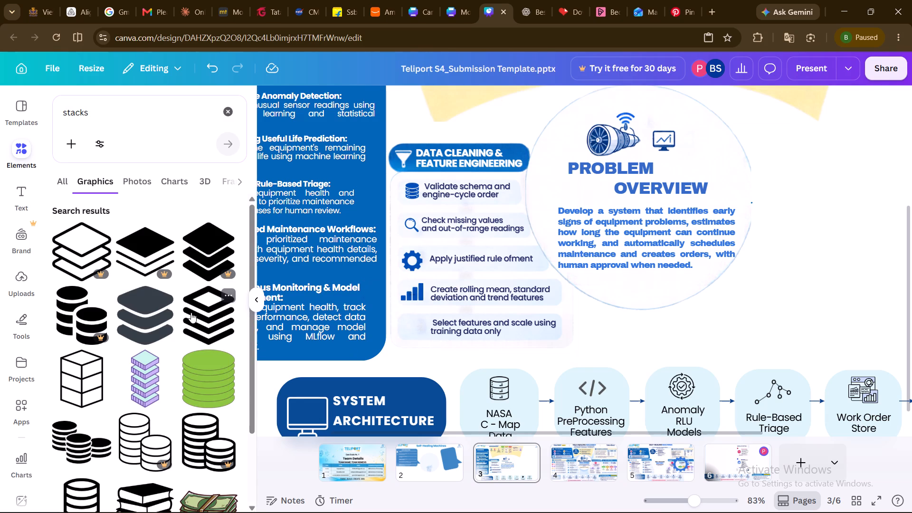
Insert the solid black three-layer stack graphic and fit it at icon size in front of "Select features and scale using training data only".
left_click(199, 262)
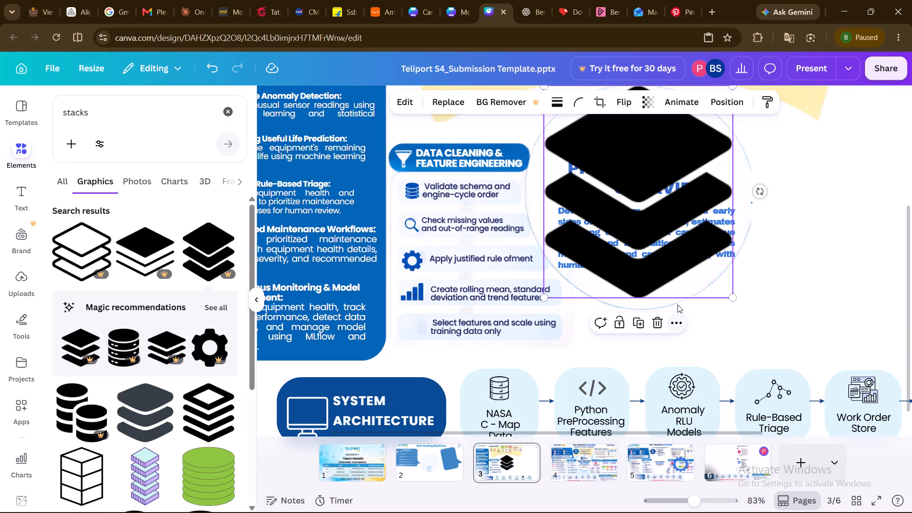
left_click_drag(635, 232, 654, 308)
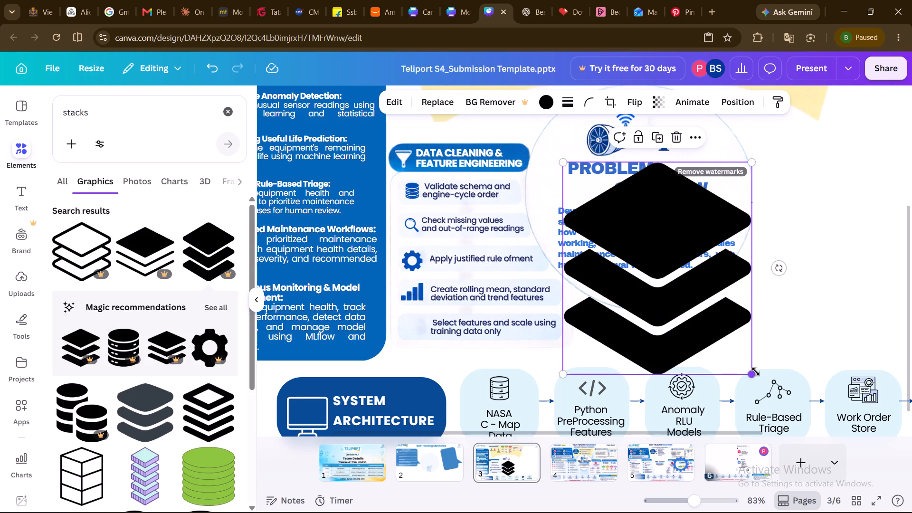
left_click_drag(756, 371, 605, 223)
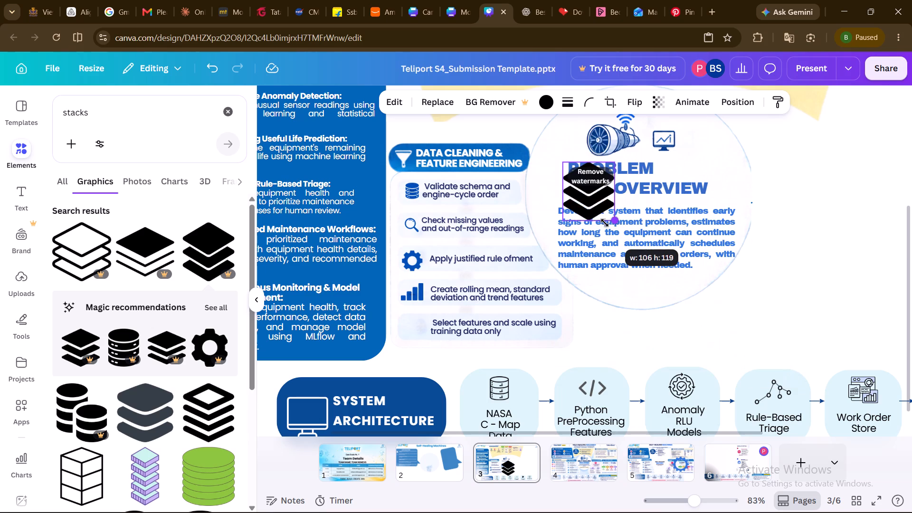
left_click_drag(605, 223, 555, 215)
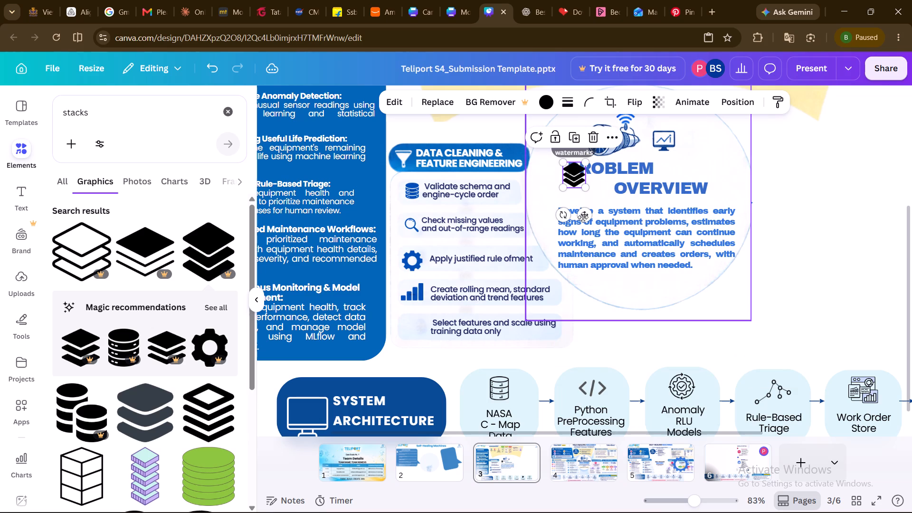
left_click_drag(584, 216, 426, 369)
left_click_drag(427, 340, 426, 340)
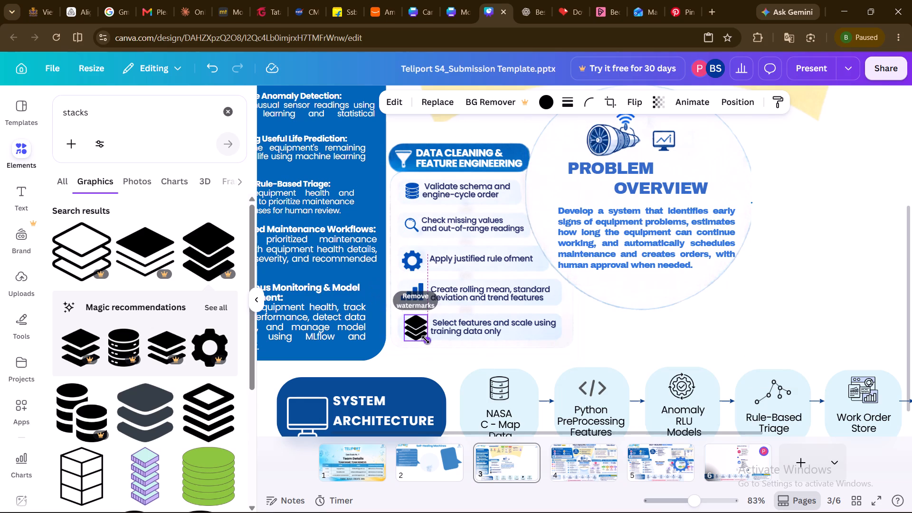
left_click_drag(426, 340, 423, 338)
left_click(422, 365)
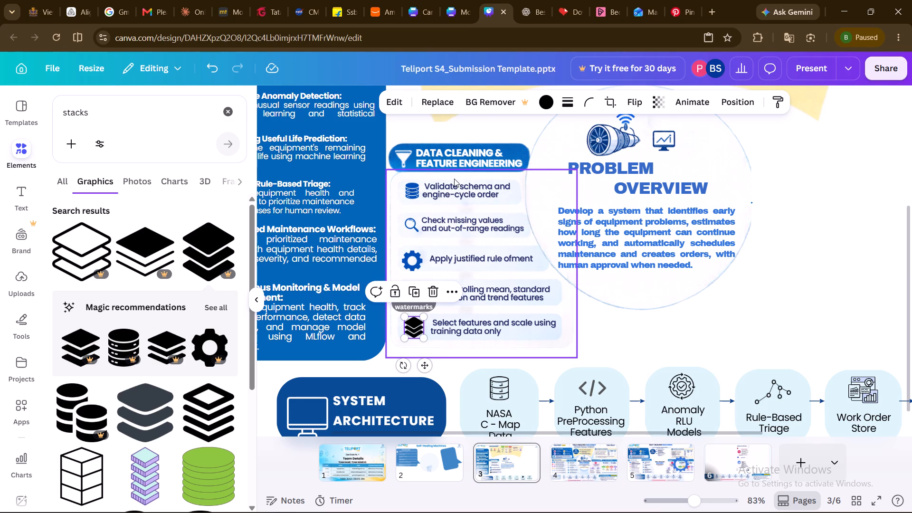
Recolour the three-layer stack graphic the same medium blue as the four-bar icon.
left_click(544, 106)
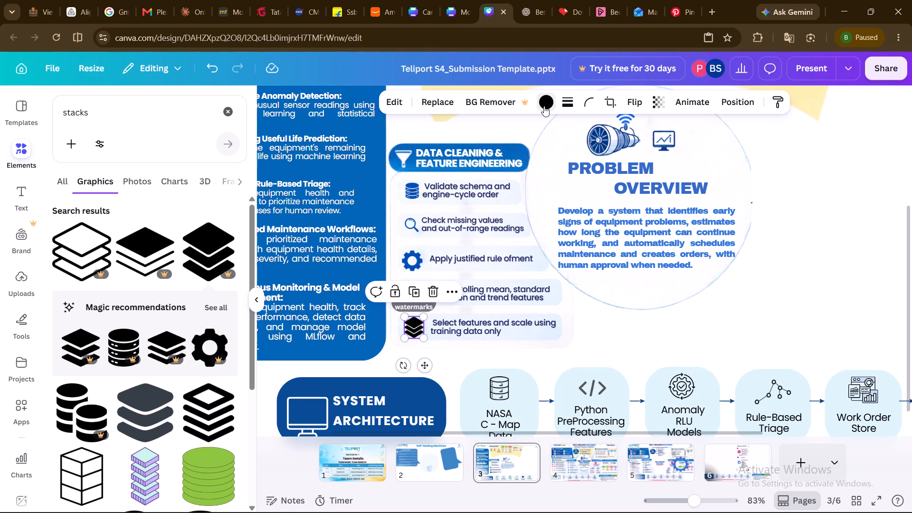
left_click(145, 194)
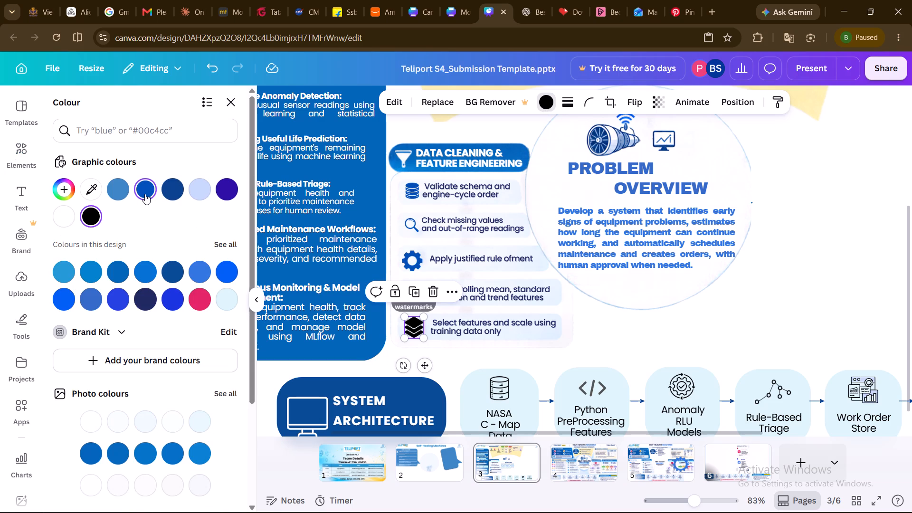
left_click(668, 346)
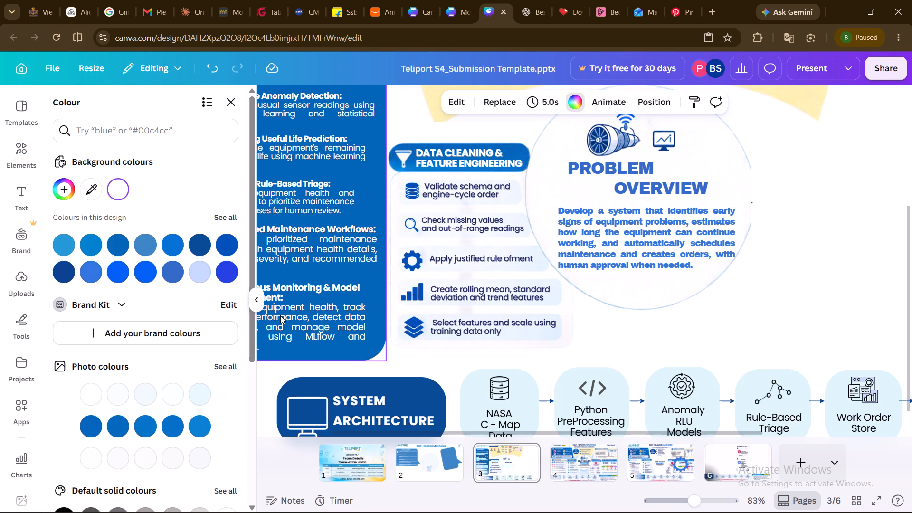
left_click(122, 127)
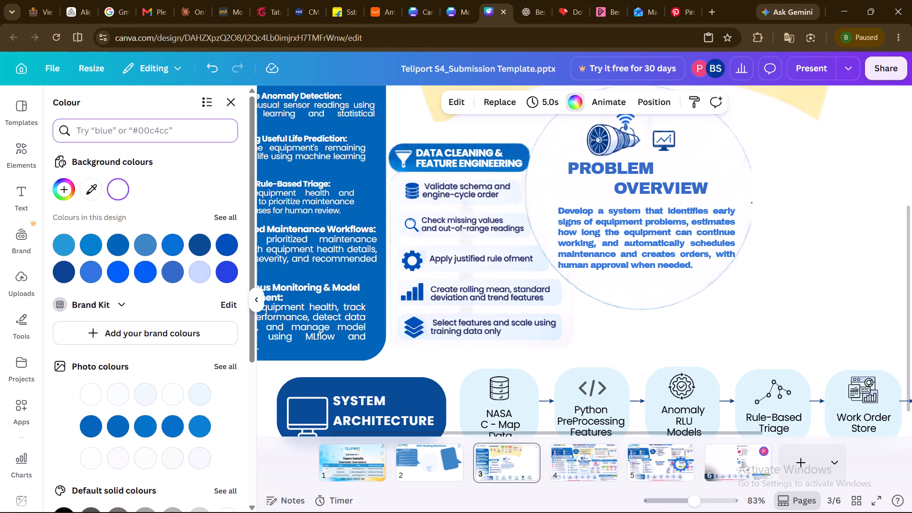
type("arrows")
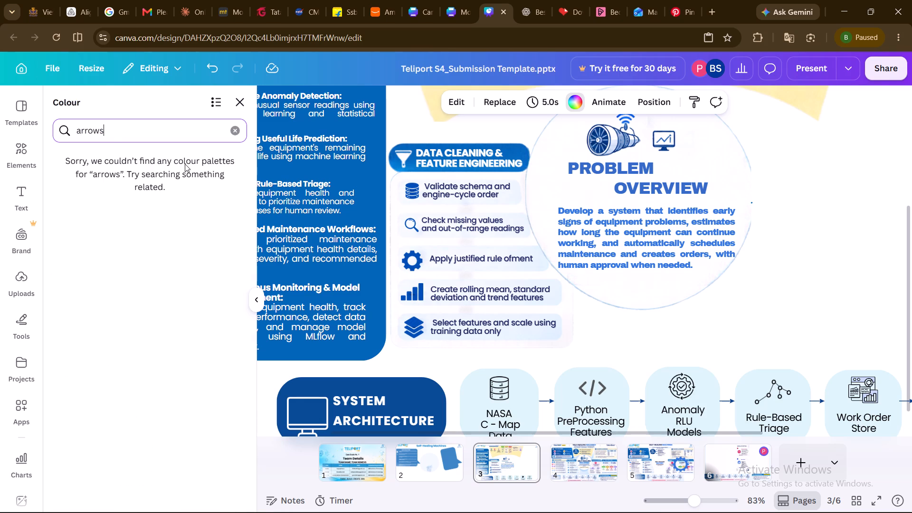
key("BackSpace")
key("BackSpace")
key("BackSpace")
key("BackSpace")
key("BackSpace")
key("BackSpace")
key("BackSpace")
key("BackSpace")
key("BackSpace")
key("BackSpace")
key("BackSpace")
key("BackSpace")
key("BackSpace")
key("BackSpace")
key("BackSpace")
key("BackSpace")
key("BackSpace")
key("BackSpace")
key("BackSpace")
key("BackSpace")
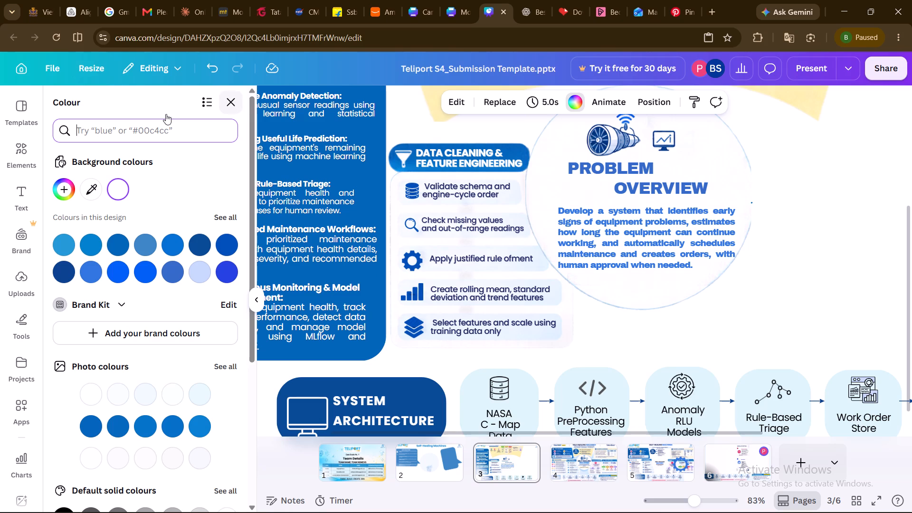
Search the design elements for "down arrows".
left_click(10, 142)
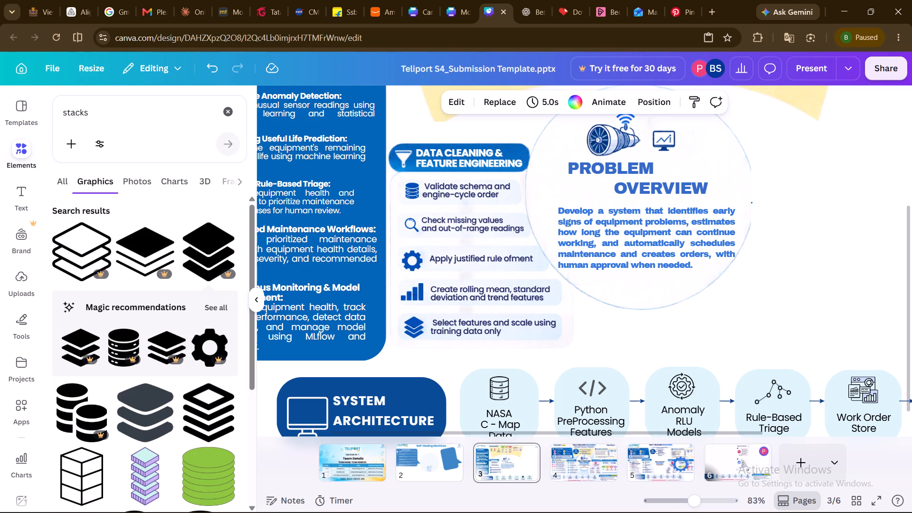
left_click(231, 113)
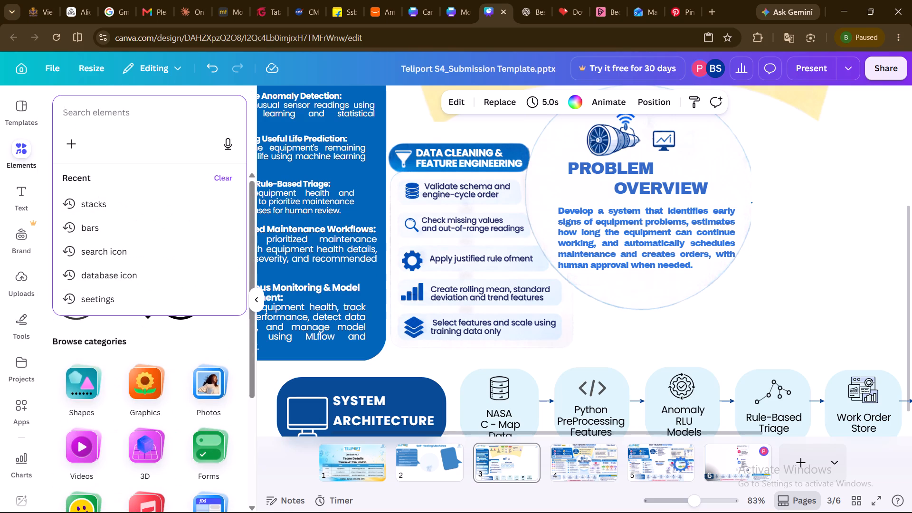
type("down arro")
type("ws")
key("Return")
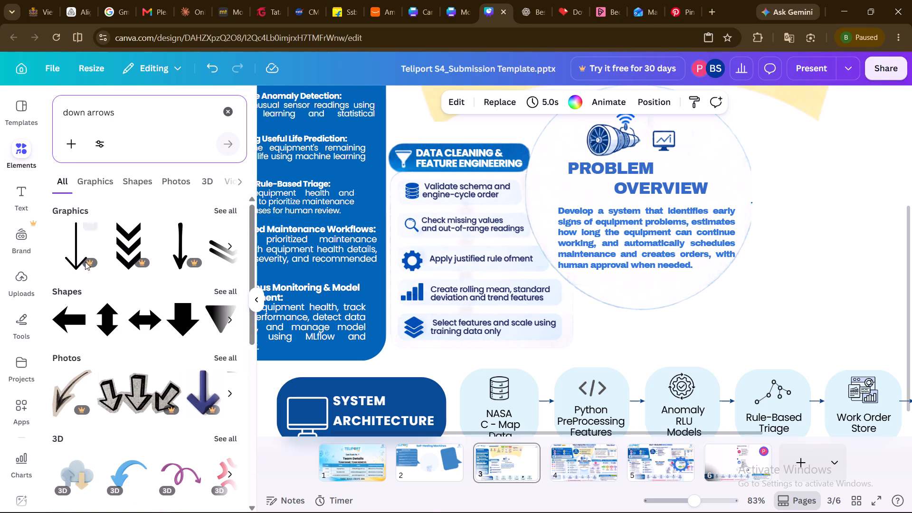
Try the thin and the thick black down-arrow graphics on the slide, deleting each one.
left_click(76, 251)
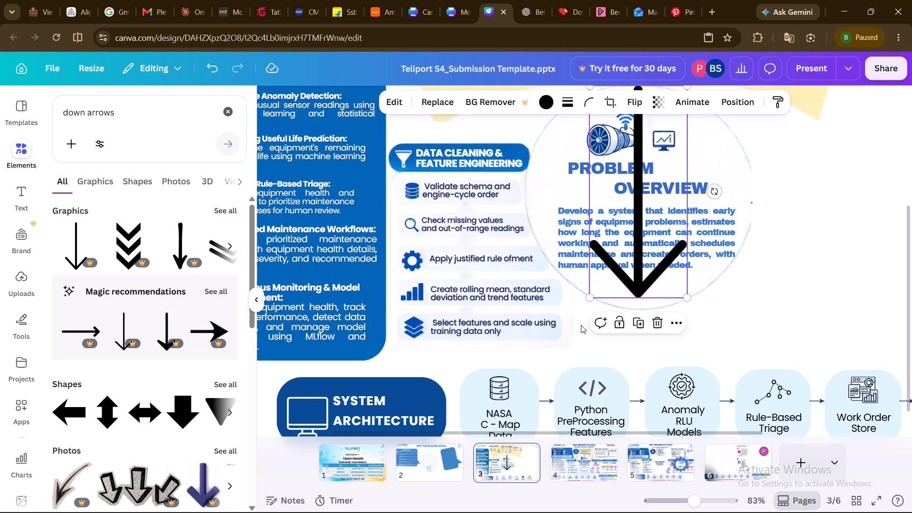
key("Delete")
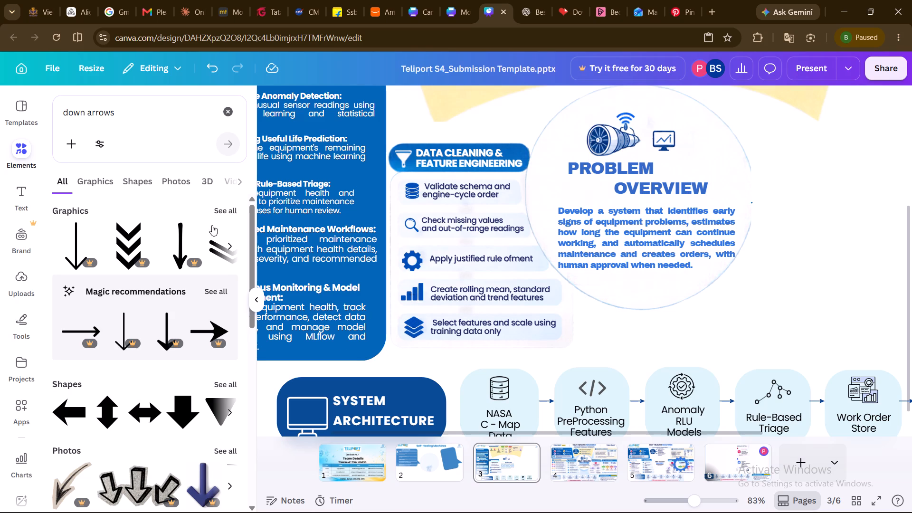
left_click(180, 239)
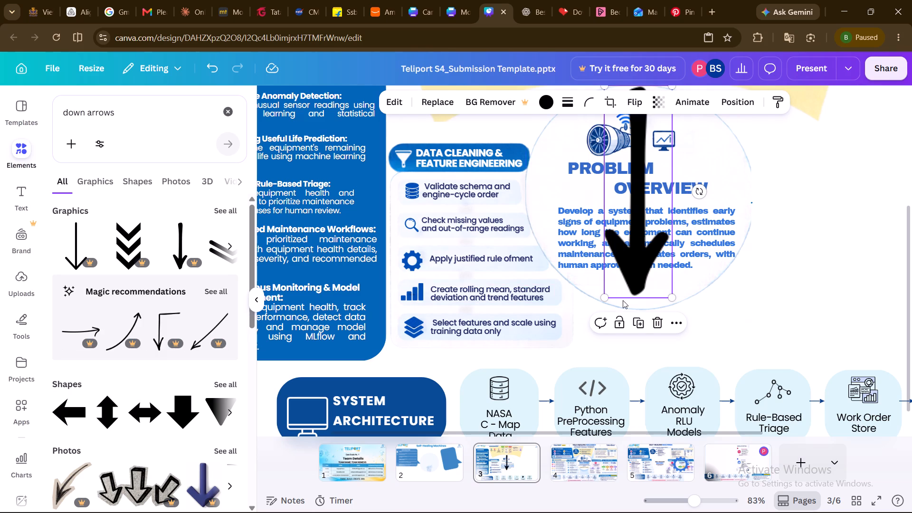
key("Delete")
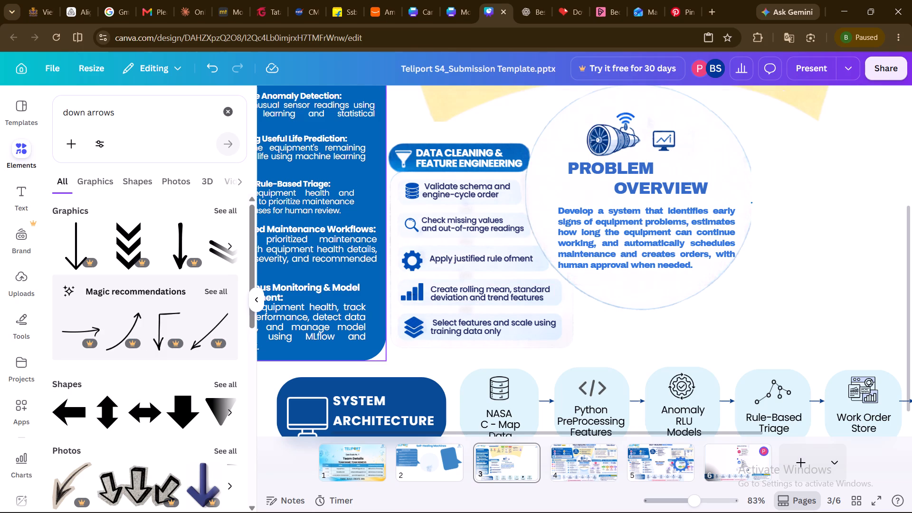
Browse the full set of down-arrow graphics for one that suits the Data Cleaning & Feature Engineering list.
left_click(219, 214)
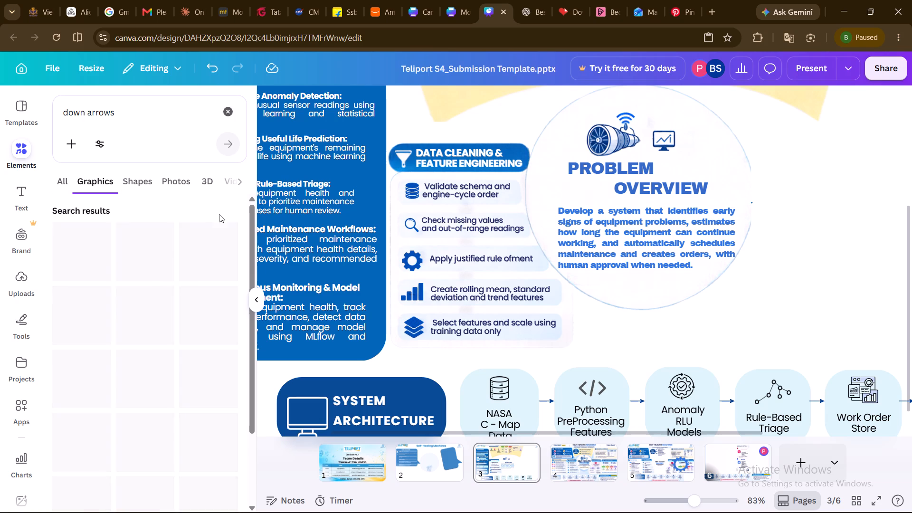
scroll(185, 304, "down", 3)
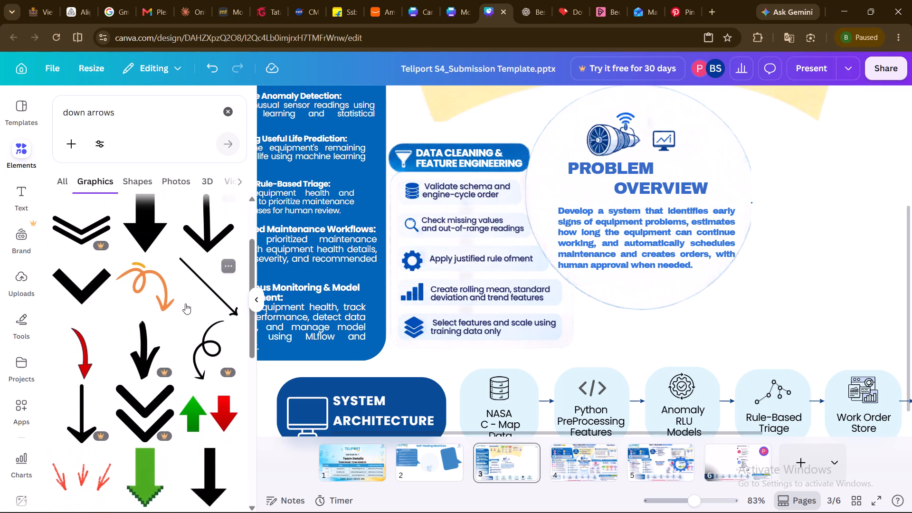
scroll(185, 304, "down", 3)
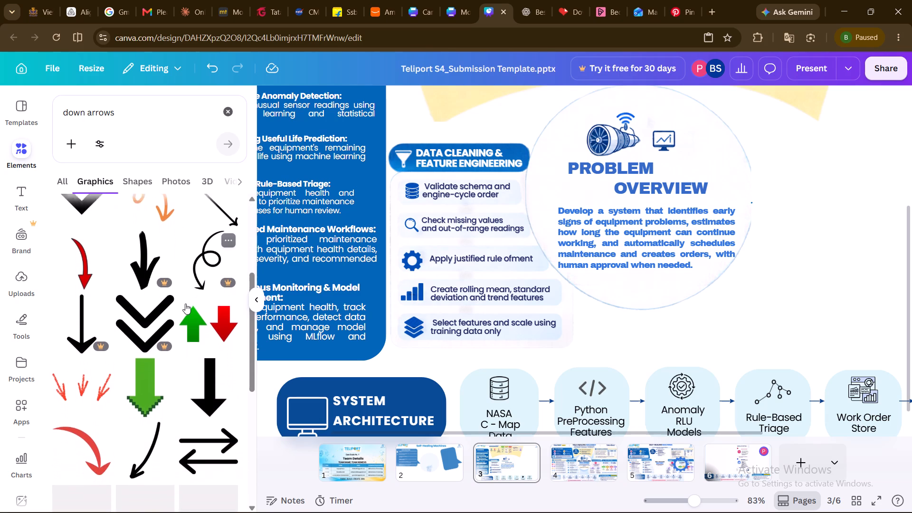
scroll(185, 304, "down", 3)
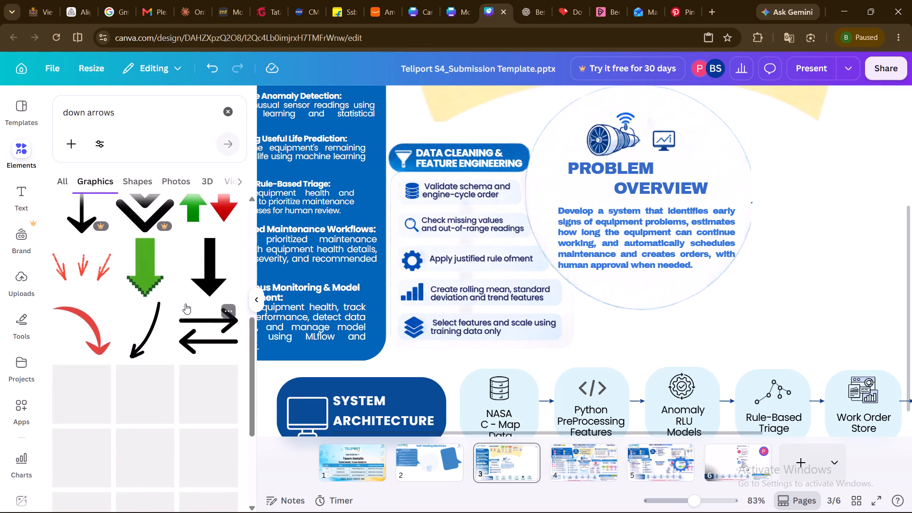
scroll(185, 304, "down", 2)
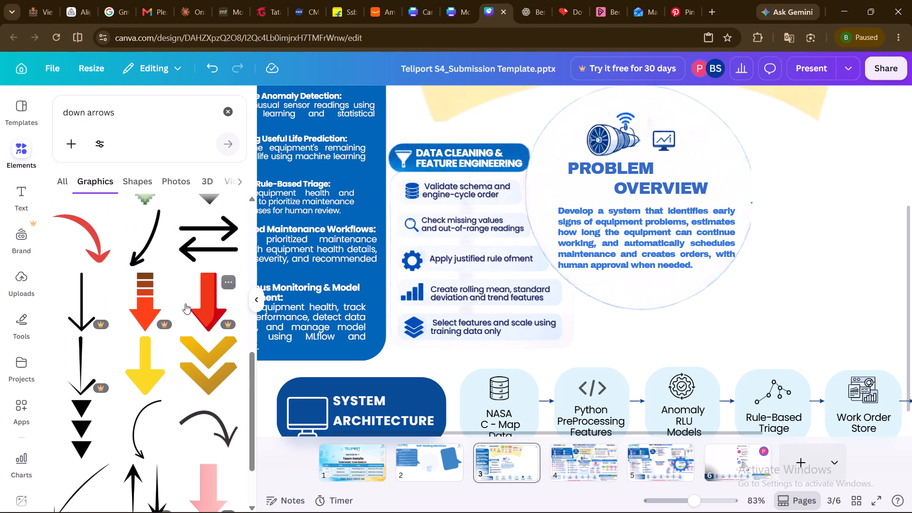
scroll(185, 304, "down", 1)
scroll(185, 304, "up", 4)
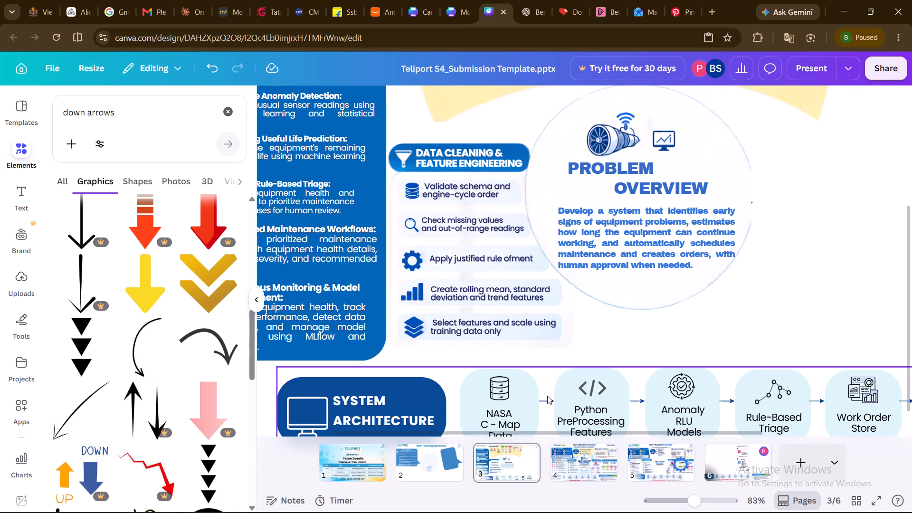
Duplicate the System Architecture arrow between NASA C-Map Data and Python PreProcessing Features, and move the copy beside the list's last row.
left_click(547, 396)
left_click(547, 400)
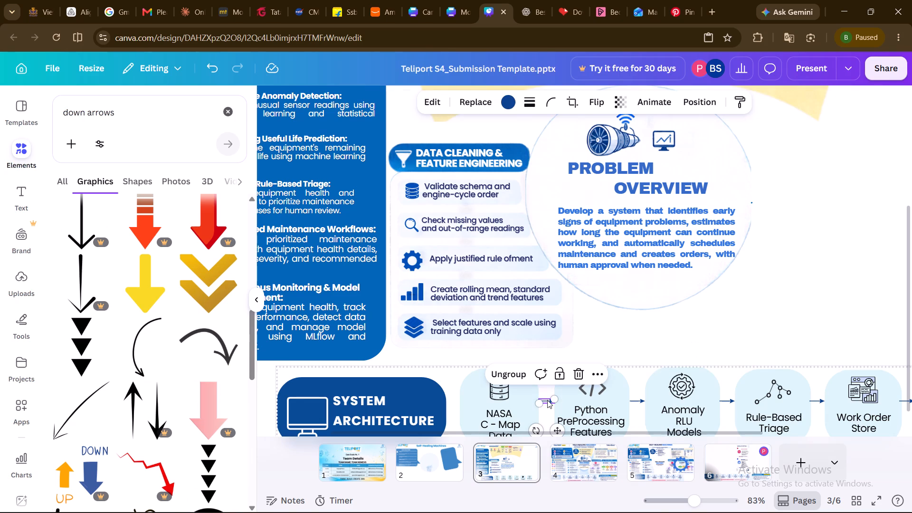
key("ctrl+d")
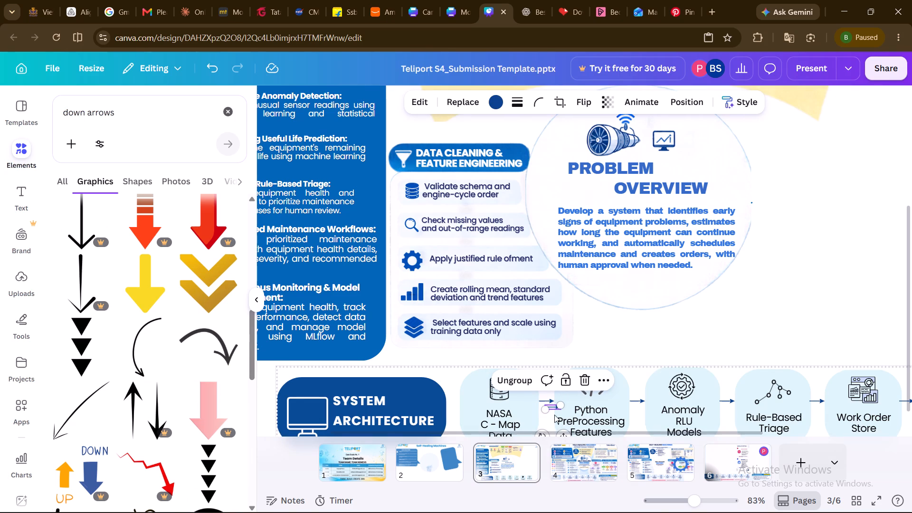
left_click_drag(552, 408, 545, 328)
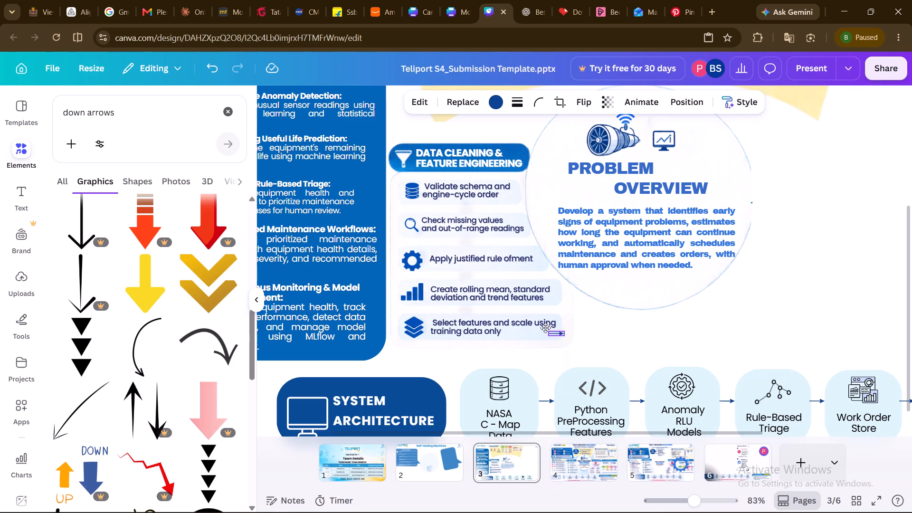
left_click_drag(545, 328, 596, 325)
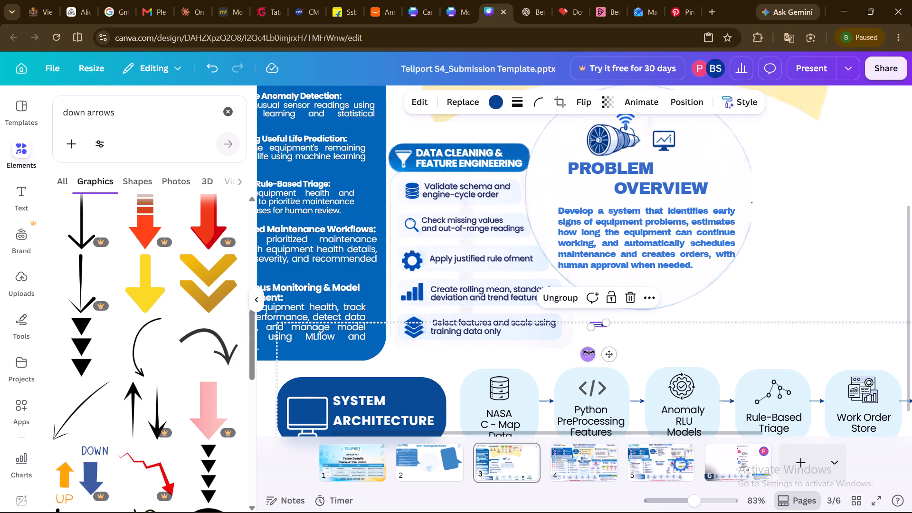
Rotate the copied arrow to point straight down and place it between the "Validate schema" and "Check missing values" rows.
left_click_drag(589, 354, 579, 323)
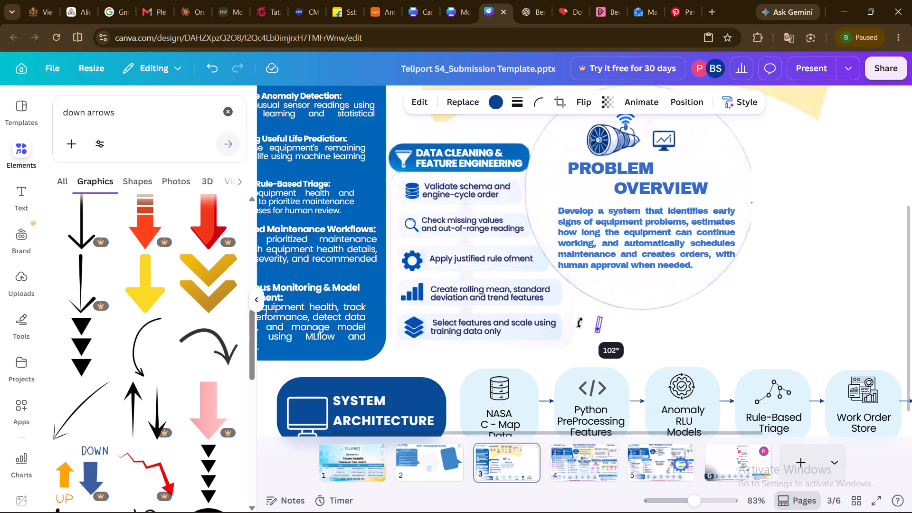
left_click_drag(579, 323, 580, 325)
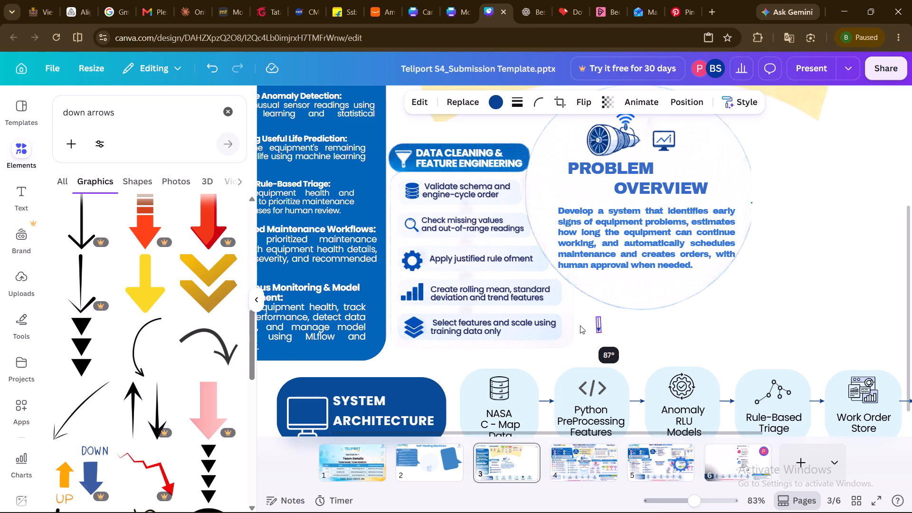
left_click_drag(580, 325, 580, 325)
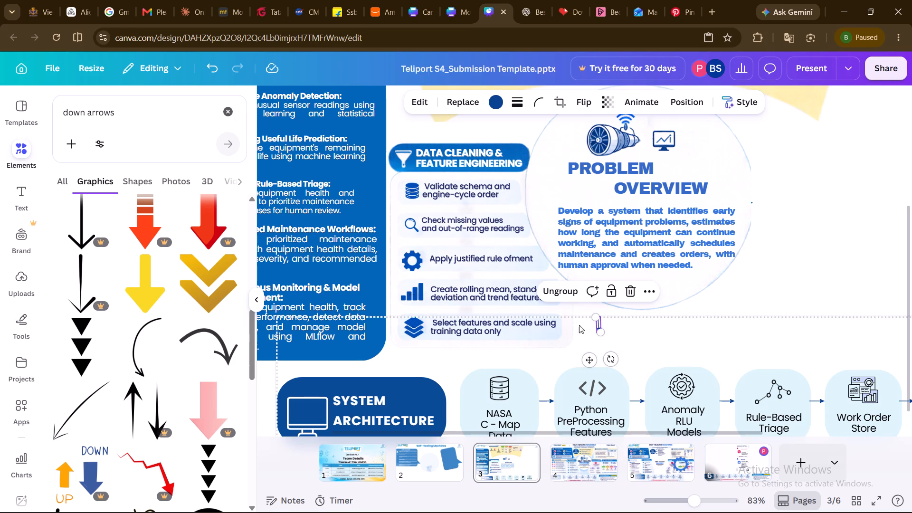
left_click(611, 361)
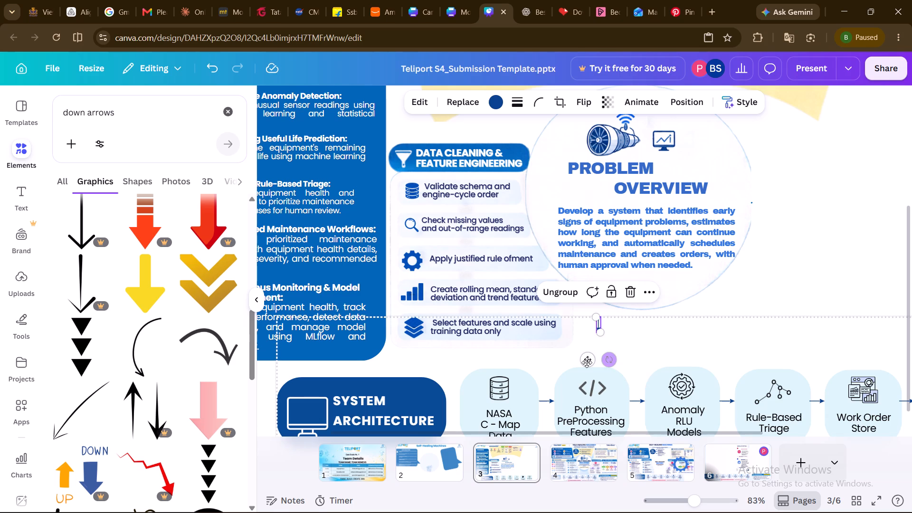
left_click_drag(587, 362, 453, 248)
left_click(720, 318)
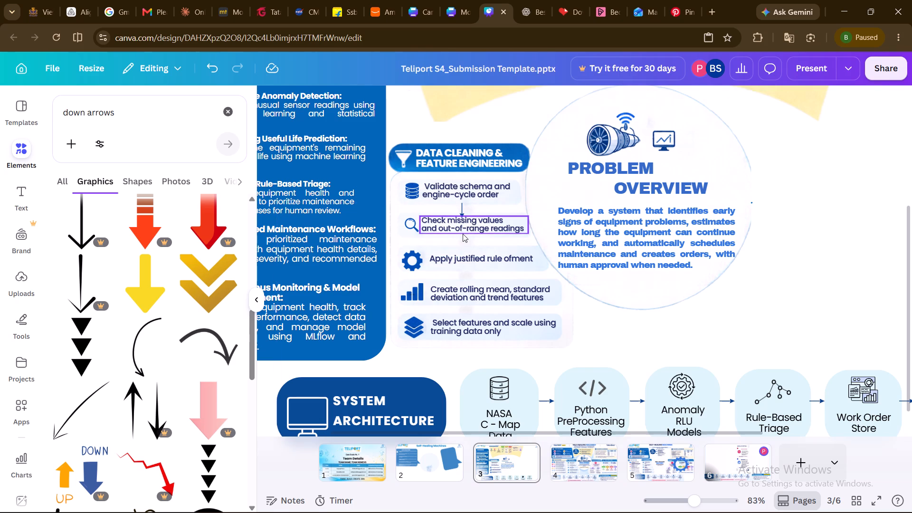
Shorten the down arrow to fit the gap between the "Validate schema" and "Check missing values" rows.
left_click(463, 210)
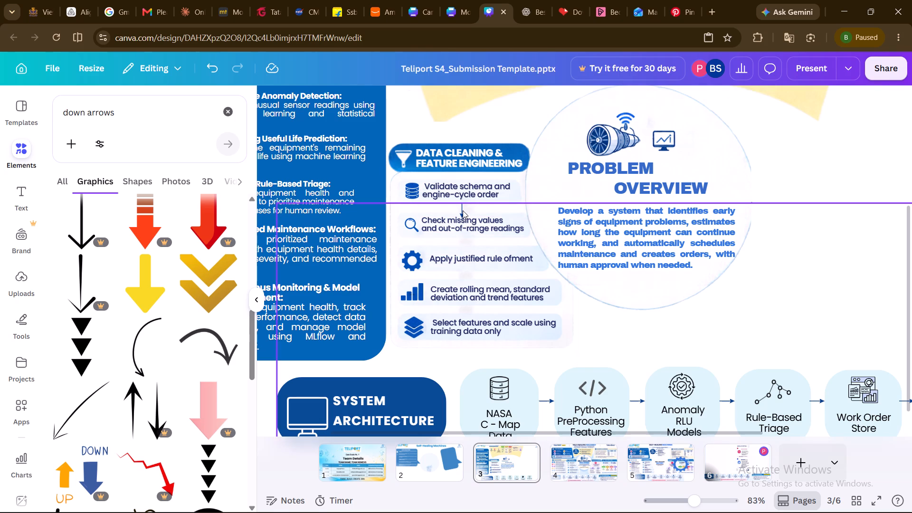
left_click(459, 213)
left_click(462, 211)
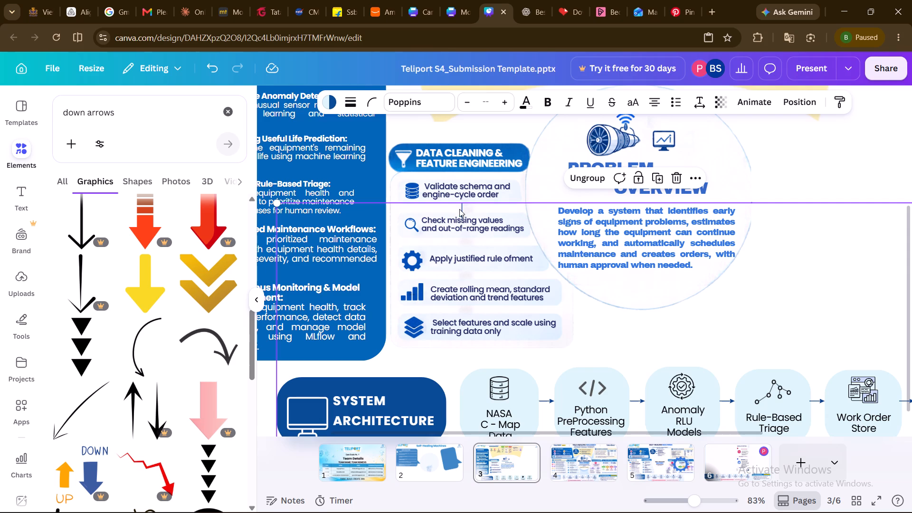
left_click(459, 209)
left_click(839, 140)
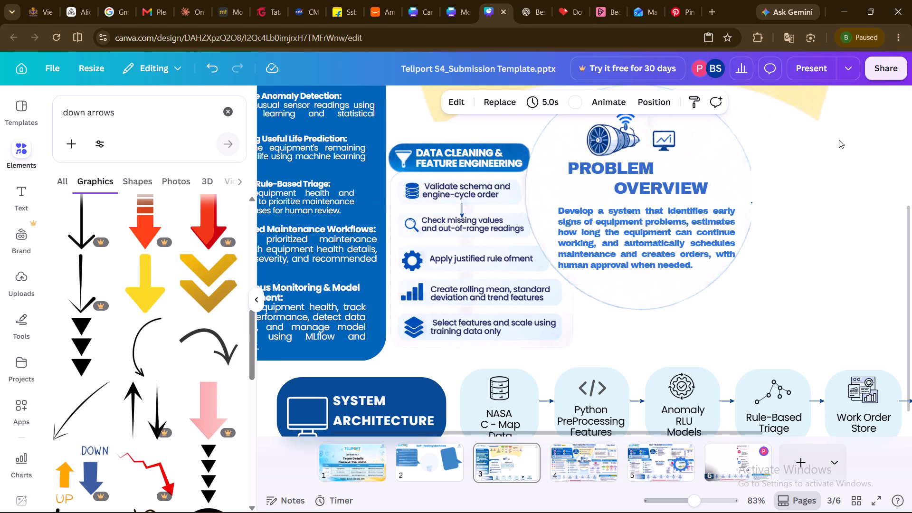
left_click(461, 209)
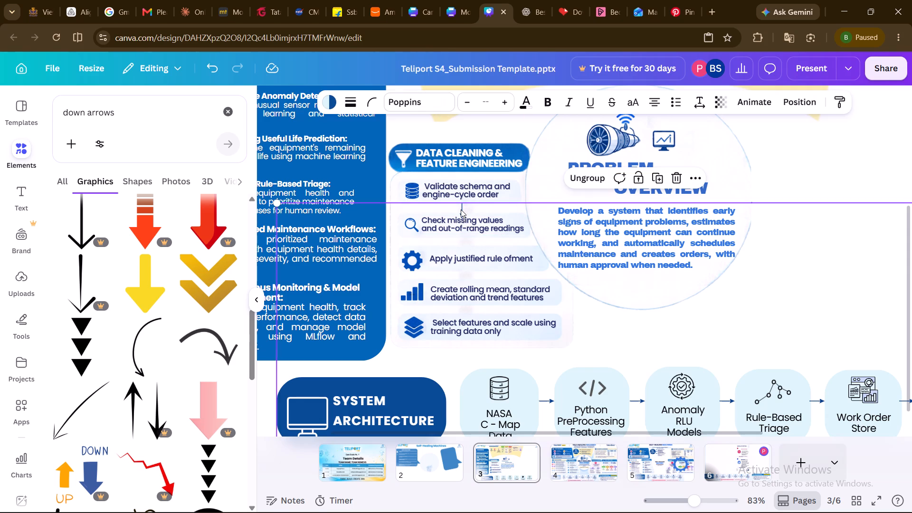
left_click(461, 209)
left_click_drag(464, 220, 463, 216)
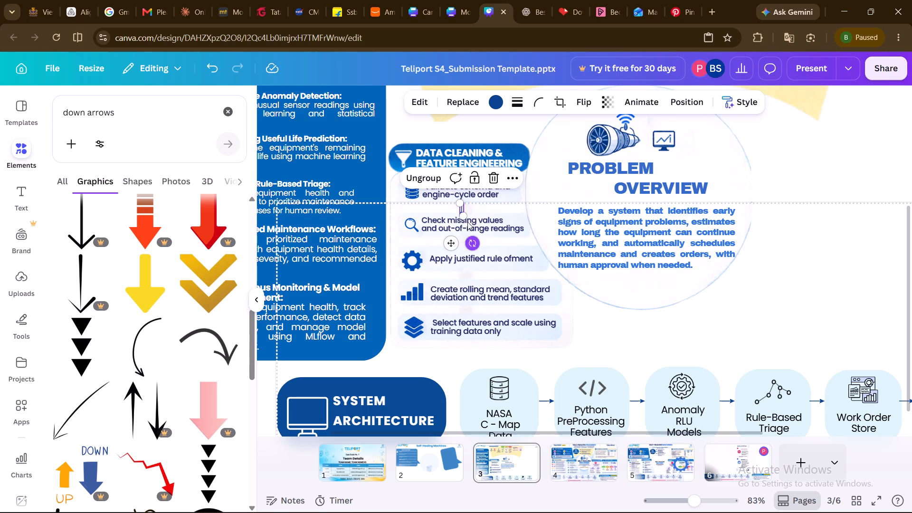
left_click(760, 301)
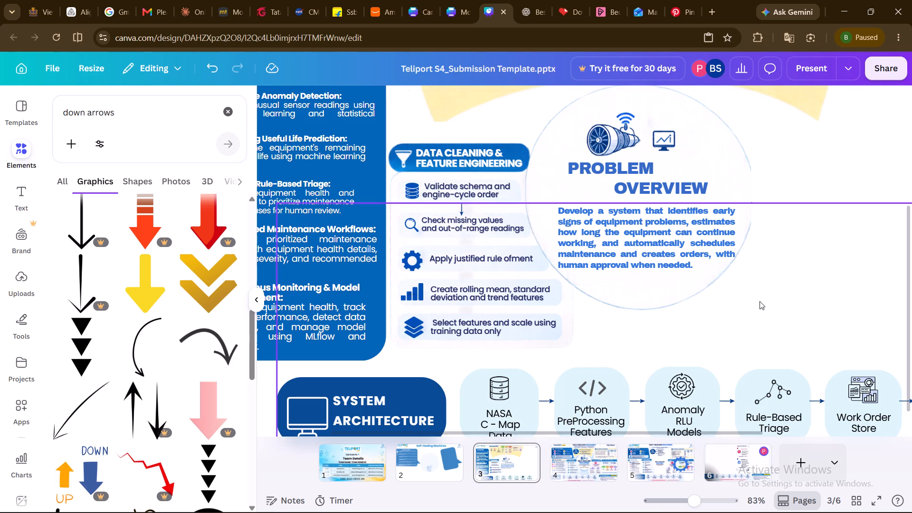
Duplicate the down arrow and align the copy between the "Check missing values" and "Apply justified rule ofment" rows.
left_click(462, 211)
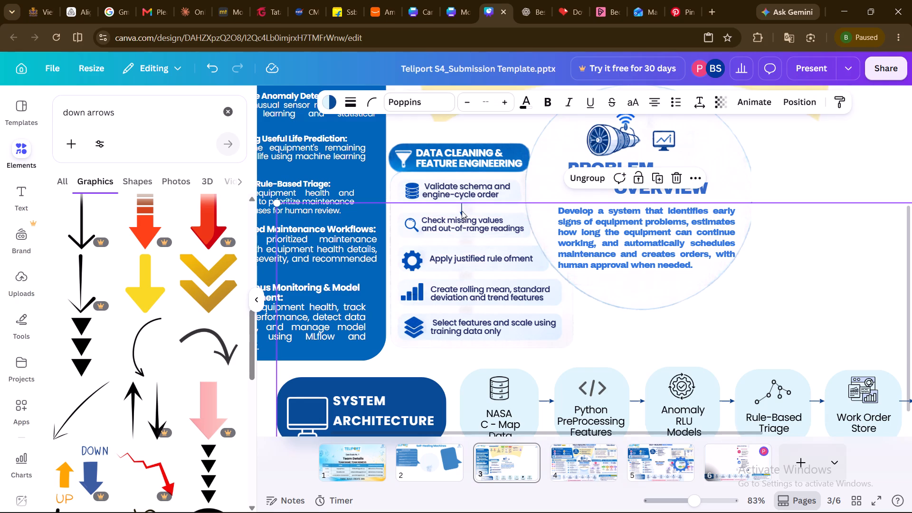
left_click(462, 211)
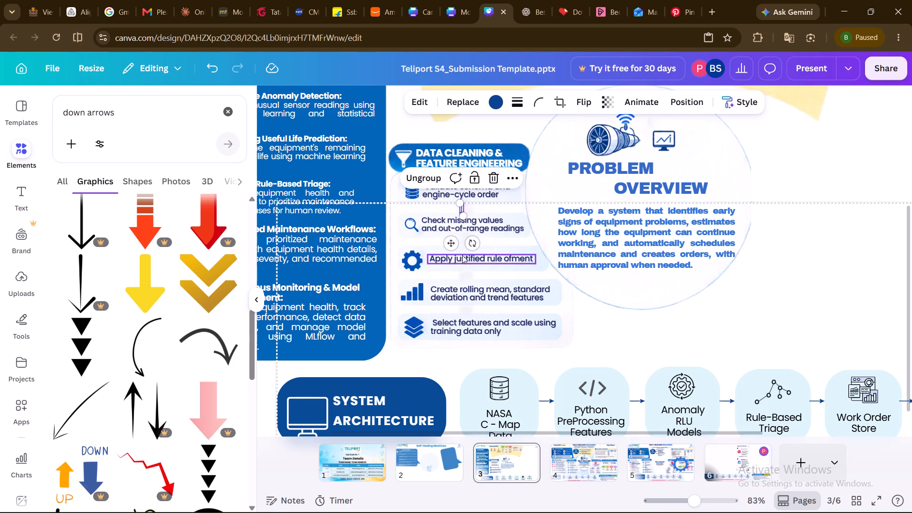
key("ctrl+d")
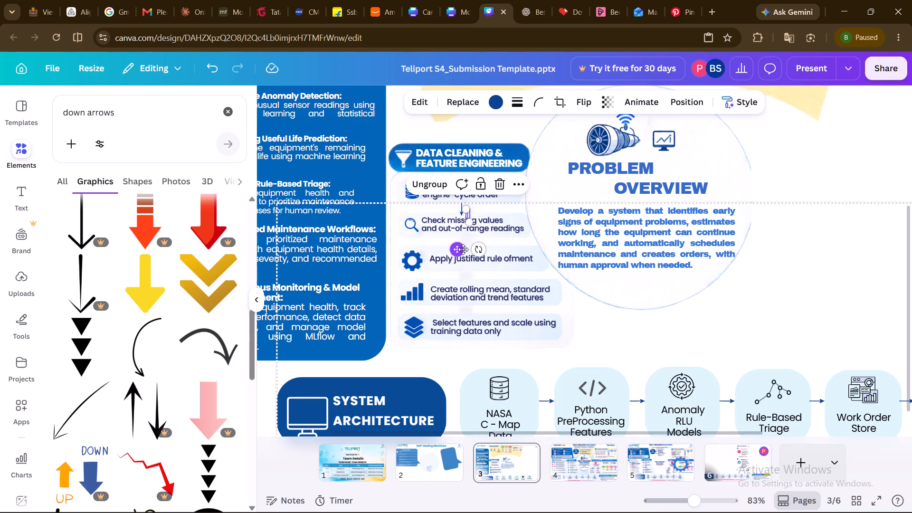
left_click_drag(455, 250, 447, 264)
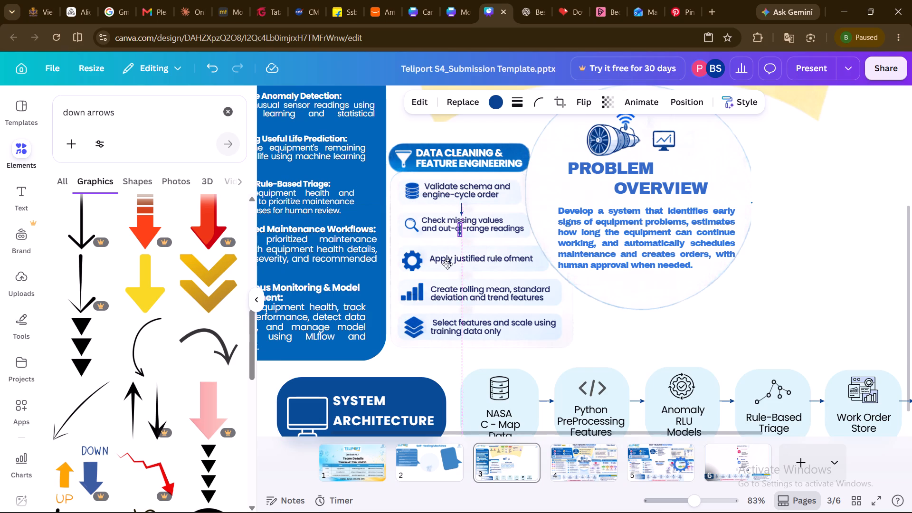
left_click_drag(447, 264, 448, 275)
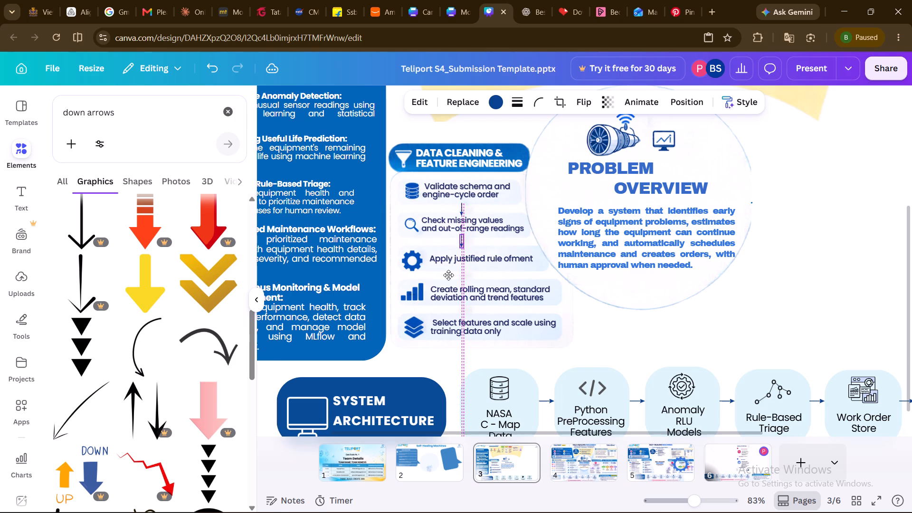
left_click_drag(448, 275, 450, 275)
left_click_drag(450, 275, 448, 275)
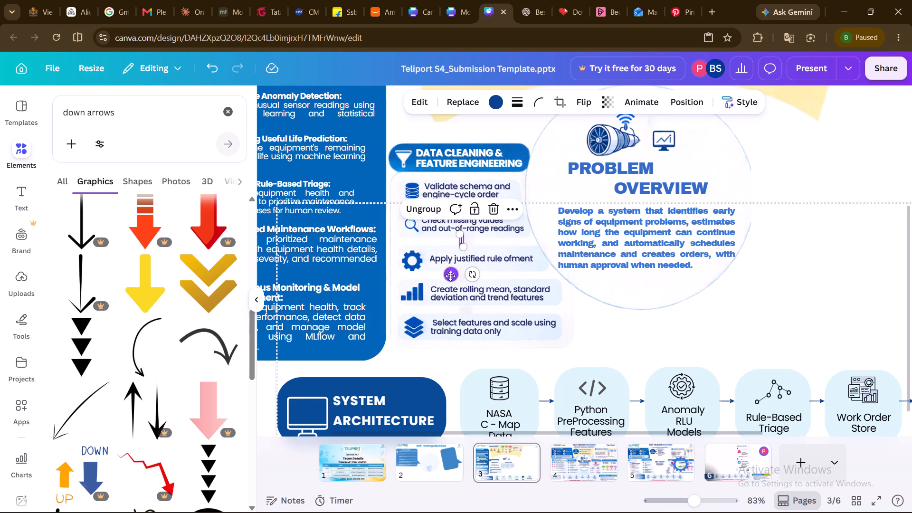
Duplicate the down arrow into the two remaining gaps, below "Apply justified rule ofment" and below "Create rolling mean".
key("ctrl+d")
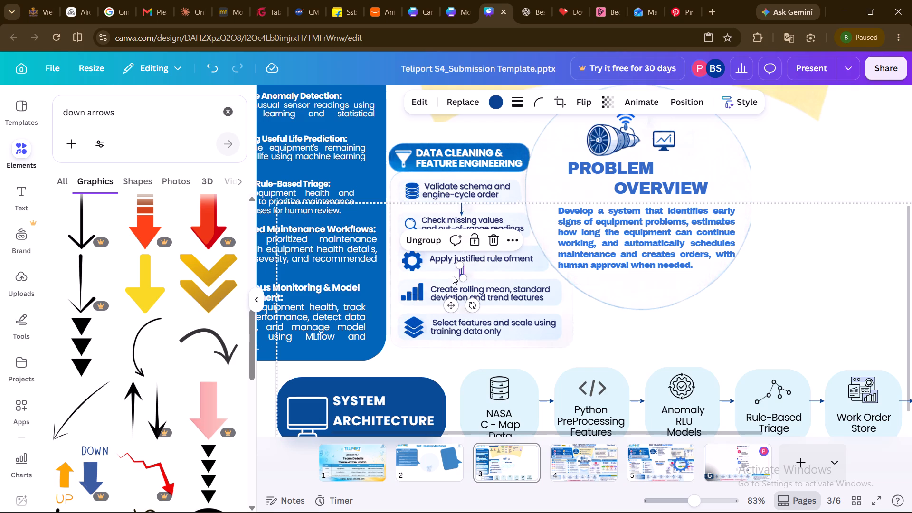
left_click(450, 306)
key("ctrl+c")
left_click(632, 335)
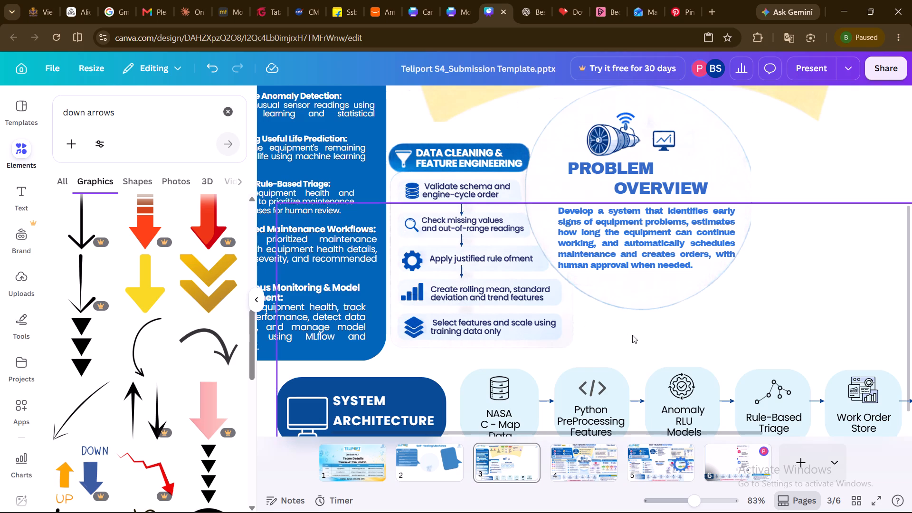
key("ctrl+c")
left_click(461, 272)
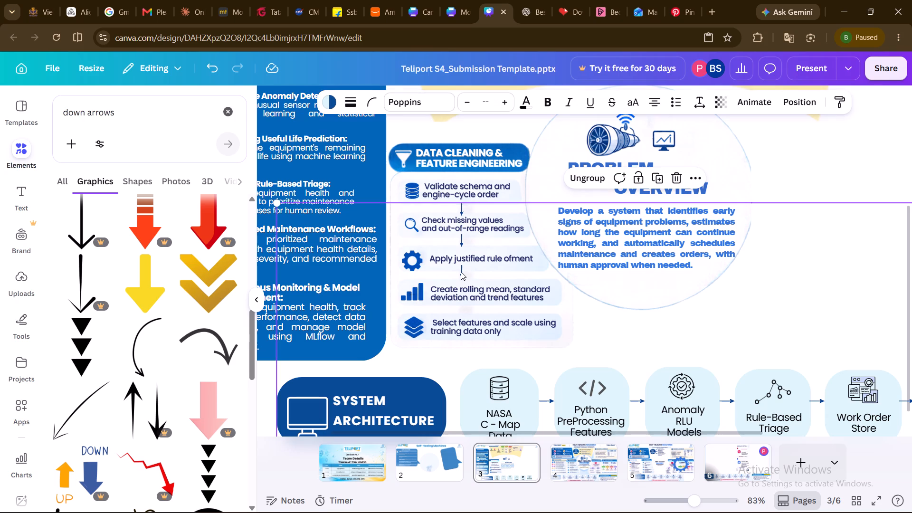
left_click(461, 272)
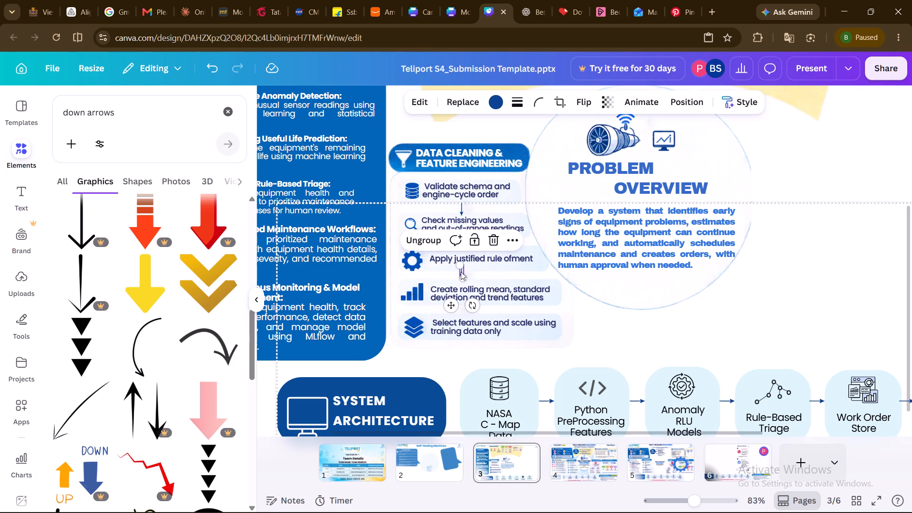
key("ctrl+d")
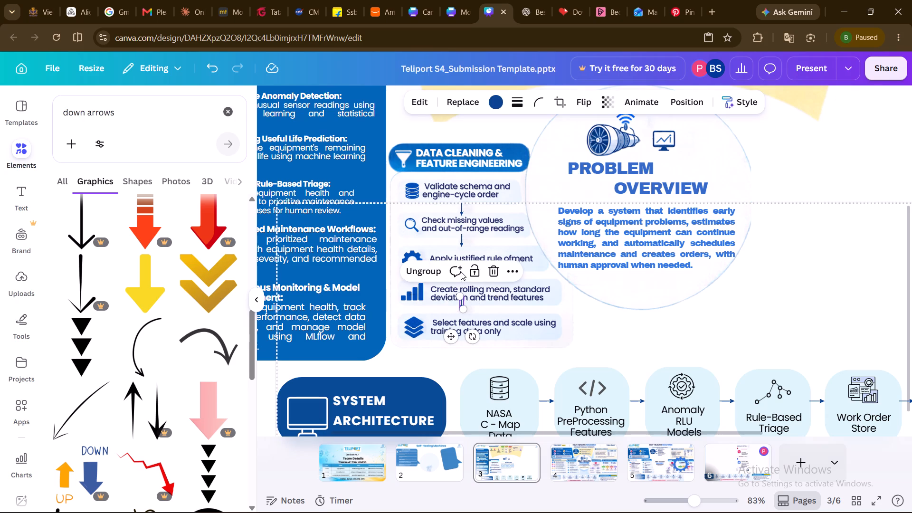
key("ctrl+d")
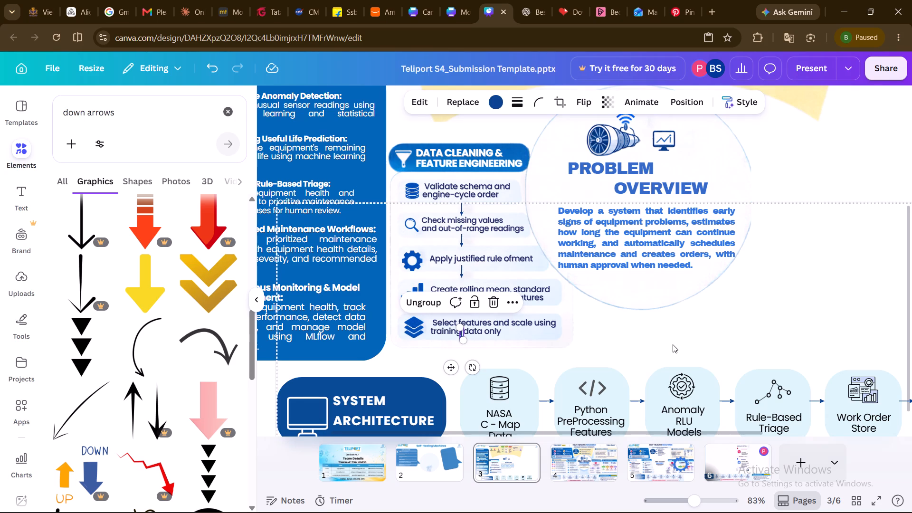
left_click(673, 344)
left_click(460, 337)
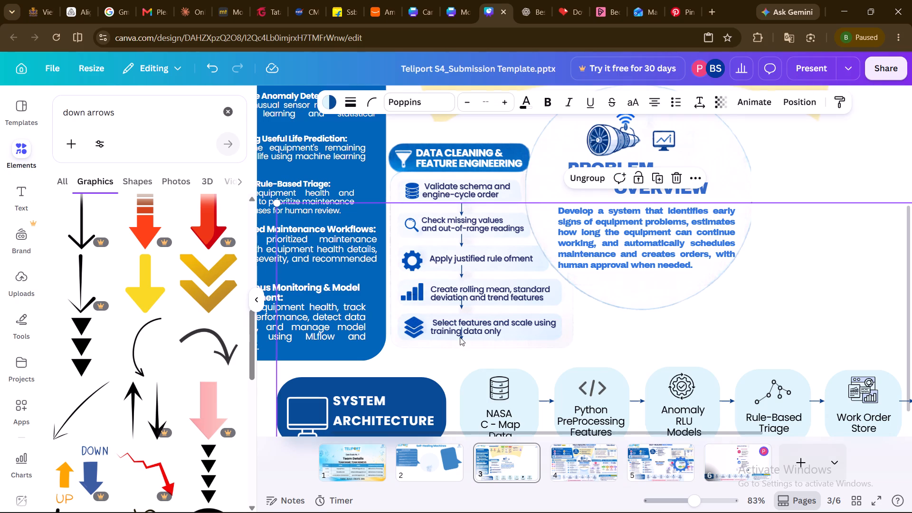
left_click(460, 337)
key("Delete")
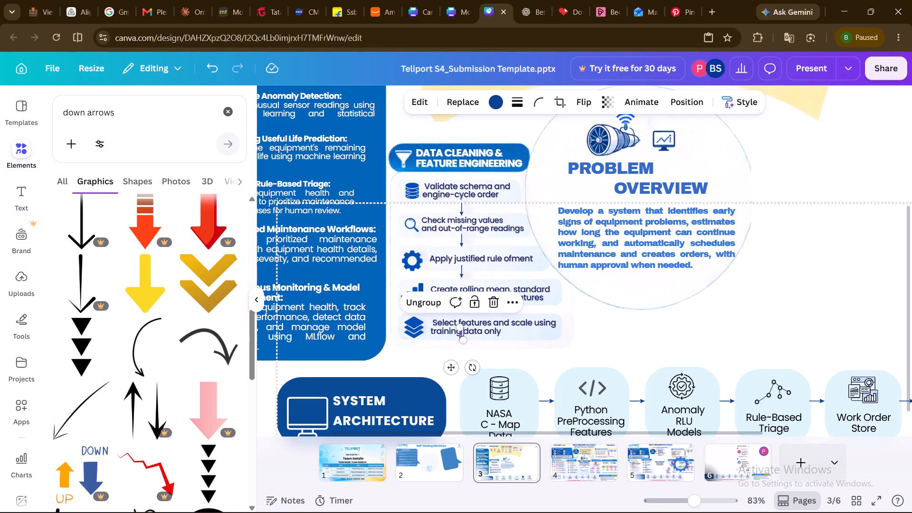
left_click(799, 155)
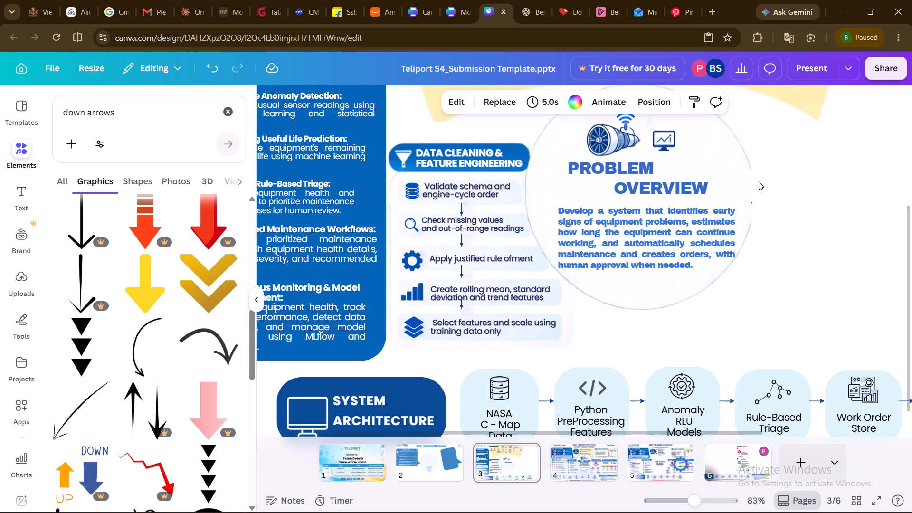
Delete the funnel icon from the Data Cleaning & Feature Engineering banner.
left_click(431, 161)
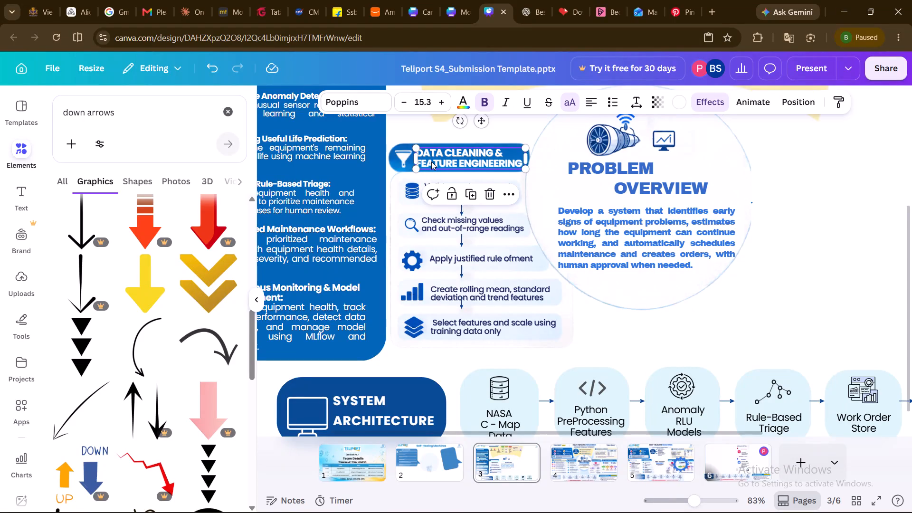
left_click(404, 161)
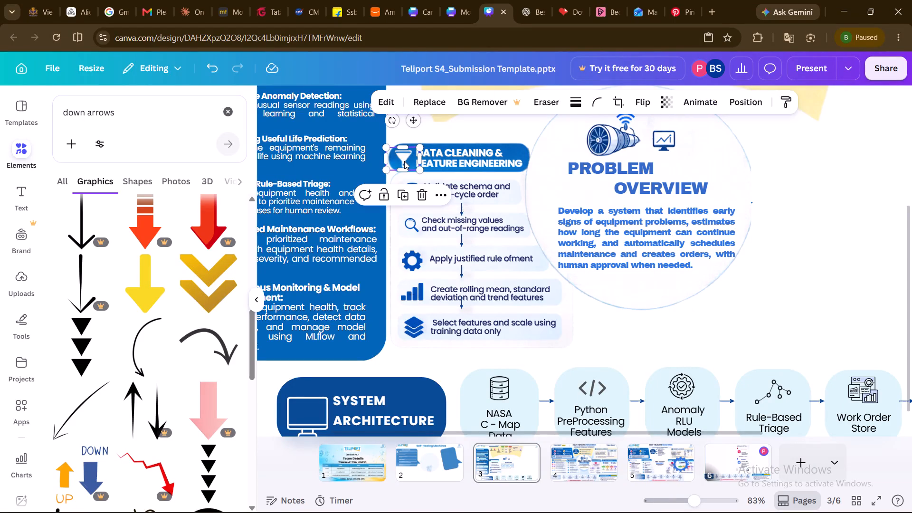
key("Delete")
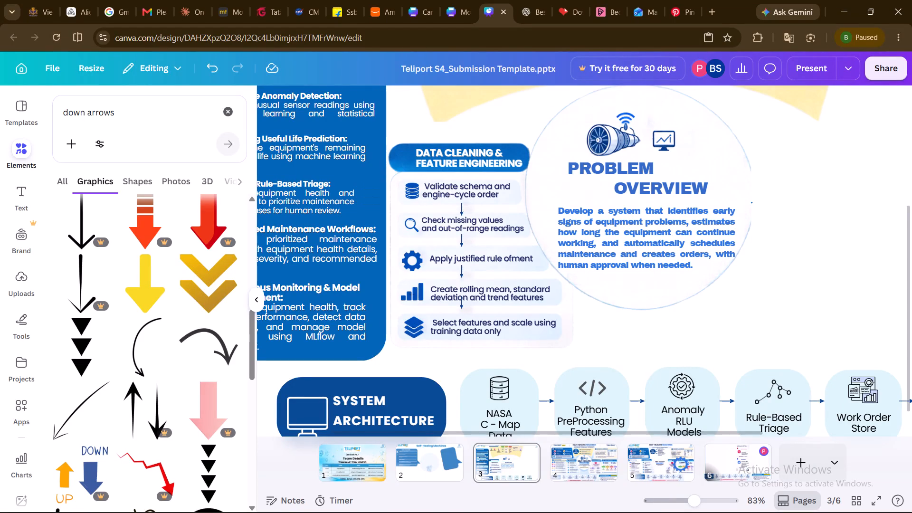
Shift the Data Cleaning & Feature Engineering heading left into the freed space and widen its text box to about 263, near the banner's right edge.
left_click_drag(438, 152, 418, 152)
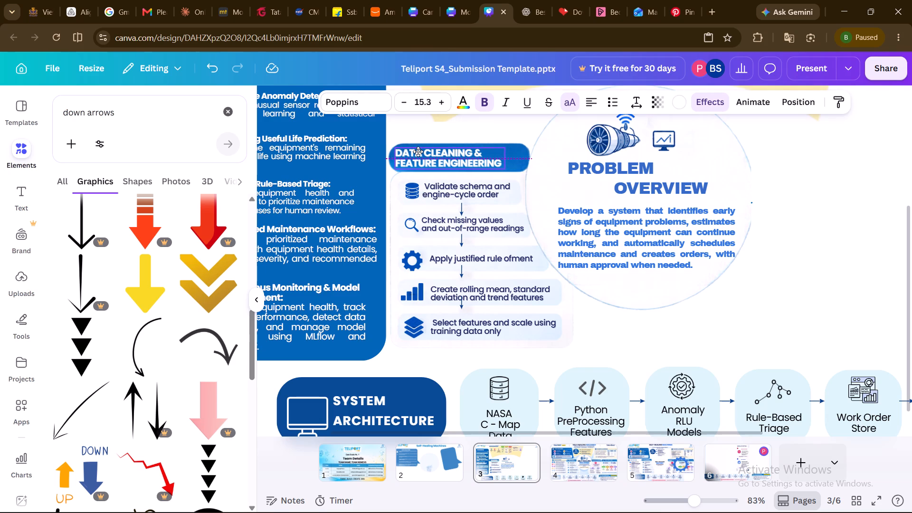
left_click_drag(418, 152, 419, 152)
left_click_drag(509, 155, 513, 154)
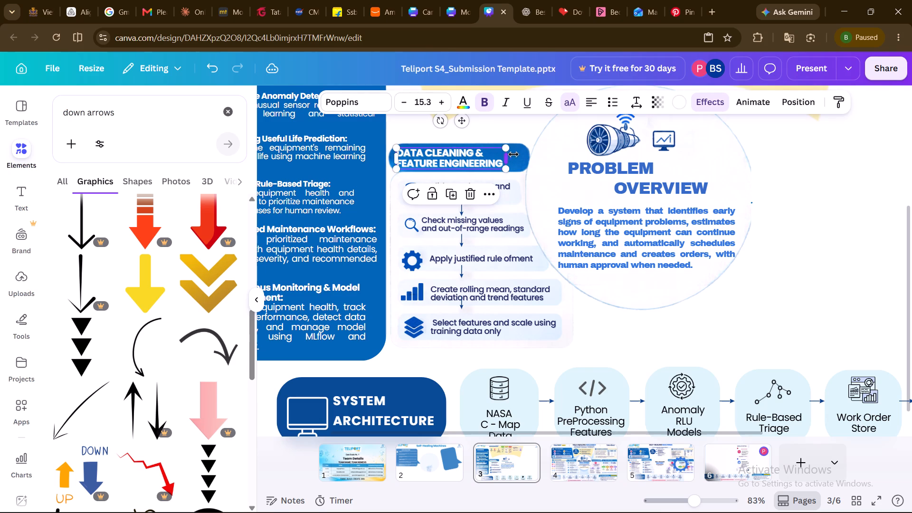
left_click_drag(513, 154, 527, 153)
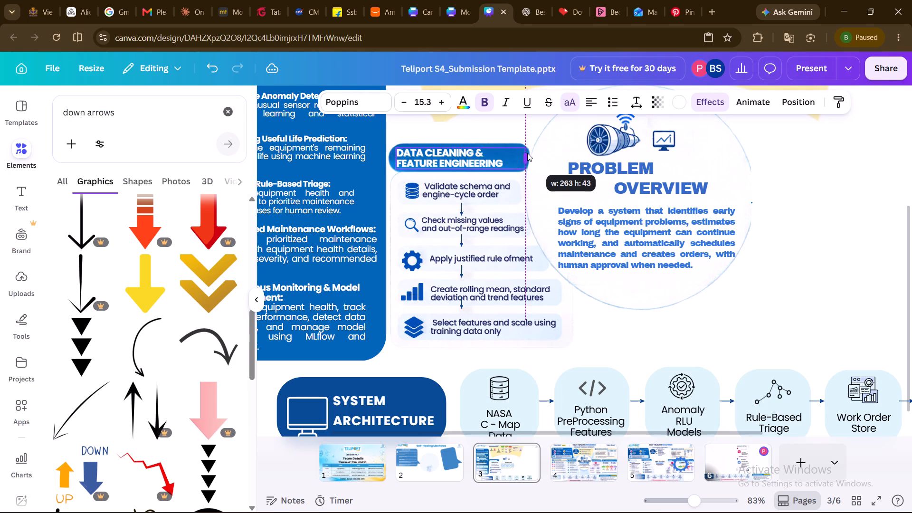
left_click_drag(527, 153, 525, 153)
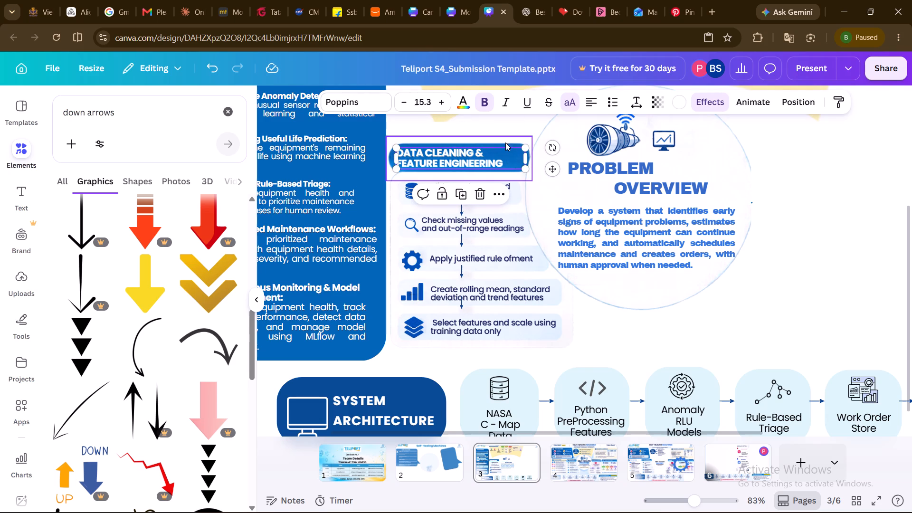
left_click(501, 144)
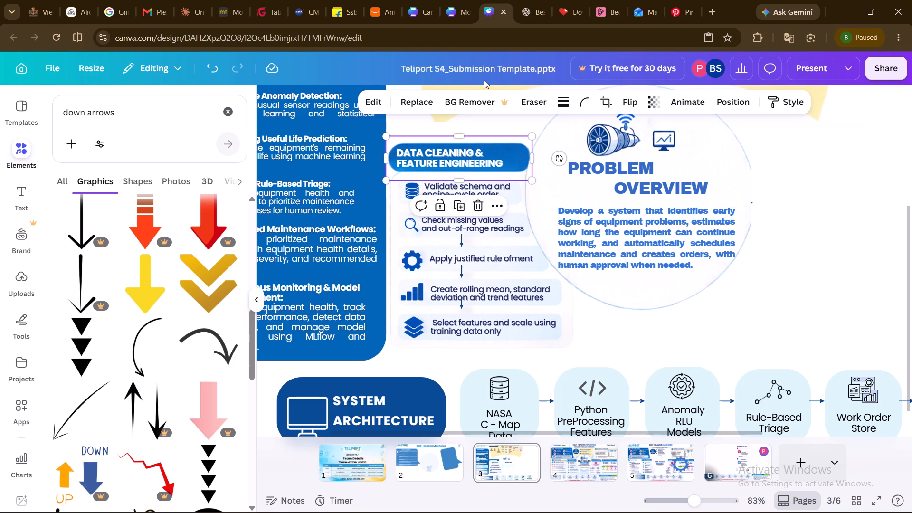
left_click(816, 290)
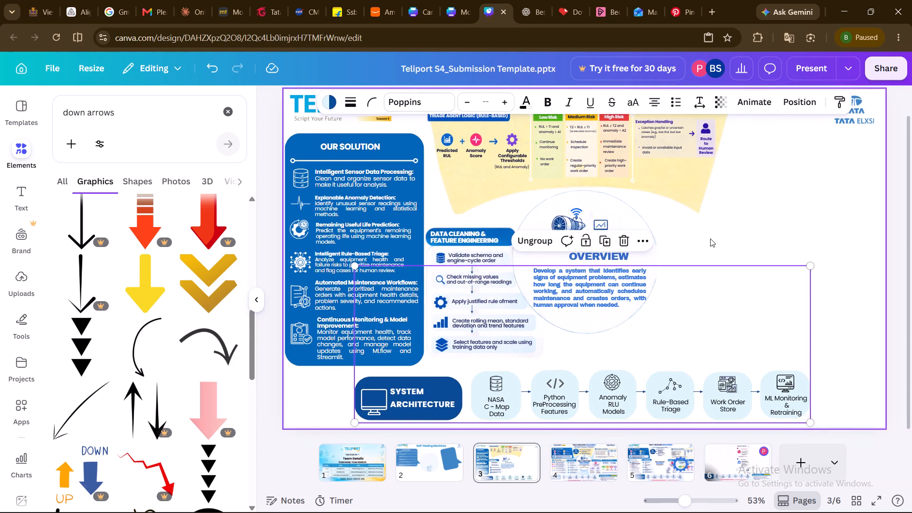
left_click(710, 238)
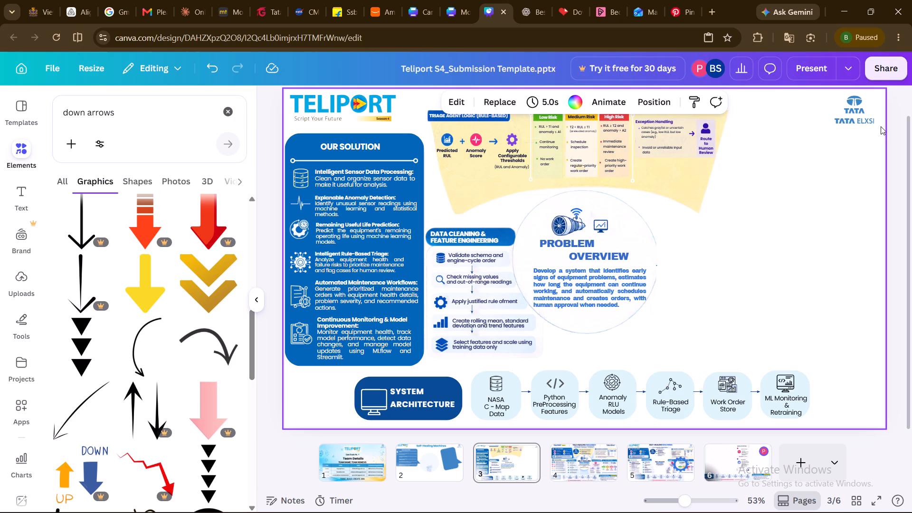
Move the Tata Elxsi logo out to the slide's upper-right corner, flush with the right edge.
left_click_drag(861, 113, 868, 109)
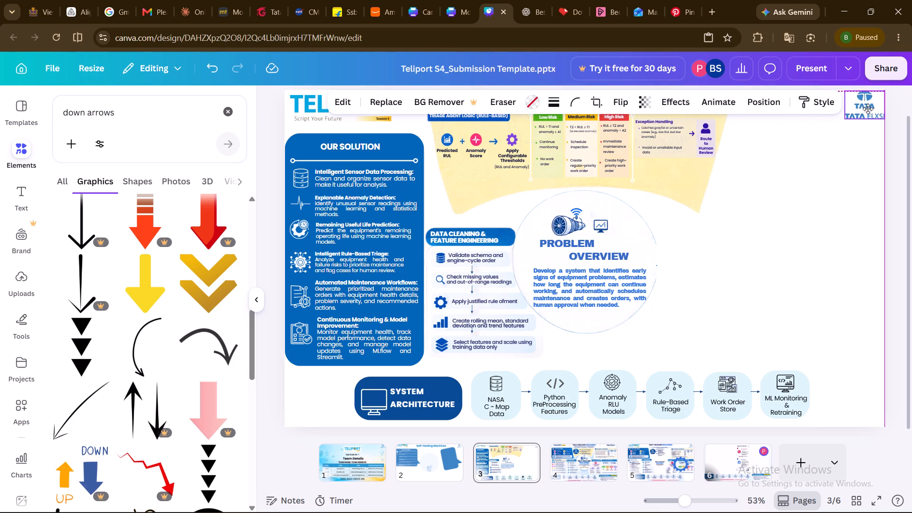
left_click_drag(868, 109, 869, 108)
left_click(745, 179)
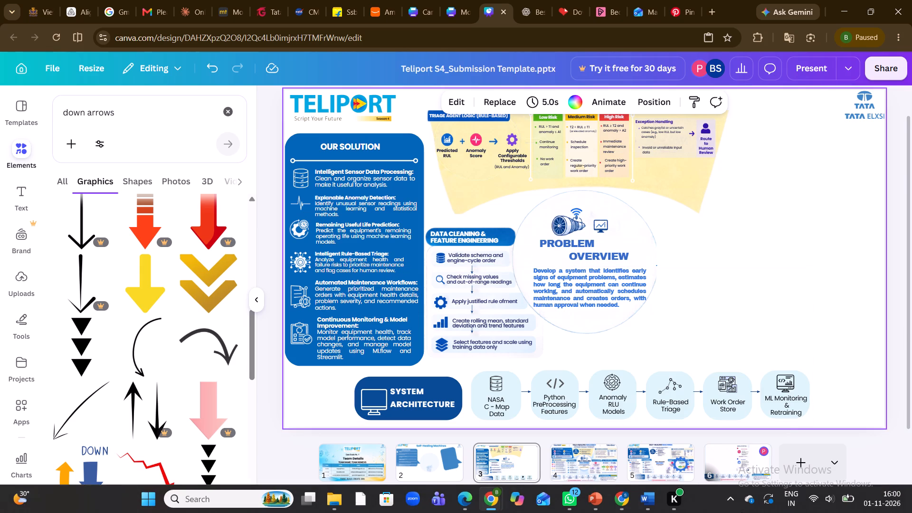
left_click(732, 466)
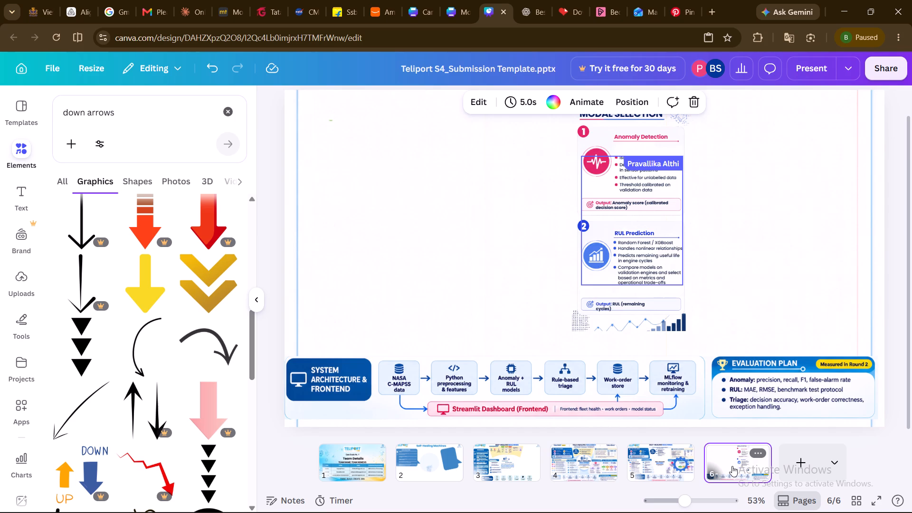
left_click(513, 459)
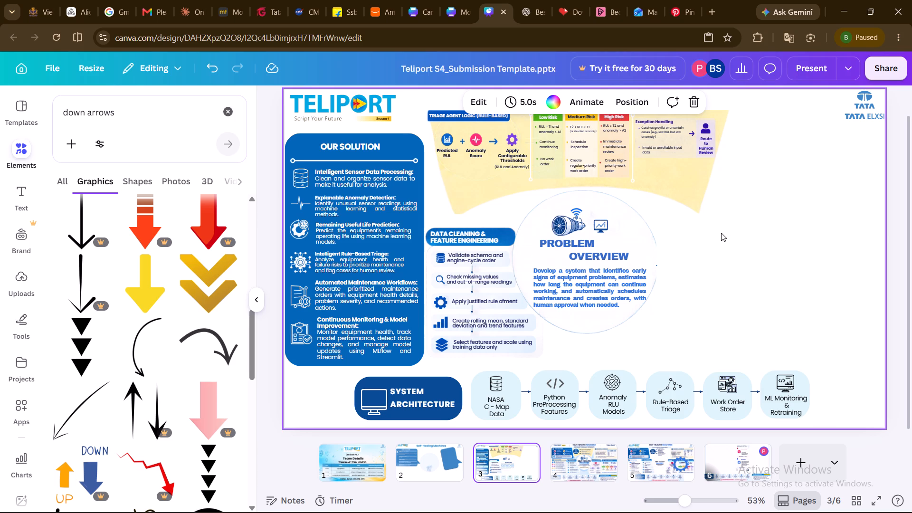
Enlarge the Triage Agent Logic group slightly from its lower-right corner and shift it a little left below the Self-Healing Machines title.
scroll(720, 233, "up", 1)
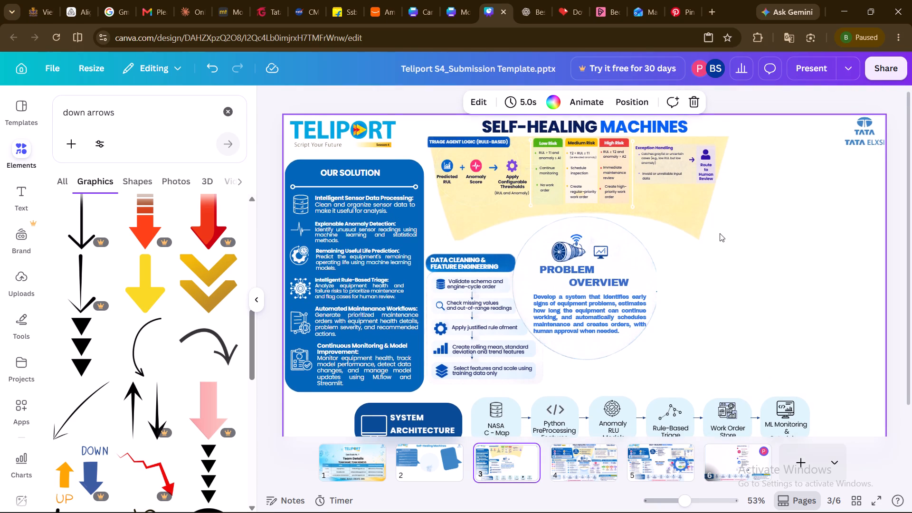
scroll(720, 233, "up", 1)
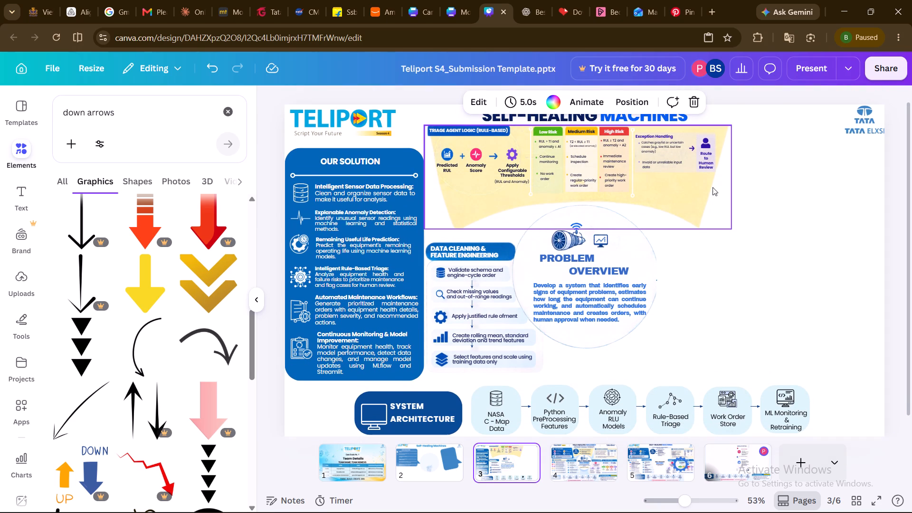
left_click(709, 190)
left_click_drag(733, 225, 736, 228)
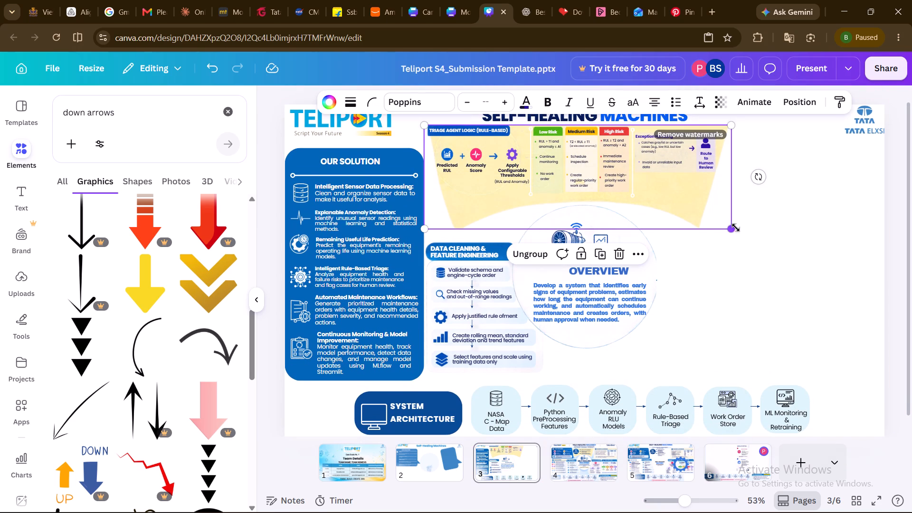
left_click_drag(736, 228, 742, 233)
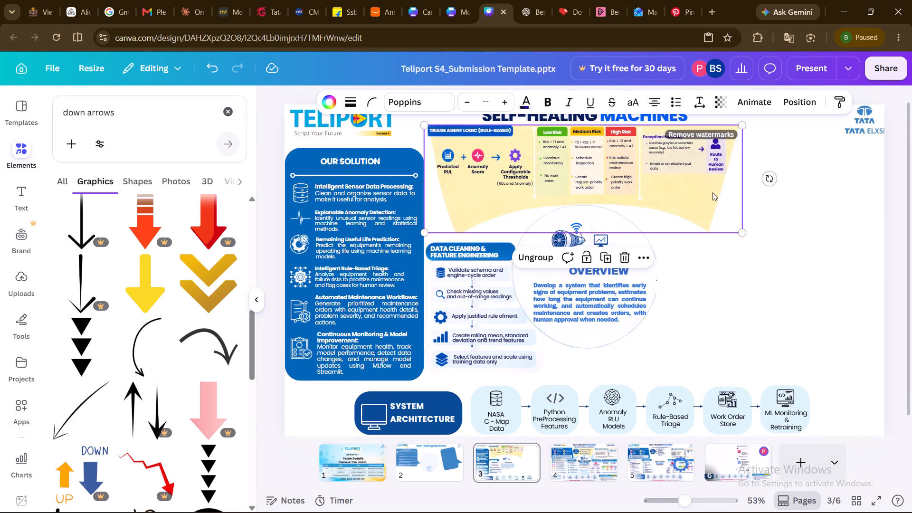
left_click_drag(712, 192, 704, 193)
left_click(788, 207)
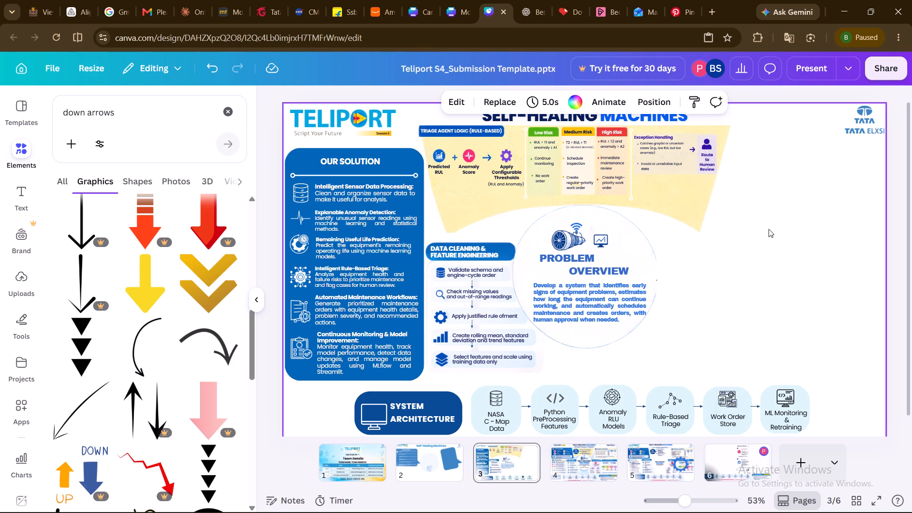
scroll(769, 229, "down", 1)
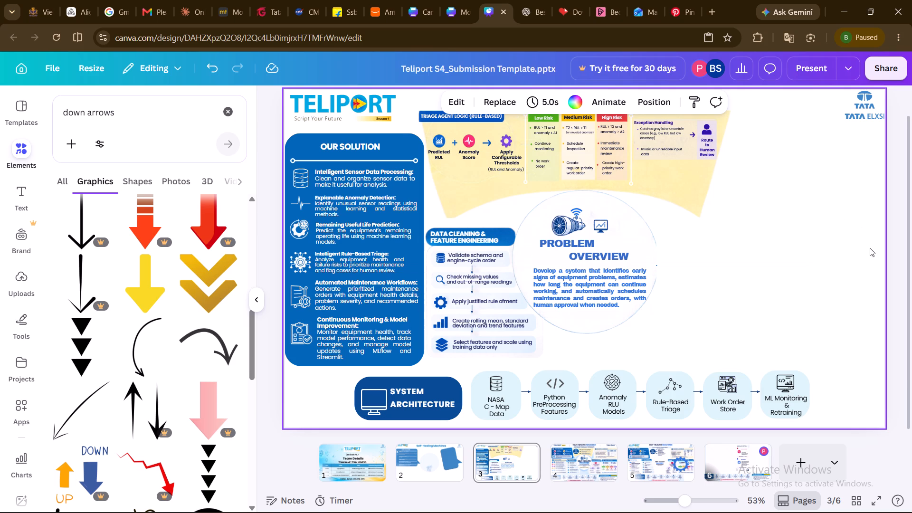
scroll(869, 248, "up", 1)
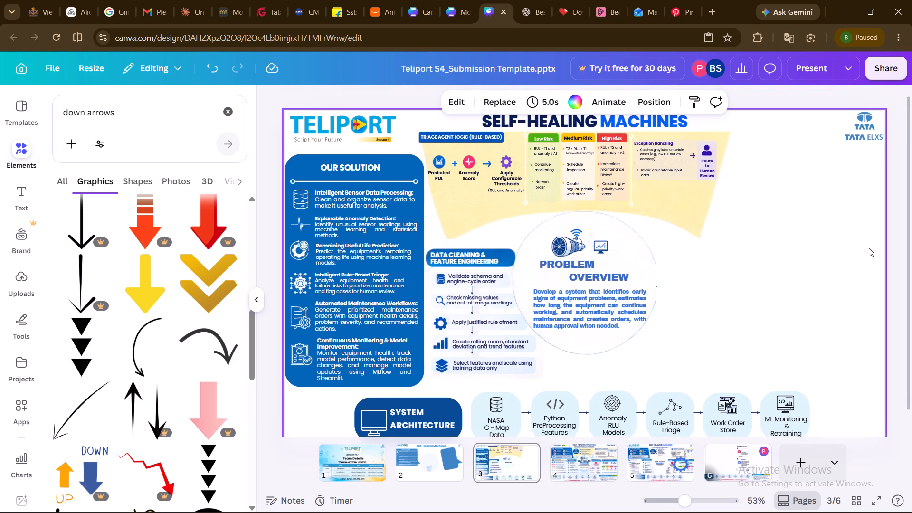
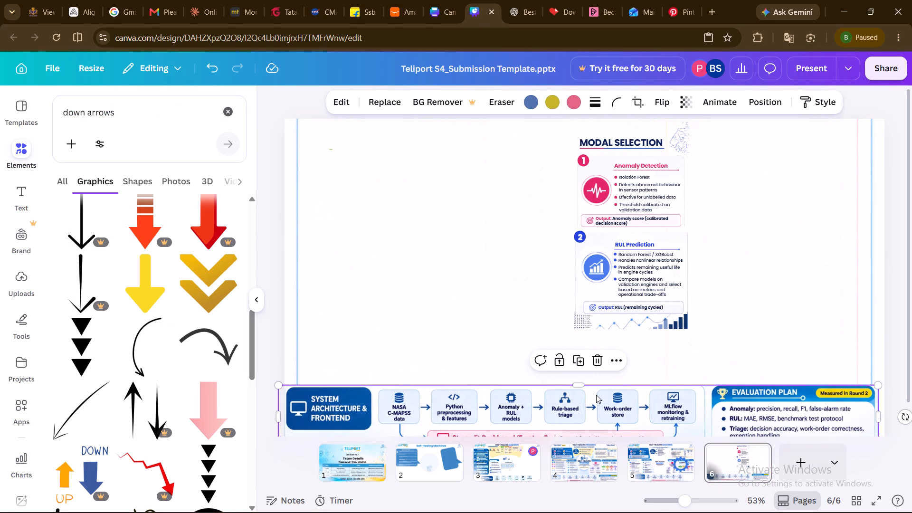
key("Delete")
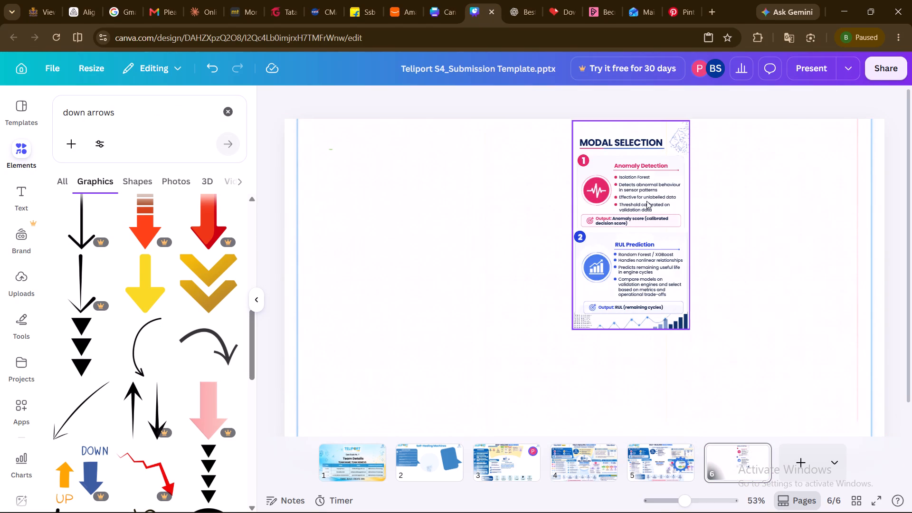
Paste the copied Evaluation Plan design onto slide 6 and move it slightly inward from the slide's upper-left corner.
left_click(446, 260)
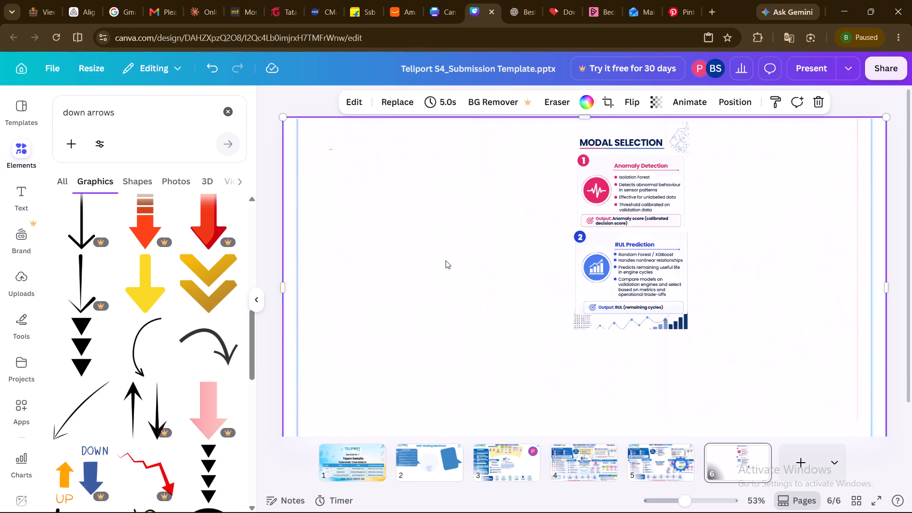
key("ctrl+v")
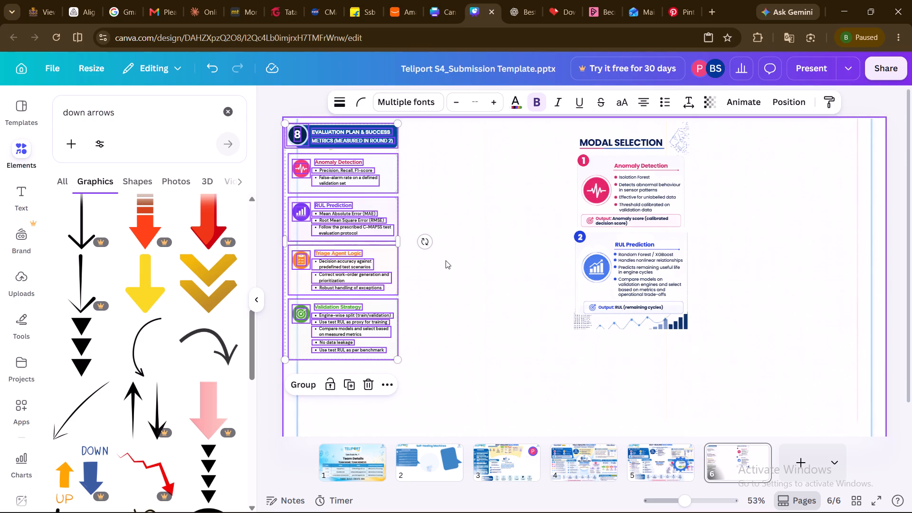
left_click_drag(358, 243, 381, 247)
left_click_drag(381, 247, 417, 260)
left_click(489, 308)
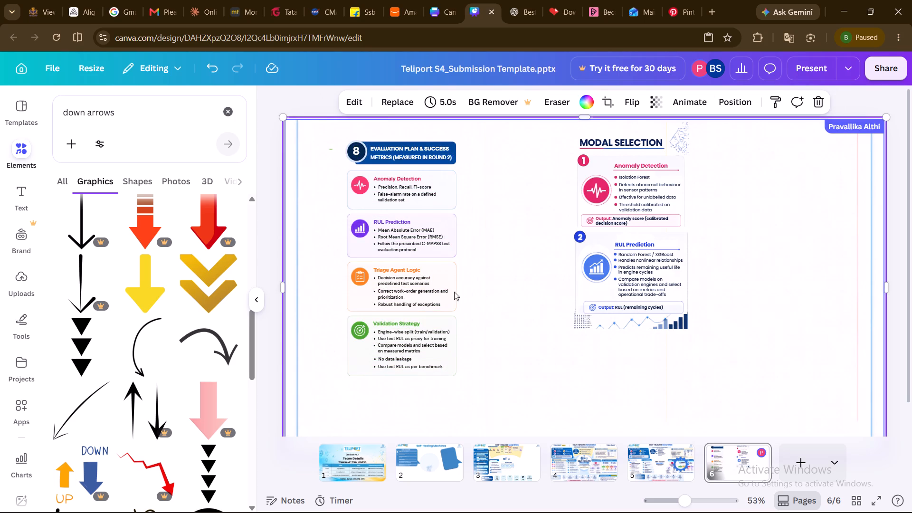
Delete the number 8 and the dark circle behind it from the Evaluation Plan header.
left_click(437, 284)
left_click(468, 235)
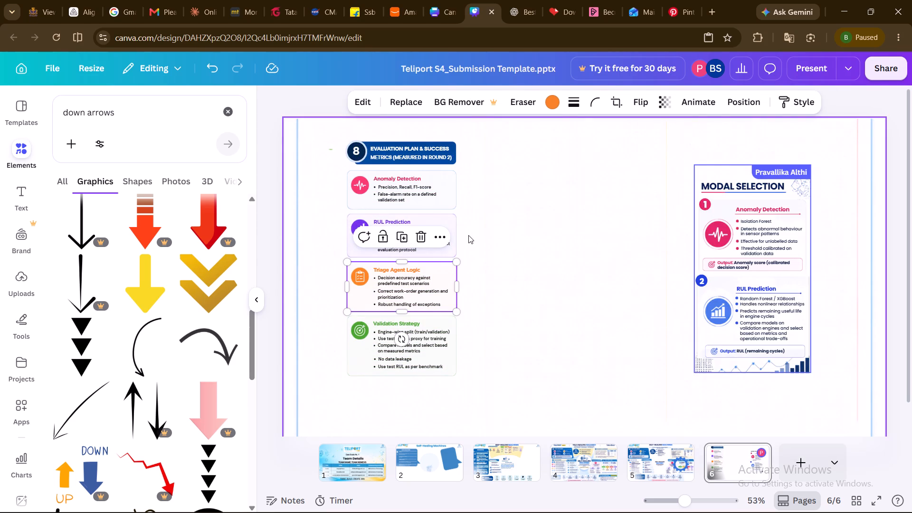
left_click(456, 250)
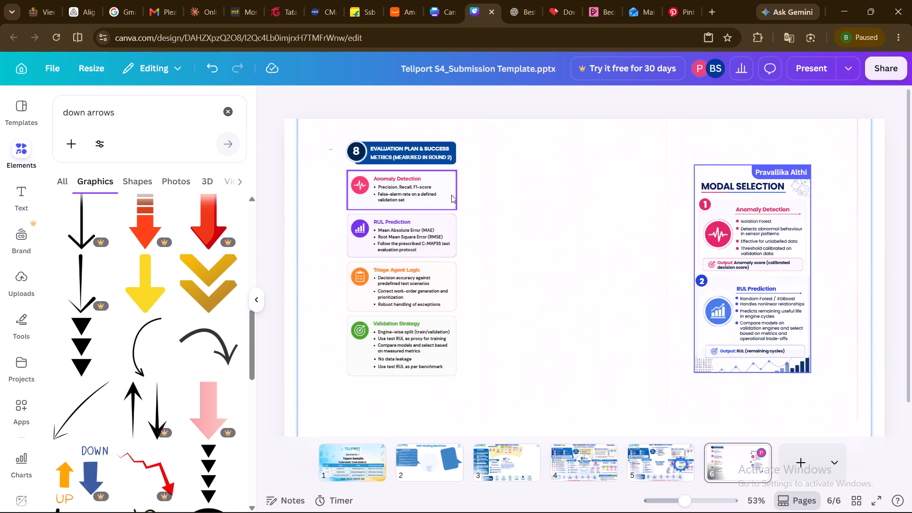
left_click(333, 157)
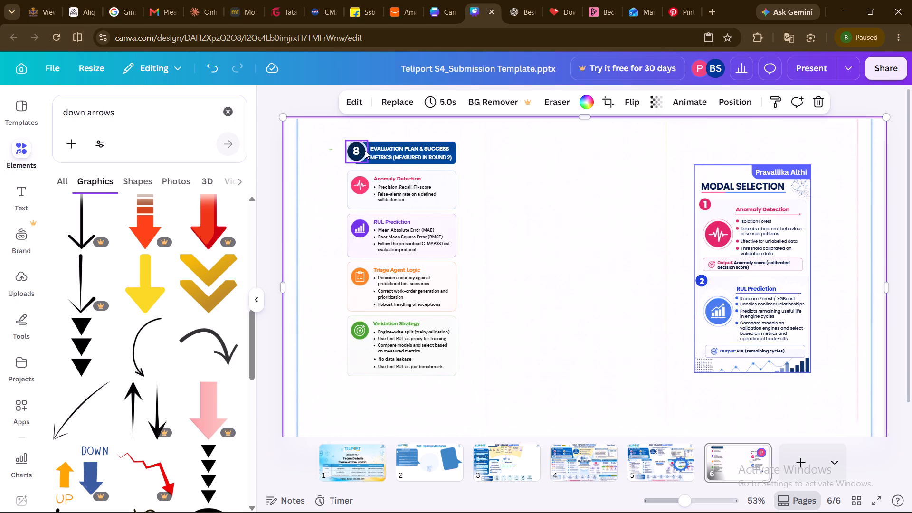
left_click(357, 150)
key("Delete")
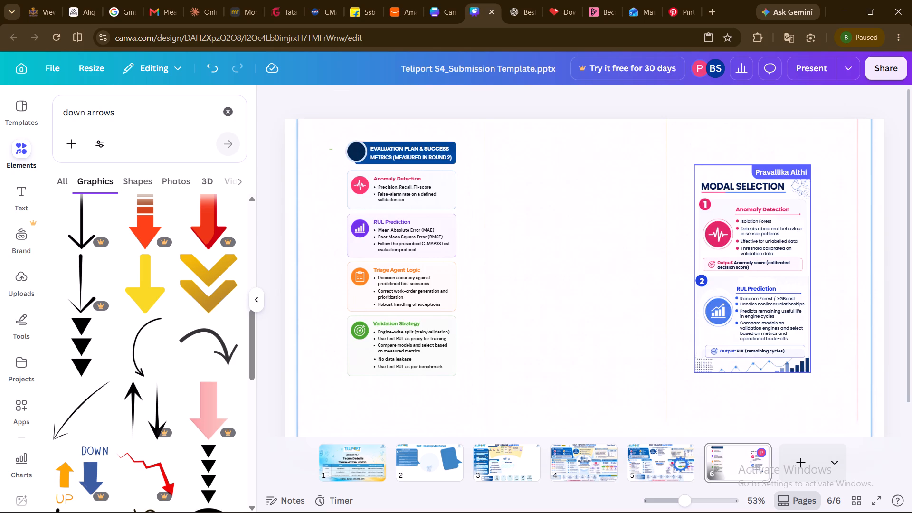
left_click(356, 157)
key("Delete")
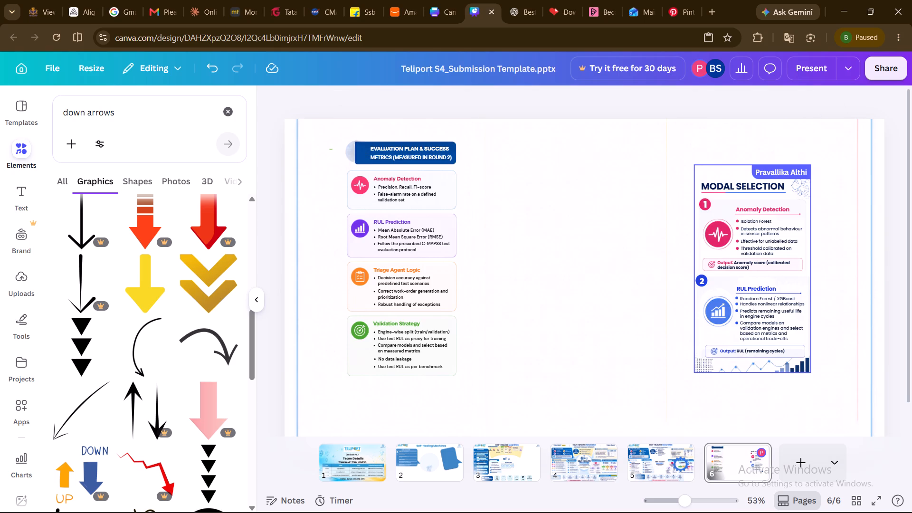
Trim the faded left end off the blue header banner behind the Evaluation Plan title.
left_click(349, 151)
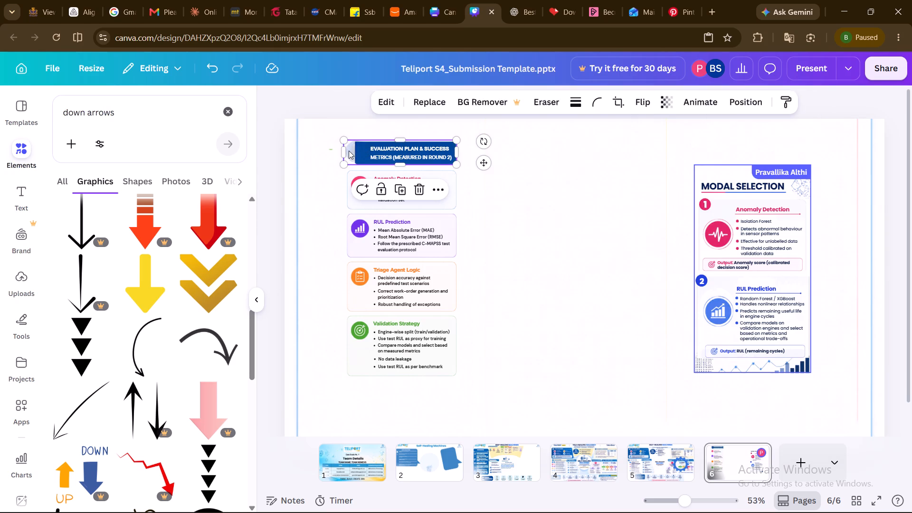
left_click(329, 172)
left_click(368, 160)
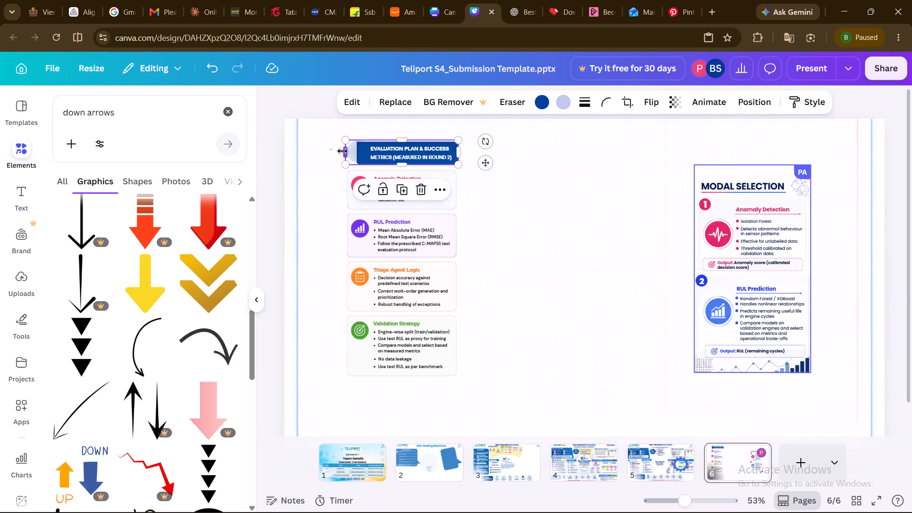
left_click_drag(342, 152, 354, 152)
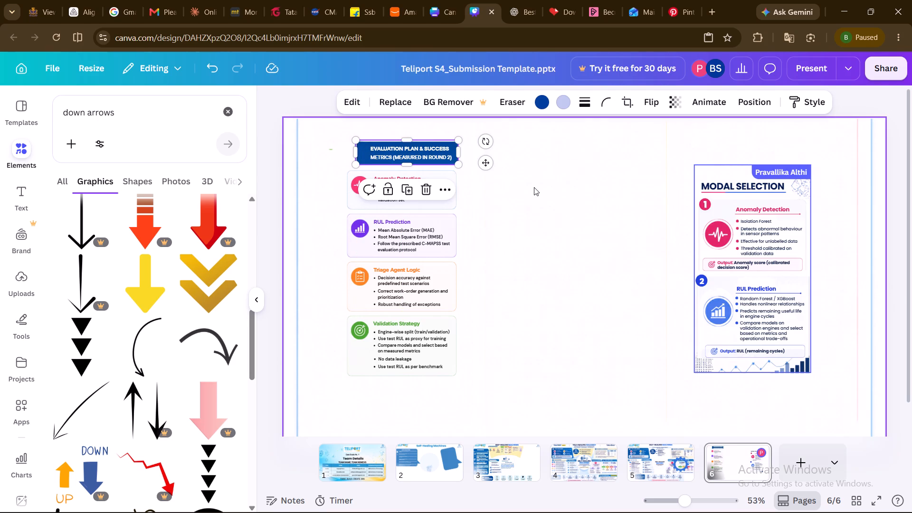
left_click(534, 187)
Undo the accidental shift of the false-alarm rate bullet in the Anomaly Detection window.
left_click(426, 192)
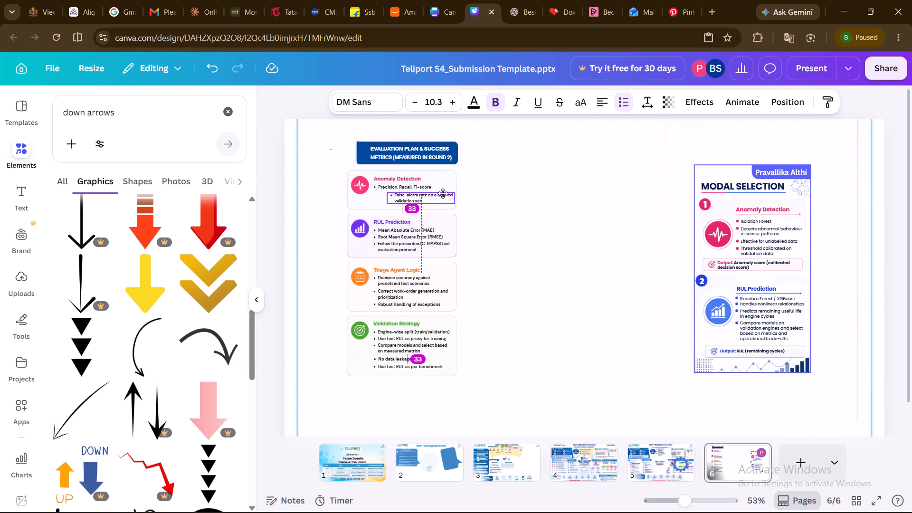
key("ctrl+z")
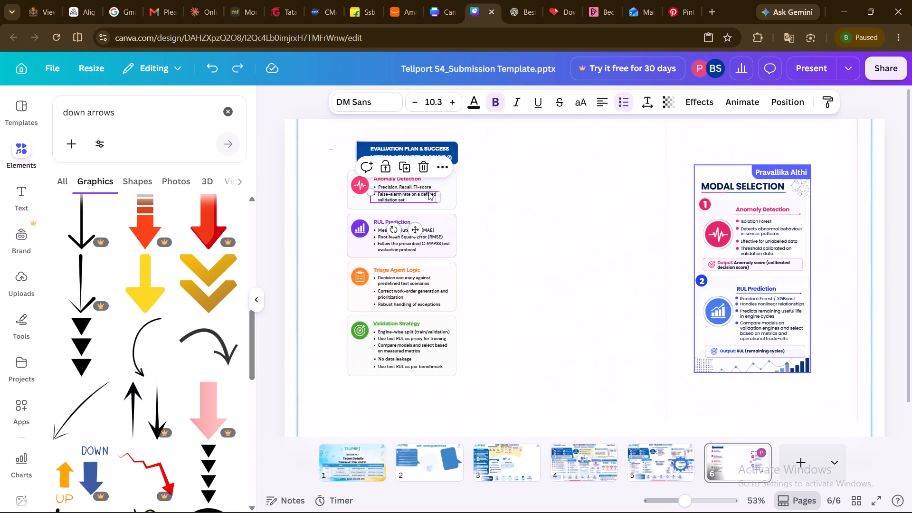
Group the Anomaly Detection window's frame, icon, heading and bullets into one object.
scroll(537, 243, "right", 2)
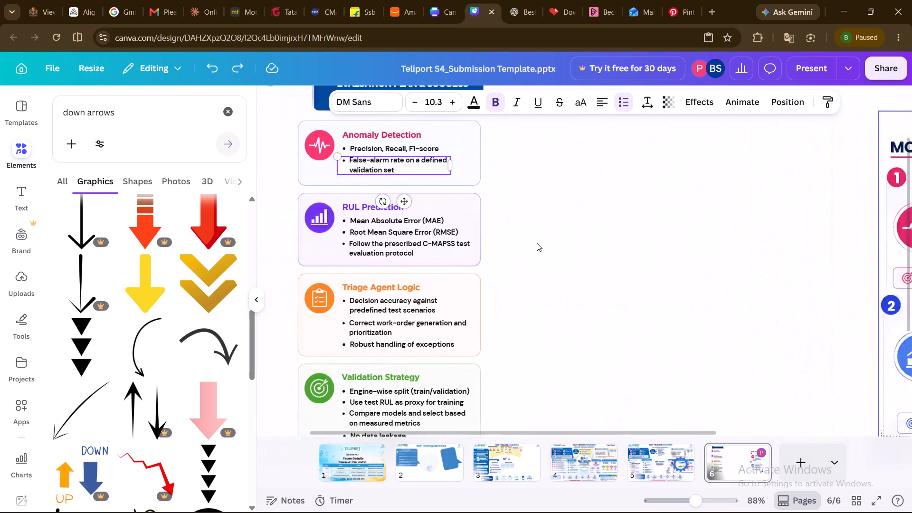
scroll(537, 243, "right", 1)
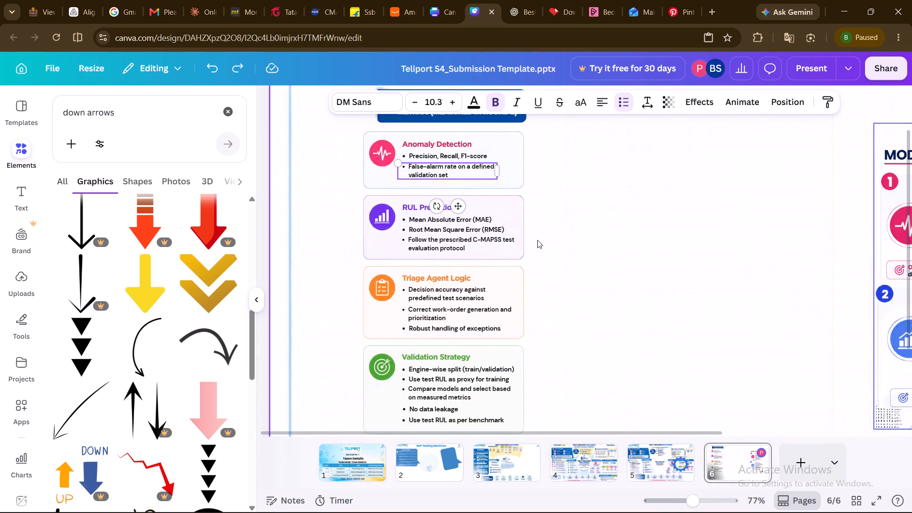
scroll(537, 240, "left", 1)
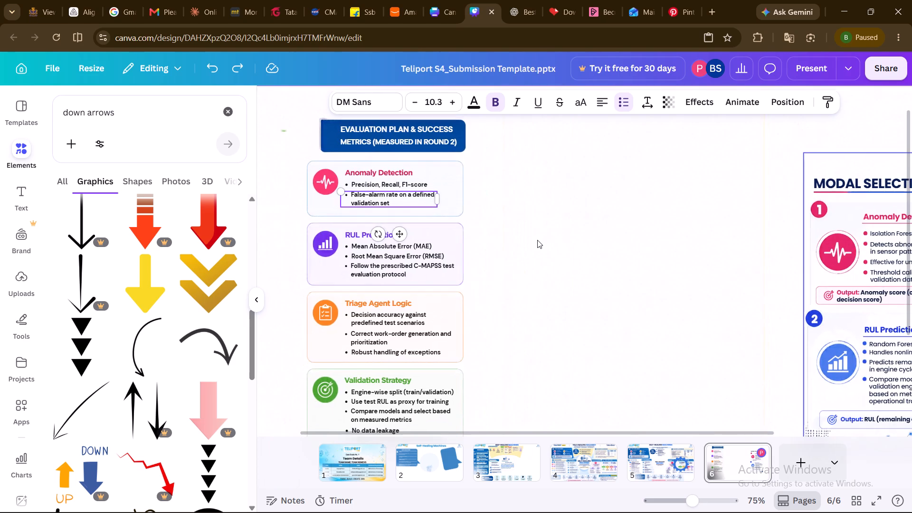
left_click(537, 240)
scroll(512, 240, "down", 1)
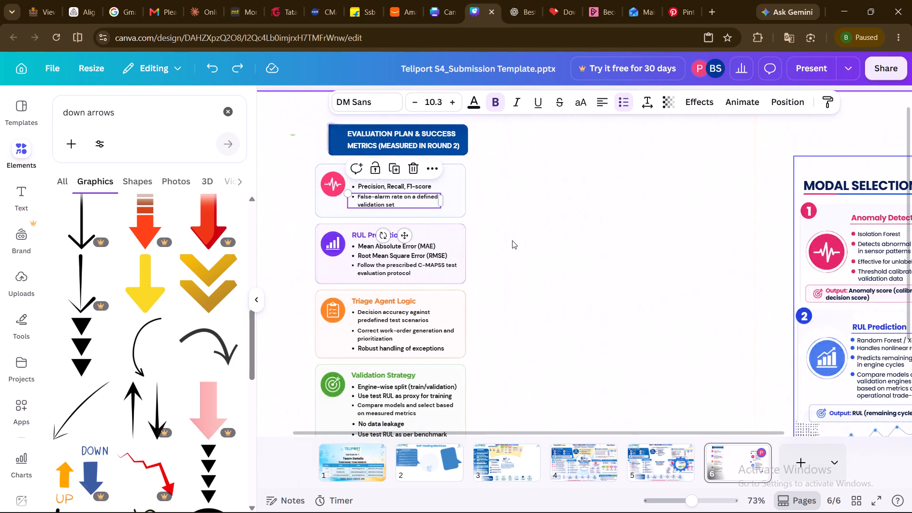
scroll(512, 240, "down", 1)
scroll(512, 240, "left", 1)
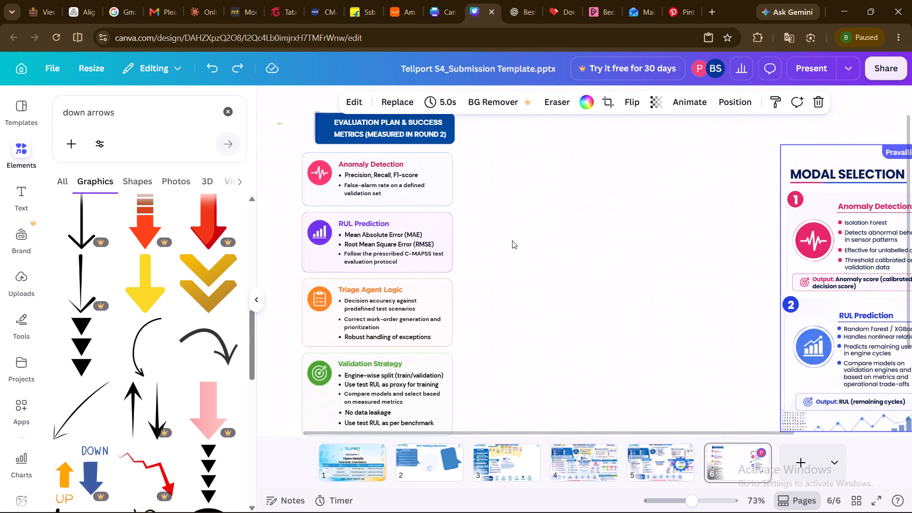
left_click(512, 240)
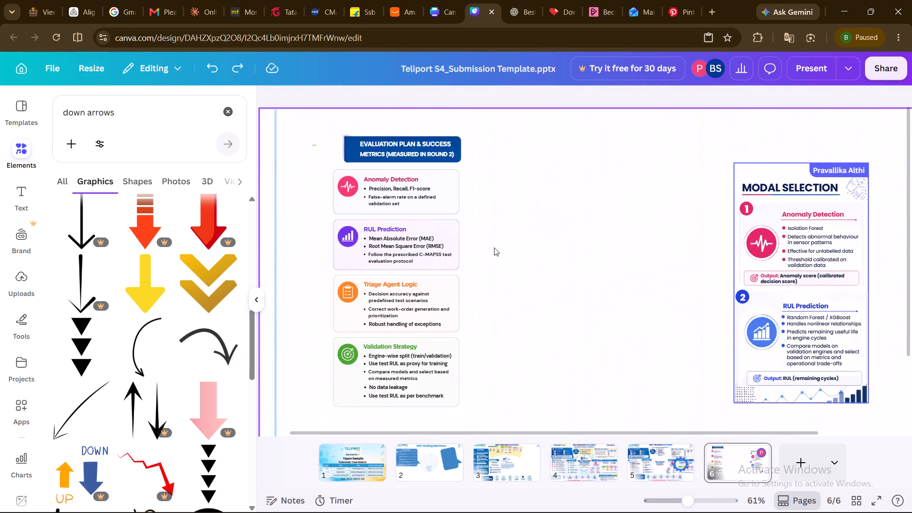
scroll(494, 247, "up", 1)
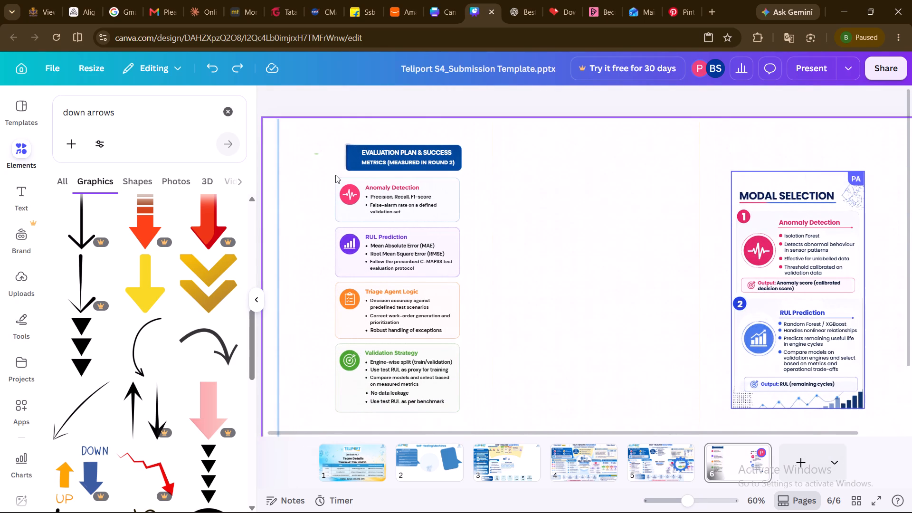
left_click_drag(327, 171, 470, 220)
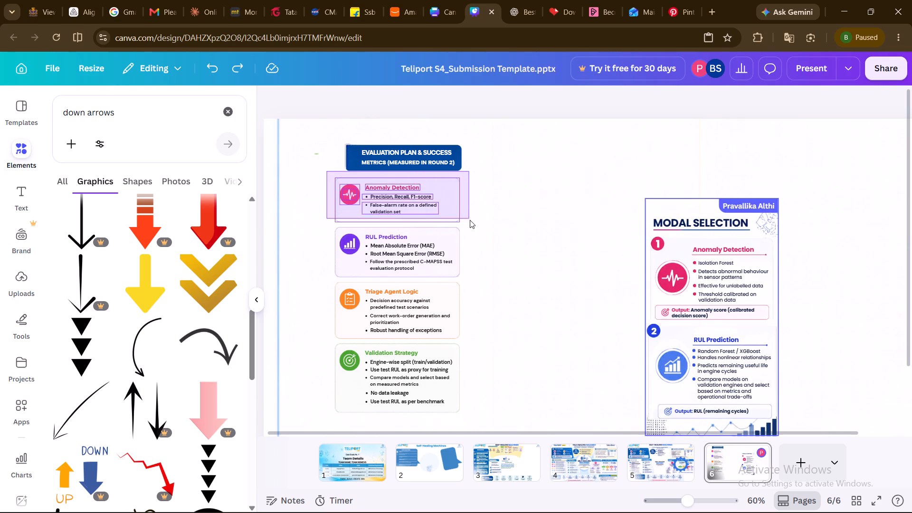
left_click_drag(470, 220, 470, 222)
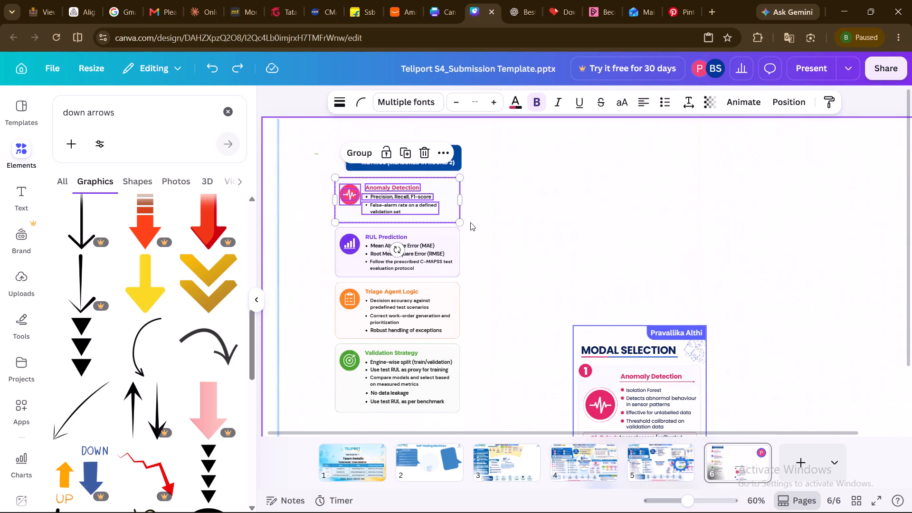
left_click(353, 154)
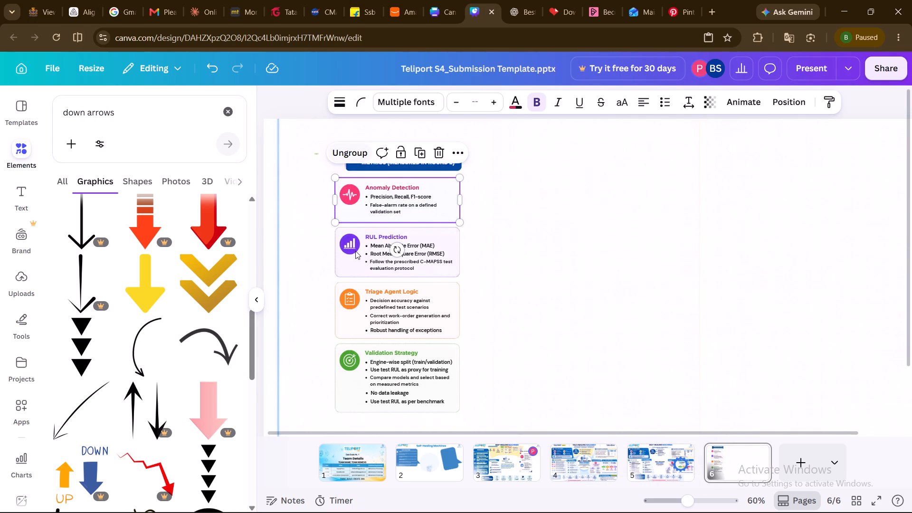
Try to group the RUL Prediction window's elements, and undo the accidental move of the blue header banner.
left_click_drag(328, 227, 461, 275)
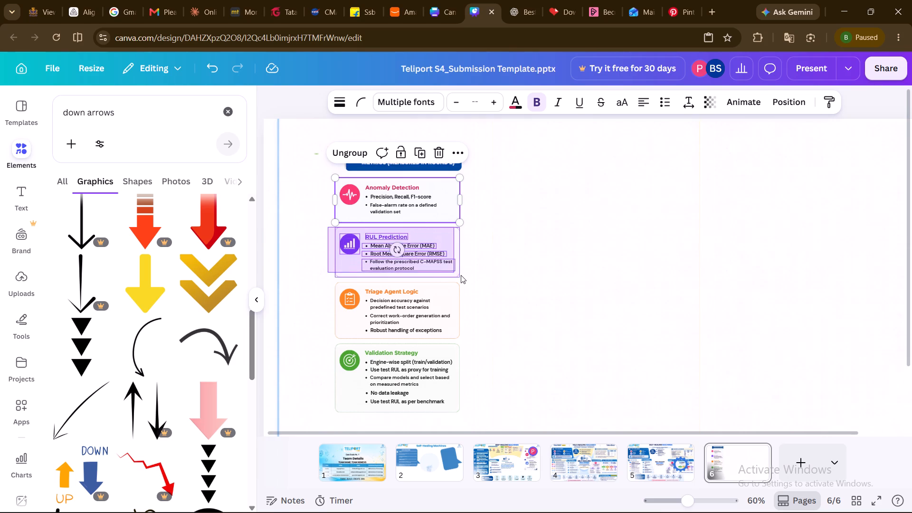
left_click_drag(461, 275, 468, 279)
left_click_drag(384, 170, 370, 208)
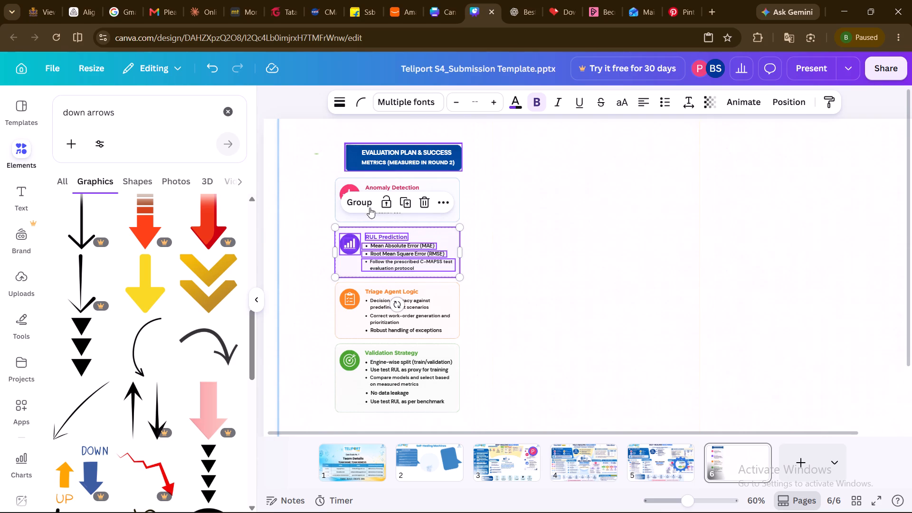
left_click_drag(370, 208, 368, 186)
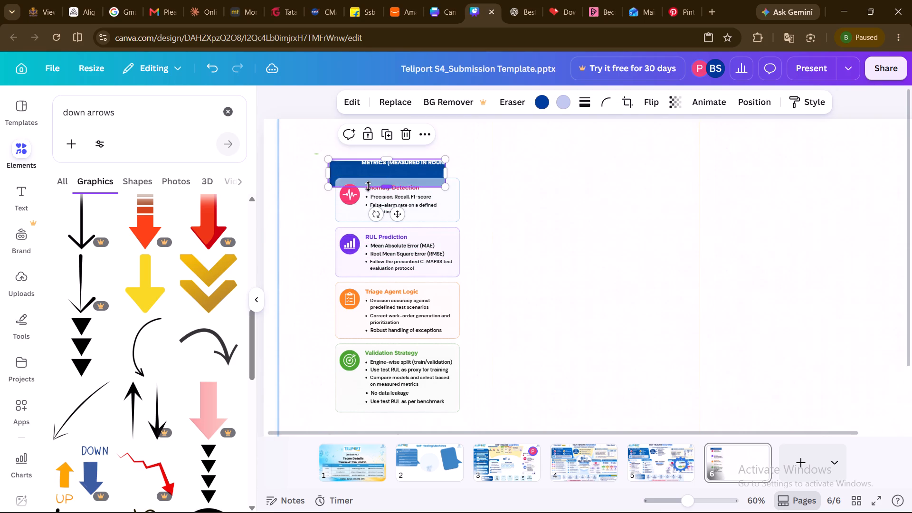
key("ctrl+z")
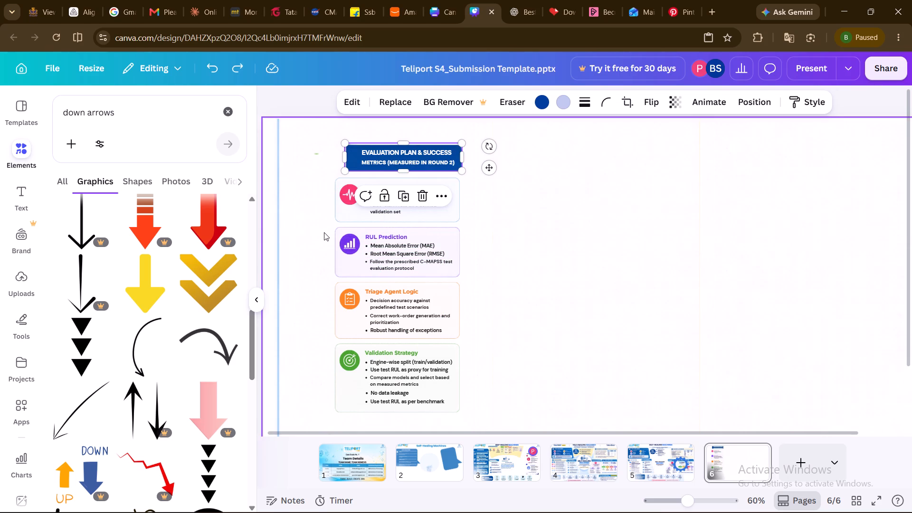
Shift the grouped Anomaly Detection window slightly left and down, just above the RUL Prediction window.
left_click(340, 198)
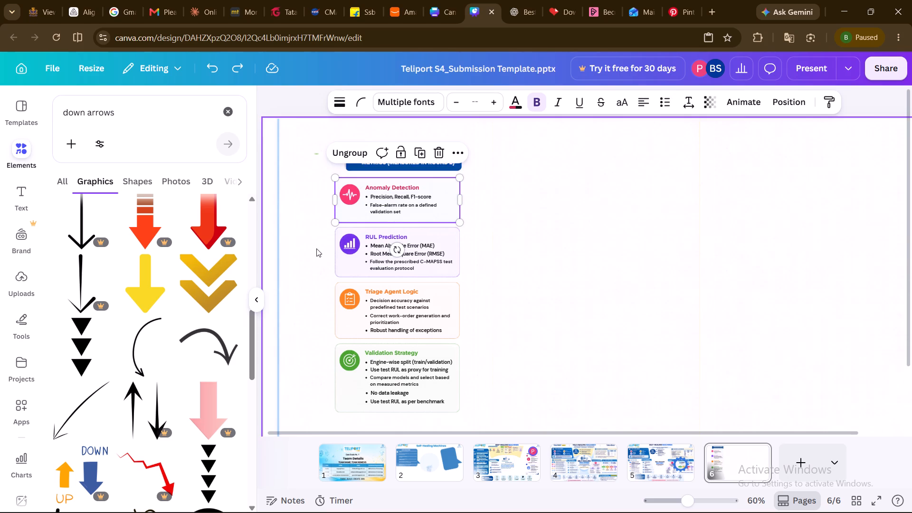
left_click_drag(348, 212, 356, 210)
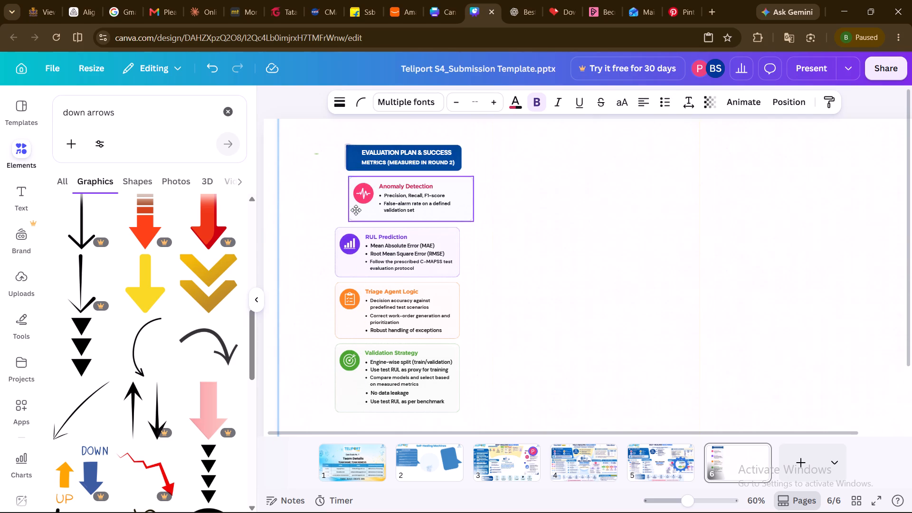
left_click_drag(356, 210, 341, 214)
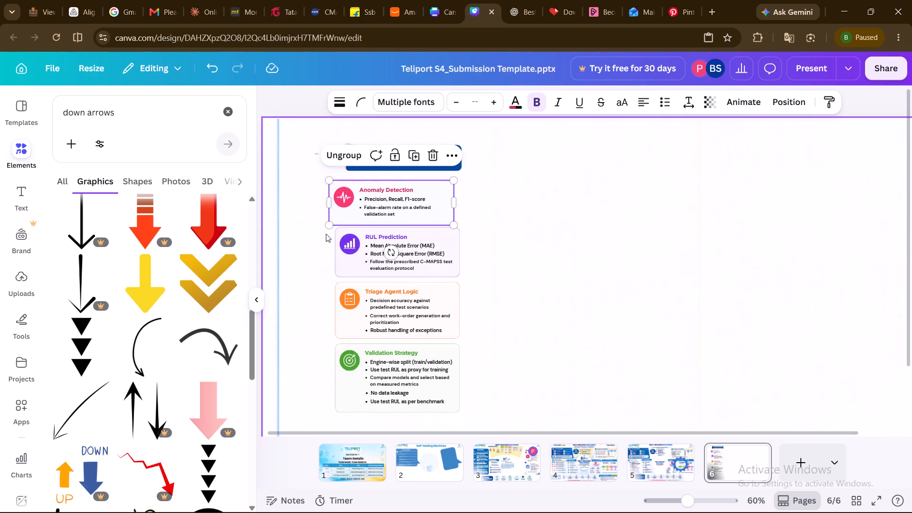
Group the RUL Prediction window's frame, icon, heading and bullets into one object.
left_click_drag(326, 234, 440, 276)
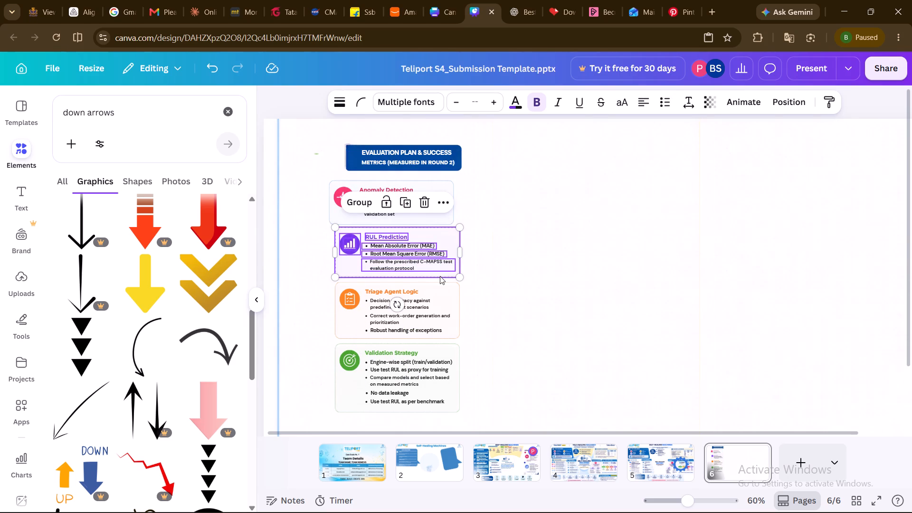
left_click(352, 194)
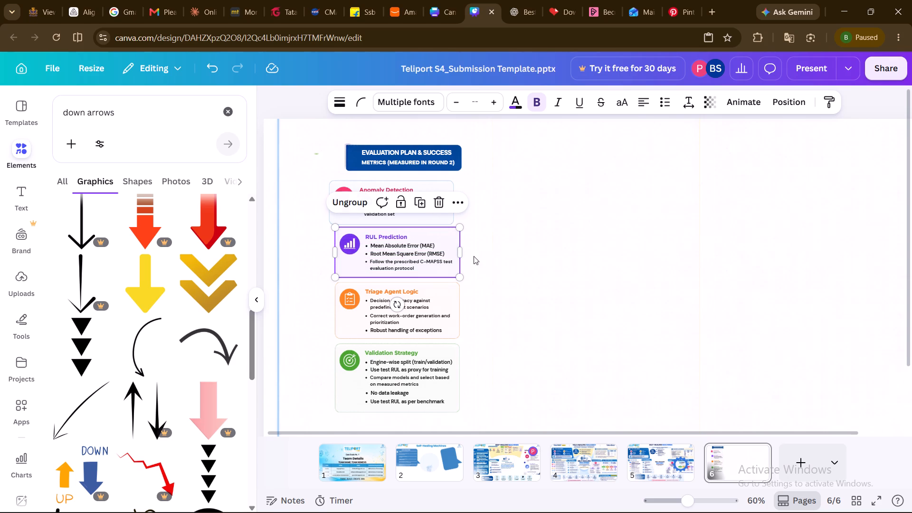
left_click(487, 262)
Group the Triage Agent Logic window's frame, icon, heading and bullets into one object.
left_click_drag(326, 285, 469, 338)
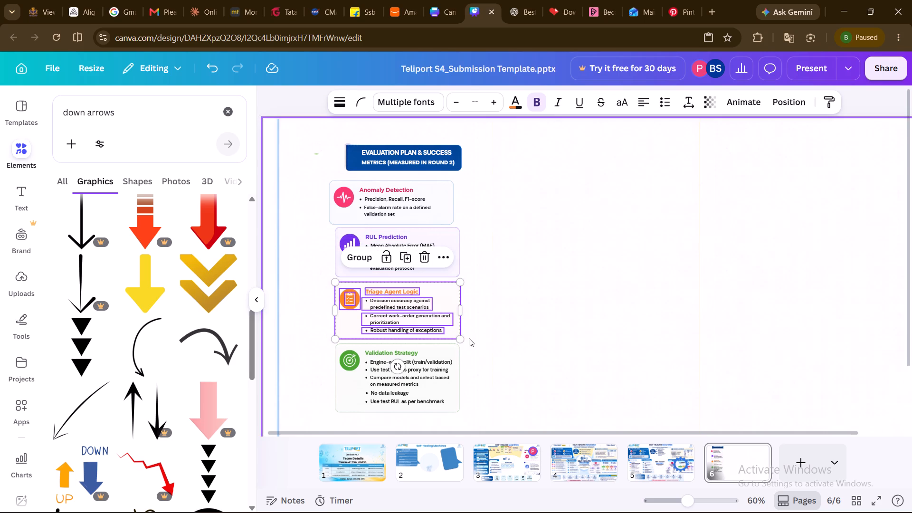
left_click(363, 259)
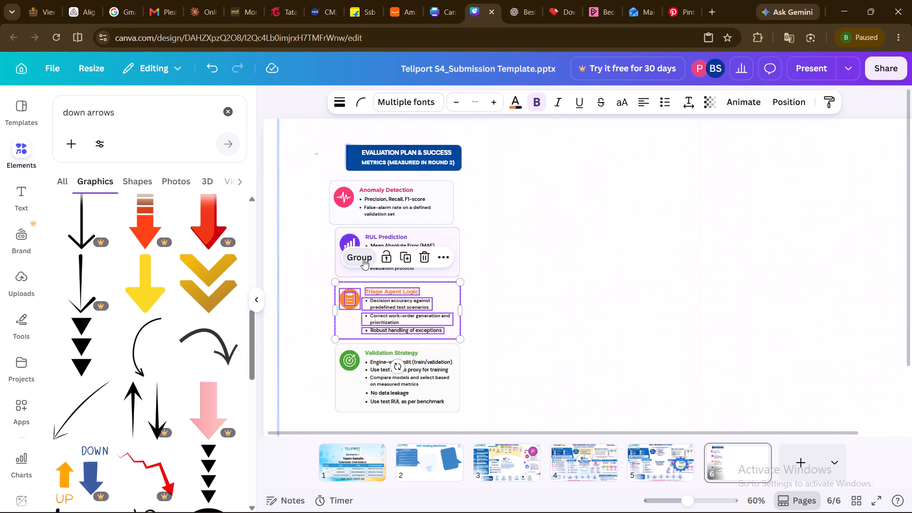
Group the Validation Strategy window's frame, icon, heading and bullets into one object.
left_click_drag(330, 346, 413, 376)
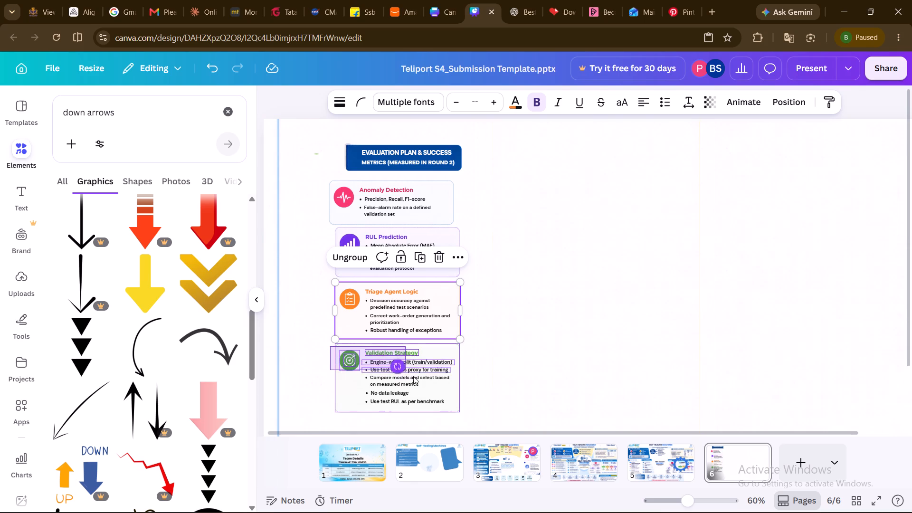
left_click_drag(413, 376, 462, 418)
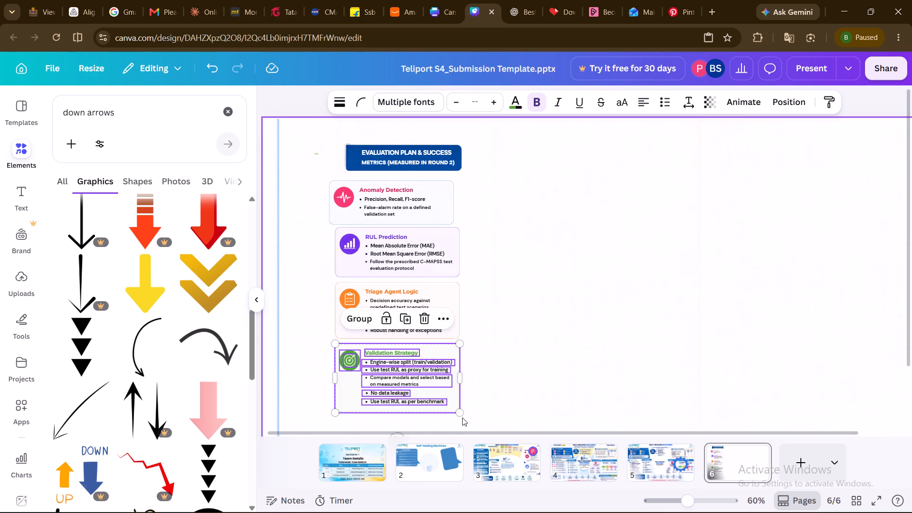
left_click(363, 316)
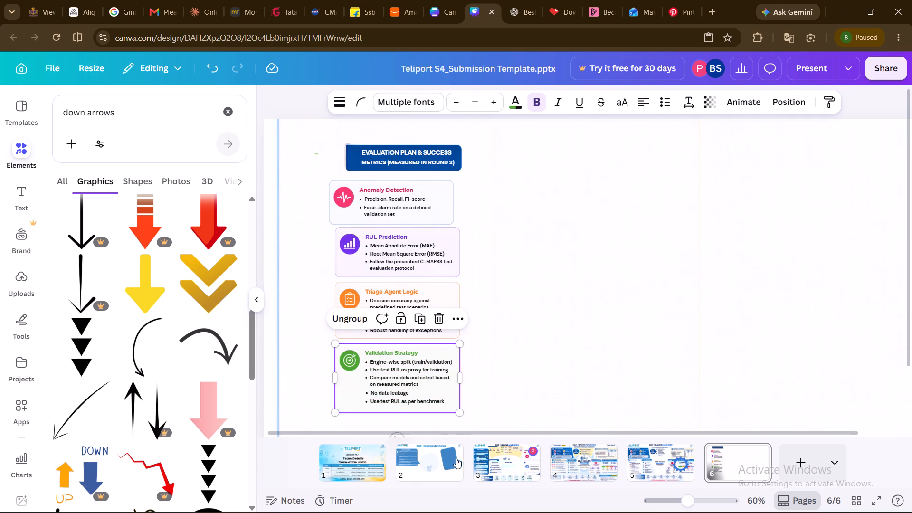
On slide 3, move the System Architecture row left so its title box sits beneath the Our Solution panel.
left_click(490, 461)
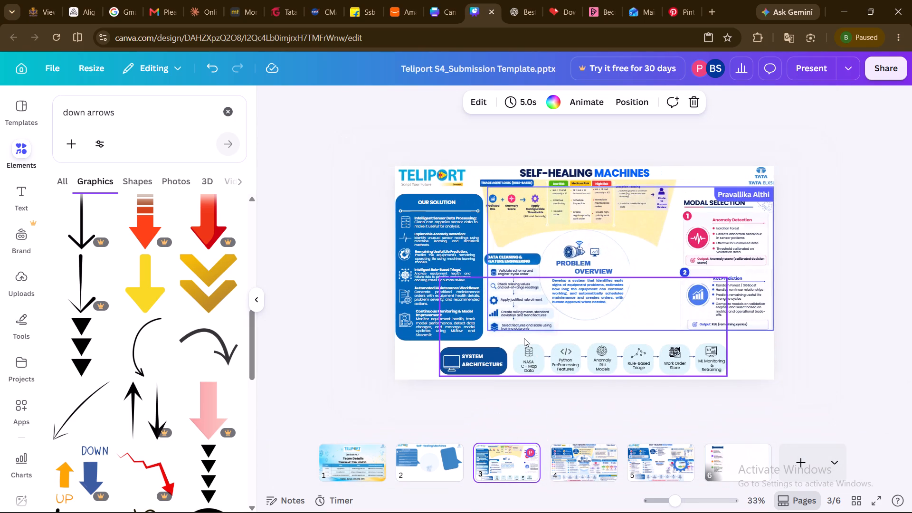
scroll(524, 338, "left", 2)
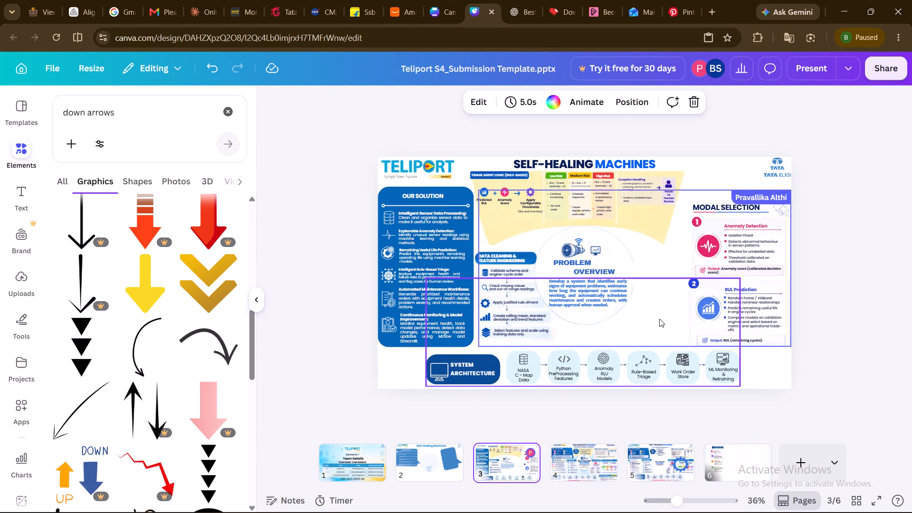
scroll(860, 324, "left", 3)
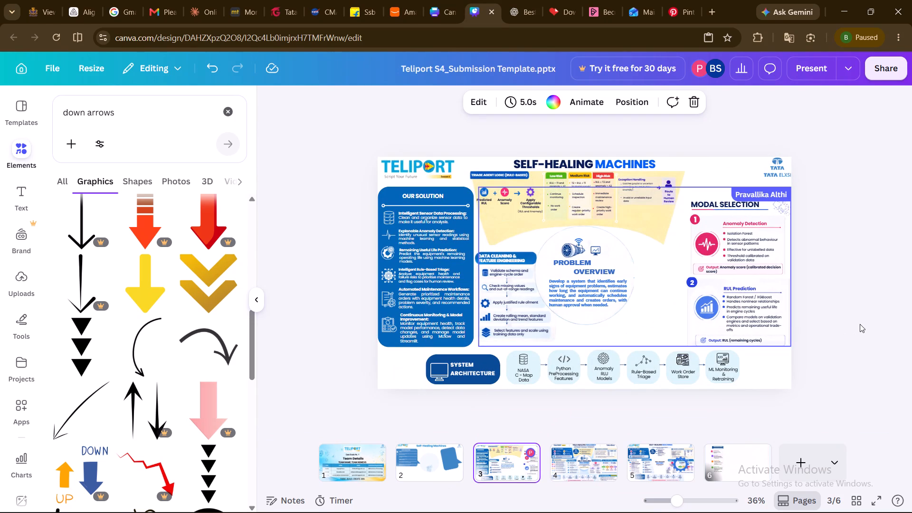
scroll(860, 324, "left", 1)
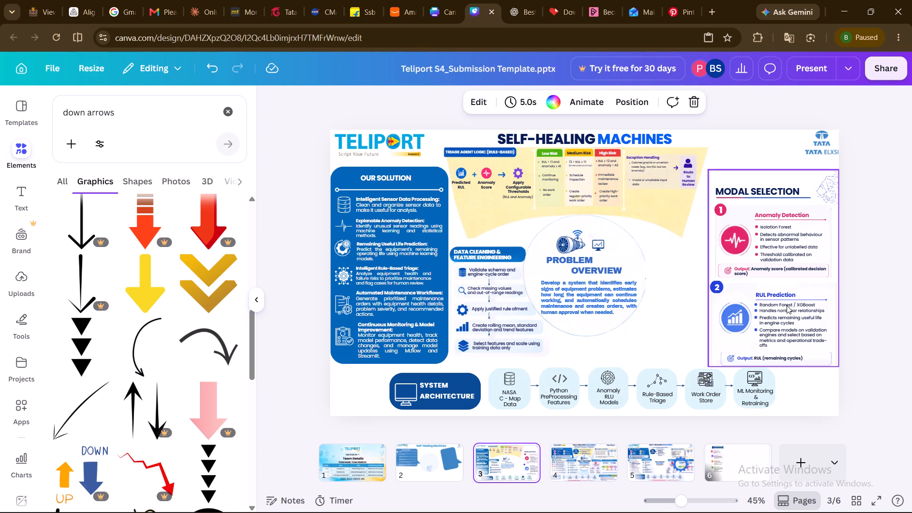
left_click(584, 394)
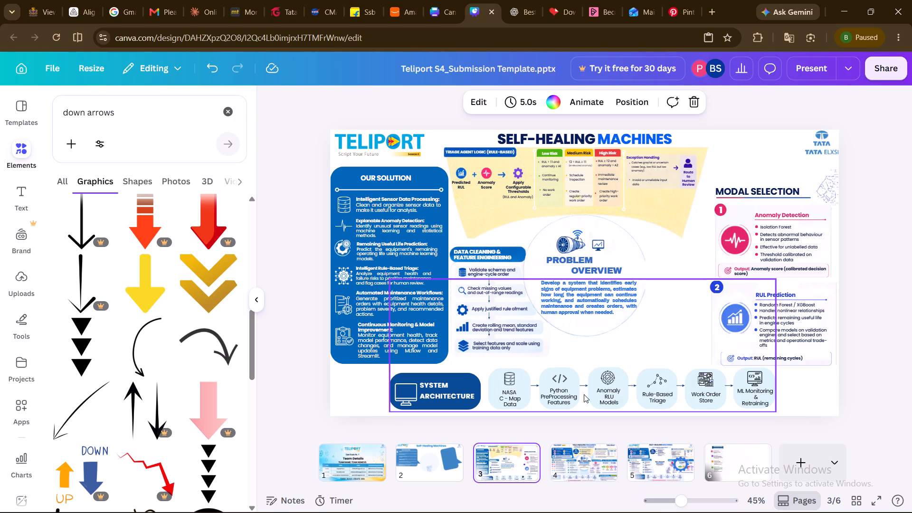
left_click_drag(584, 394, 507, 397)
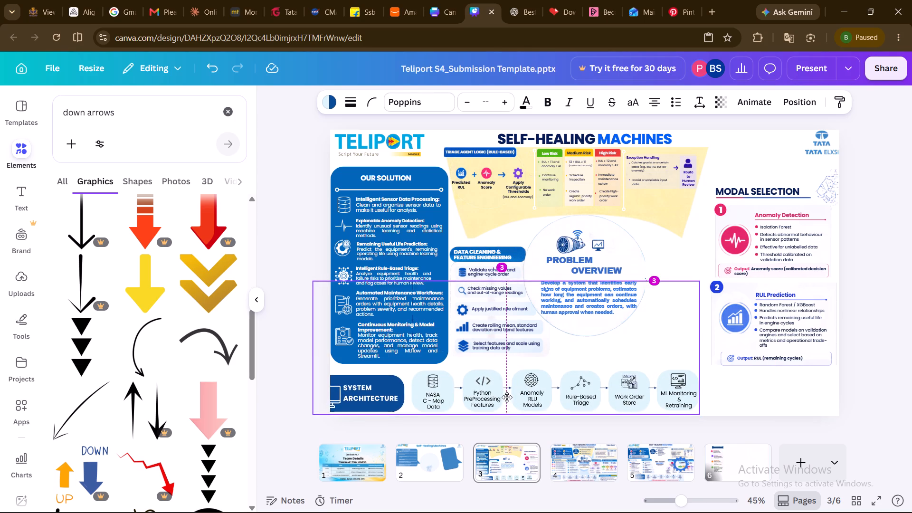
left_click_drag(507, 397, 535, 397)
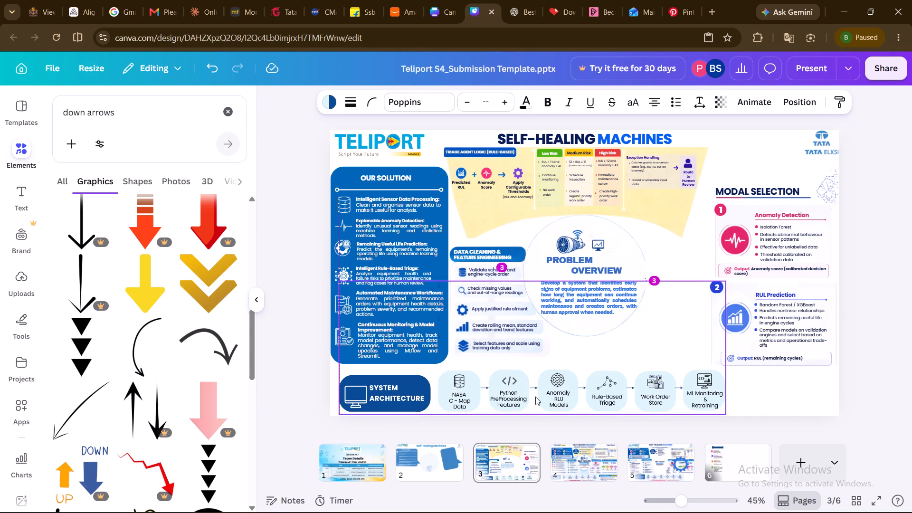
Scale down the Modal Selection group slightly and narrow it from its left side to a width of about 450.
left_click(768, 329)
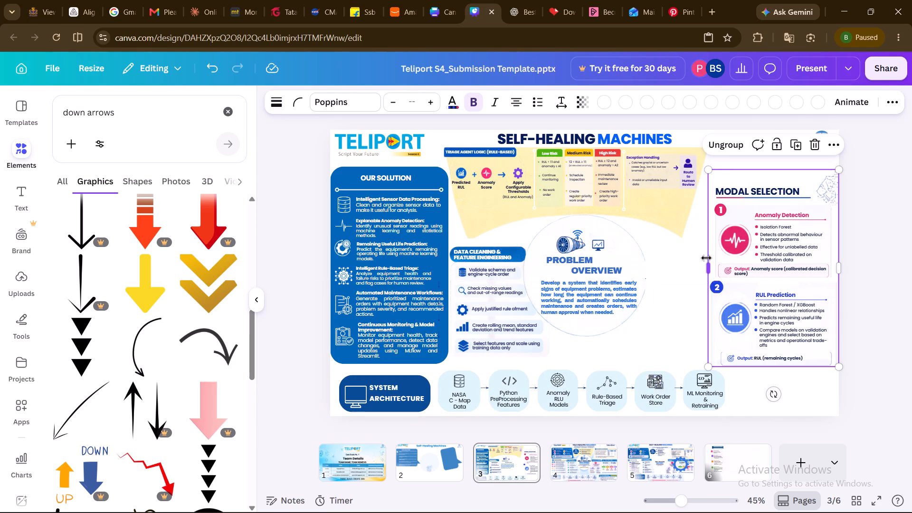
left_click_drag(708, 365, 714, 361)
left_click(791, 303)
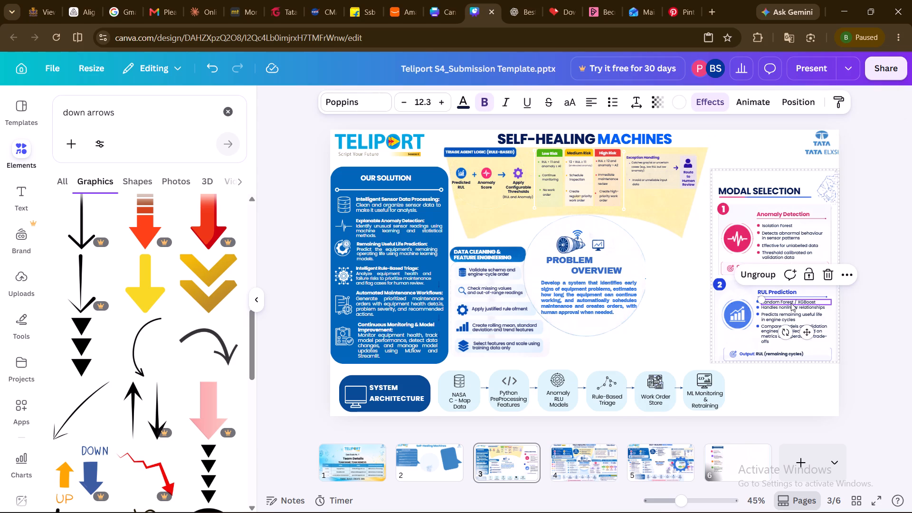
left_click(703, 330)
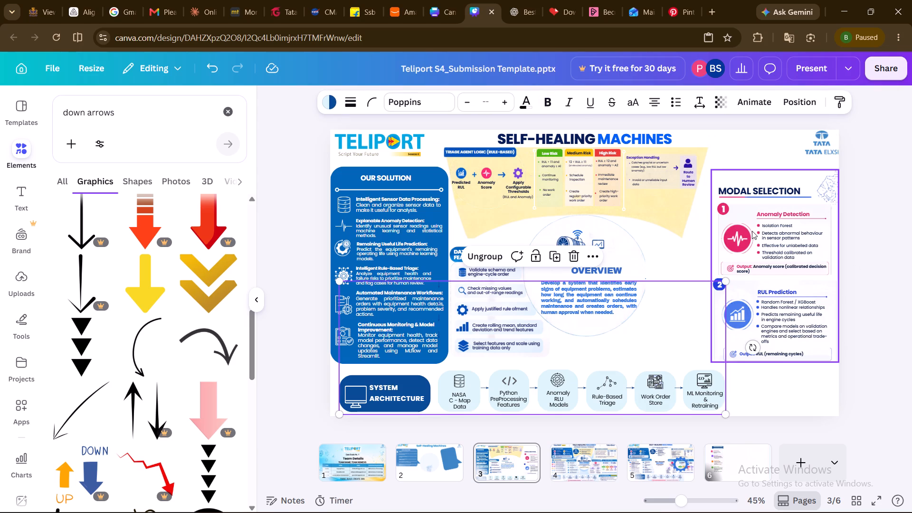
left_click(752, 231)
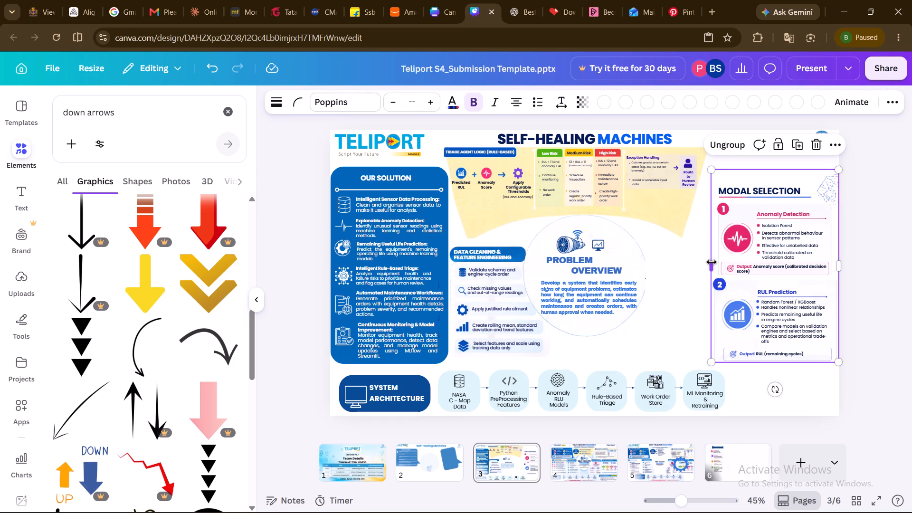
left_click_drag(712, 262, 728, 261)
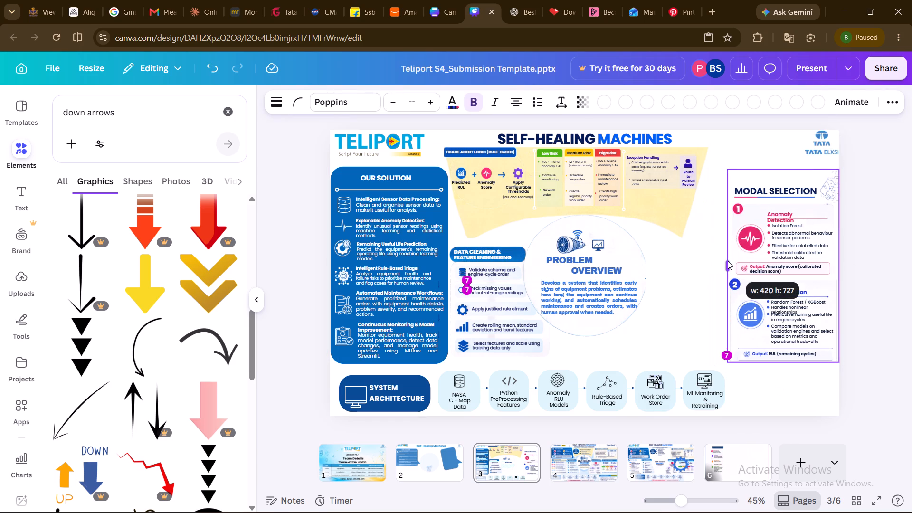
left_click_drag(728, 261, 720, 262)
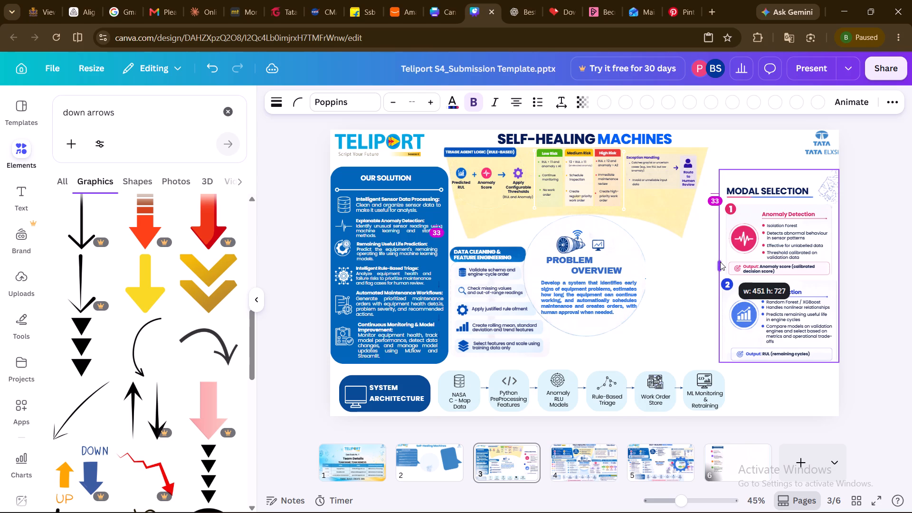
left_click_drag(720, 262, 721, 262)
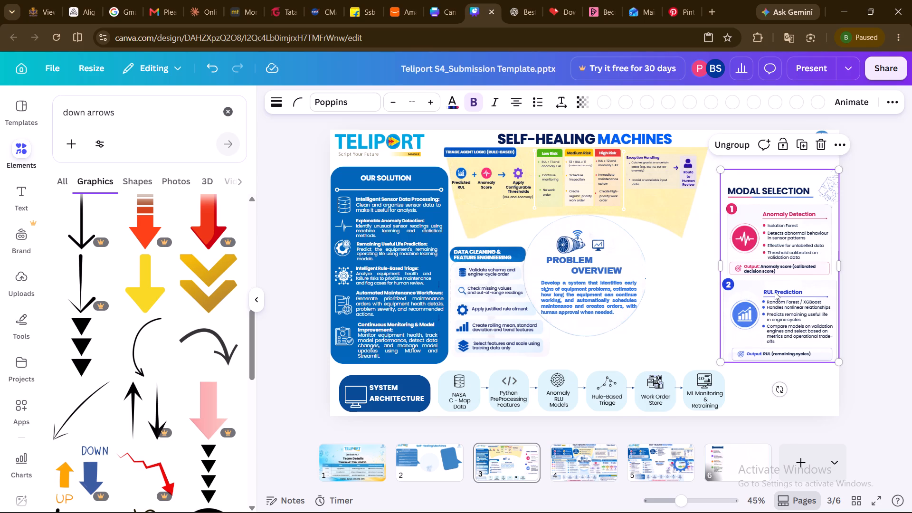
Shift the System Architecture row to the slide's left edge and move the Modal Selection group into the lower-right corner beside it.
left_click_drag(793, 228, 790, 268)
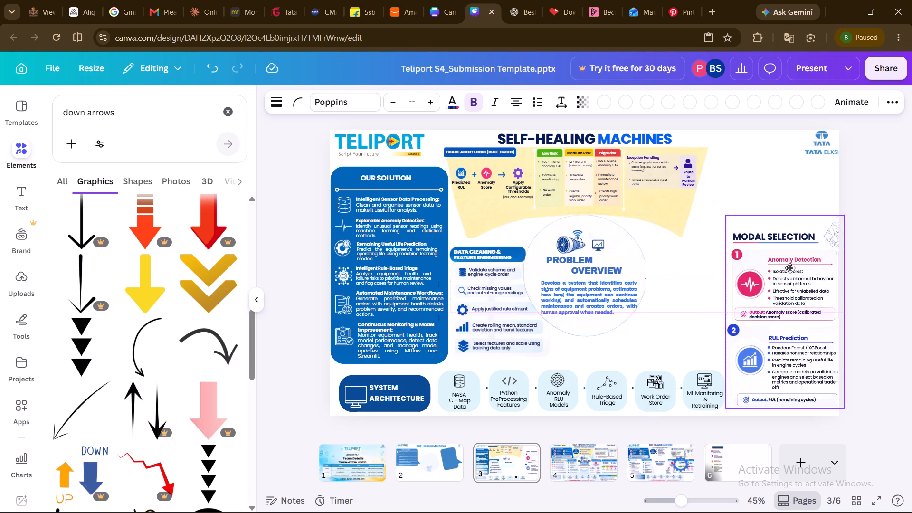
left_click_drag(790, 268, 794, 237)
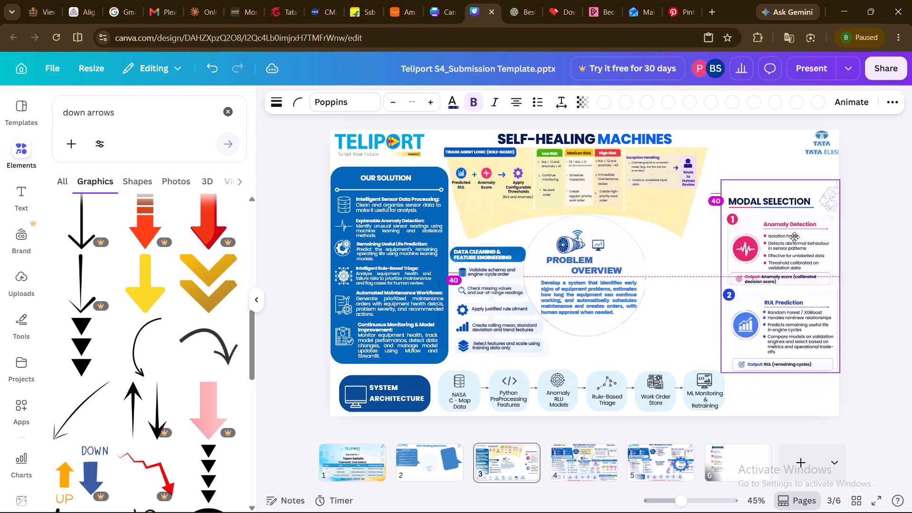
left_click_drag(794, 237, 793, 237)
left_click_drag(576, 383, 570, 383)
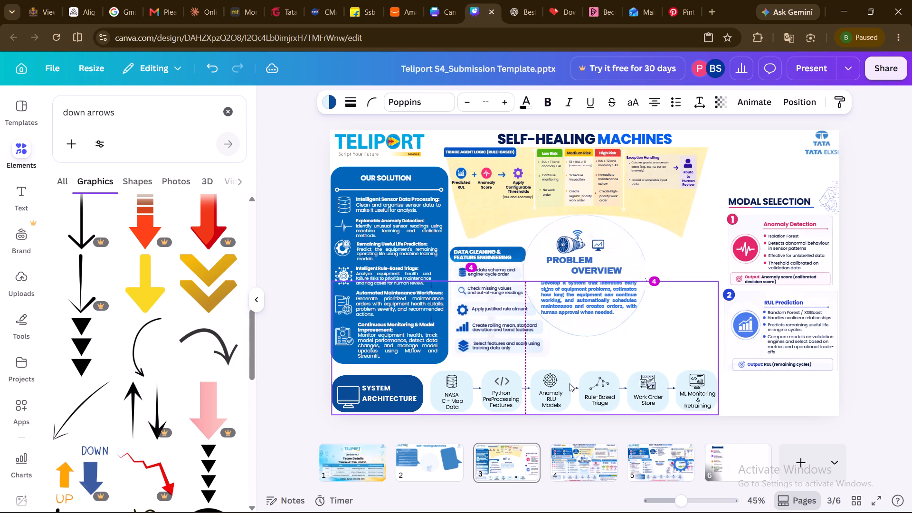
left_click_drag(754, 316, 756, 335)
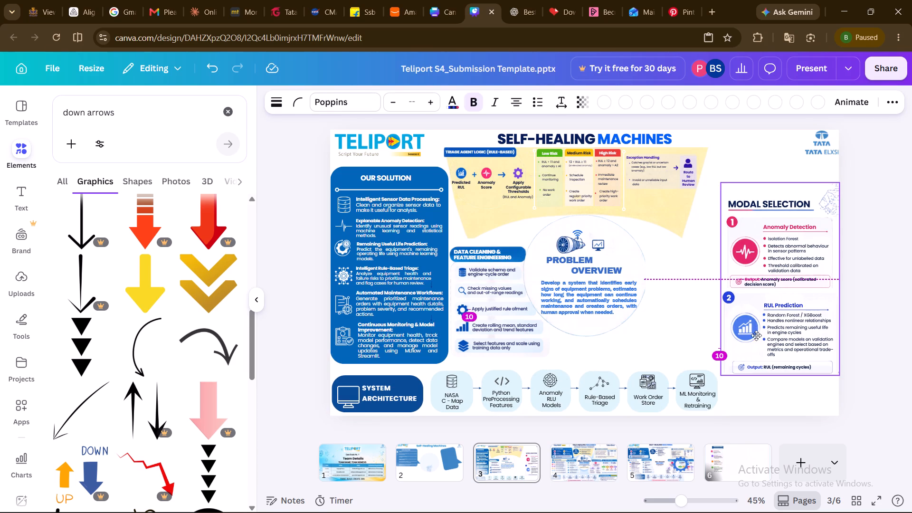
left_click_drag(756, 335, 748, 360)
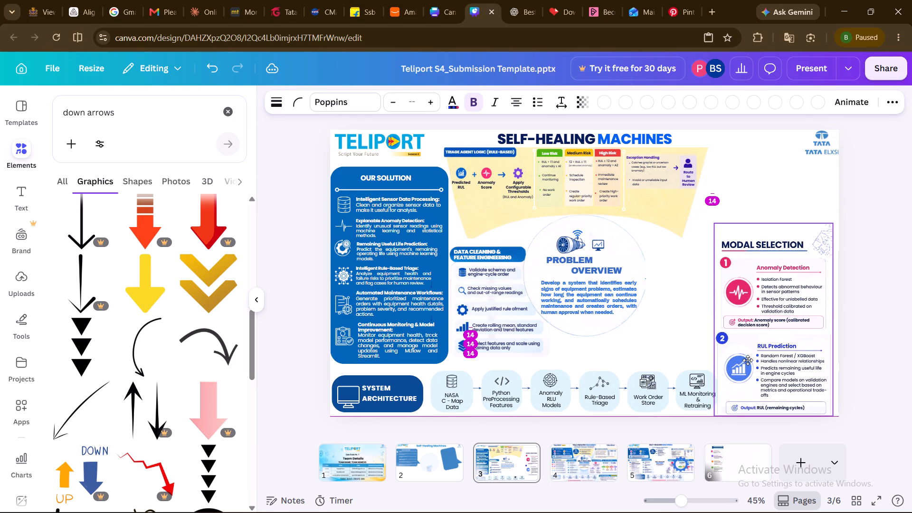
left_click_drag(748, 360, 748, 357)
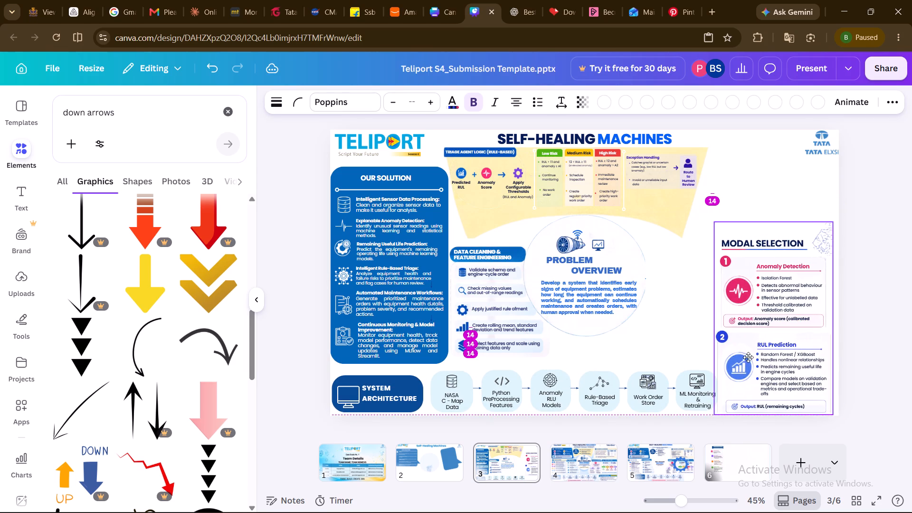
left_click_drag(748, 357, 750, 359)
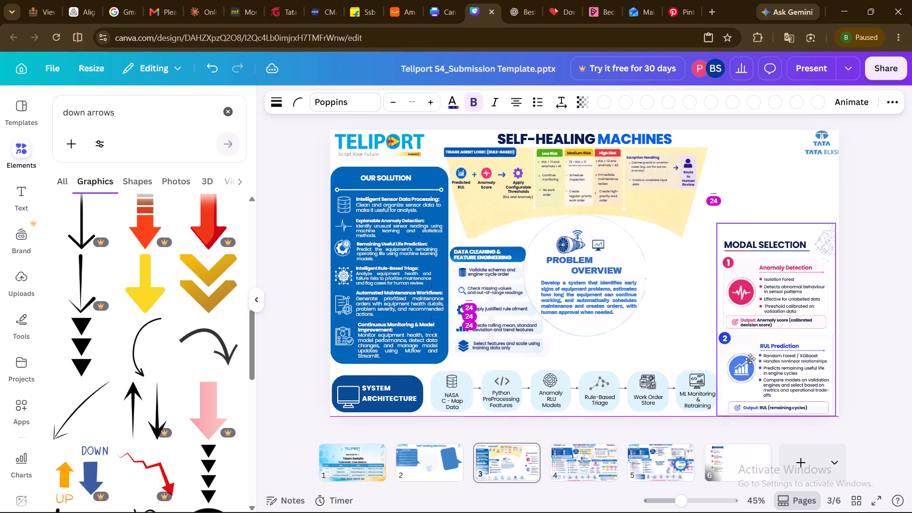
left_click_drag(750, 359, 750, 357)
left_click(896, 335)
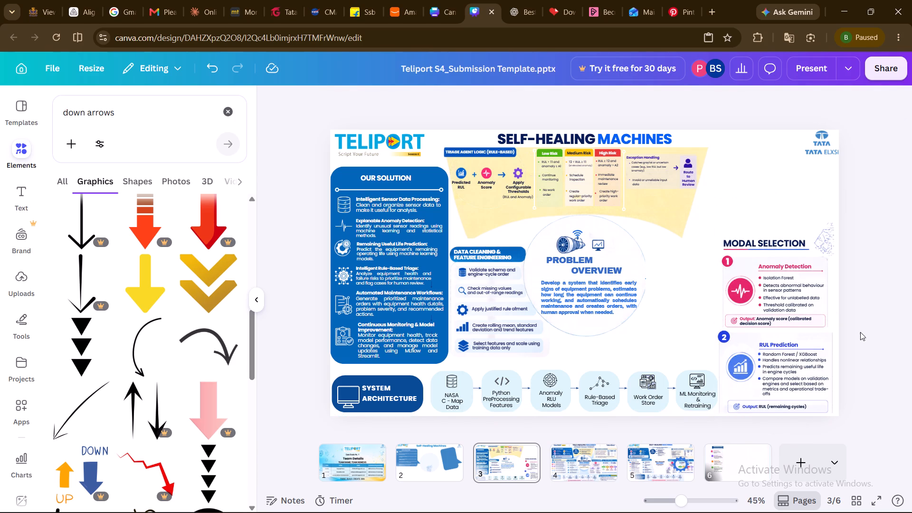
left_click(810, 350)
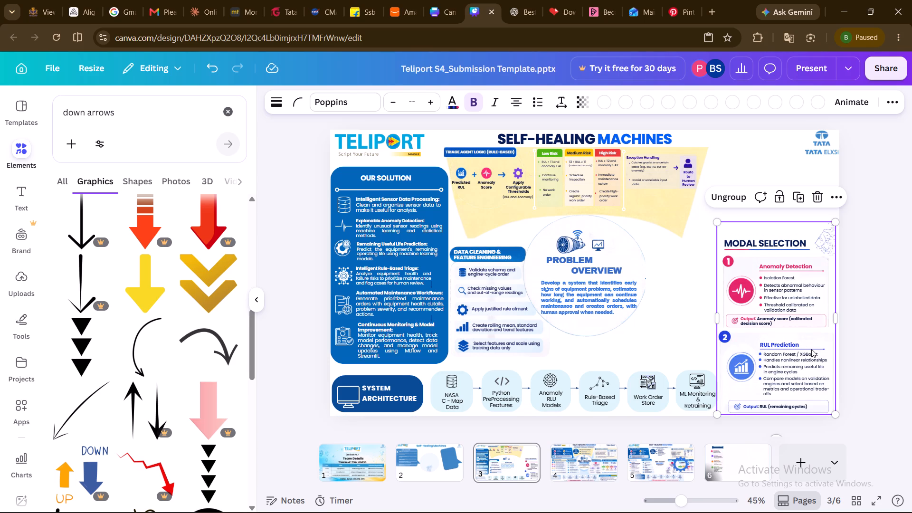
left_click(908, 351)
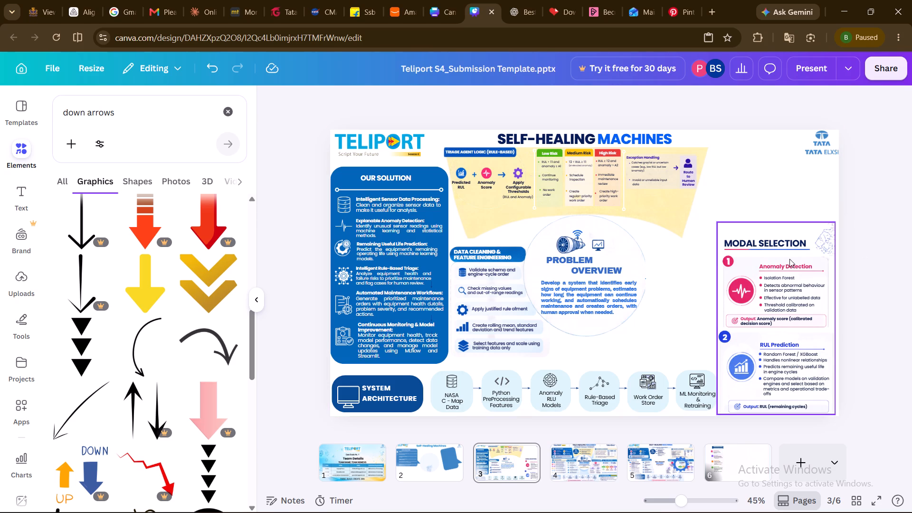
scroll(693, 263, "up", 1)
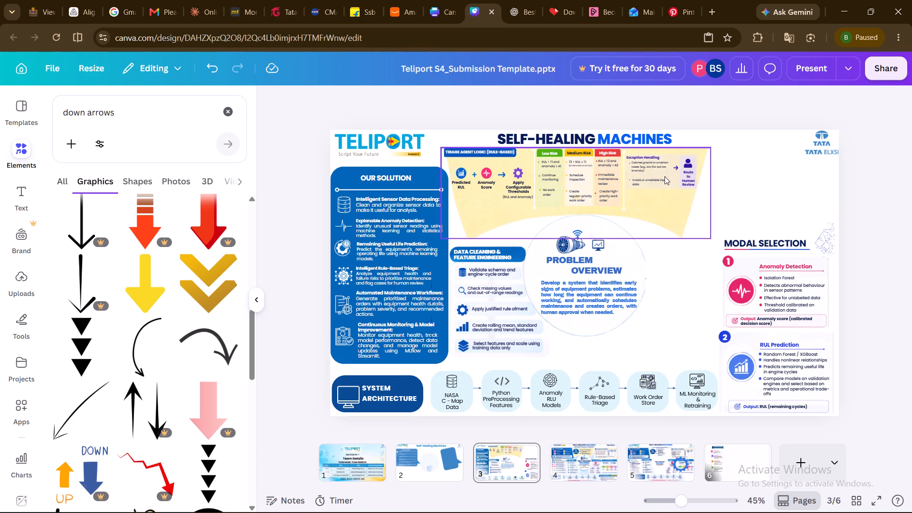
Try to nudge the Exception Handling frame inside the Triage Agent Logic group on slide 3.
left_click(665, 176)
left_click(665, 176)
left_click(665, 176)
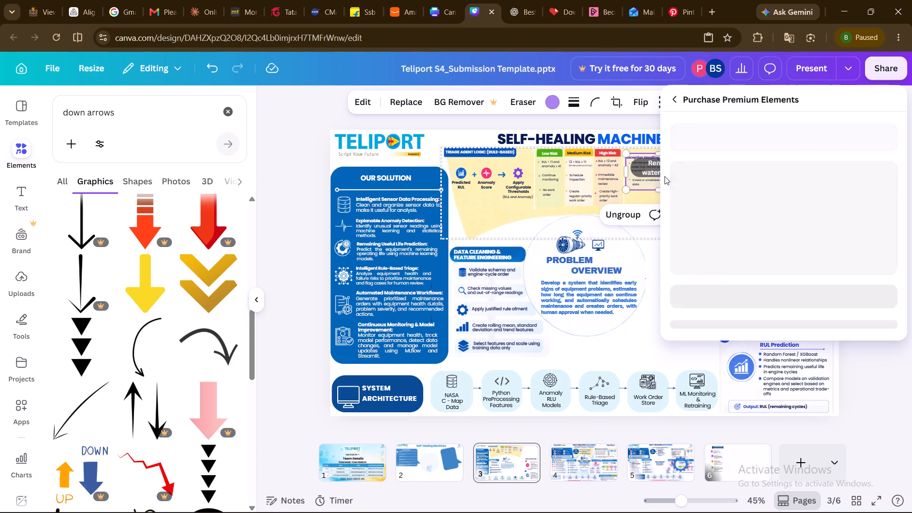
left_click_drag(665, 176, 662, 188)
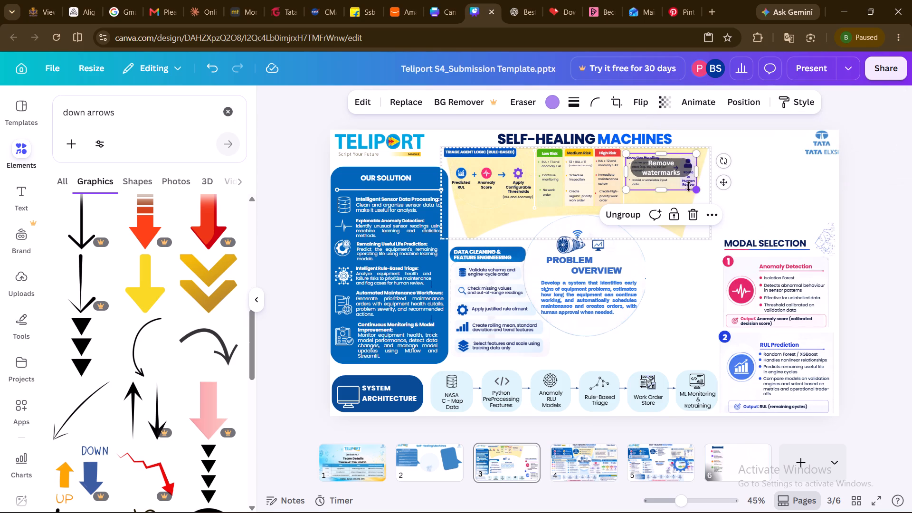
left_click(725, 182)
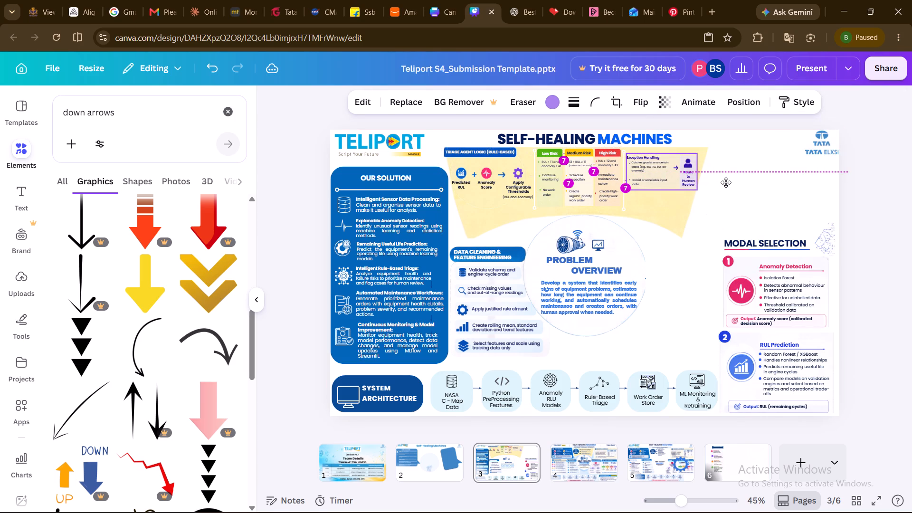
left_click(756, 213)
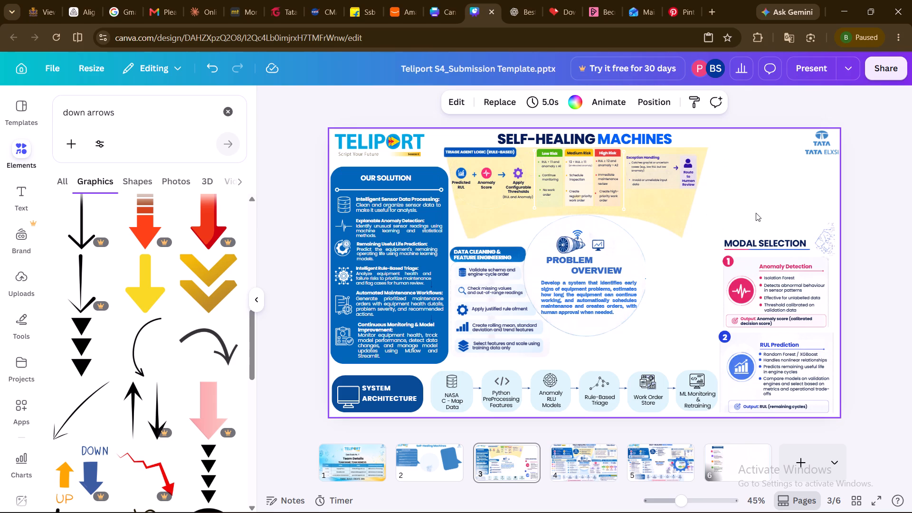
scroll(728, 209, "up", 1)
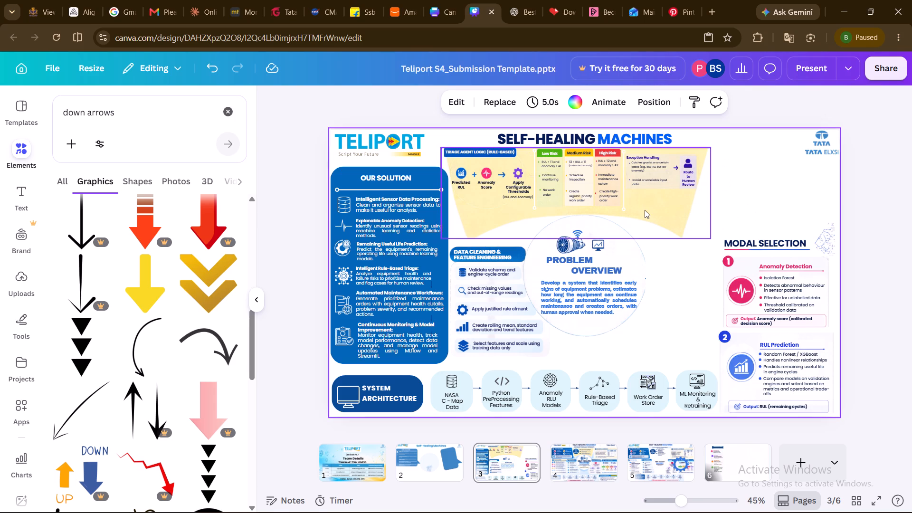
Scale the Triage Agent Logic group down slightly to about 1,013 by 342, keeping it just beneath the Self-Healing Machines title.
left_click(645, 210)
left_click(712, 242)
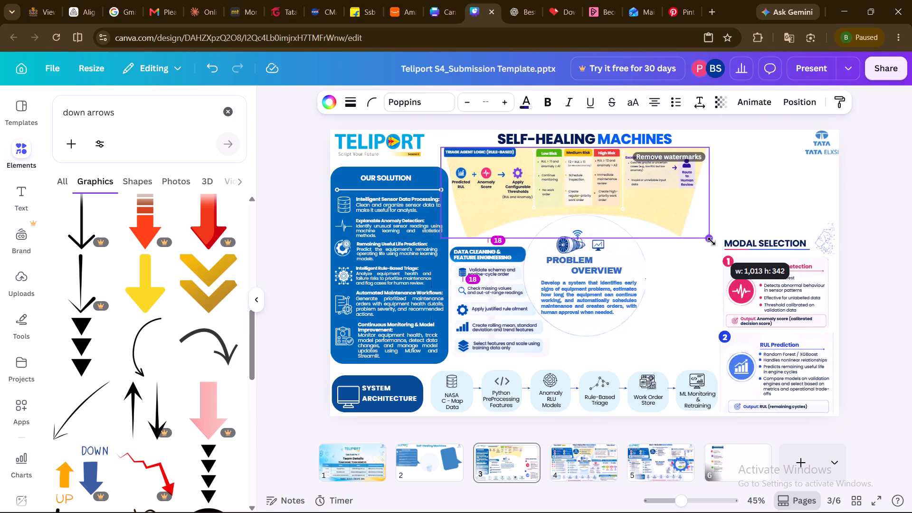
left_click(642, 203)
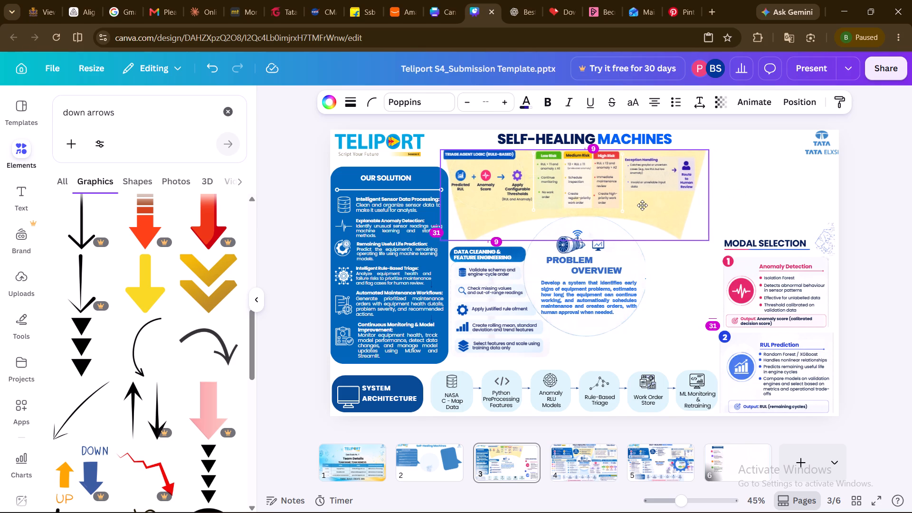
left_click(740, 199)
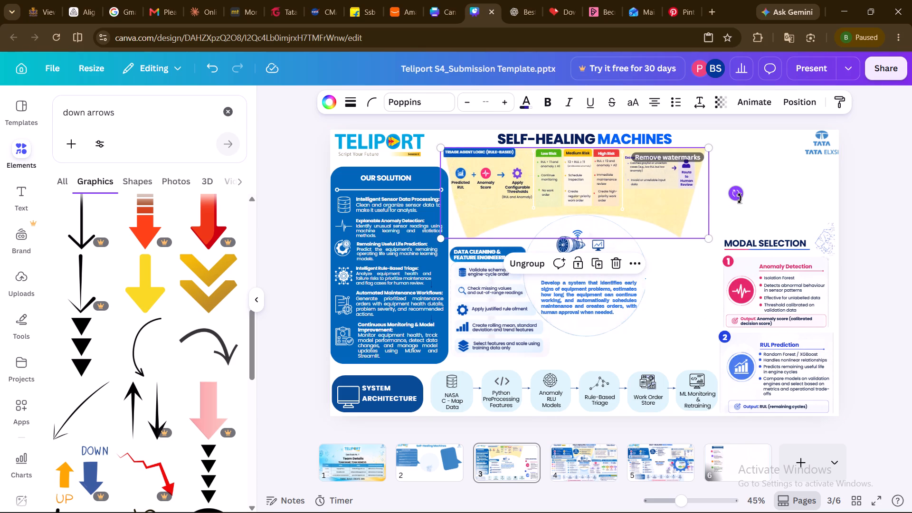
left_click(764, 199)
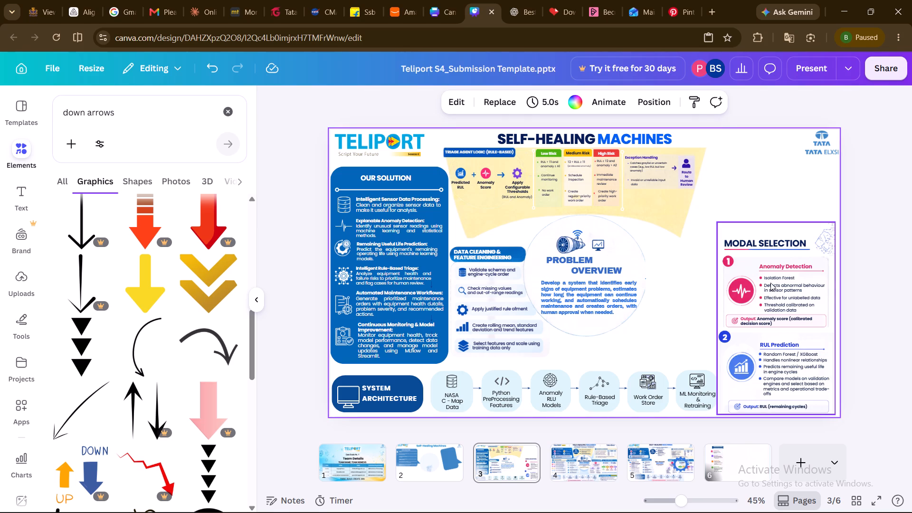
left_click(772, 259)
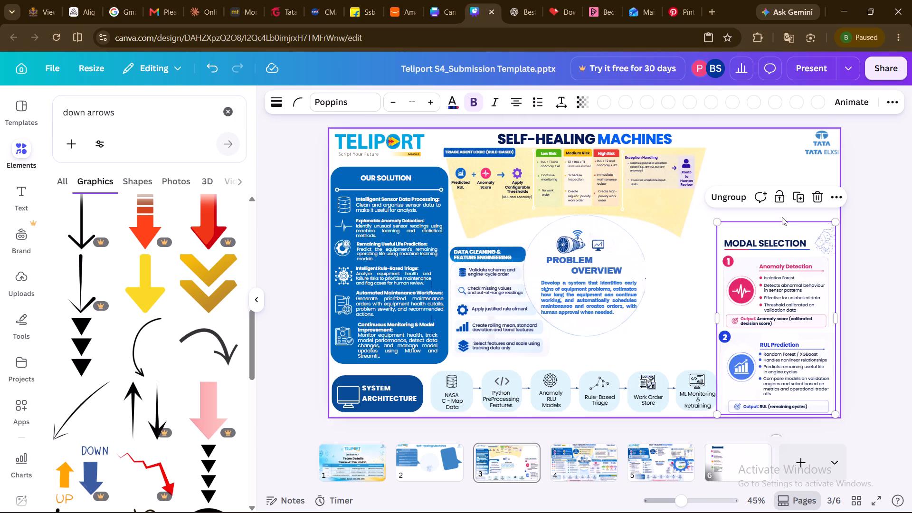
left_click(867, 249)
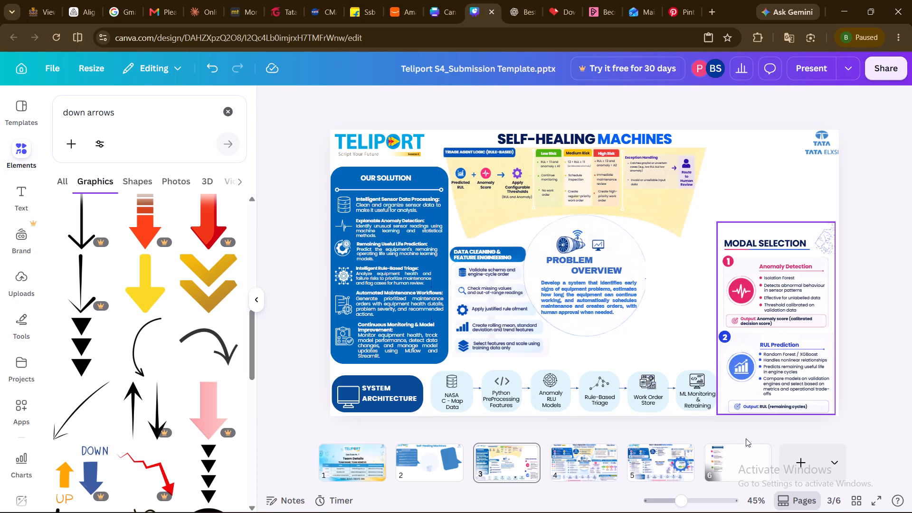
On slide 6, move the RUL Prediction window to the right of the Anomaly Detection window and lower Anomaly Detection slightly.
left_click(743, 463)
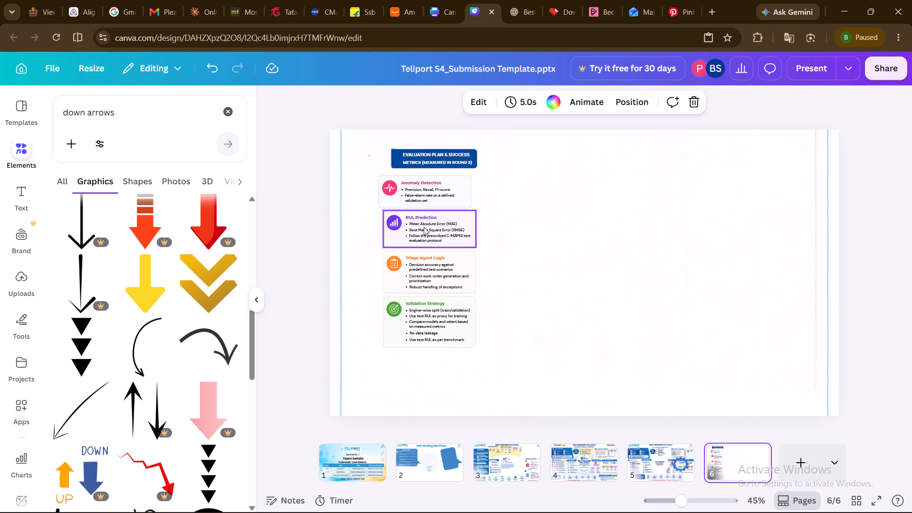
left_click_drag(424, 226, 523, 191)
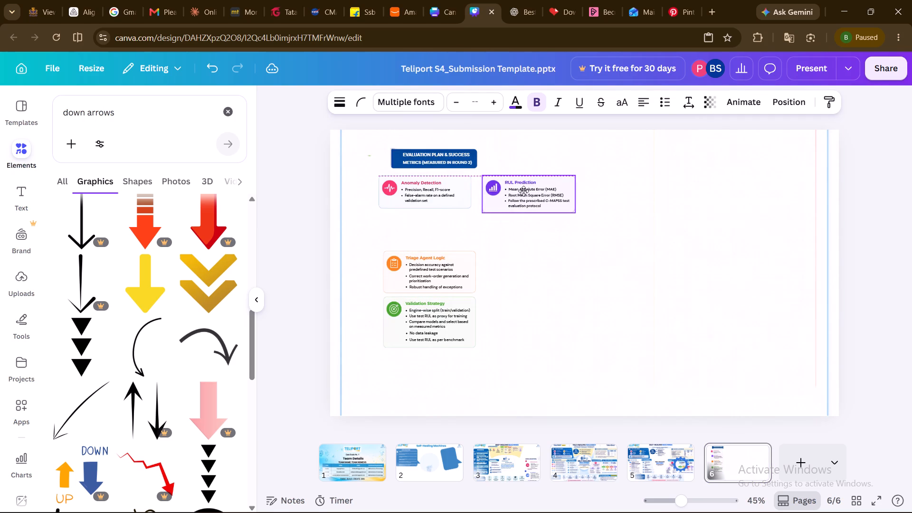
left_click_drag(523, 191, 522, 191)
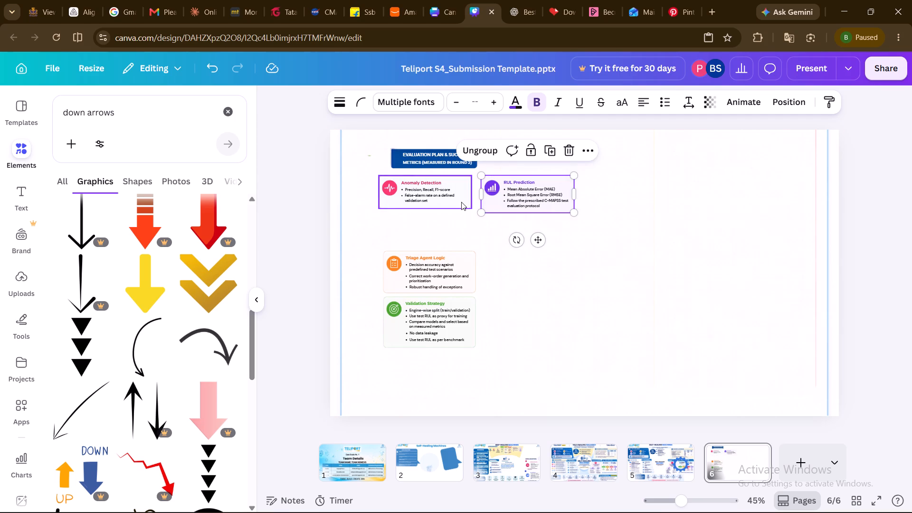
left_click(461, 202)
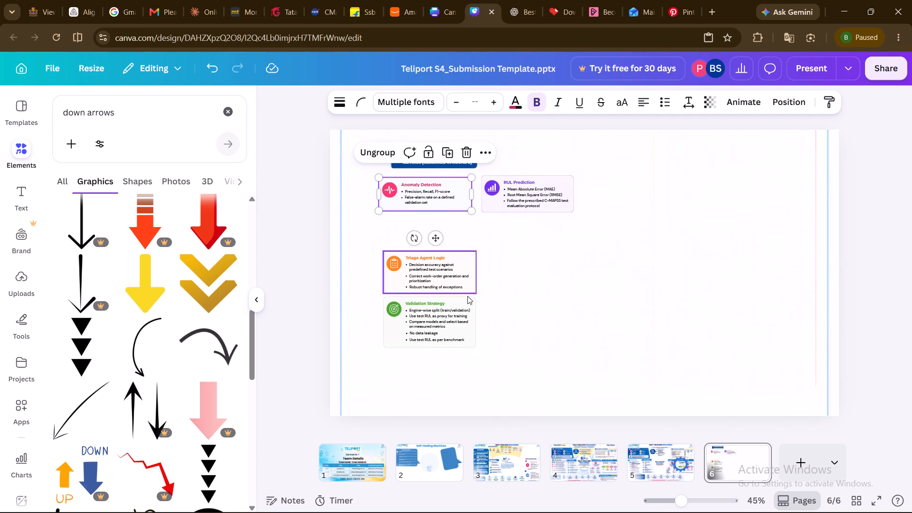
Move the Triage Agent Logic window up beneath the Anomaly Detection window, aligned with its side edges and with a small gap.
left_click_drag(463, 276, 456, 245)
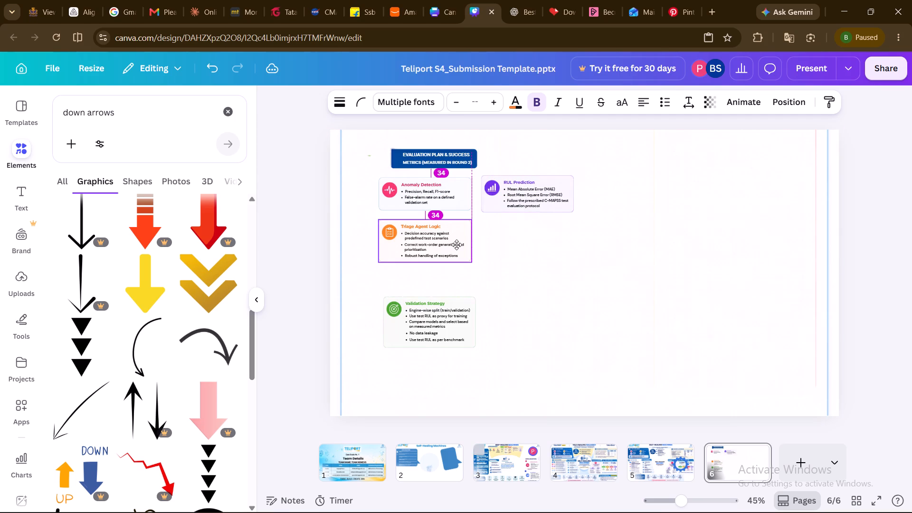
left_click_drag(456, 245, 456, 240)
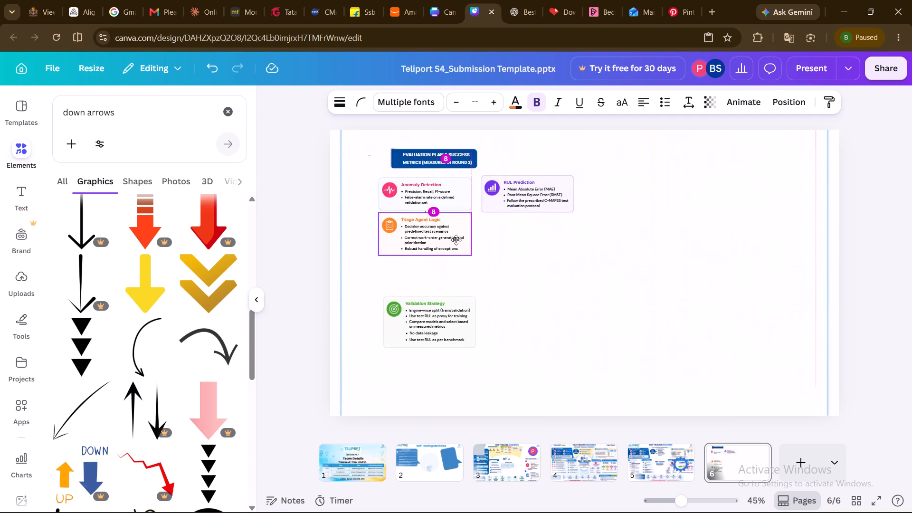
left_click_drag(456, 240, 454, 242)
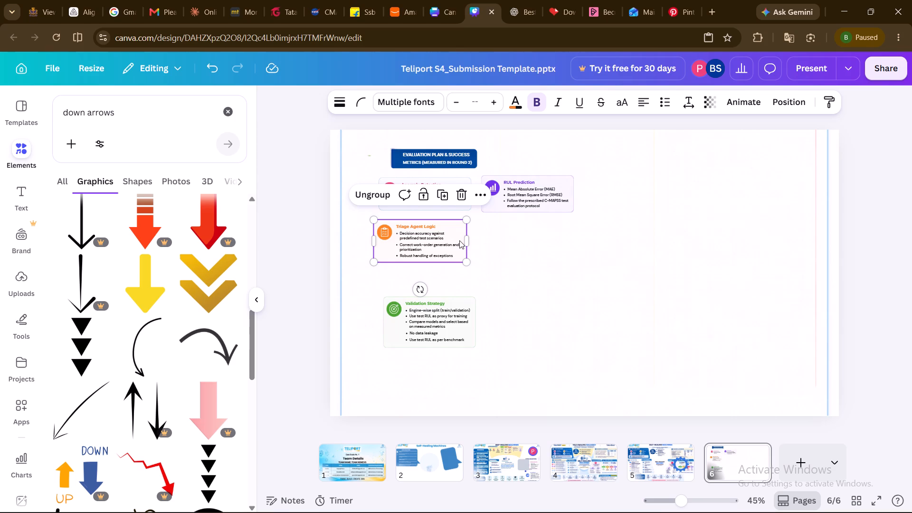
left_click(459, 240)
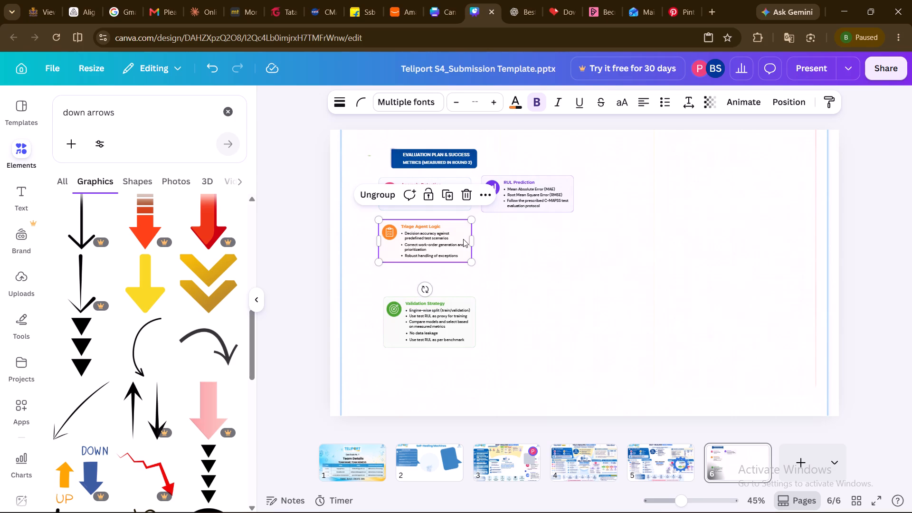
left_click(463, 239)
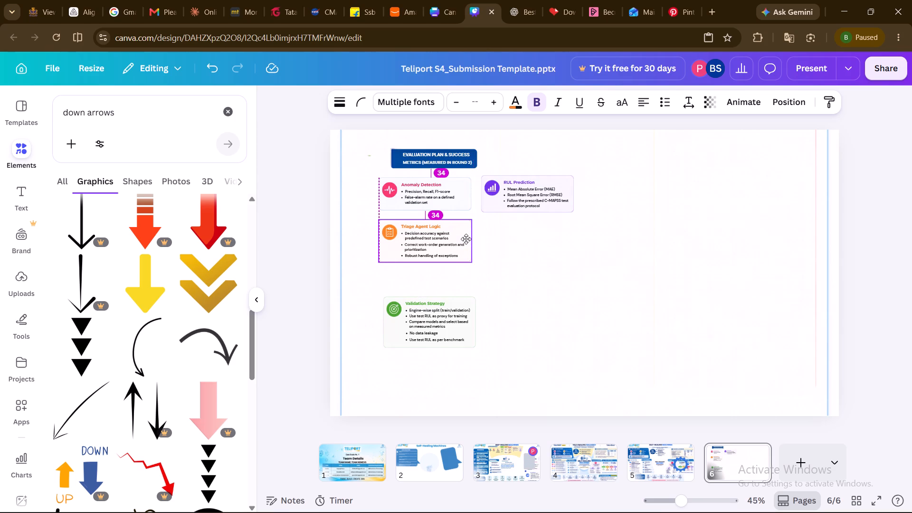
Move the Validation Strategy window beneath RUL Prediction, aligning its top with Triage Agent Logic to complete a two-by-two grid.
left_click_drag(464, 315, 563, 236)
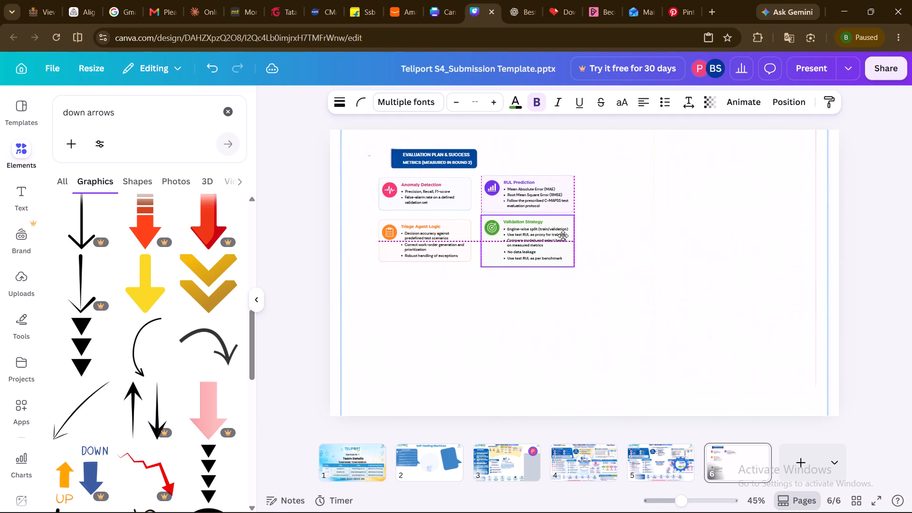
left_click_drag(563, 236, 563, 236)
left_click_drag(563, 236, 563, 234)
left_click_drag(563, 234, 563, 241)
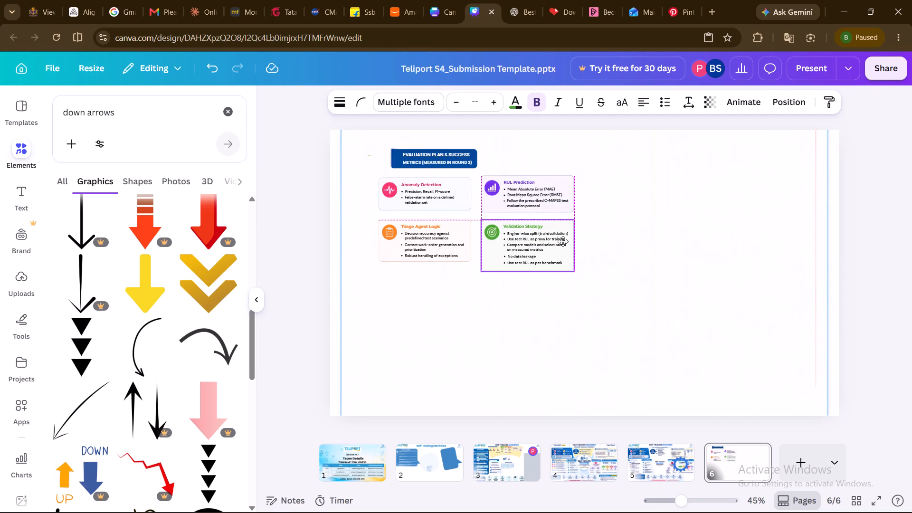
left_click_drag(563, 241, 563, 238)
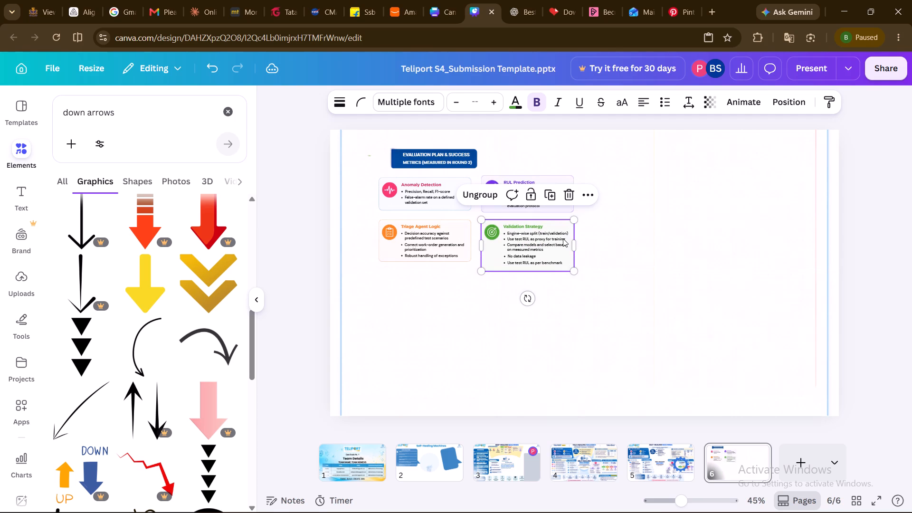
left_click(671, 246)
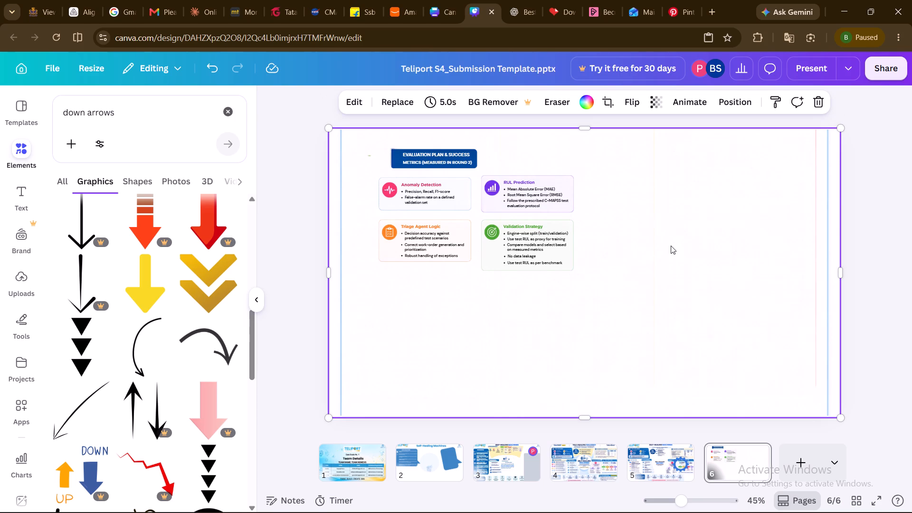
Ungroup the Anomaly Detection window and the RUL Prediction window into their separate elements.
scroll(671, 246, "right", 2)
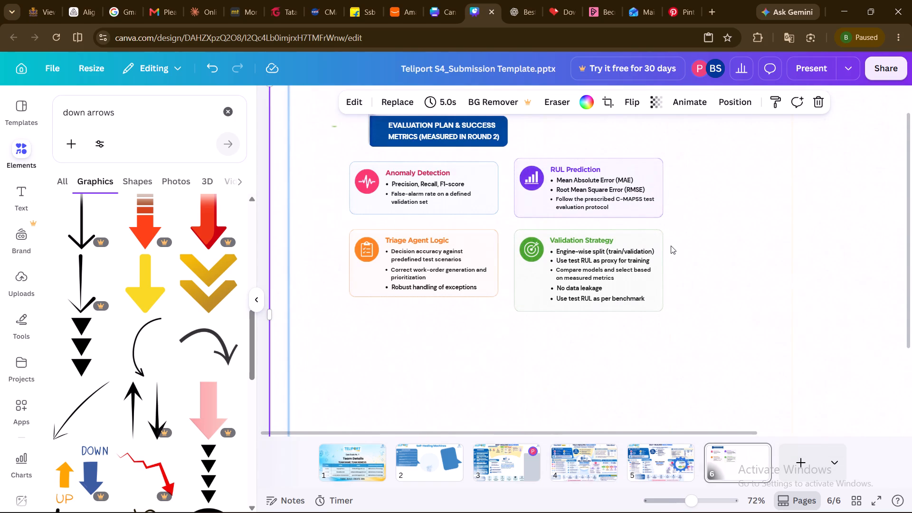
scroll(671, 246, "right", 2)
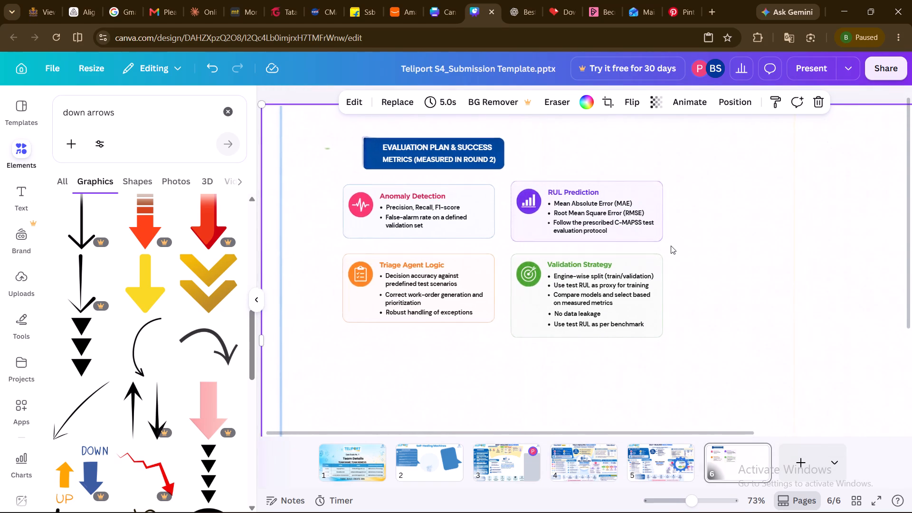
scroll(671, 246, "right", 1)
left_click(456, 218)
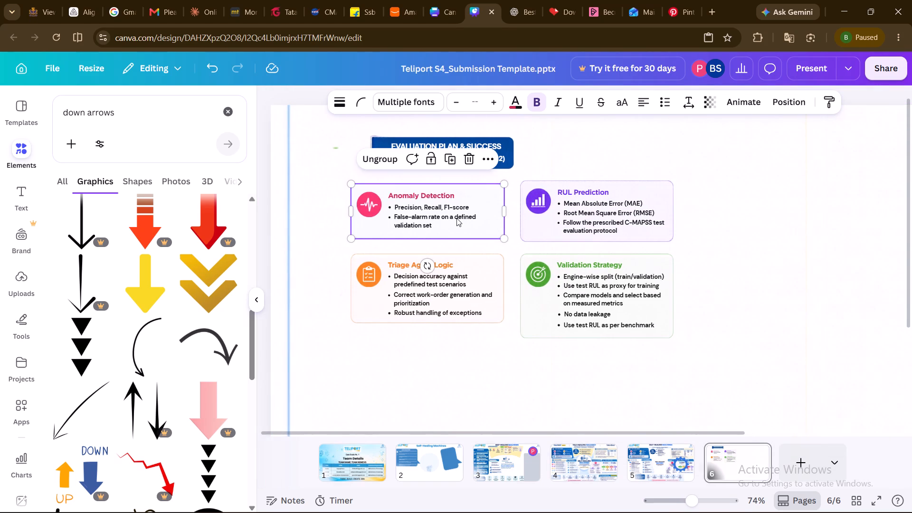
left_click(389, 156)
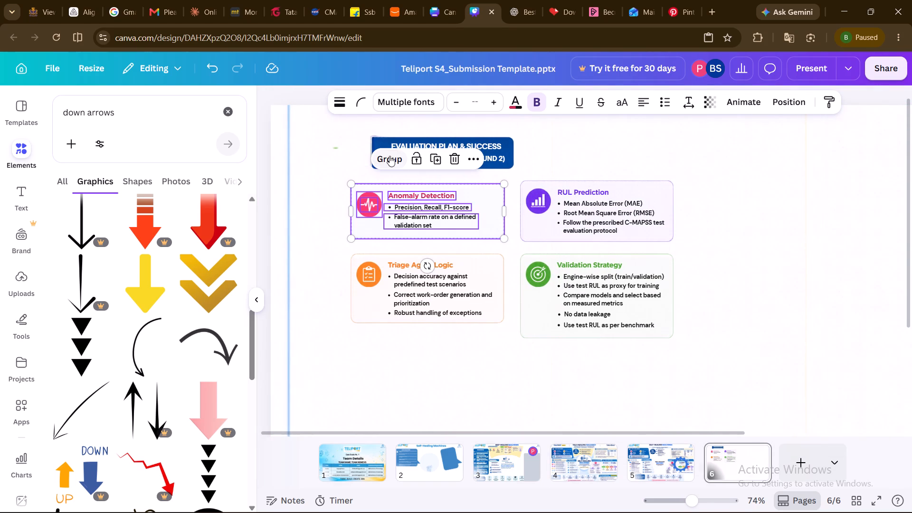
left_click(759, 251)
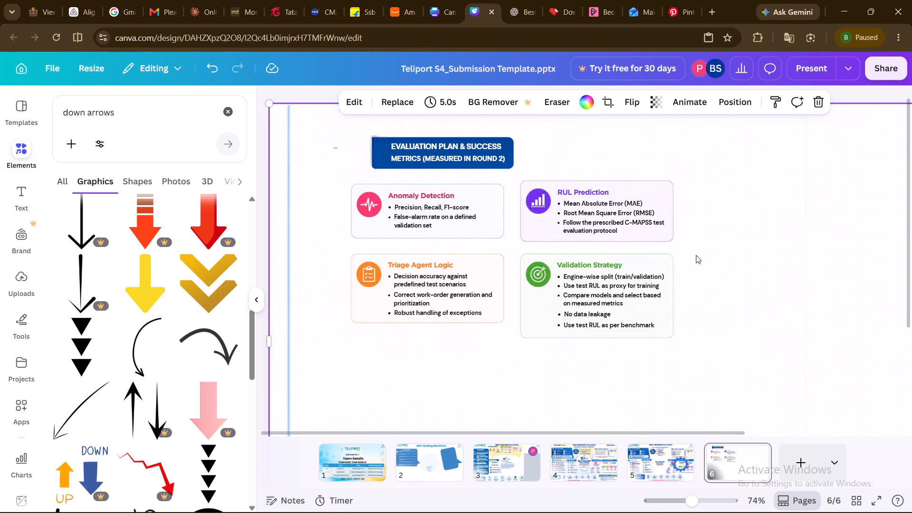
left_click(661, 234)
left_click(543, 160)
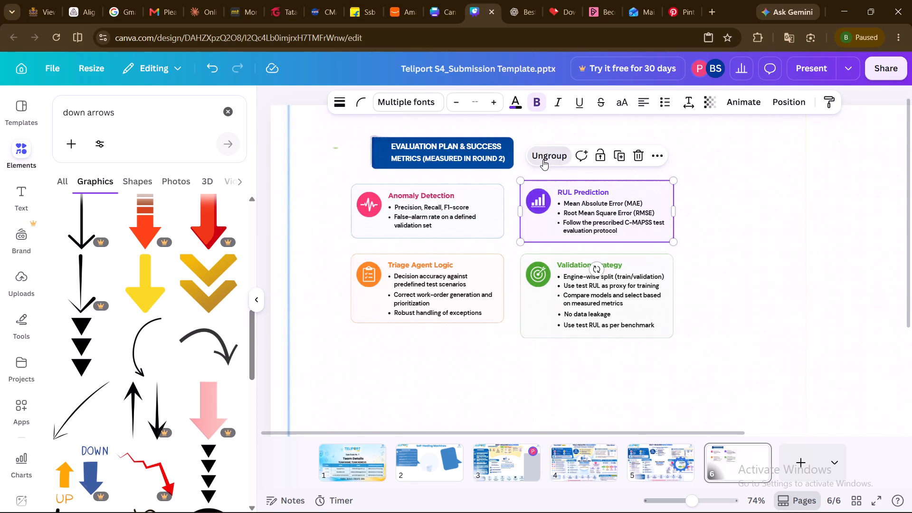
Replace the Anomaly Detection window's frame with a duplicate of the RUL Prediction frame, level with the original around the Anomaly Detection content.
left_click(481, 216)
key("Delete")
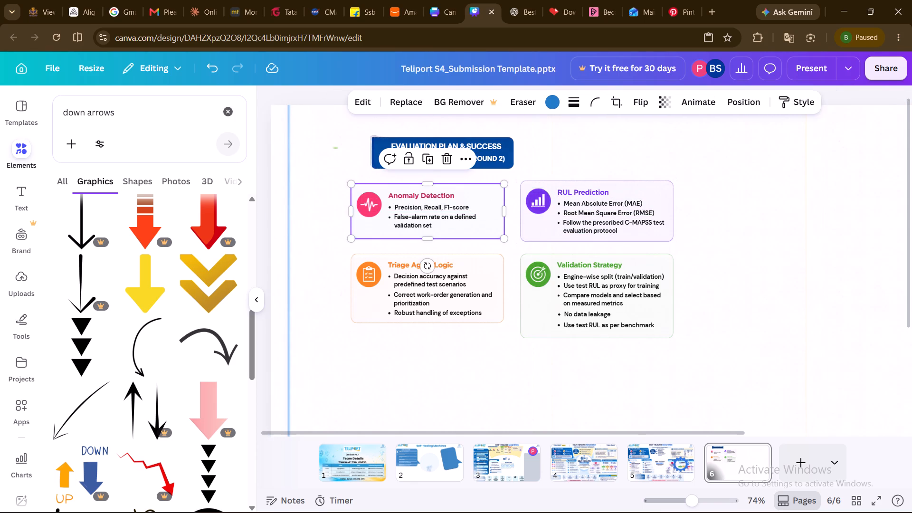
left_click(538, 240)
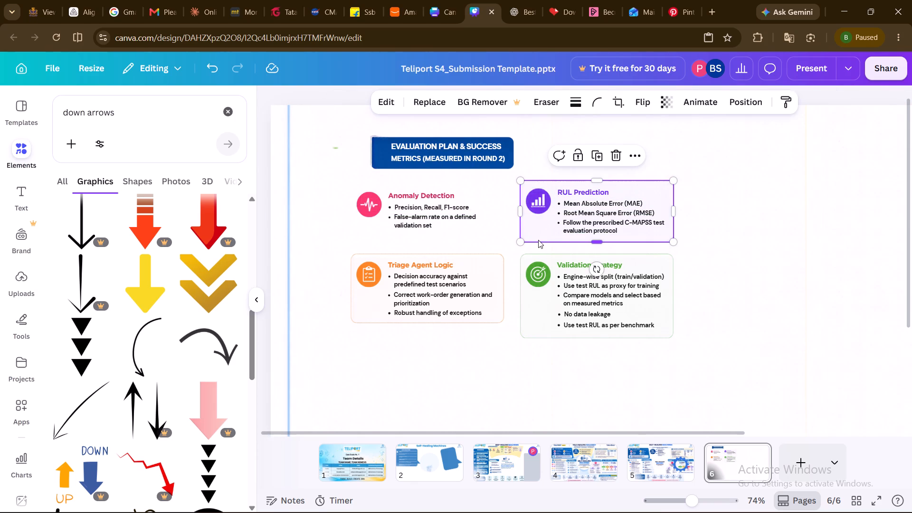
key("ctrl+d")
left_click_drag(544, 238, 359, 231)
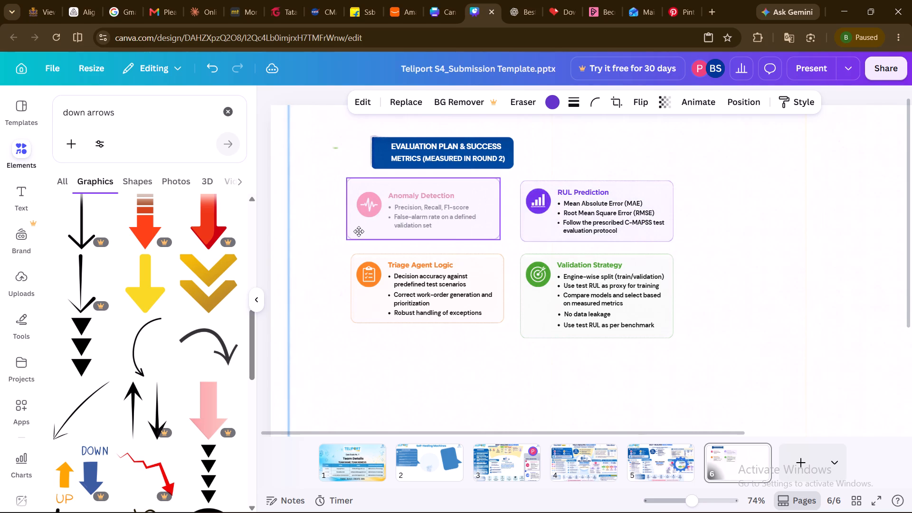
left_click_drag(359, 231, 363, 234)
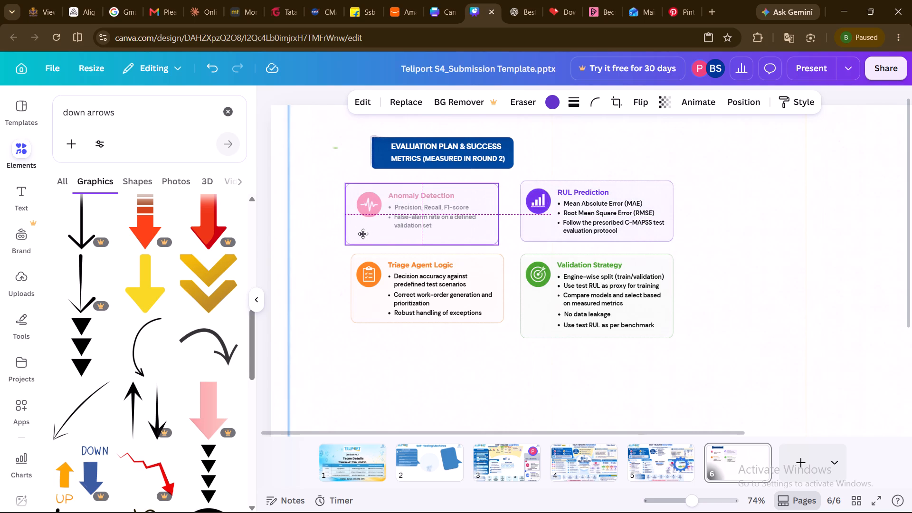
left_click_drag(363, 234, 363, 229)
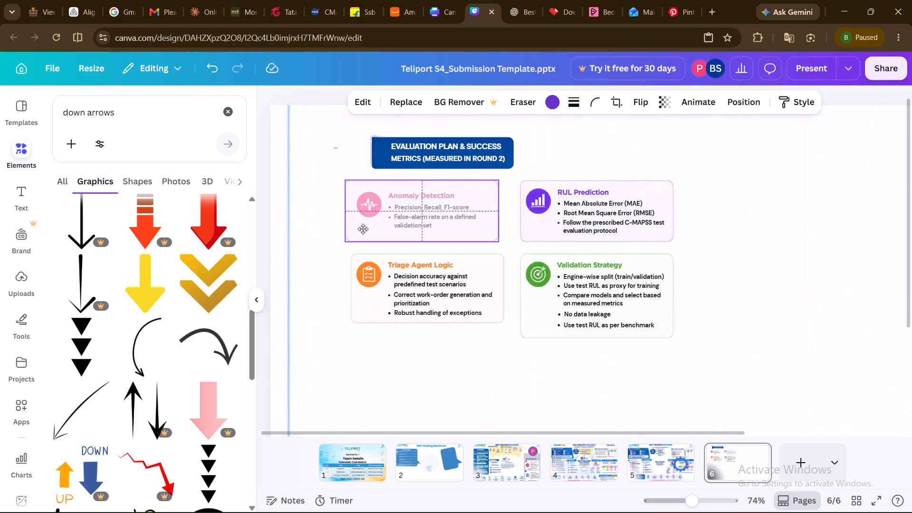
left_click_drag(363, 229, 363, 230)
Send the duplicated frame back in the layer order so it sits behind the Anomaly Detection icon and text.
left_click(391, 218)
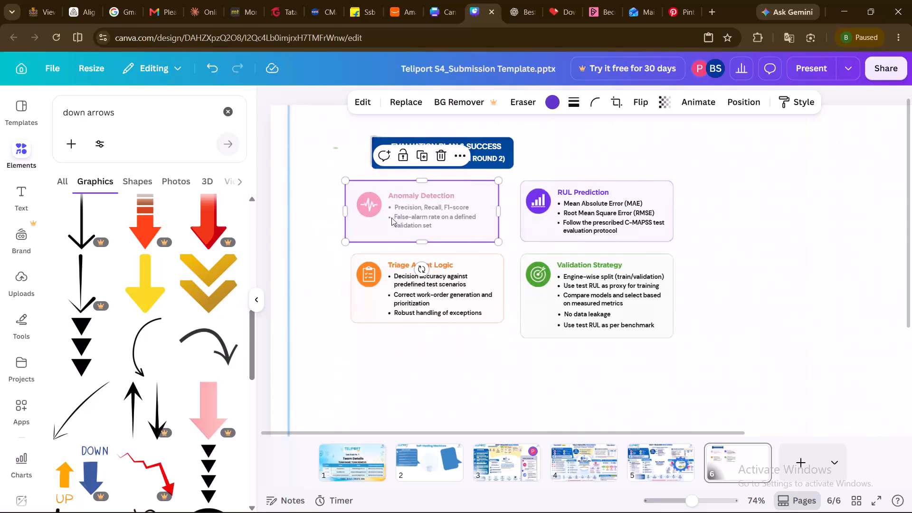
right_click(391, 218)
left_click(432, 197)
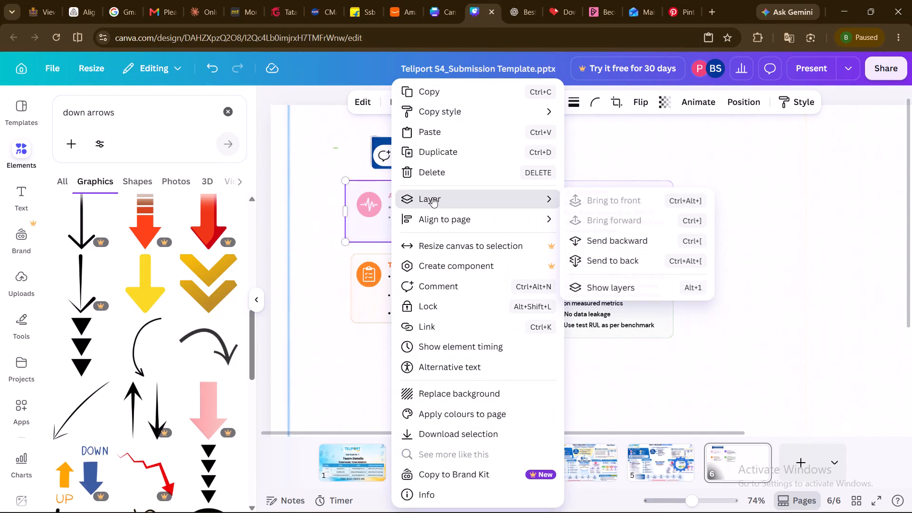
left_click(600, 240)
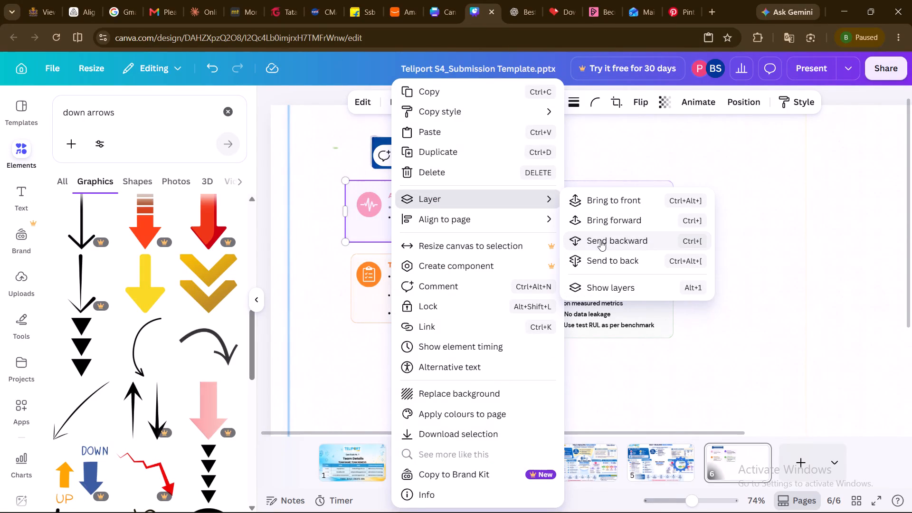
left_click(600, 240)
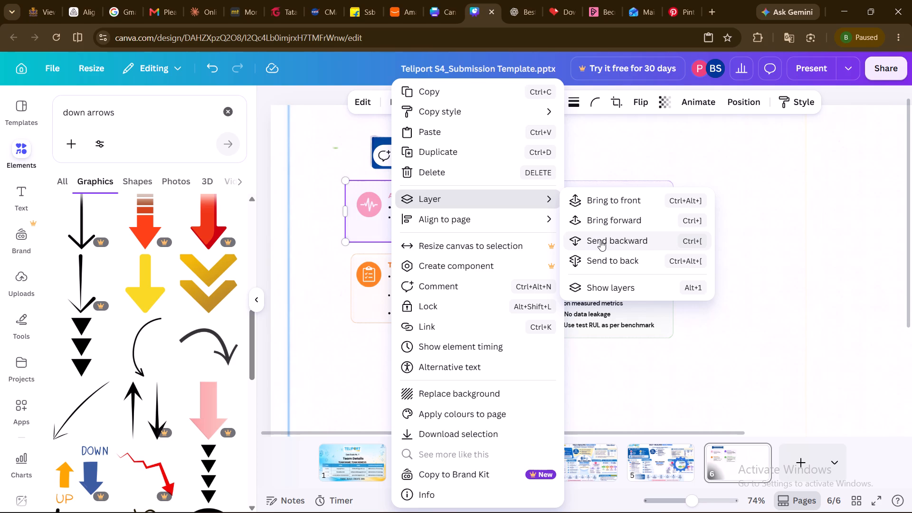
left_click(600, 240)
left_click(622, 255)
left_click(304, 215)
Group the pulse symbol with its pink circle in the Anomaly Detection window.
left_click(374, 211)
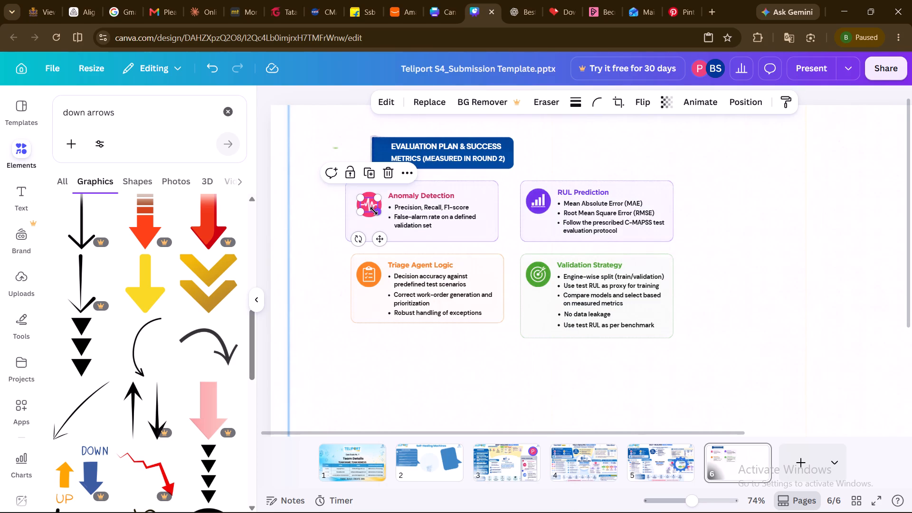
left_click(374, 211)
left_click(320, 216)
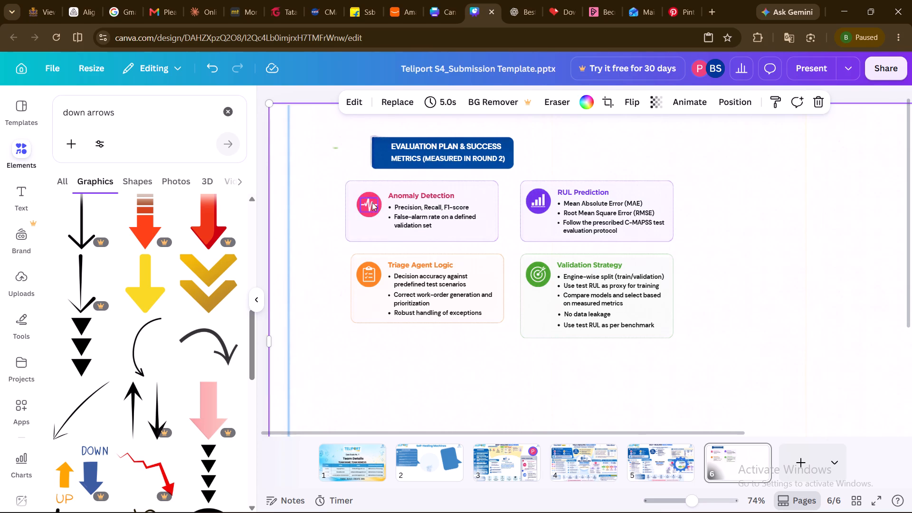
left_click(364, 200)
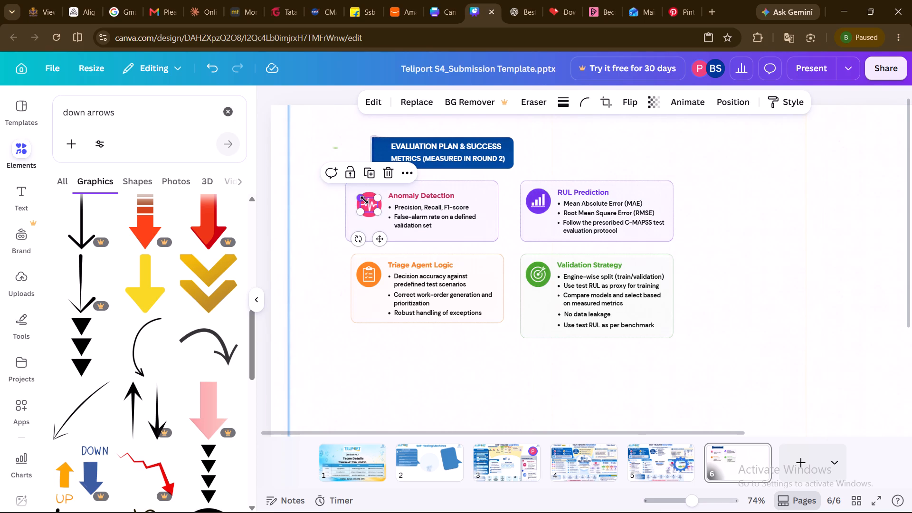
left_click(374, 216, "shift")
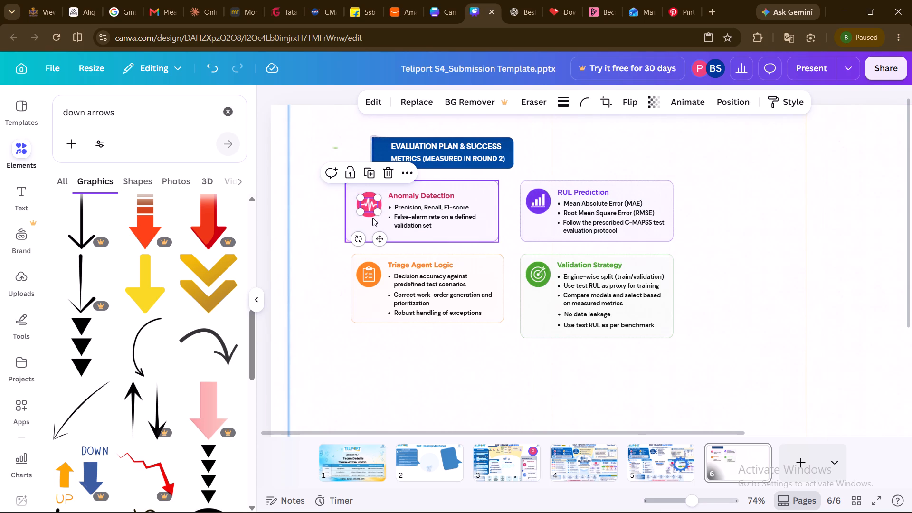
left_click(371, 217, "shift")
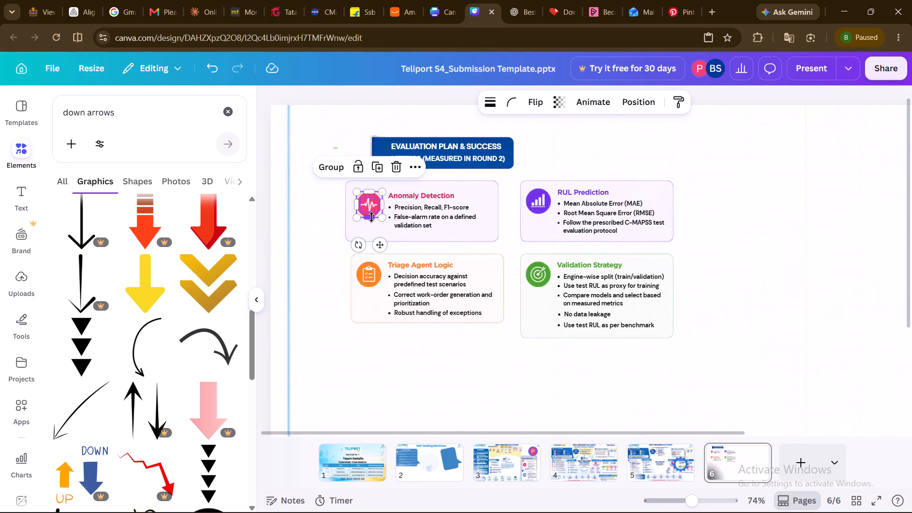
left_click(336, 164)
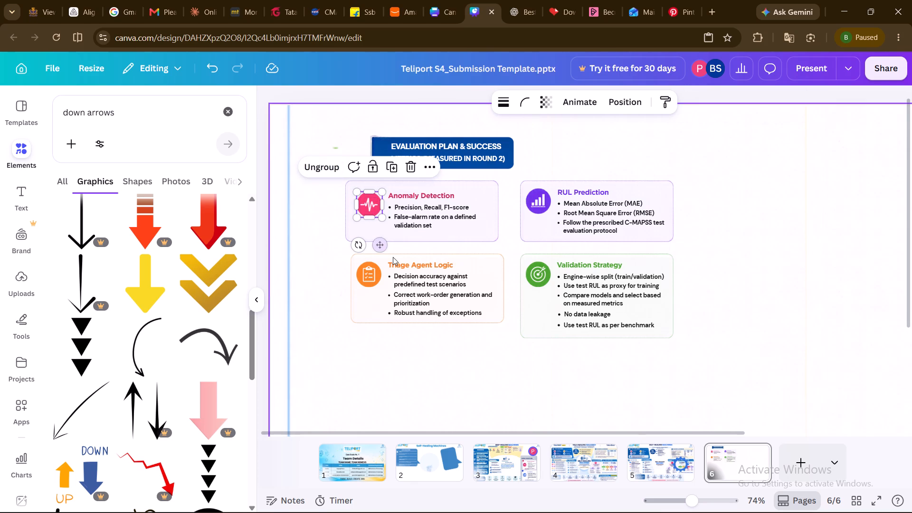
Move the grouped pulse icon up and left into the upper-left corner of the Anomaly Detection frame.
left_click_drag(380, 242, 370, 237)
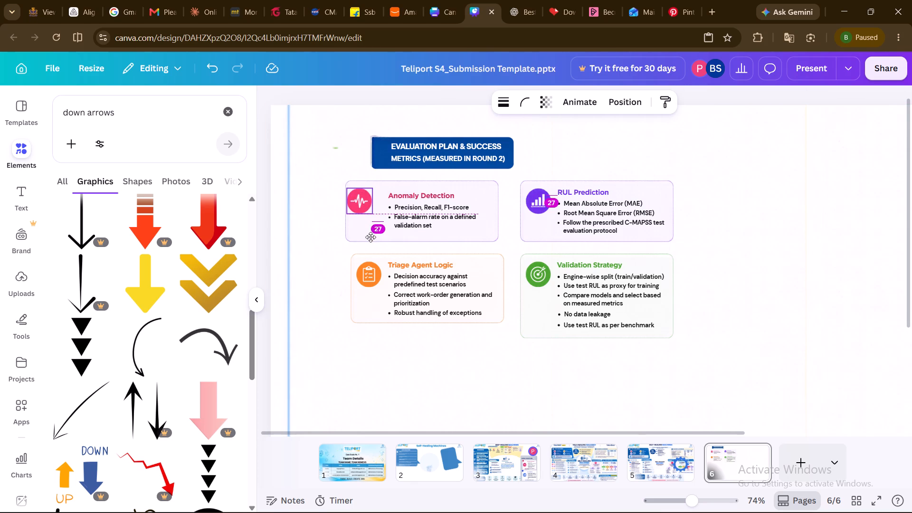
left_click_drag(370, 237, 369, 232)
Move the Anomaly Detection title up and slightly right, nearer the frame's top edge.
left_click(419, 197)
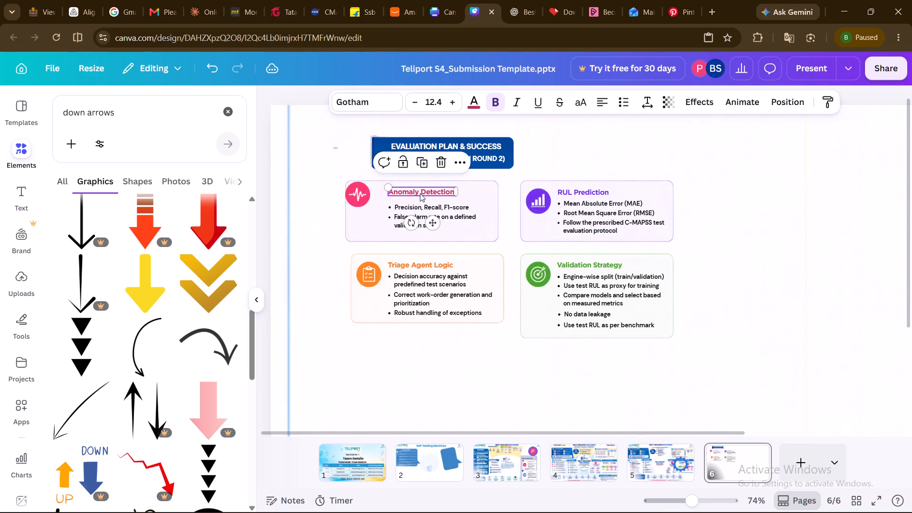
left_click(431, 222)
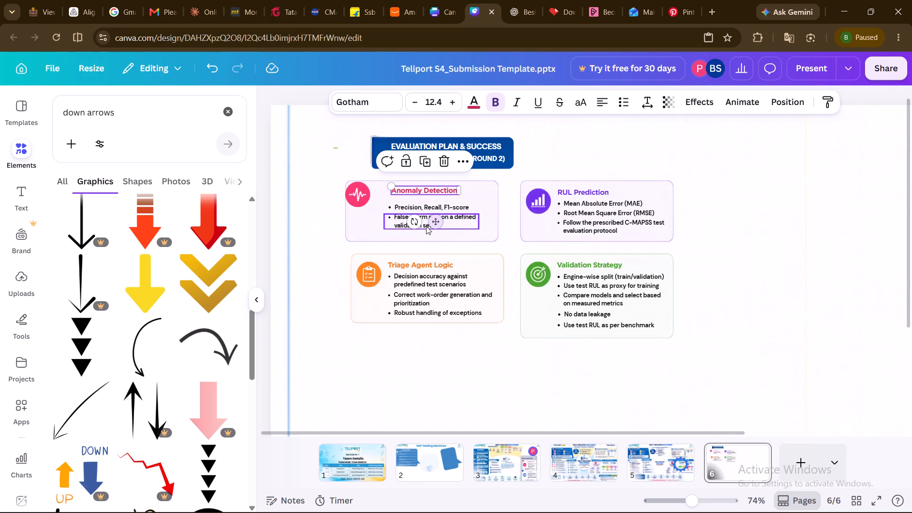
left_click(365, 225)
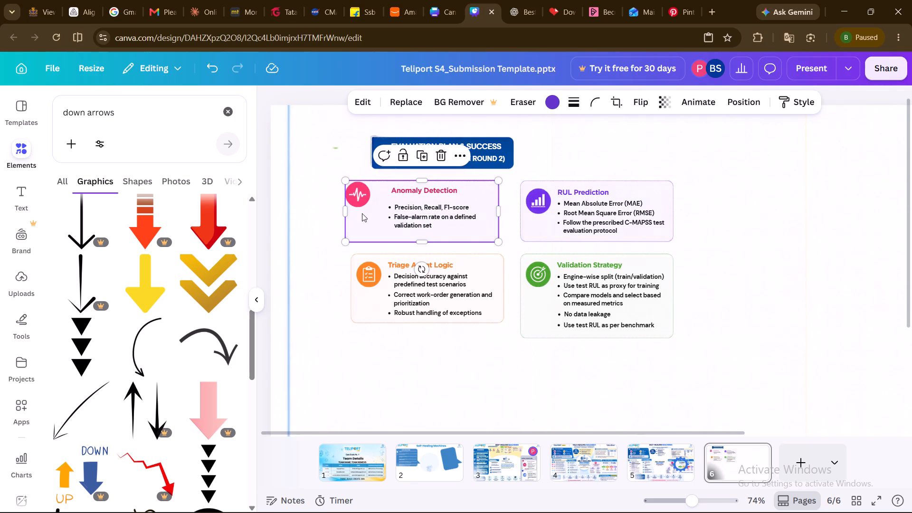
Reposition the pulse icon slightly inside the Anomaly Detection frame's edges, with its left side aligned to the Triage Agent Logic frame.
left_click_drag(358, 199, 362, 211)
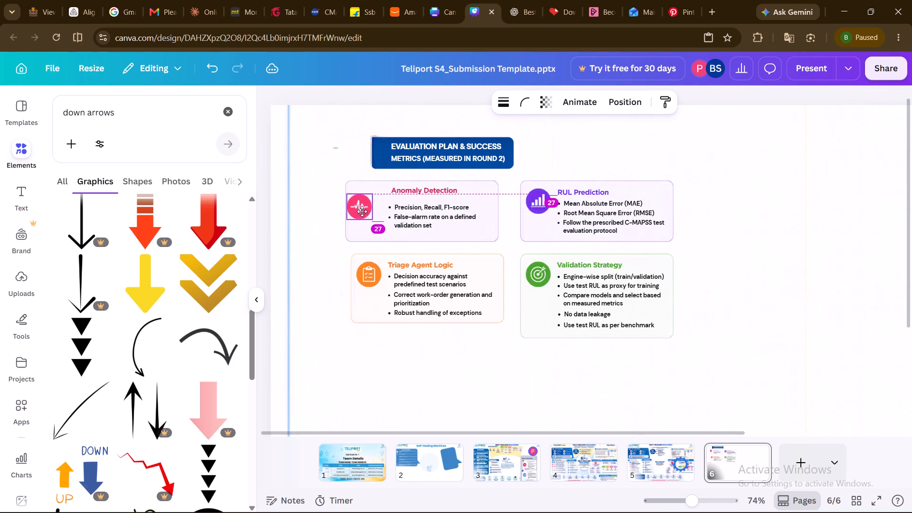
left_click_drag(362, 211, 363, 211)
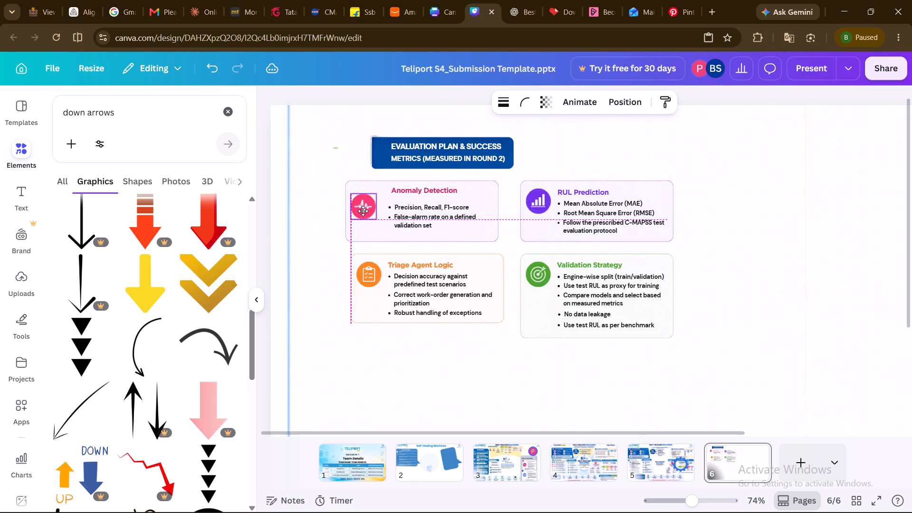
left_click_drag(363, 211, 363, 204)
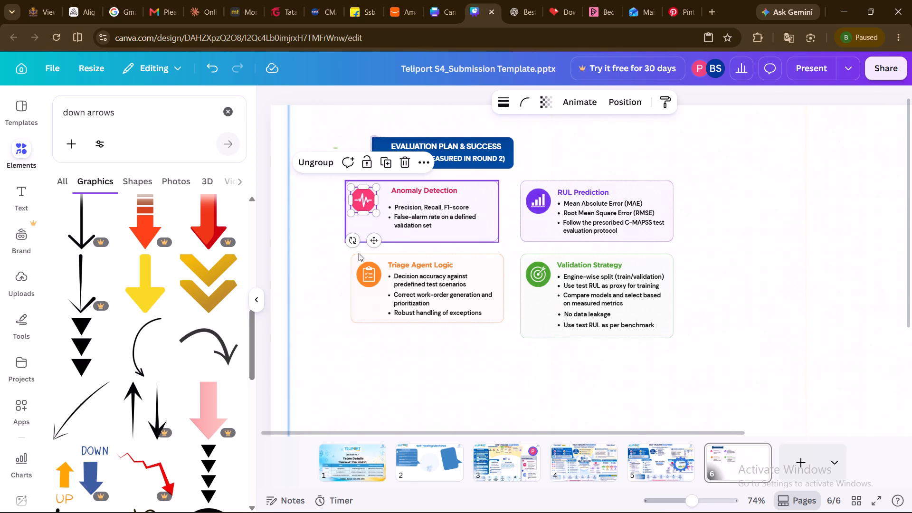
left_click(331, 315)
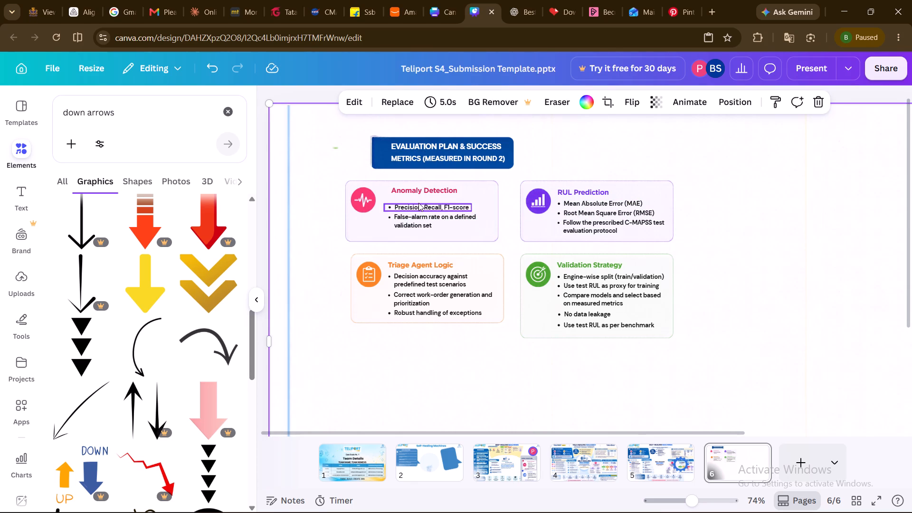
Increase the Anomaly Detection title's font size to 13.4 and widen its text box so the title fits on one line.
left_click(402, 190)
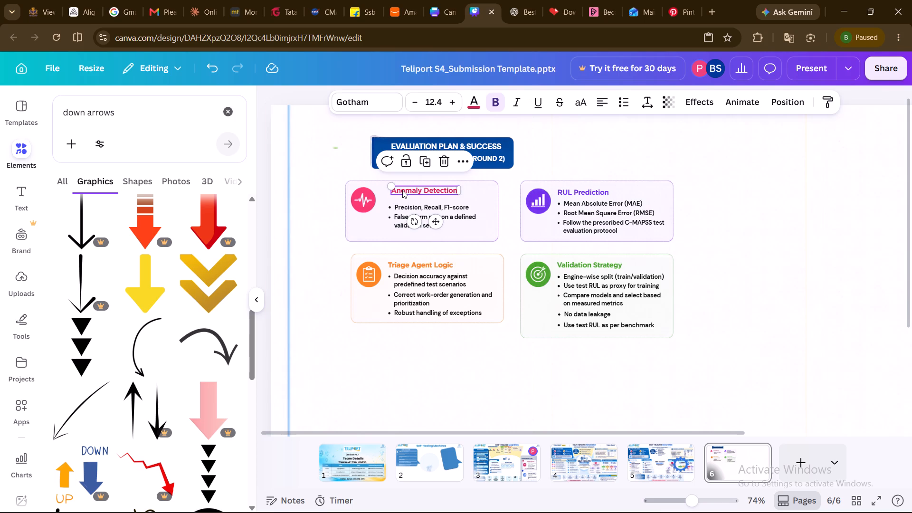
left_click(450, 101)
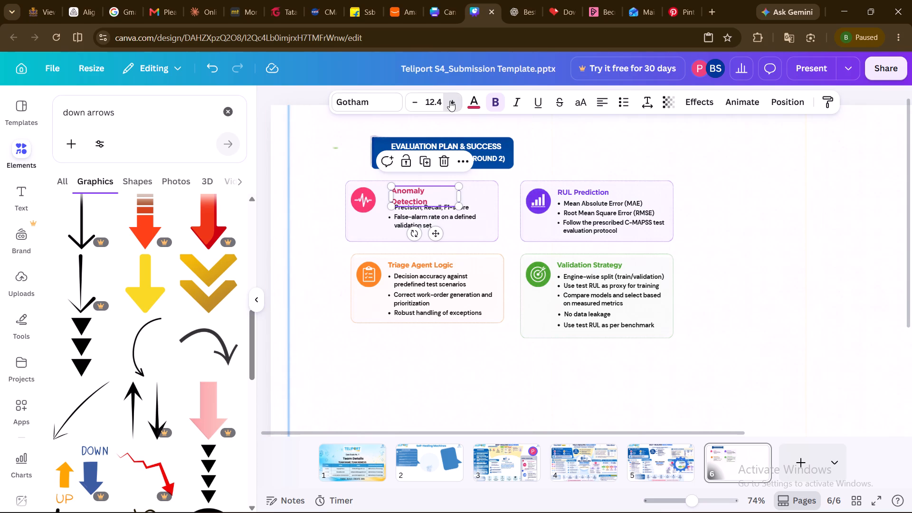
left_click_drag(459, 195, 474, 198)
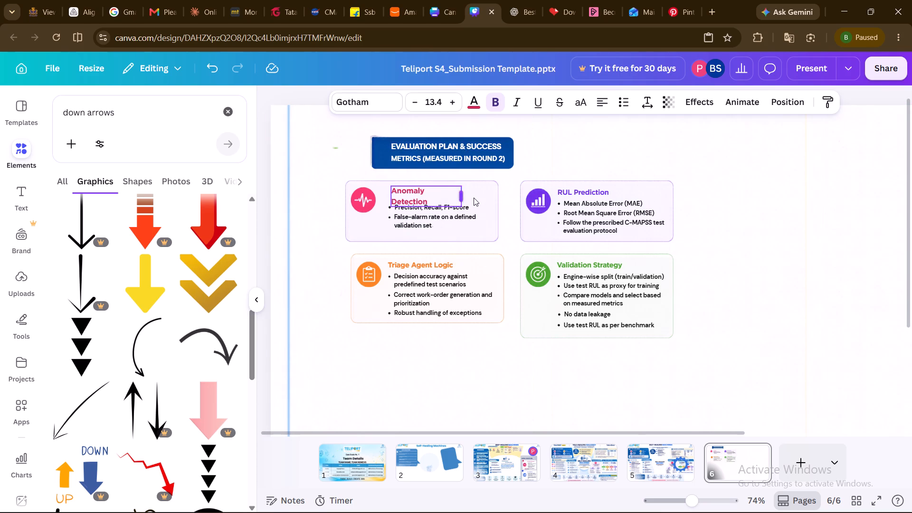
left_click_drag(474, 198, 475, 198)
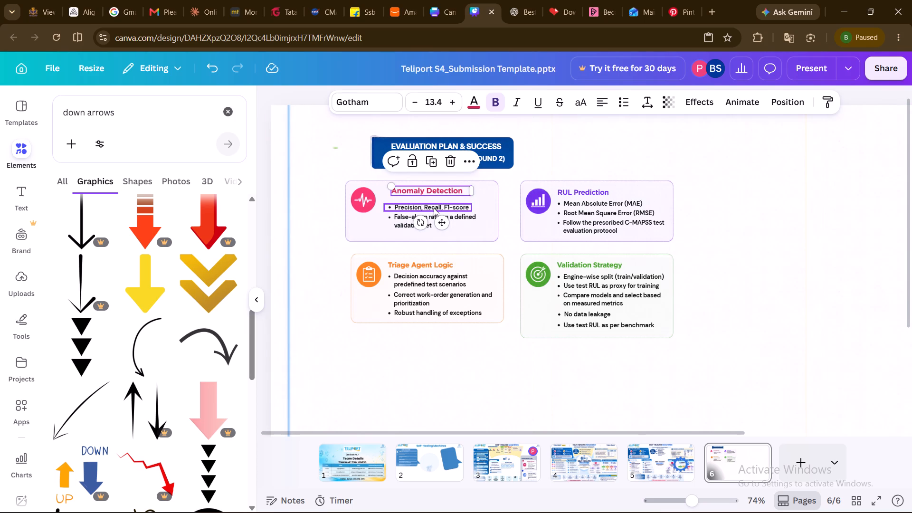
left_click(434, 208, "shift")
left_click(342, 220)
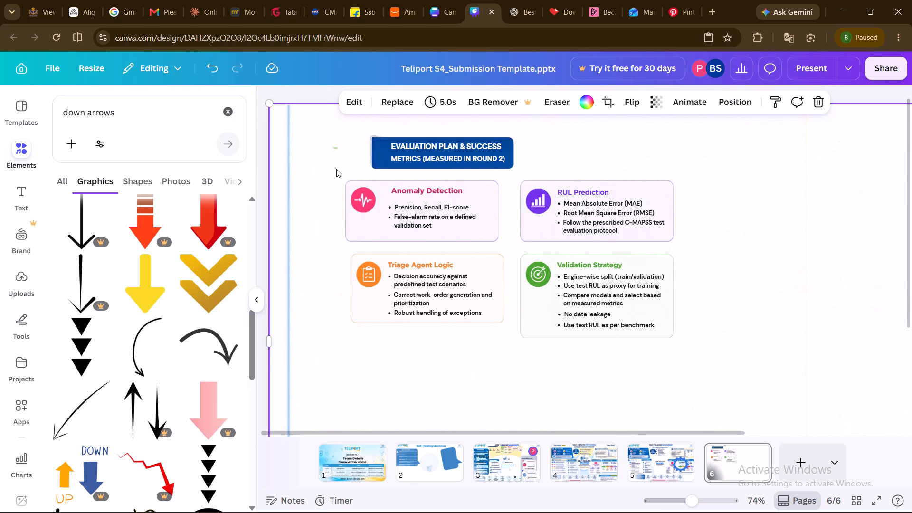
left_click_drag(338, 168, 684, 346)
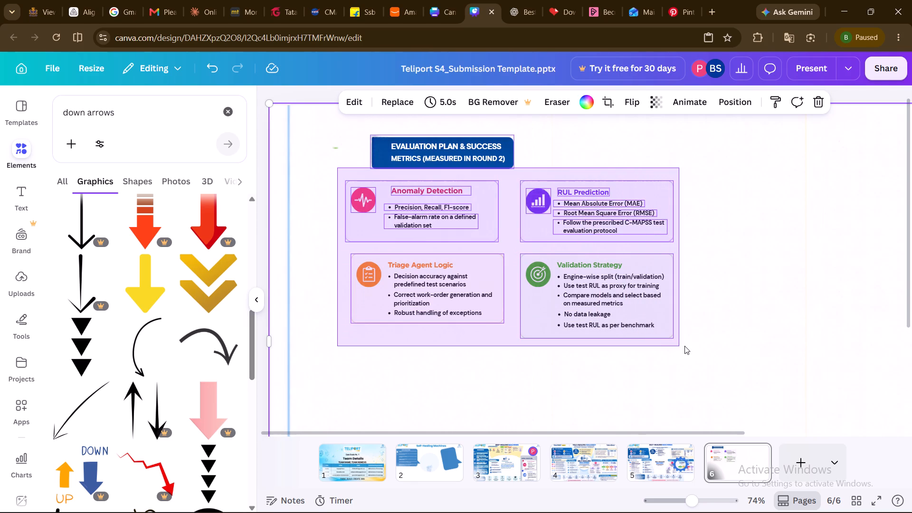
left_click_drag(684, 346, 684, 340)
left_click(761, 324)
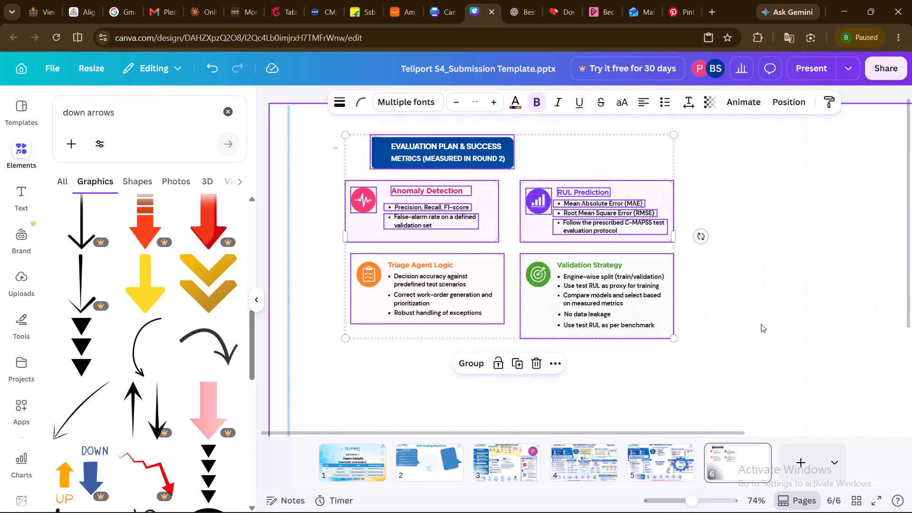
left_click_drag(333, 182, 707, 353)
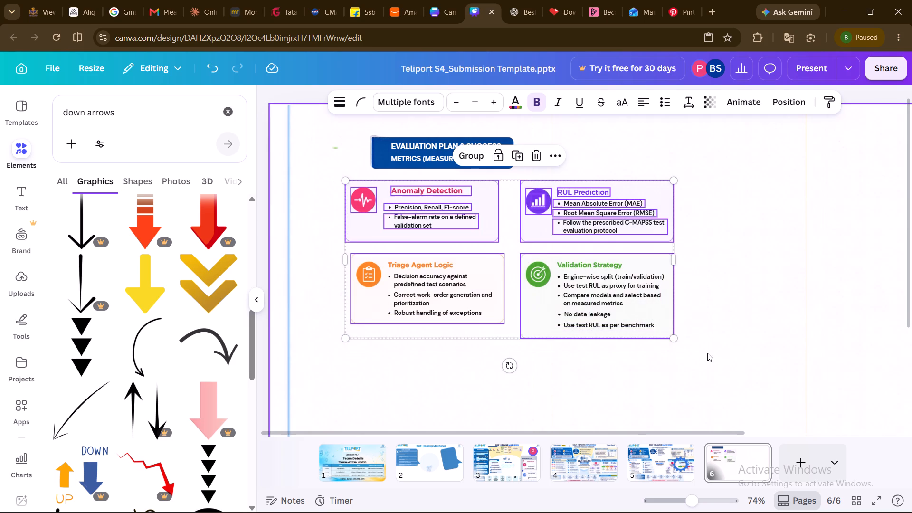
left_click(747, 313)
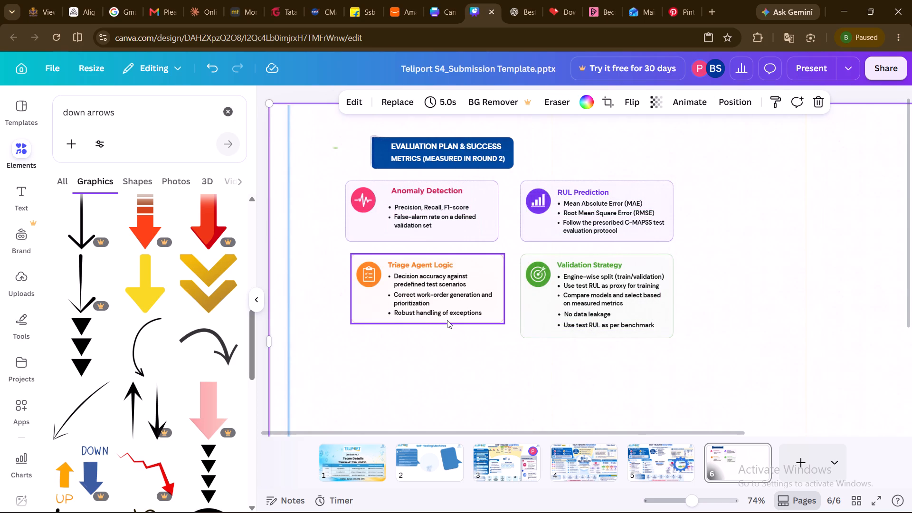
Ungroup the Triage Agent Logic and Validation Strategy windows into their separate elements.
left_click(447, 320)
left_click(382, 234)
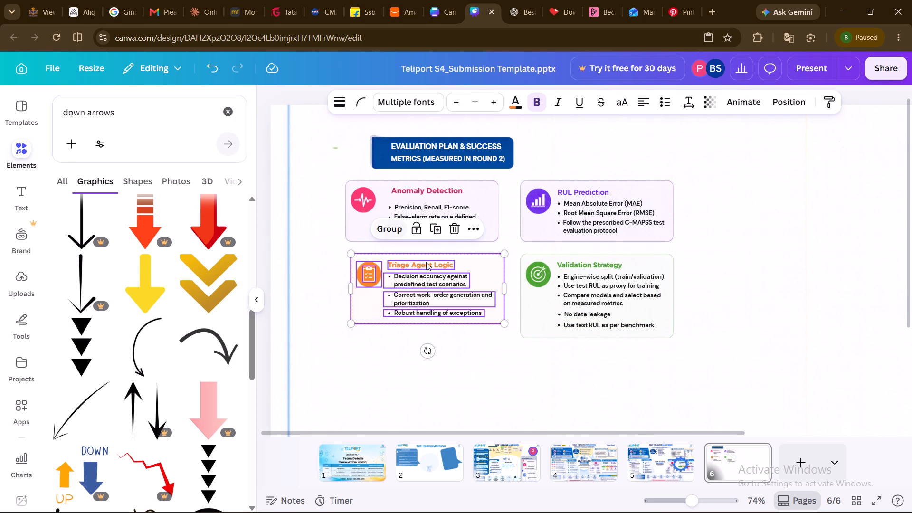
left_click(538, 324)
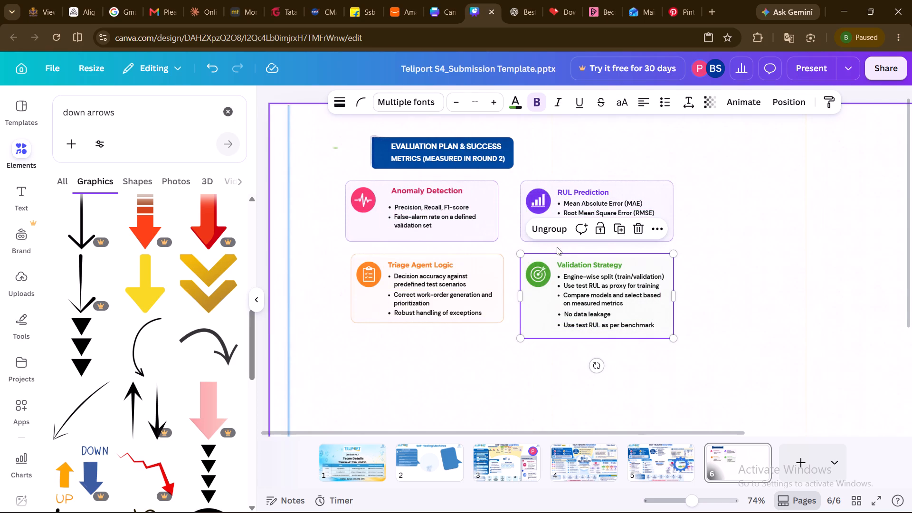
left_click(548, 229)
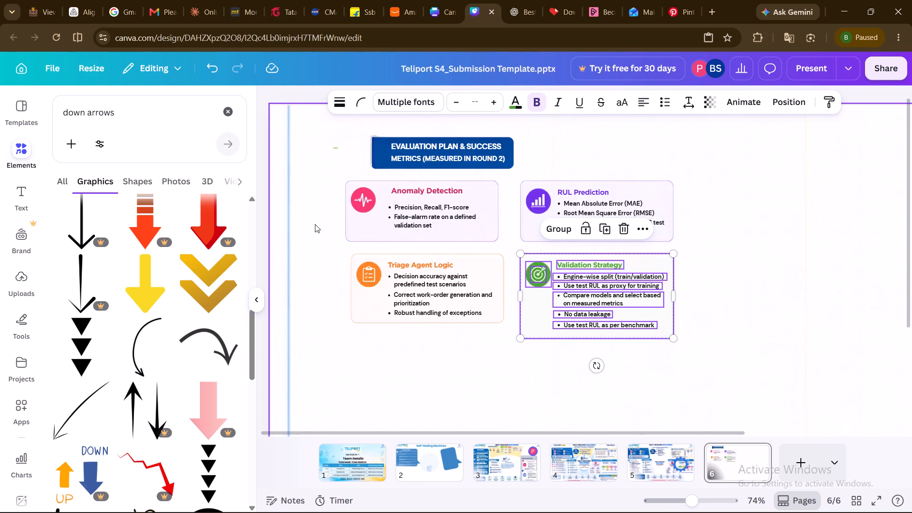
Select the header and all four Evaluation Plan windows together and set their text font to Inter.
left_click_drag(320, 169, 653, 359)
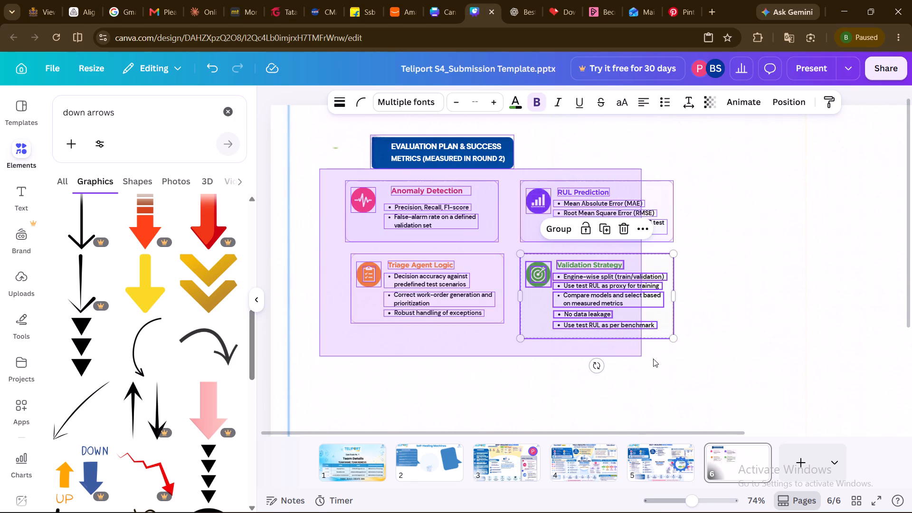
left_click_drag(653, 359, 701, 347)
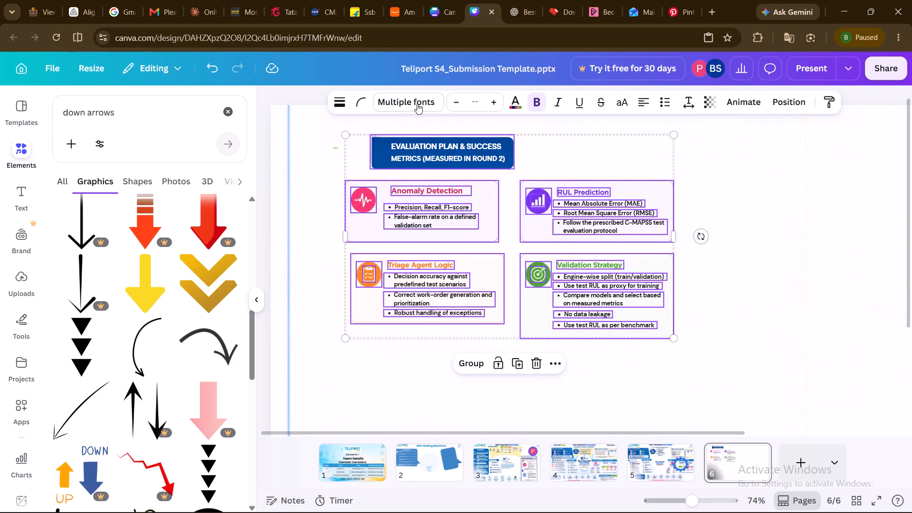
left_click(416, 102)
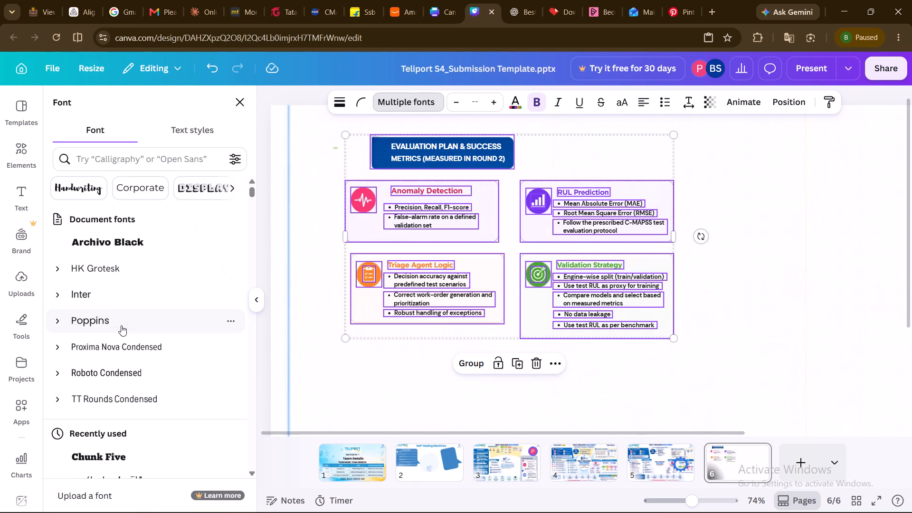
left_click(120, 319)
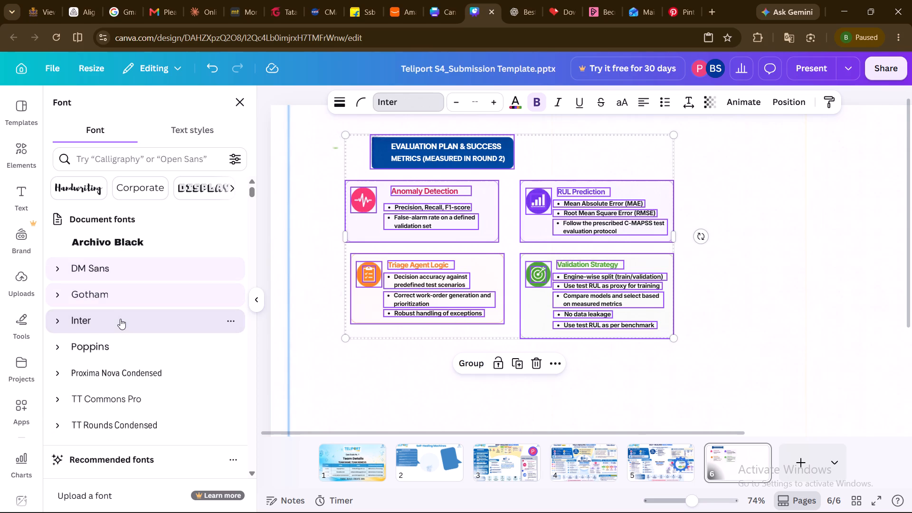
left_click(797, 329)
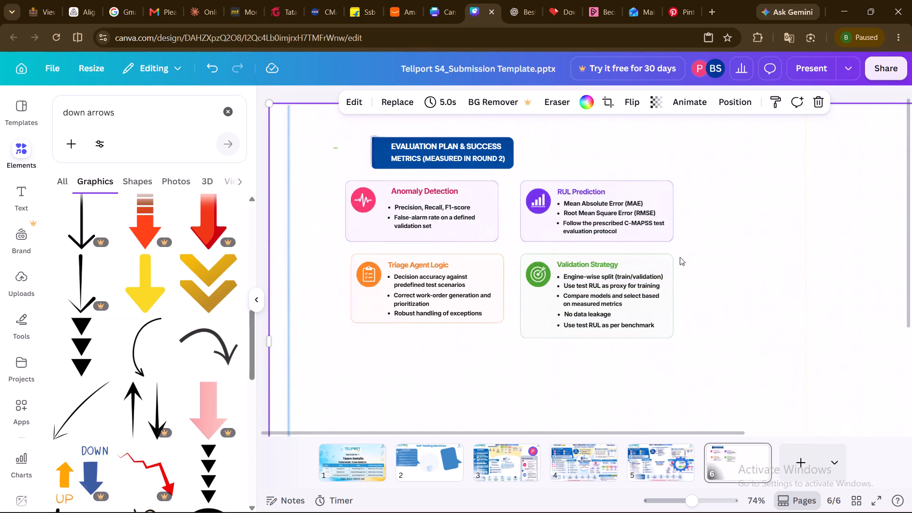
Replace the Triage Agent Logic frame with a duplicate of the RUL Prediction frame, aligned beneath the Anomaly Detection frame.
left_click(495, 277)
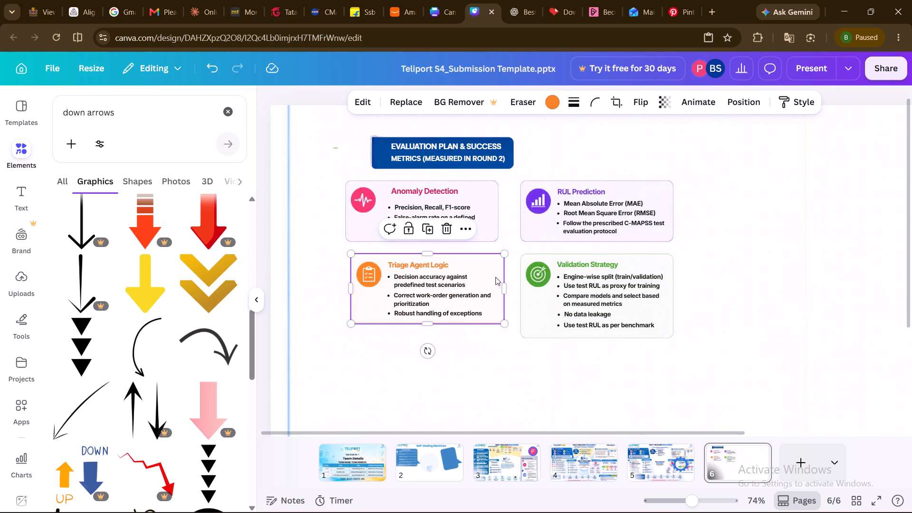
key("Insert")
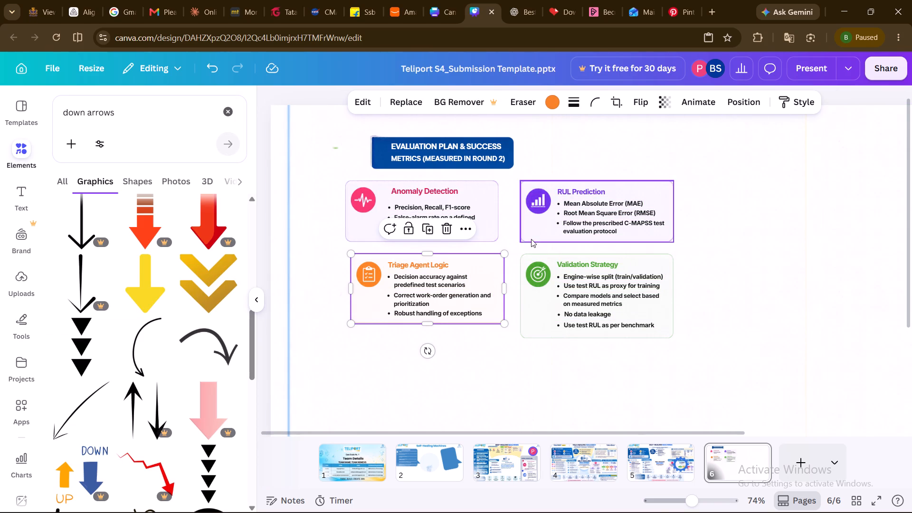
left_click(552, 228)
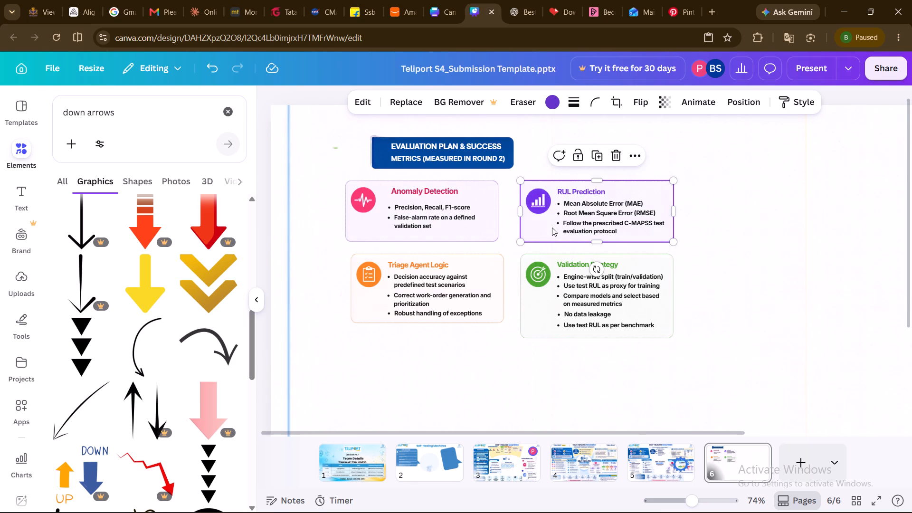
key("ctrl+d")
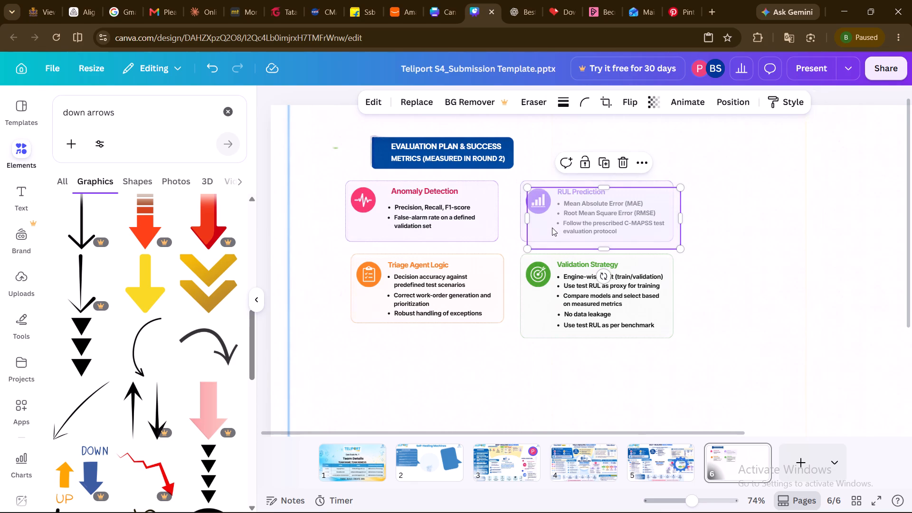
left_click(500, 308)
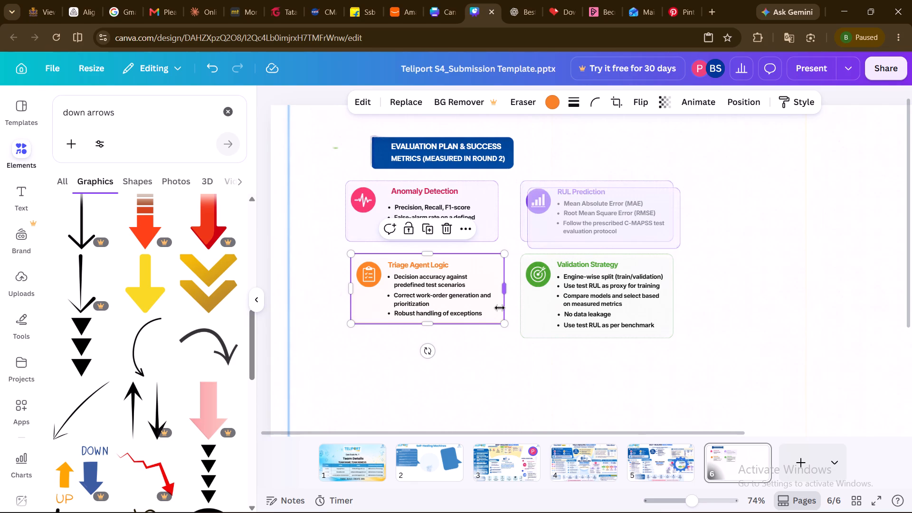
key("Insert")
key("Insert")
key("Insert")
left_click(506, 336)
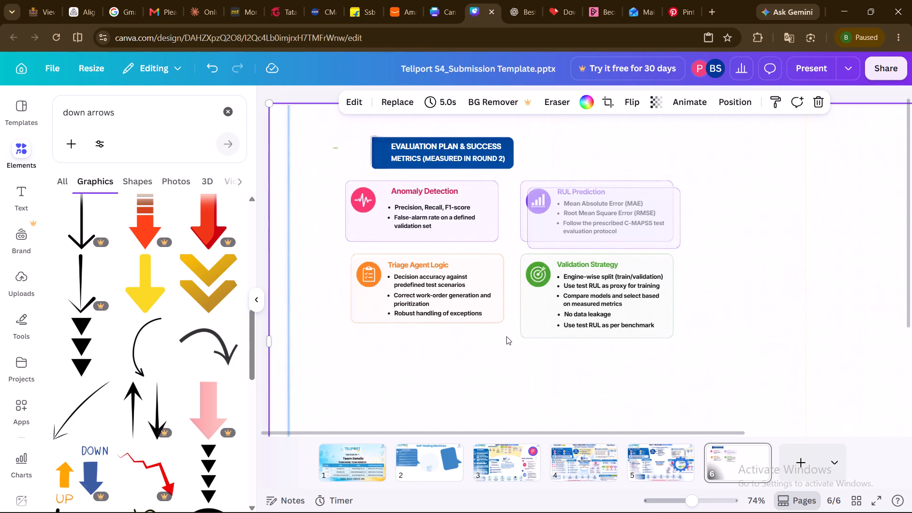
left_click(500, 309)
left_click(447, 230)
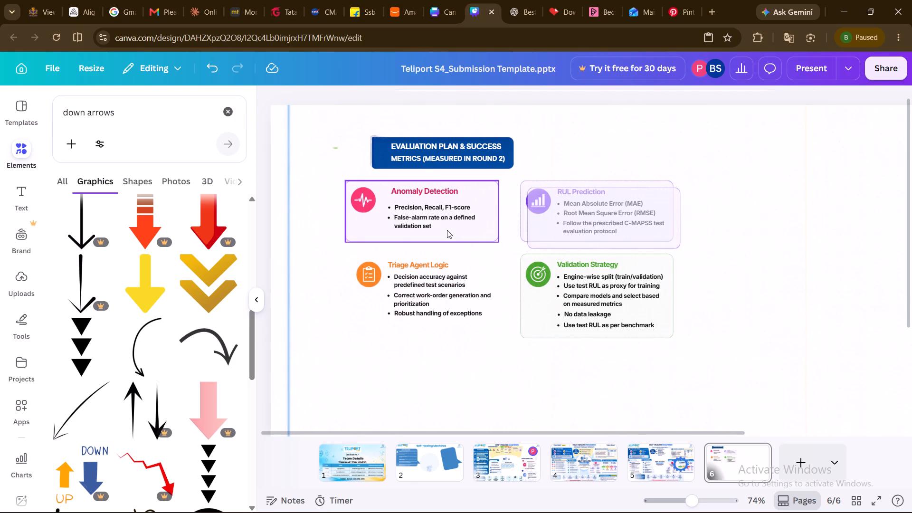
left_click_drag(598, 219, 429, 299)
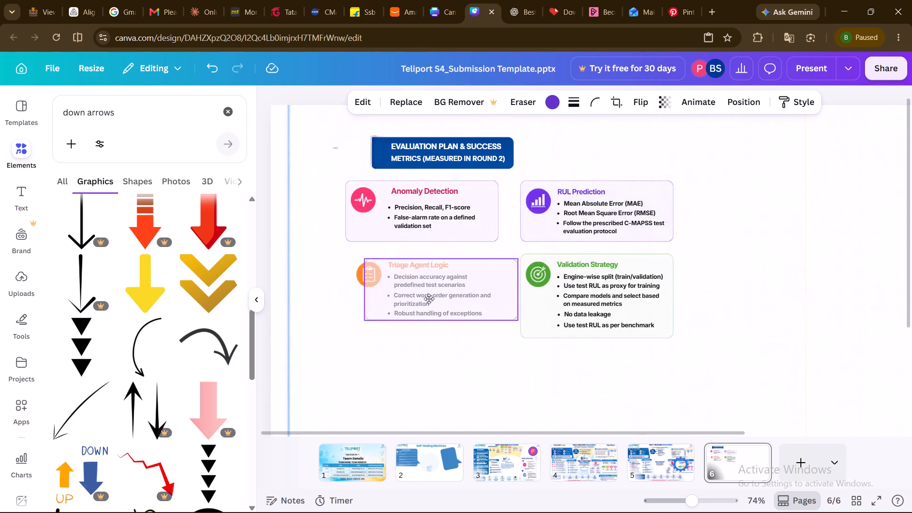
left_click_drag(429, 299, 416, 290)
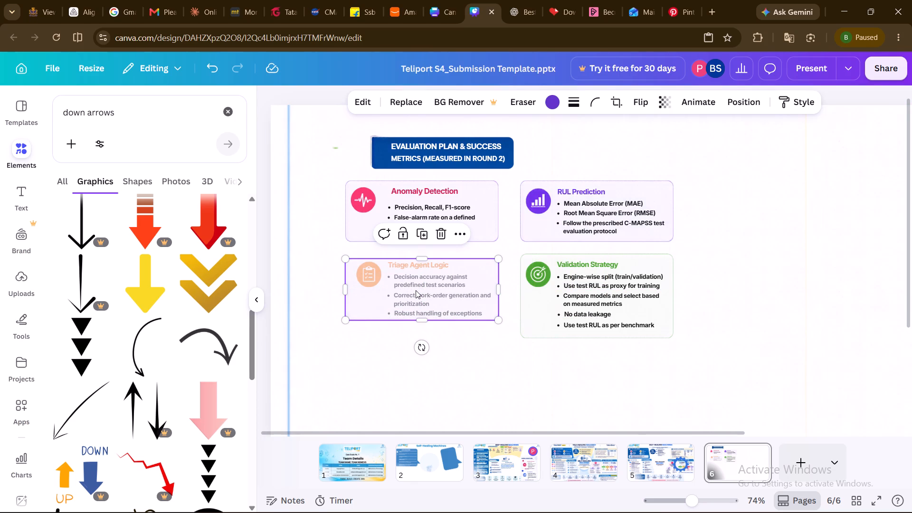
Replace the Validation Strategy frame with a duplicate of the RUL Prediction frame, level with the Triage Agent Logic frame.
left_click(530, 324)
key("Delete")
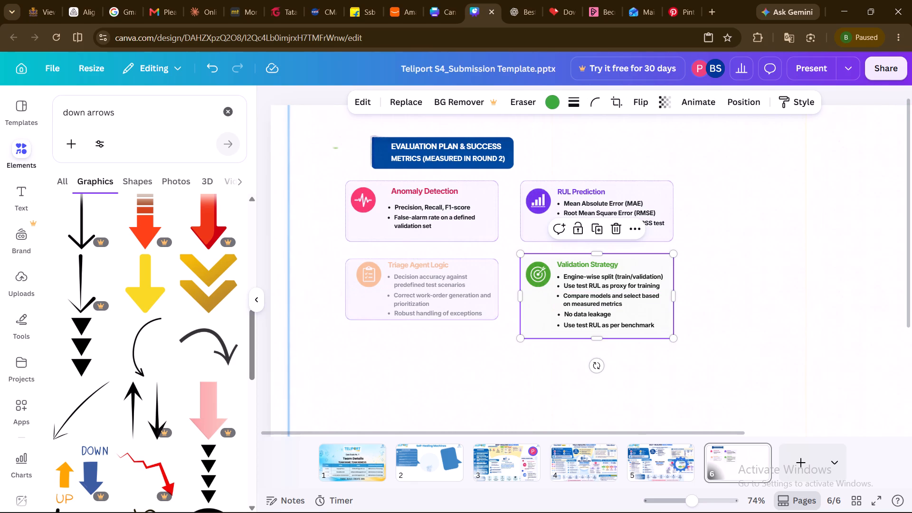
left_click(526, 238)
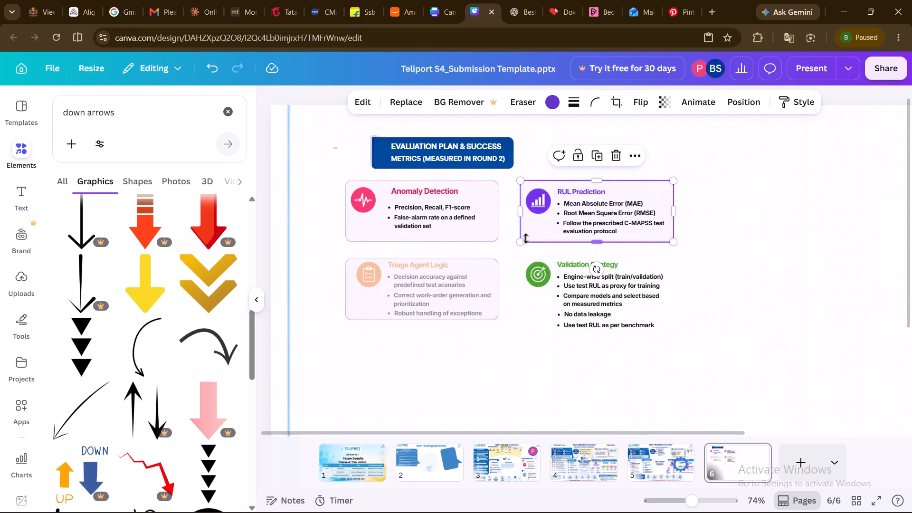
key("ctrl+d")
left_click_drag(541, 235, 541, 306)
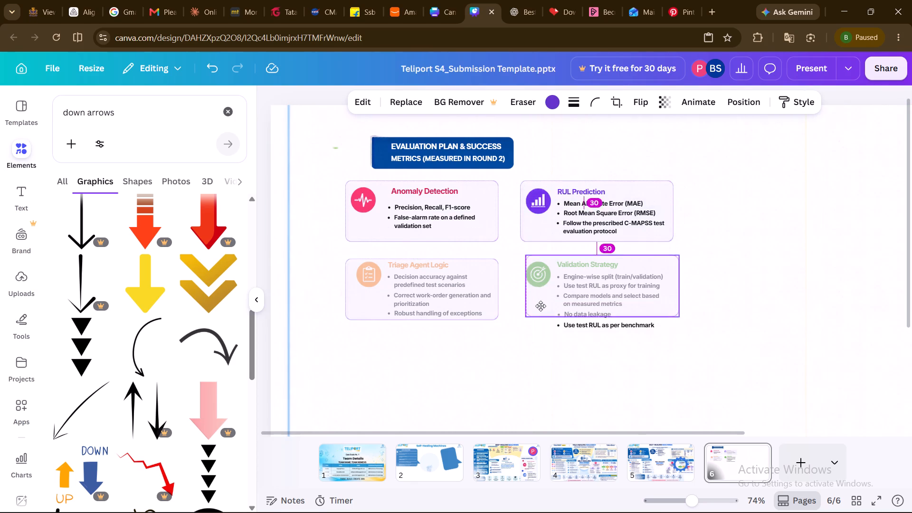
left_click_drag(541, 306, 541, 307)
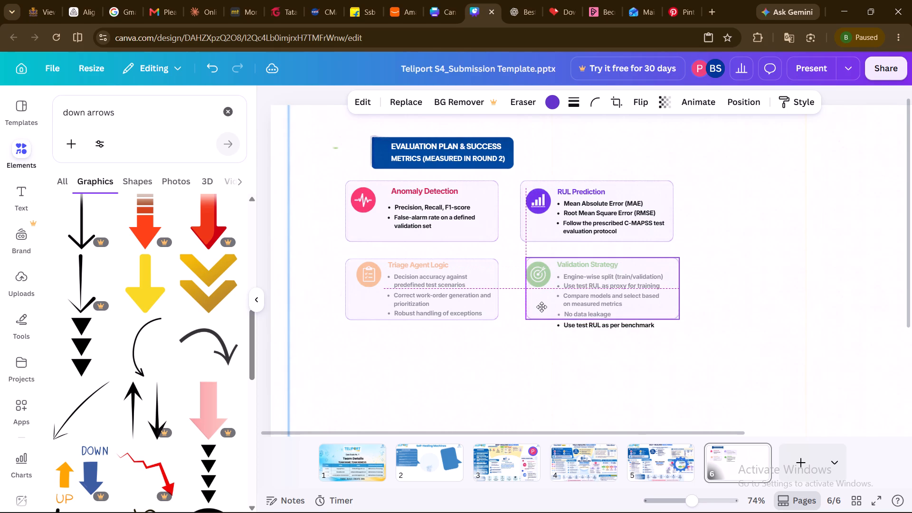
left_click_drag(541, 307, 538, 307)
Send the new Triage Agent Logic and Validation Strategy frames to the back, behind their text and icons.
left_click(434, 298)
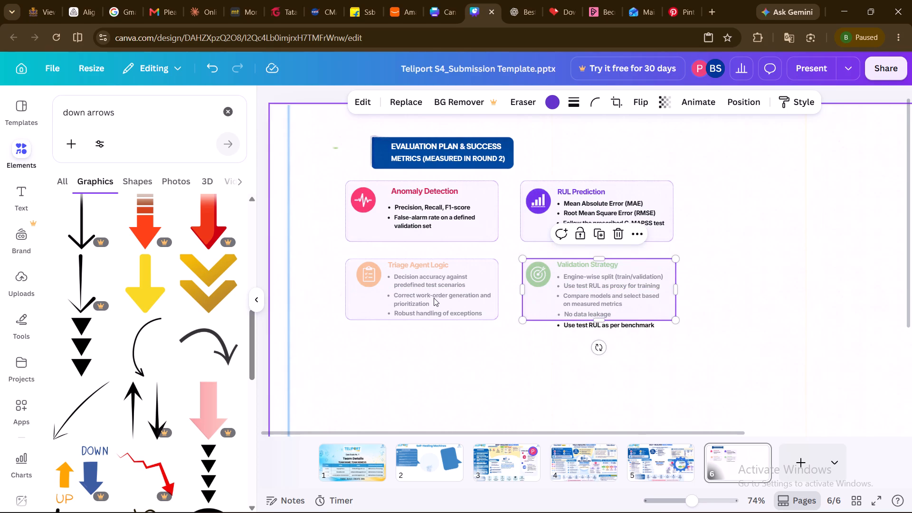
left_click(453, 234)
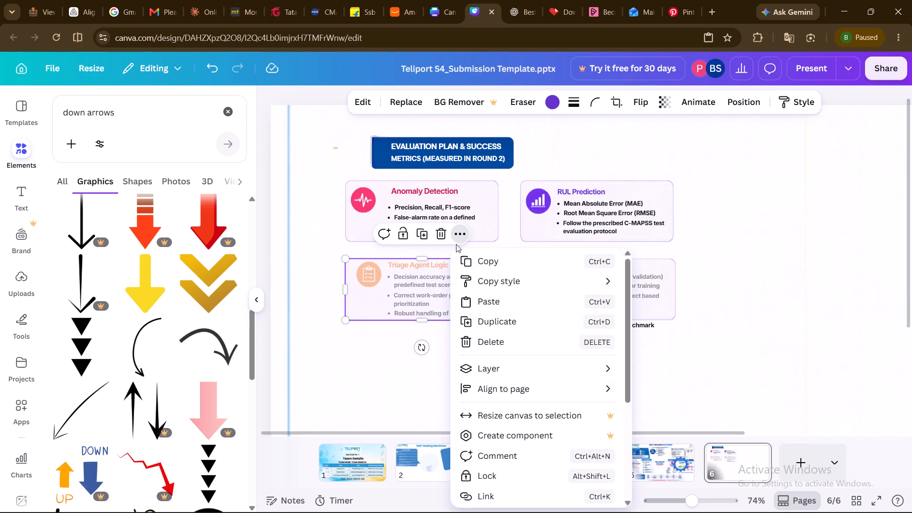
left_click(499, 370)
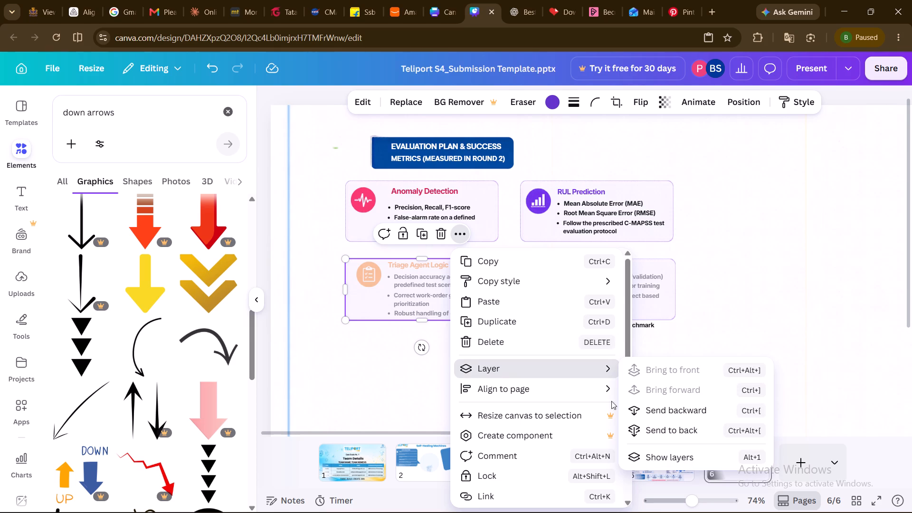
left_click(661, 434)
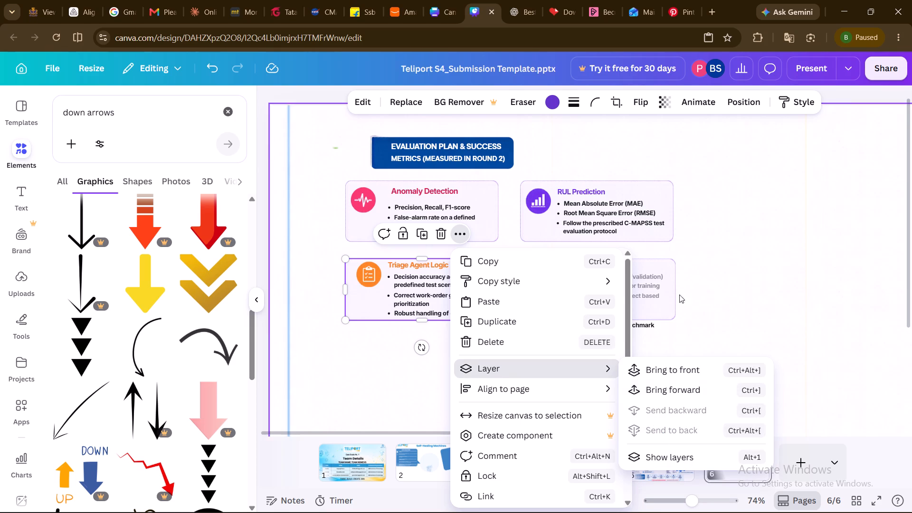
left_click(674, 292)
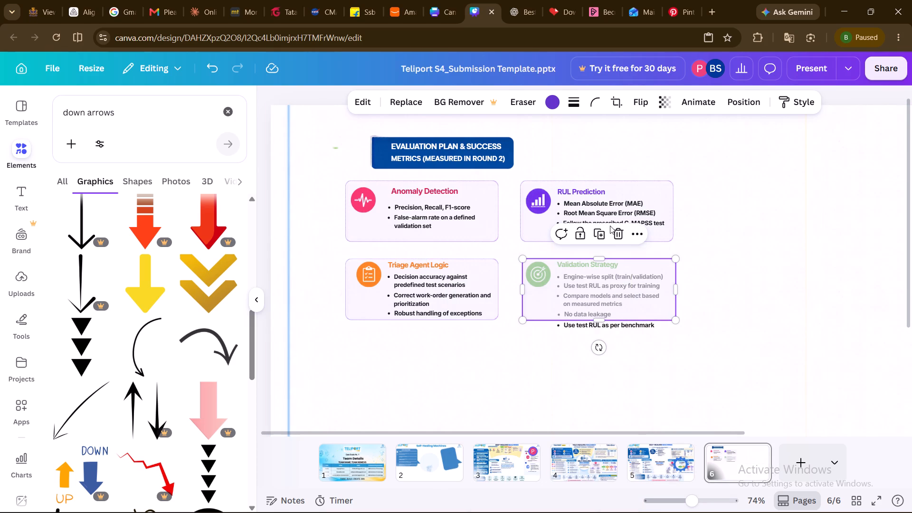
left_click(640, 236)
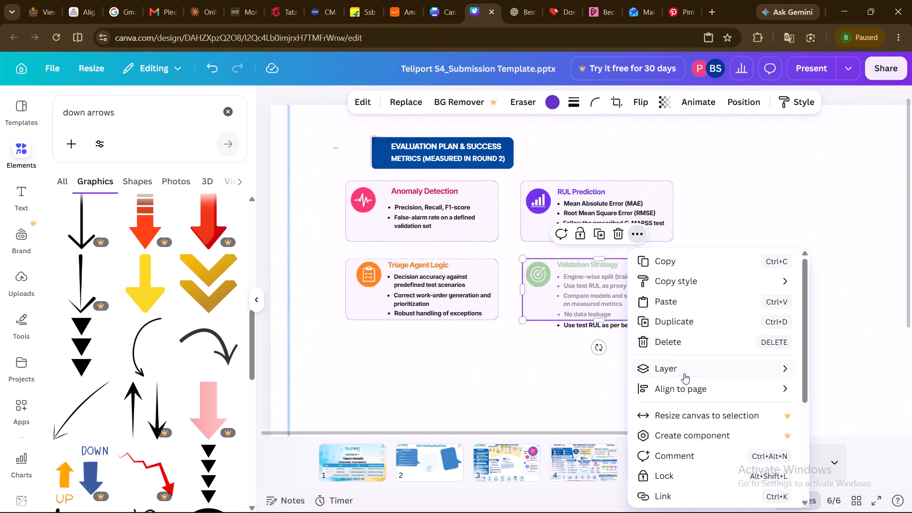
left_click(684, 374)
left_click(546, 428)
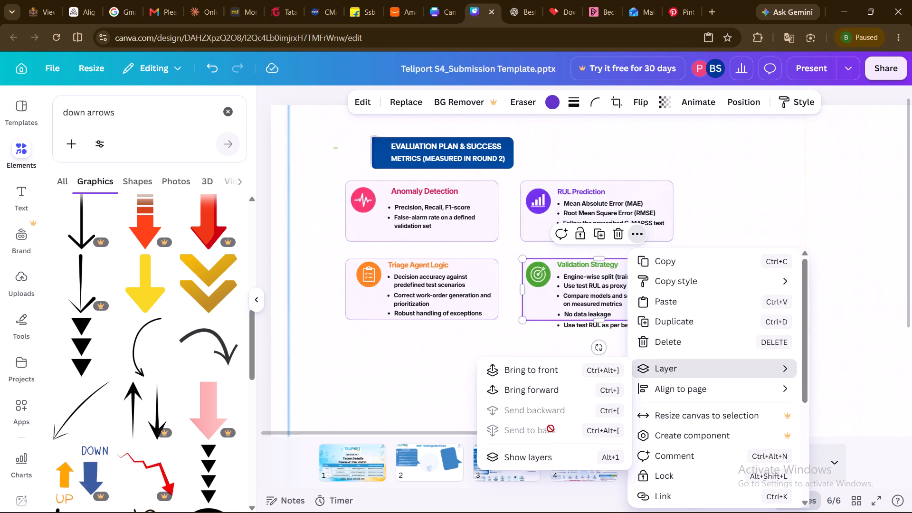
left_click(540, 342)
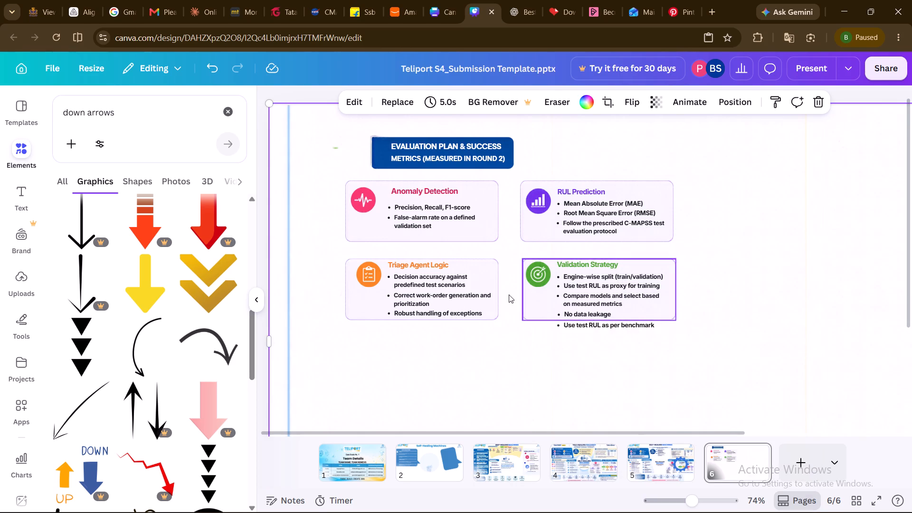
Change the Anomaly Detection frame's colour from the design's palette to the pink matching its icon.
left_click(466, 229)
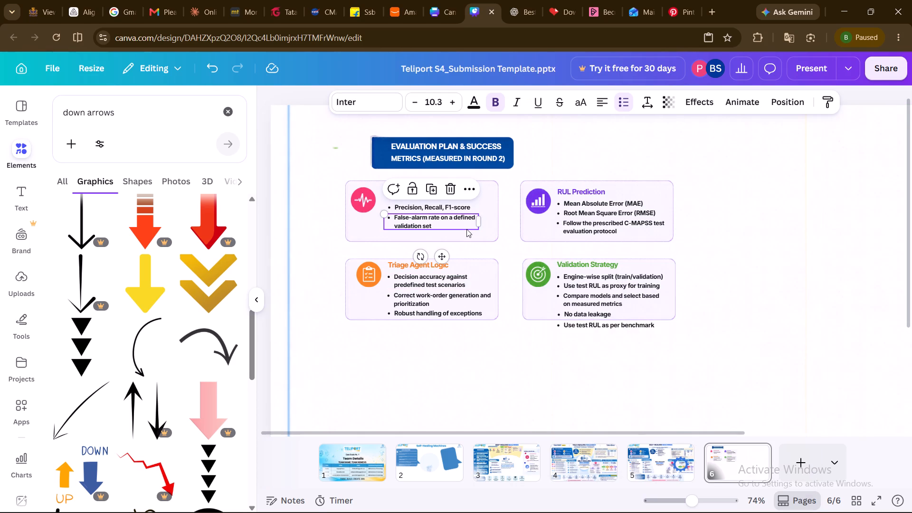
left_click(461, 236)
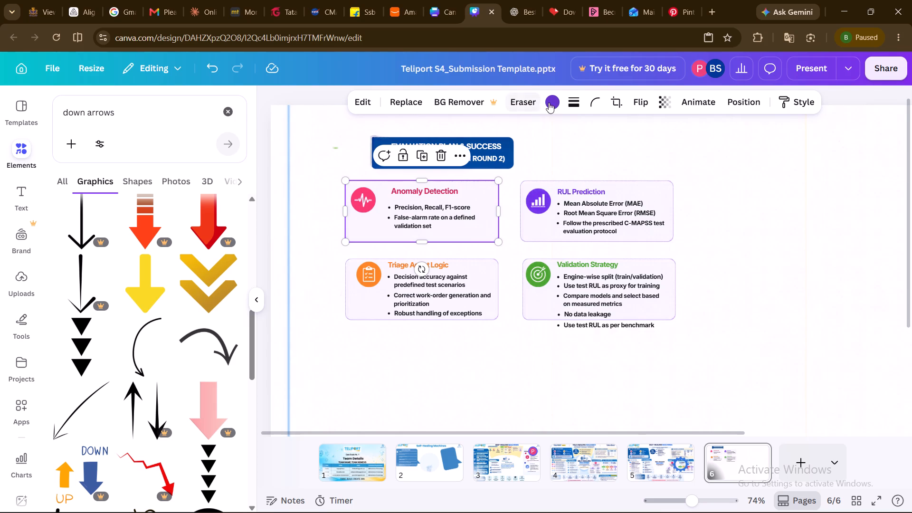
left_click(556, 103)
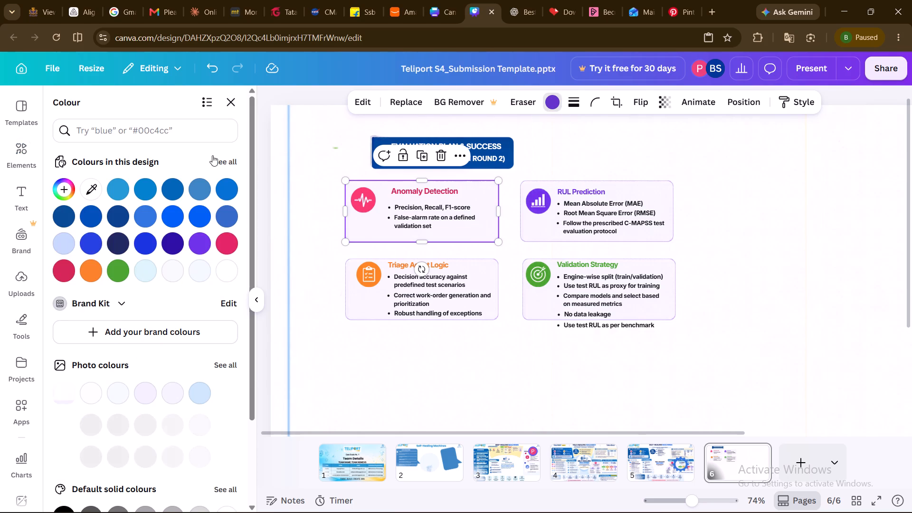
left_click(230, 240)
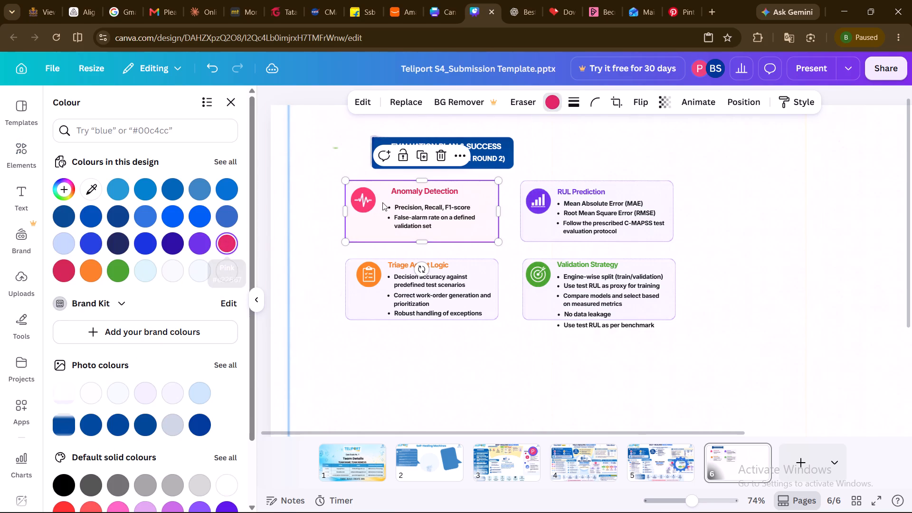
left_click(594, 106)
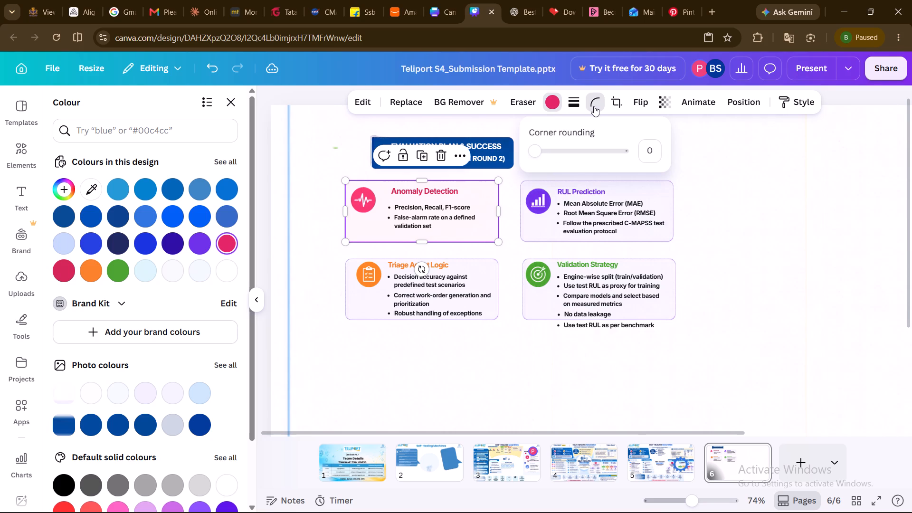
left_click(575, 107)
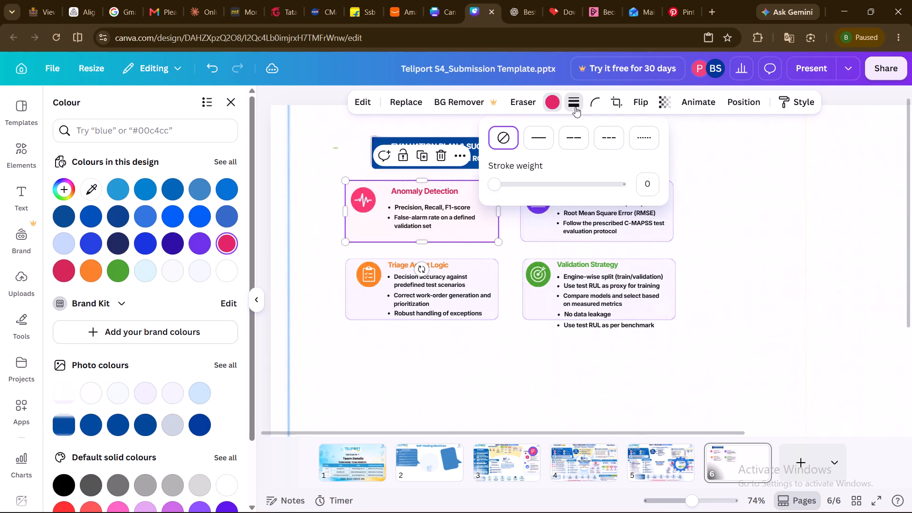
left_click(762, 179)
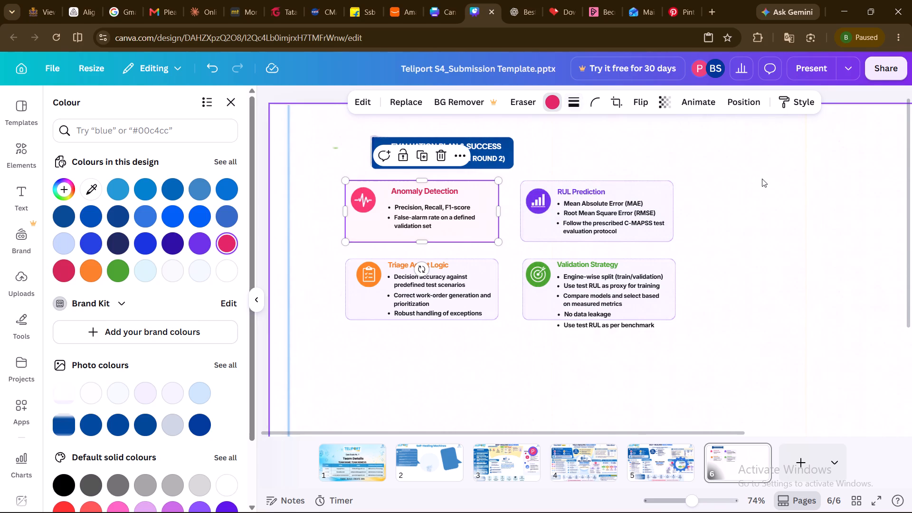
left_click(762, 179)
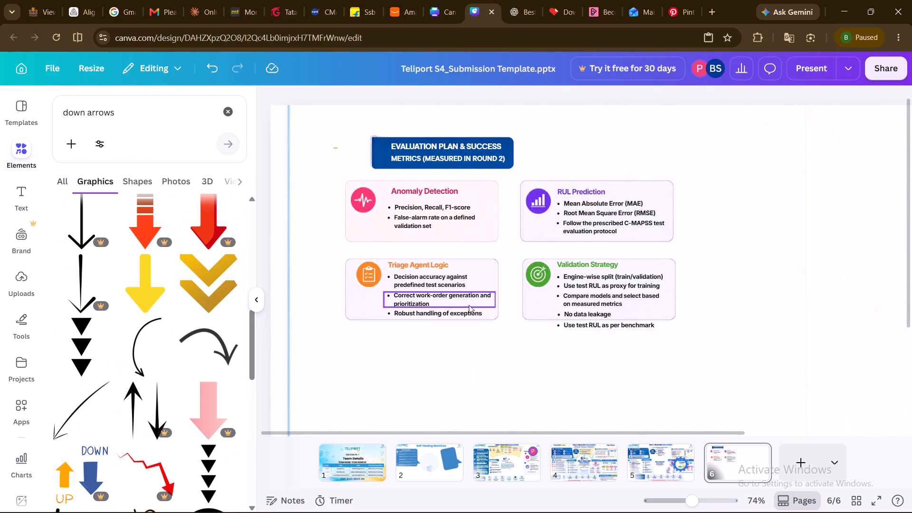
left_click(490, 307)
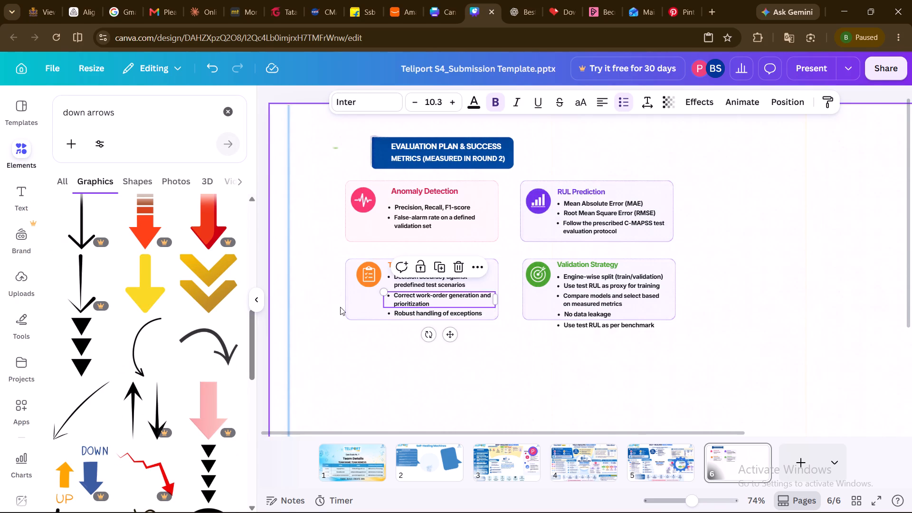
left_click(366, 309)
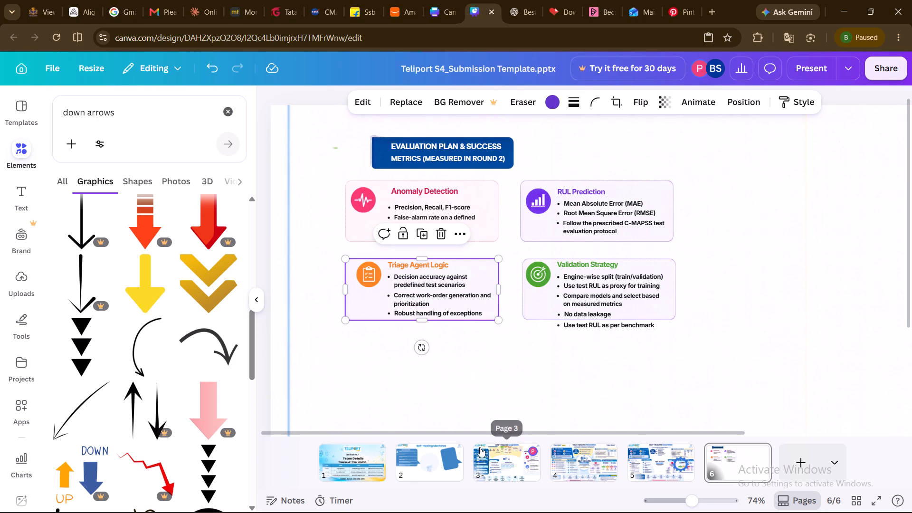
Shrink the Modal Selection group on slide 3 slightly, keeping its upper outer corner in place.
left_click(503, 460)
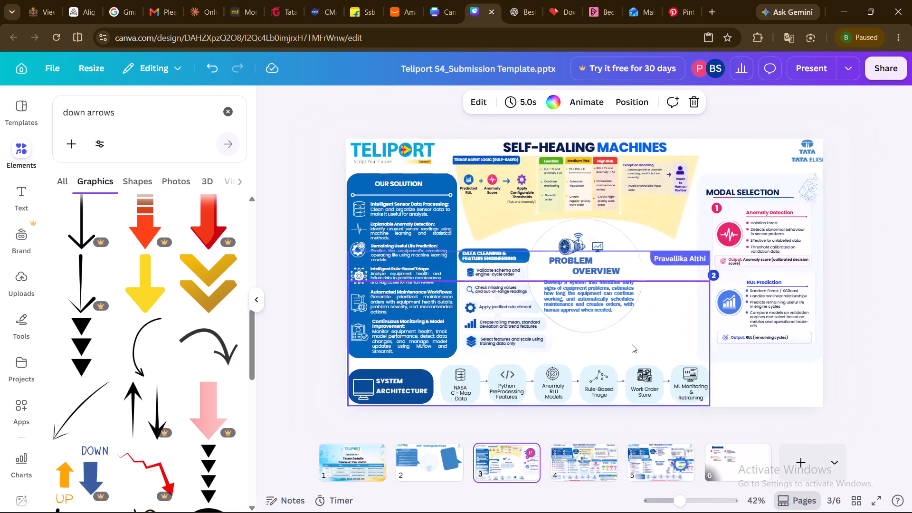
scroll(632, 344, "left", 1)
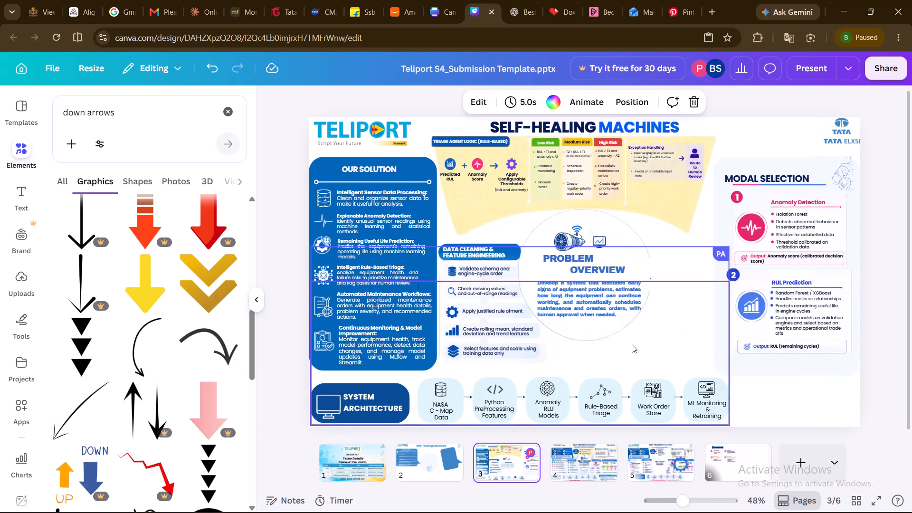
scroll(632, 344, "left", 2)
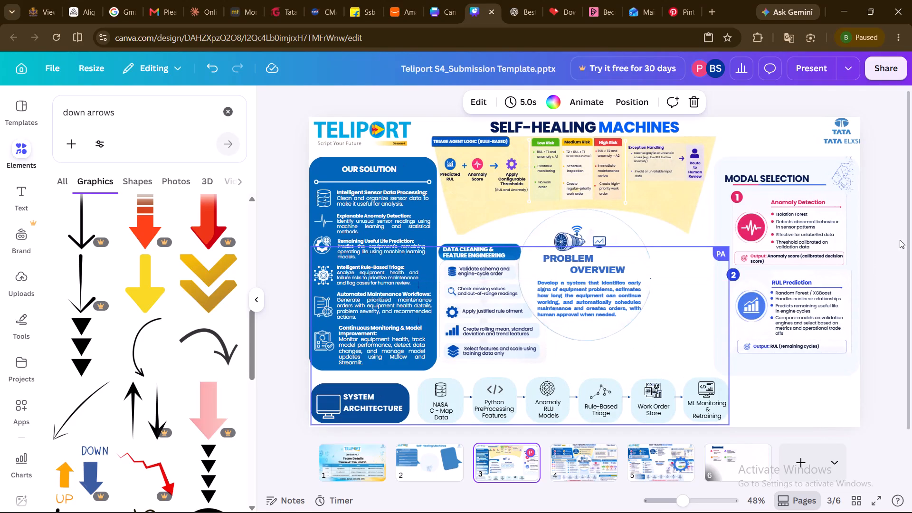
left_click(903, 239)
left_click(797, 226)
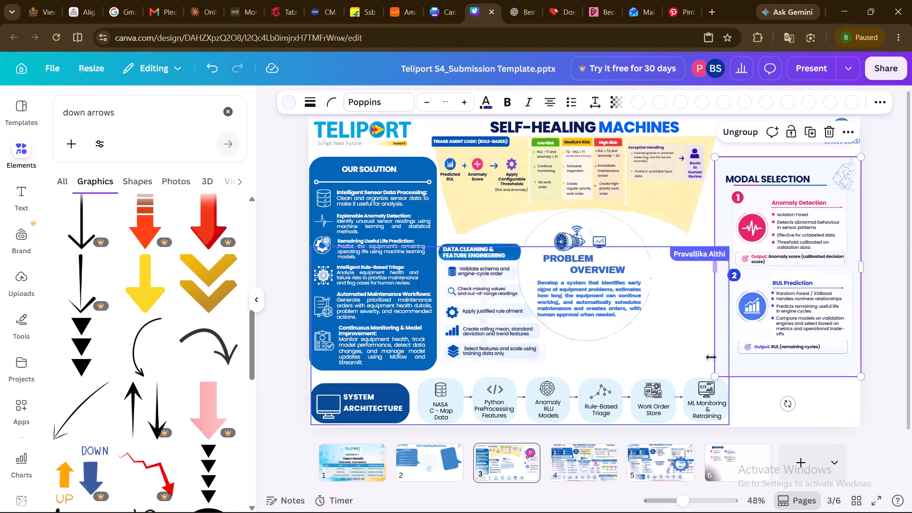
left_click_drag(716, 379, 722, 366)
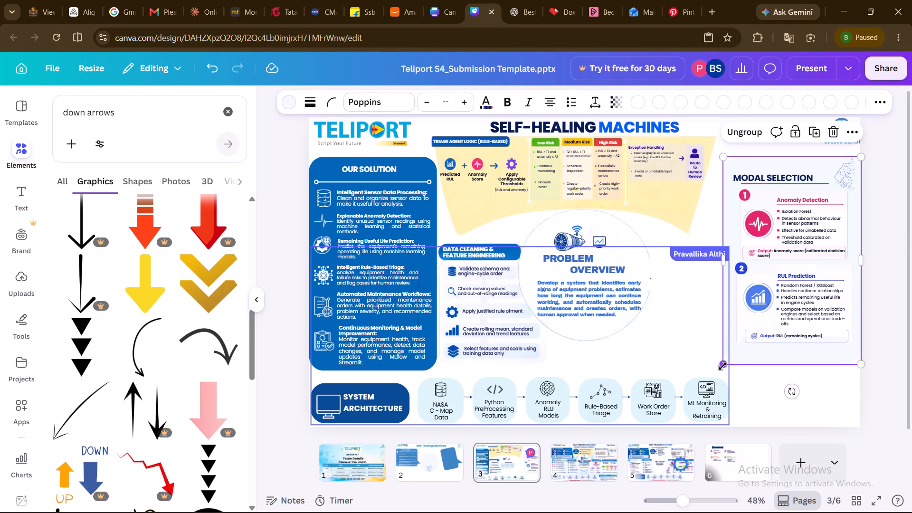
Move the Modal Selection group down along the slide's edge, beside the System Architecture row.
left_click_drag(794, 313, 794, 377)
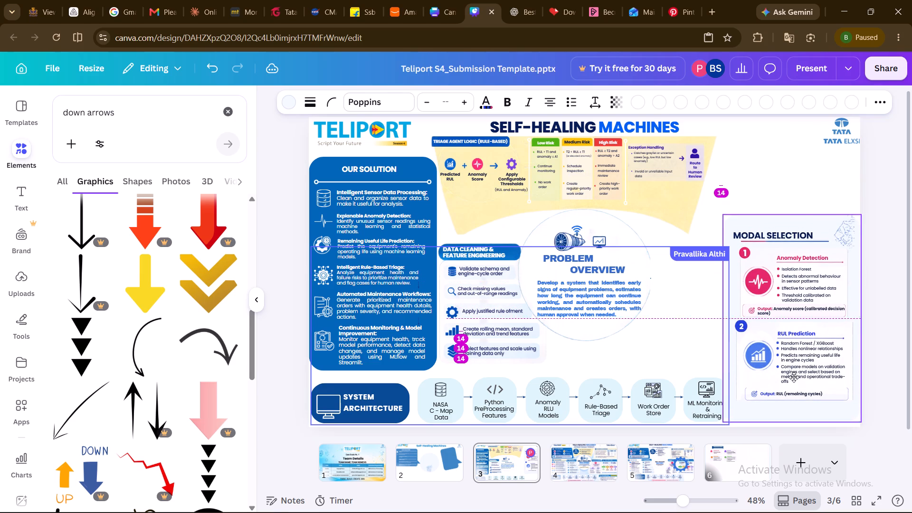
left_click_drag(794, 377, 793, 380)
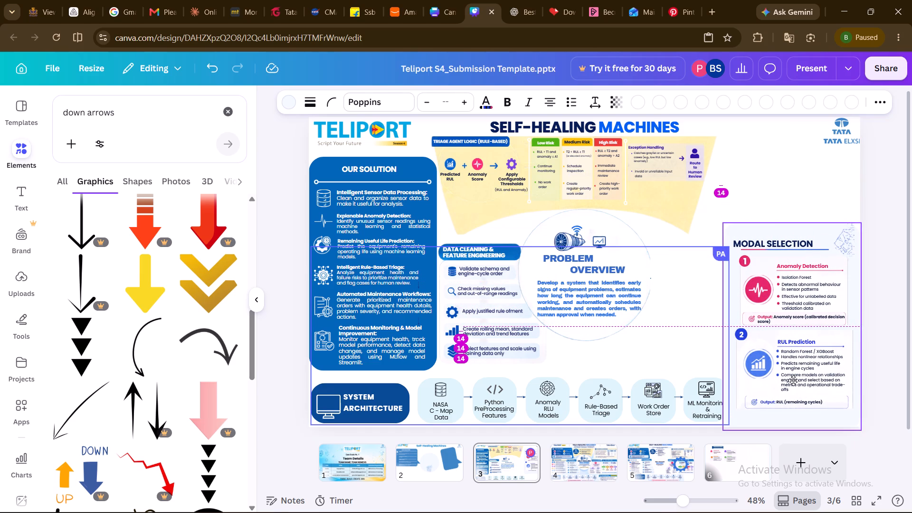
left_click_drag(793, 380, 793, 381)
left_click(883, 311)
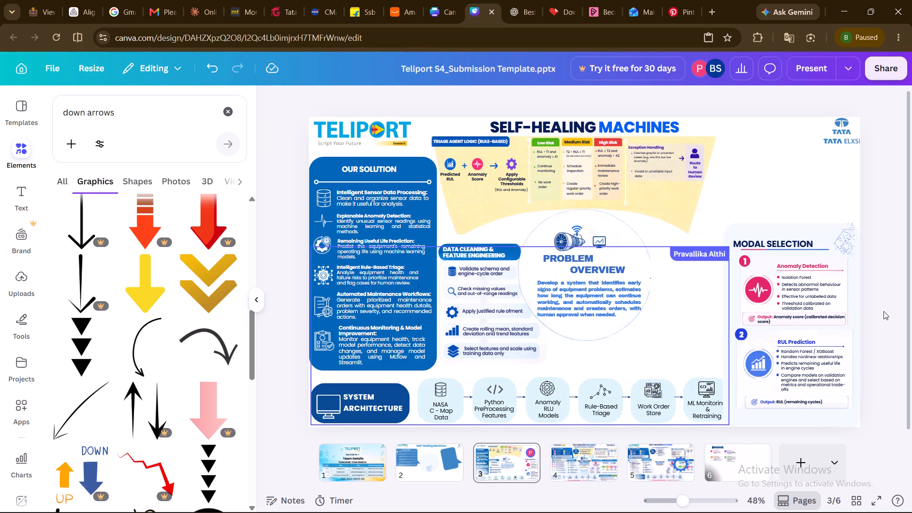
Move the Modal Selection group up beneath the TATA ELXSI logo, beside the Exception Handling section and slightly in from the slide's edge.
left_click_drag(819, 352, 810, 315)
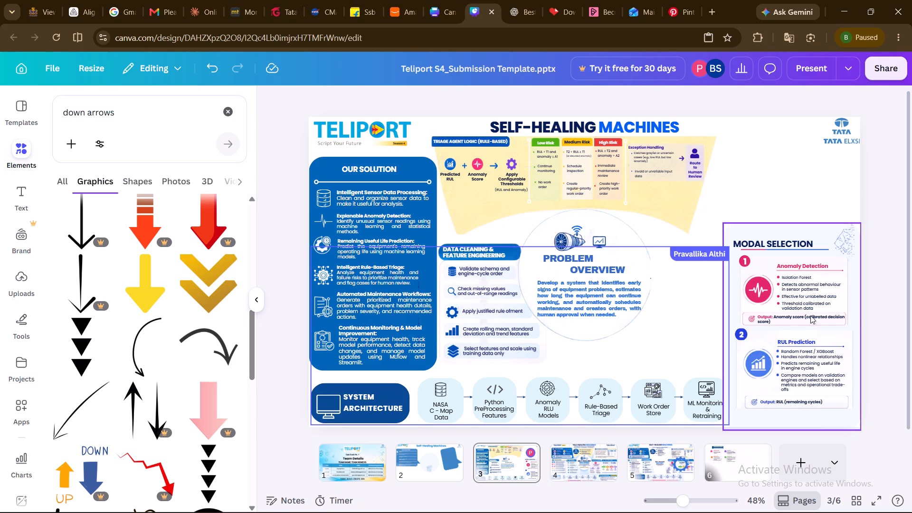
left_click_drag(810, 315, 812, 276)
left_click(850, 138)
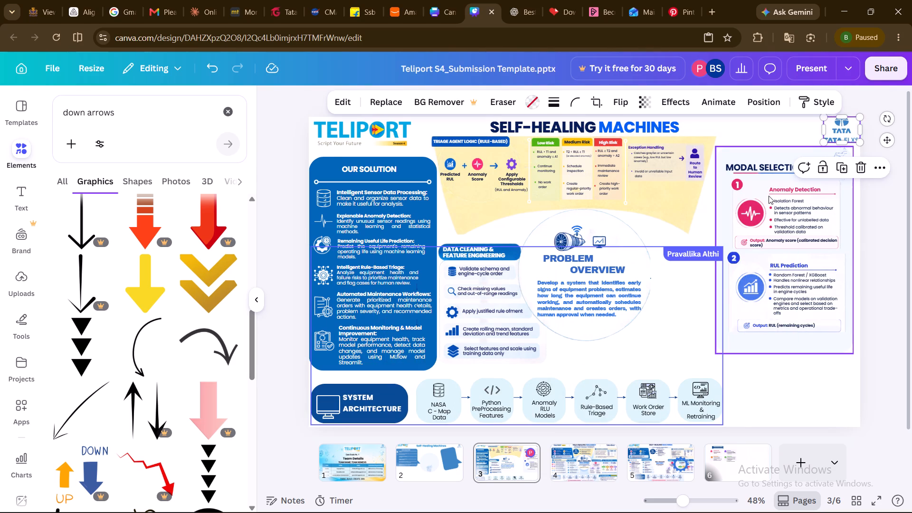
left_click_drag(769, 196, 768, 188)
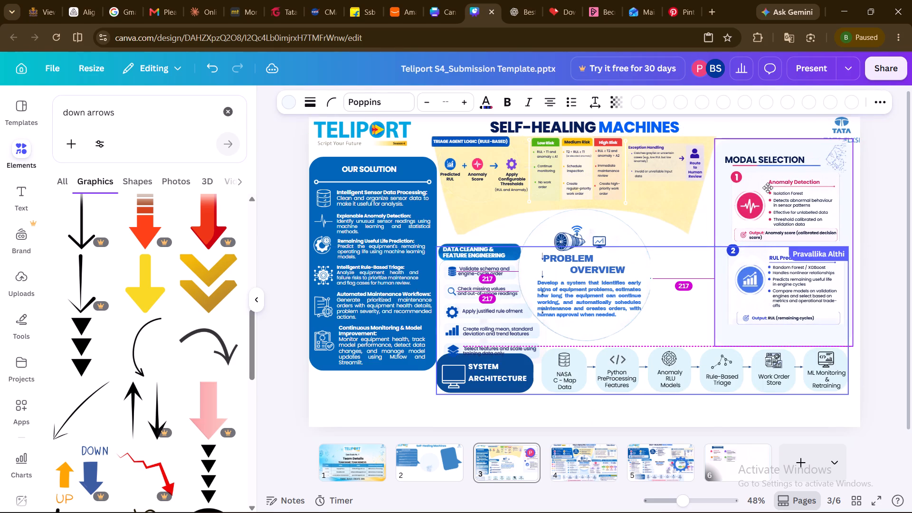
left_click_drag(768, 188, 770, 181)
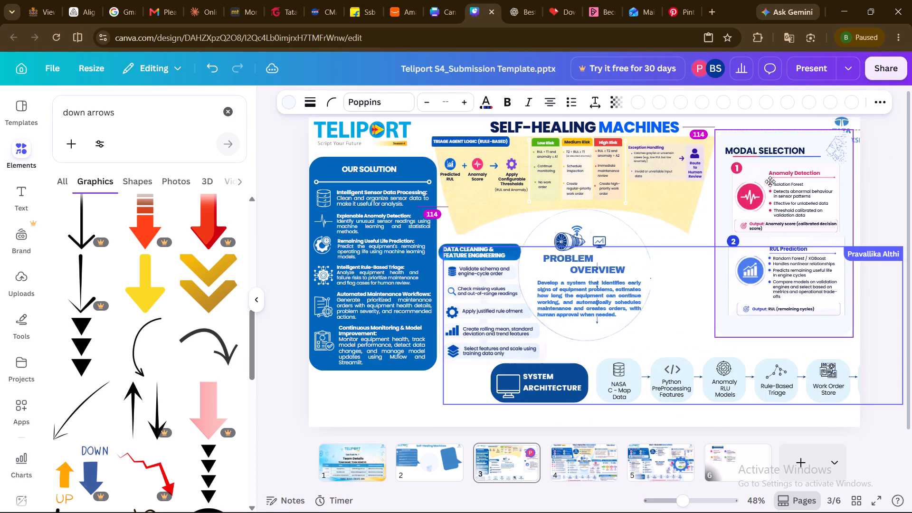
left_click_drag(770, 181, 768, 189)
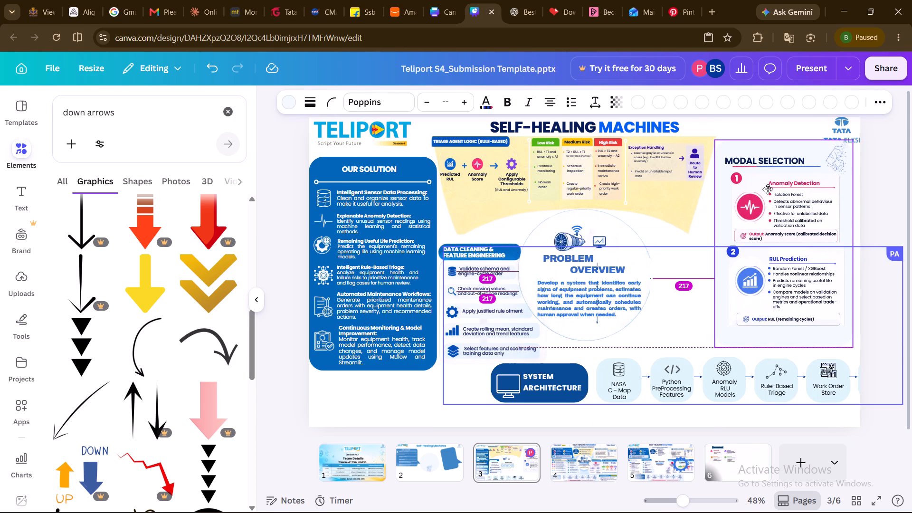
left_click_drag(768, 189, 769, 184)
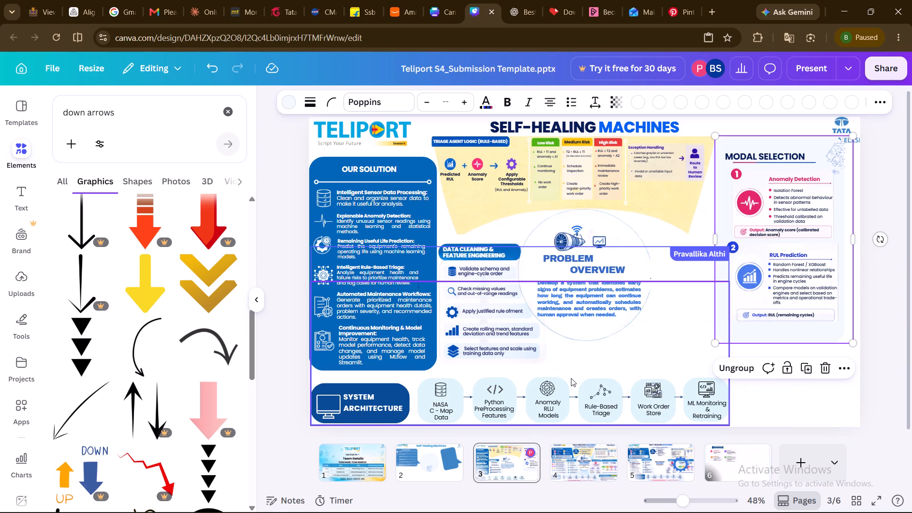
Move the System Architecture group sideways to centre it horizontally on the slide, keeping it along the bottom edge.
left_click(501, 353)
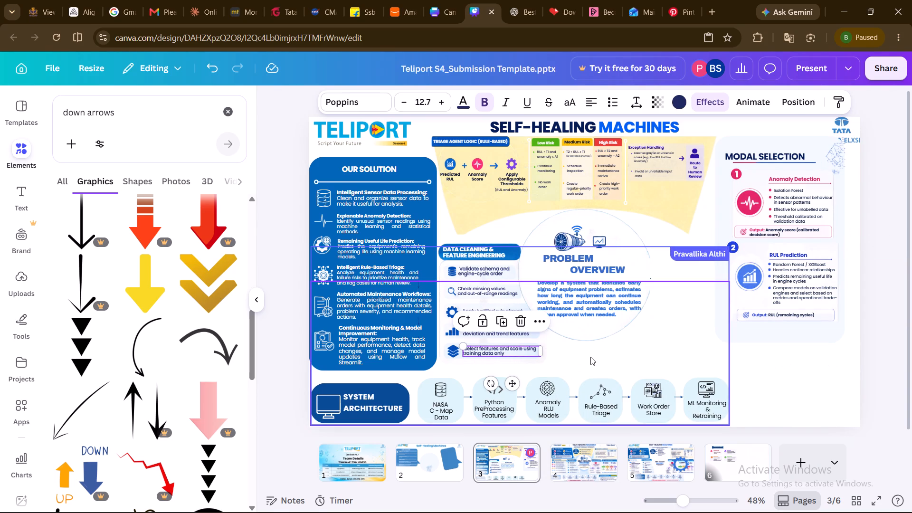
left_click_drag(590, 357, 649, 351)
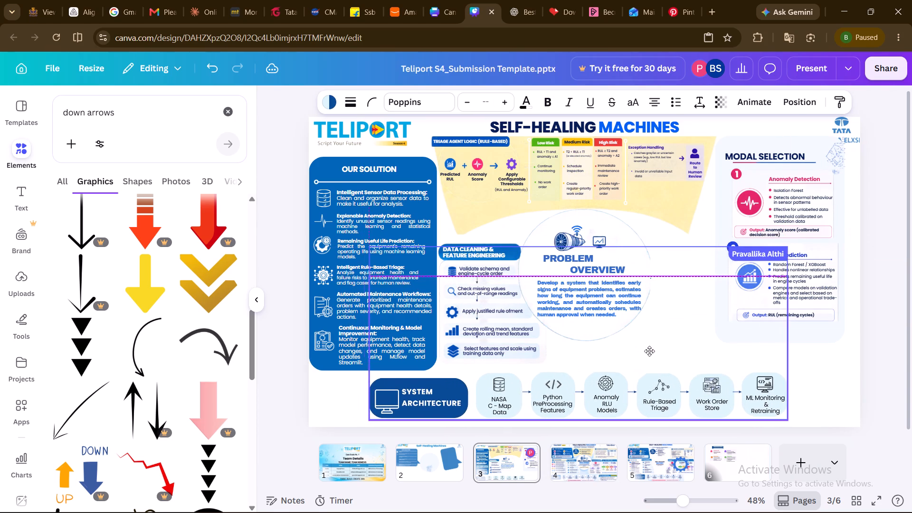
left_click_drag(649, 351, 654, 354)
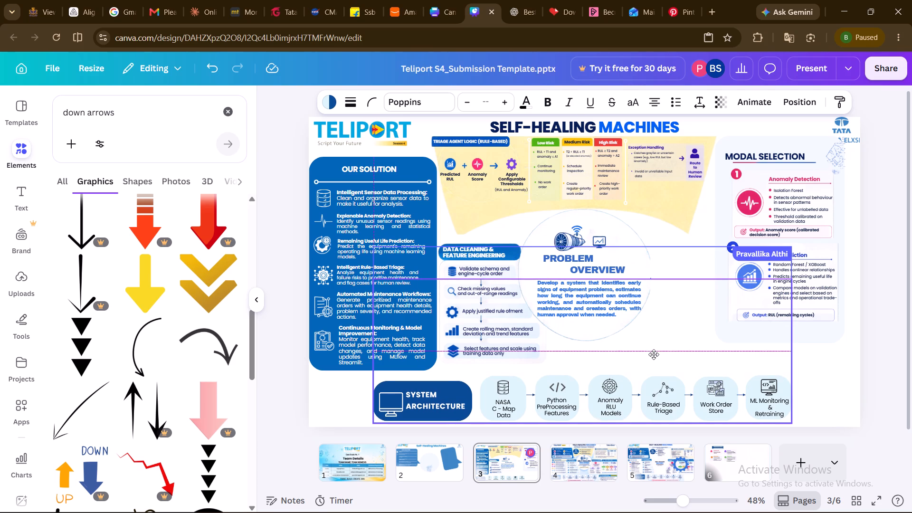
left_click_drag(654, 354, 655, 355)
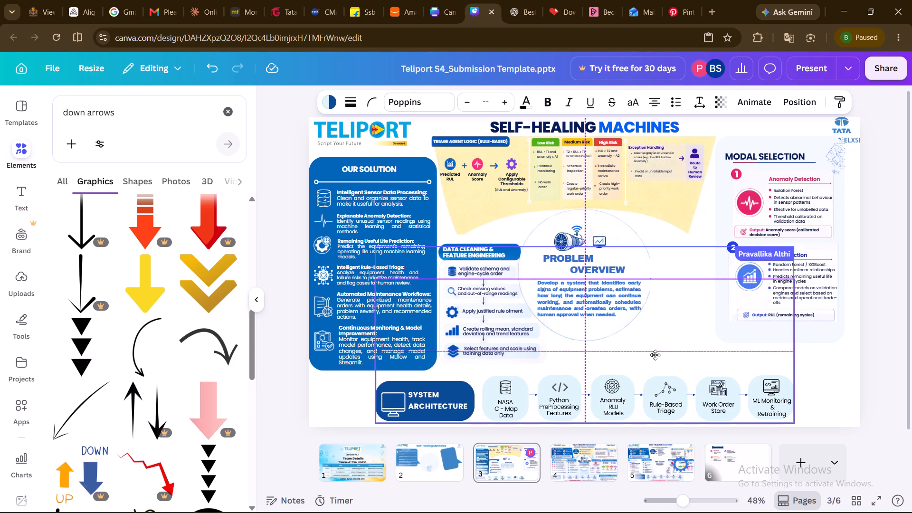
left_click_drag(655, 355, 655, 353)
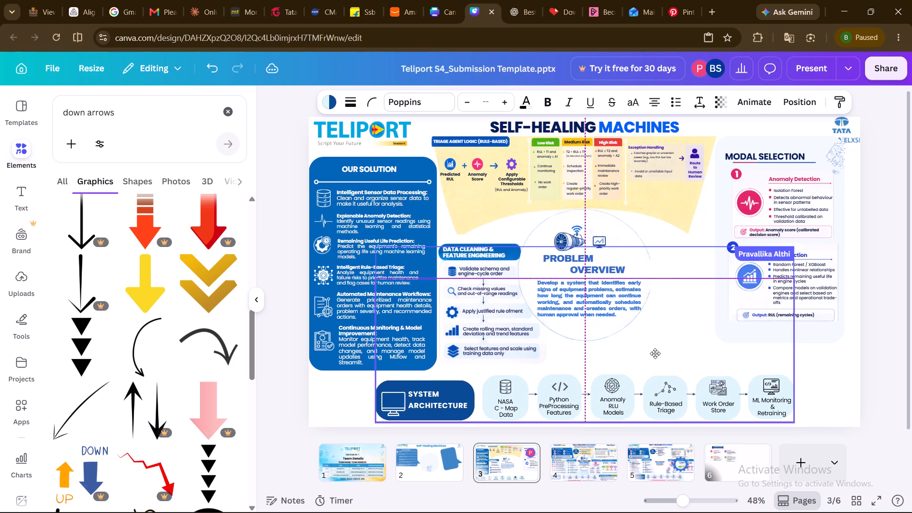
left_click_drag(655, 353, 654, 356)
left_click(698, 350)
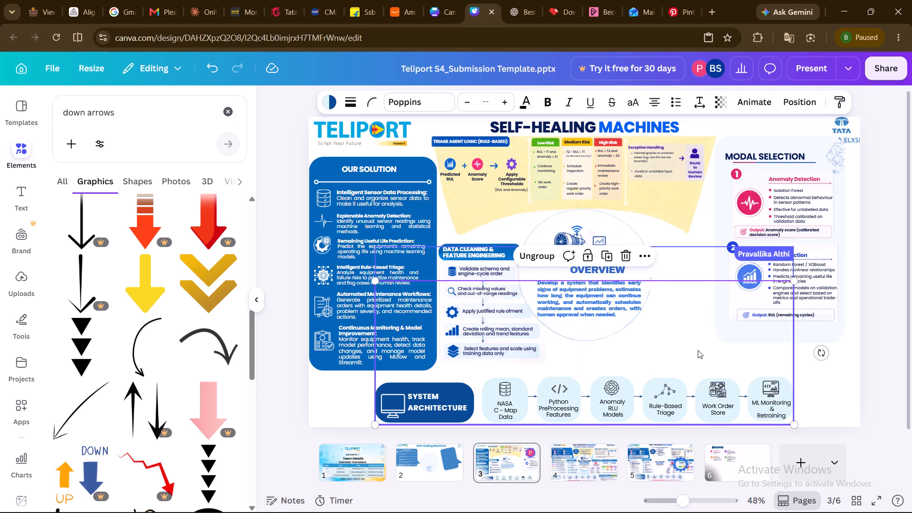
Ungroup the two lower flow arrows in slide 3's Data Cleaning & Feature Engineering list, above and below the Create rolling mean item.
left_click(482, 321)
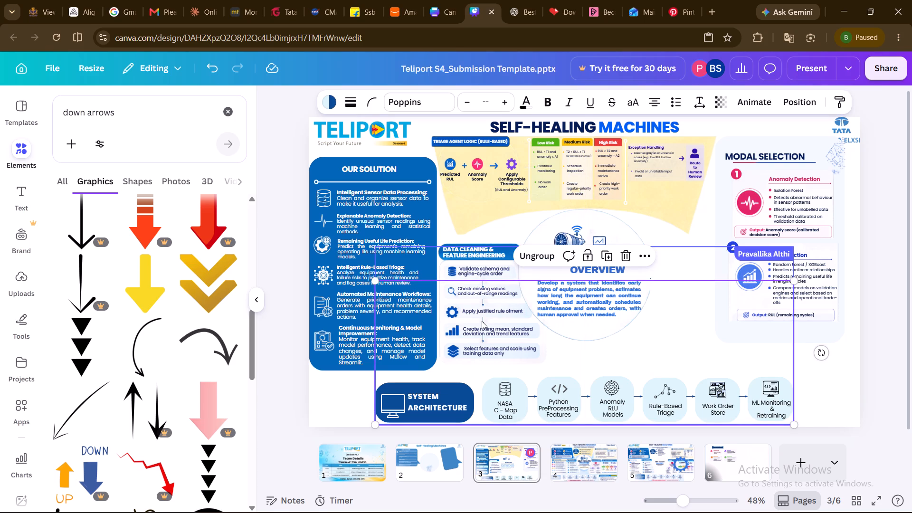
left_click(482, 322)
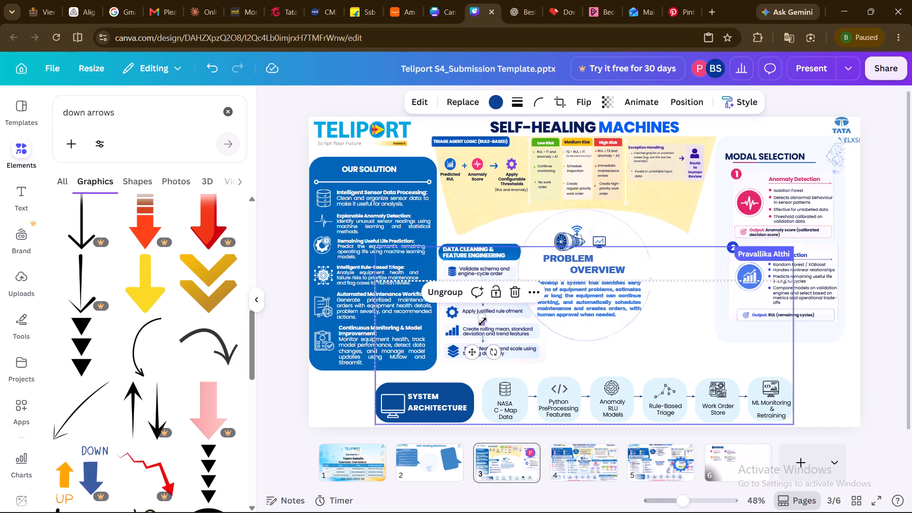
left_click(481, 339, "shift")
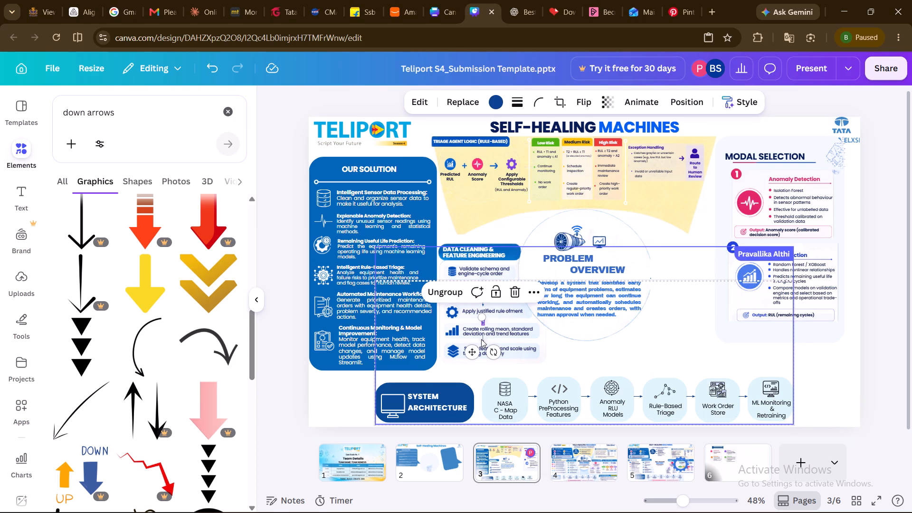
left_click(482, 340, "shift")
left_click(446, 291)
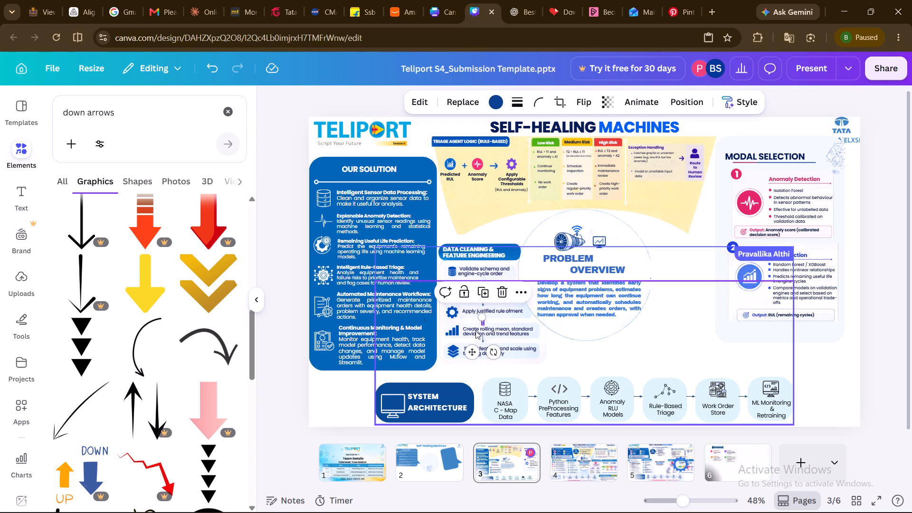
left_click(483, 338)
left_click(483, 342)
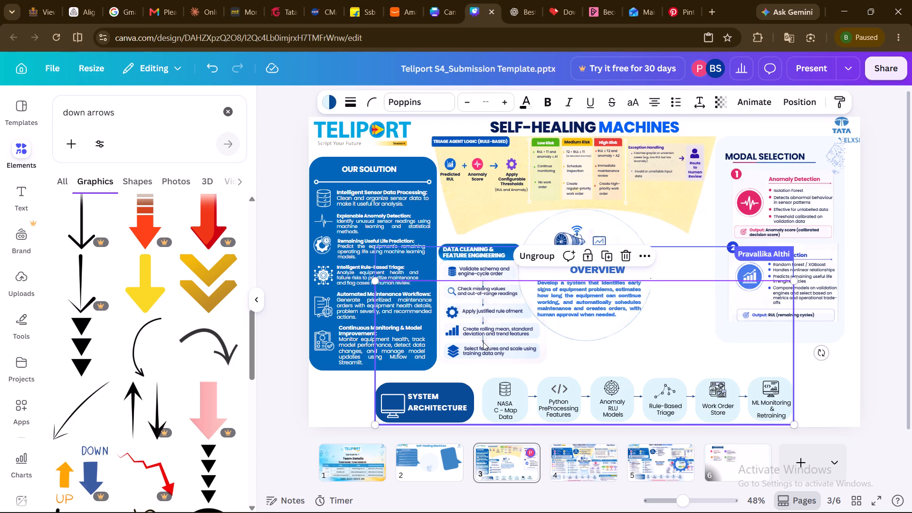
left_click(446, 312)
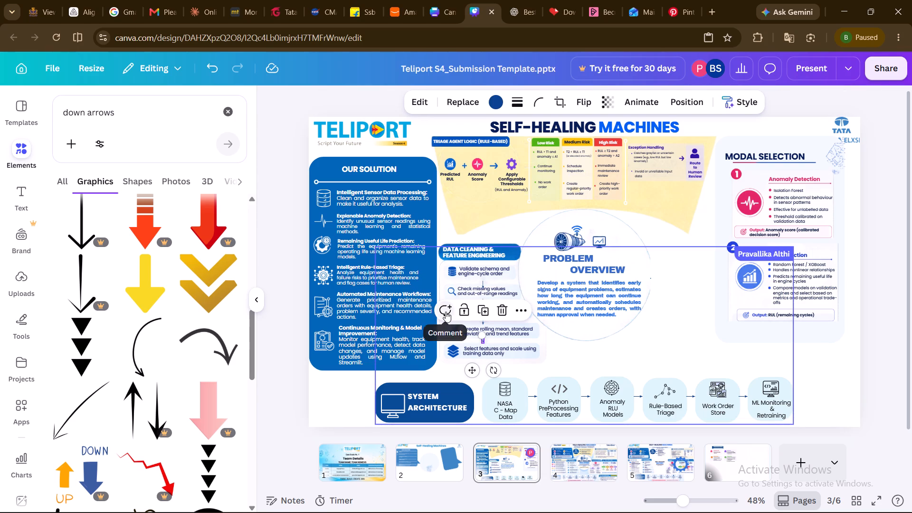
Ungroup the two upper flow arrows in the Data Cleaning & Feature Engineering list, above and below the Check missing values item.
left_click(483, 284)
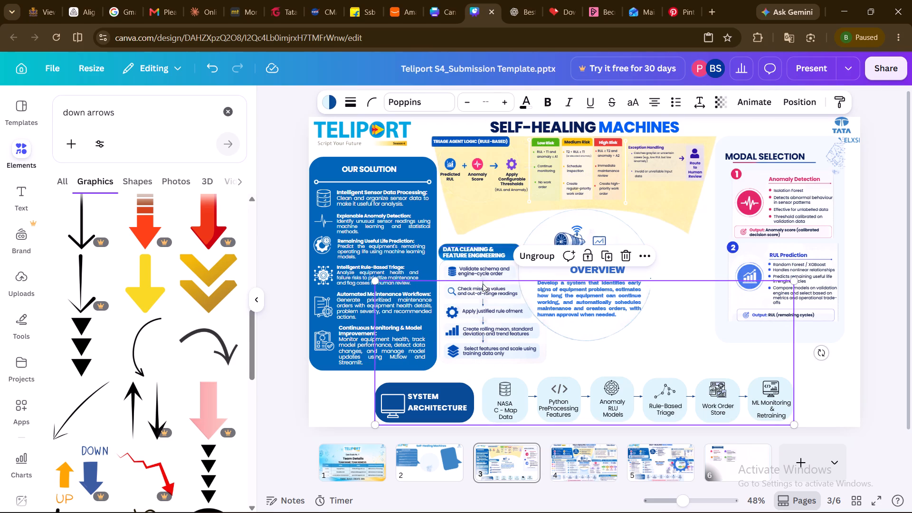
left_click(483, 300)
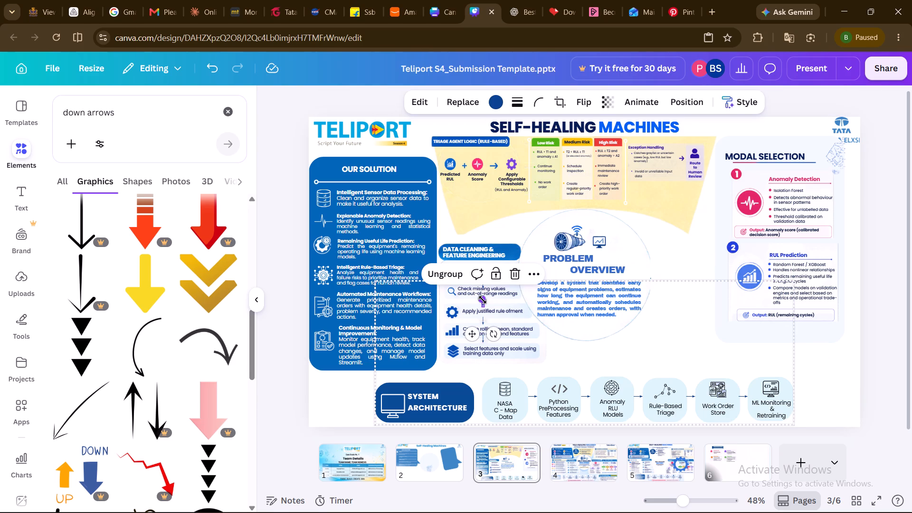
left_click(443, 271)
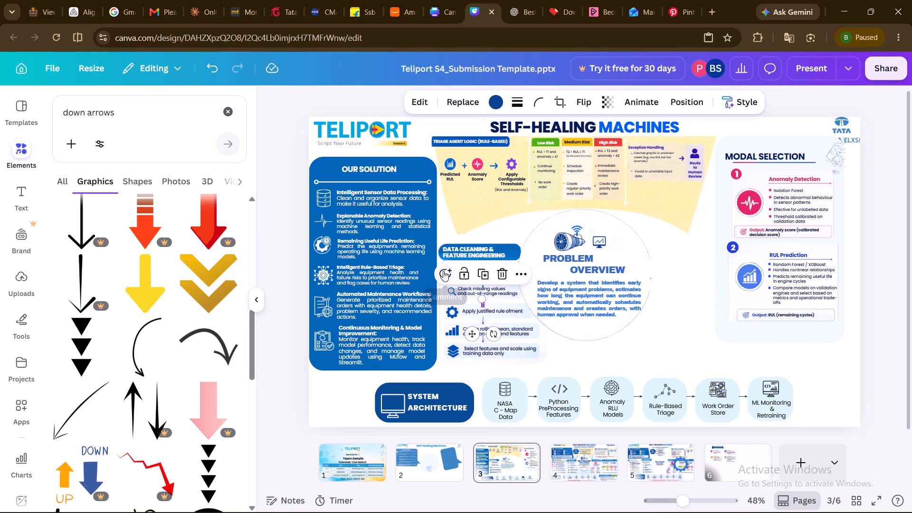
left_click(575, 364)
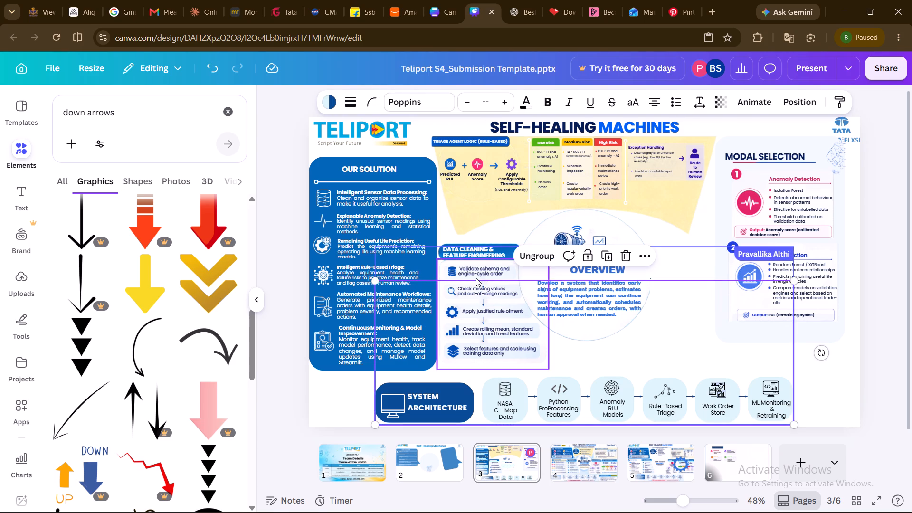
left_click(482, 285)
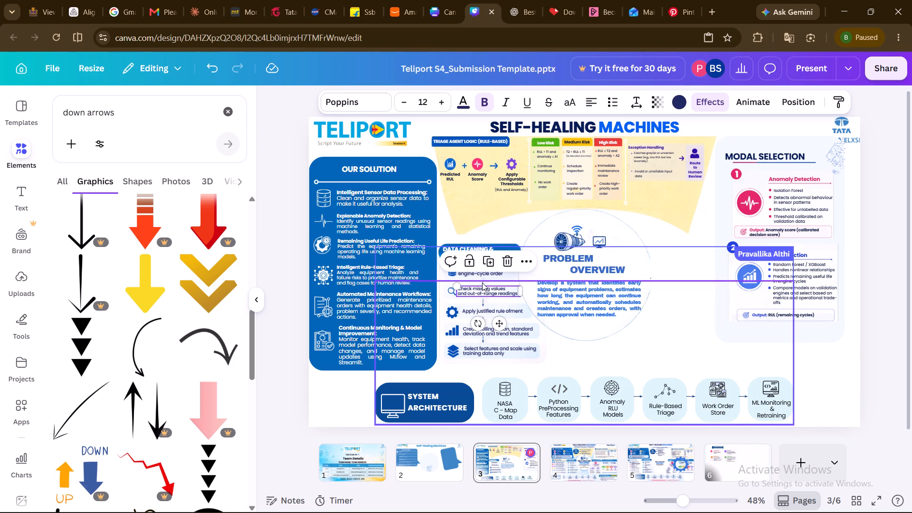
left_click(482, 283)
left_click(482, 283)
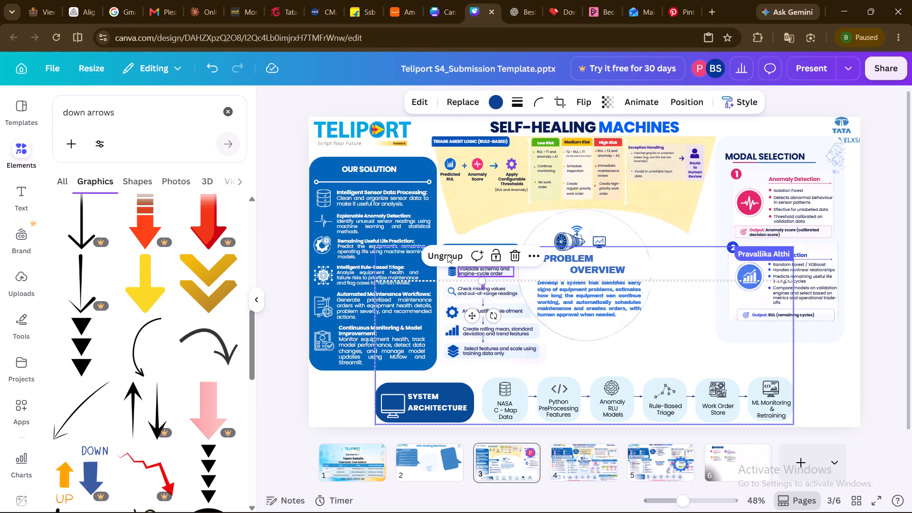
left_click(447, 255)
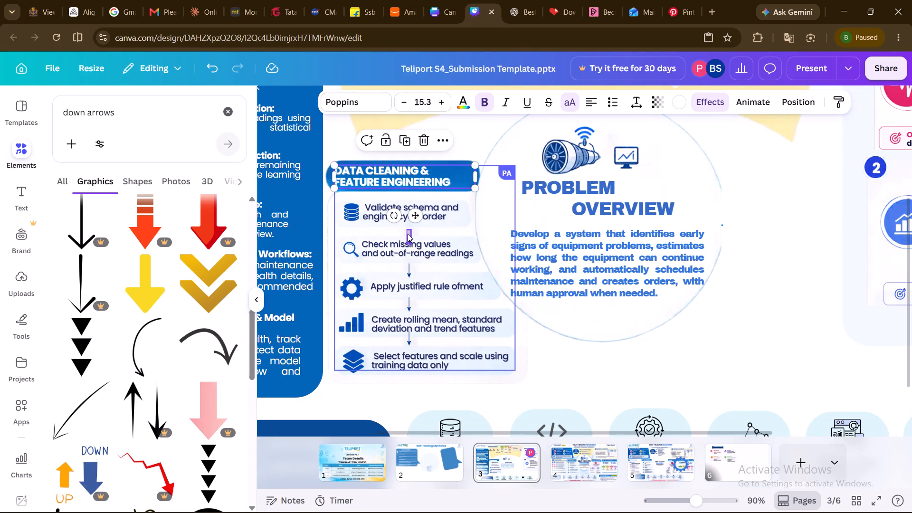
Nudge the arrow between the Validate schema and Check missing values items slightly up.
left_click_drag(408, 234, 408, 229)
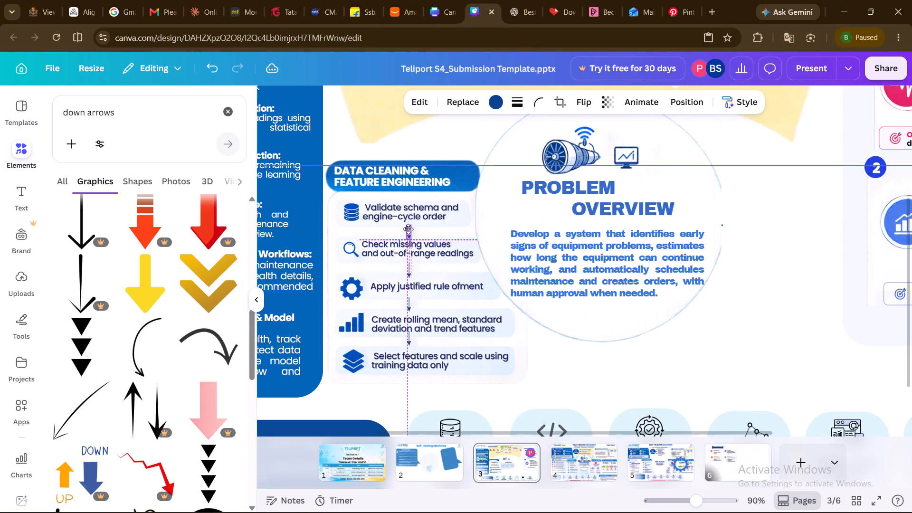
left_click_drag(408, 229, 408, 228)
scroll(409, 273, "up", 1)
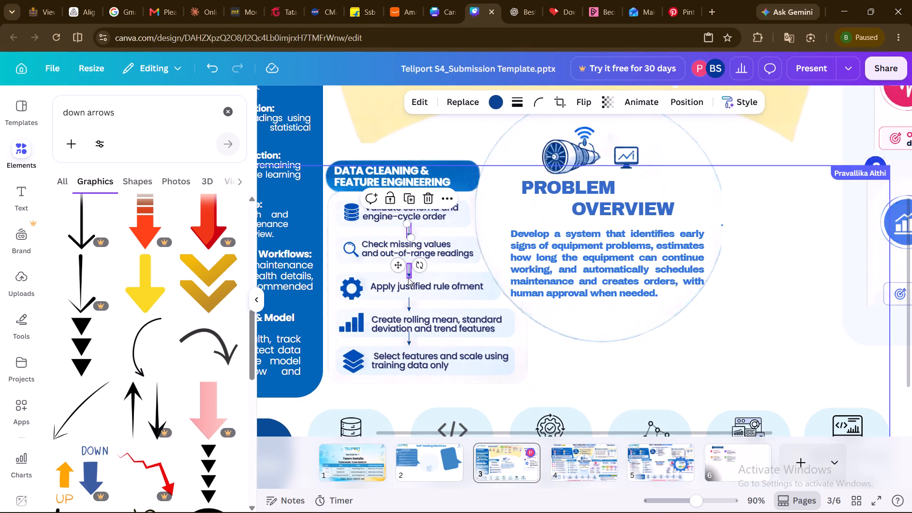
scroll(408, 278, "up", 1)
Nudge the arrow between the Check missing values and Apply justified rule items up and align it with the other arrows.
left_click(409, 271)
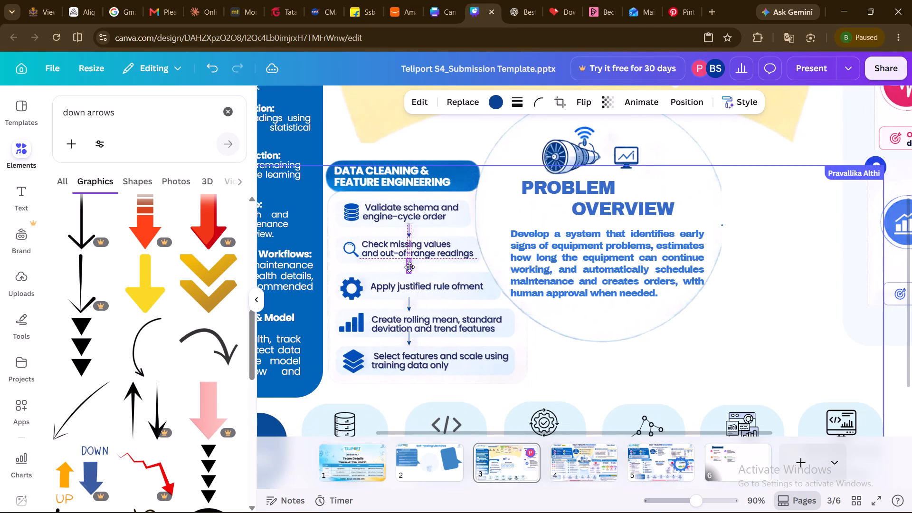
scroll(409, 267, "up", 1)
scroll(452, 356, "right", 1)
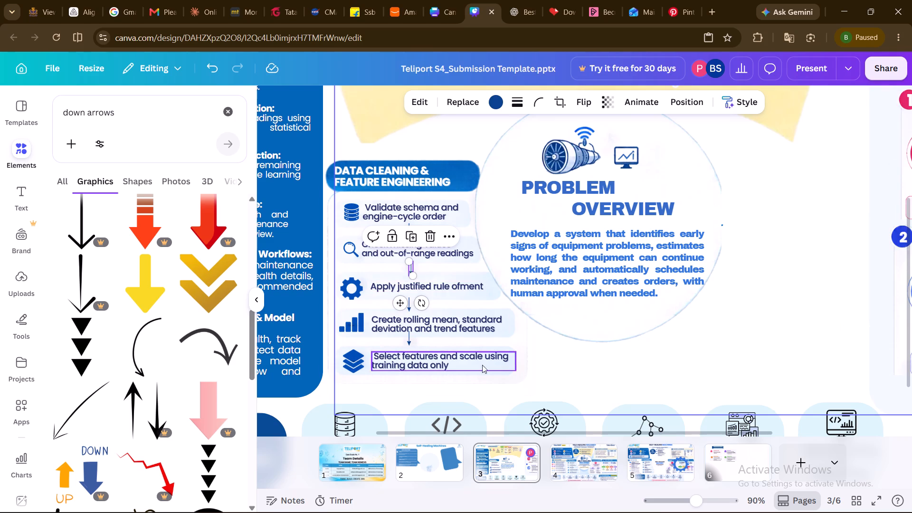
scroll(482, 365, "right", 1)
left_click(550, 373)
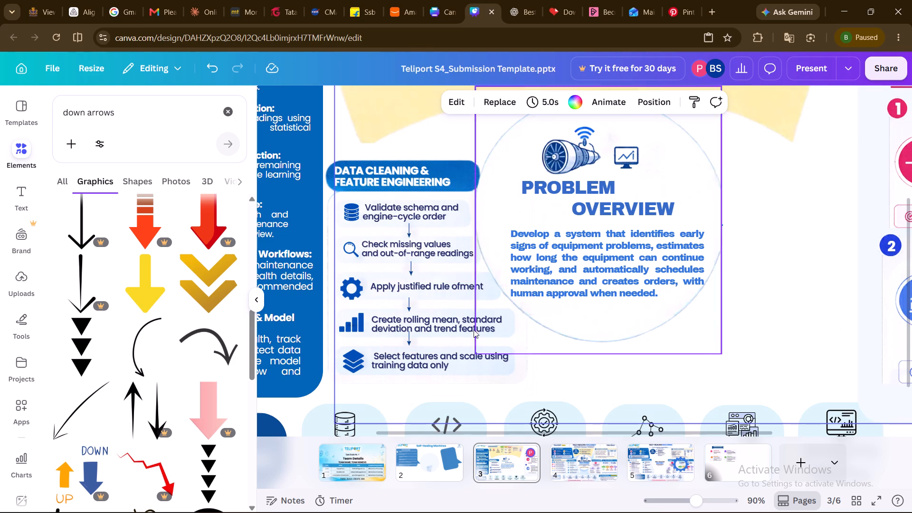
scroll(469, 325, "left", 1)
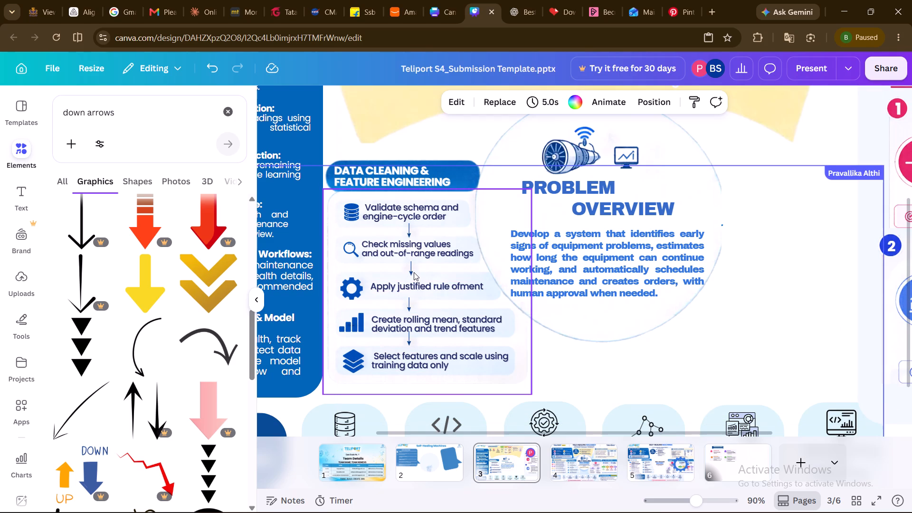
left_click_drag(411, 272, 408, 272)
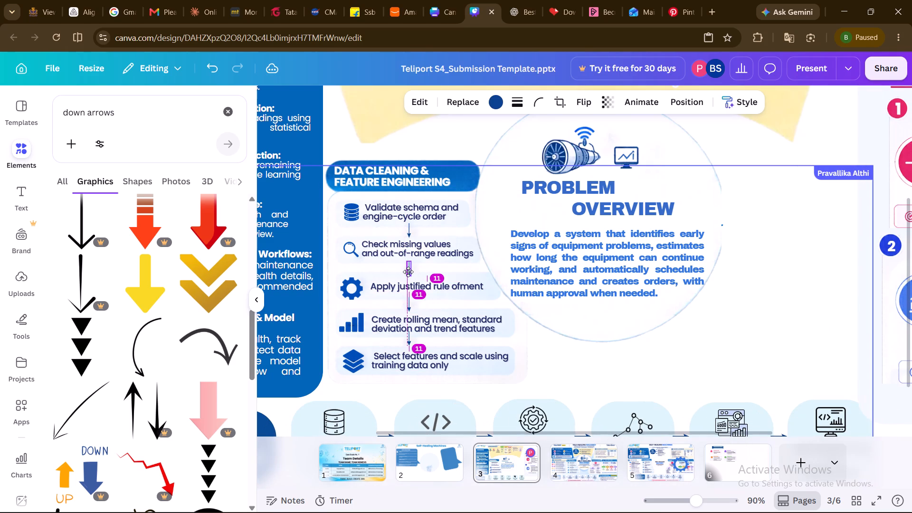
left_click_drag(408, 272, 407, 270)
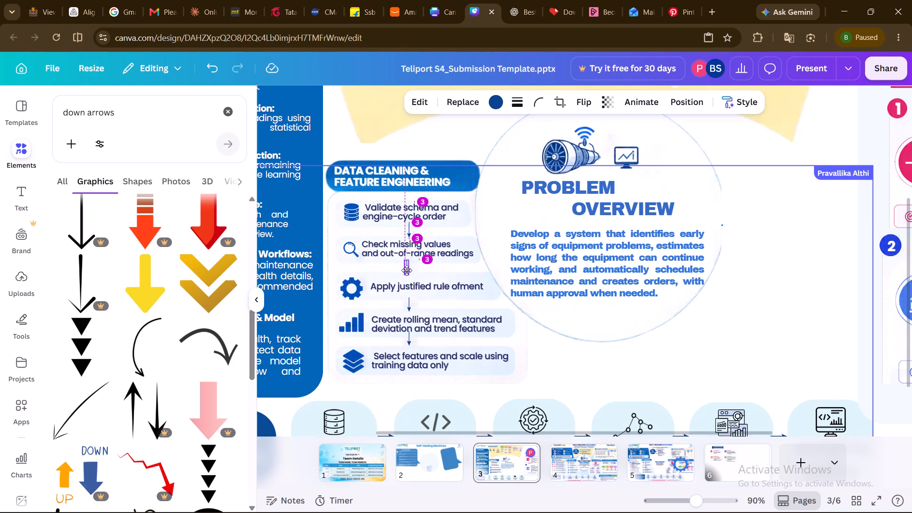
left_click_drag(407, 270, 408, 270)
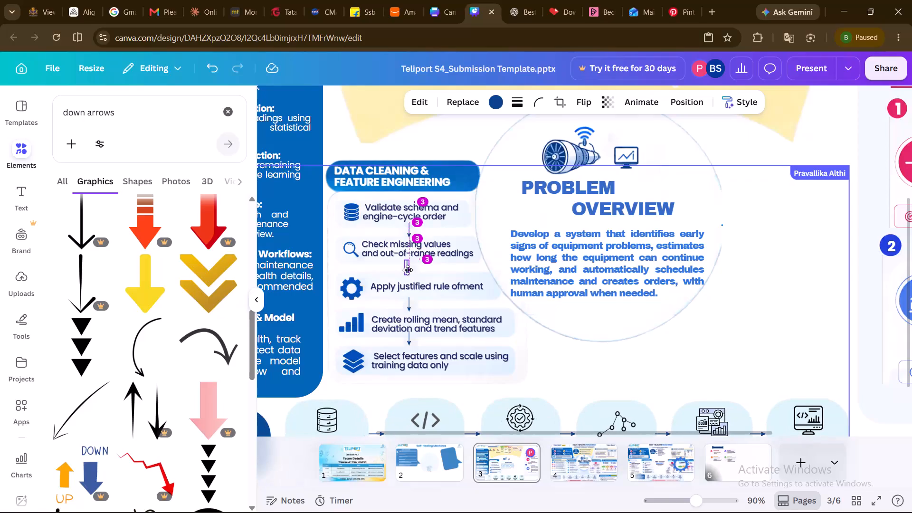
Move the arrow from below the Check missing values item down onto the Select features and scale item.
left_click_drag(408, 270, 410, 289)
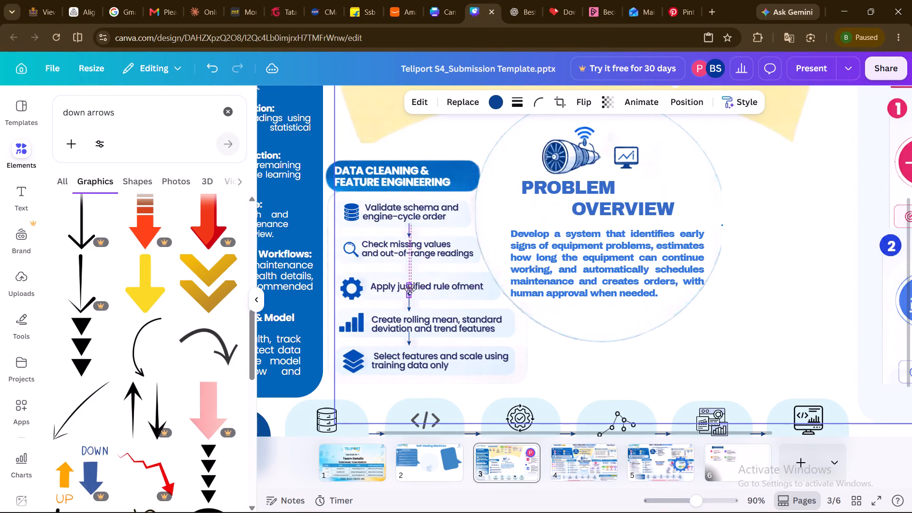
left_click_drag(410, 289, 430, 331)
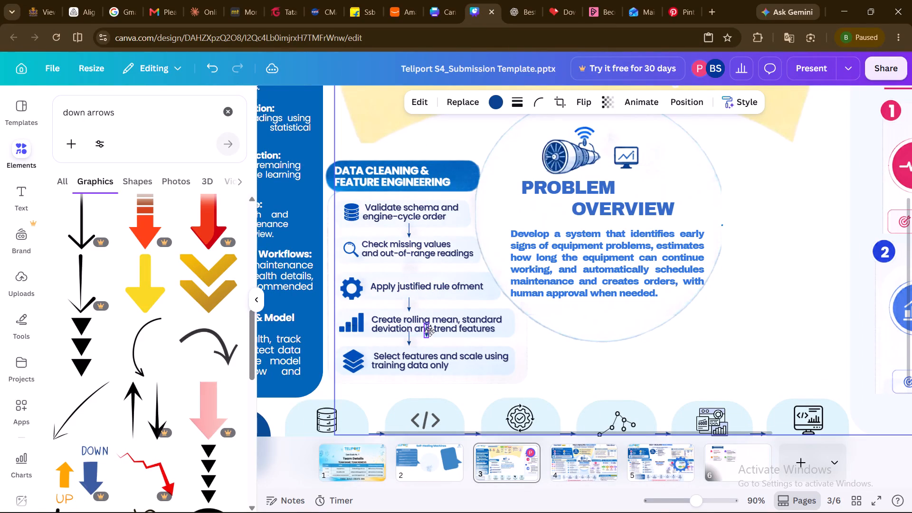
left_click_drag(430, 331, 429, 363)
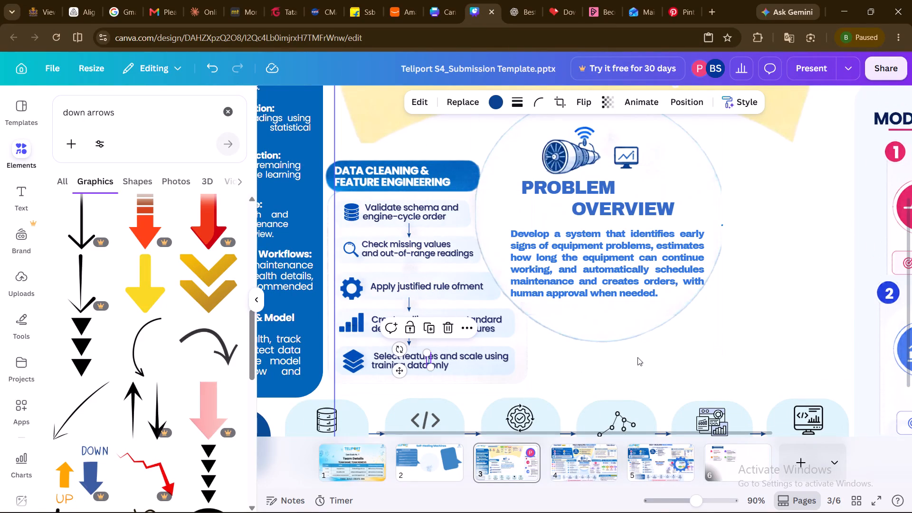
Review slide 6's Evaluation Plan & Success Metrics section, and go back to slide 3 to examine its layout.
scroll(637, 357, "down", 1)
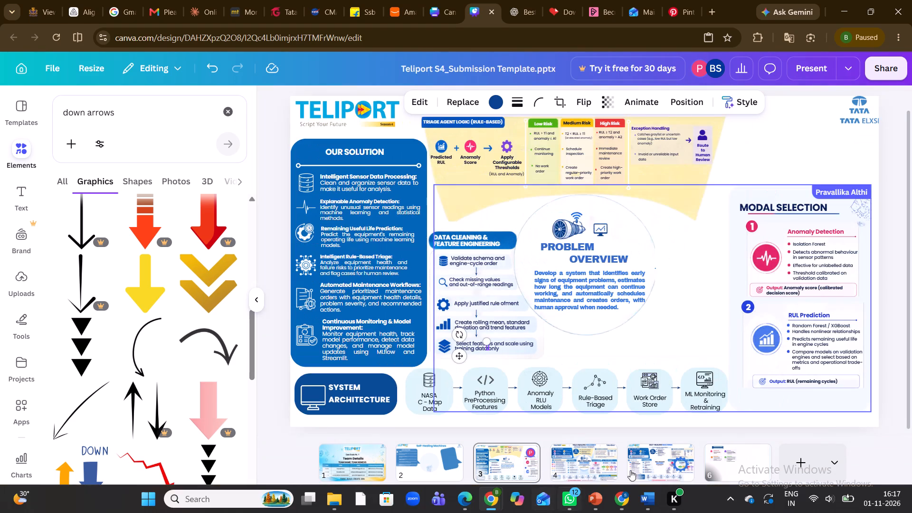
left_click(743, 461)
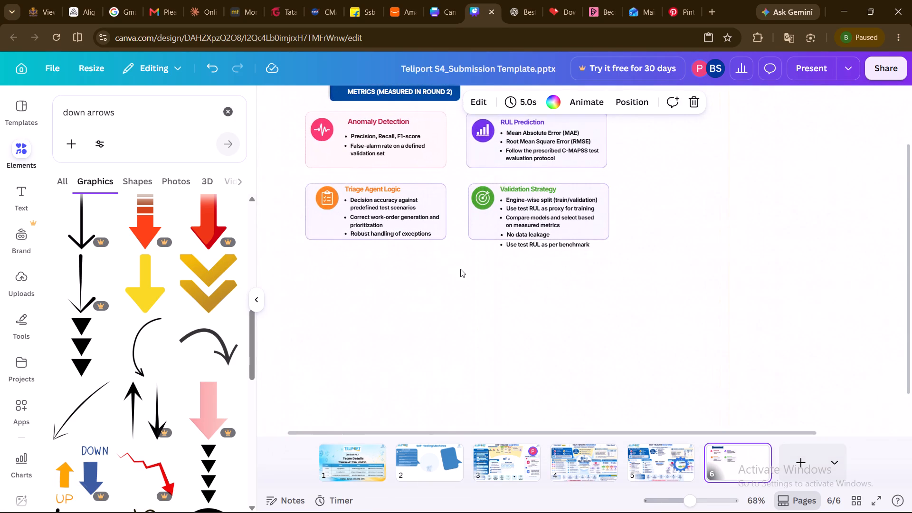
scroll(460, 269, "up", 1)
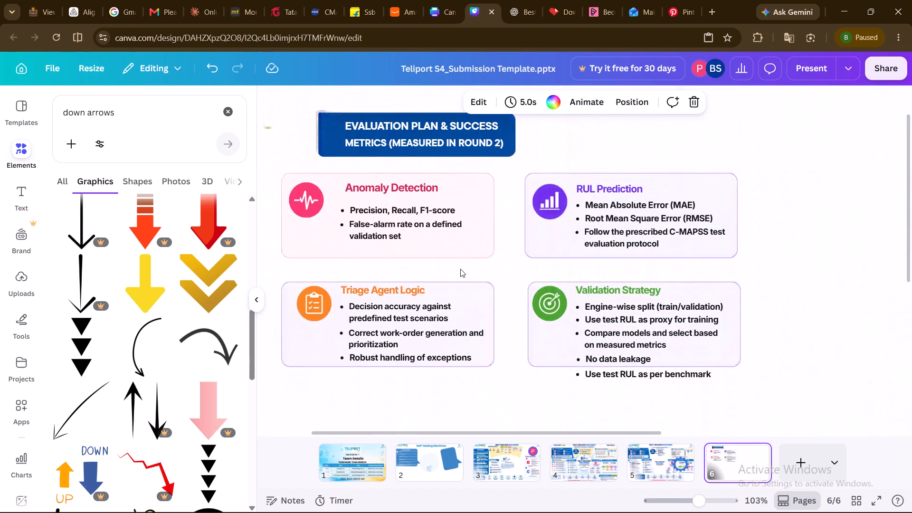
scroll(460, 269, "up", 2)
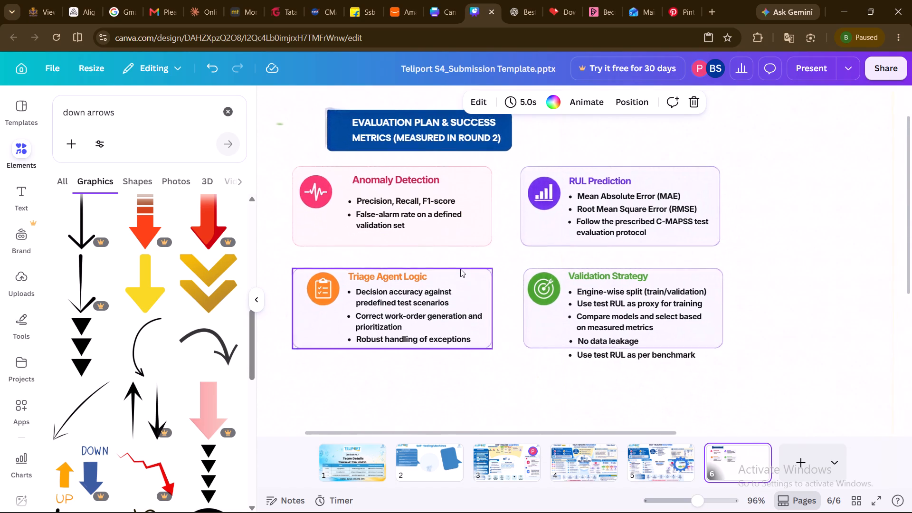
scroll(460, 269, "left", 1)
scroll(460, 269, "right", 1)
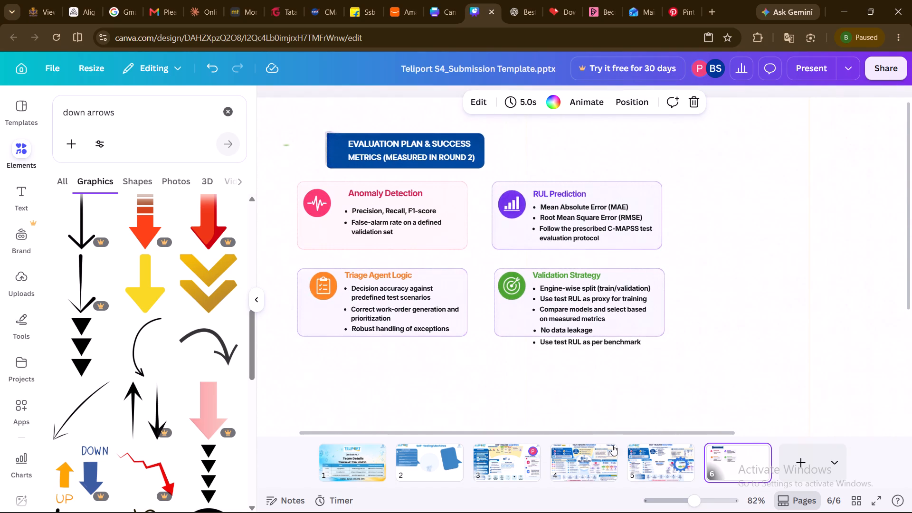
left_click(531, 470)
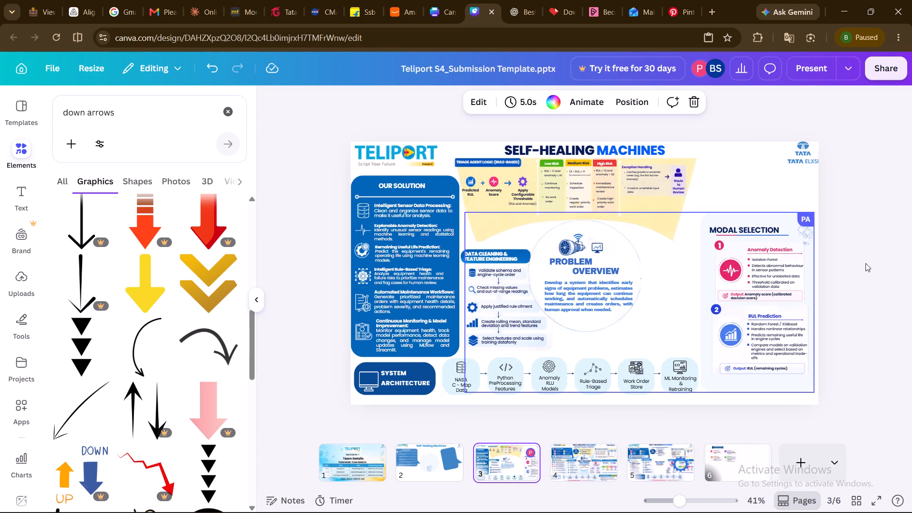
scroll(865, 263, "left", 1)
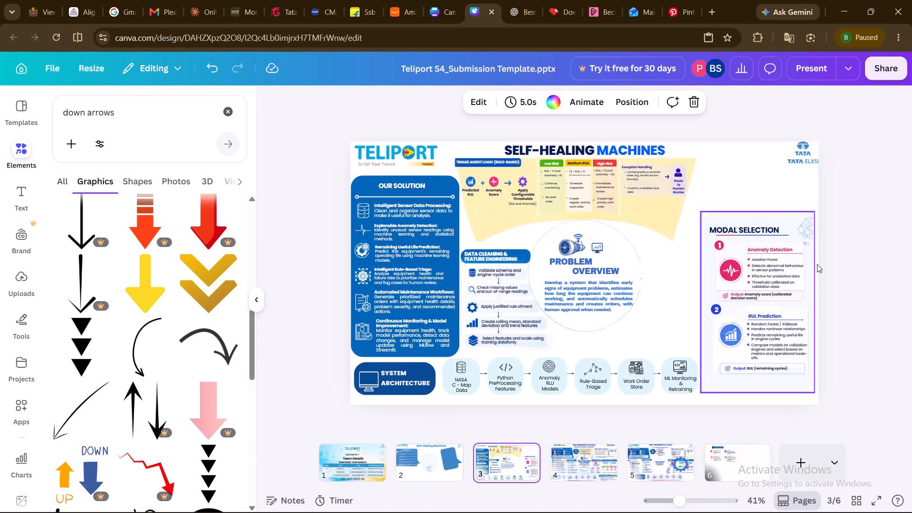
scroll(860, 260, "left", 1)
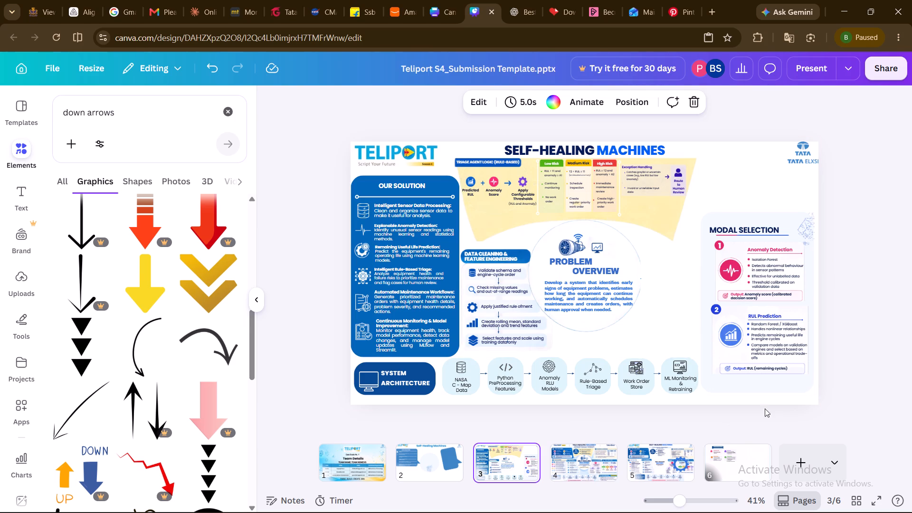
left_click_drag(758, 385, 759, 389)
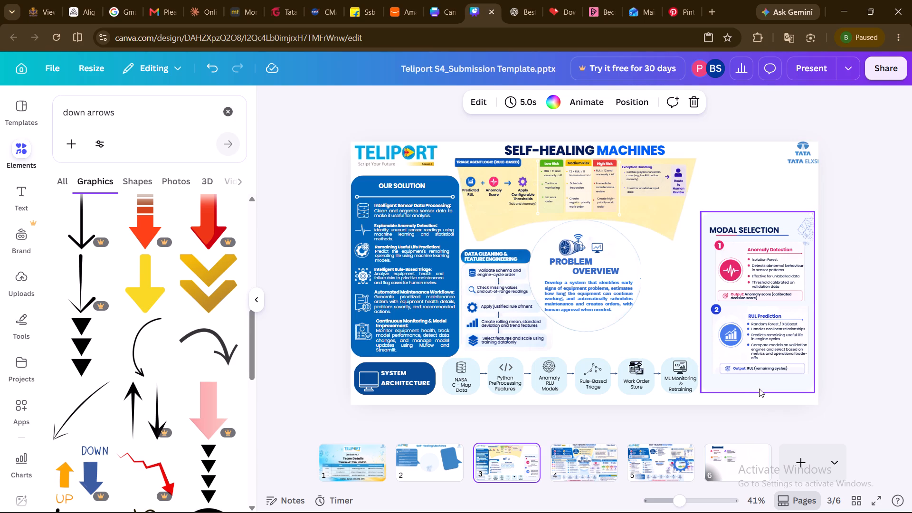
Move the whole Modal Selection group on slide 3 slightly down and to the right.
left_click_drag(759, 389, 762, 391)
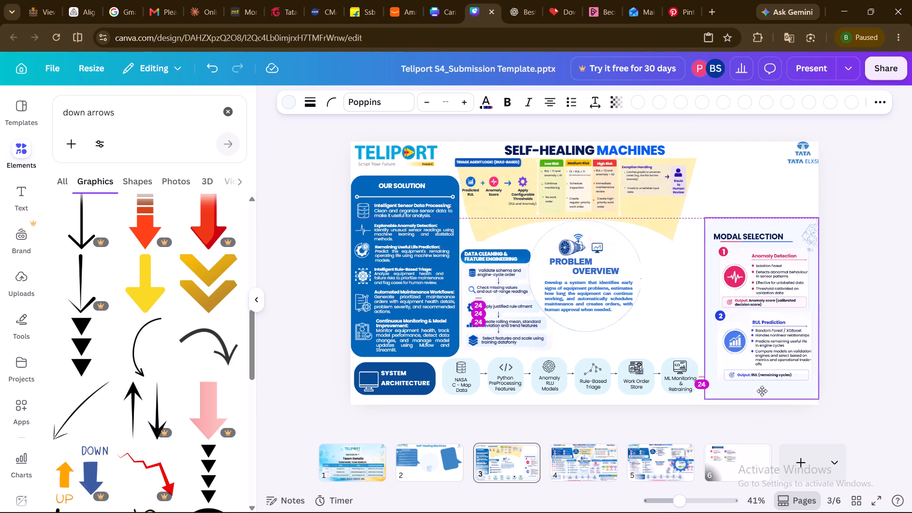
left_click_drag(762, 391, 761, 392)
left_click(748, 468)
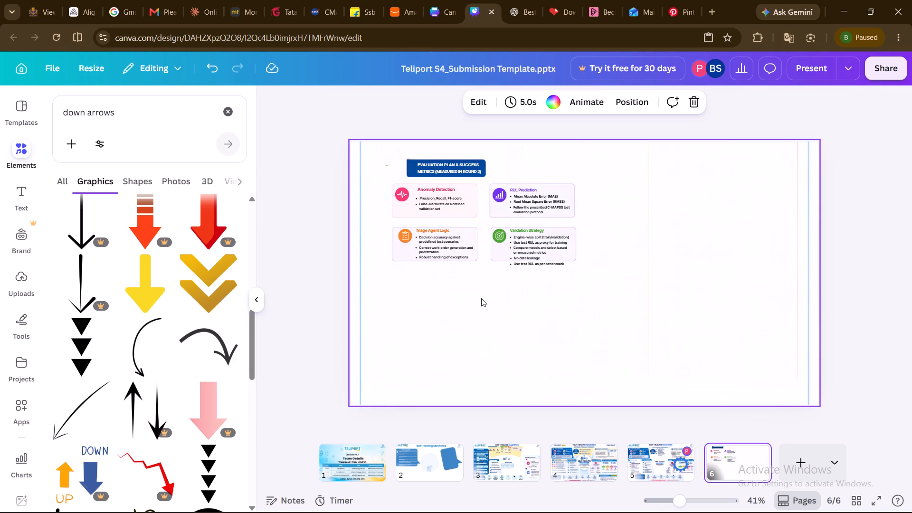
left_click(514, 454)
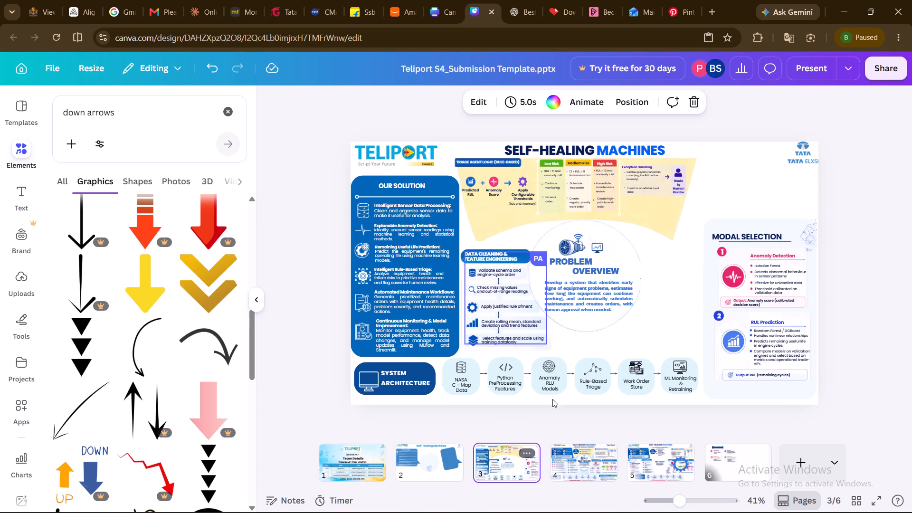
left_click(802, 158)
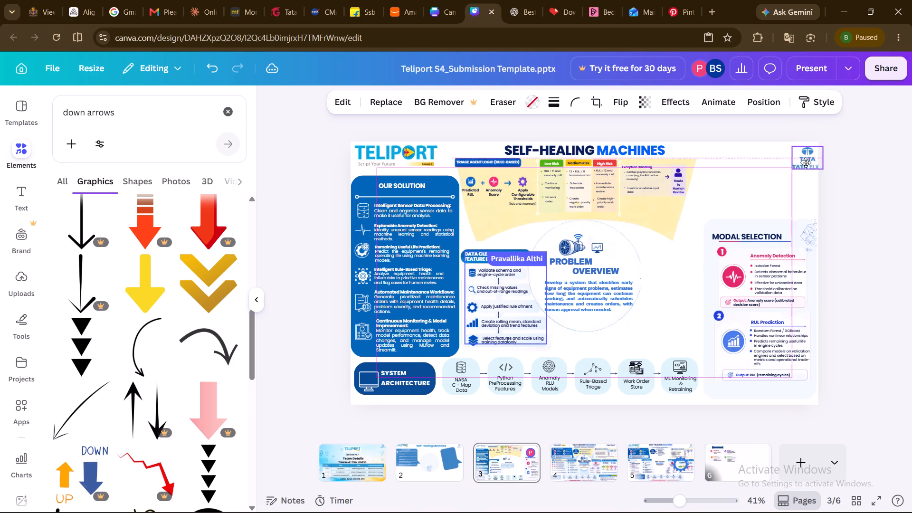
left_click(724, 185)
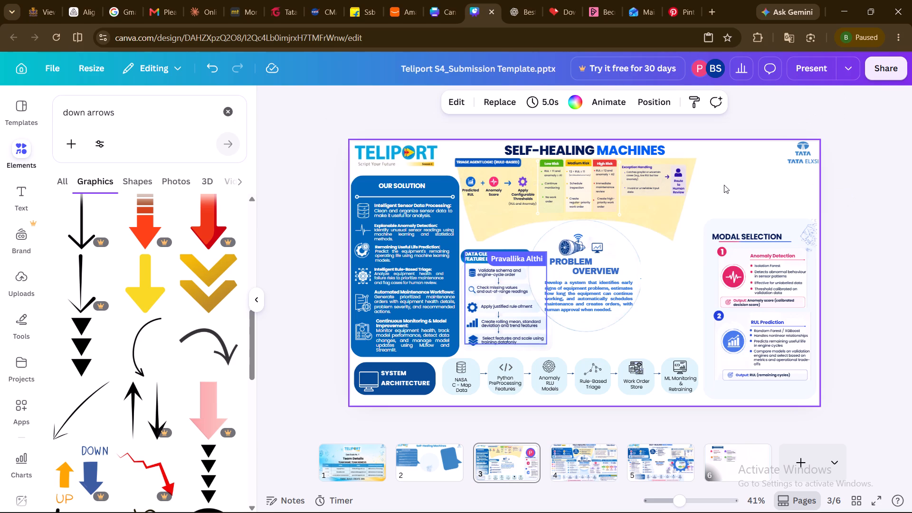
Reduce the height of the Modal Selection background panel by pulling its top edge down and its bottom edge up closer to the content.
left_click(749, 225)
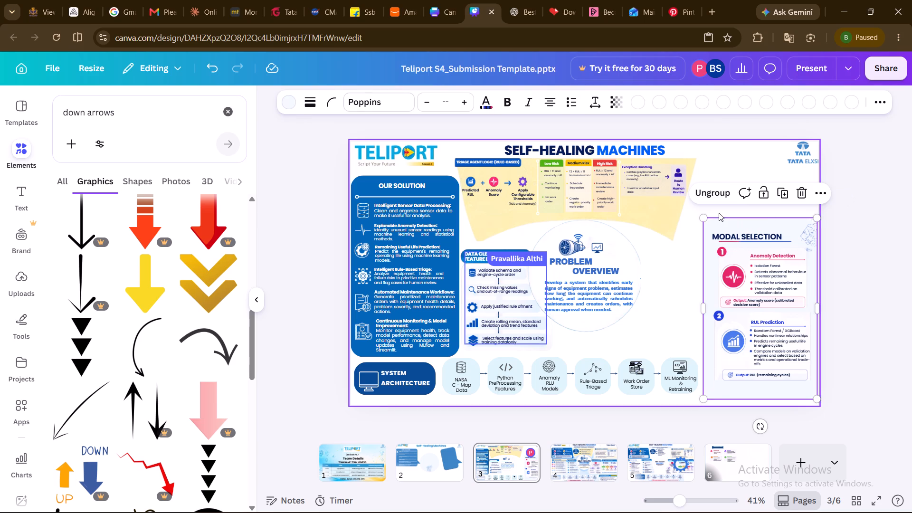
left_click(717, 219)
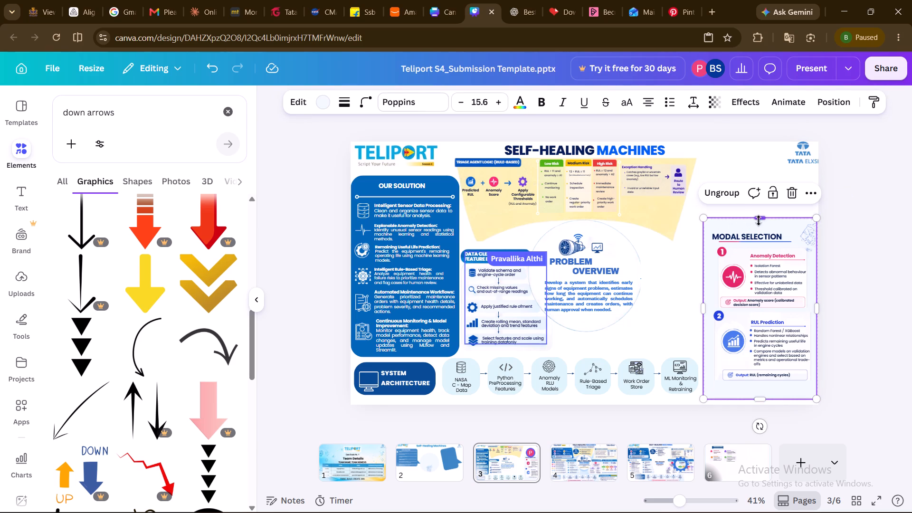
left_click_drag(760, 219, 760, 230)
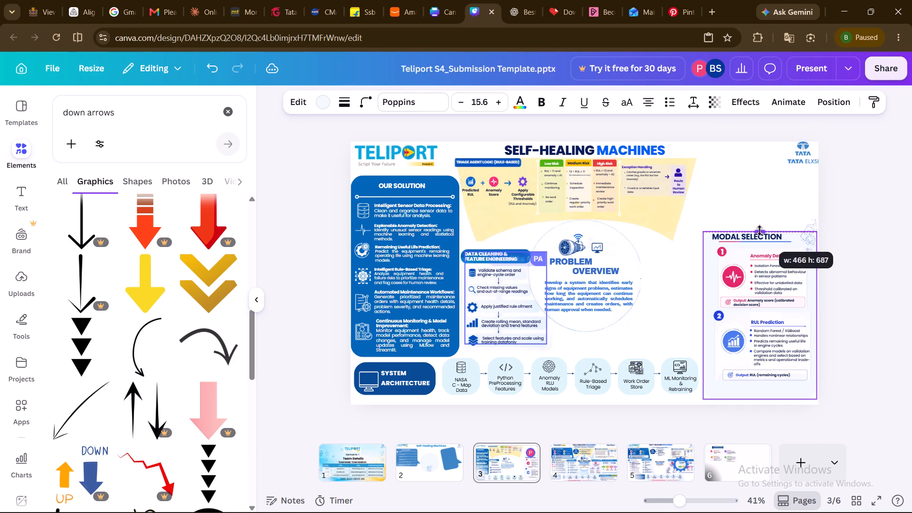
left_click_drag(760, 230, 759, 228)
left_click(911, 252)
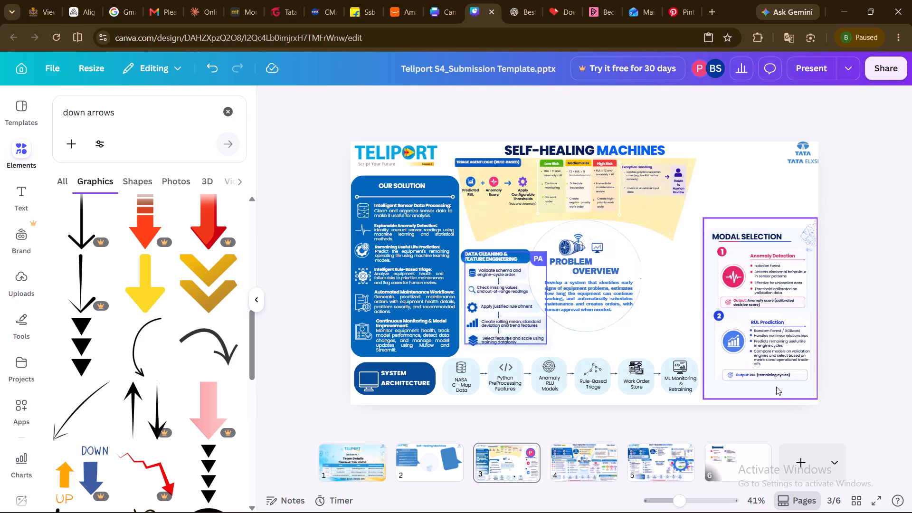
left_click(776, 387)
left_click(772, 389)
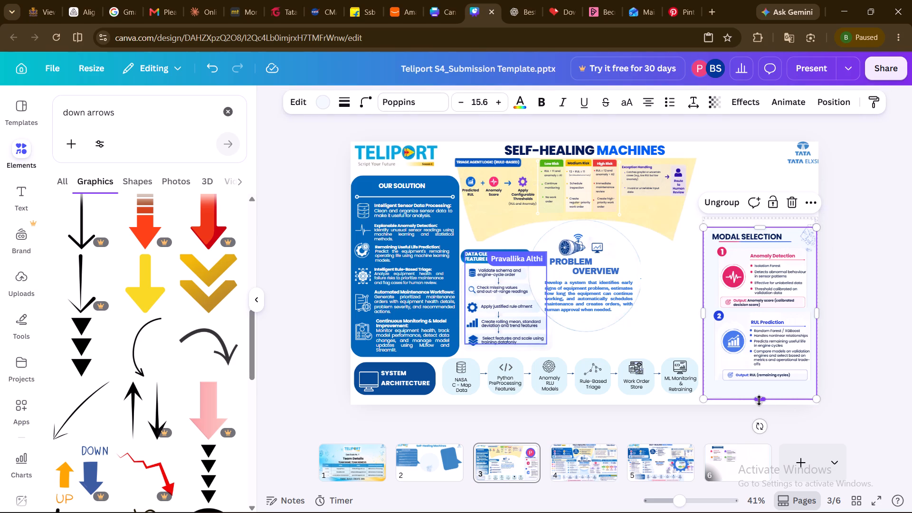
left_click_drag(759, 400, 758, 391)
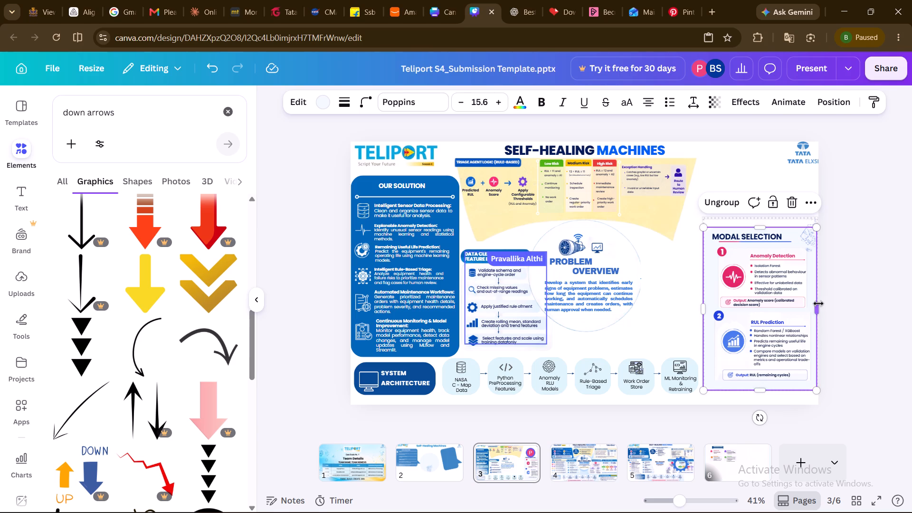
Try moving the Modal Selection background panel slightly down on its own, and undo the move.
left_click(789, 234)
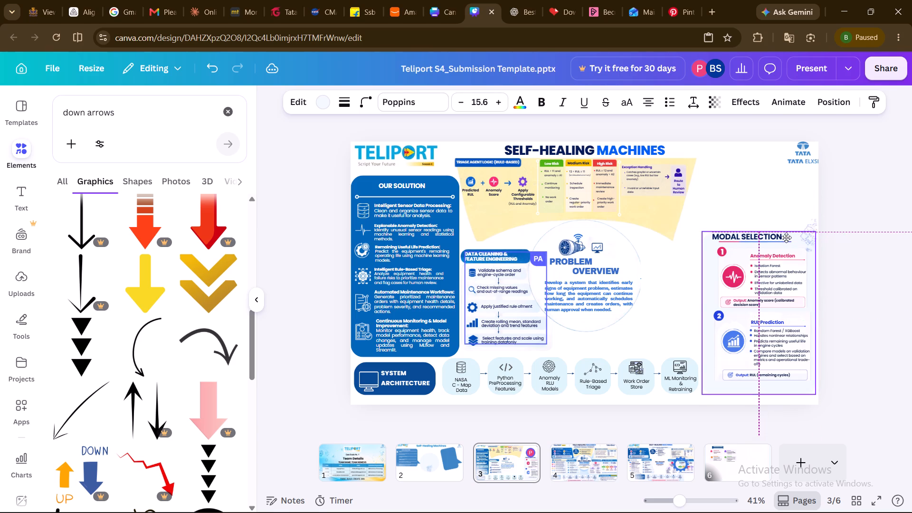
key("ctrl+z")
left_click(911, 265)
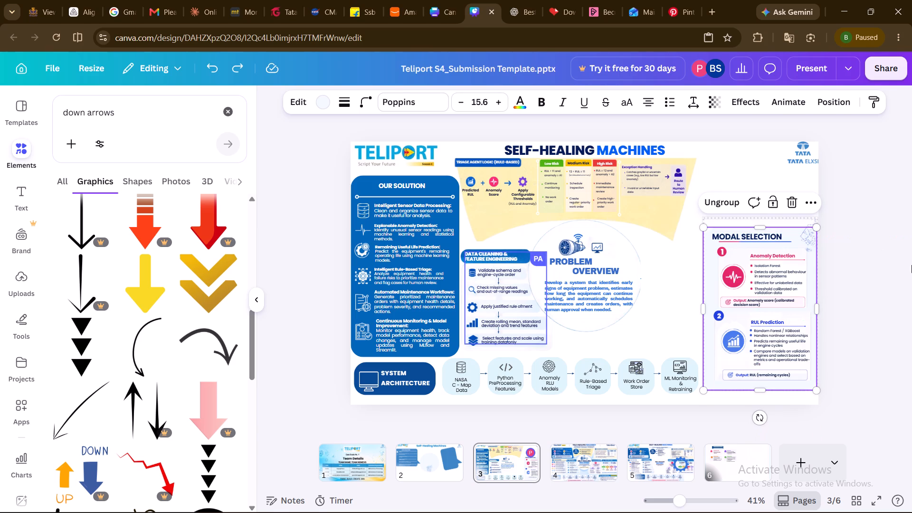
Move the whole Modal Selection group down and slightly left, close to slide 3's bottom edge.
left_click_drag(764, 298, 763, 307)
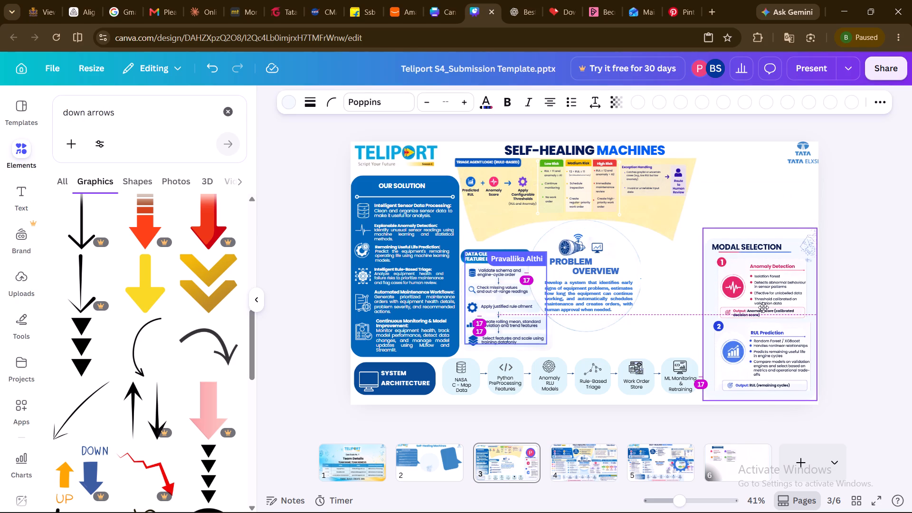
left_click_drag(763, 307, 763, 309)
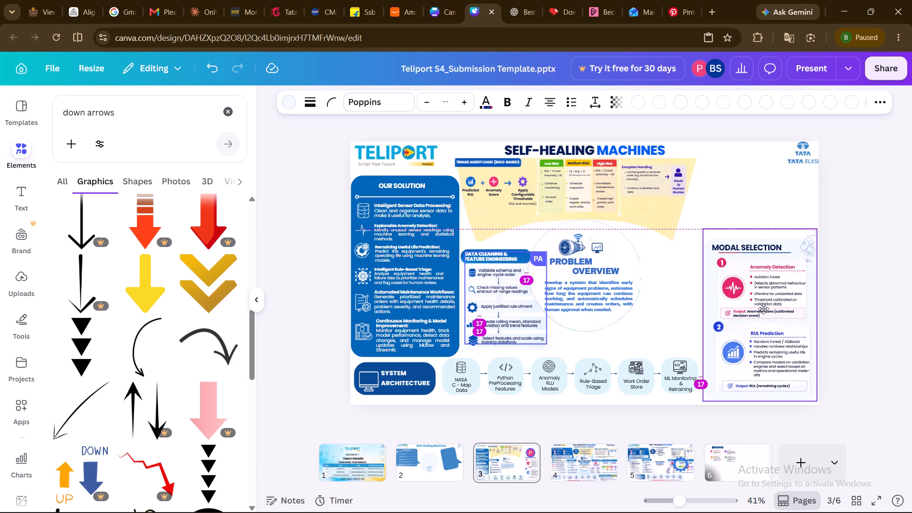
left_click_drag(763, 309, 761, 310)
left_click(852, 332)
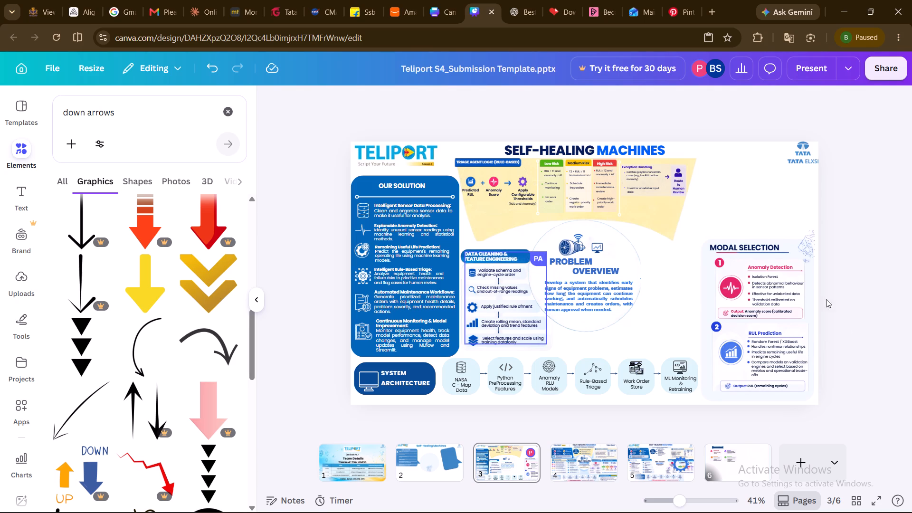
Delete the faint decorative graphic in the upper right corner of the Modal Selection panel.
left_click(807, 247)
left_click(807, 247)
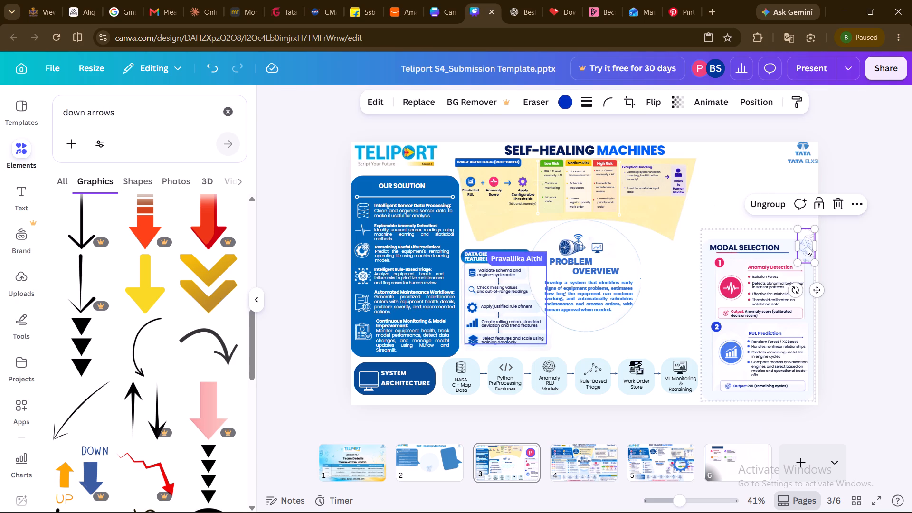
key("Delete")
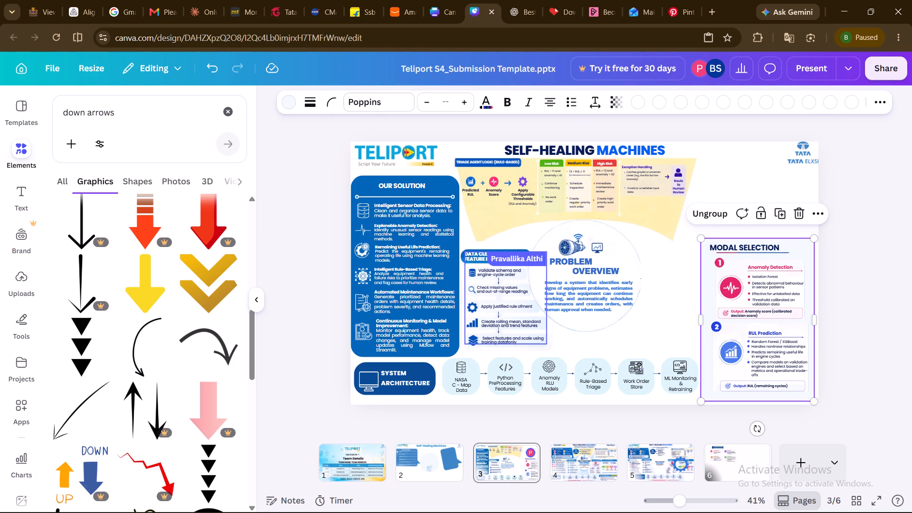
left_click(866, 276)
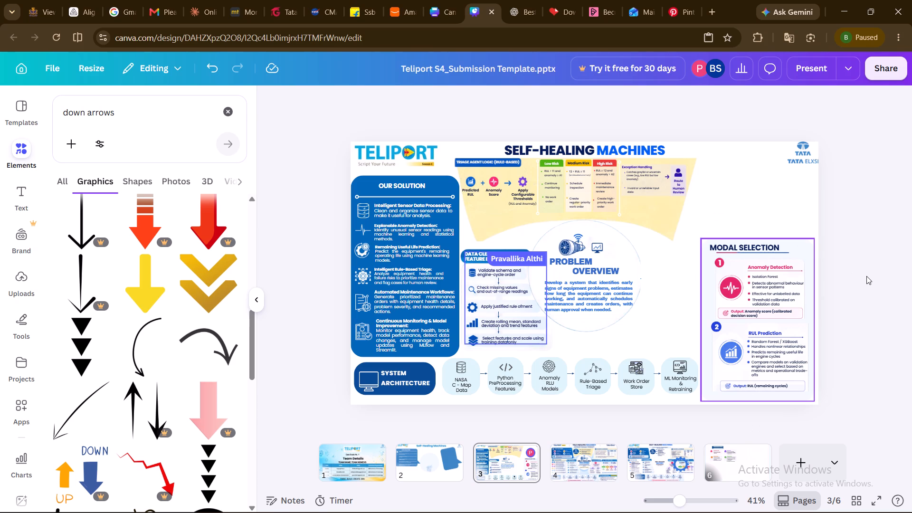
left_click(862, 268)
left_click(851, 239)
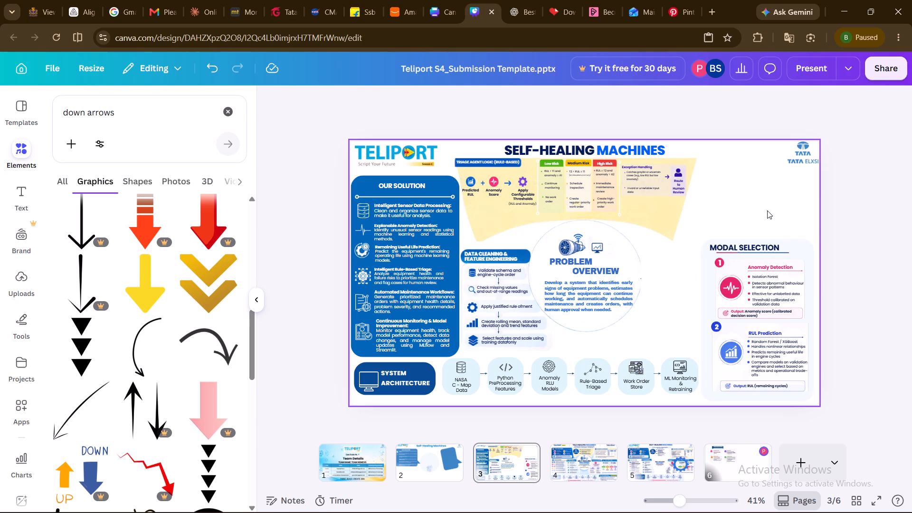
On slide 6, recolour the Triage Agent Logic card's frame to the design's orange to match its icon.
left_click(722, 457)
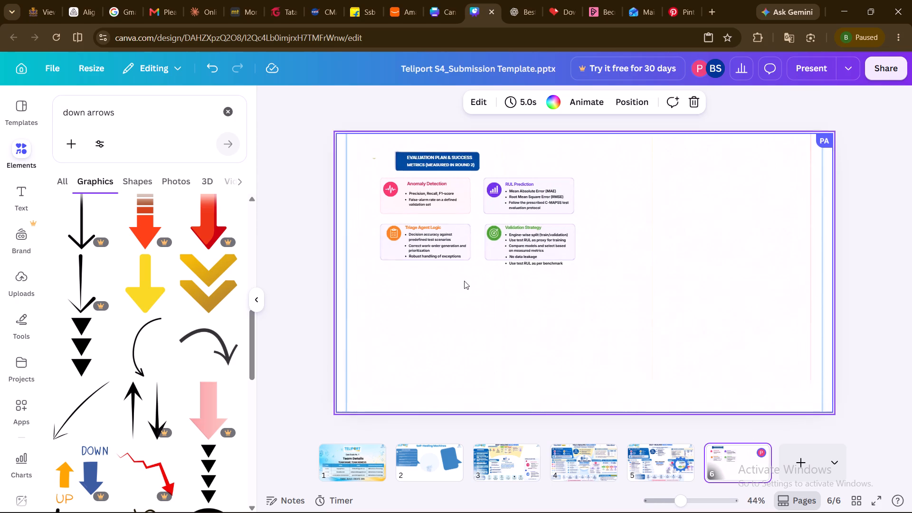
scroll(464, 281, "right", 2)
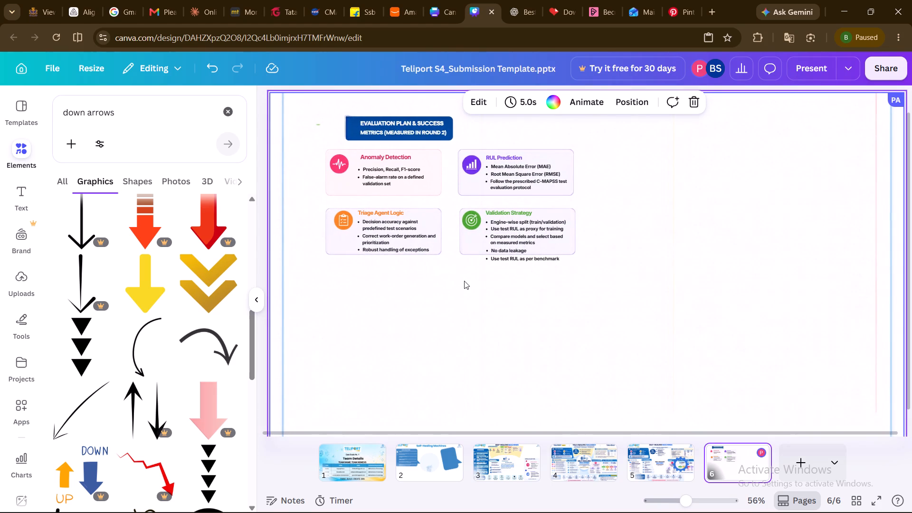
scroll(464, 281, "right", 1)
scroll(512, 330, "right", 1)
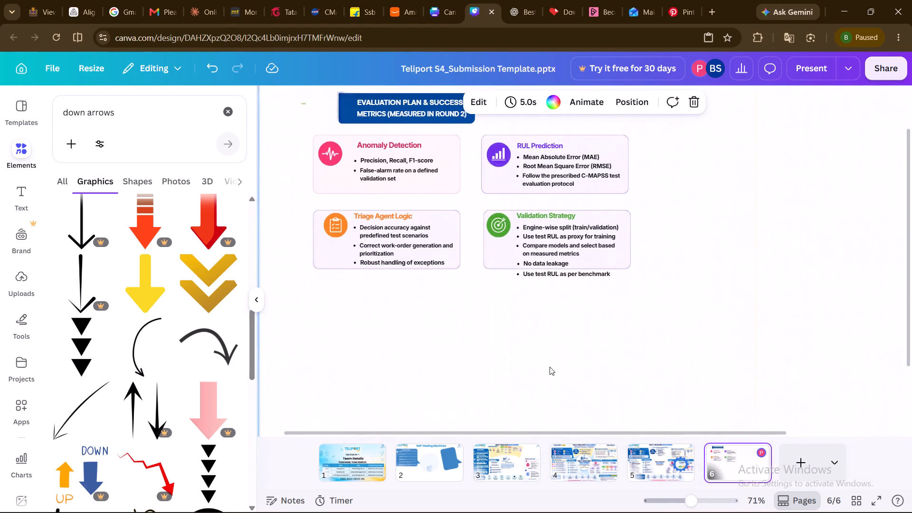
scroll(550, 367, "right", 1)
scroll(550, 367, "up", 1)
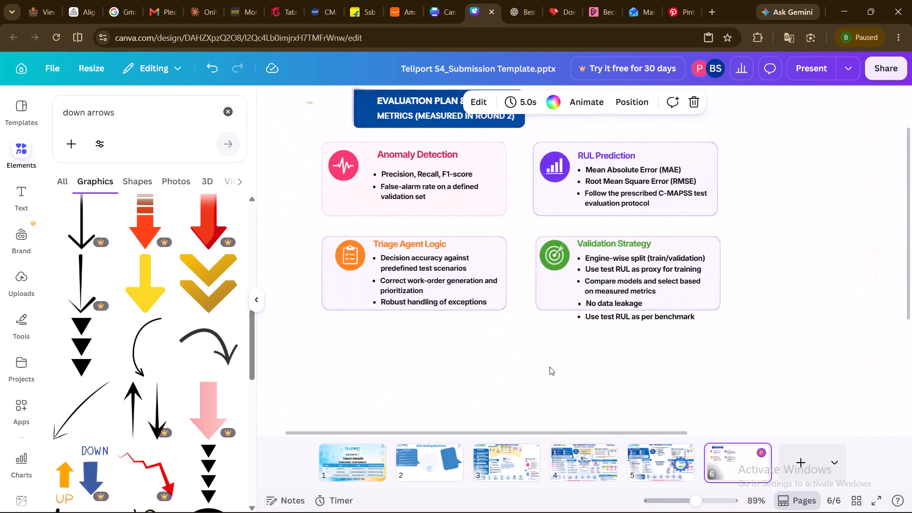
scroll(550, 367, "up", 1)
scroll(550, 367, "right", 1)
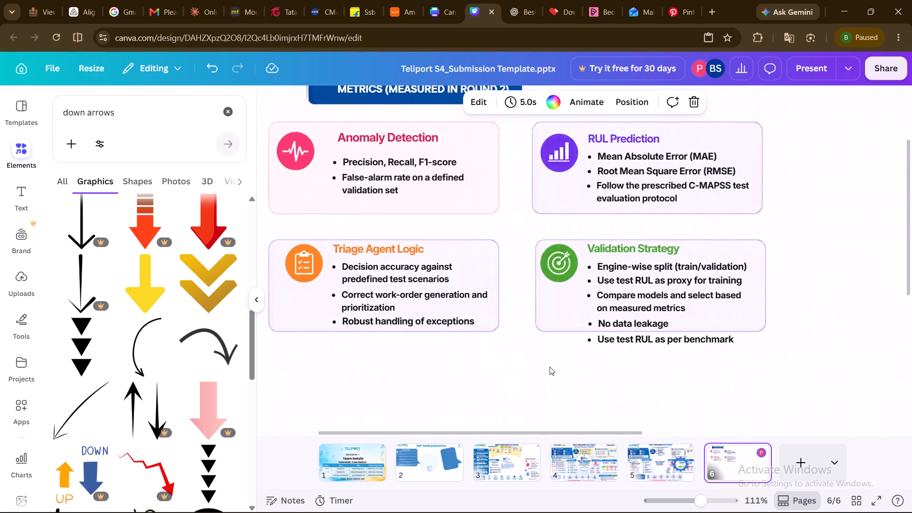
scroll(550, 367, "right", 1)
scroll(550, 367, "up", 1)
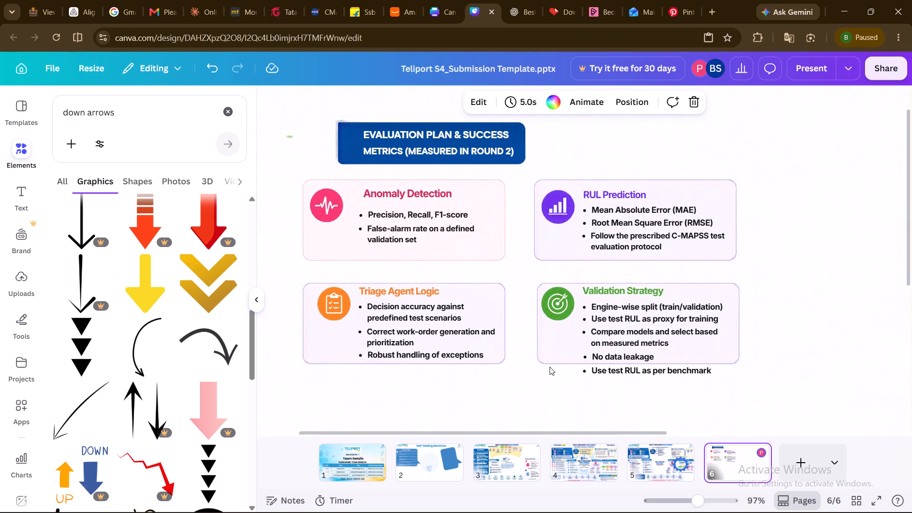
scroll(550, 367, "up", 1)
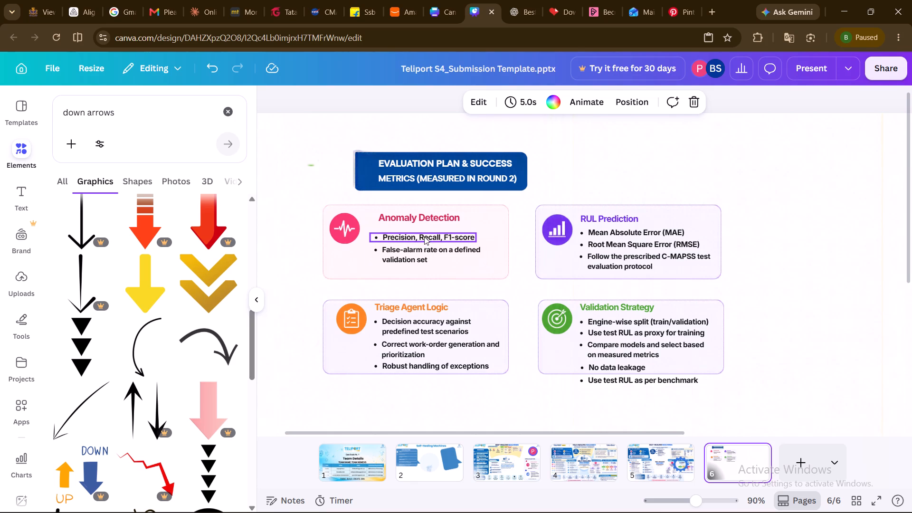
left_click(327, 358)
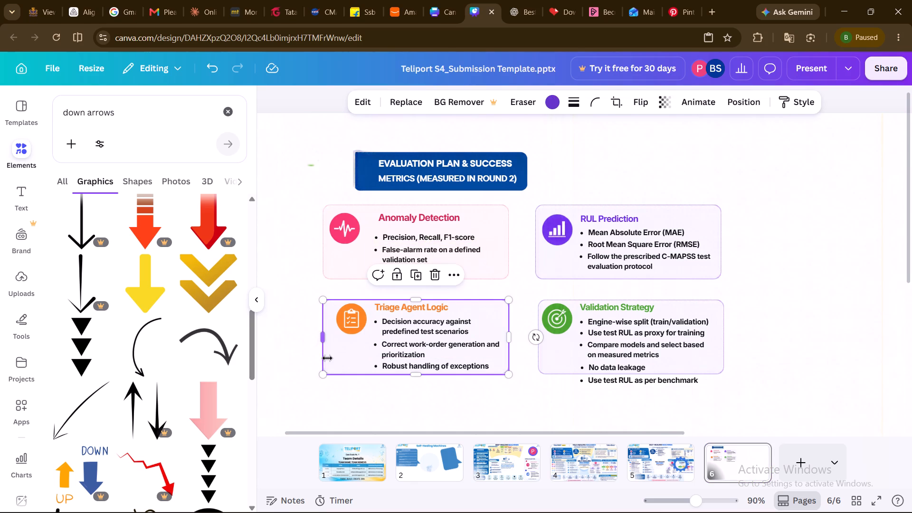
left_click(551, 100)
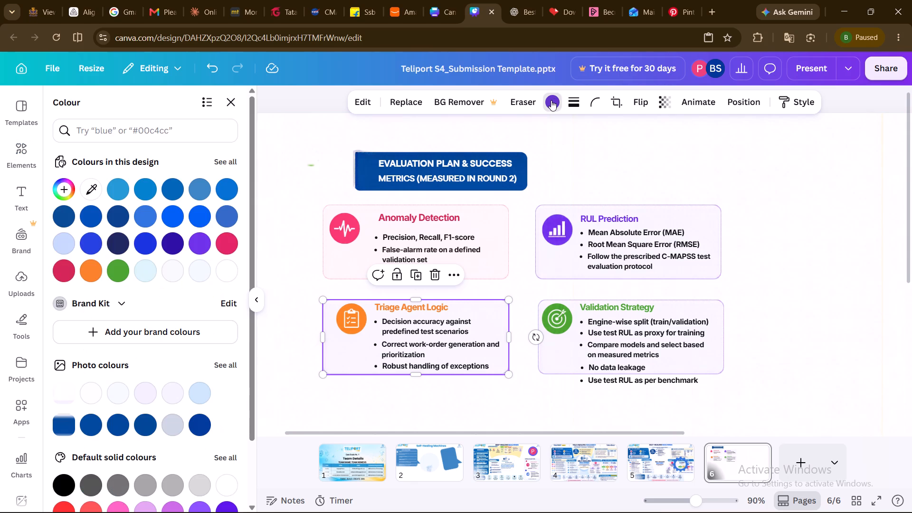
left_click(91, 270)
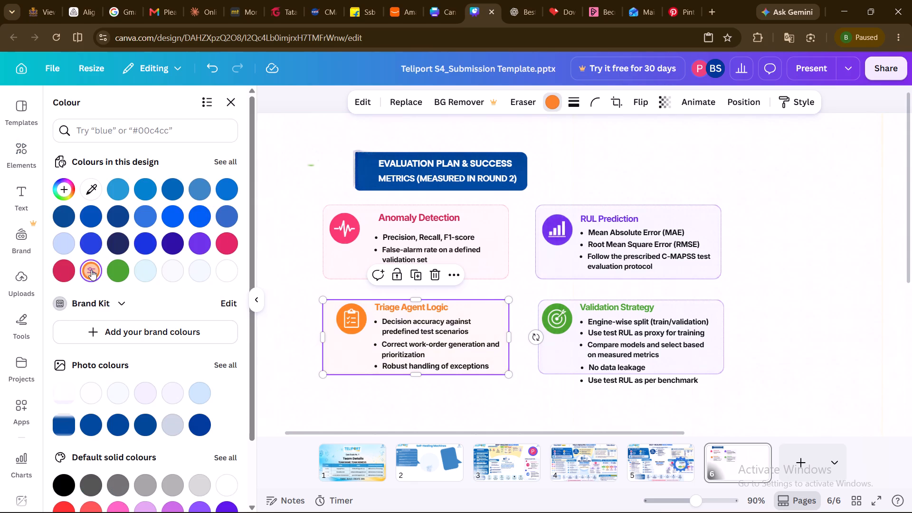
Recolour the Validation Strategy card's frame to the design's green #4ca432 to match its icon.
left_click(561, 337)
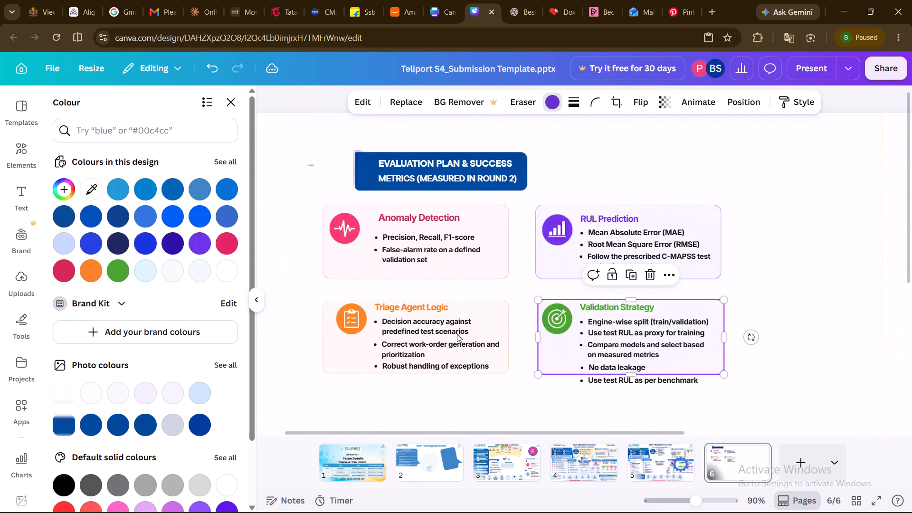
left_click(117, 277)
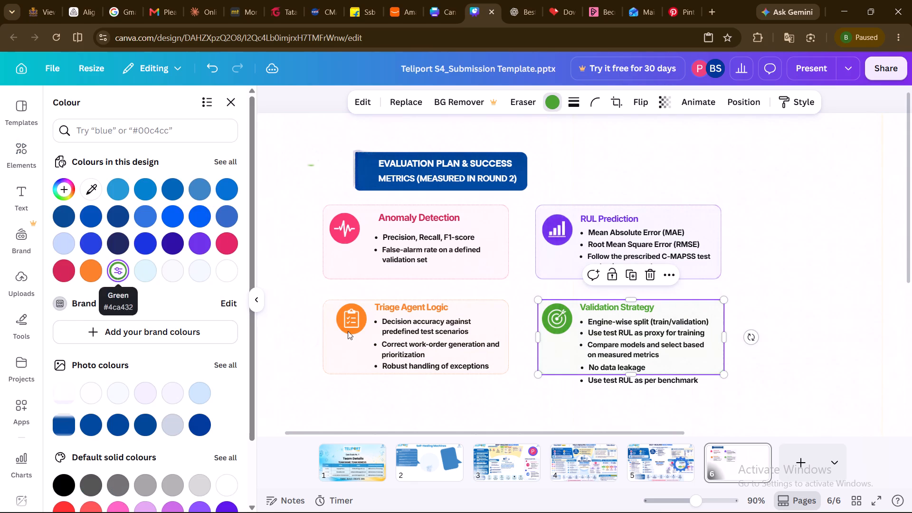
left_click(783, 313)
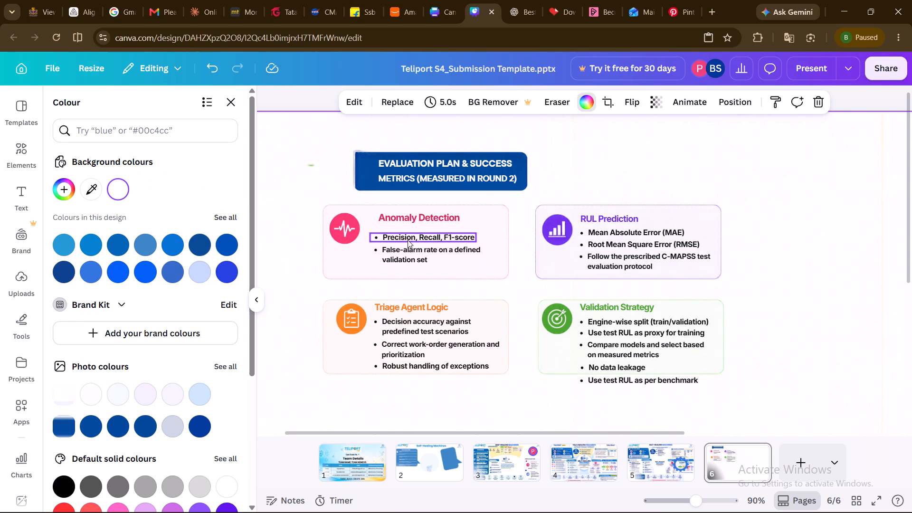
Move the two Anomaly Detection bullets up and slightly right, closer beneath the card's heading.
left_click_drag(408, 240, 412, 237)
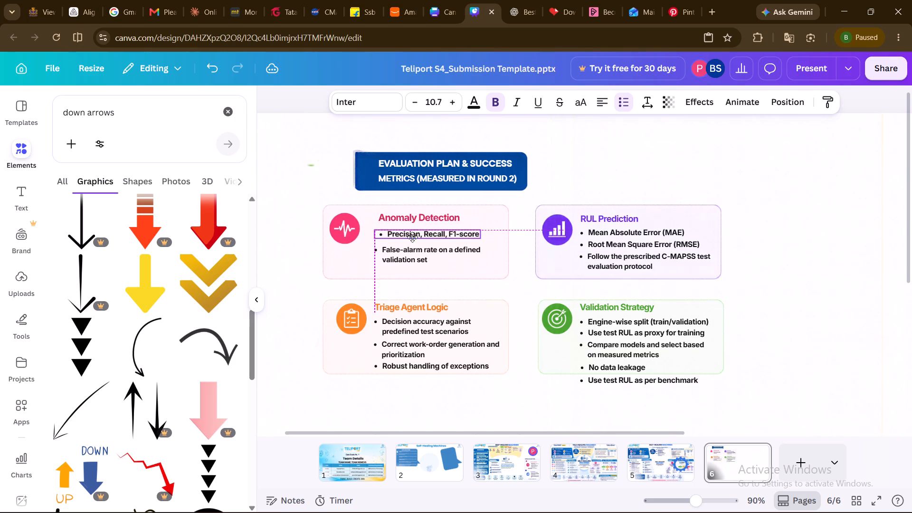
left_click_drag(412, 237, 412, 233)
left_click_drag(413, 252, 419, 247)
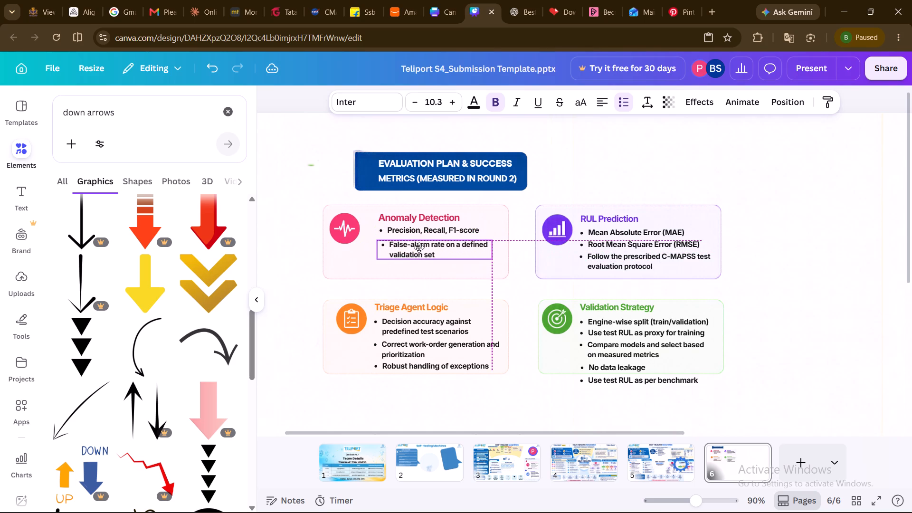
left_click_drag(419, 247, 418, 246)
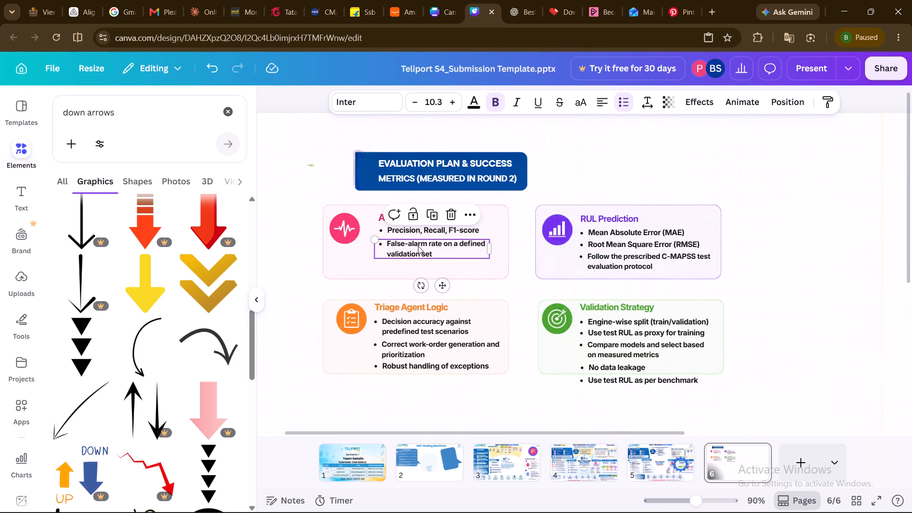
left_click(856, 286)
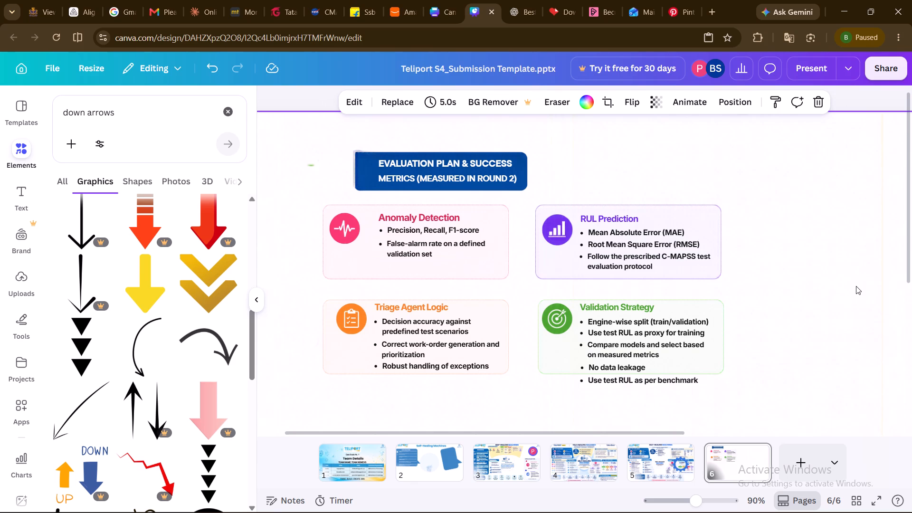
Delete the bullet "Follow the prescribed C-MAPSS test evaluation protocol" from the RUL Prediction card.
left_click(677, 263)
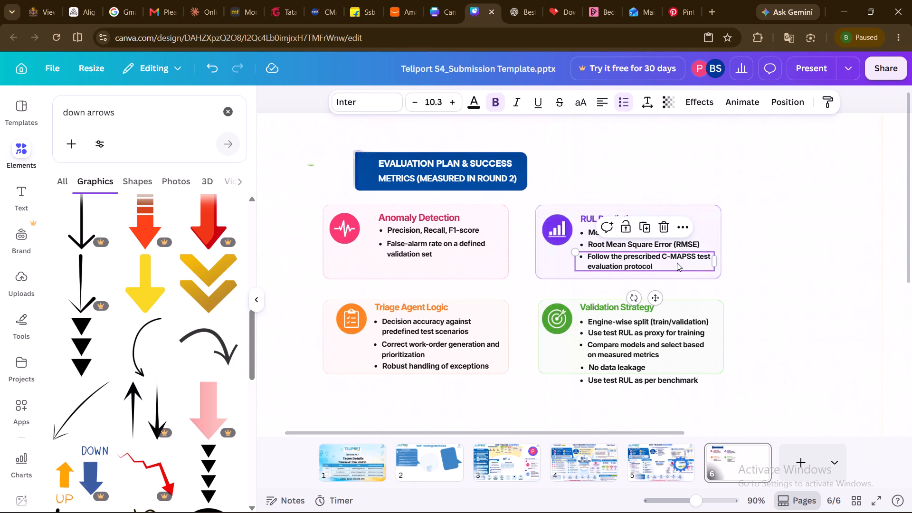
key("Delete")
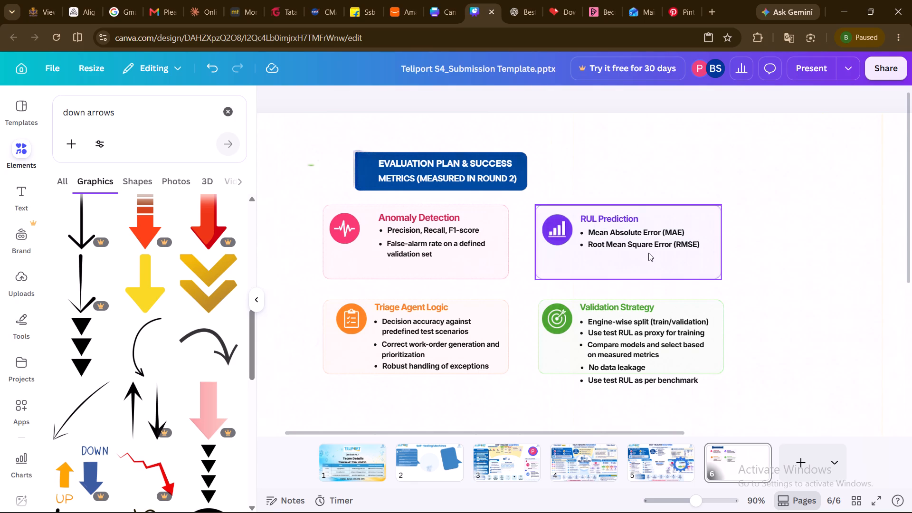
key("ctrl+z")
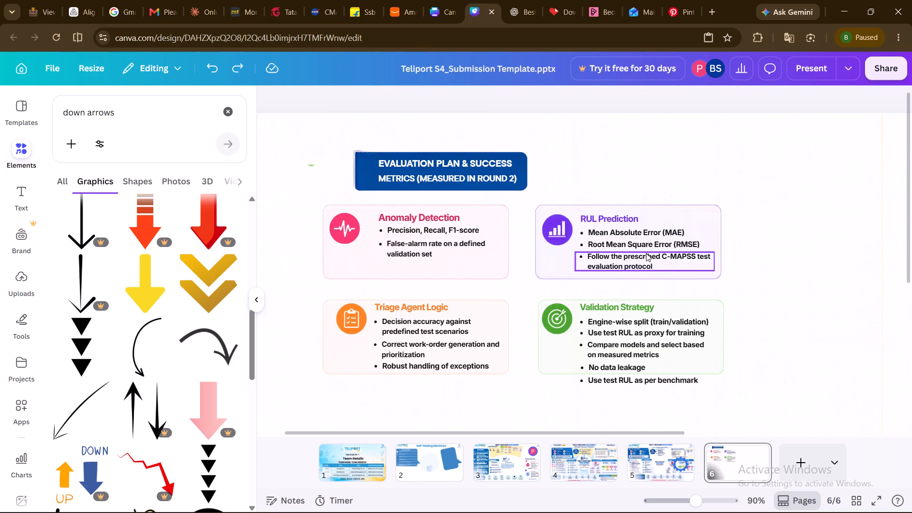
left_click(656, 256)
key("Delete")
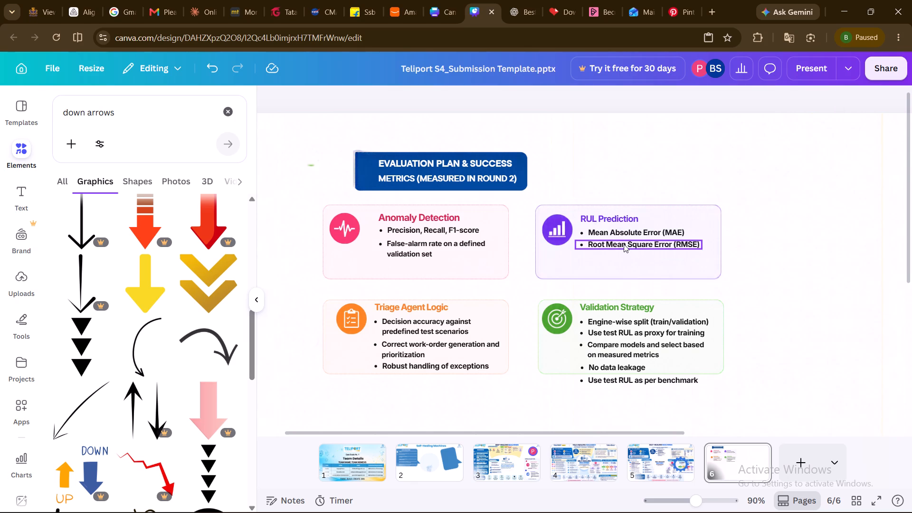
Move the RMSE and MAE bullets down and slightly right, spacing them out within the RUL Prediction card.
left_click_drag(624, 244, 628, 252)
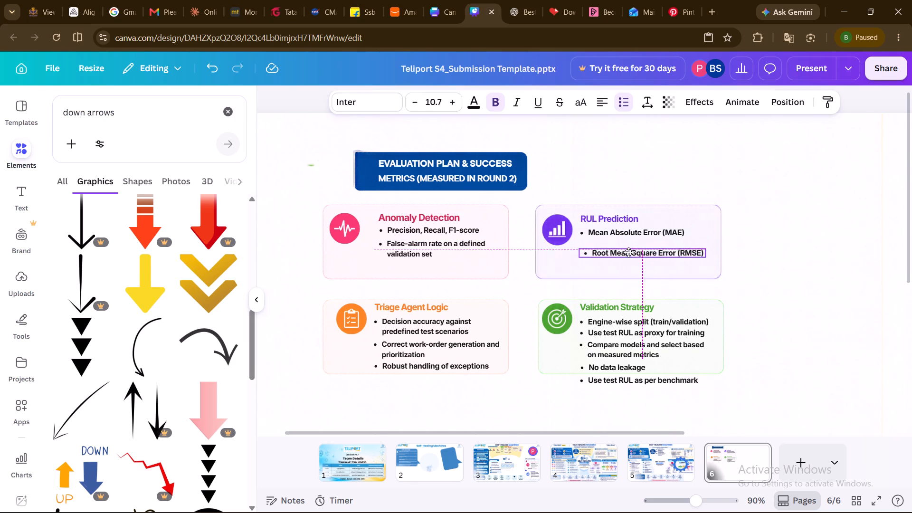
left_click_drag(628, 252, 627, 253)
left_click_drag(627, 253, 627, 255)
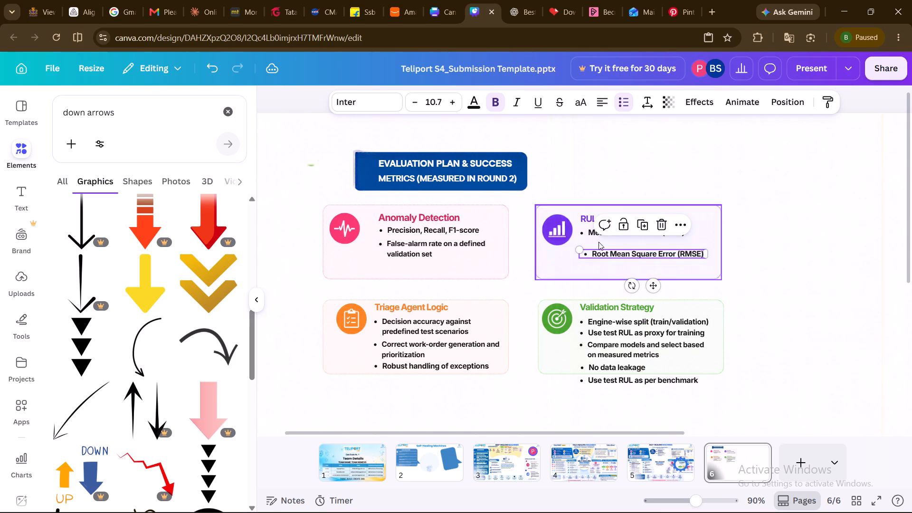
left_click_drag(593, 236, 598, 243)
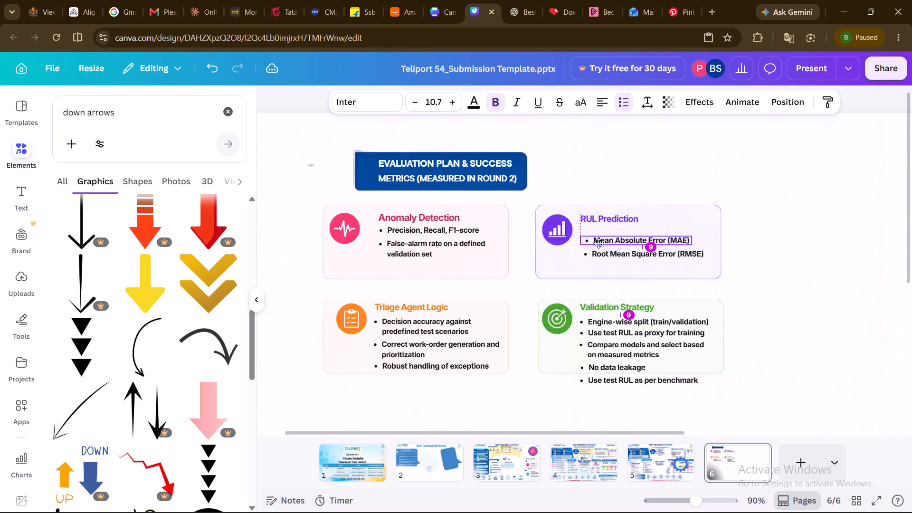
left_click_drag(598, 243, 597, 242)
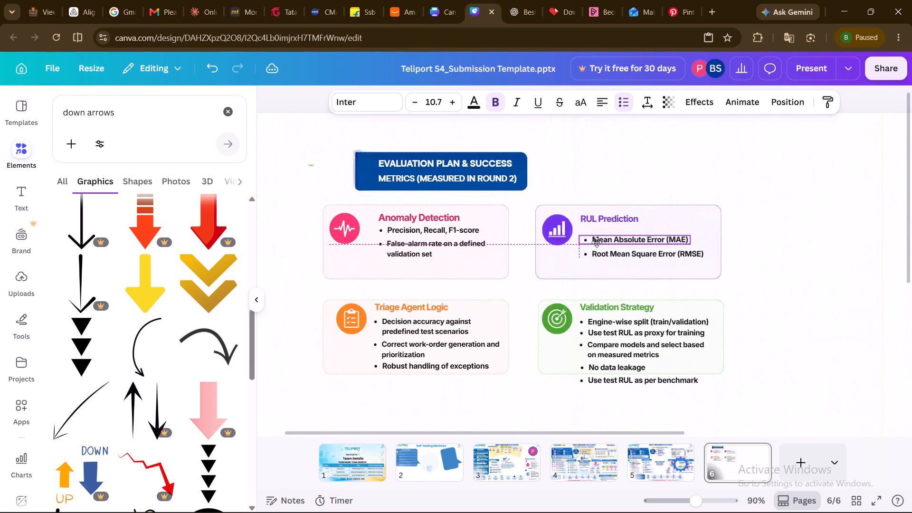
left_click_drag(597, 242, 597, 243)
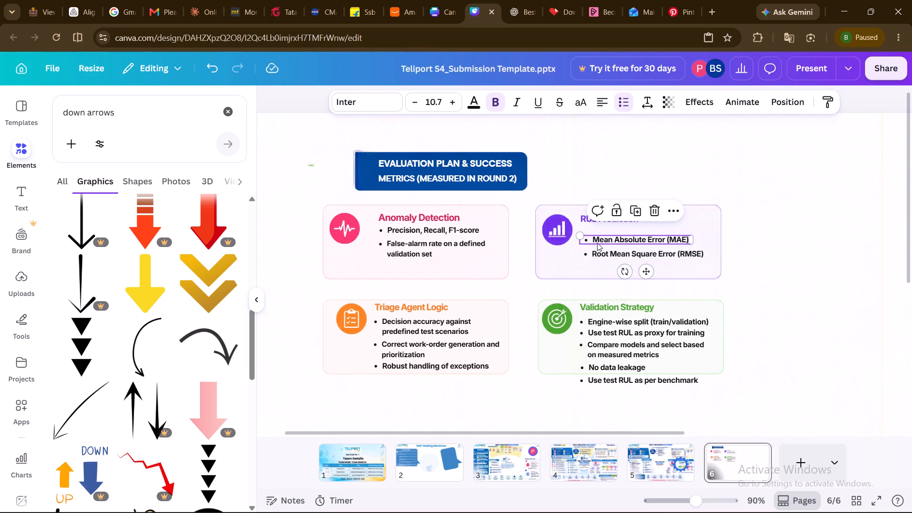
Move the RUL Prediction heading right, above its bullets, and centre-align its text.
left_click(587, 219)
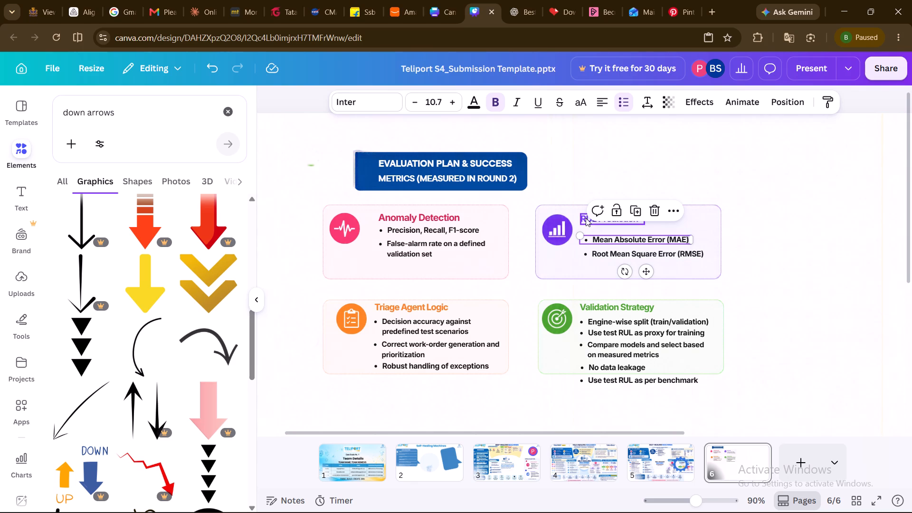
left_click(586, 218)
left_click_drag(586, 218, 606, 219)
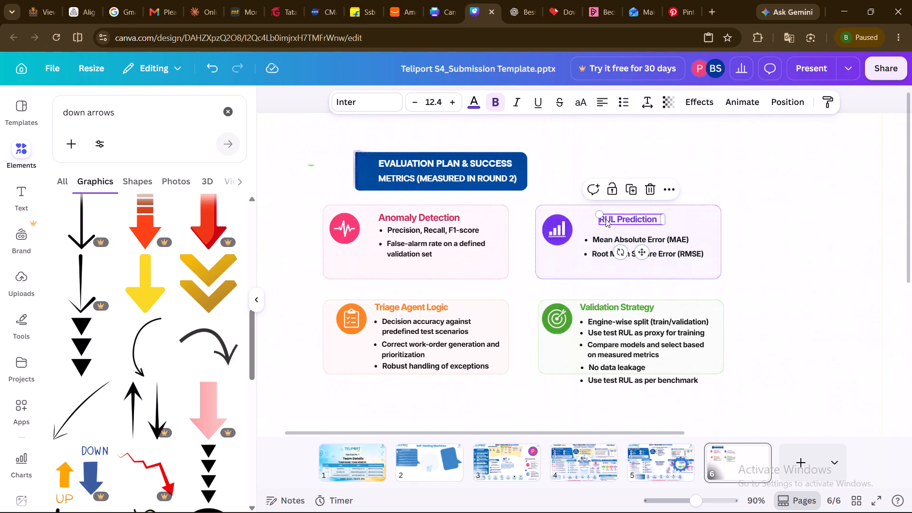
left_click(601, 106)
Centre-align the Anomaly Detection heading's text.
left_click(445, 216)
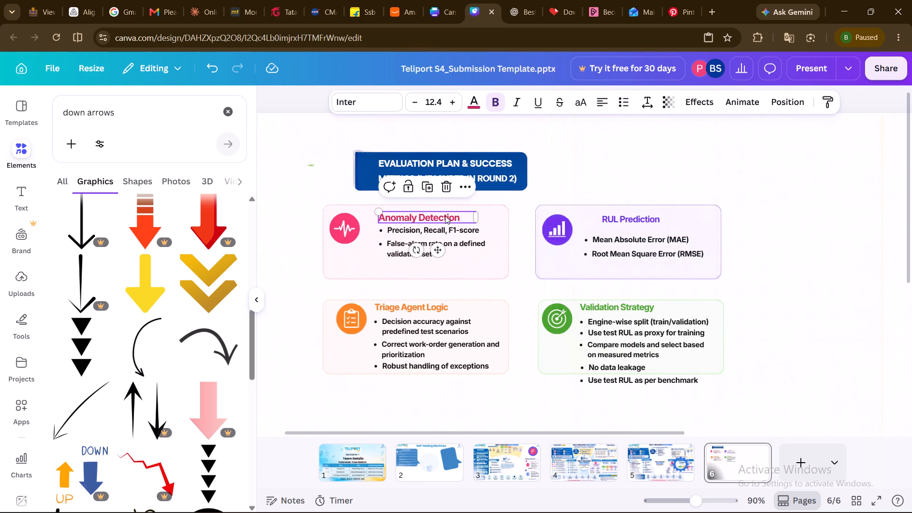
left_click(604, 105)
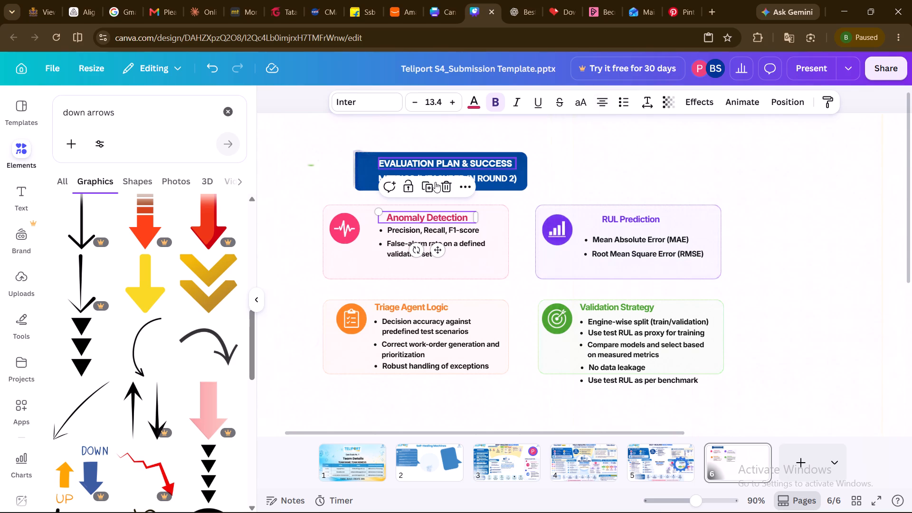
Move the pink heartbeat icon down and right, lining it up vertically with the Triage Agent Logic icon.
left_click_drag(349, 225, 353, 232)
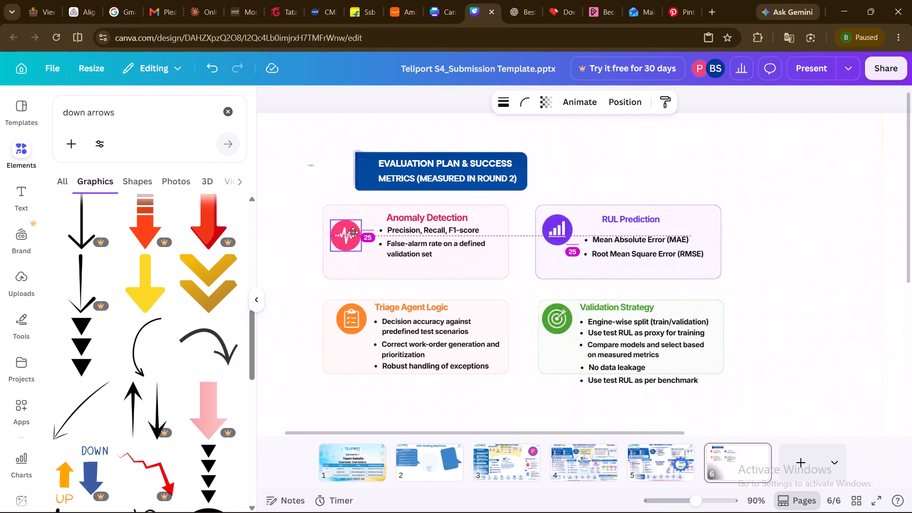
left_click_drag(353, 232, 353, 233)
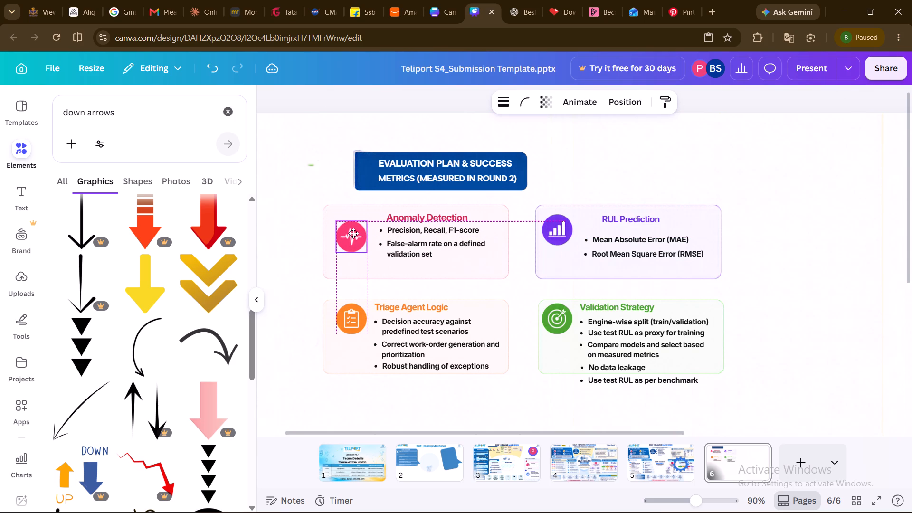
left_click_drag(353, 233, 353, 232)
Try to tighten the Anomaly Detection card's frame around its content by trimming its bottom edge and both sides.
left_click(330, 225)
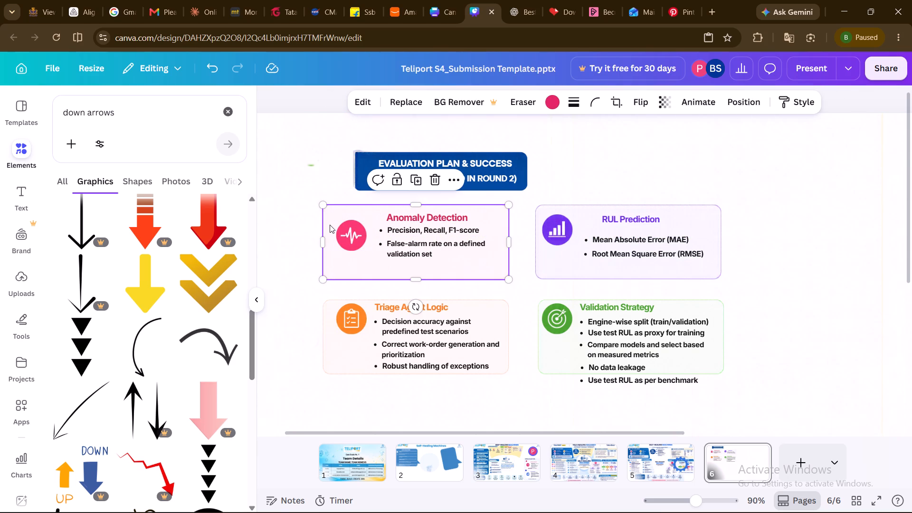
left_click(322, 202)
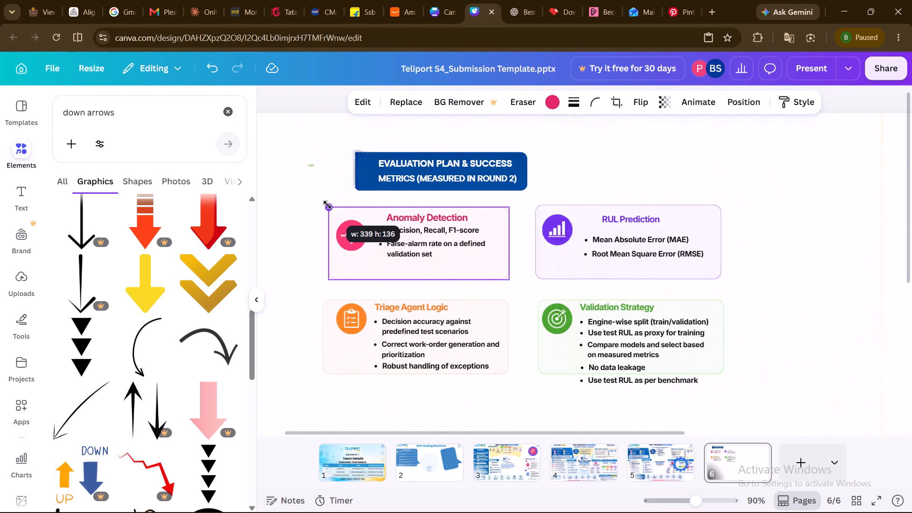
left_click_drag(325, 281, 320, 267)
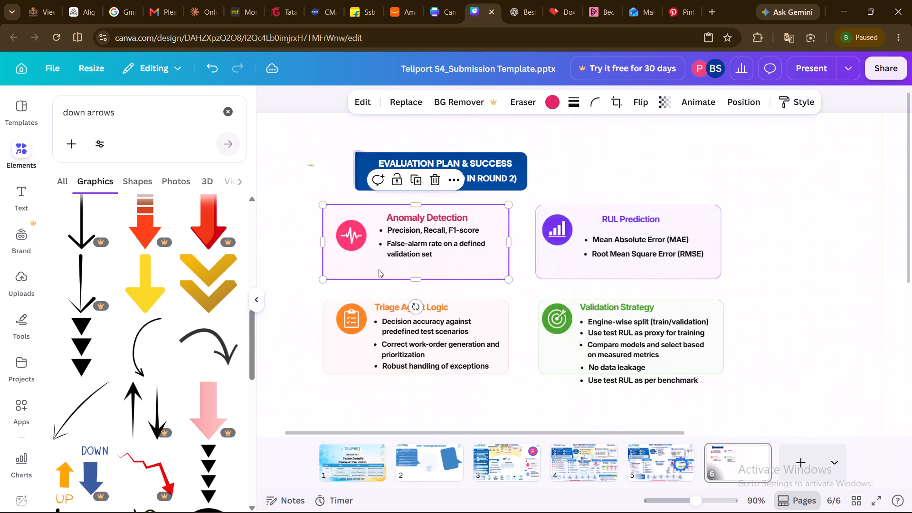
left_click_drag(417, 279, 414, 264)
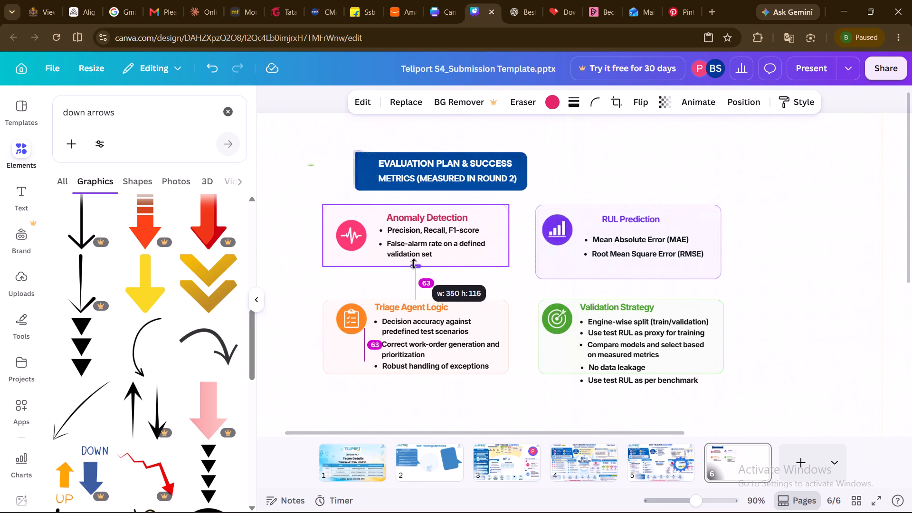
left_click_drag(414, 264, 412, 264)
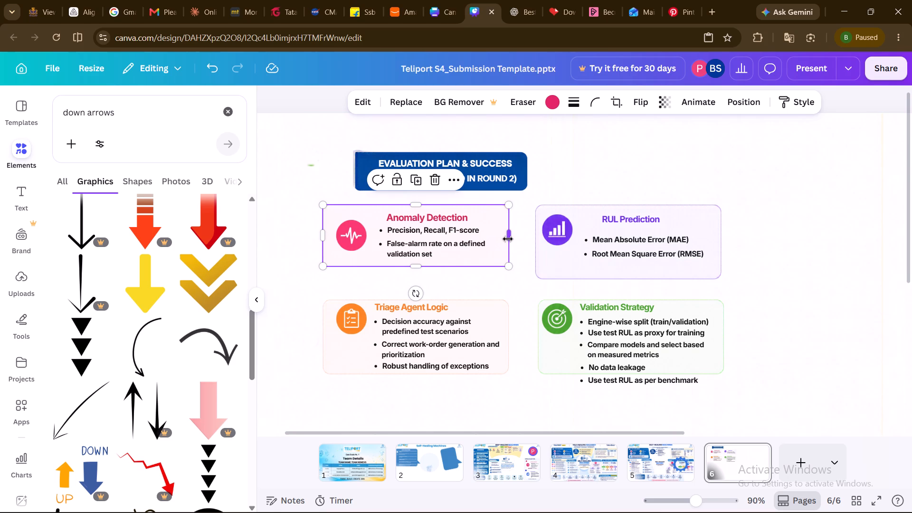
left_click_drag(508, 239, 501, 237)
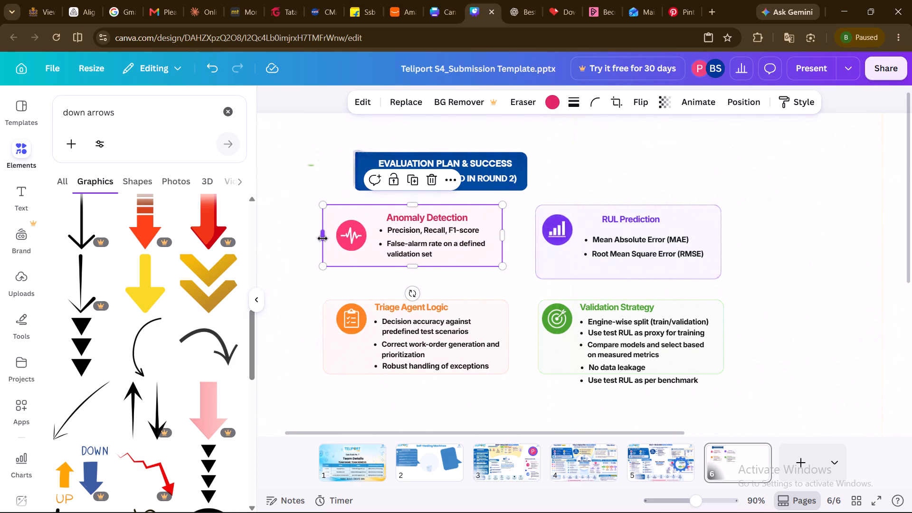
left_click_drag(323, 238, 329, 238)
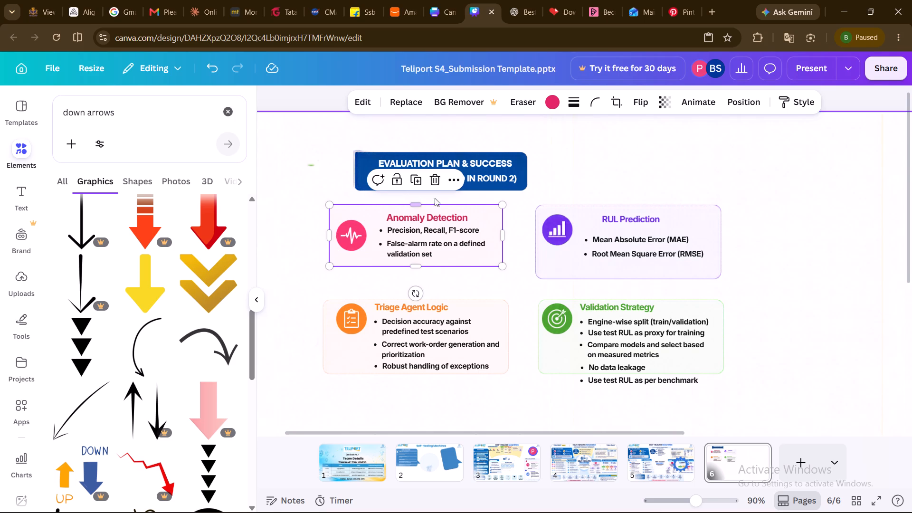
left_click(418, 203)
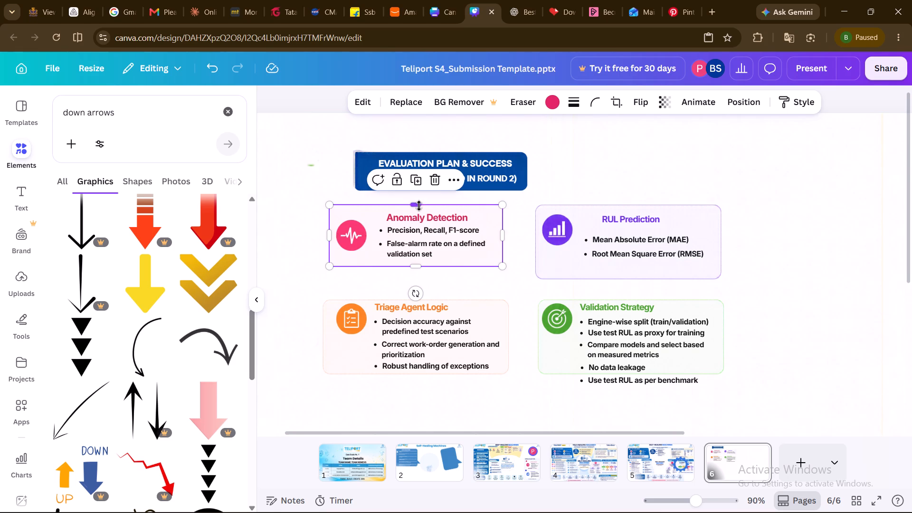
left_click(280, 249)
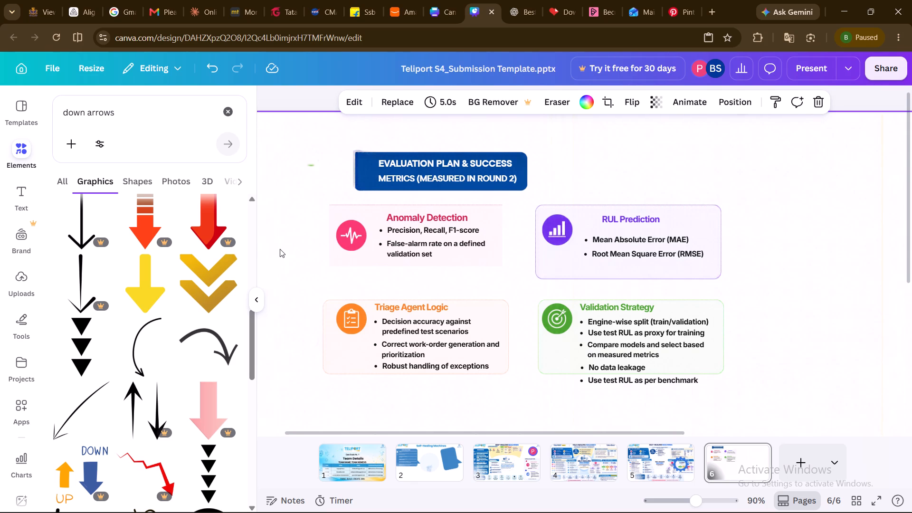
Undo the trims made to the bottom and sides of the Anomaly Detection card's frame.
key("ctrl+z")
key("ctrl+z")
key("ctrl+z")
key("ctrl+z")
Shrink the Anomaly Detection card's frame from its lower corners to about 300 wide by 121 high, closely enclosing its content.
left_click(326, 269)
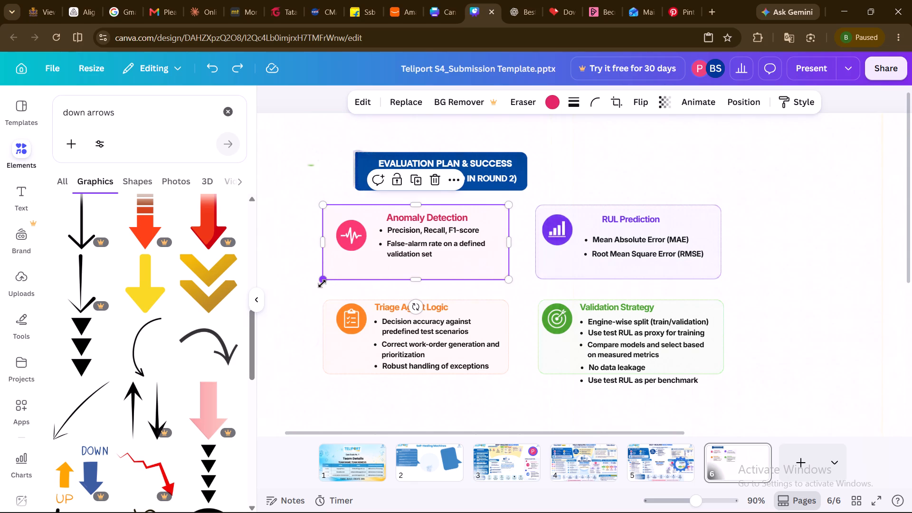
left_click_drag(322, 284, 325, 263)
left_click(460, 266)
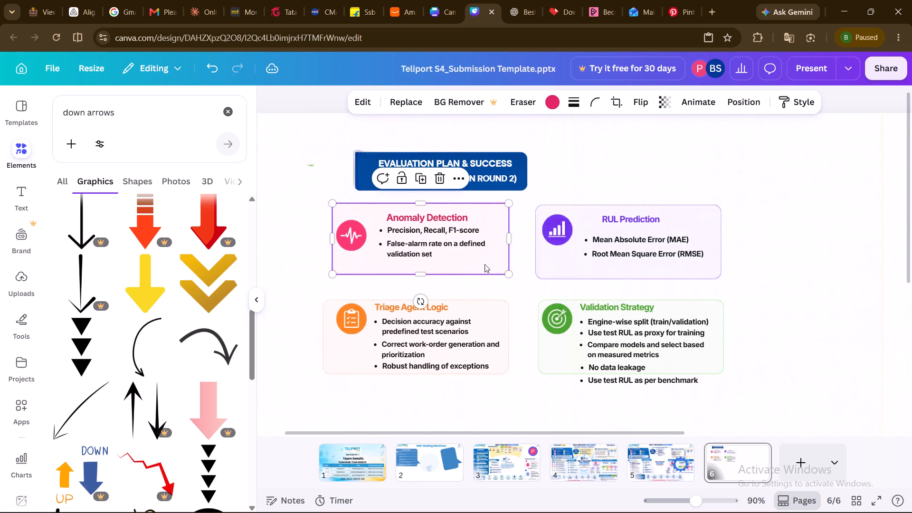
left_click_drag(510, 276, 495, 266)
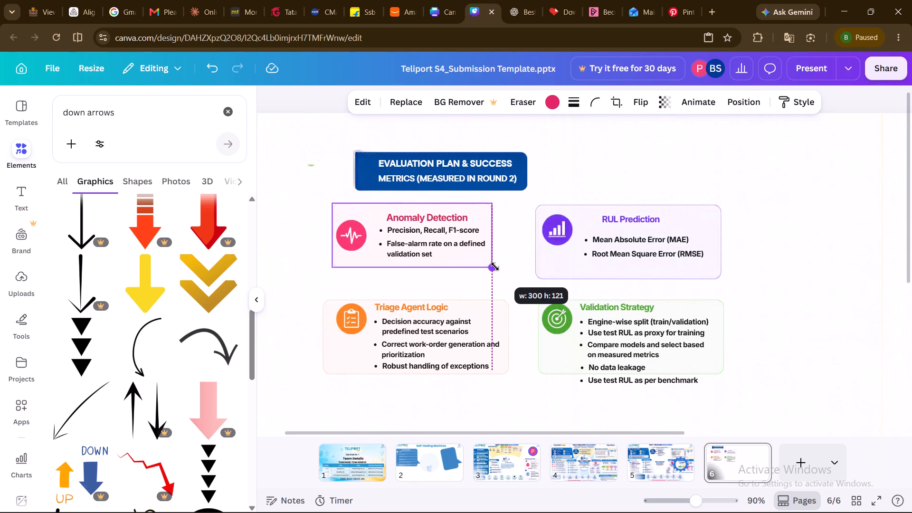
left_click_drag(495, 266, 495, 267)
left_click_drag(465, 256, 469, 256)
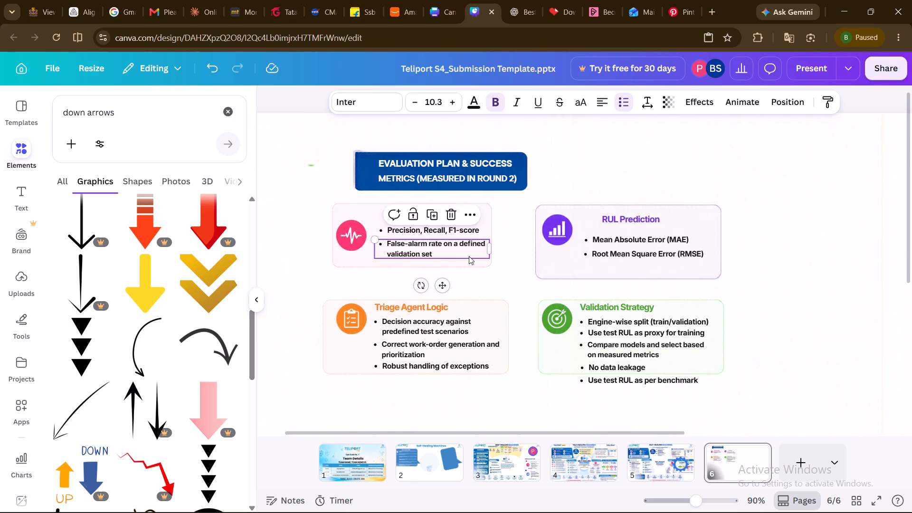
left_click_drag(469, 256, 469, 256)
key("ctrl+z")
left_click(361, 257)
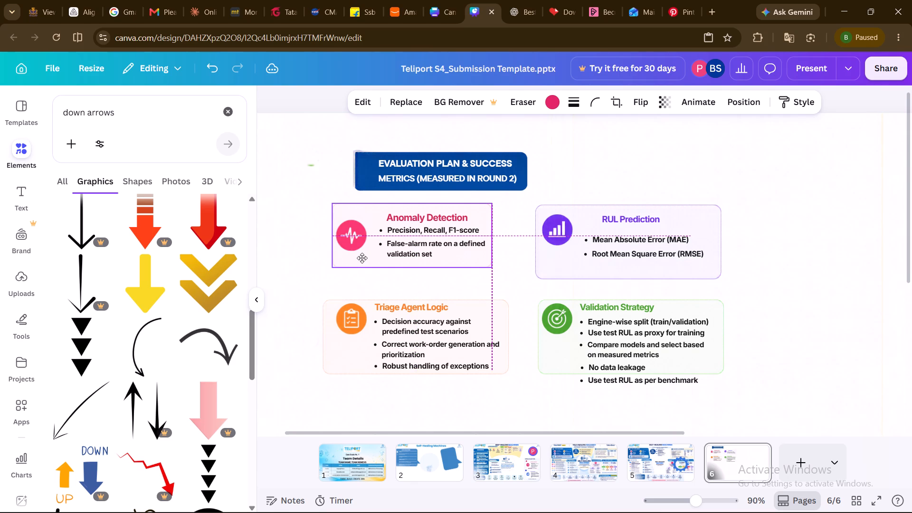
left_click(274, 244)
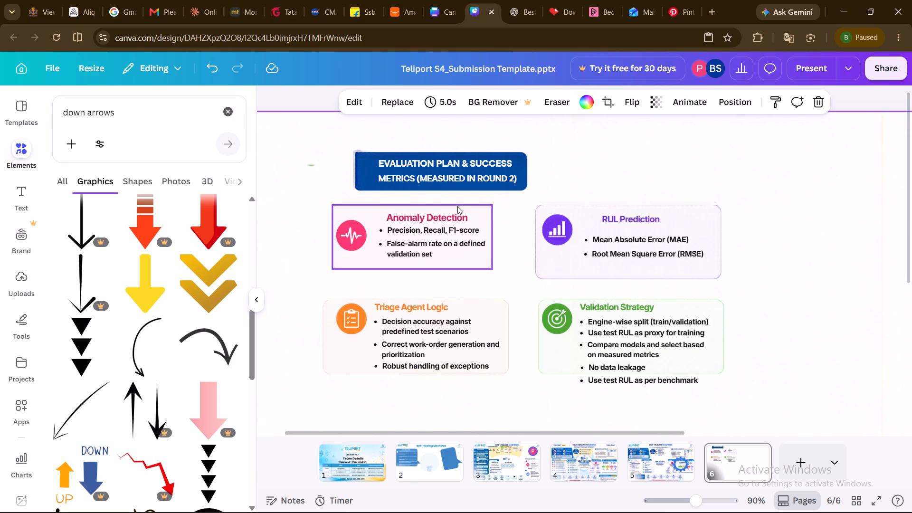
Nudge the Anomaly Detection heading up and both bullets down, spacing them evenly and aligning the bullets' left edges.
left_click(444, 214)
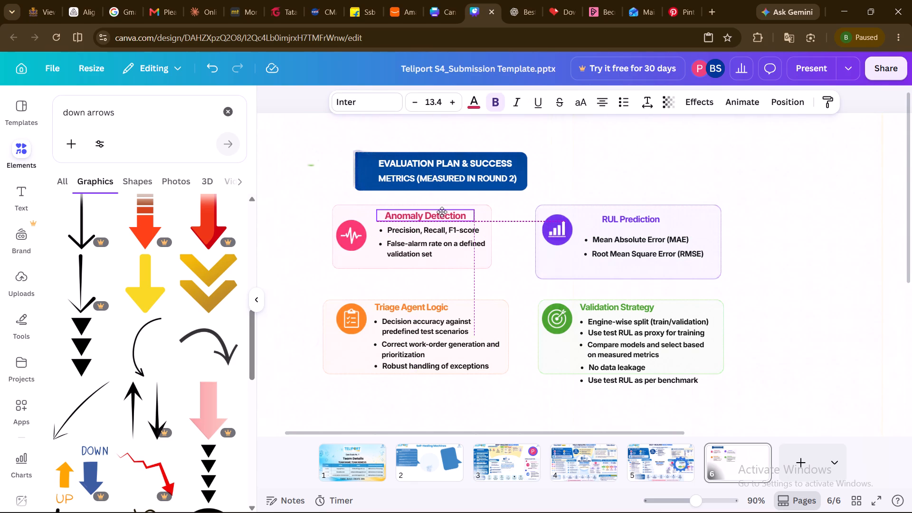
left_click(435, 228)
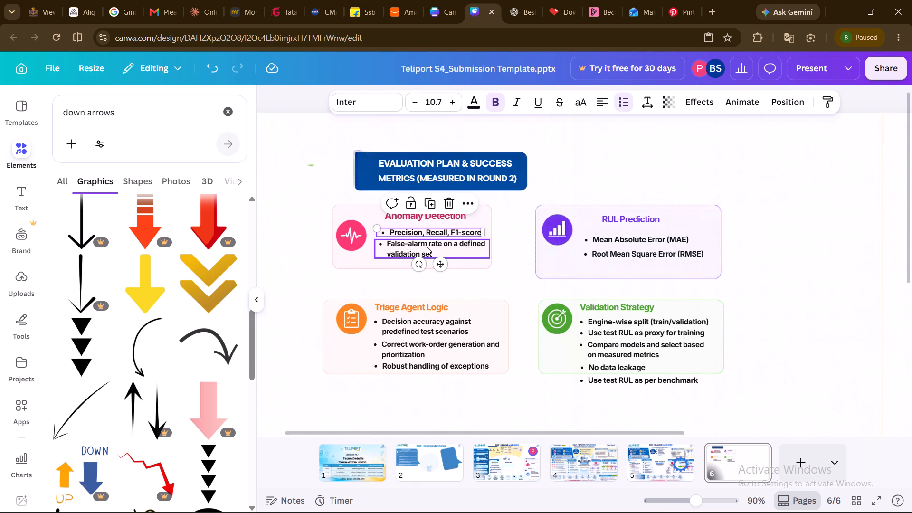
left_click_drag(427, 247, 431, 251)
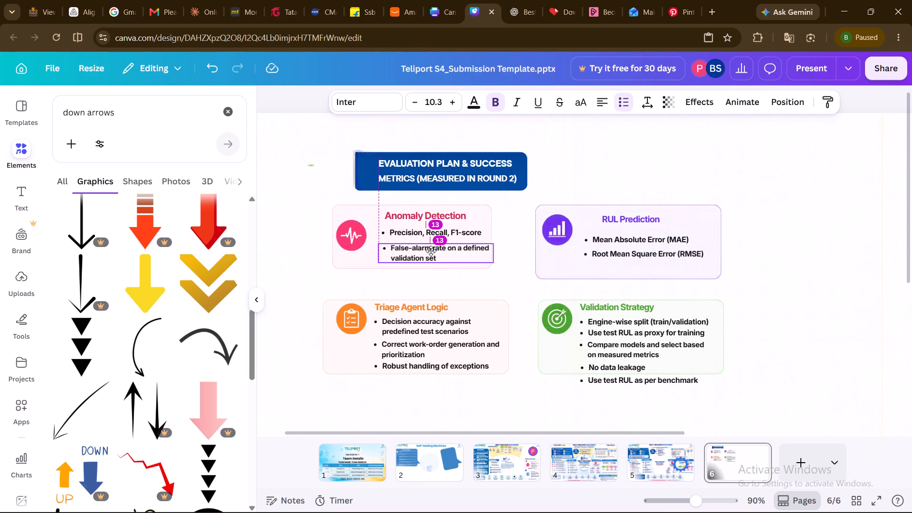
left_click_drag(431, 251, 428, 251)
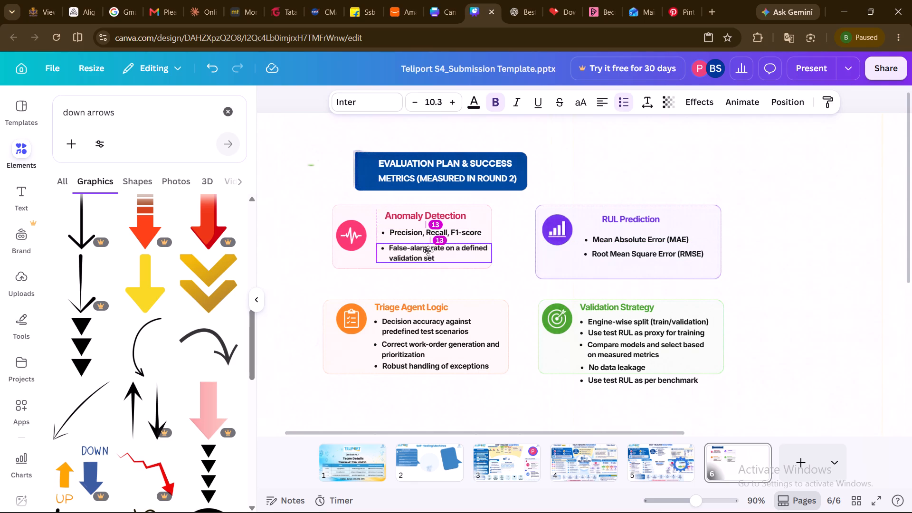
left_click_drag(428, 251, 425, 251)
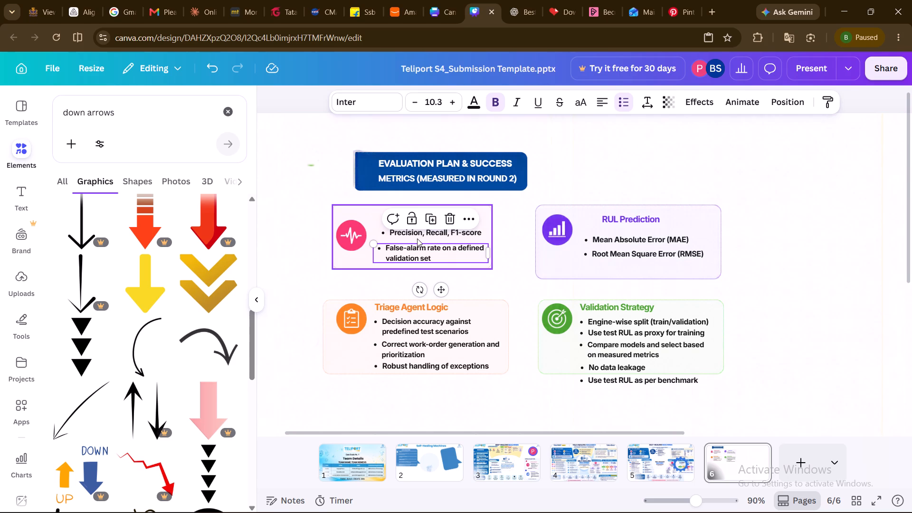
left_click(414, 236)
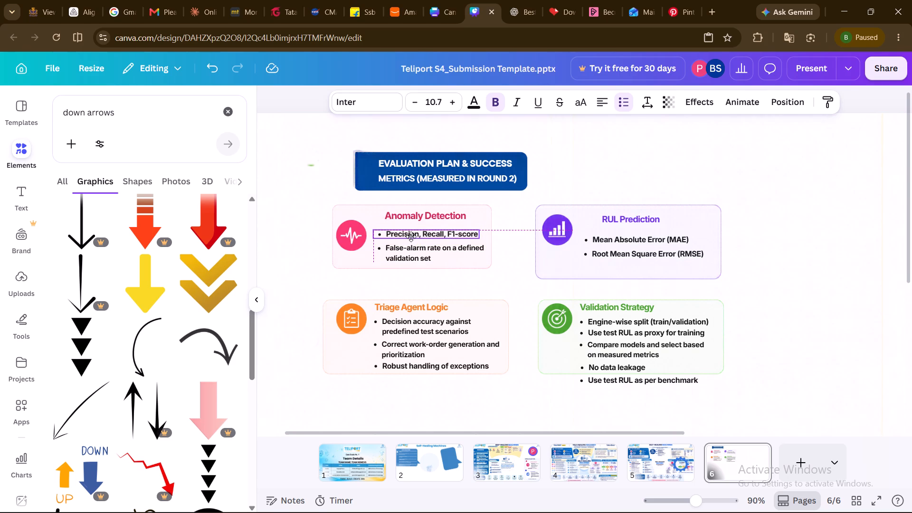
Resize the pink heartbeat icon to about 55 by 55 and place it beside the bullets in the Anomaly Detection card.
left_click(352, 242)
left_click_drag(367, 251, 360, 246)
left_click_drag(349, 233, 356, 226)
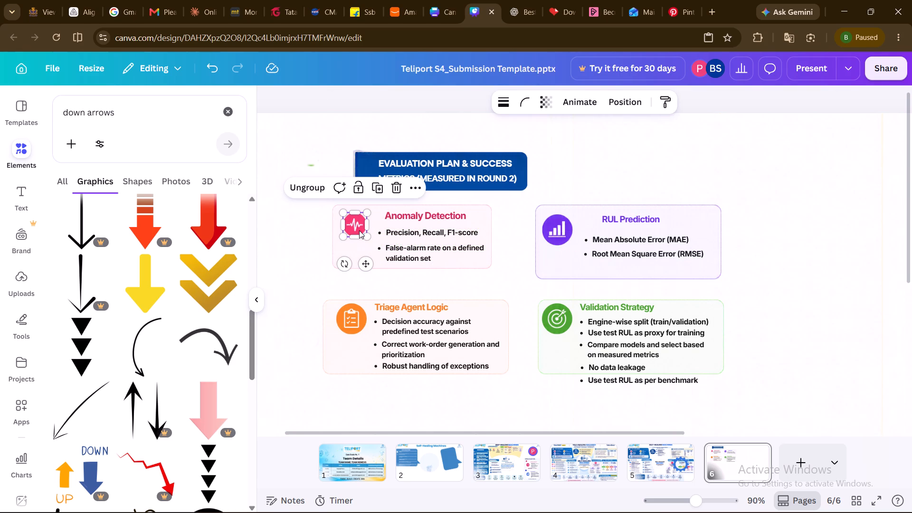
left_click_drag(366, 236, 359, 230)
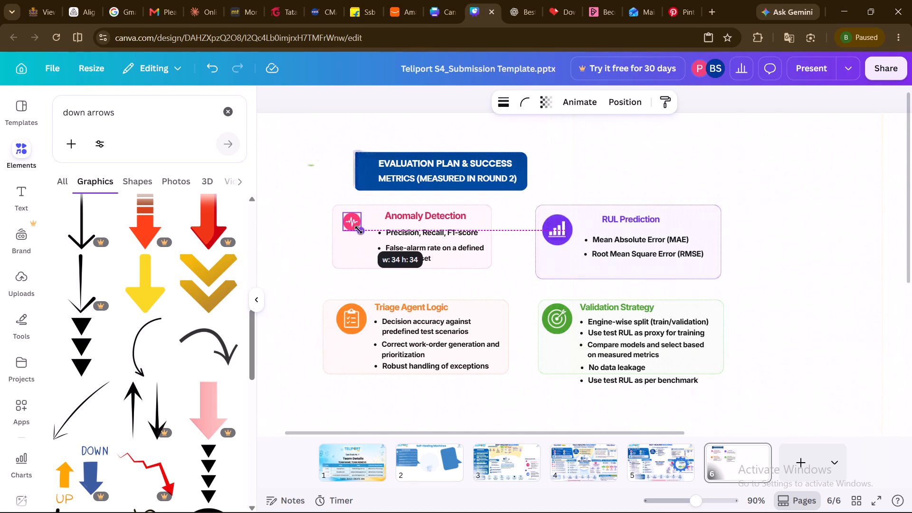
left_click_drag(359, 230, 360, 230)
left_click_drag(357, 223, 373, 218)
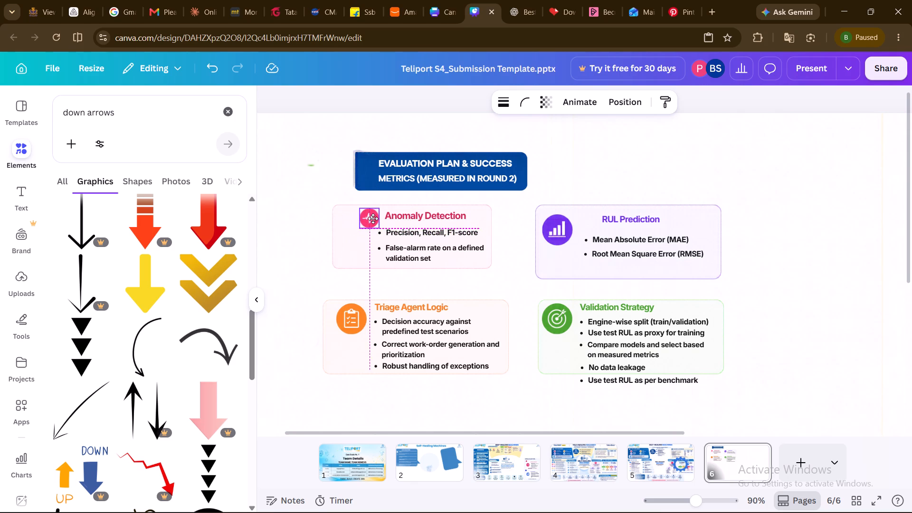
left_click_drag(373, 218, 352, 228)
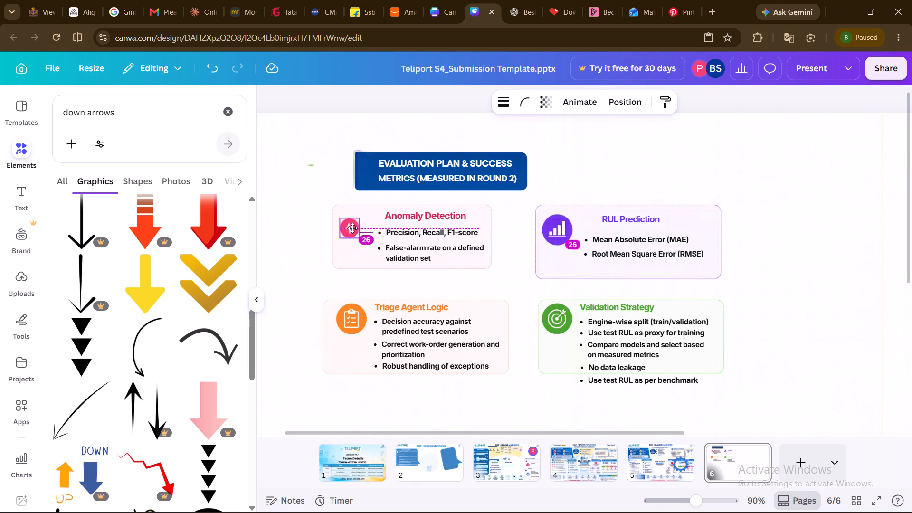
left_click_drag(352, 228, 358, 229)
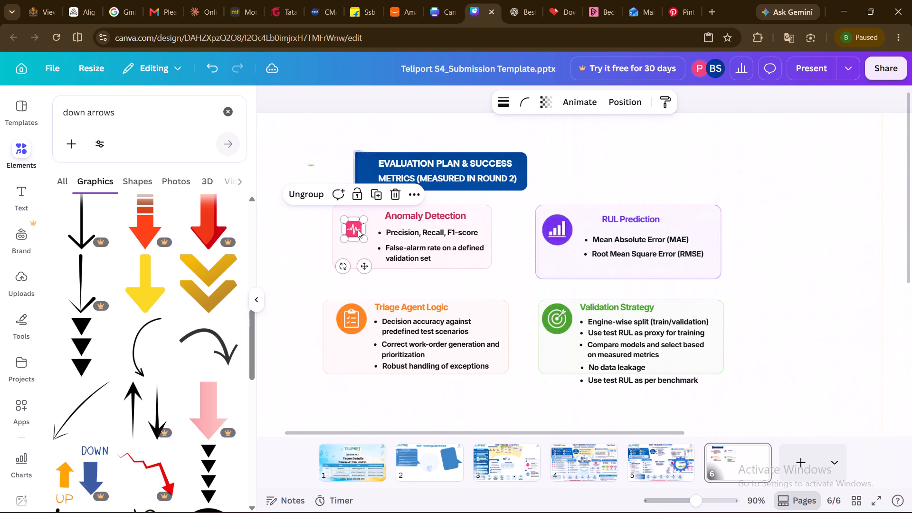
left_click_drag(353, 231, 346, 232)
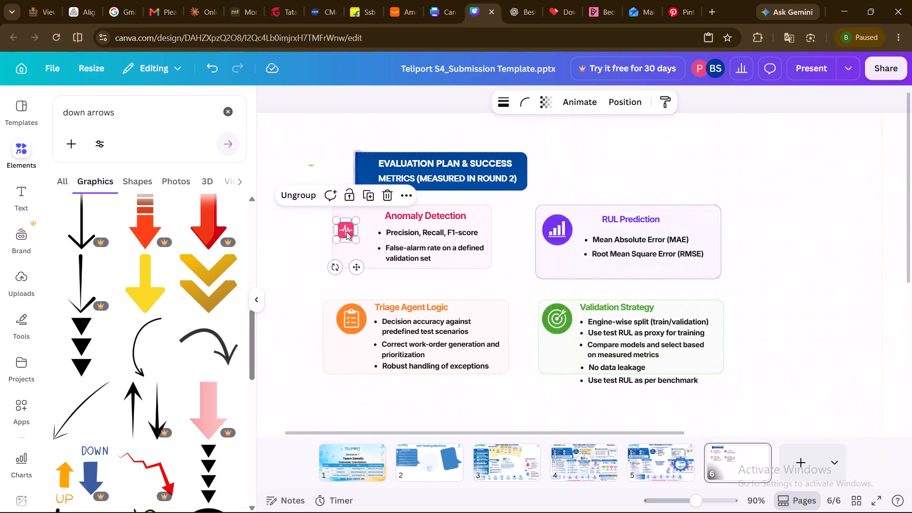
left_click_drag(353, 237, 364, 245)
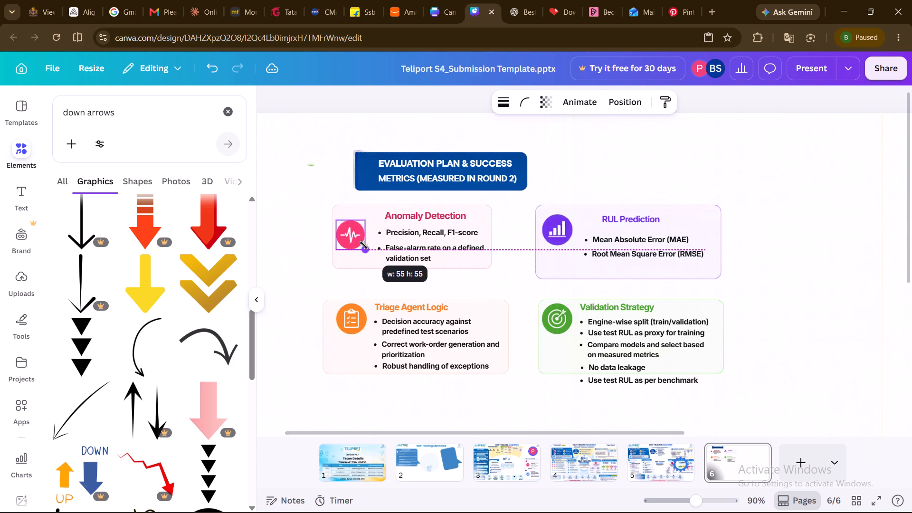
left_click_drag(364, 245, 365, 247)
left_click(351, 239)
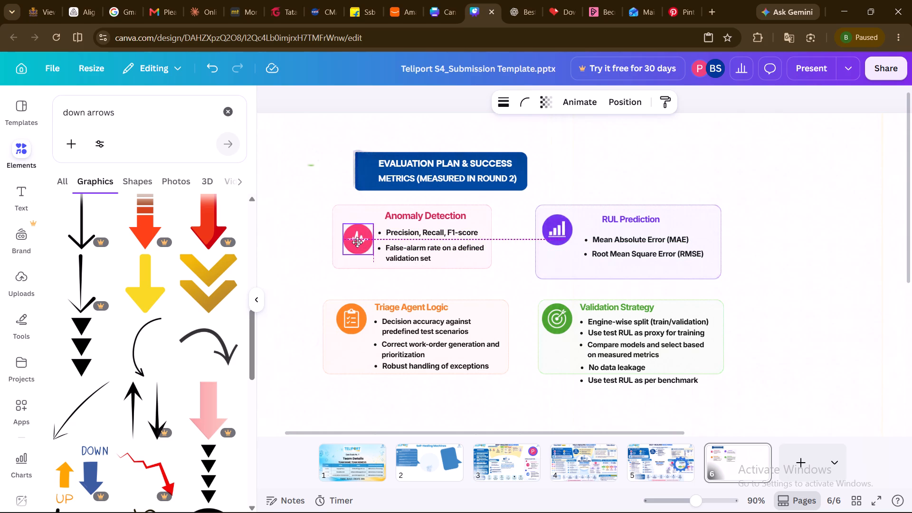
left_click(304, 243)
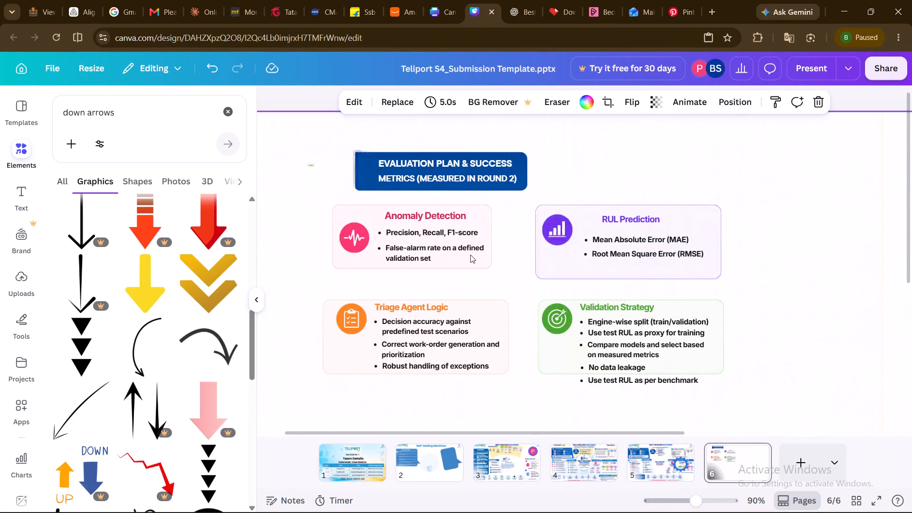
Make three duplicates of the Anomaly Detection card's pink frame.
left_click(490, 266)
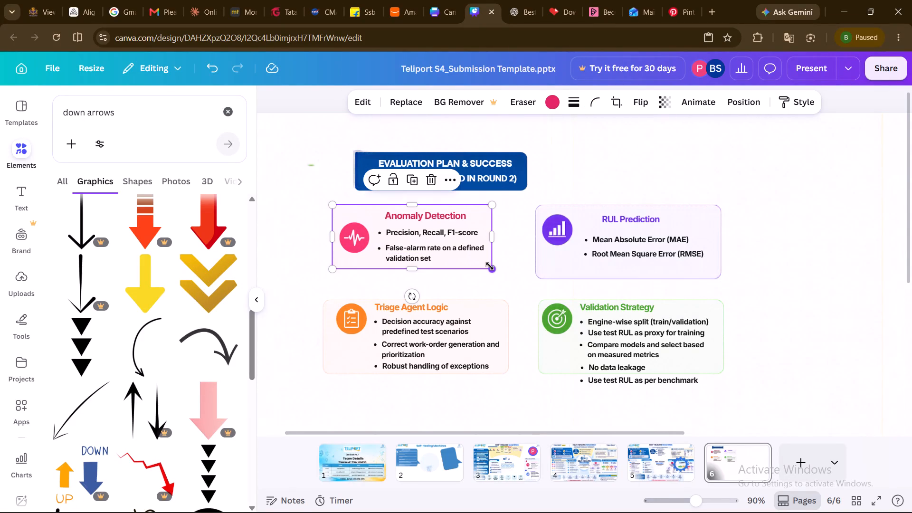
key("ctrl+d")
key("ctrl+d")
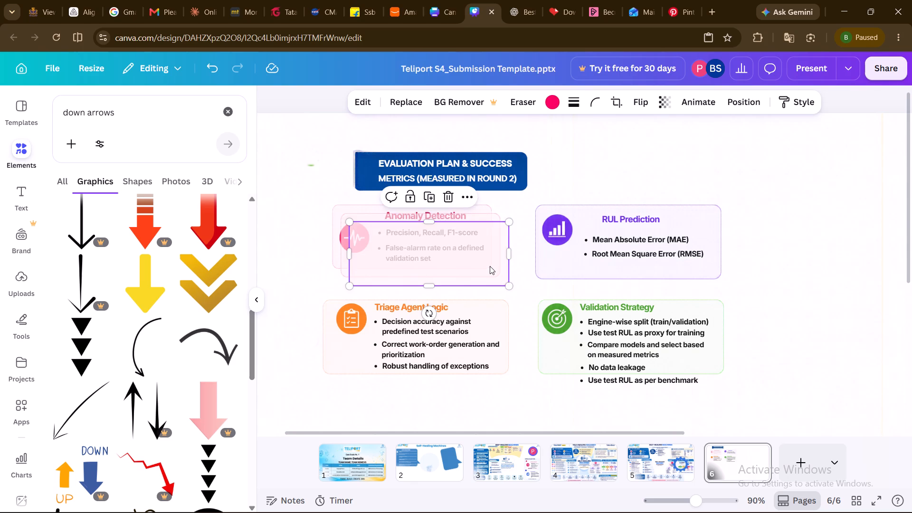
key("ctrl+d")
scroll(521, 260, "right", 1)
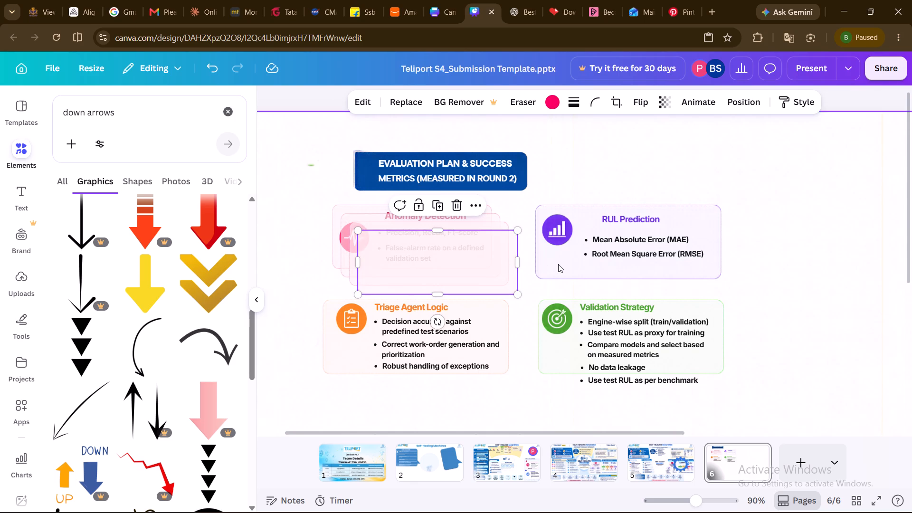
Replace the RUL Prediction card's purple frame with one of the duplicated pink frames, deleting the original.
left_click(558, 264)
key("Delete")
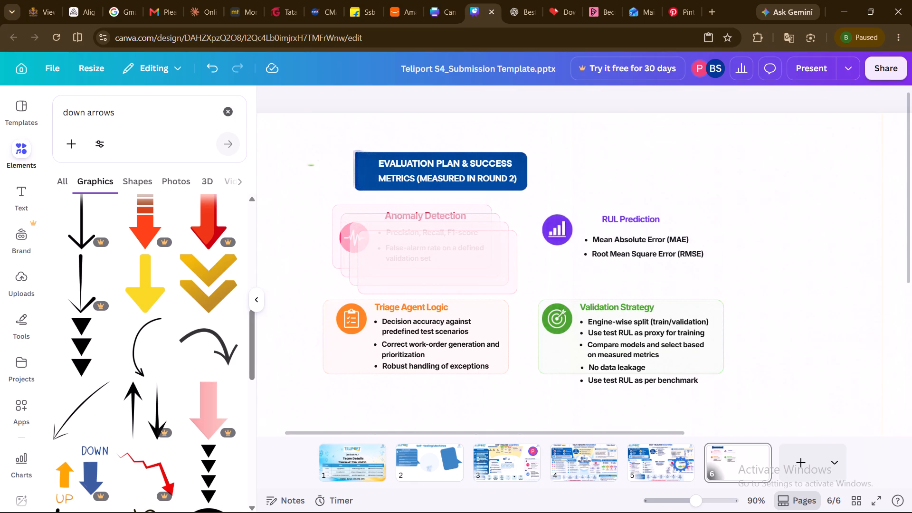
left_click_drag(470, 263, 642, 243)
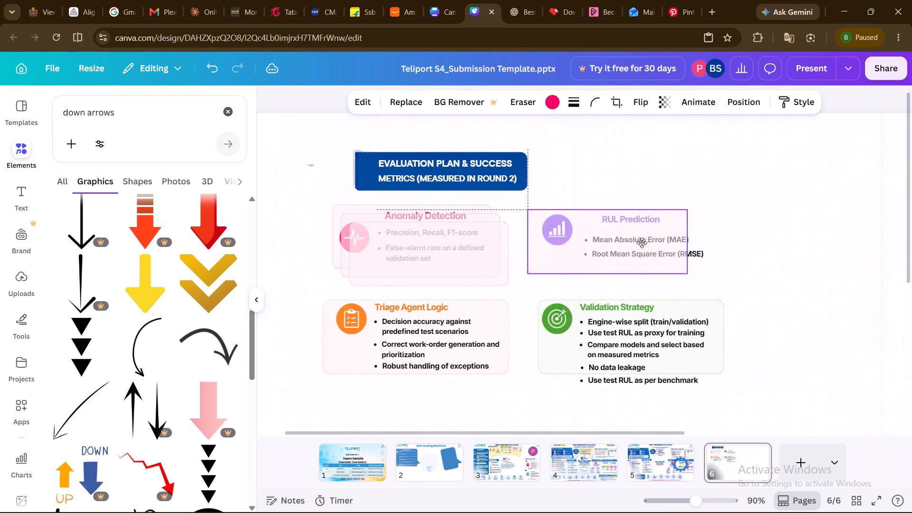
left_click_drag(642, 243, 650, 242)
Replace the Triage Agent Logic card's orange frame with a duplicated pink frame, deleting the original.
left_click_drag(470, 241, 448, 282)
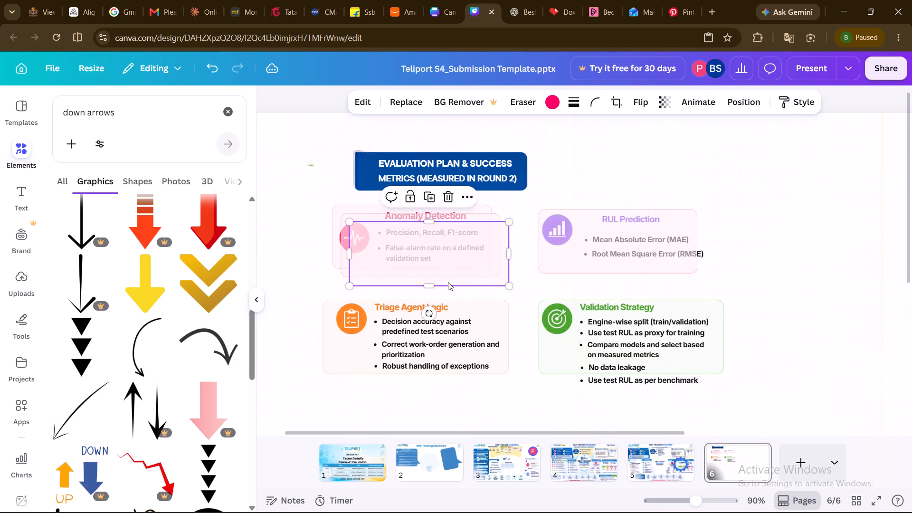
left_click_drag(448, 282, 419, 399)
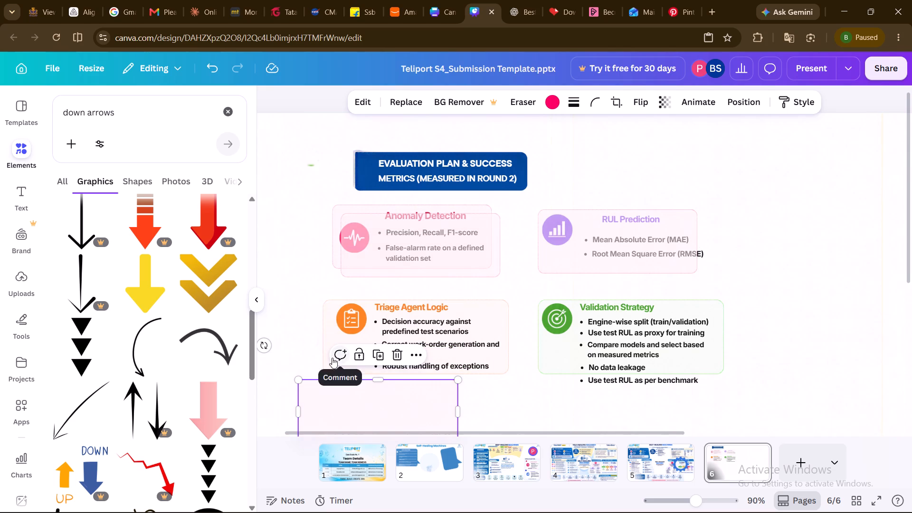
left_click(327, 369)
key("Delete")
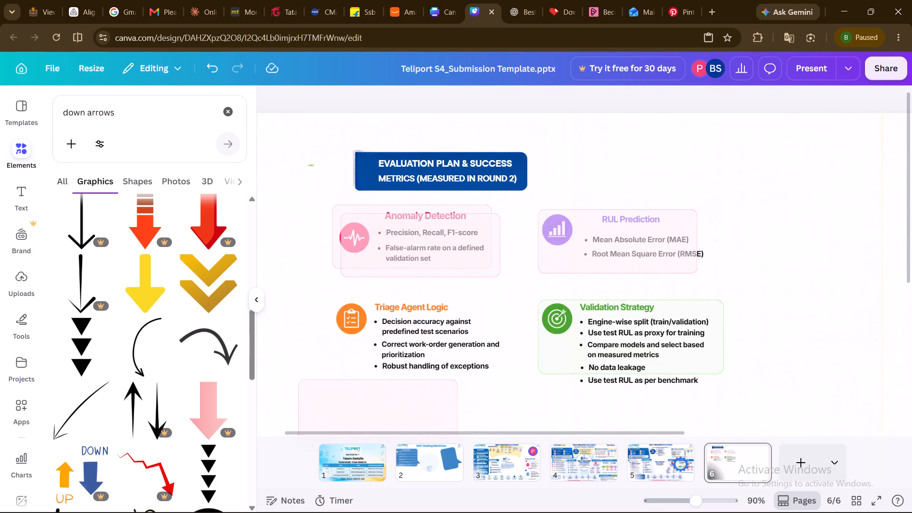
left_click_drag(352, 392, 406, 306)
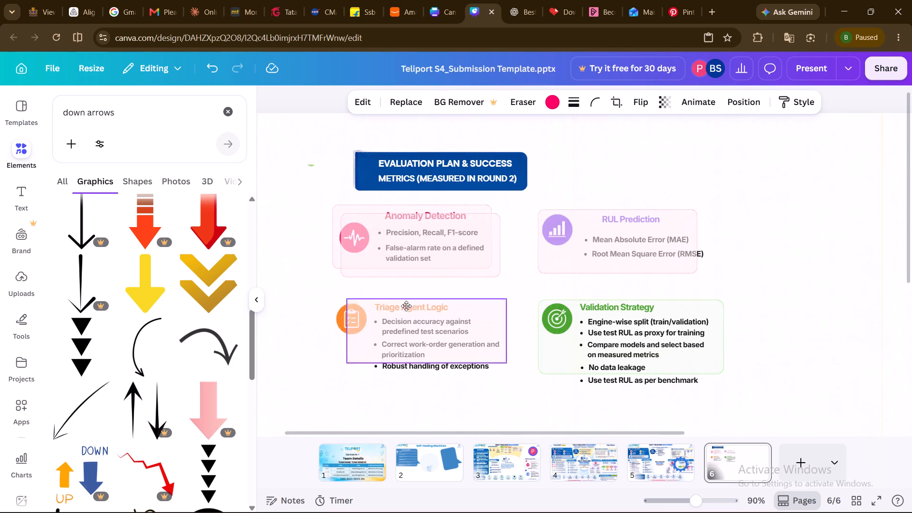
left_click_drag(406, 306, 383, 315)
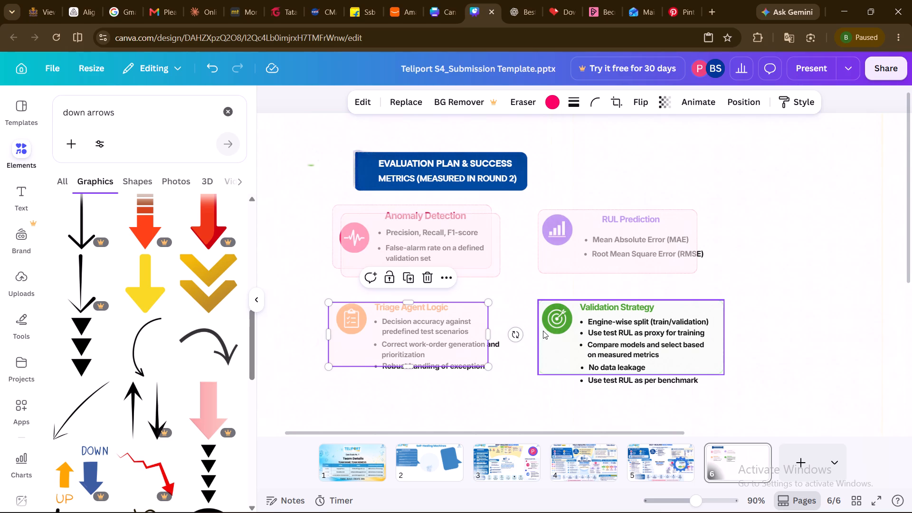
Delete the Validation Strategy card's green frame and move the remaining pink duplicate over that card's bullets.
left_click(548, 346)
key("Delete")
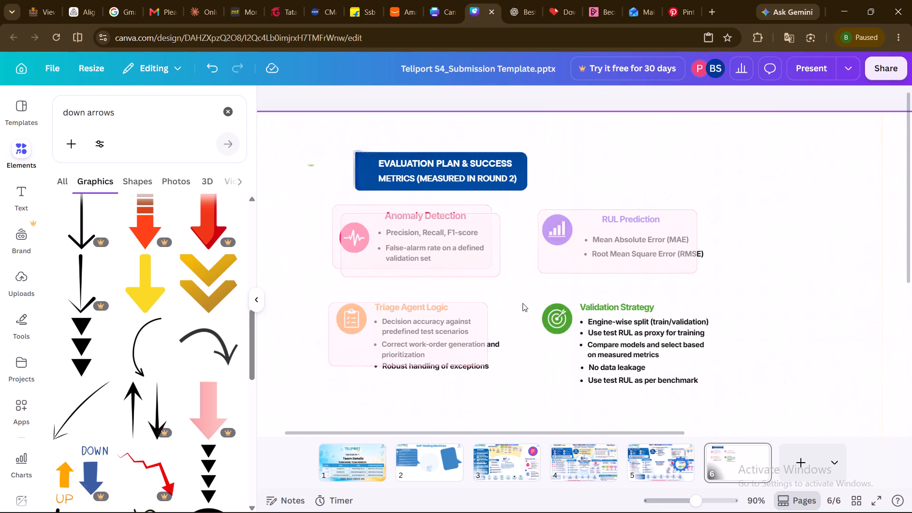
left_click_drag(483, 256, 733, 374)
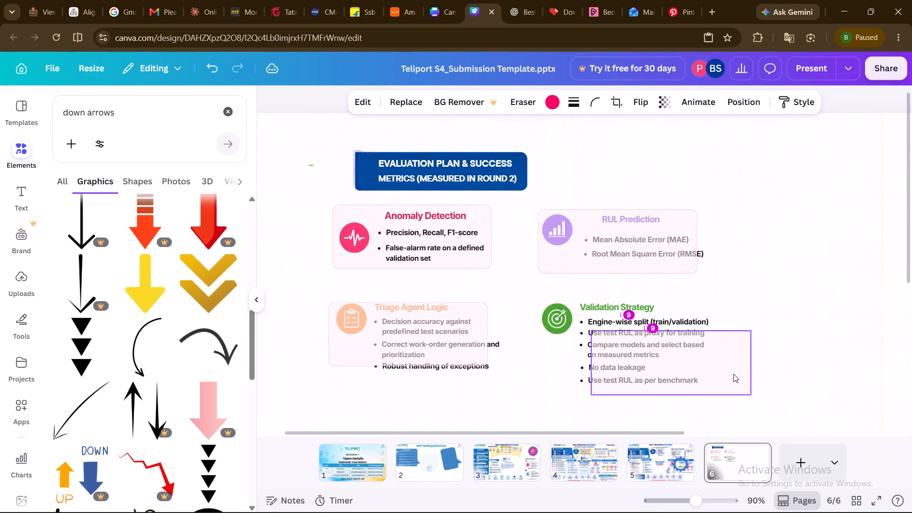
Move the RUL Prediction card's pink frame next to the Anomaly Detection card and send it to the back.
left_click_drag(582, 260, 544, 255)
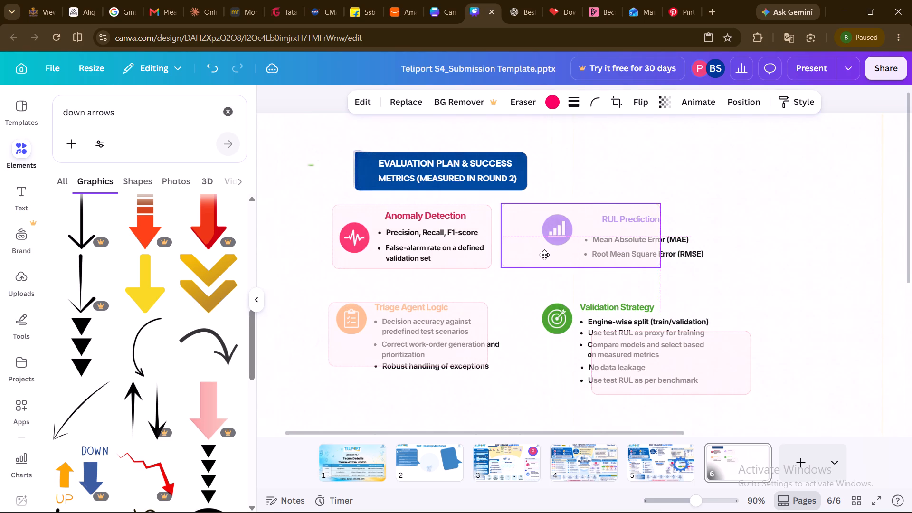
left_click_drag(544, 255, 542, 255)
left_click(752, 246)
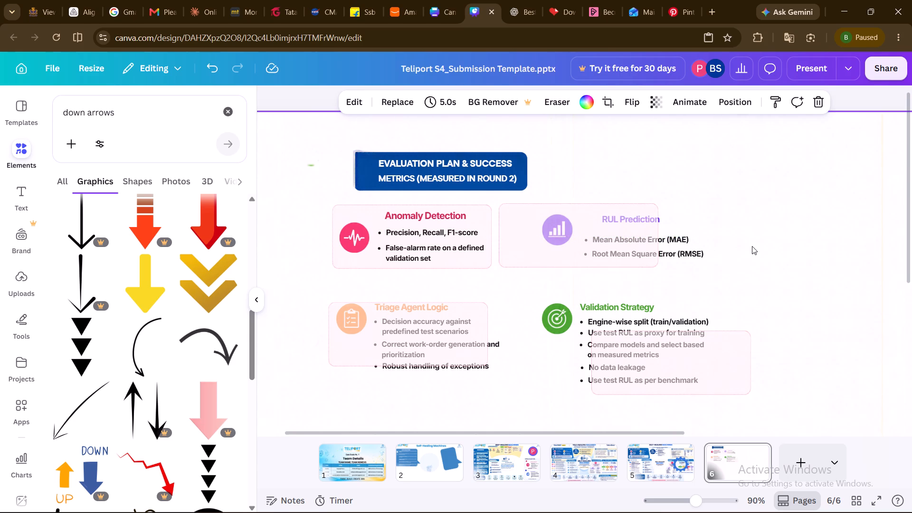
left_click(643, 245)
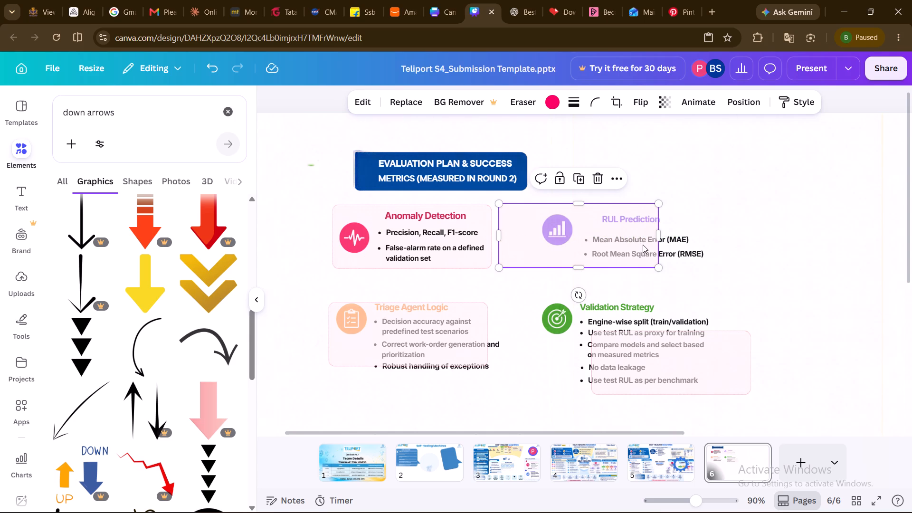
left_click(617, 182)
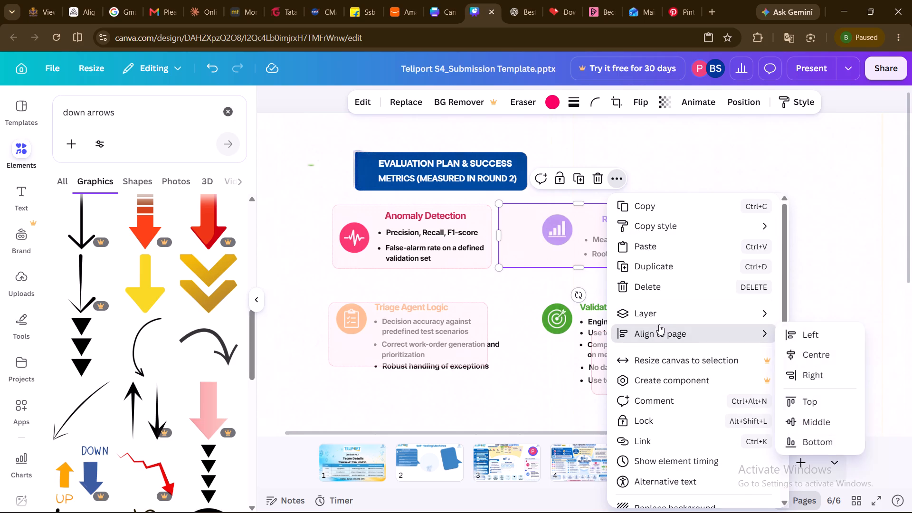
left_click(667, 310)
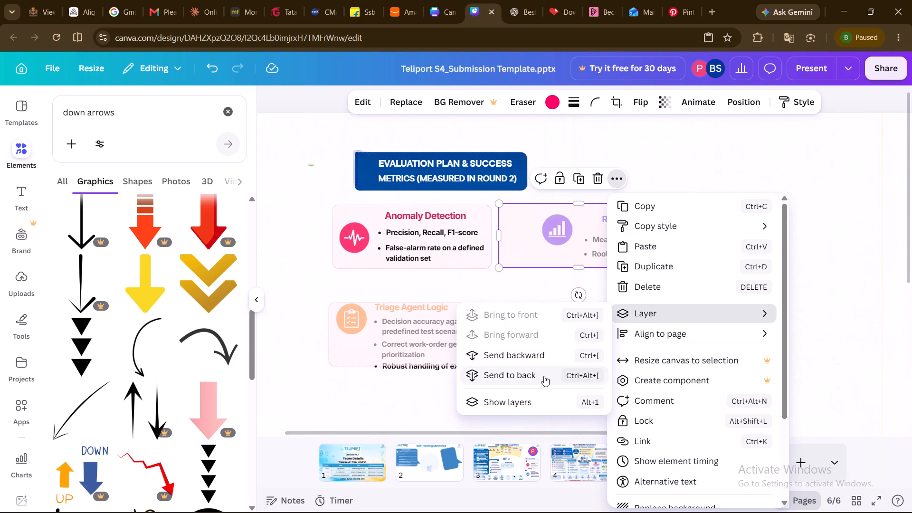
left_click(542, 377)
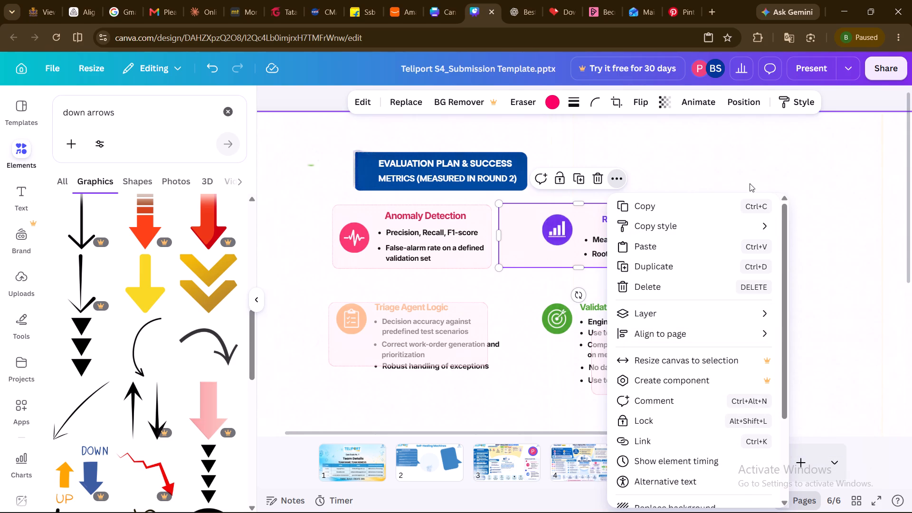
left_click(827, 186)
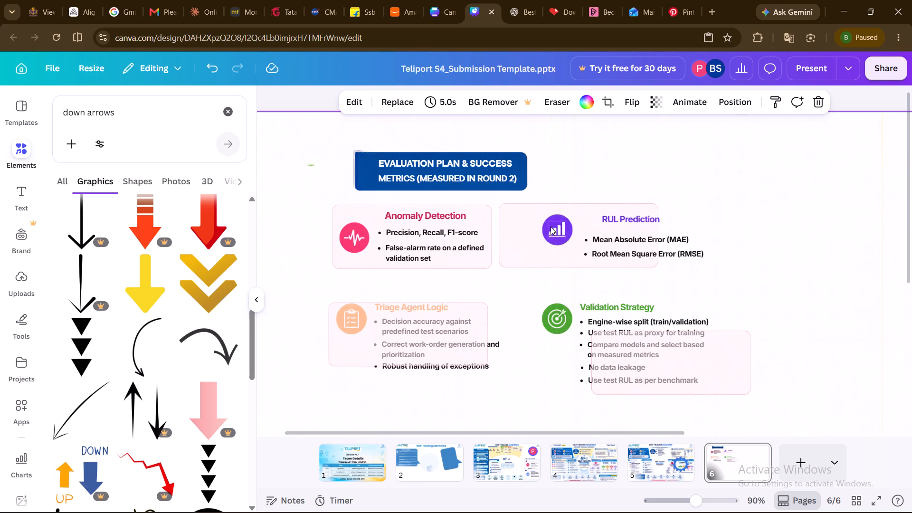
Group the RUL Prediction circle and bar-chart icon, and move the group to the left end of that card's frame.
left_click(552, 227)
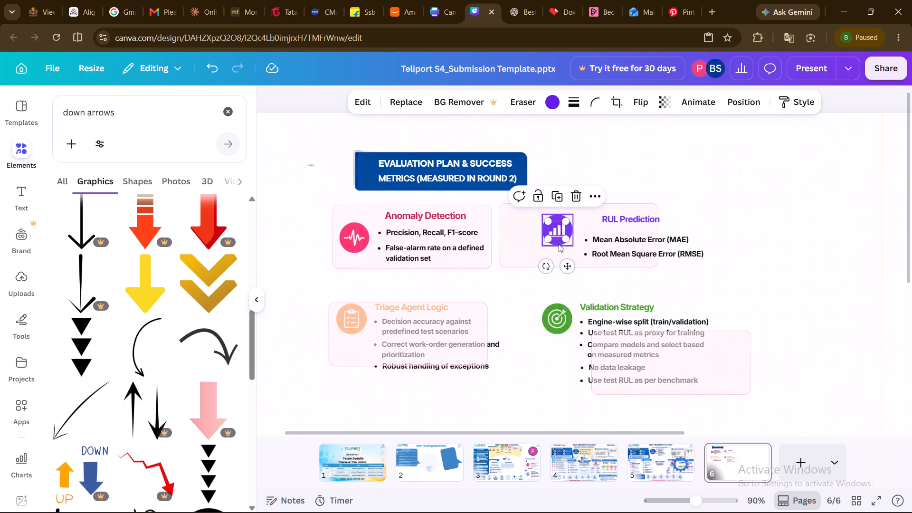
left_click(559, 244, "shift")
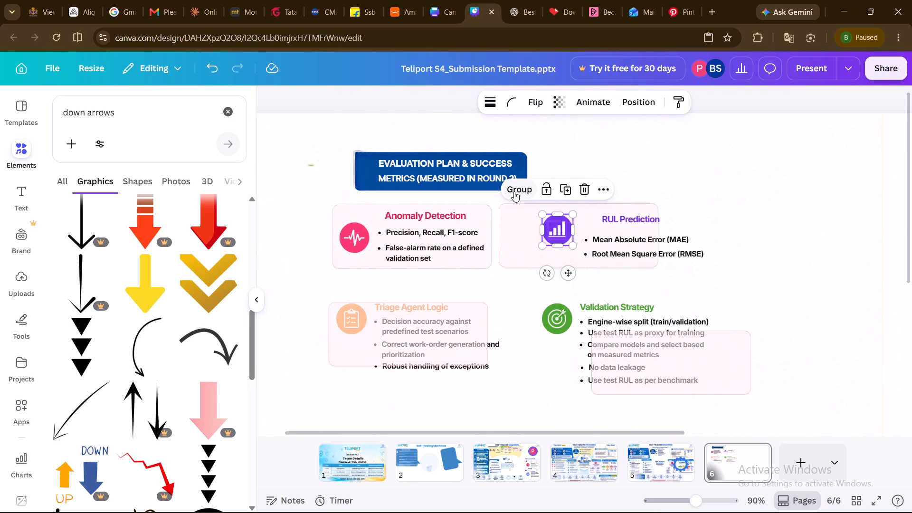
left_click(514, 191)
left_click_drag(563, 232, 534, 236)
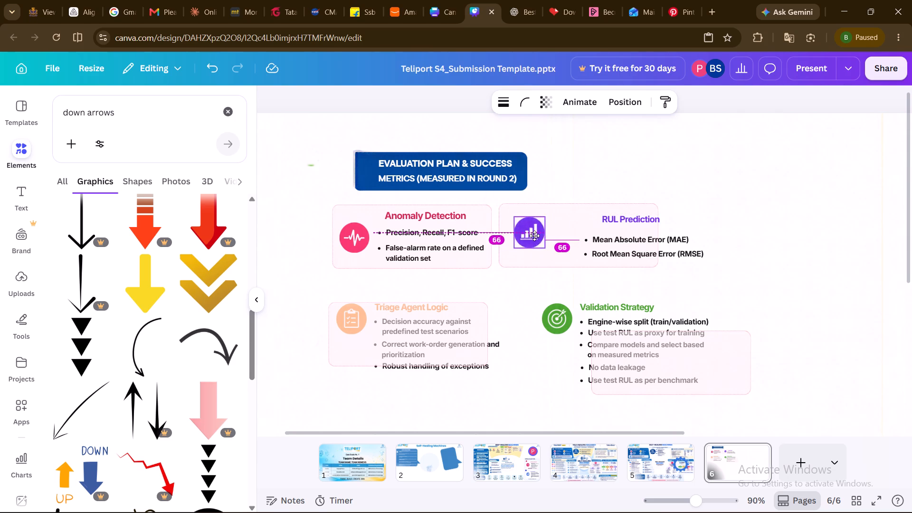
left_click_drag(534, 236, 526, 237)
Move the RUL Prediction heading and its two bullets into the frame, beside the bar-chart icon.
left_click_drag(633, 220, 582, 215)
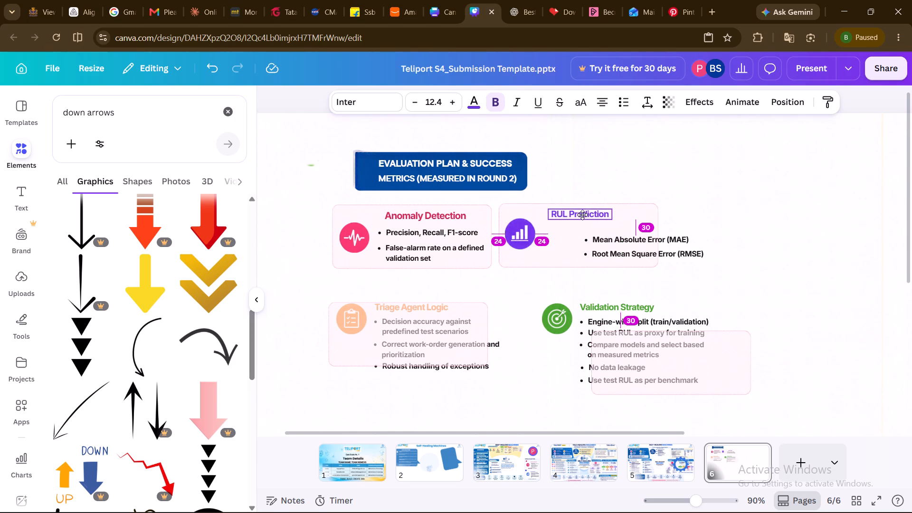
left_click_drag(582, 215, 583, 215)
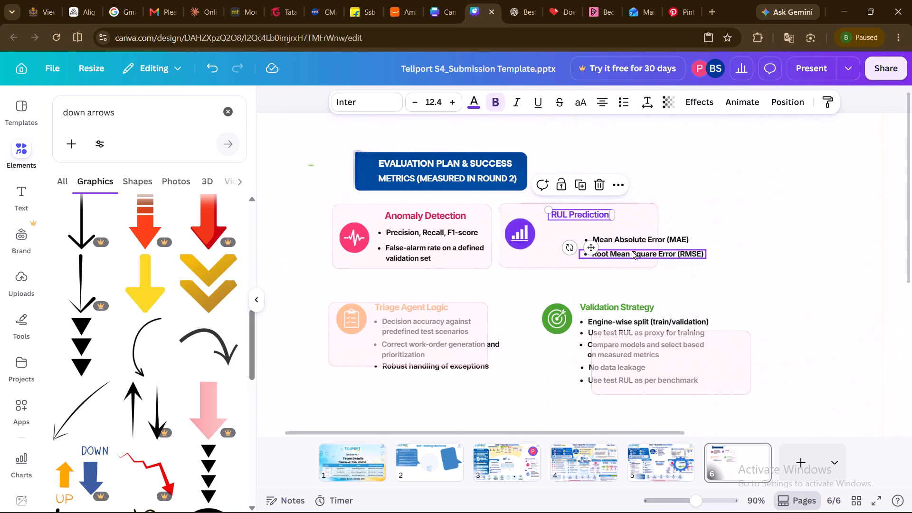
left_click_drag(628, 241, 593, 234)
left_click_drag(617, 253, 585, 246)
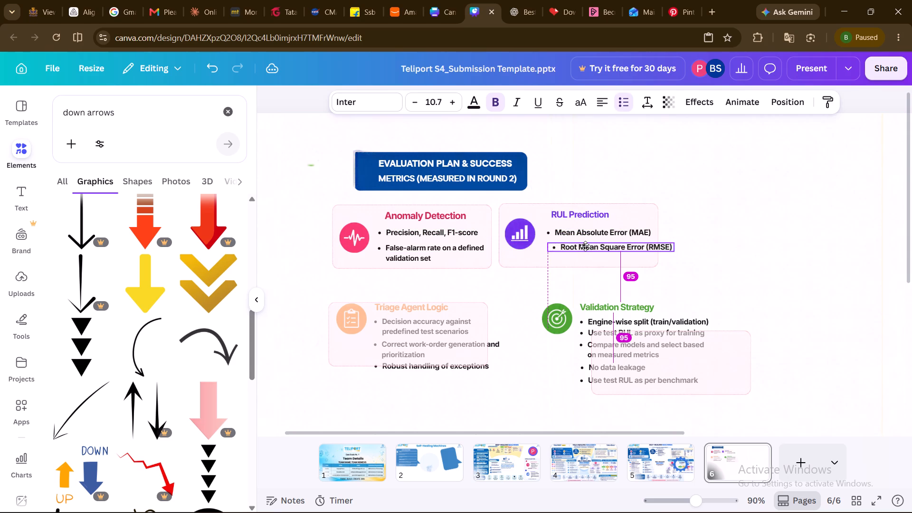
left_click_drag(585, 246, 583, 247)
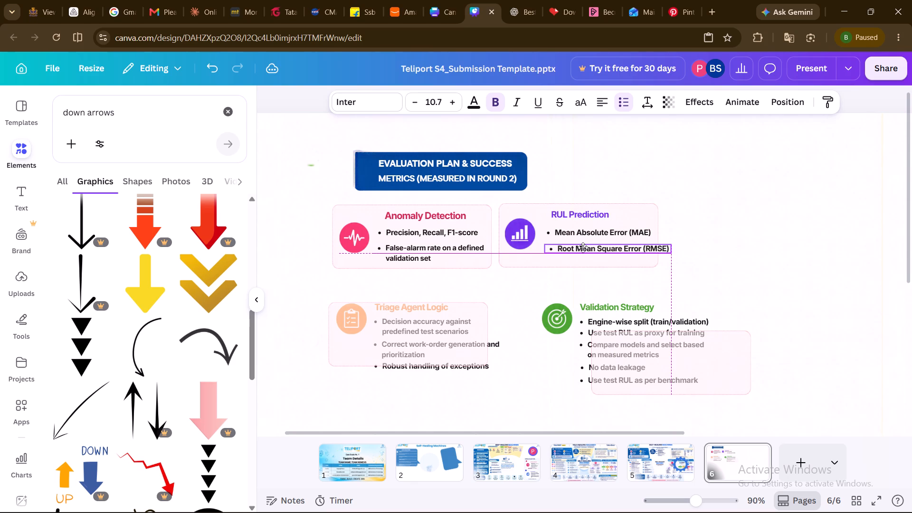
left_click_drag(583, 247, 576, 247)
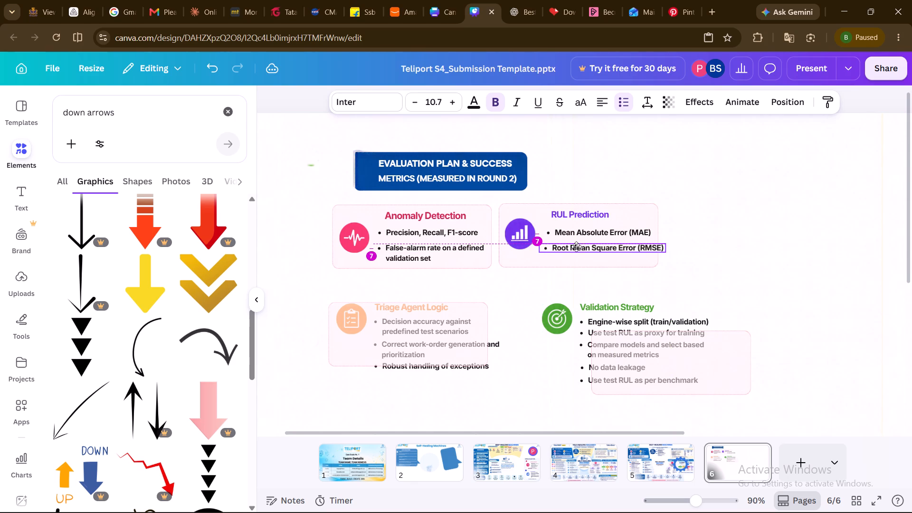
left_click_drag(576, 247, 578, 247)
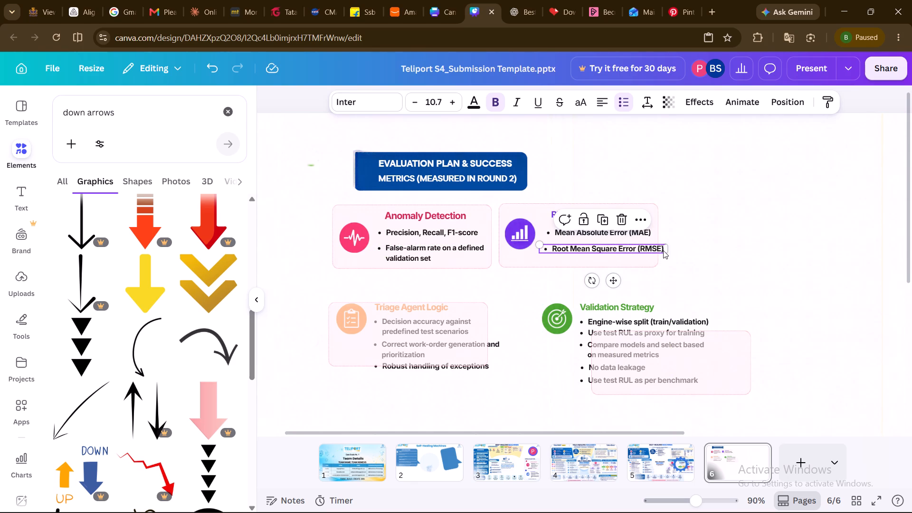
Delete "(RMSE)" from the Root Mean Square Error bullet.
left_click(663, 250)
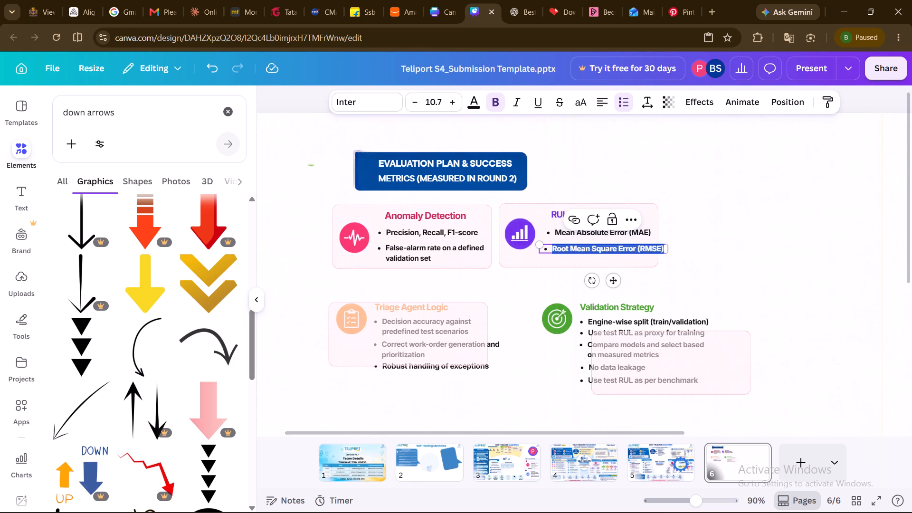
left_click(653, 249)
left_click(662, 247)
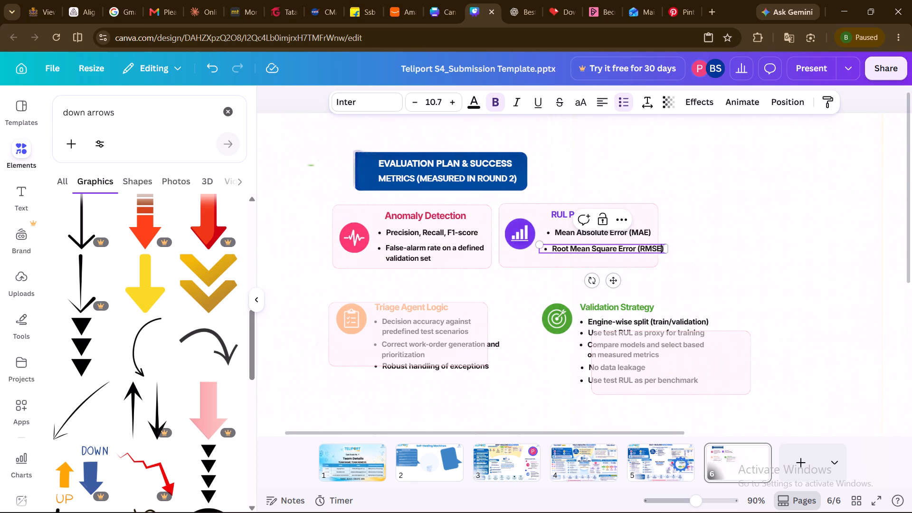
key("Right")
key("BackSpace")
key("BackSpace")
key("BackSpace")
key("BackSpace")
key("BackSpace")
key("BackSpace")
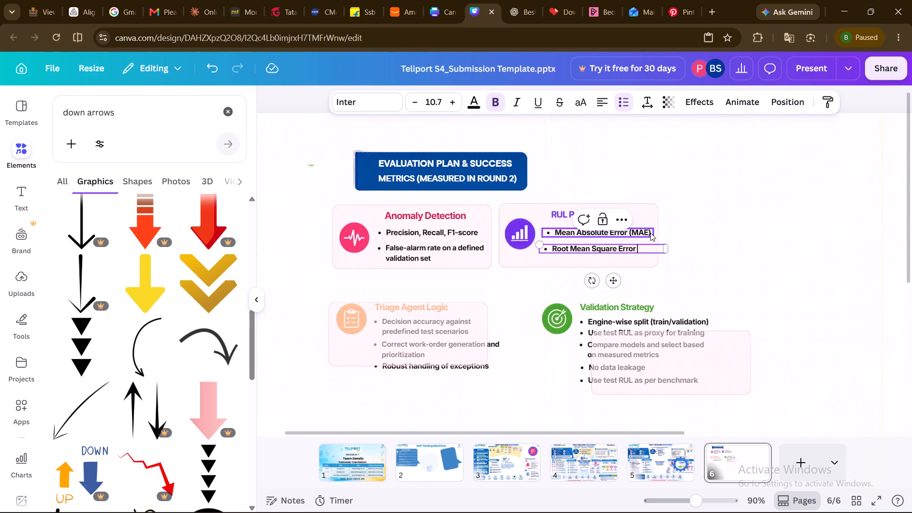
Delete "(MAE)" from the Mean Absolute Error bullet.
double_click(650, 233)
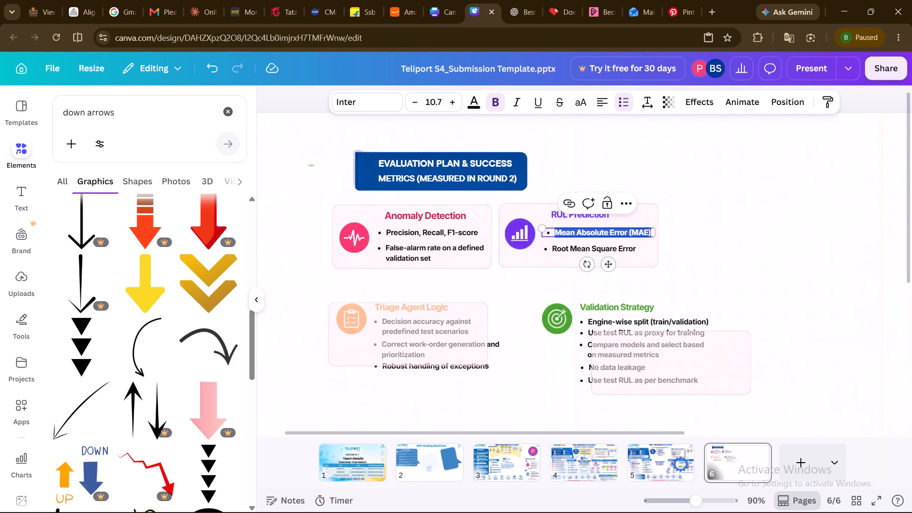
key("Right")
key("BackSpace")
key("BackSpace")
key("BackSpace")
key("BackSpace")
key("BackSpace")
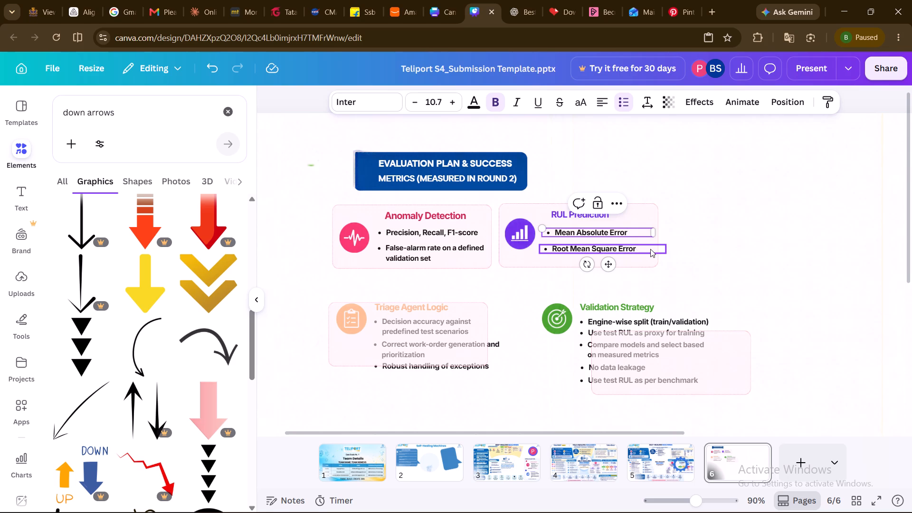
Narrow the Root Mean Square Error text box to about 192 wide and shift it slightly right under the Mean Absolute Error bullet.
left_click(650, 249)
left_click_drag(666, 248, 640, 246)
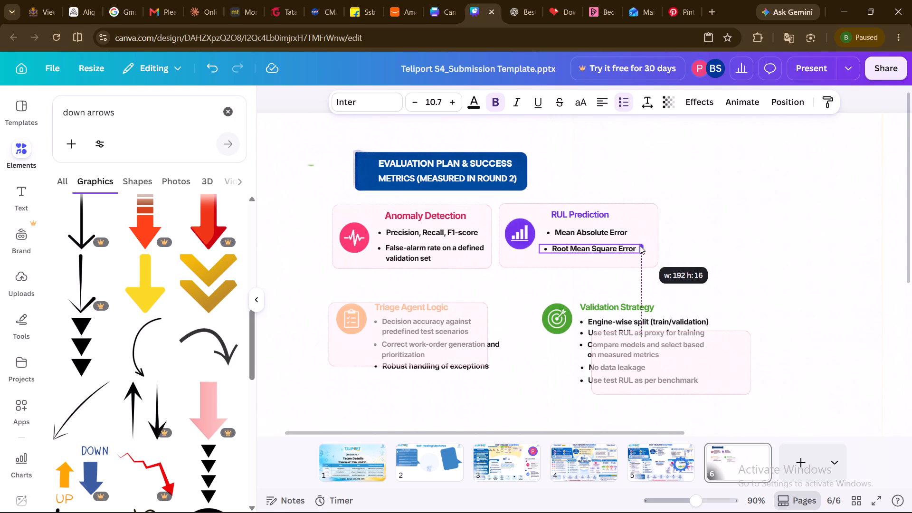
left_click_drag(640, 246, 639, 246)
left_click_drag(598, 284, 607, 282)
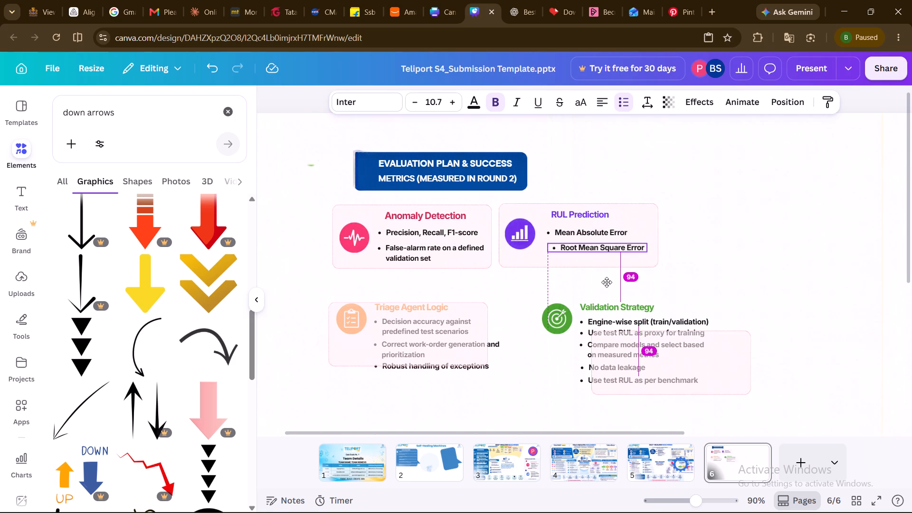
left_click_drag(607, 282, 606, 282)
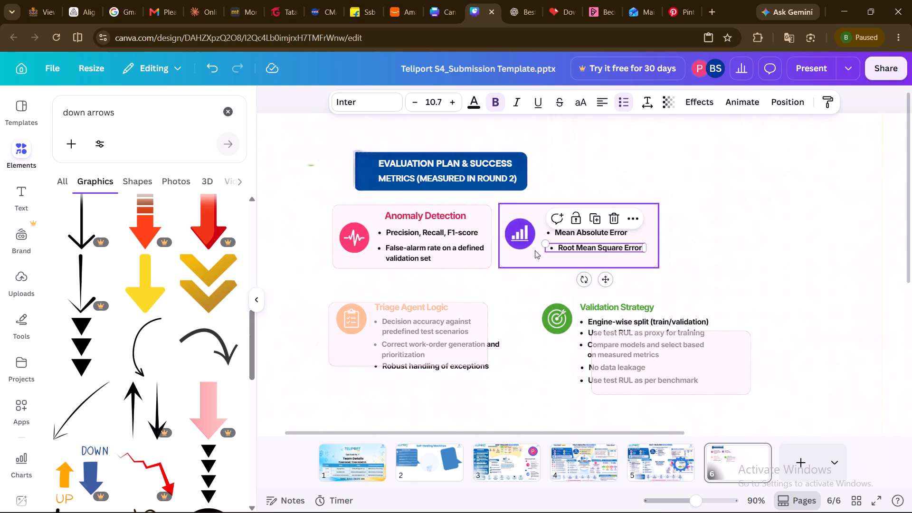
Recolour the RUL Prediction card's frame vivid purple (#6f32ea), trying darker purple and blue shades along the way.
left_click(535, 250)
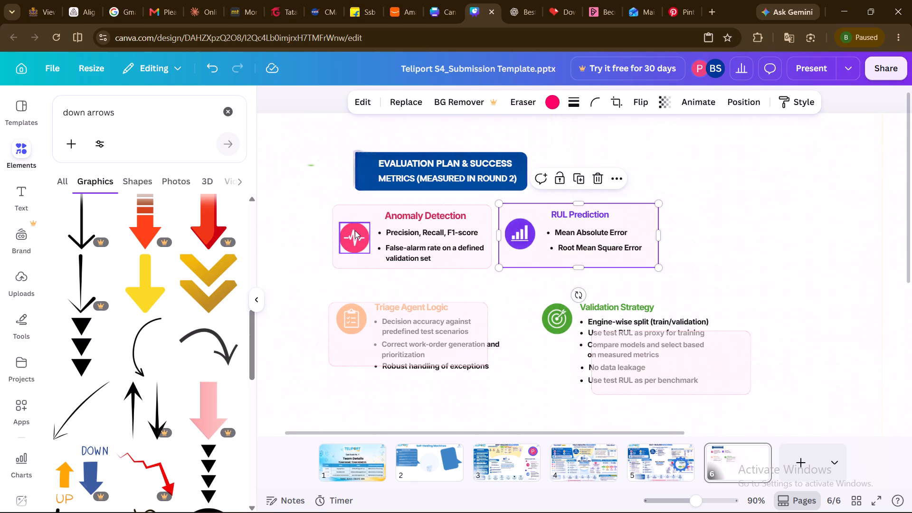
left_click(355, 230)
left_click(517, 235)
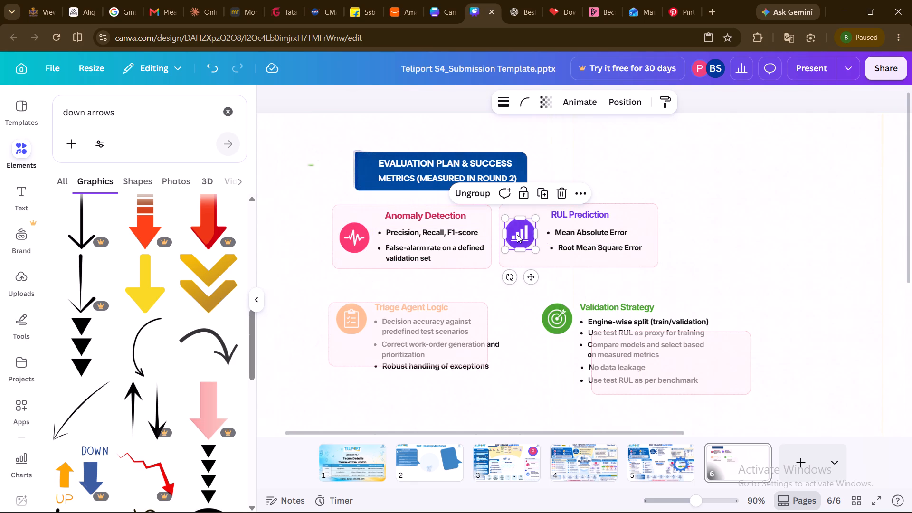
left_click(568, 262)
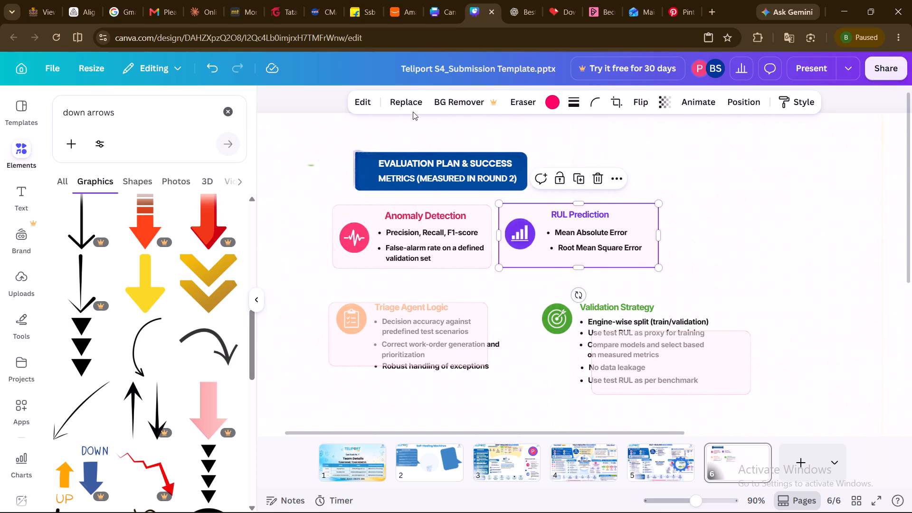
left_click(546, 104)
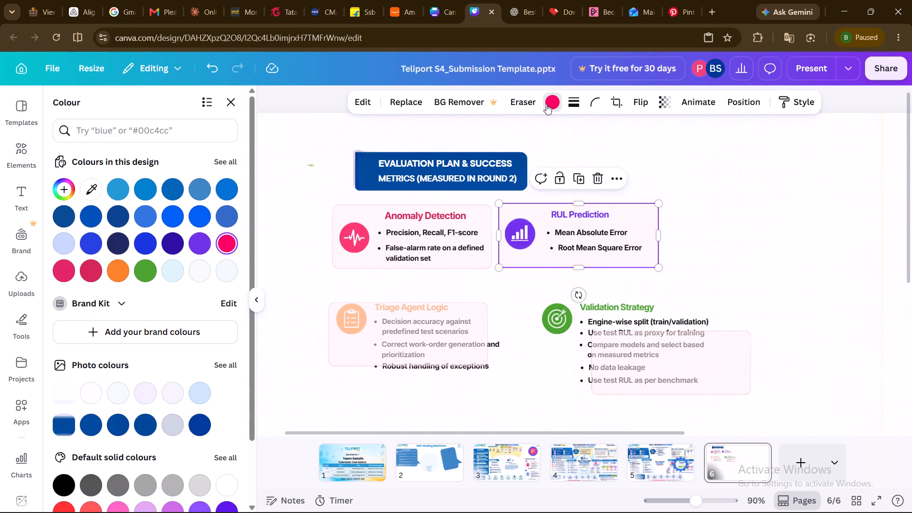
left_click(198, 246)
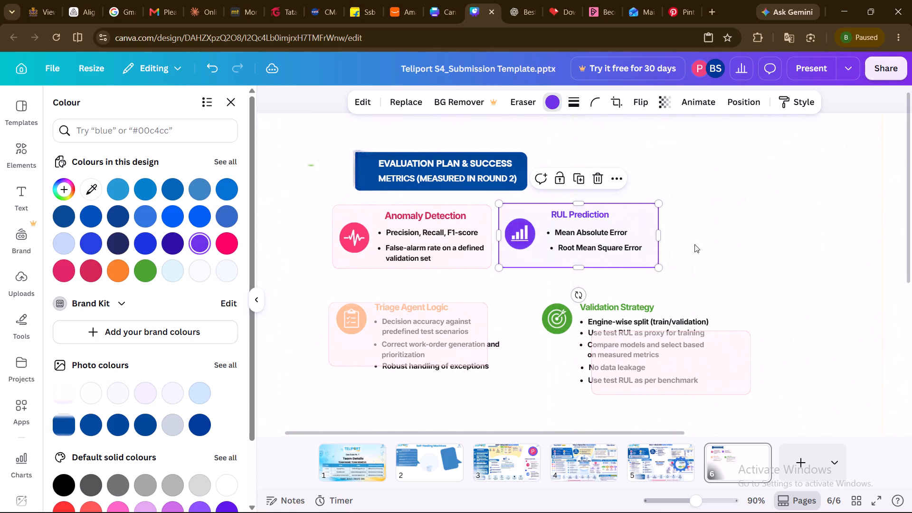
left_click(711, 246)
left_click(647, 257)
left_click(175, 245)
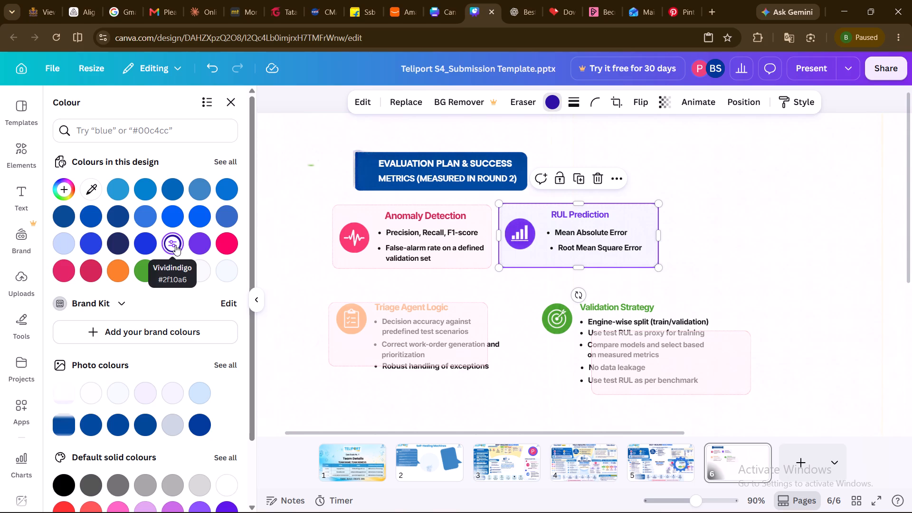
left_click(148, 247)
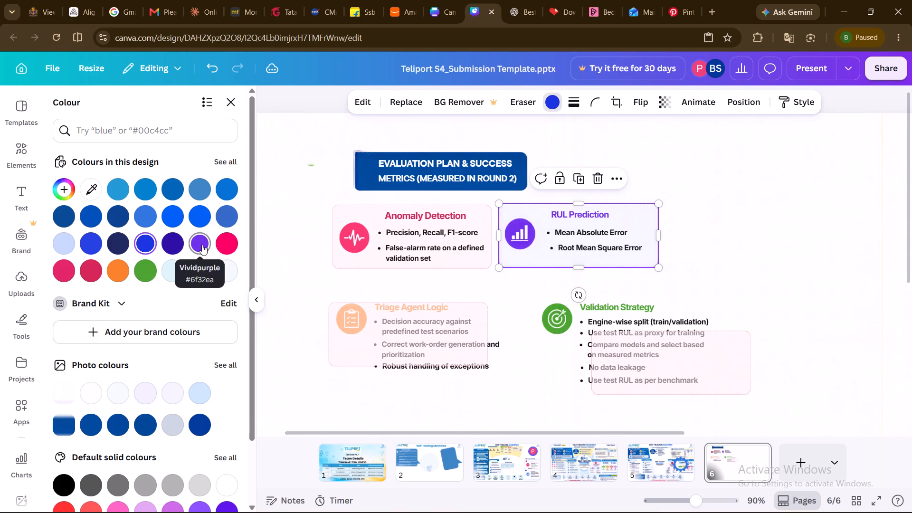
left_click(202, 245)
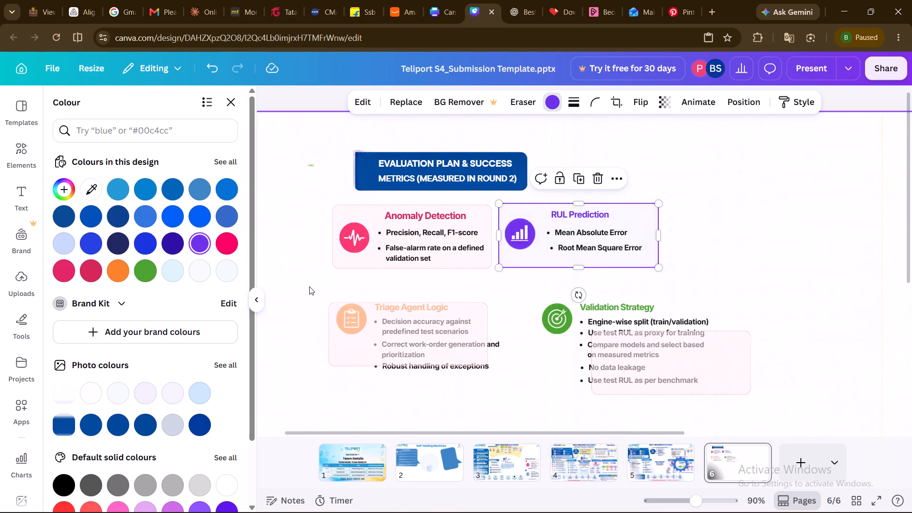
Send the Triage Agent Logic card's pink frame to the back, behind its text and icon.
left_click(359, 341)
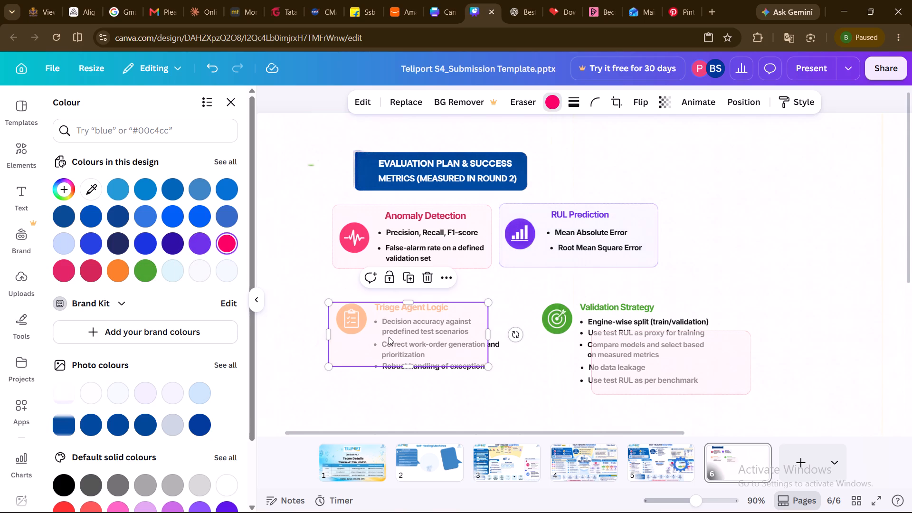
right_click(389, 336)
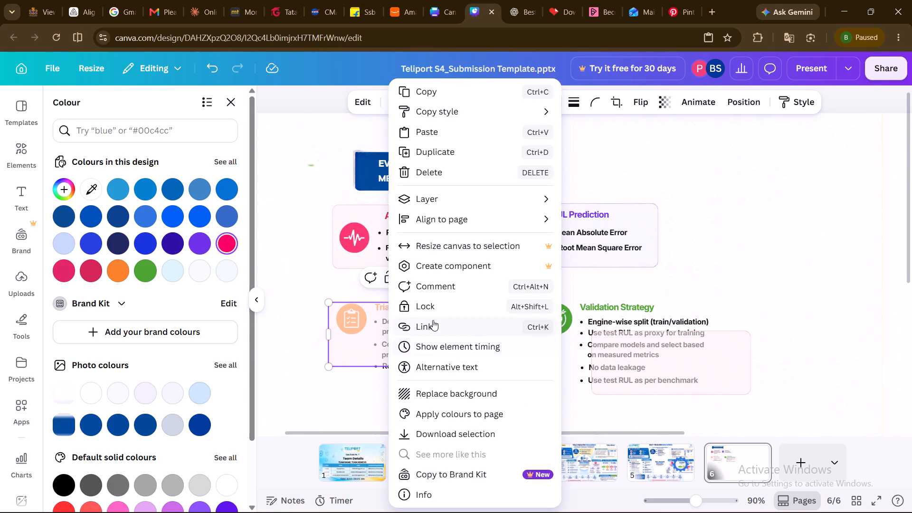
left_click(447, 201)
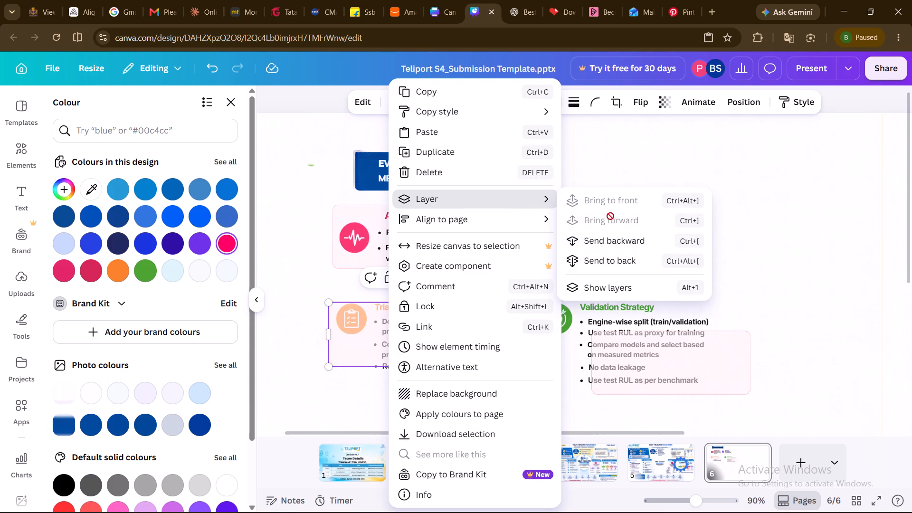
left_click(618, 265)
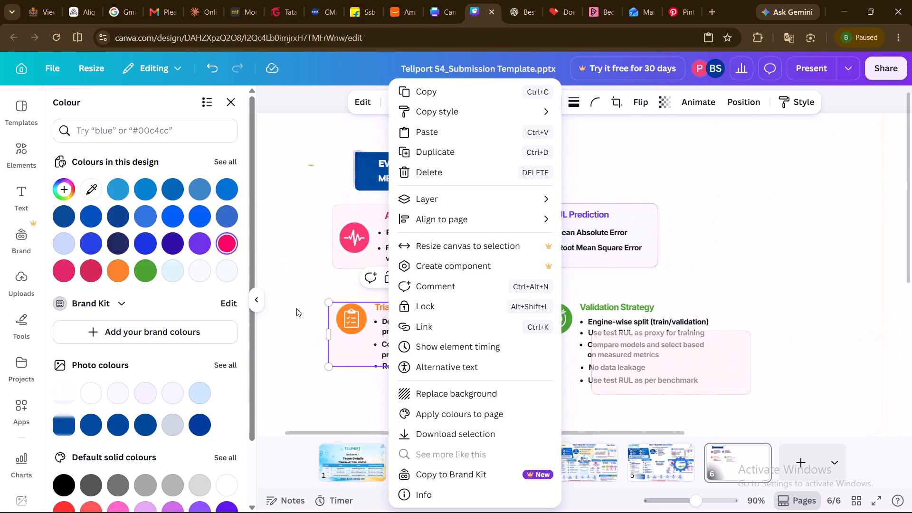
left_click(294, 308)
Shift the Triage Agent Logic frame slightly right to line up with the Anomaly Detection frame's edges.
left_click(358, 323)
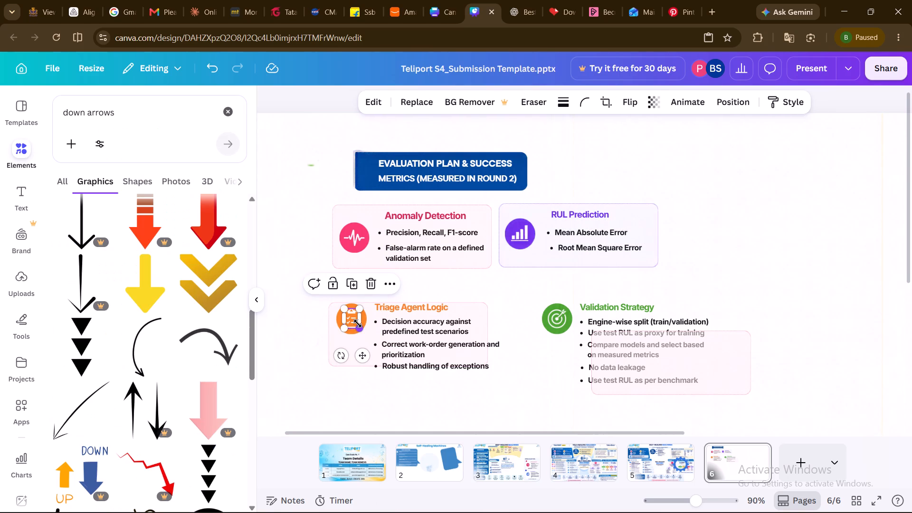
left_click(333, 338)
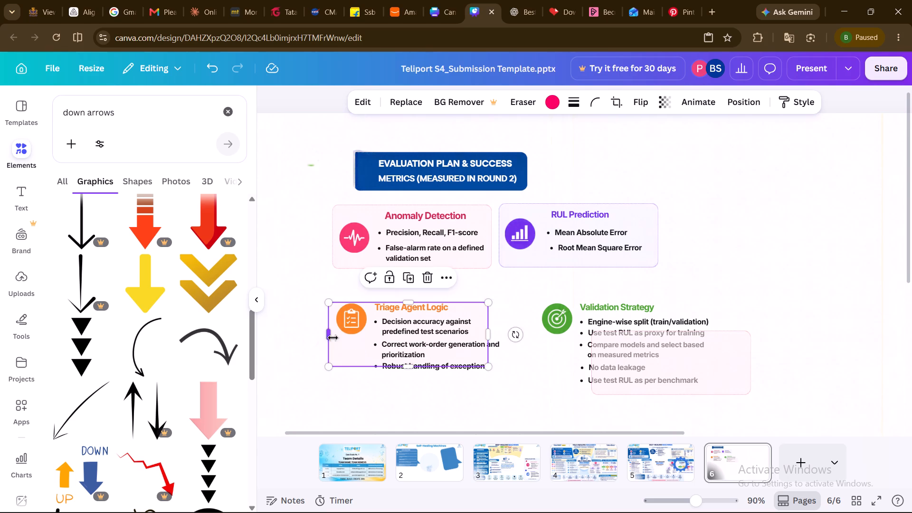
Group the clipboard icon with its orange circle and lower the group slightly beside the Triage Agent Logic bullets.
left_click(353, 322)
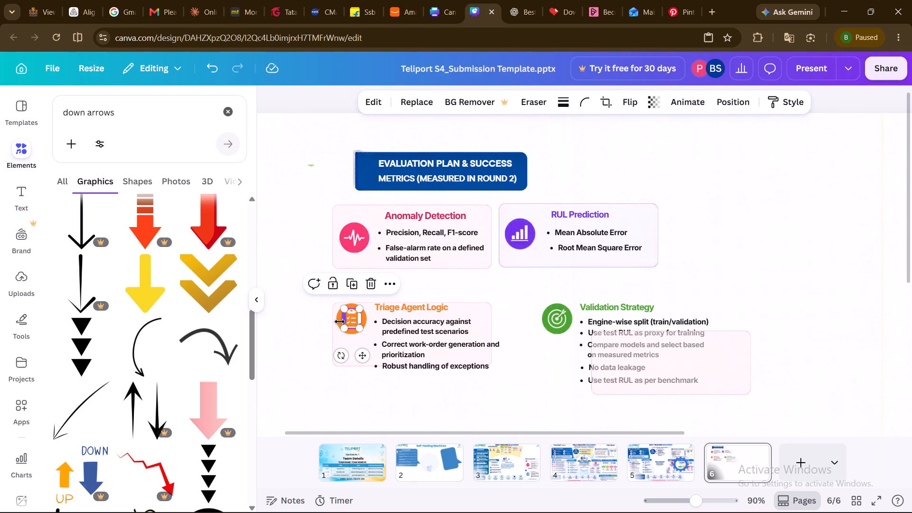
left_click(337, 319, "shift")
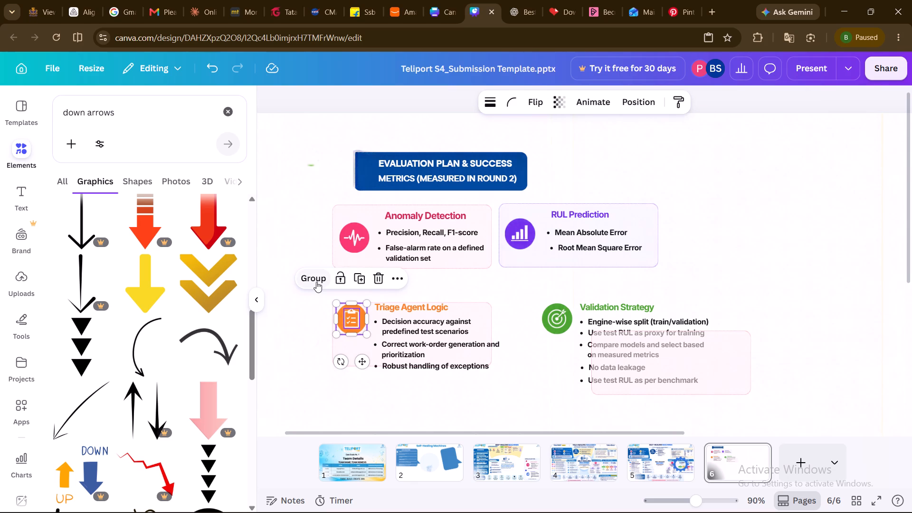
left_click(316, 282)
left_click_drag(361, 359, 361, 372)
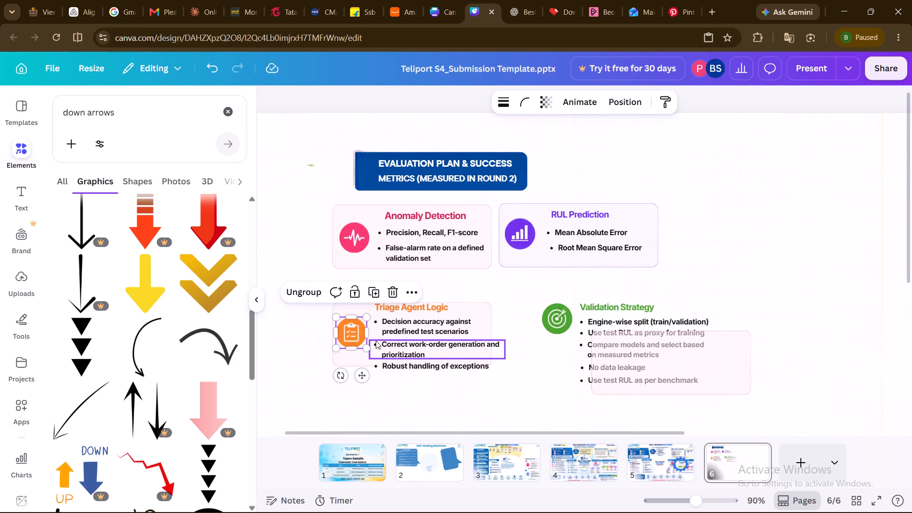
left_click(367, 346)
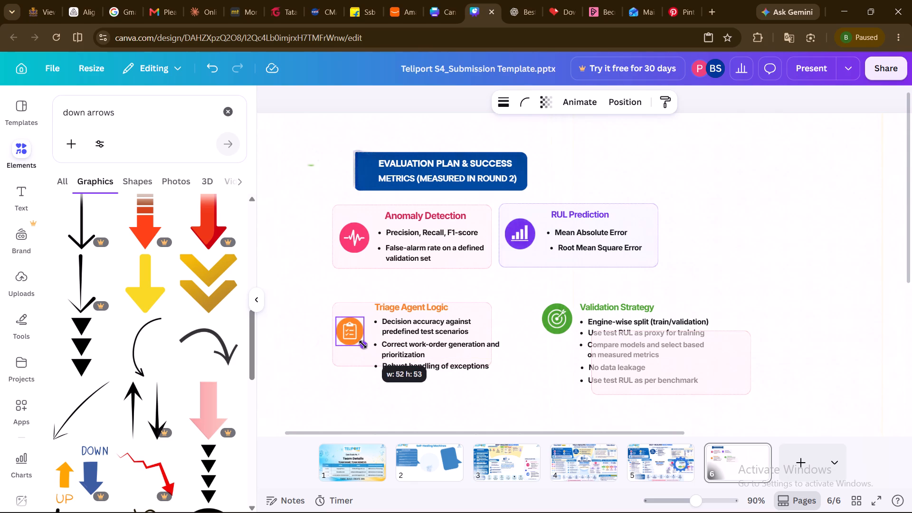
left_click(435, 414)
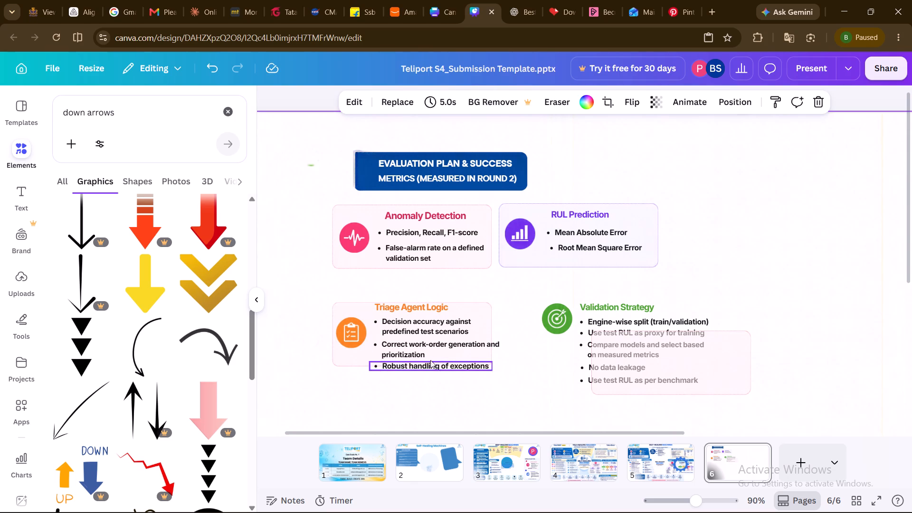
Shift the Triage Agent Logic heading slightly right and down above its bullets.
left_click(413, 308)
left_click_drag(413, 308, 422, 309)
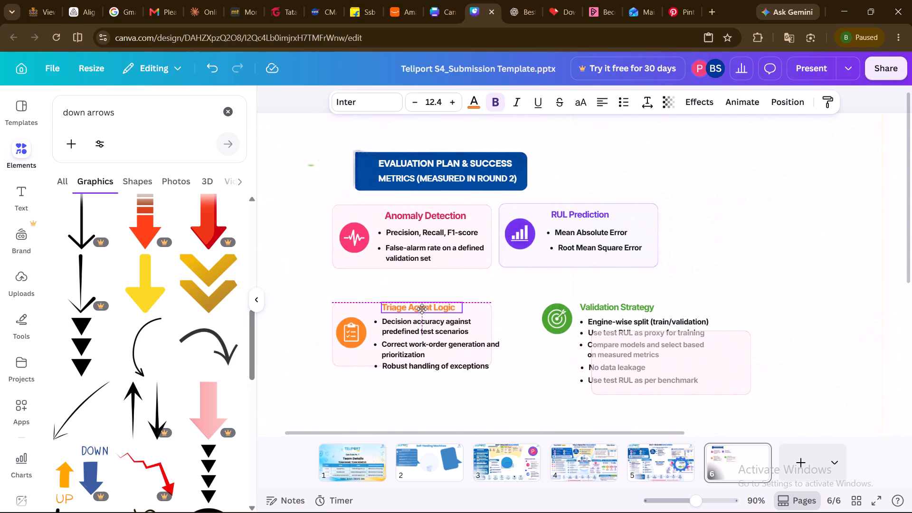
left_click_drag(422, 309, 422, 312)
Move the Triage Agent Logic frame up to just below the Anomaly Detection frame, keeping their side edges aligned.
left_click_drag(353, 359, 362, 344)
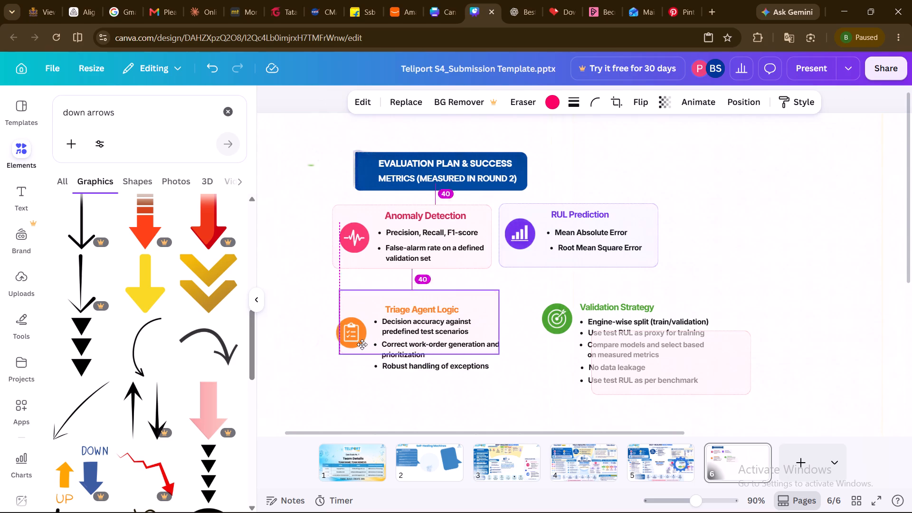
left_click_drag(362, 344, 355, 337)
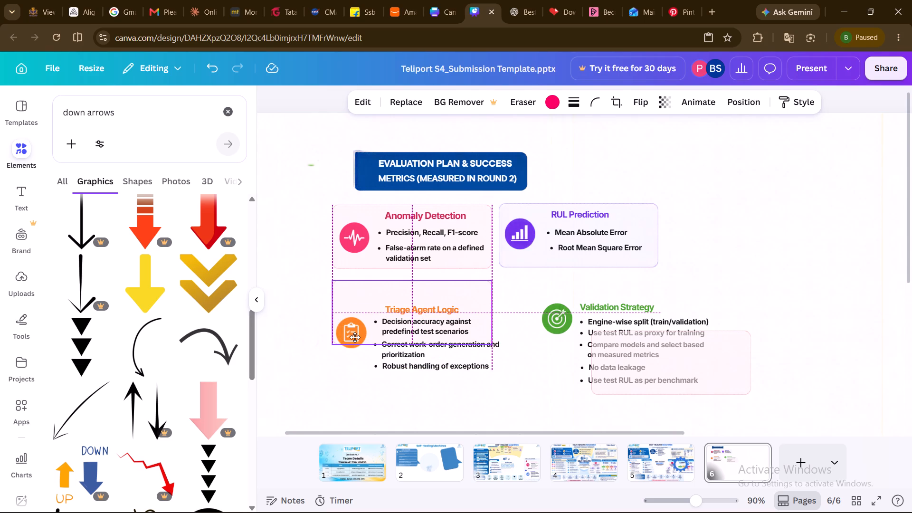
left_click_drag(355, 337, 355, 334)
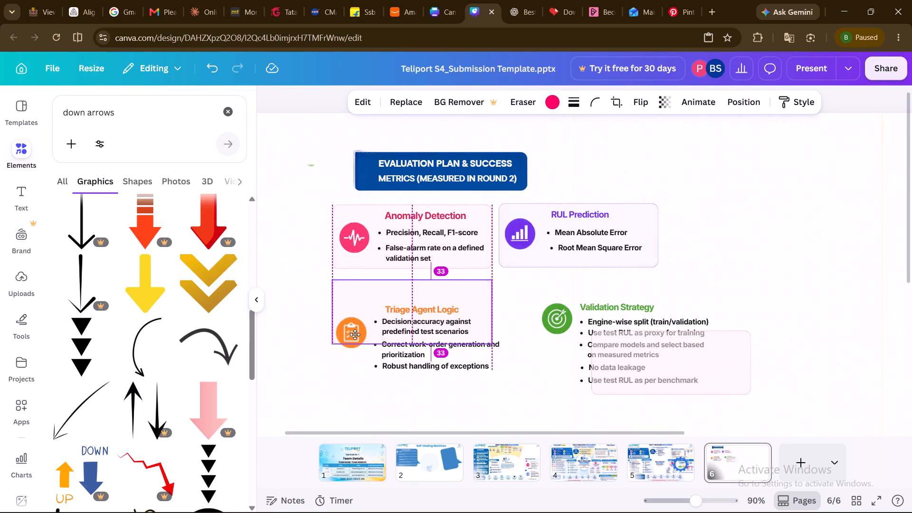
left_click_drag(355, 334, 354, 332)
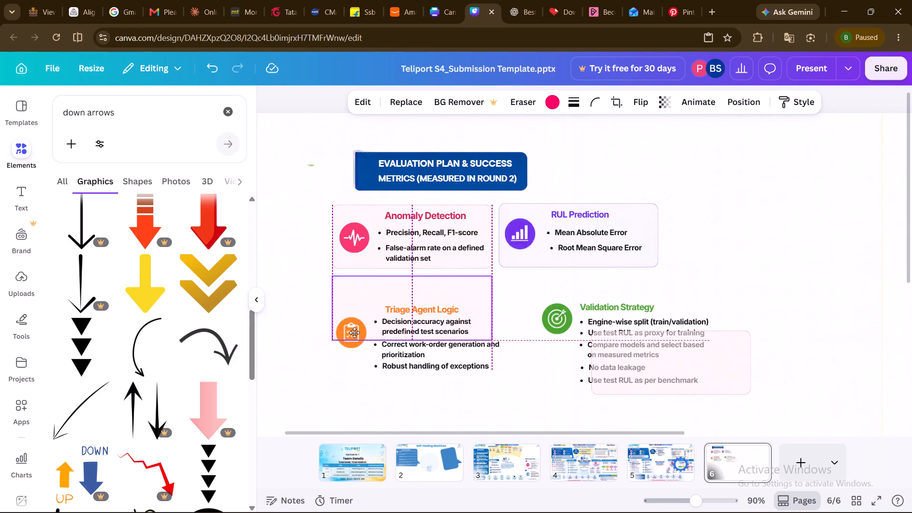
left_click_drag(354, 332, 354, 332)
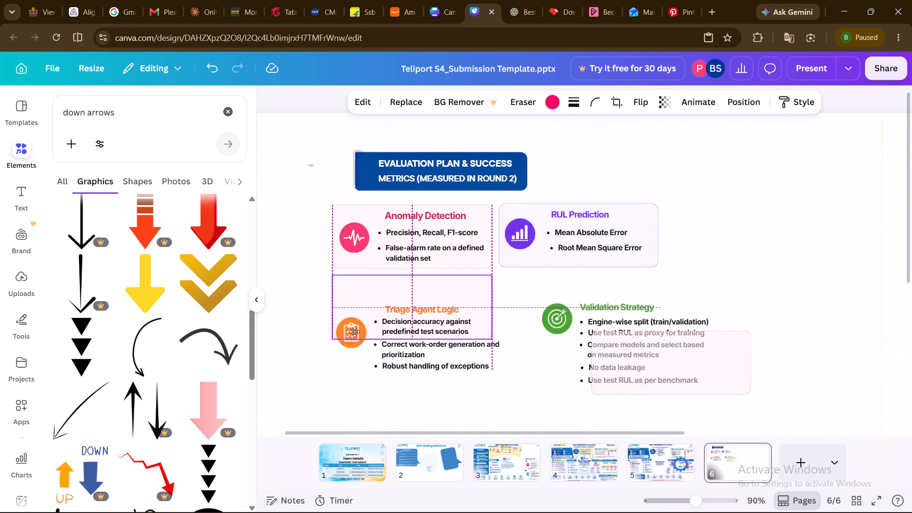
left_click_drag(354, 332, 354, 330)
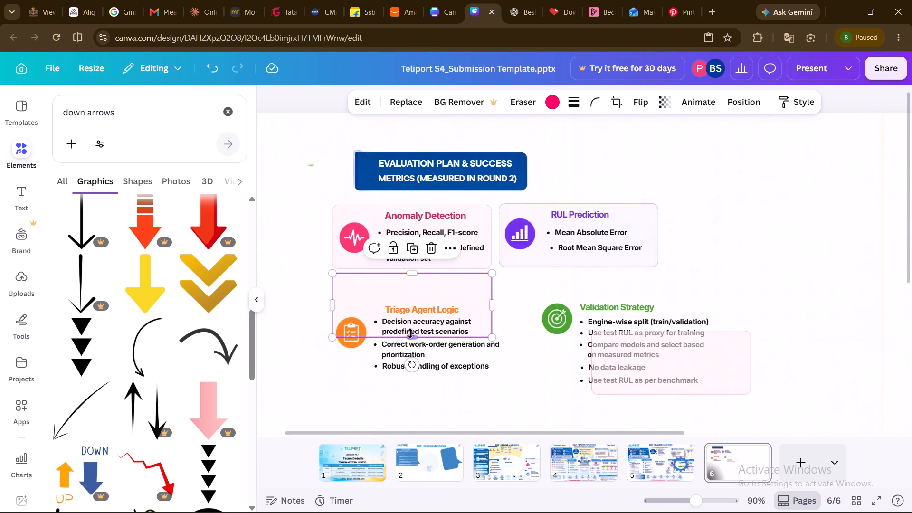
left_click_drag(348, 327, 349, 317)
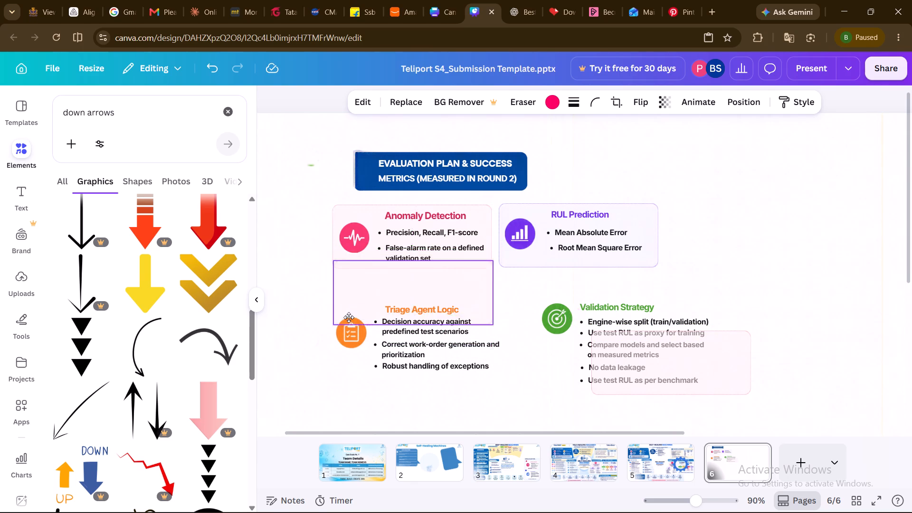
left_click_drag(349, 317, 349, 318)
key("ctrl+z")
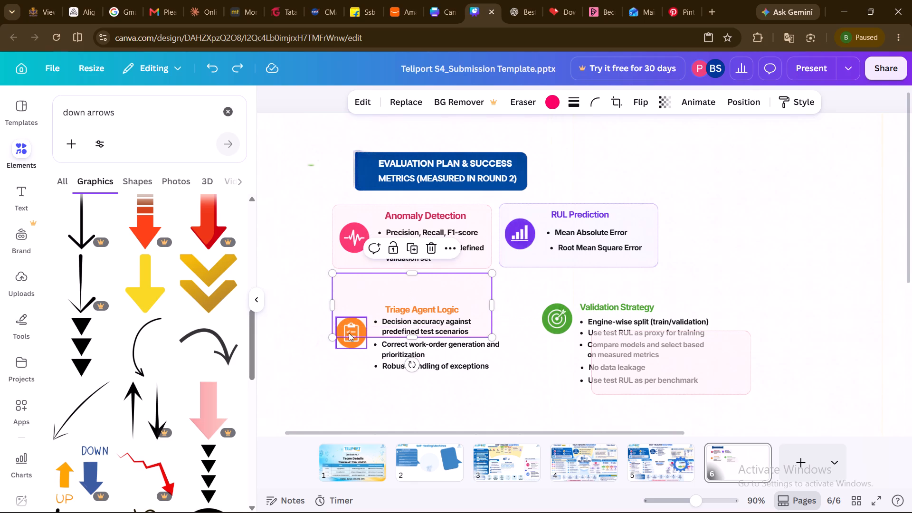
Move the grouped clipboard icon up into the Triage Agent Logic frame, vertically centred under the Anomaly Detection icon.
left_click(348, 347)
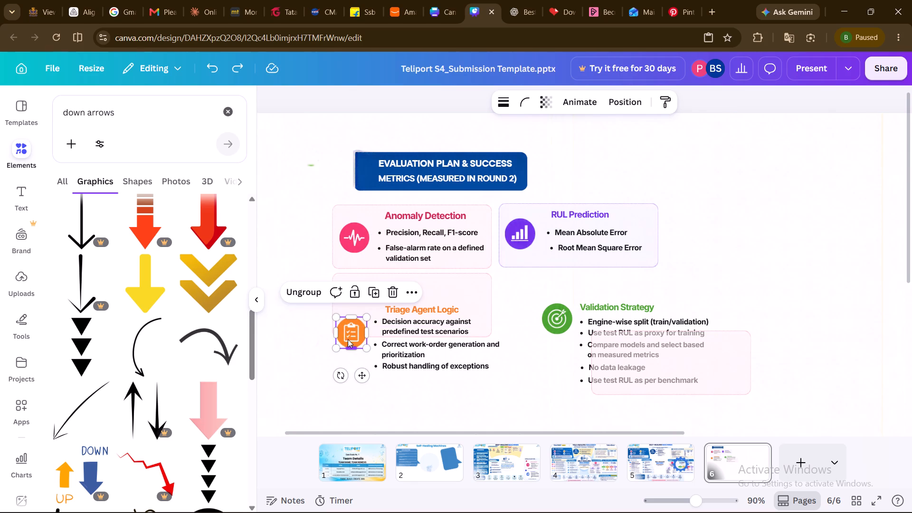
left_click_drag(348, 329, 351, 308)
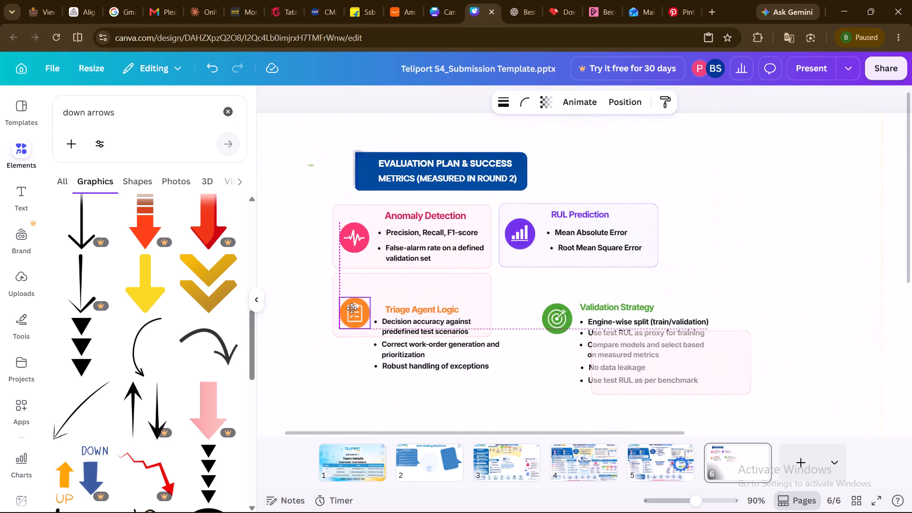
left_click_drag(351, 308, 349, 299)
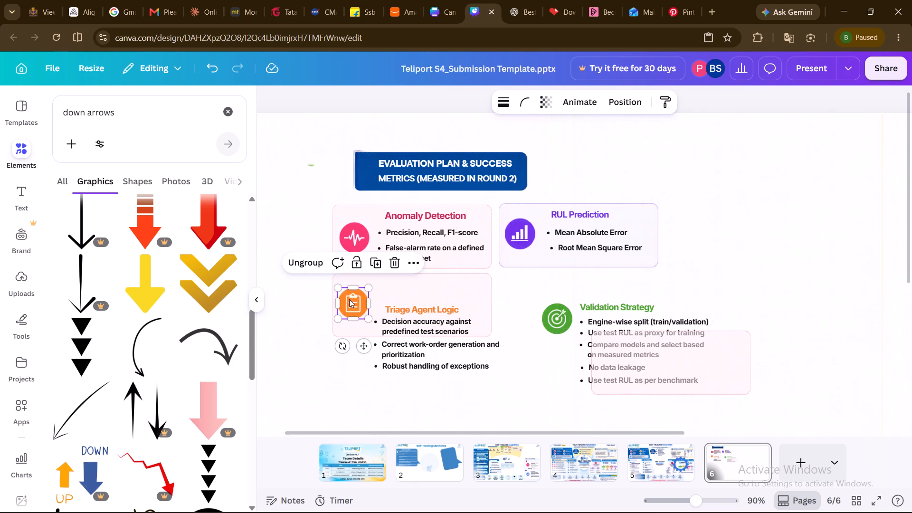
Move the Triage Agent Logic heading up to the top of its frame, centred under the Anomaly Detection heading.
left_click_drag(408, 311, 409, 288)
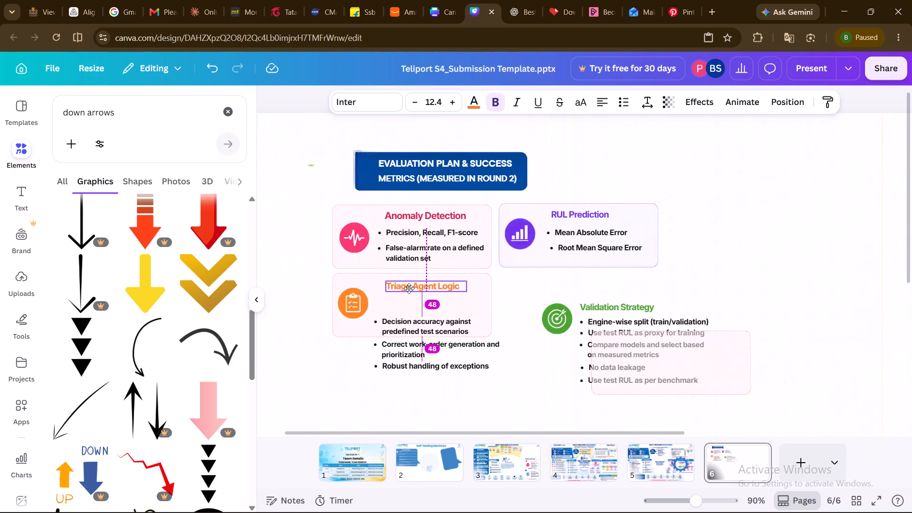
left_click_drag(409, 288, 411, 285)
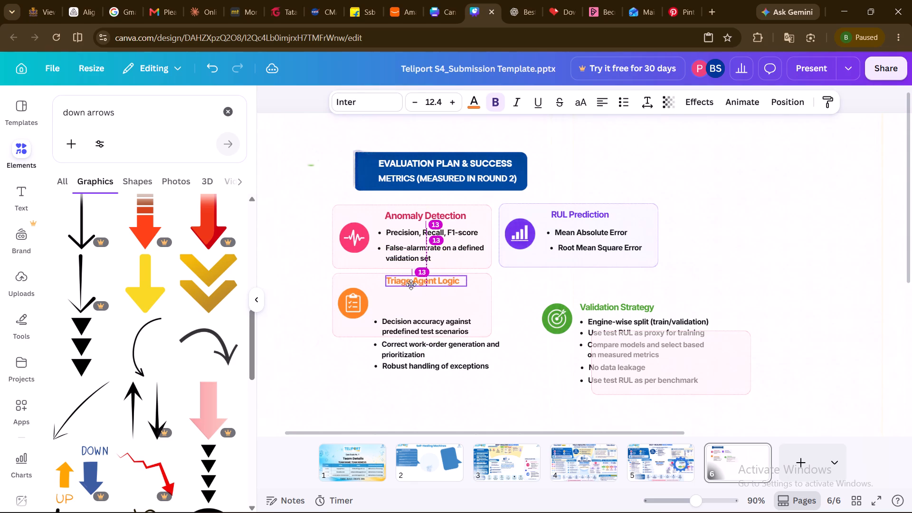
left_click_drag(411, 285, 411, 284)
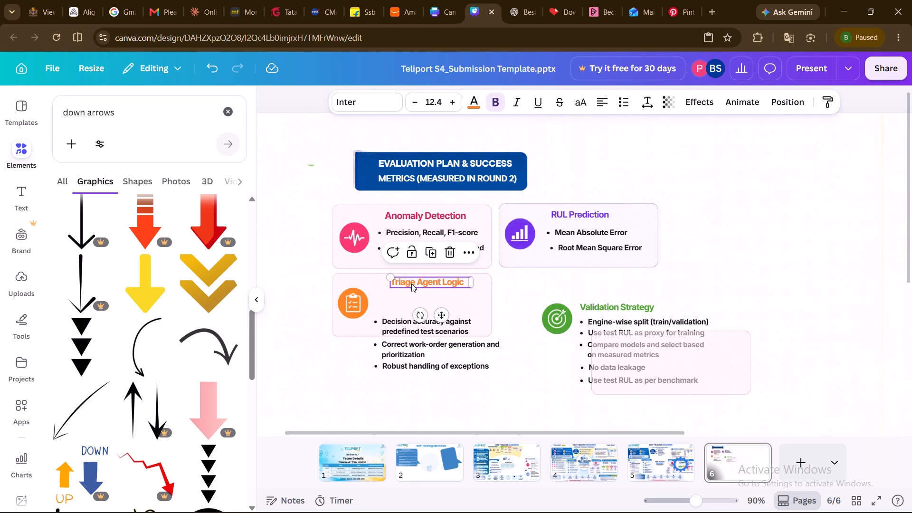
Move the "Decision accuracy against predefined test scenarios" bullet up into the frame, directly under the Triage Agent Logic heading.
left_click_drag(398, 326, 403, 302)
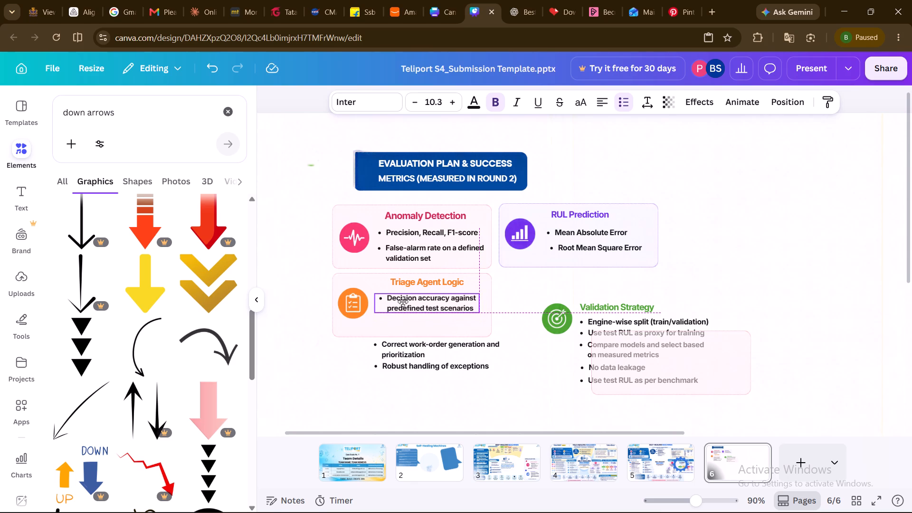
left_click_drag(403, 302, 404, 301)
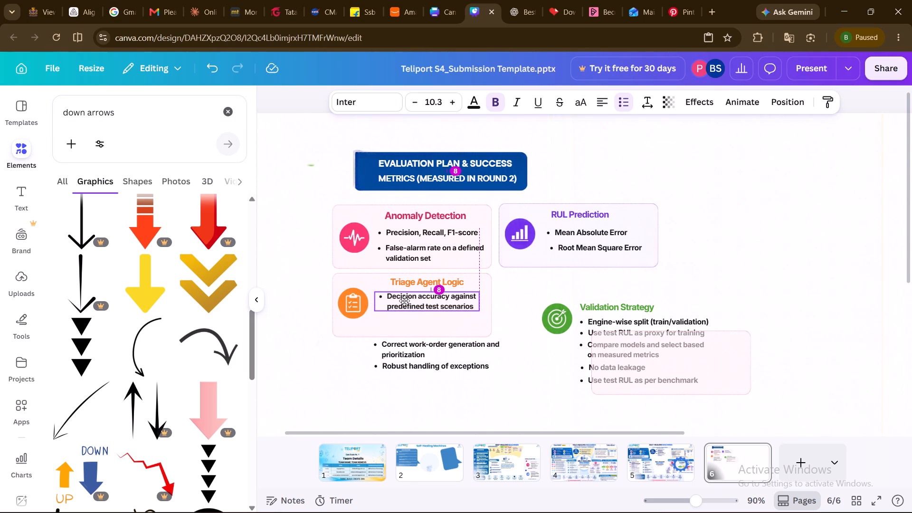
left_click_drag(404, 301, 405, 301)
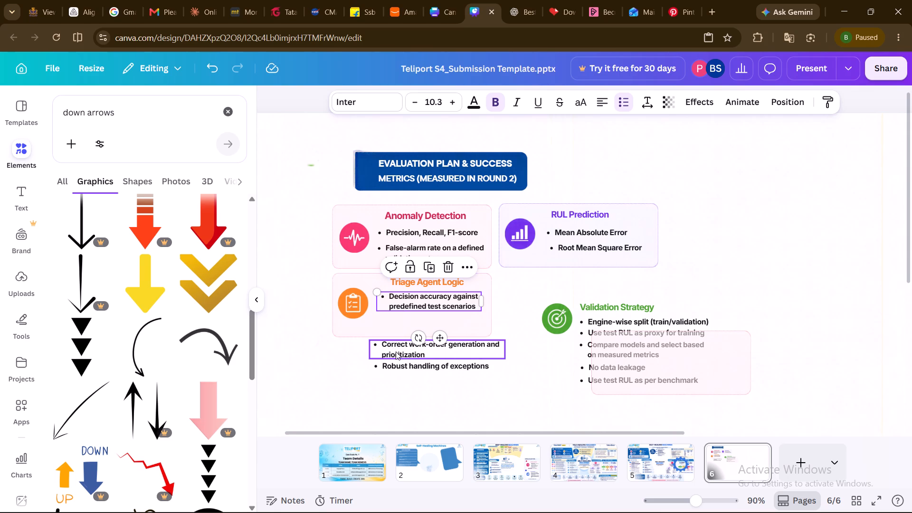
left_click(402, 387)
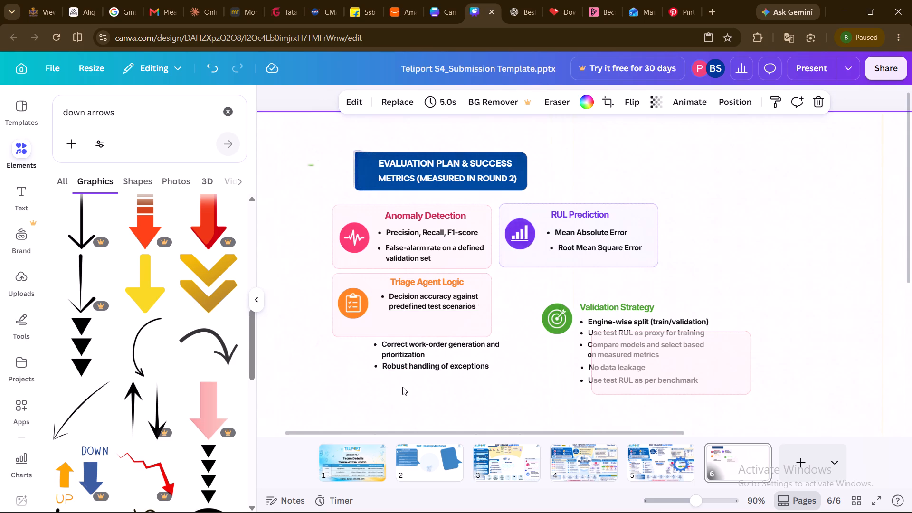
Place the "Robust handling of exceptions" bullet under the Decision accuracy bullet and narrow its text box to about 218 wide.
left_click_drag(414, 364, 420, 325)
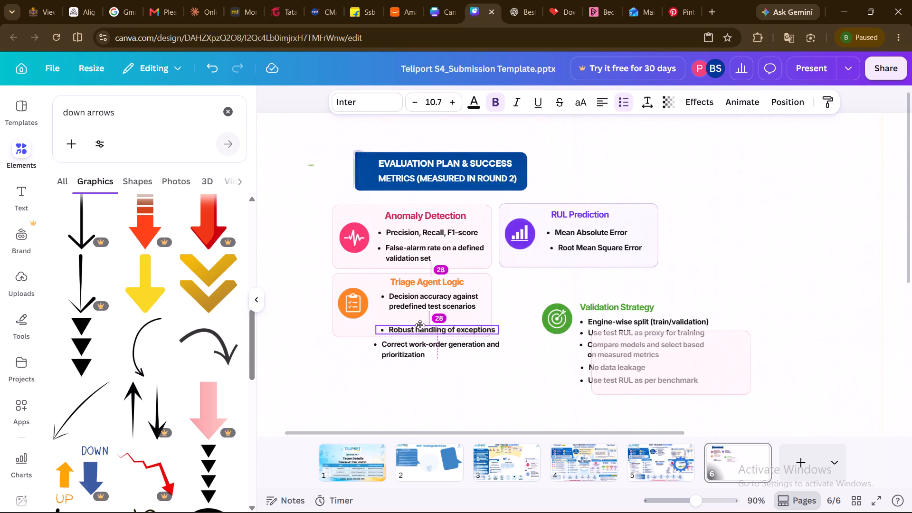
left_click_drag(420, 325, 419, 319)
left_click(500, 320)
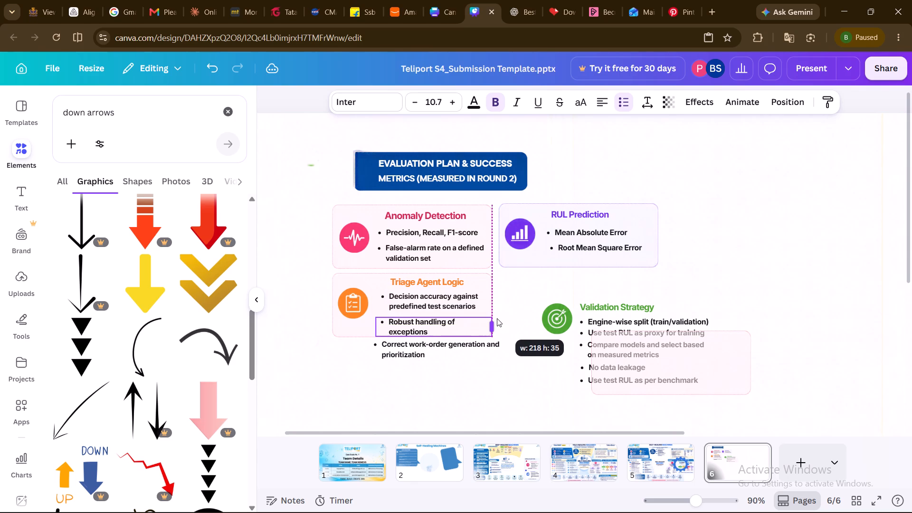
left_click(446, 364)
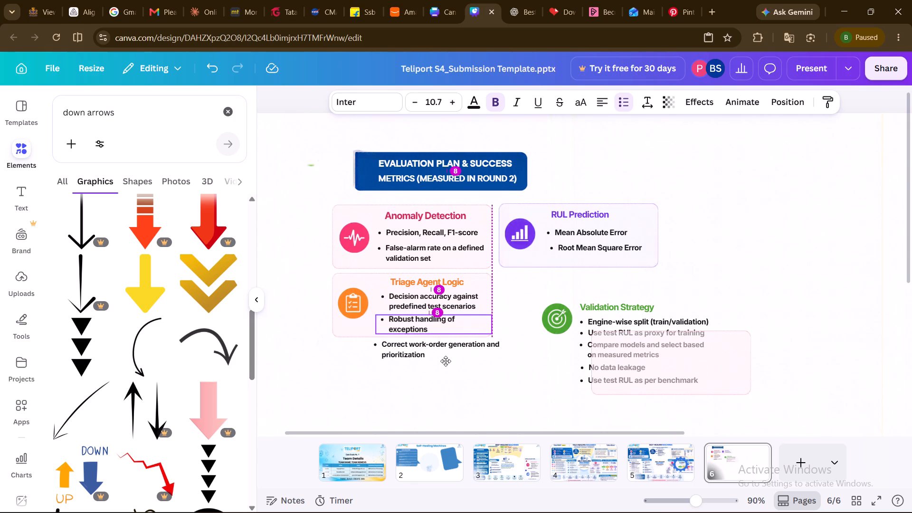
left_click(543, 358)
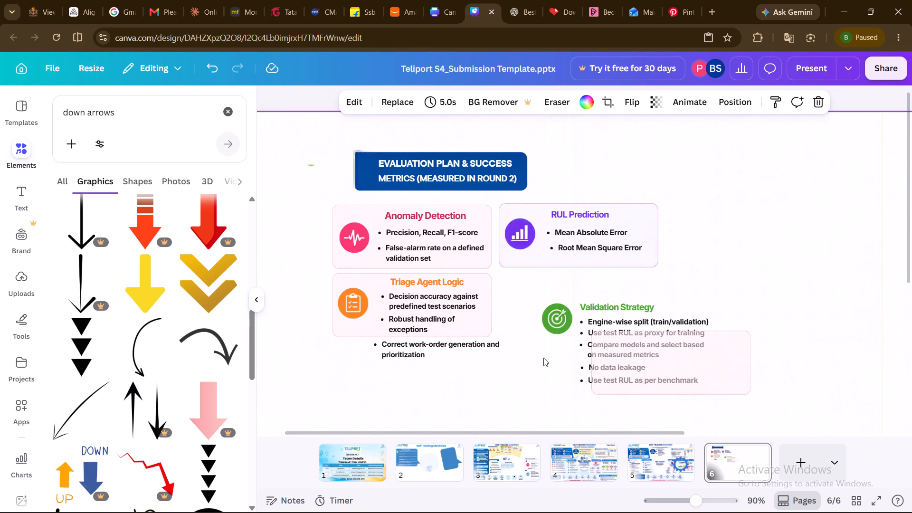
Delete the "Correct work-order generation and prioritization" bullet below the Triage Agent Logic frame.
left_click(422, 346)
key("Delete")
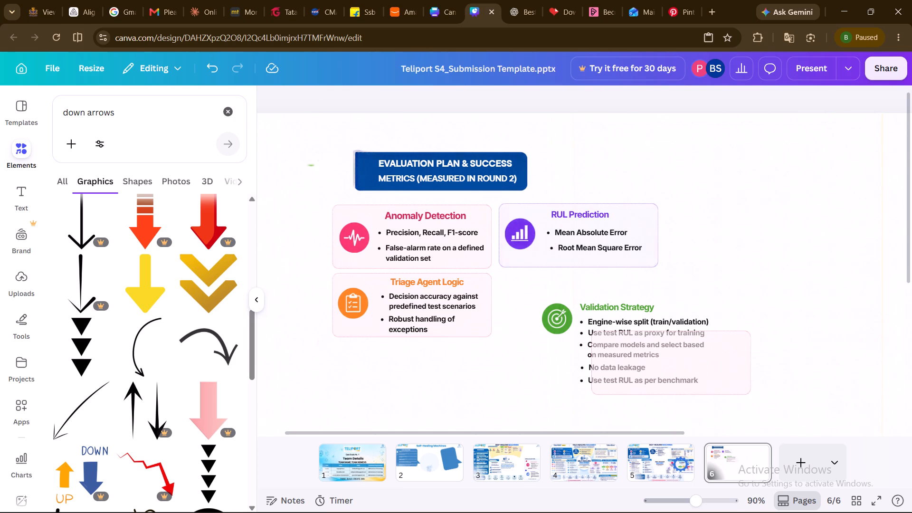
Move the spare pink frame directly below the RUL Prediction frame, level with the Triage Agent Logic frame.
left_click_drag(616, 364, 523, 312)
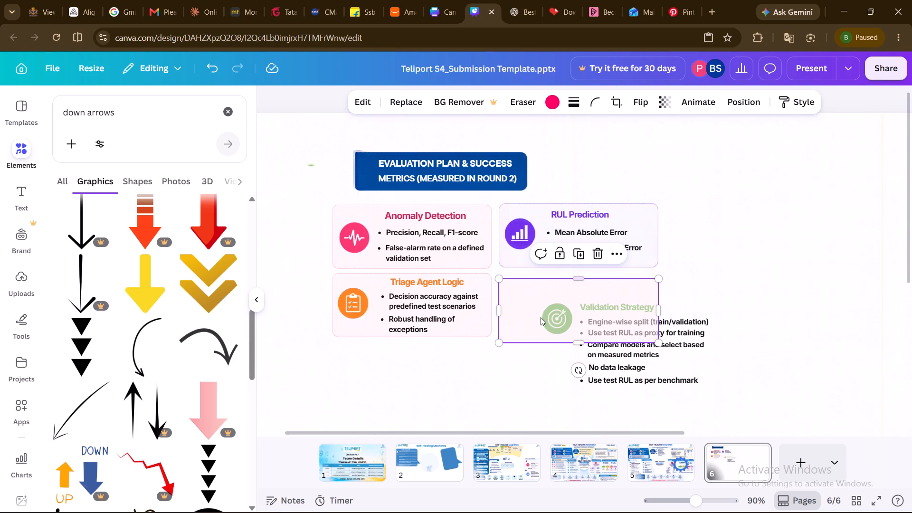
left_click(498, 411)
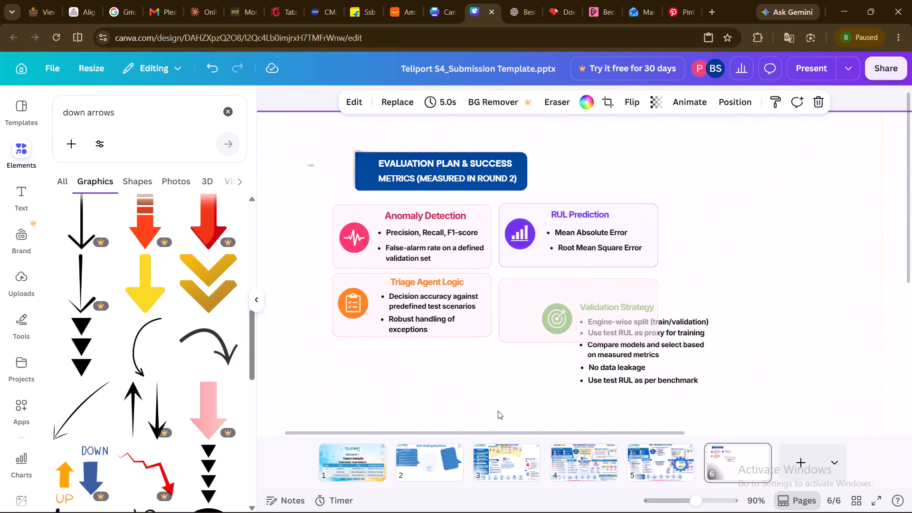
left_click_drag(524, 329, 525, 323)
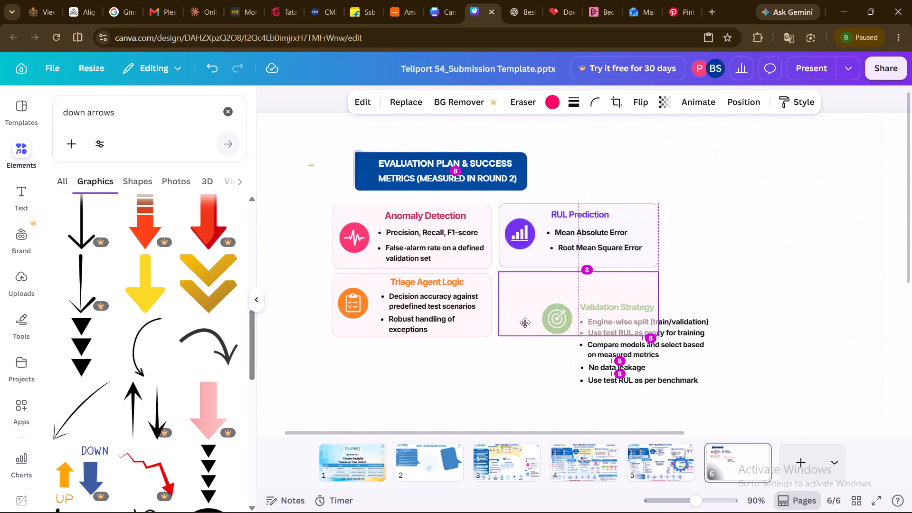
left_click_drag(525, 323, 525, 324)
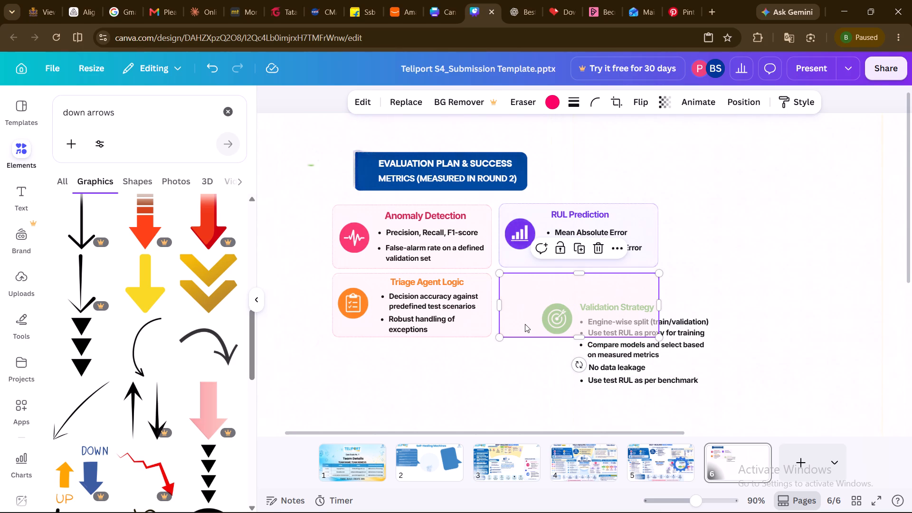
left_click(439, 385)
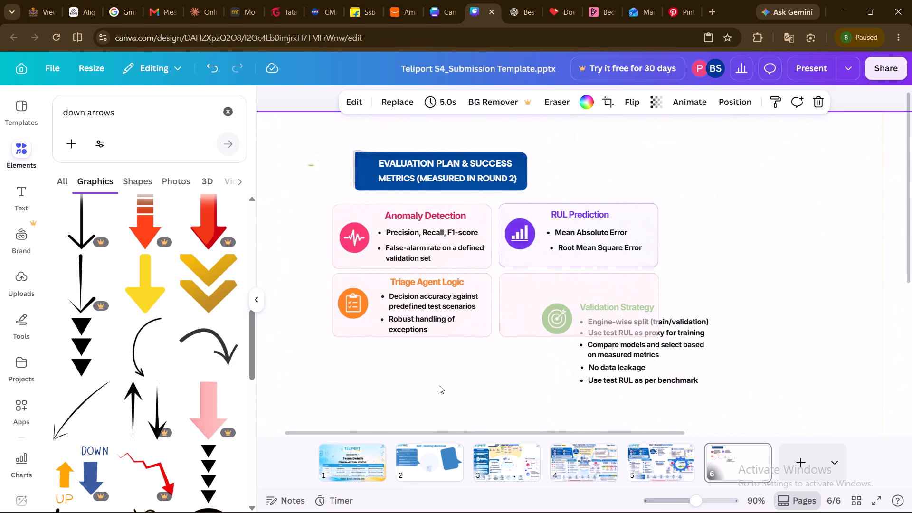
Send the pink frame under RUL Prediction to the back, behind the Validation Strategy icon and text.
right_click(562, 299)
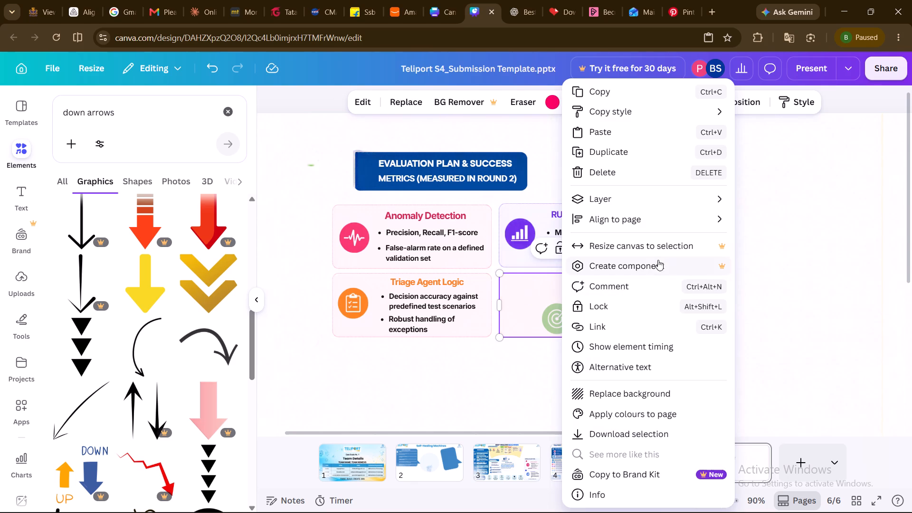
left_click(629, 202)
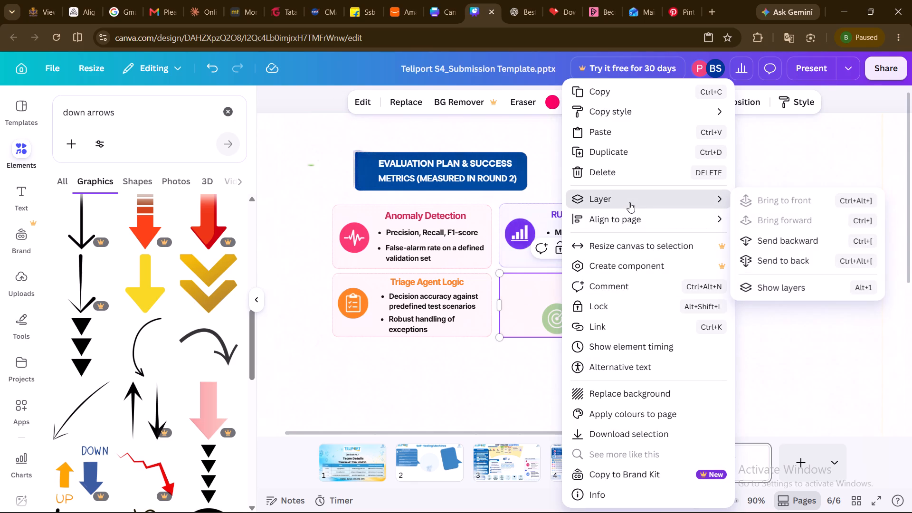
left_click(777, 256)
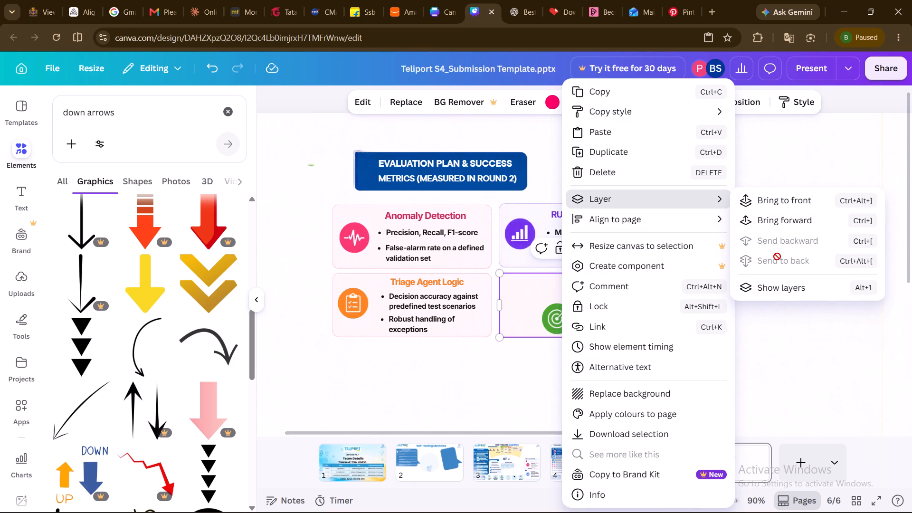
left_click(829, 336)
Group the Validation Strategy target icon with its green circle.
left_click(553, 322)
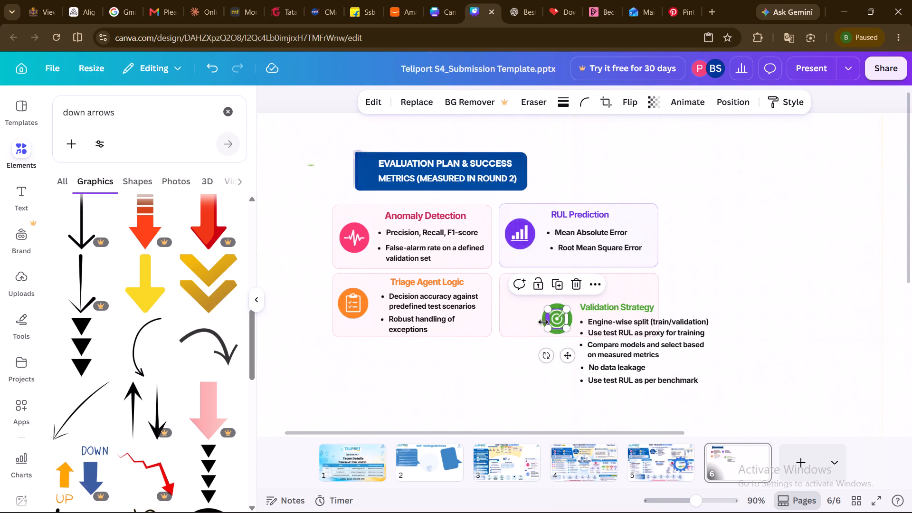
left_click(542, 318, "shift")
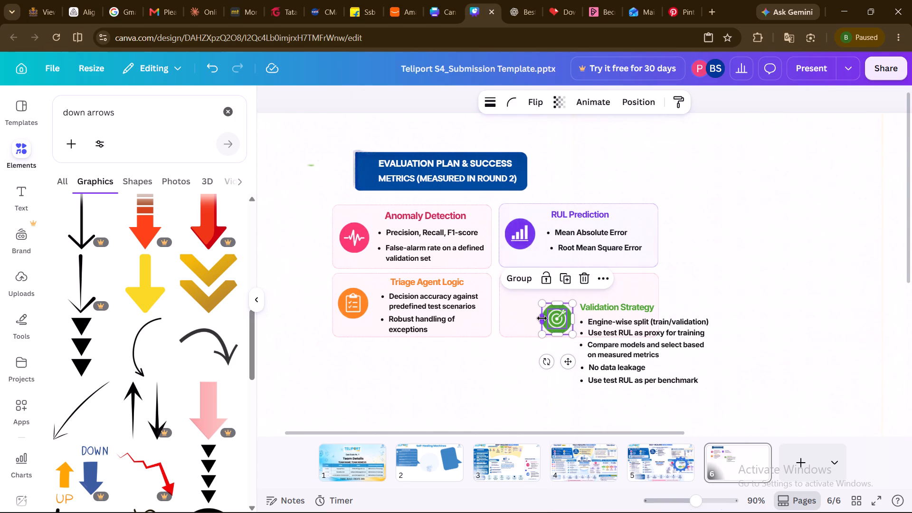
left_click(524, 282)
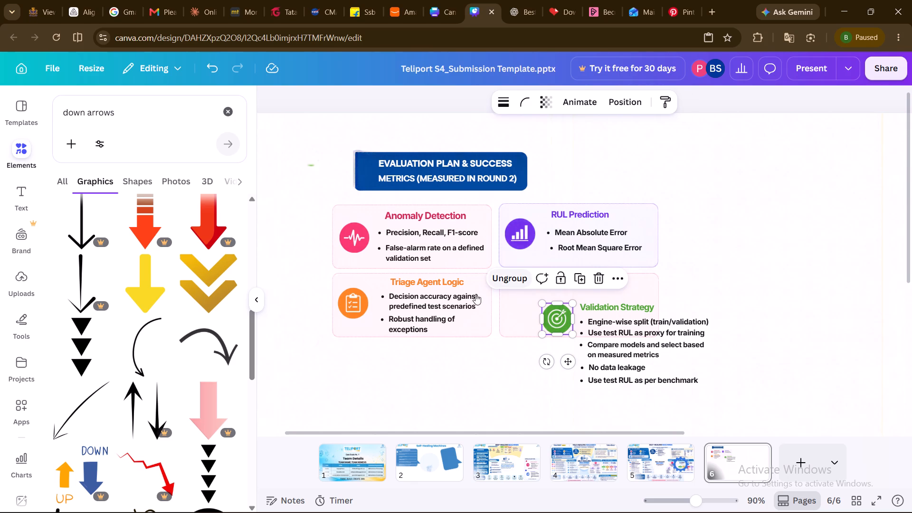
Recolour the Triage Agent Logic frame from the design's colours to orange #fa822b.
left_click(356, 324)
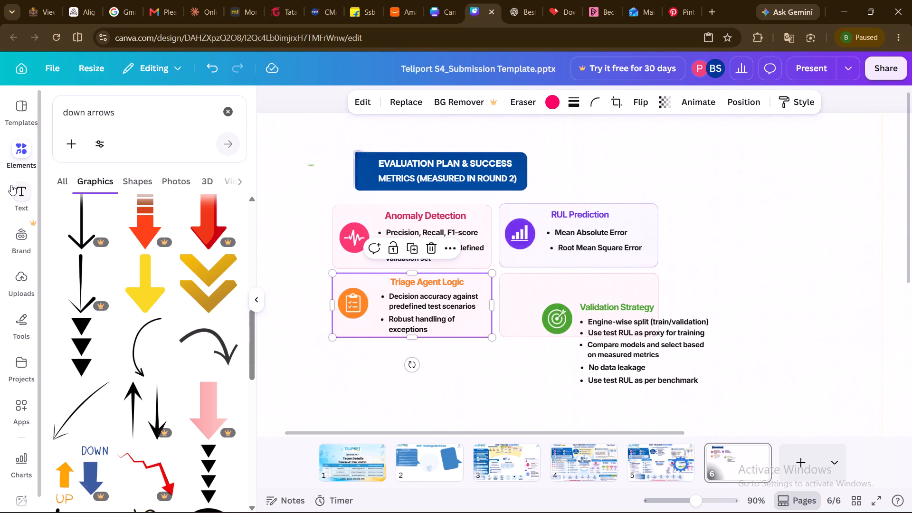
left_click(551, 102)
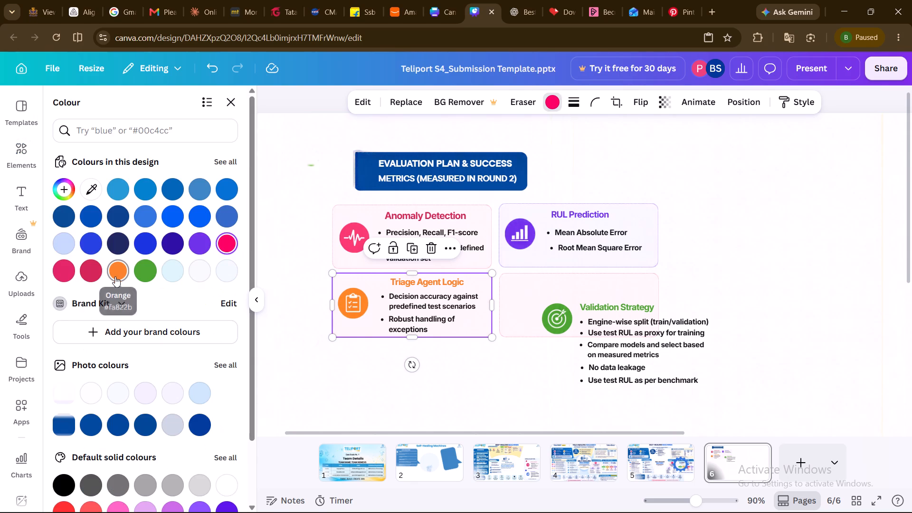
left_click(115, 276)
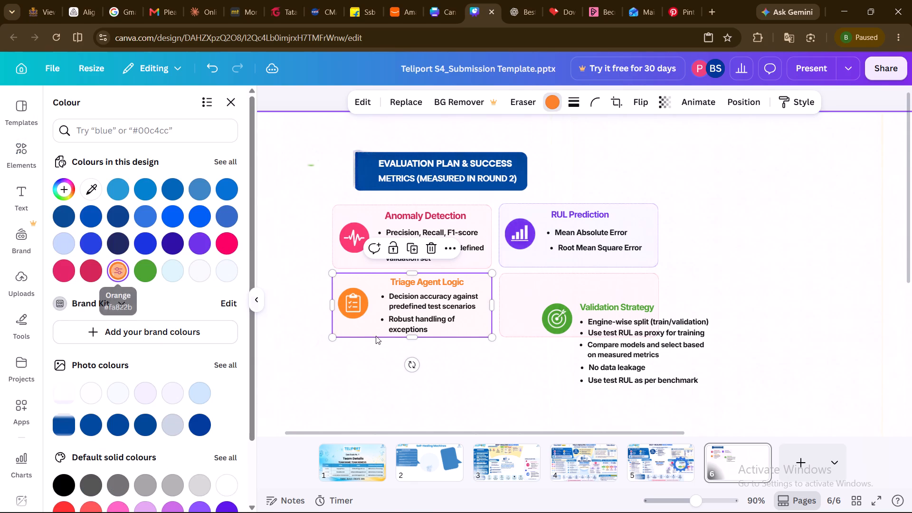
left_click(417, 360)
left_click(471, 381)
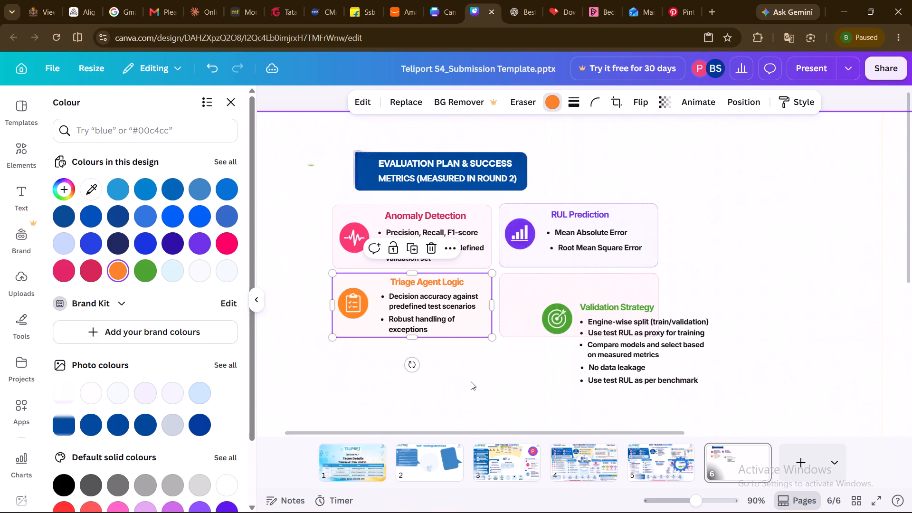
left_click(471, 381)
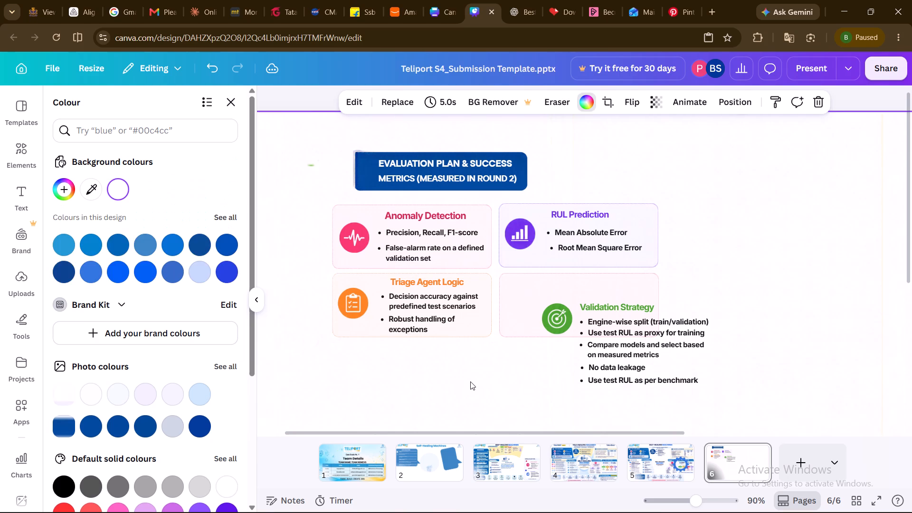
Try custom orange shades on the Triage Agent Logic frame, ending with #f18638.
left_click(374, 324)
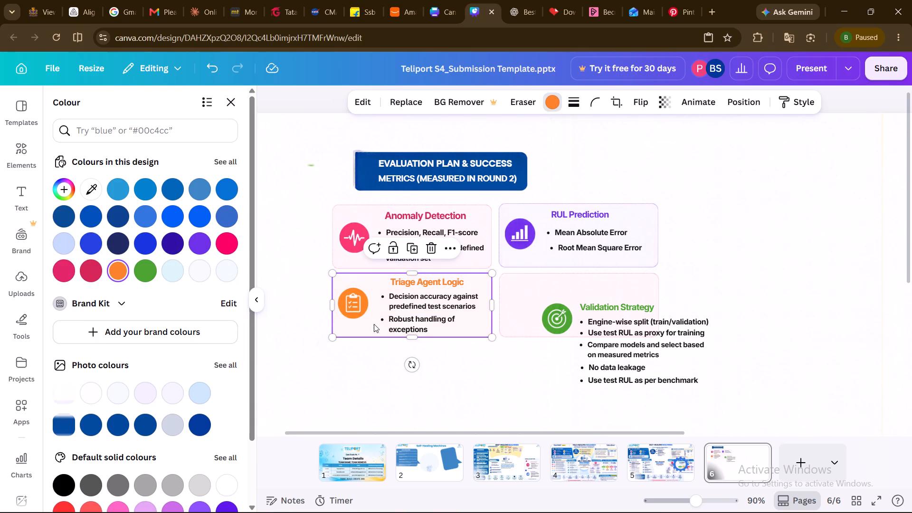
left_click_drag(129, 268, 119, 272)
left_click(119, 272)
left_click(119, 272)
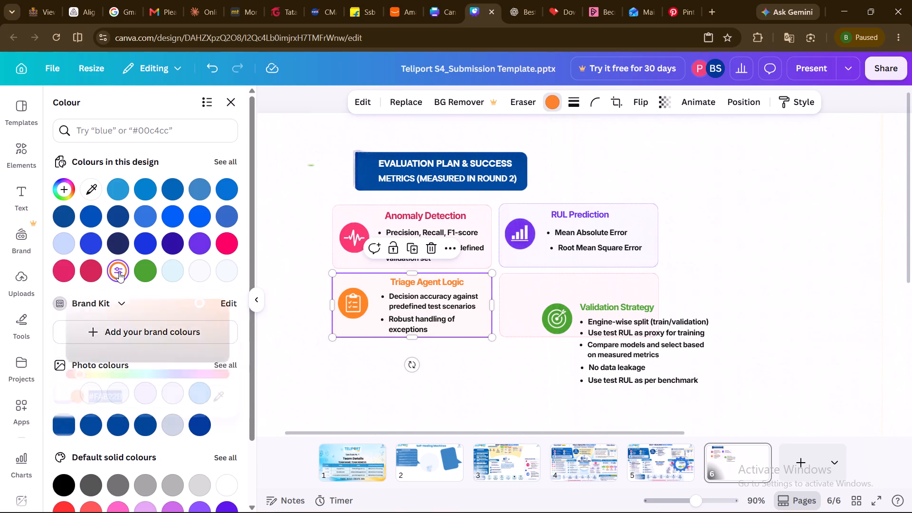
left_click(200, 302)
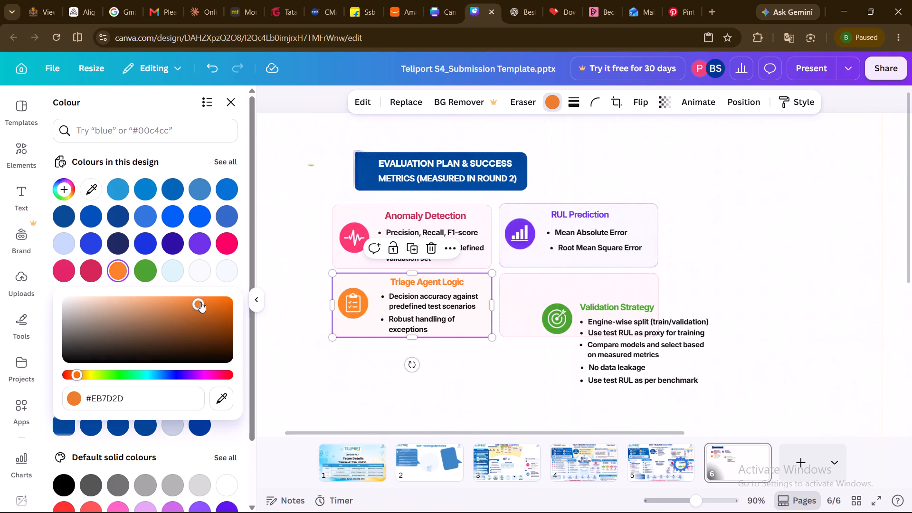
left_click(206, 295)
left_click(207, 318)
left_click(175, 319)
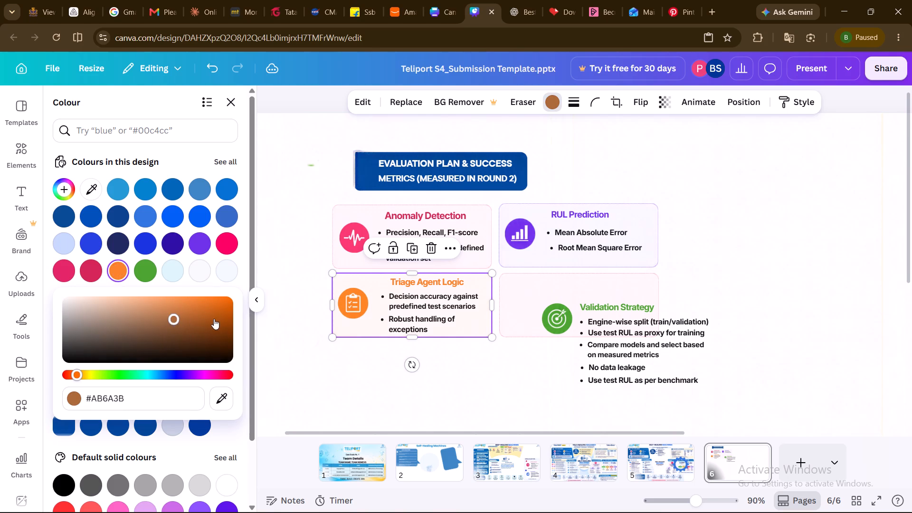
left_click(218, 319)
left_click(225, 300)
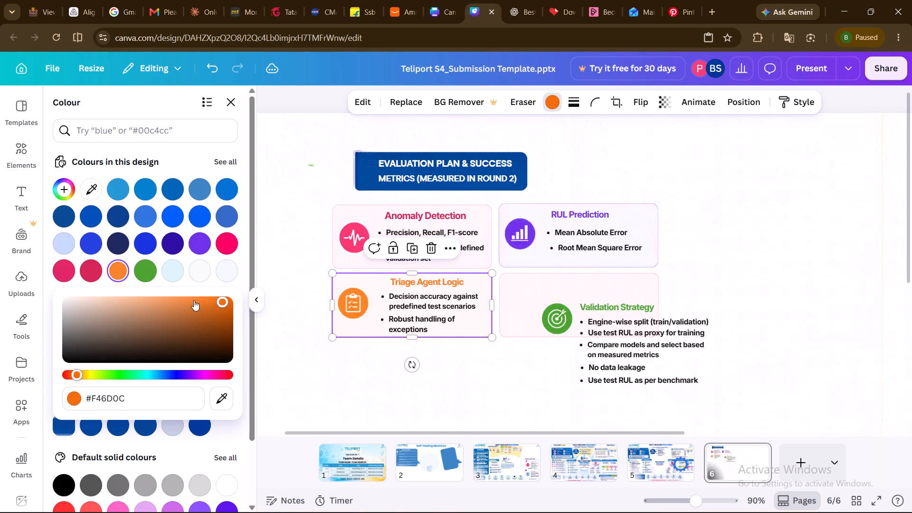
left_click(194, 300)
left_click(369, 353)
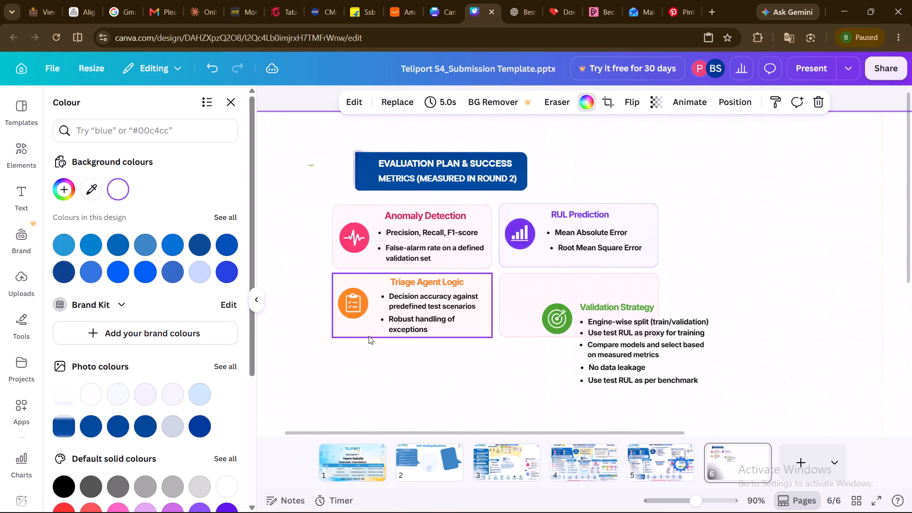
Move the Triage Agent Logic frame down clear of its text and set its colour to orange #fa822b.
double_click(343, 330)
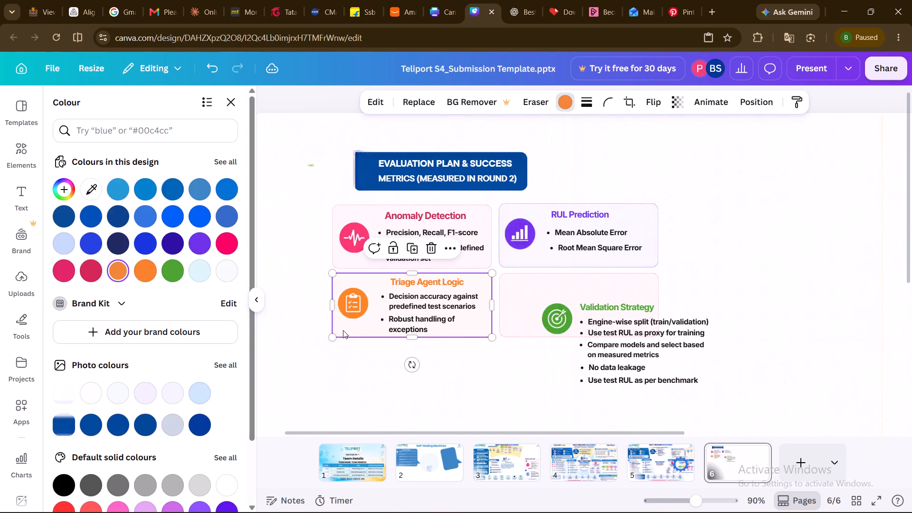
left_click(343, 330)
left_click(343, 330)
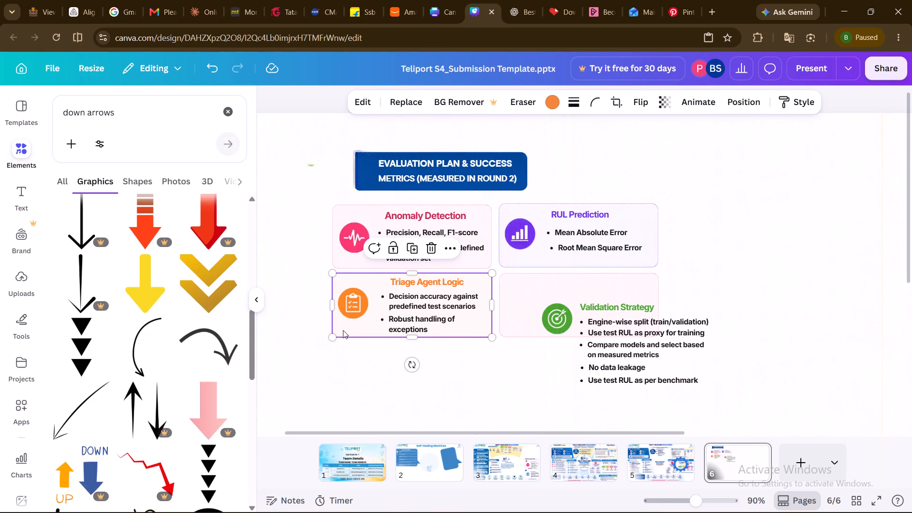
left_click_drag(343, 330, 343, 396)
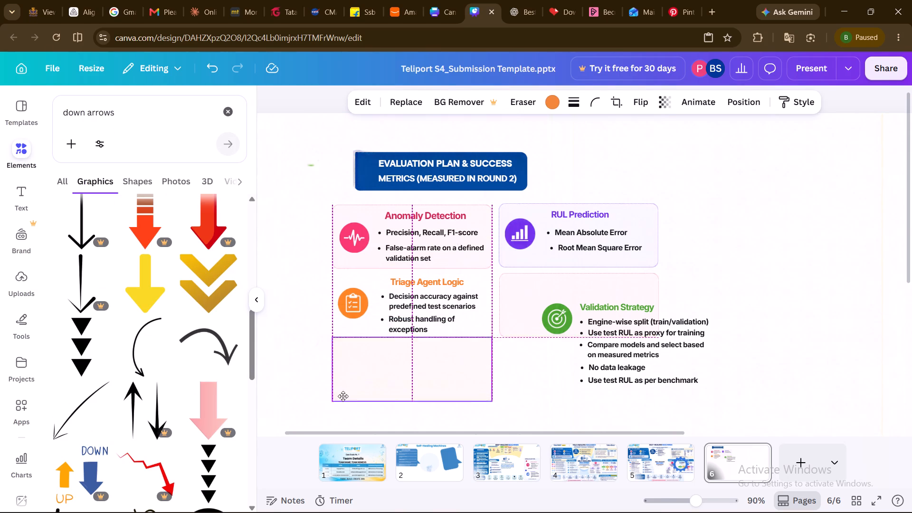
left_click_drag(343, 396, 343, 404)
left_click(354, 382)
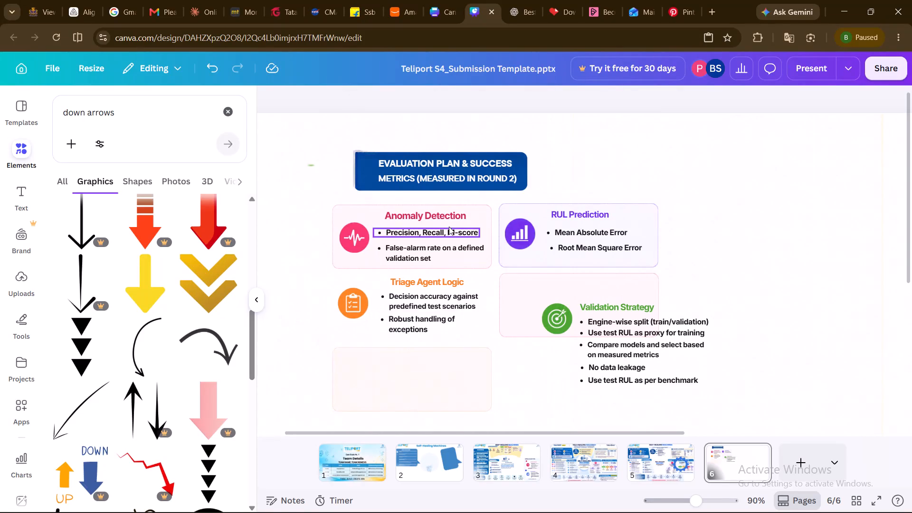
left_click(382, 386)
left_click(554, 102)
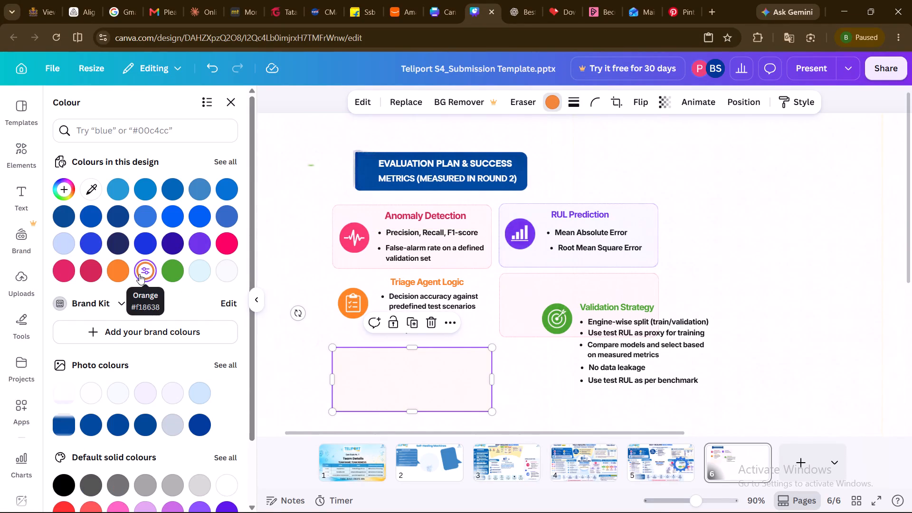
left_click(118, 276)
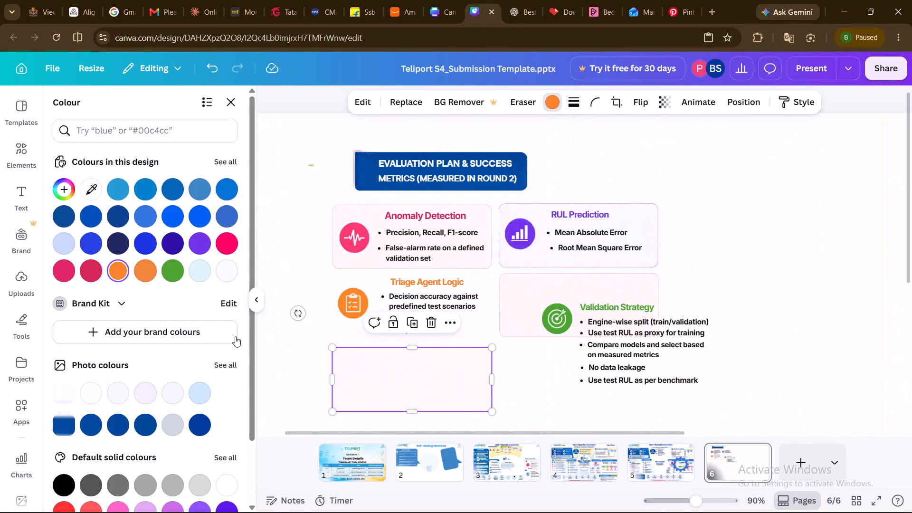
left_click(322, 352)
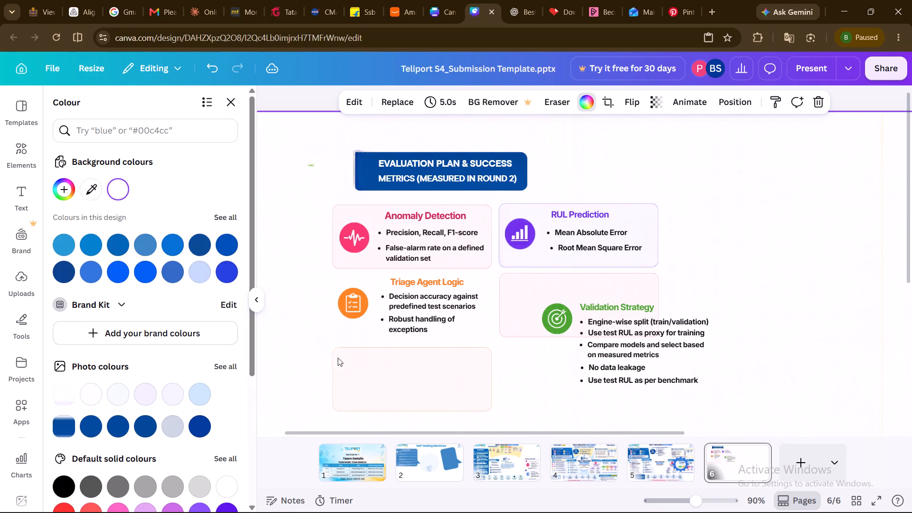
Move the orange frame back up around the Triage Agent Logic icon, heading and bullets.
left_click_drag(400, 383, 399, 310)
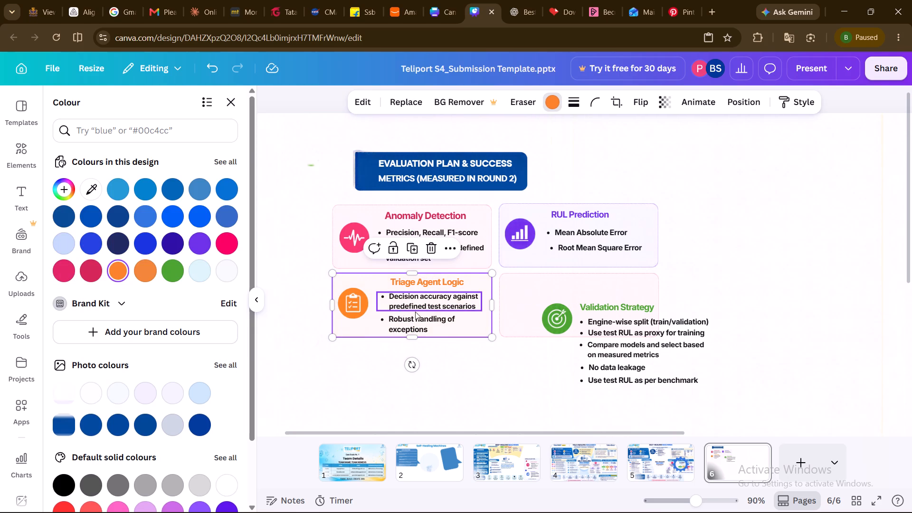
left_click(475, 374)
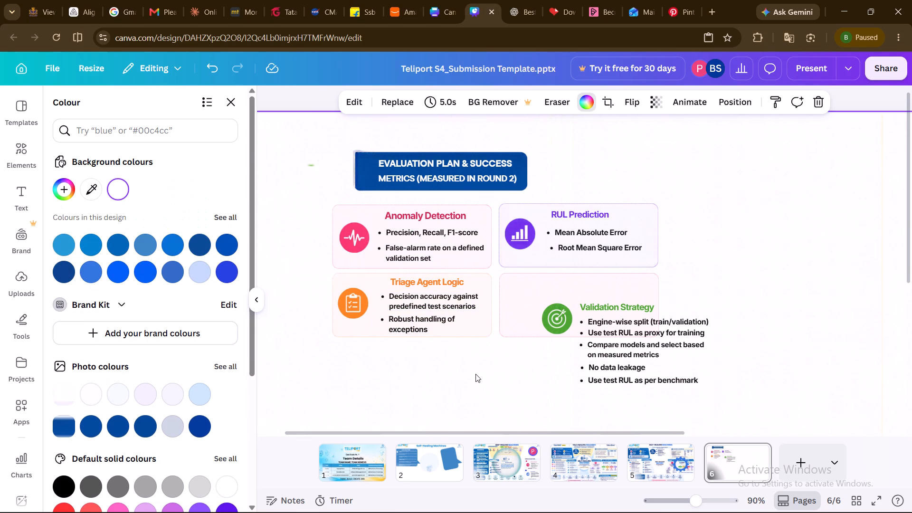
Nudge the pink Validation Strategy frame slightly up, keeping it beside the Triage Agent Logic frame.
left_click(521, 322)
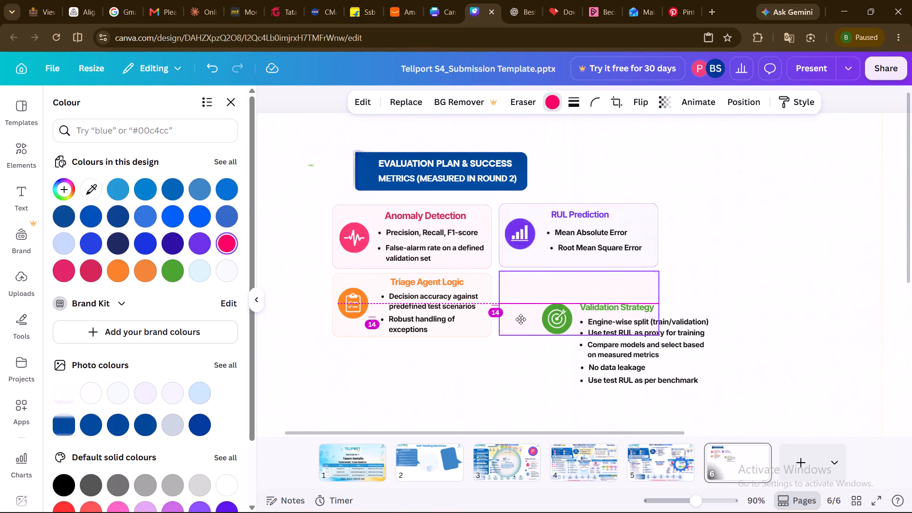
left_click(481, 354)
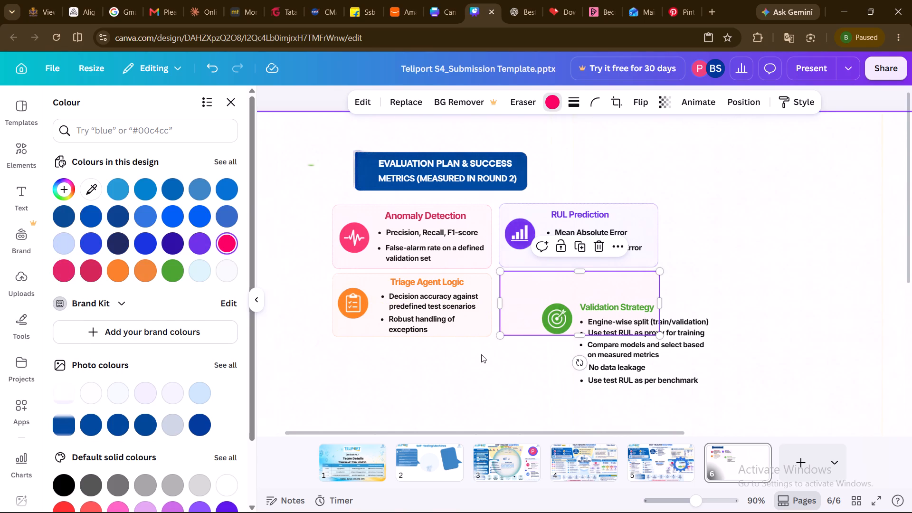
Fine-tune the pink Validation Strategy frame so it lines up directly below the RUL Prediction frame, with a gap of 8.
left_click(533, 321)
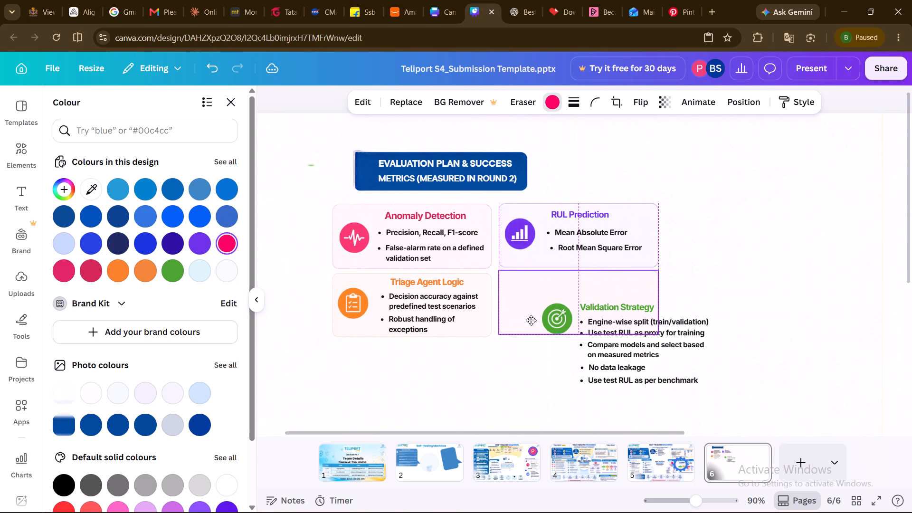
left_click(501, 367)
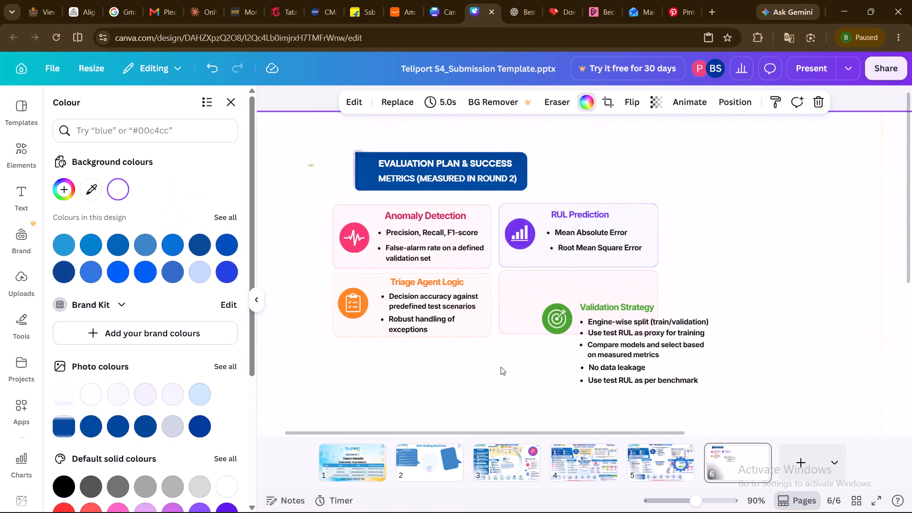
left_click(520, 310)
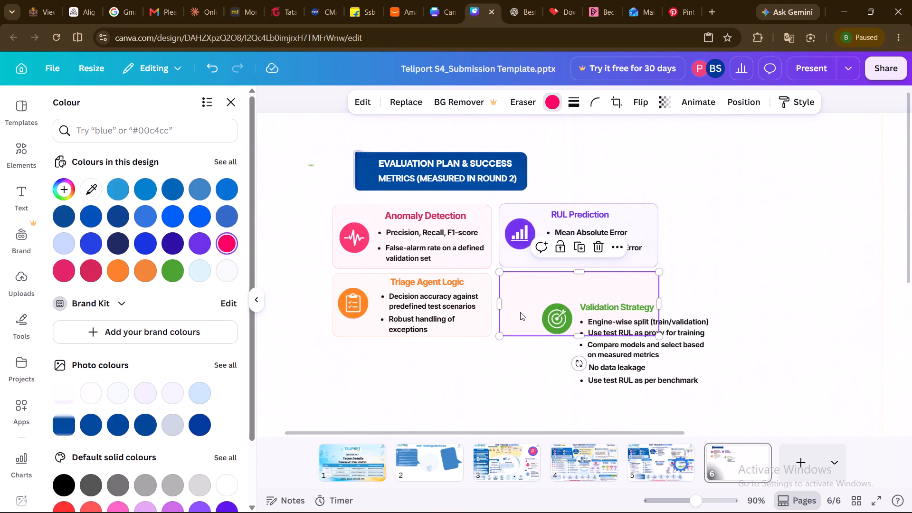
left_click(517, 311)
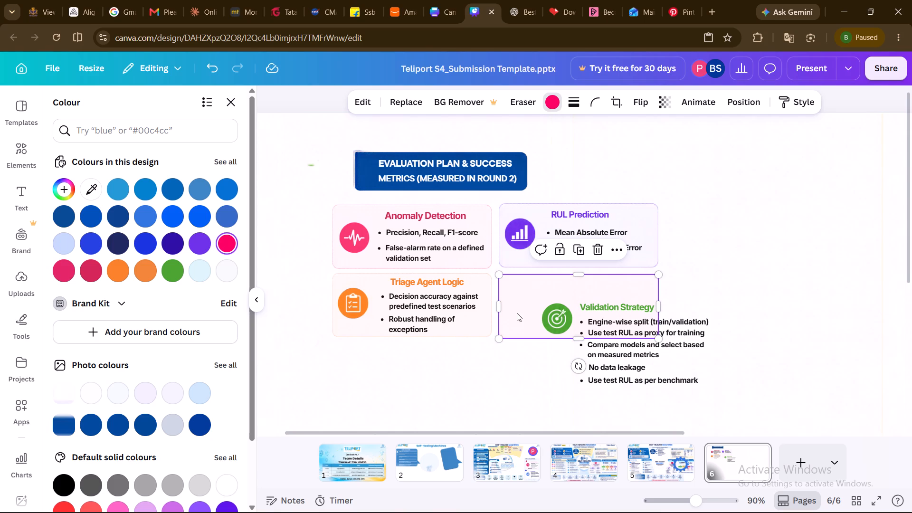
left_click(495, 363)
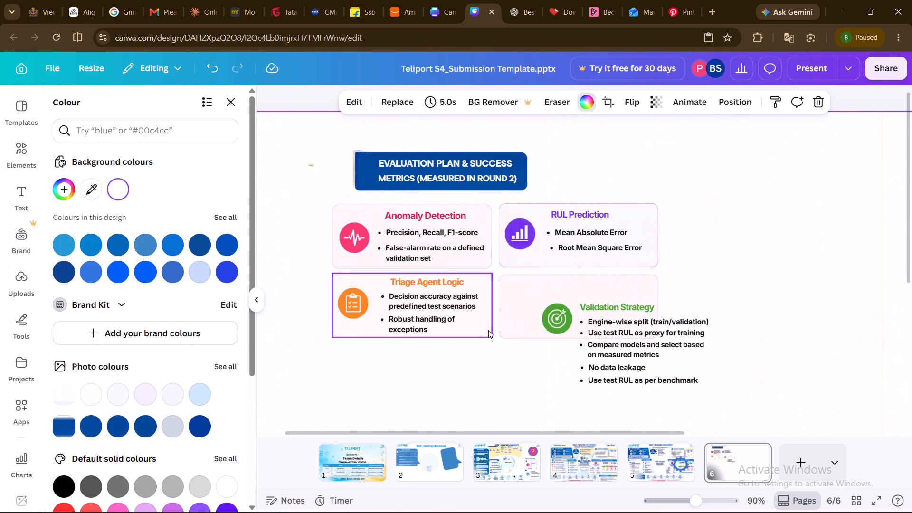
left_click(512, 316)
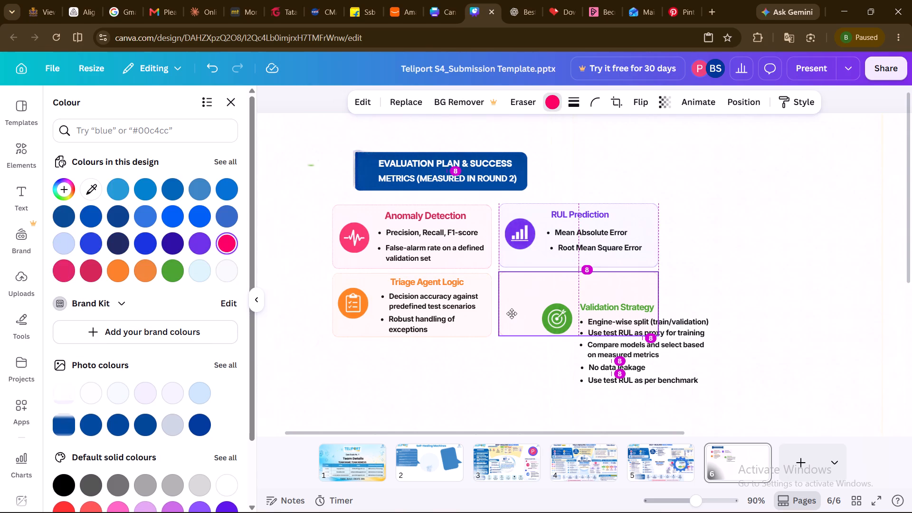
left_click(444, 365)
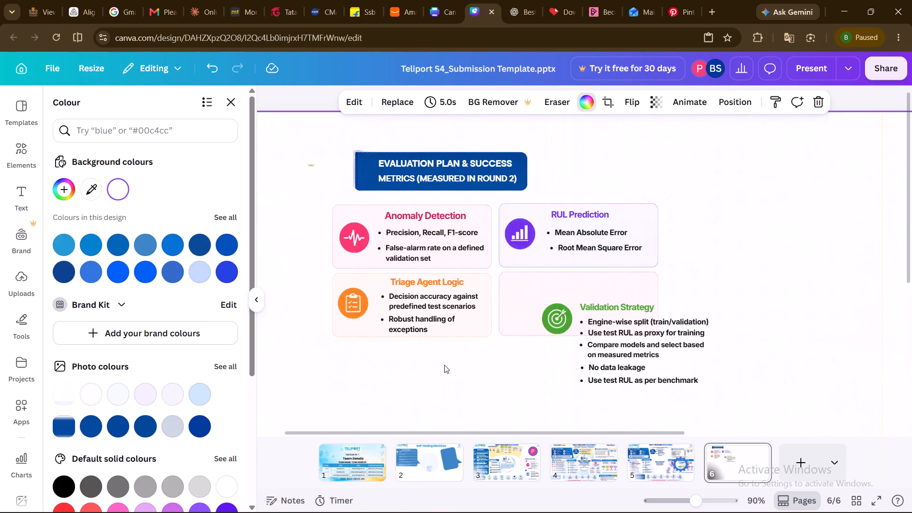
Move the green target icon and Validation Strategy heading into the pink frame, and centre-align the heading text.
left_click_drag(562, 316, 525, 301)
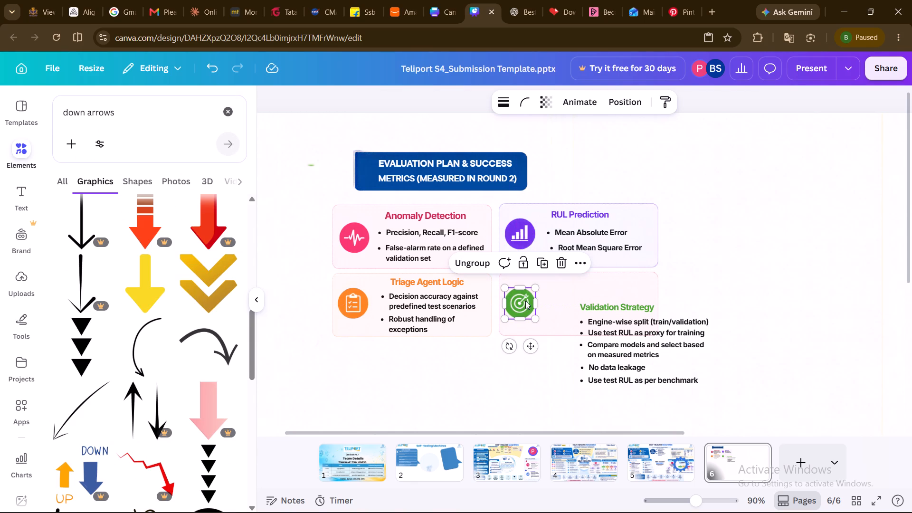
left_click_drag(622, 305, 596, 285)
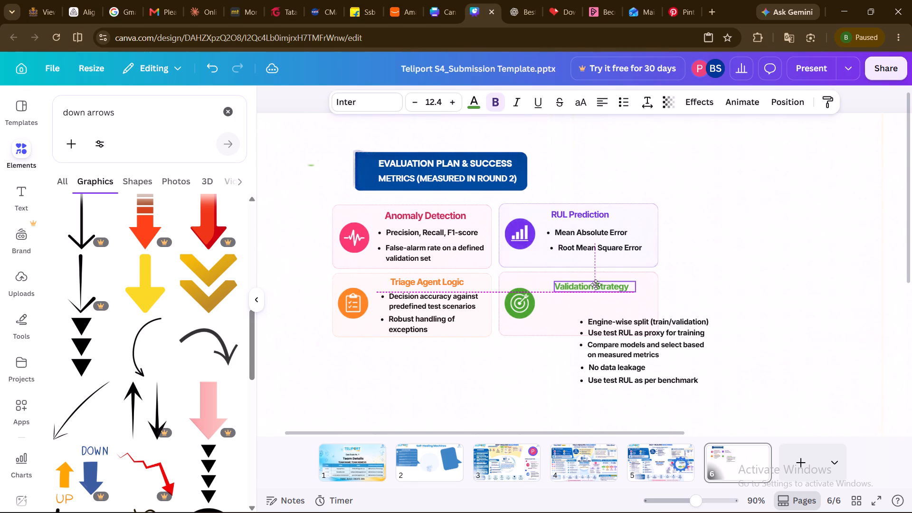
left_click_drag(596, 285, 592, 284)
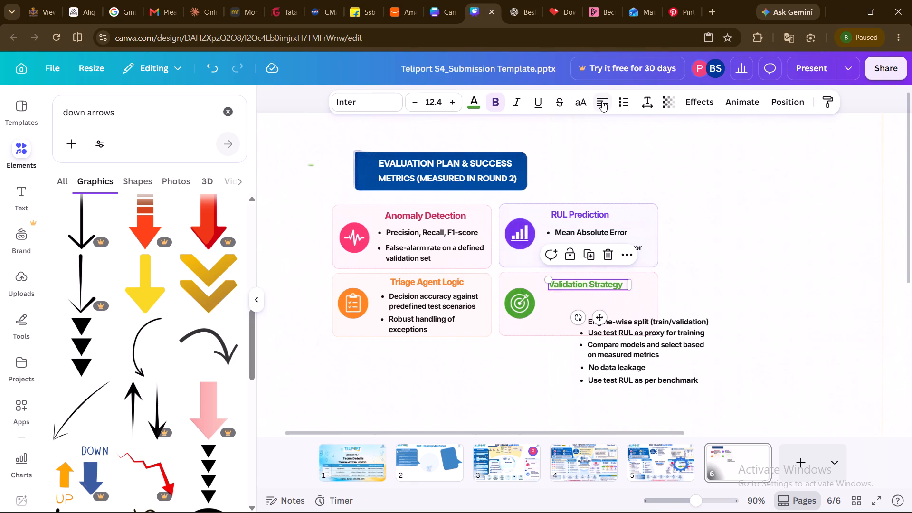
left_click(602, 101)
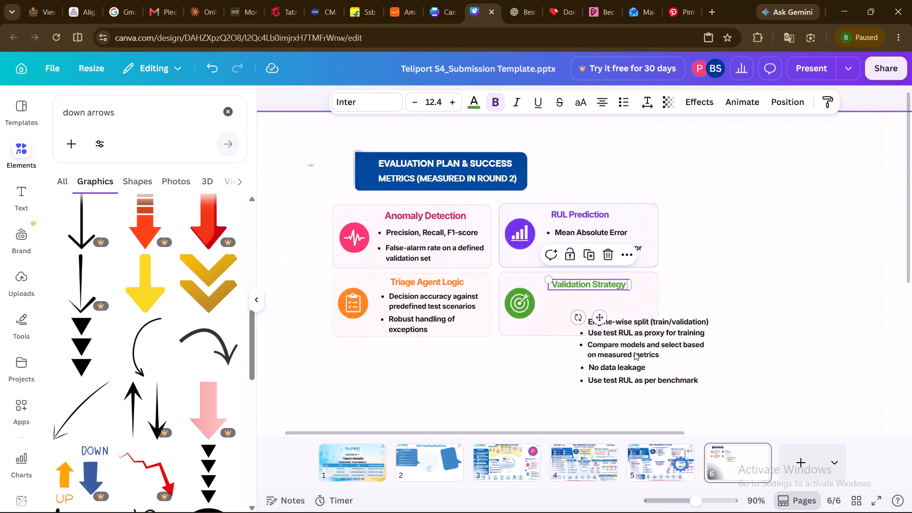
left_click(767, 322)
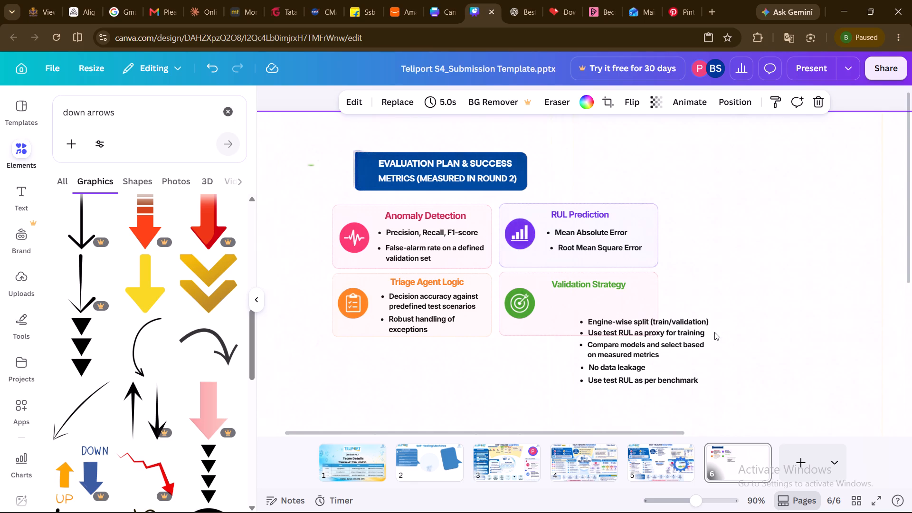
Try the "Engine-wise split (train/validation)" bullet under the Validation Strategy heading, and set it aside to the right of the cards.
left_click_drag(681, 323, 655, 313)
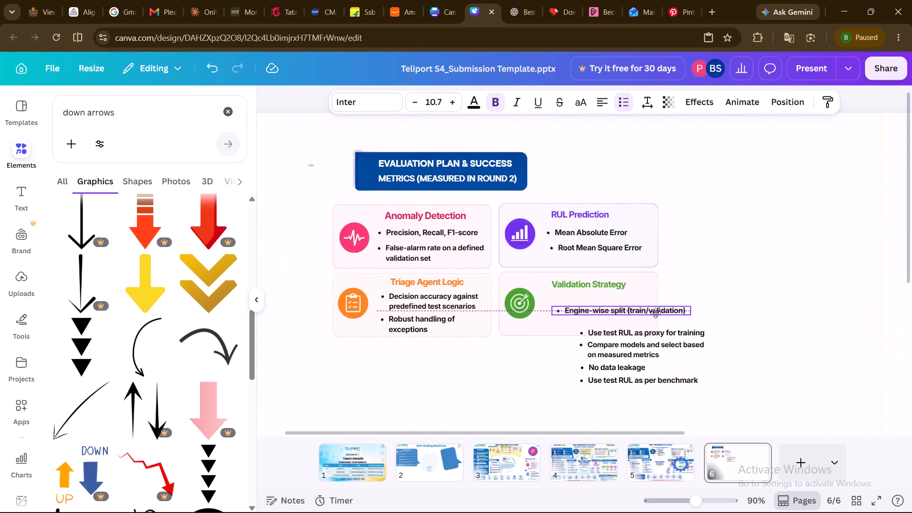
left_click_drag(655, 313, 650, 304)
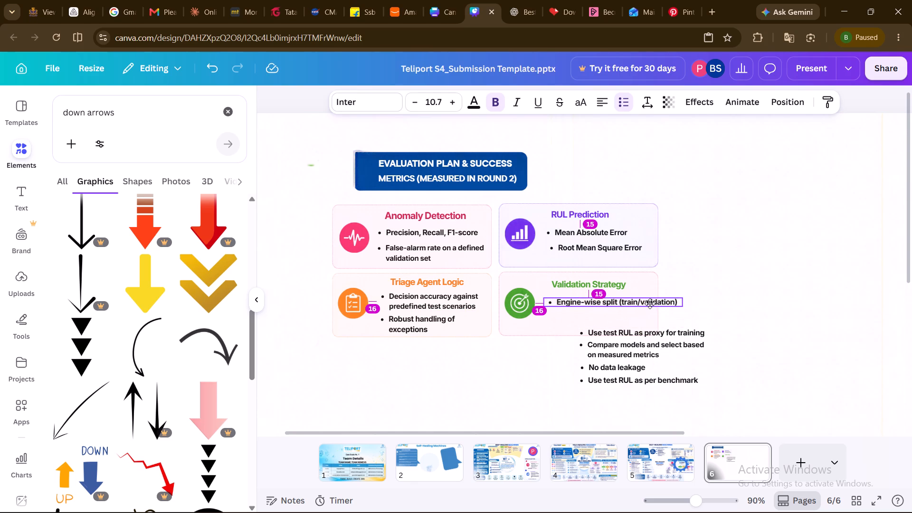
left_click_drag(650, 304, 798, 290)
Place the "Use test RUL as proxy for training" bullet under the Validation Strategy heading and narrow its text box to about 232 wide.
left_click_drag(655, 335, 638, 312)
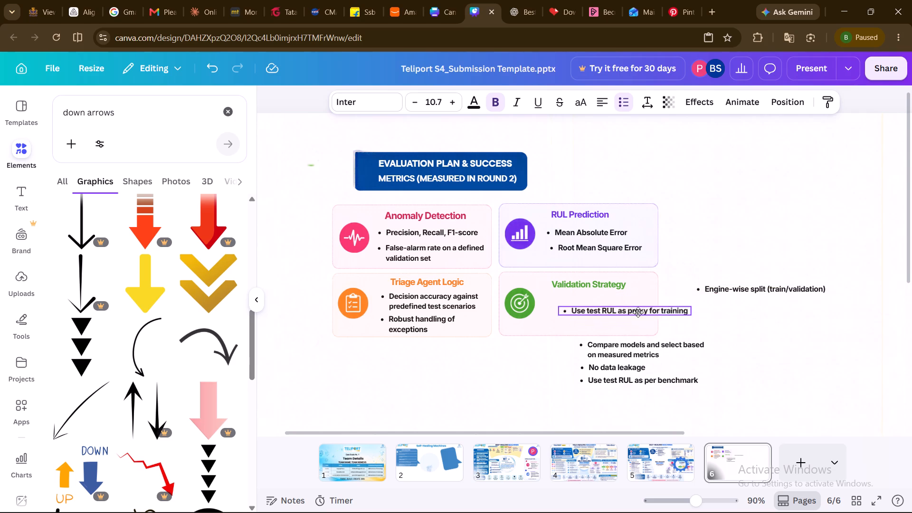
left_click_drag(638, 312, 616, 300)
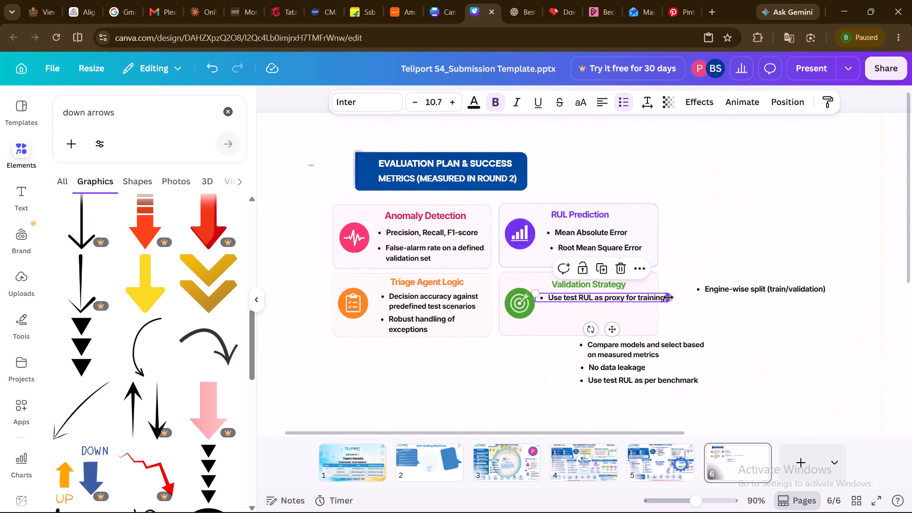
left_click_drag(669, 297, 661, 297)
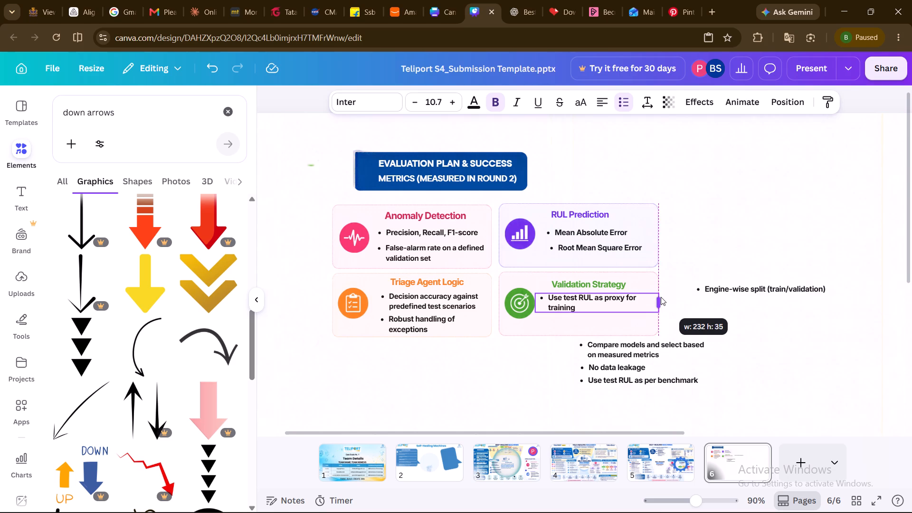
left_click_drag(661, 297, 661, 297)
left_click(737, 367)
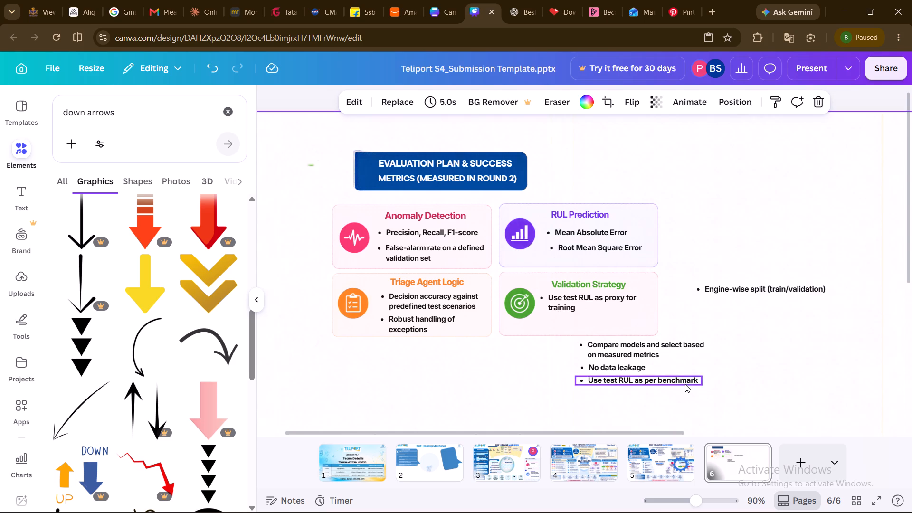
left_click(757, 286)
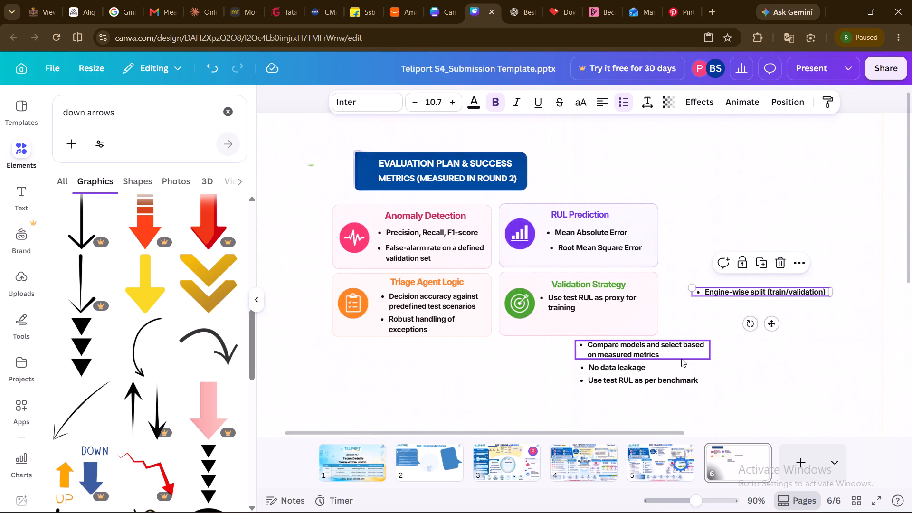
Place the "Compare models and select based on measured metrics" bullet below the proxy bullet, narrowing its text box and nudging it slightly down.
left_click_drag(681, 359, 650, 337)
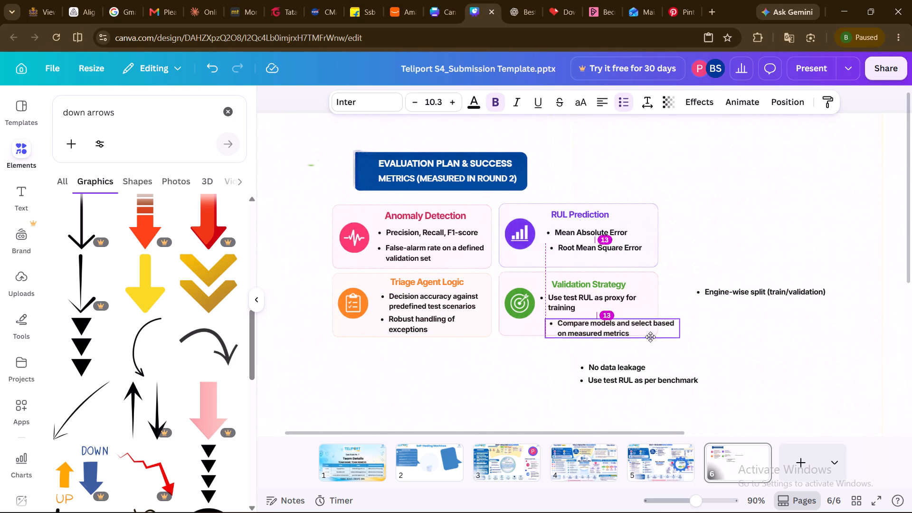
left_click_drag(650, 337, 643, 331)
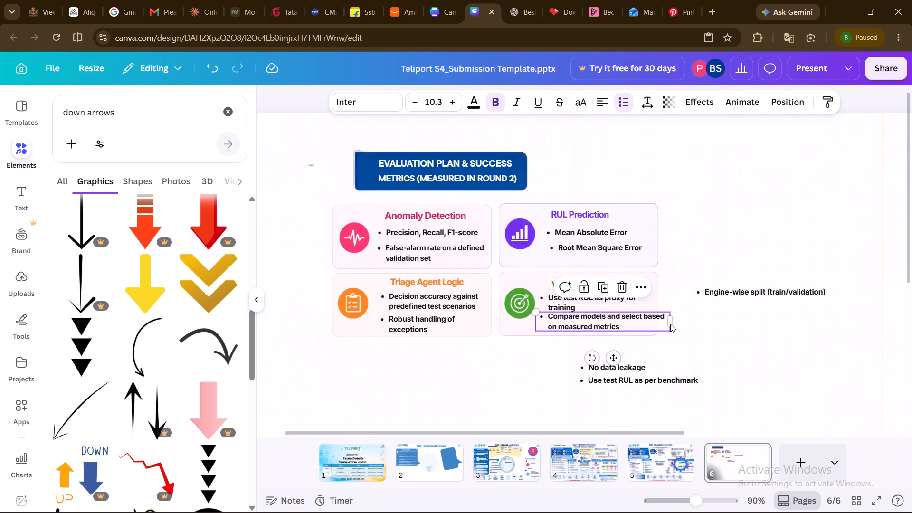
left_click_drag(672, 323, 664, 322)
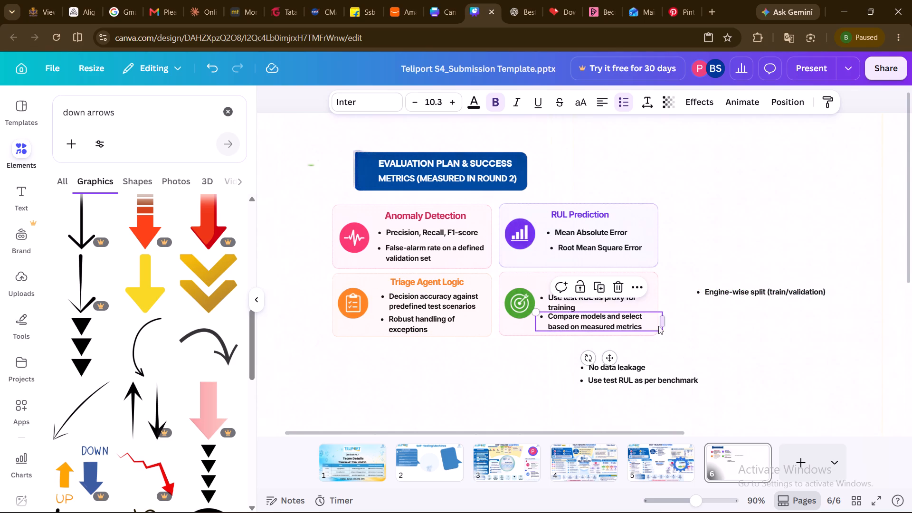
left_click(725, 307)
left_click(637, 313)
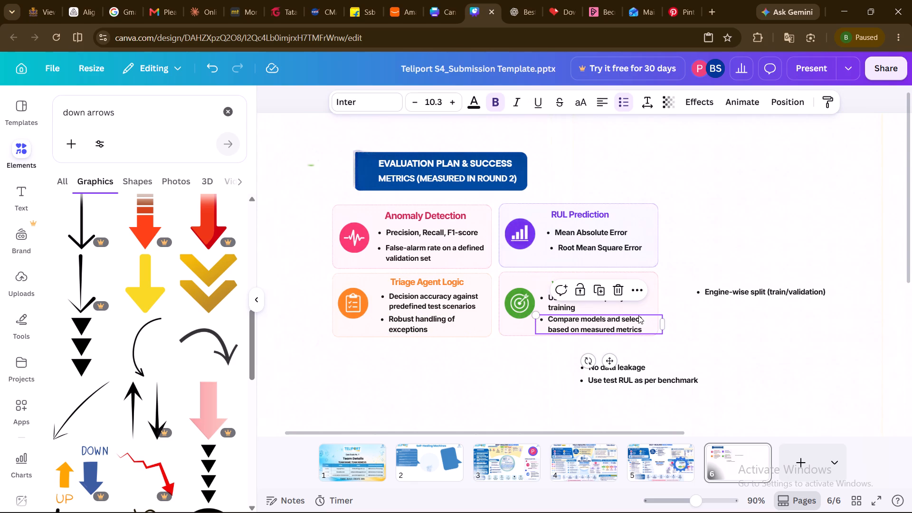
left_click(731, 329)
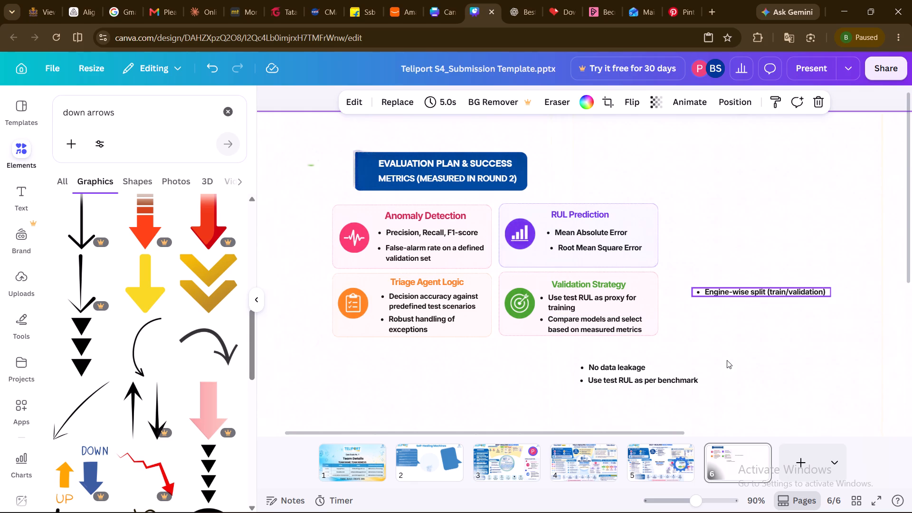
Change the Validation Strategy frame's colour to green #4ca432.
left_click(643, 313)
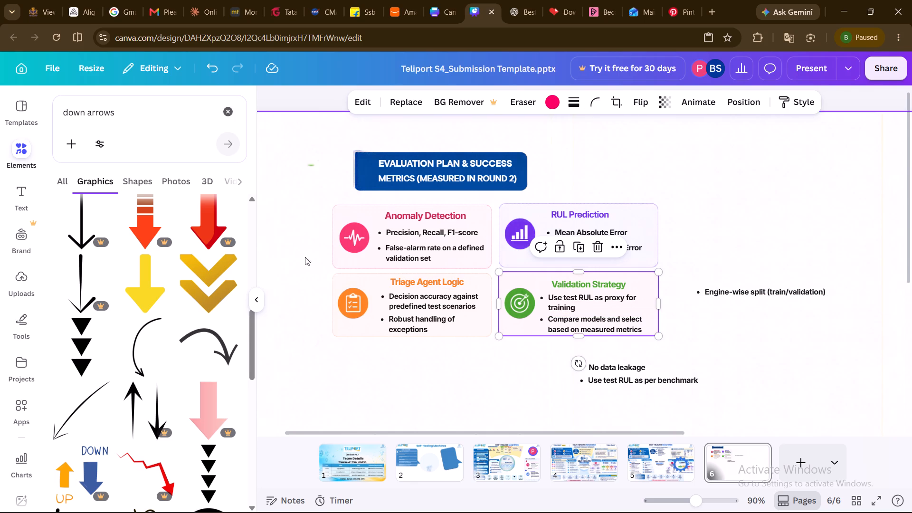
left_click(555, 101)
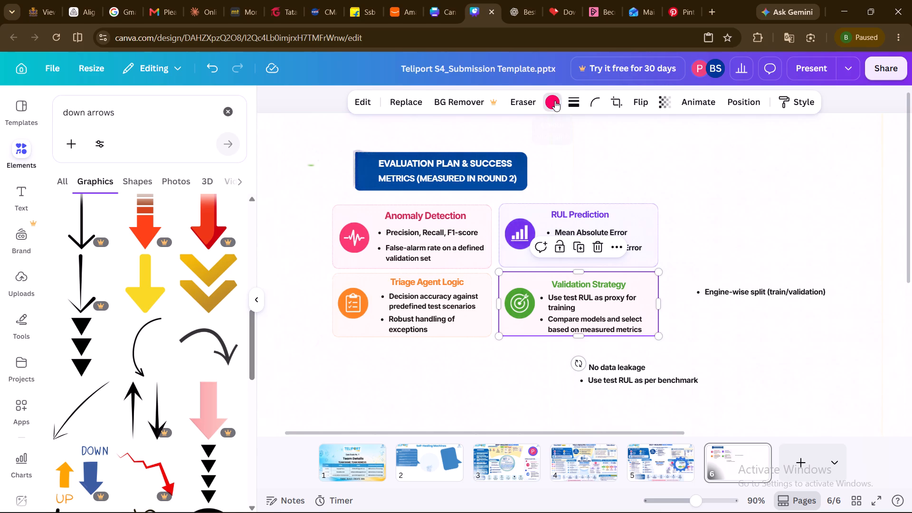
left_click(141, 274)
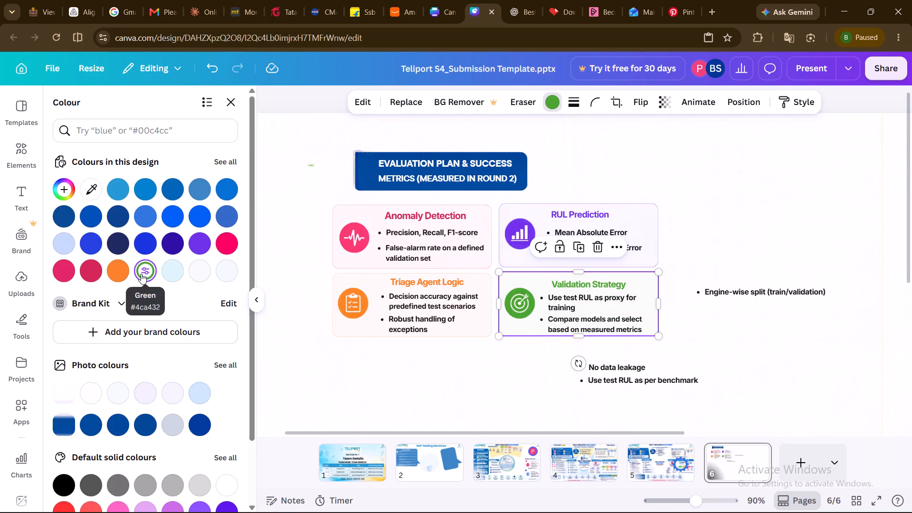
left_click(477, 365)
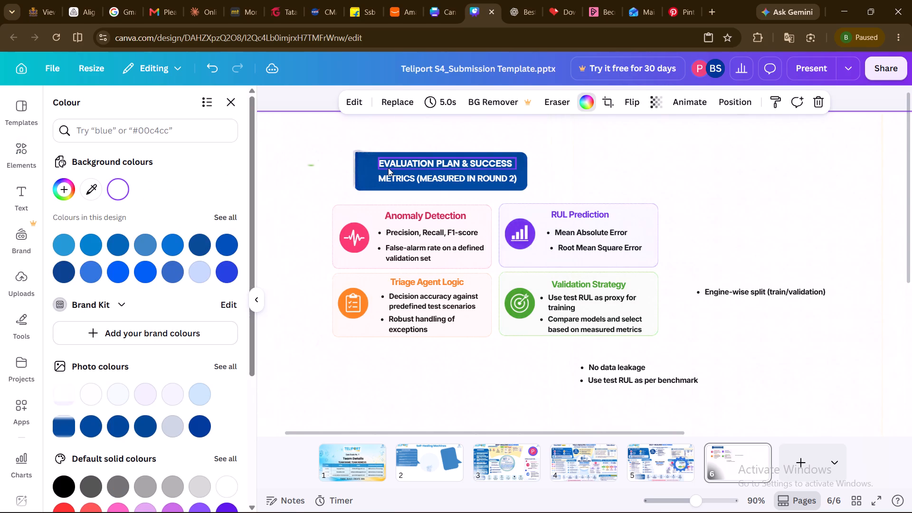
Group all four evaluation cards with their icons and text, and move the group slightly down below the blue title banner.
left_click_drag(322, 200, 543, 261)
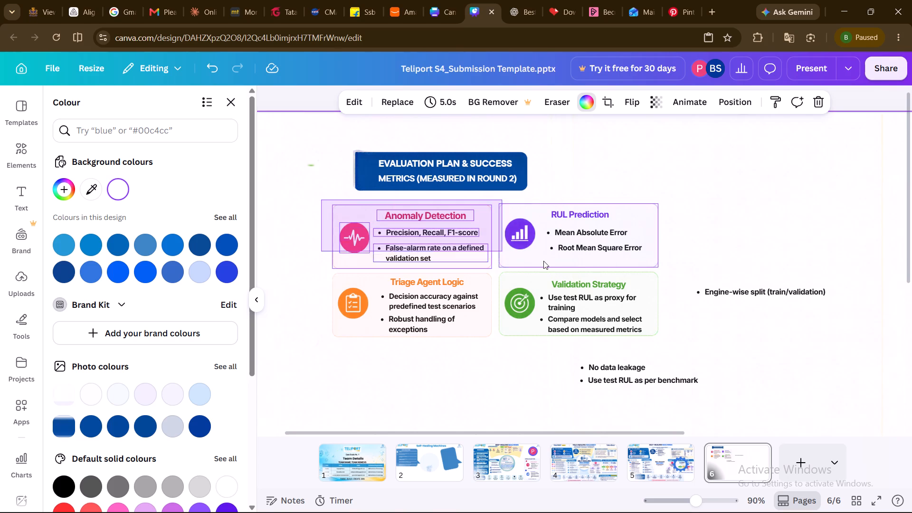
left_click_drag(543, 261, 665, 339)
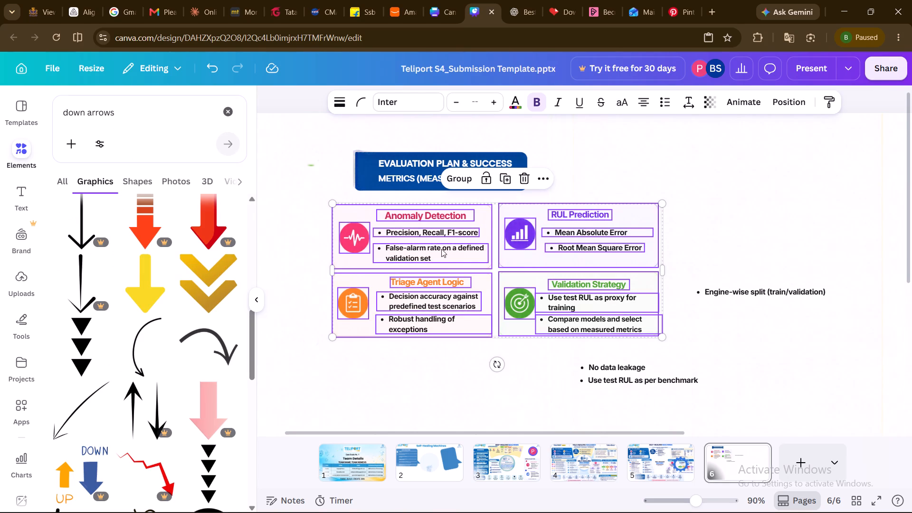
left_click(459, 178)
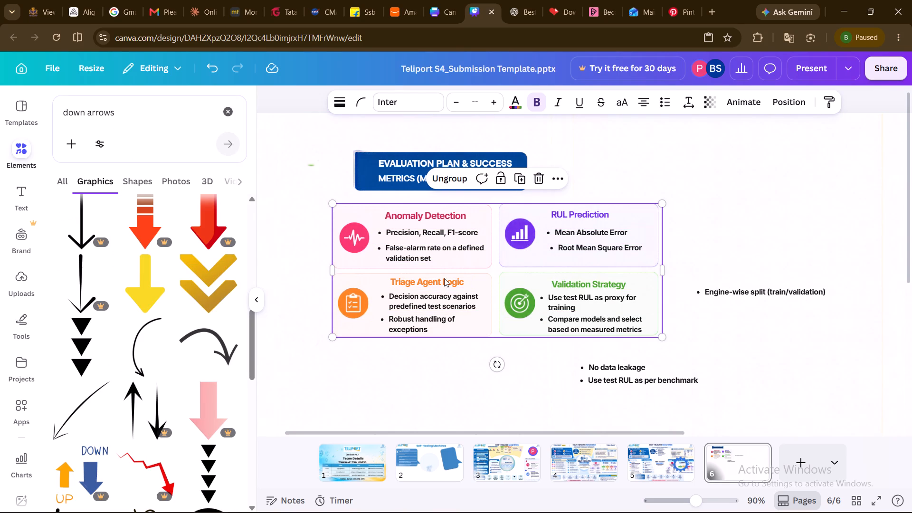
left_click_drag(444, 278, 451, 299)
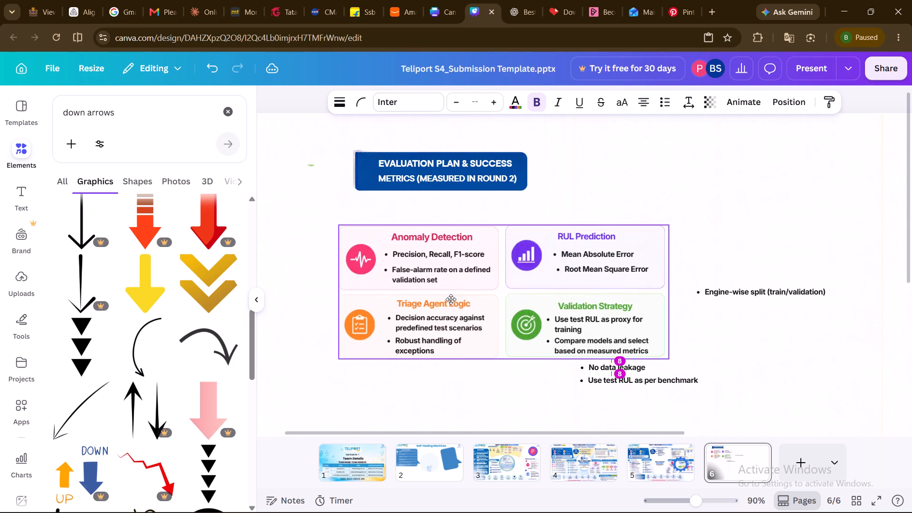
left_click_drag(451, 299, 450, 298)
Delete the leftover "No data leakage" and "Use test RUL as per benchmark" bullets below the Validation Strategy card.
left_click(616, 372)
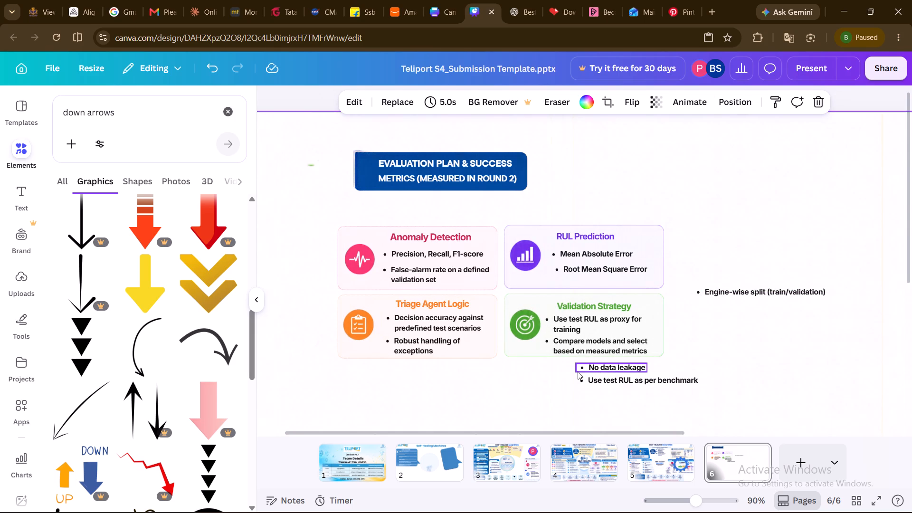
left_click_drag(569, 367, 610, 384)
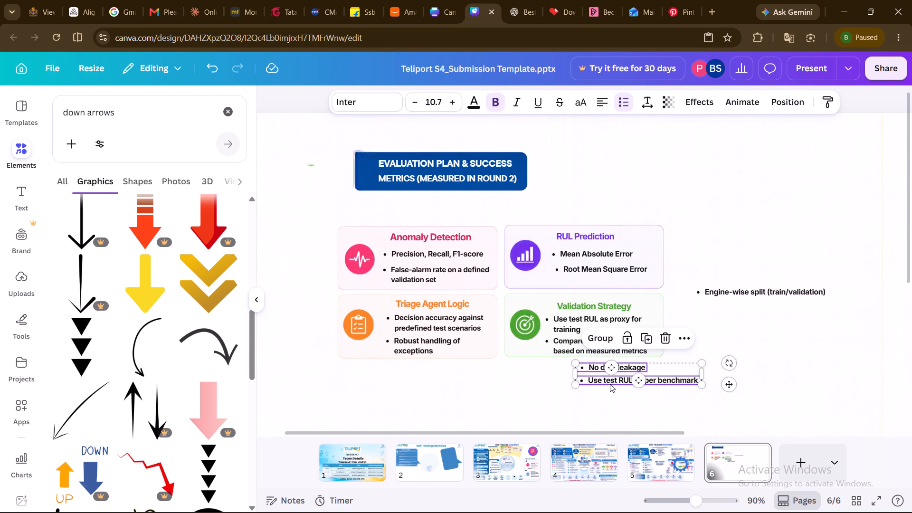
key("Page_Up")
key("Delete")
Delete the leftover "Engine-wise split (train/validation)" bullet beside the evaluation cards.
left_click(734, 285)
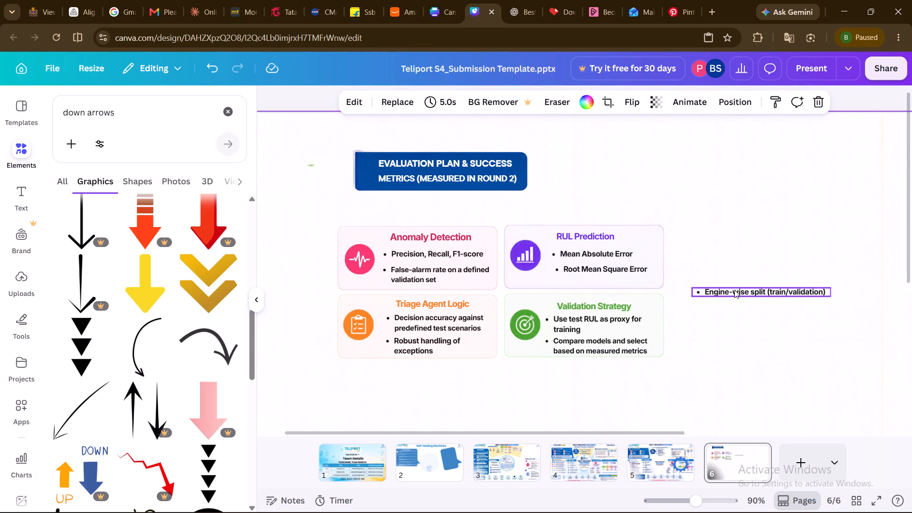
left_click(734, 293)
key("Delete")
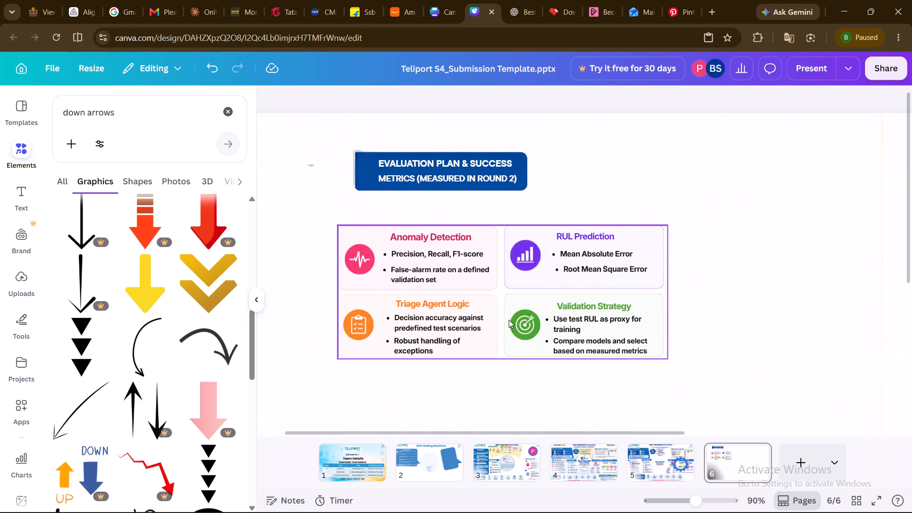
Move the grouped evaluation cards slightly right and down, so they sit further below the blue title banner.
left_click_drag(494, 306, 533, 323)
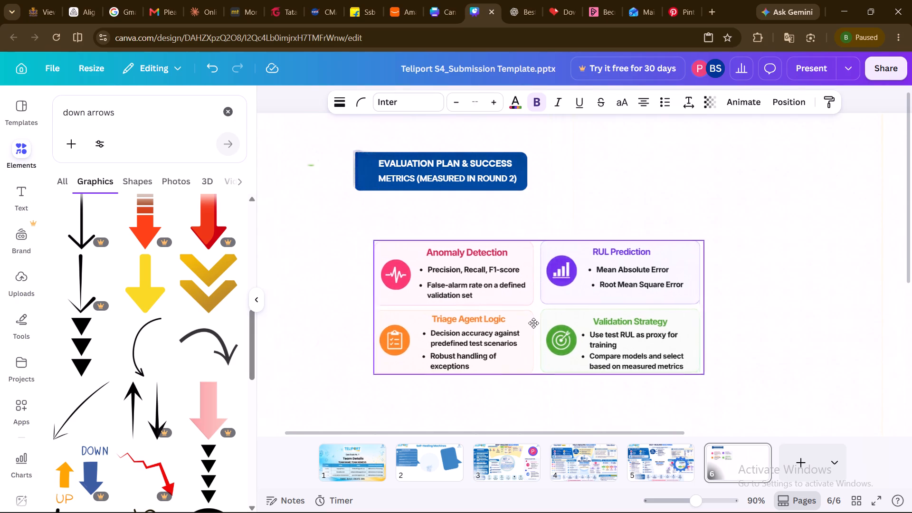
left_click_drag(533, 323, 538, 326)
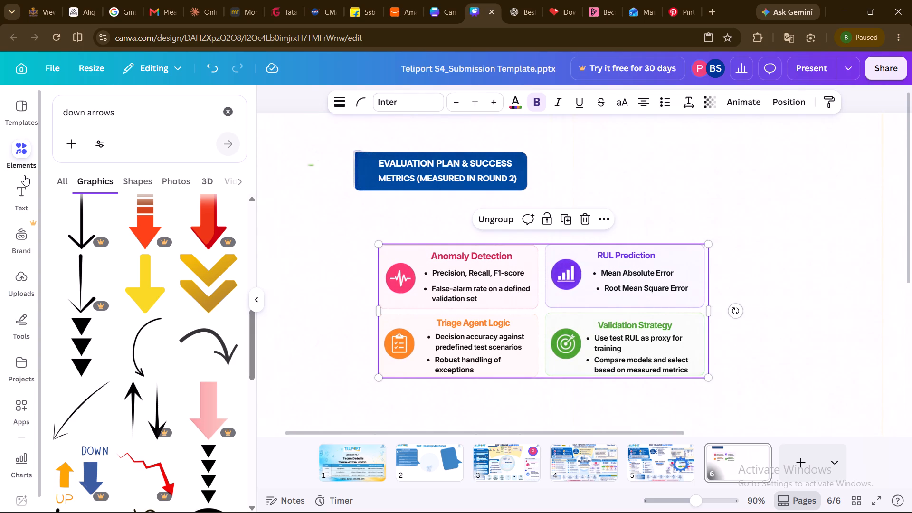
Insert a rounded square from the basic shapes and stretch it over all four evaluation cards, to about 687 by 308.
left_click(20, 152)
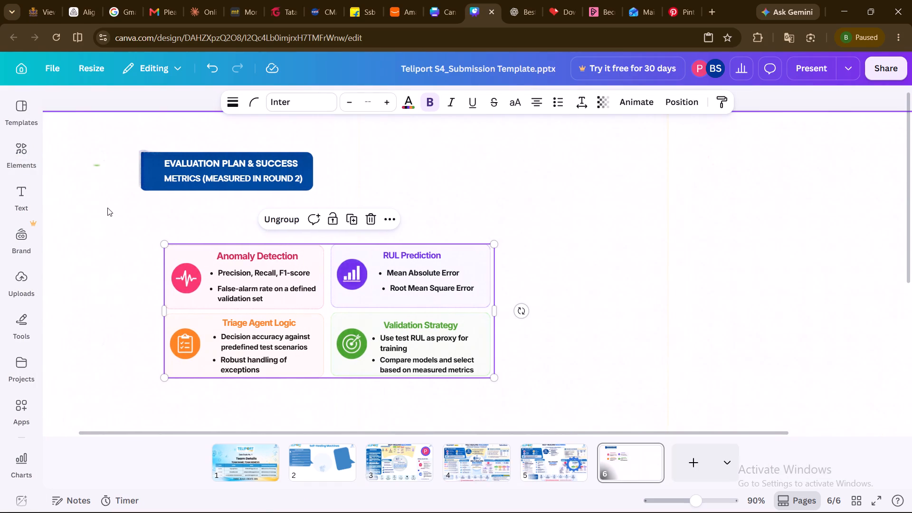
left_click(15, 155)
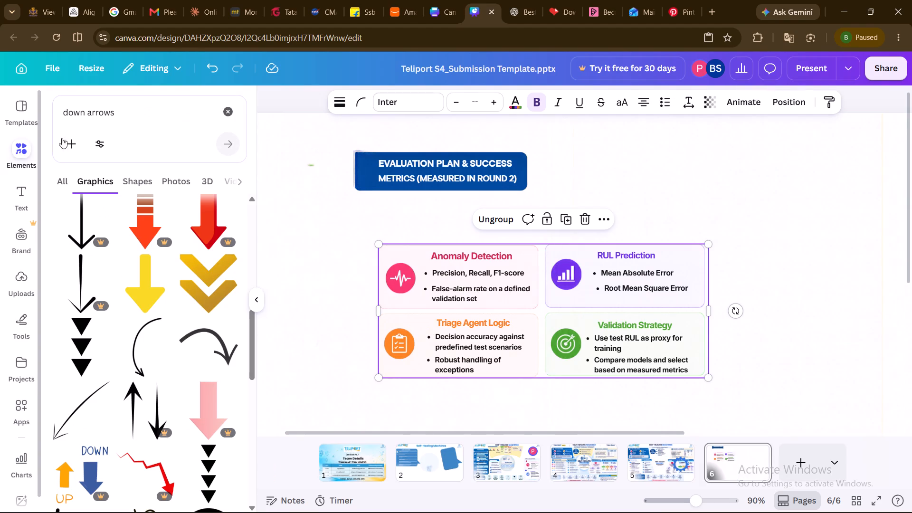
left_click(226, 106)
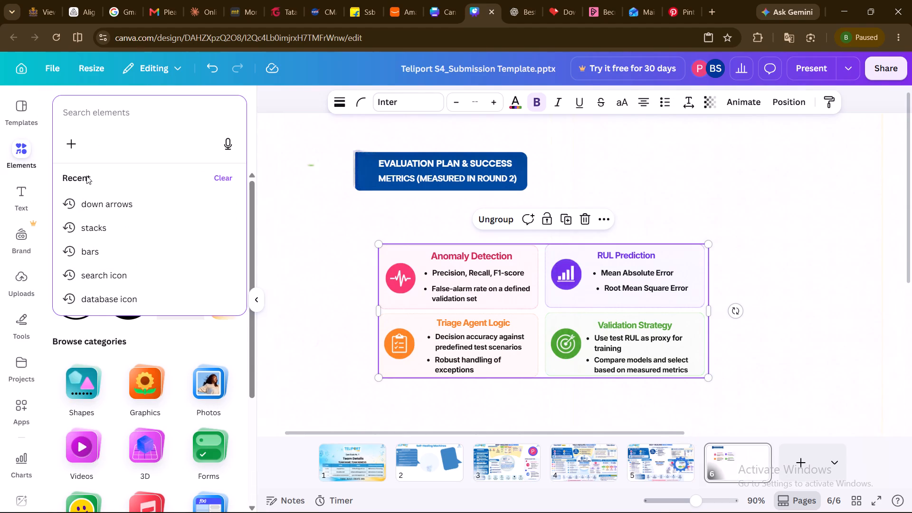
left_click(45, 139)
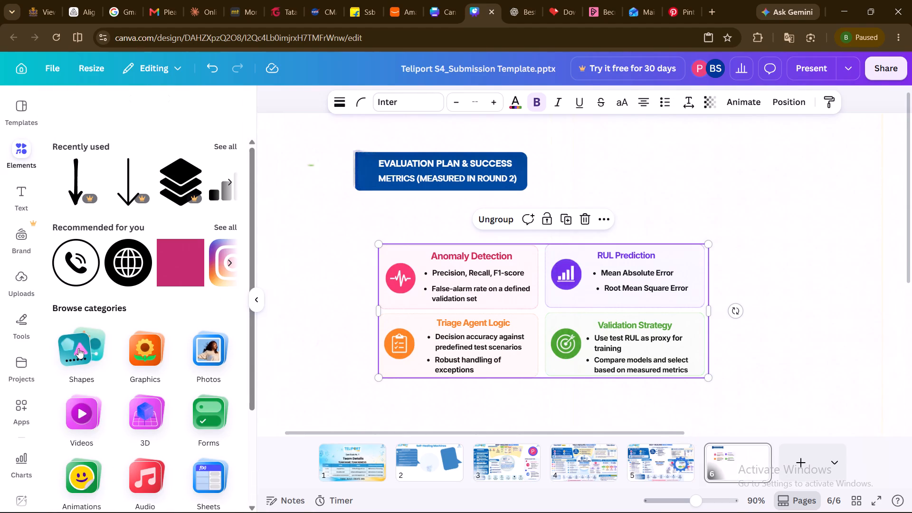
left_click(78, 348)
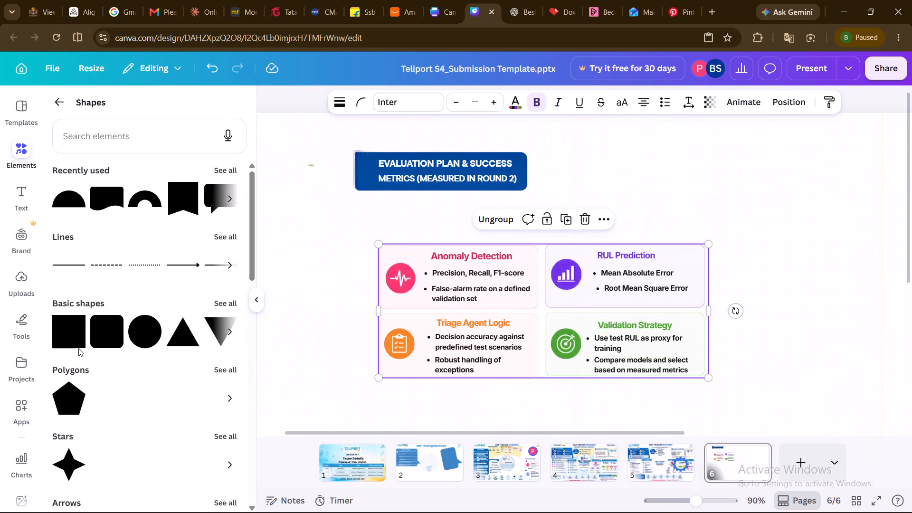
left_click(110, 326)
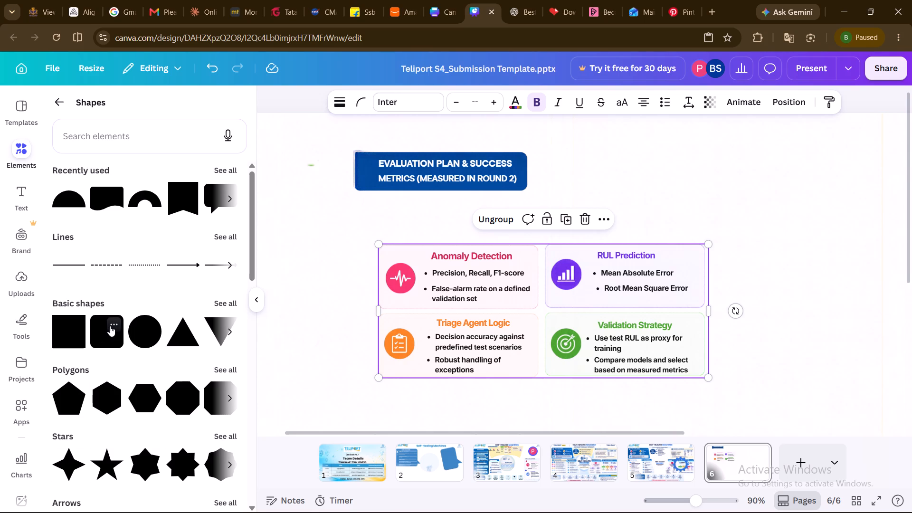
left_click(102, 347)
left_click(101, 341)
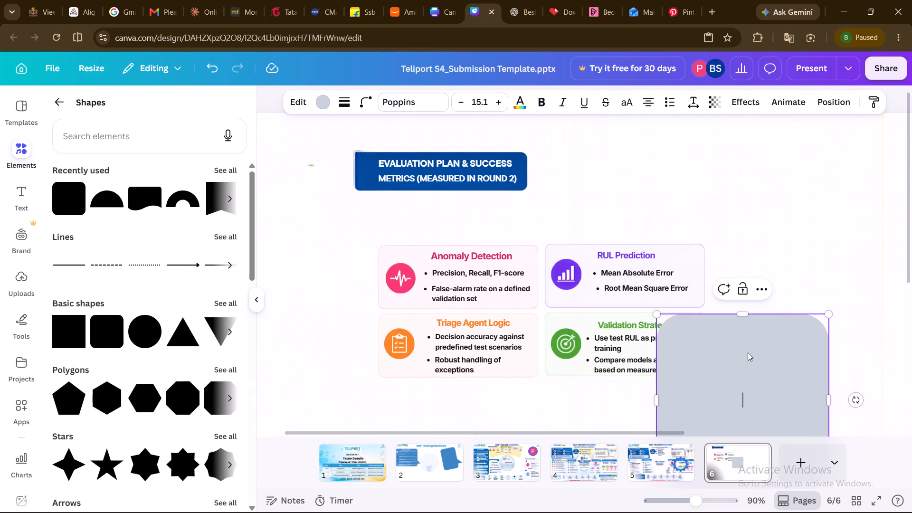
left_click_drag(744, 368, 583, 303)
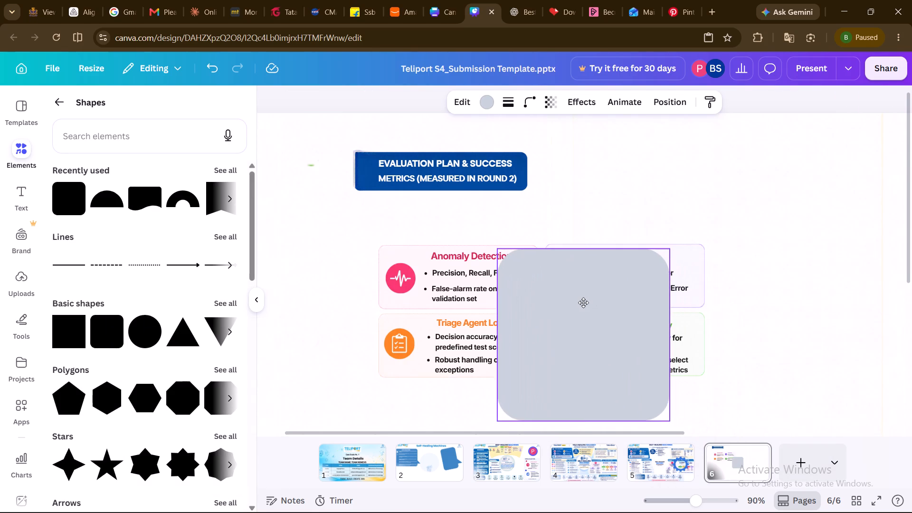
left_click_drag(583, 303, 582, 303)
left_click_drag(556, 304, 415, 280)
left_click_drag(524, 398, 571, 389)
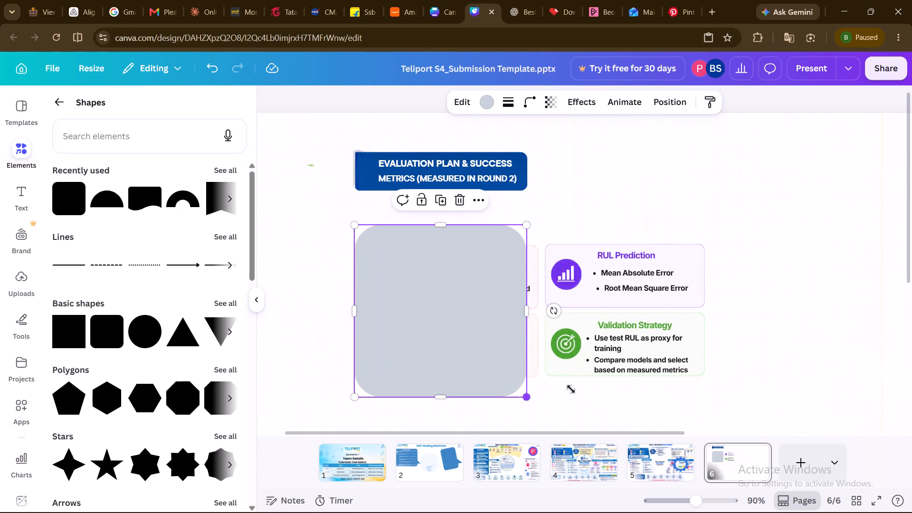
left_click_drag(571, 389, 718, 389)
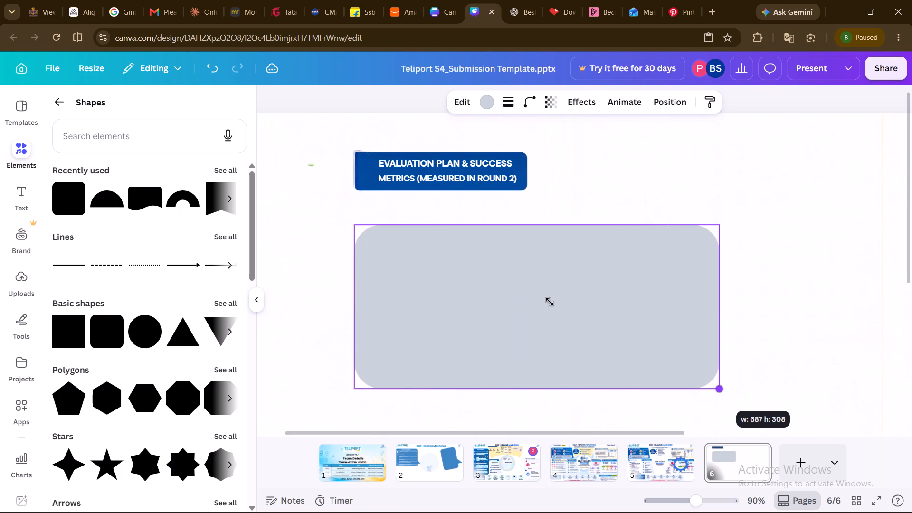
left_click(550, 302)
Send the rounded rectangle to the back, behind the evaluation cards.
left_click(570, 198)
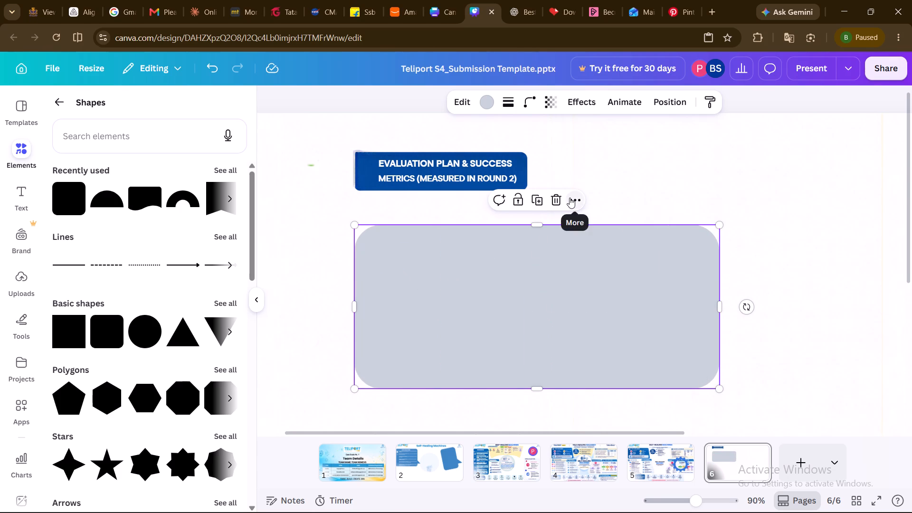
left_click(651, 327)
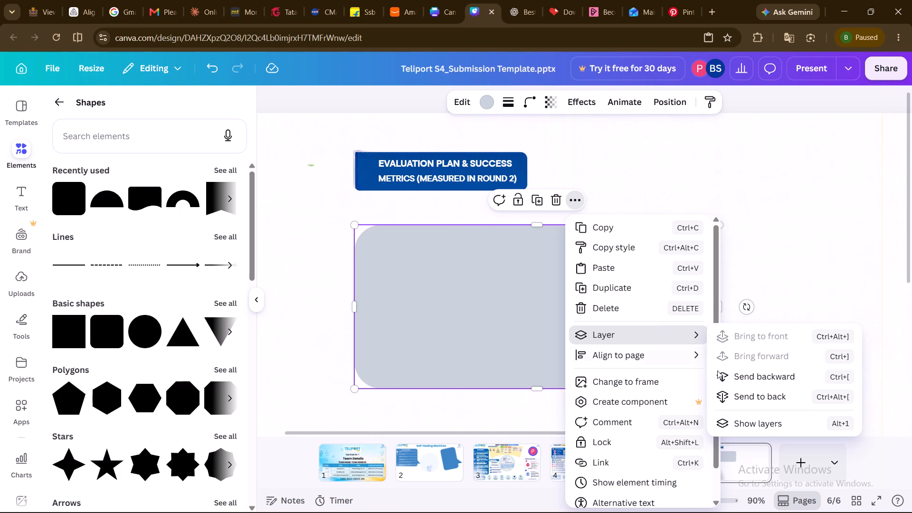
left_click(731, 391)
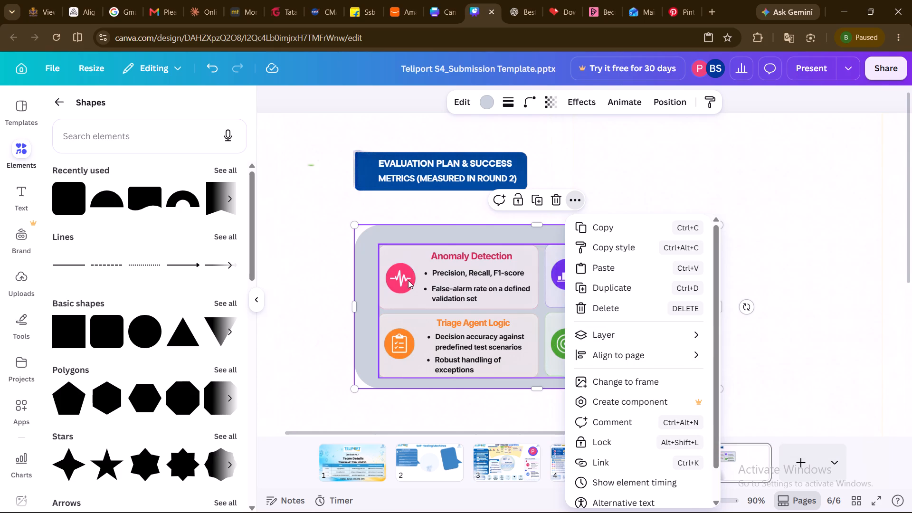
Set the rounded rectangle's fill to no colour.
left_click(488, 99)
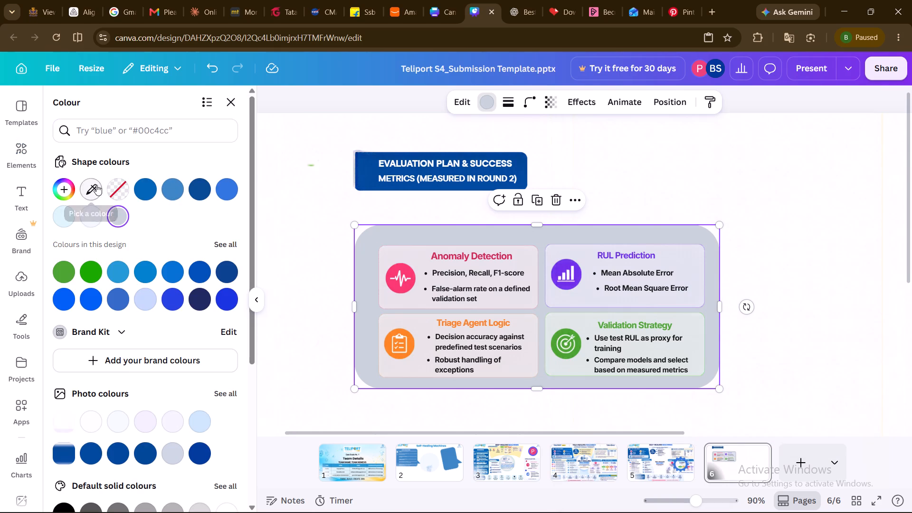
left_click(120, 192)
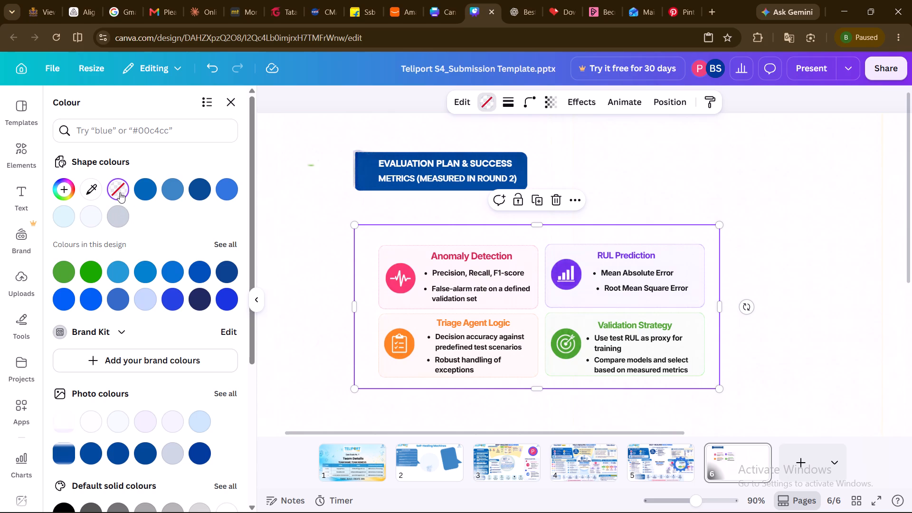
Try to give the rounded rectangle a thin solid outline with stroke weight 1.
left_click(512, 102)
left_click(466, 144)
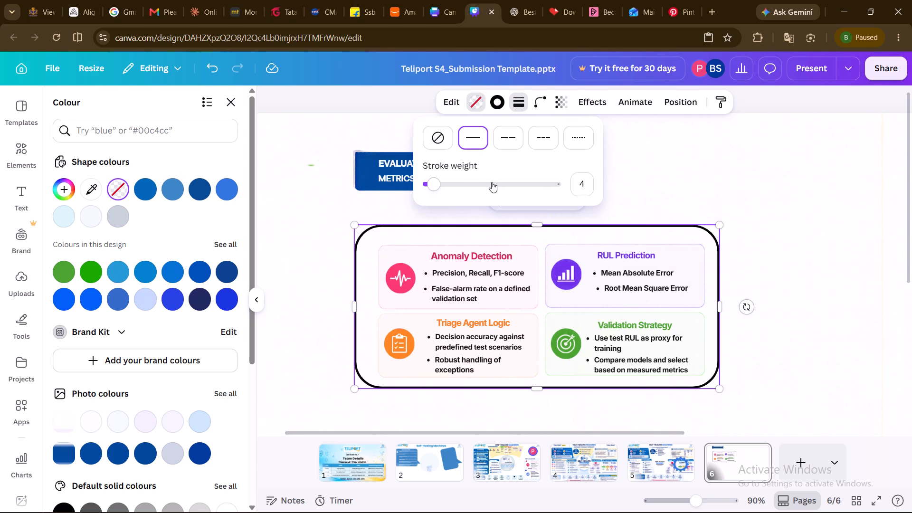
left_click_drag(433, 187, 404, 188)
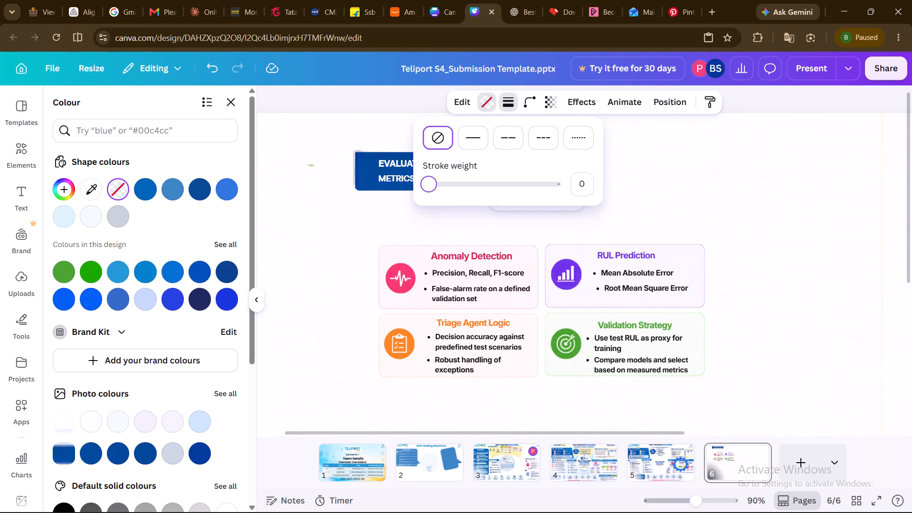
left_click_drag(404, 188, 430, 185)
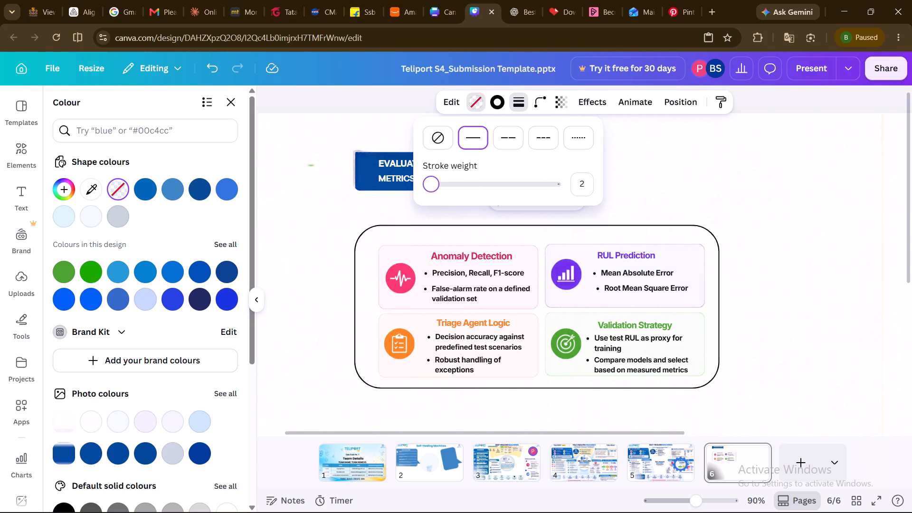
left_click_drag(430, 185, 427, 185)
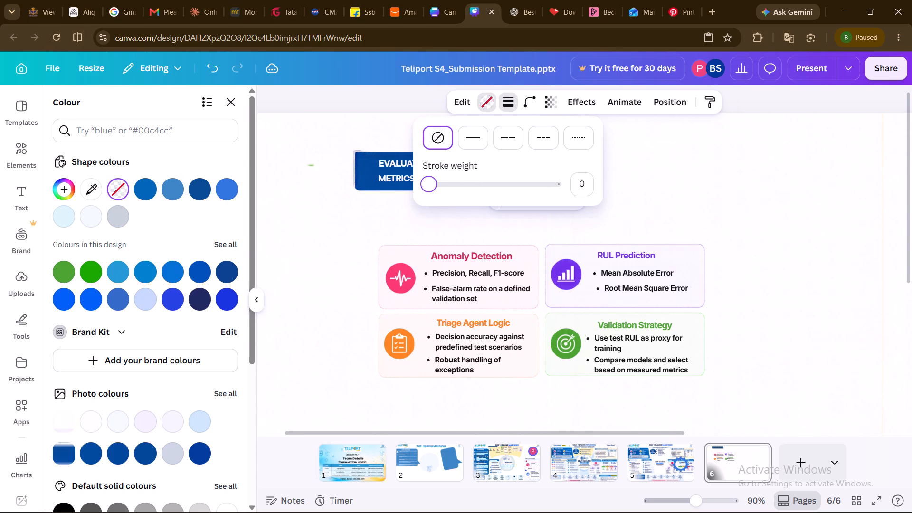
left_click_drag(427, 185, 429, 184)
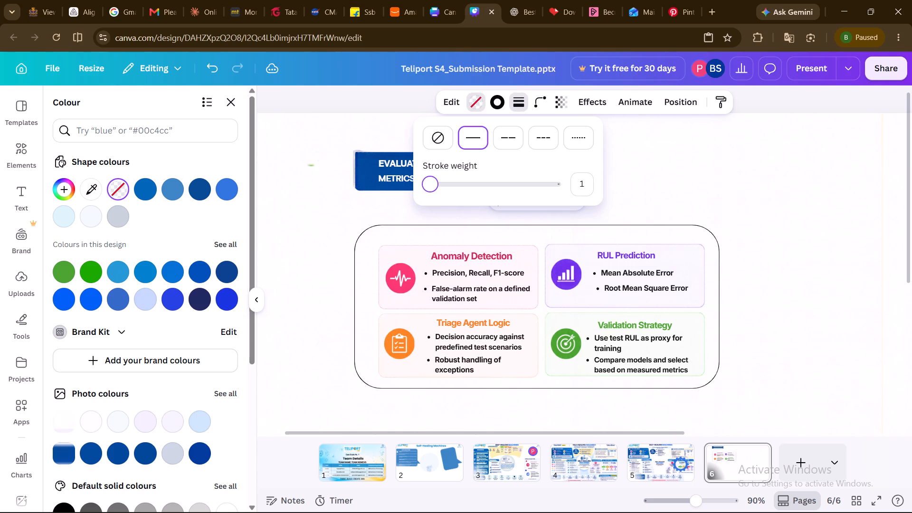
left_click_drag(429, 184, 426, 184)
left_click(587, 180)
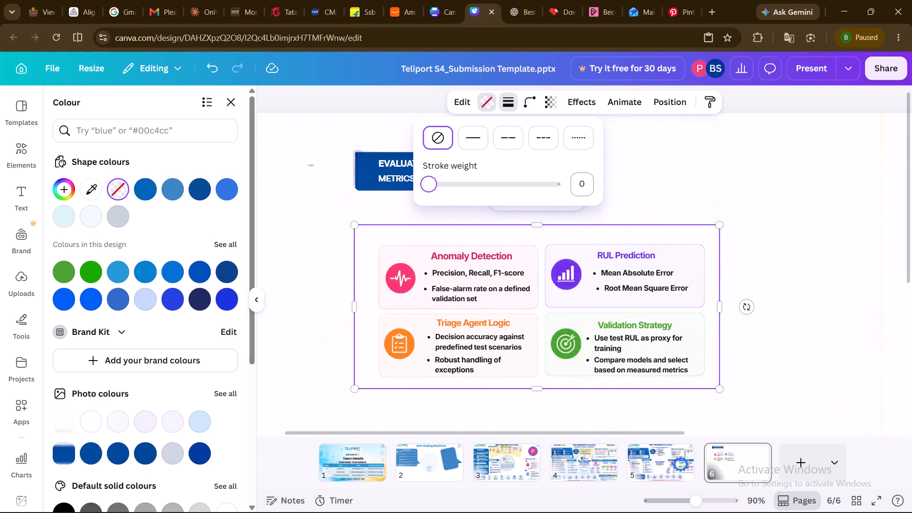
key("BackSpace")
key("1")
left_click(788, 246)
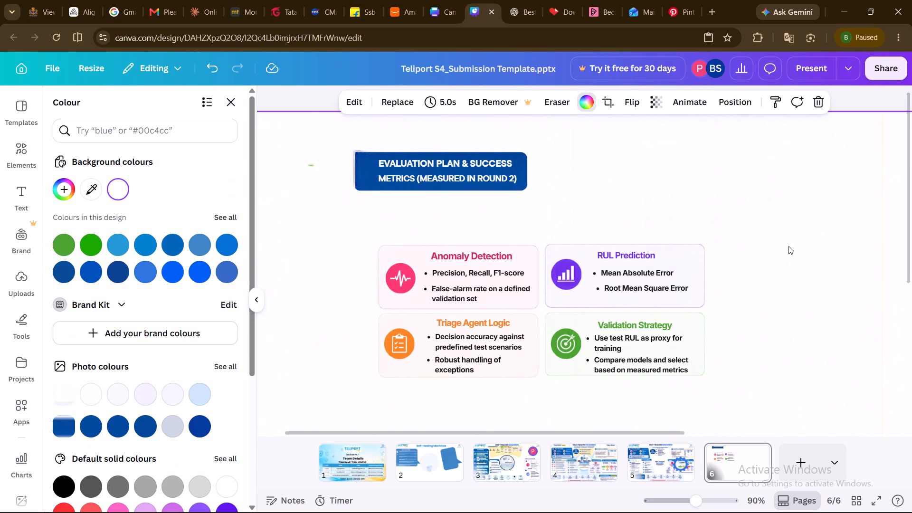
Set the stroke weight of the rounded rectangle around the evaluation cards to 1.
left_click(641, 228)
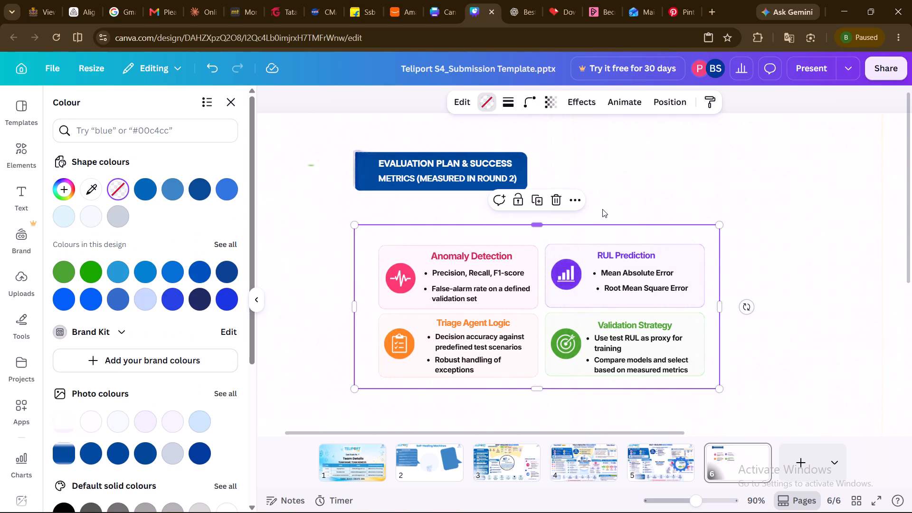
left_click(507, 109)
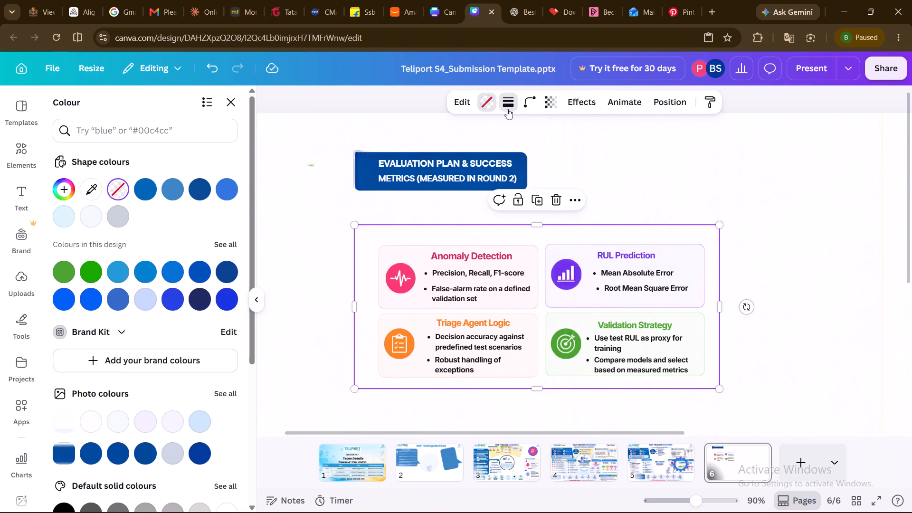
left_click(586, 184)
key("BackSpace")
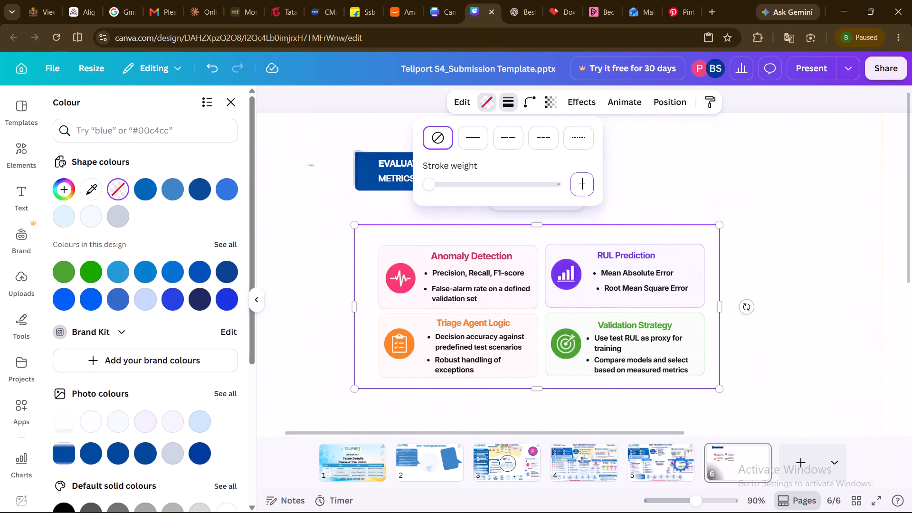
key("1")
key("Return")
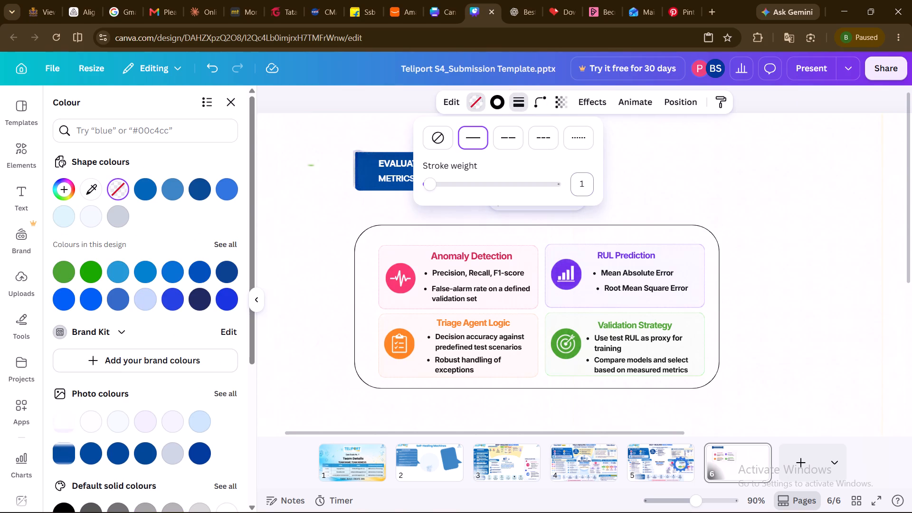
left_click(758, 253)
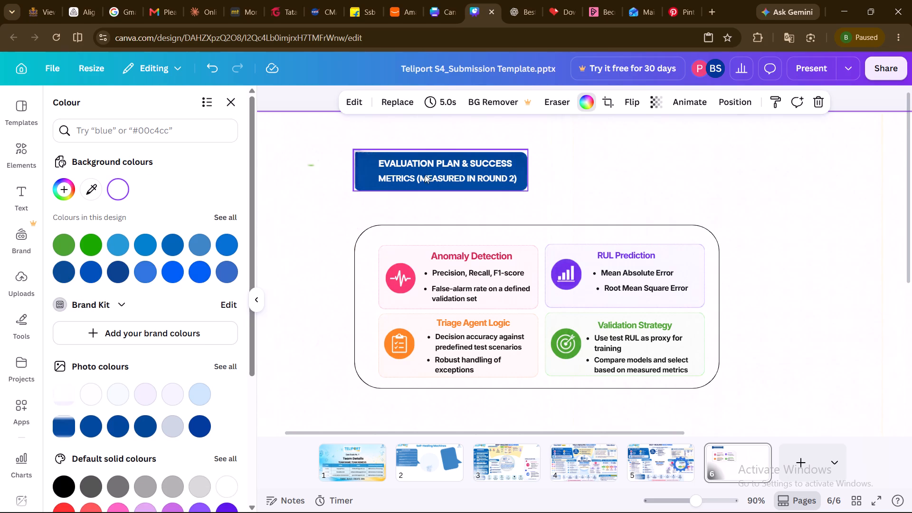
Delete the title's second line, "METRICS (MEASURED IN ROUND 2)", from the blue banner.
left_click(402, 180)
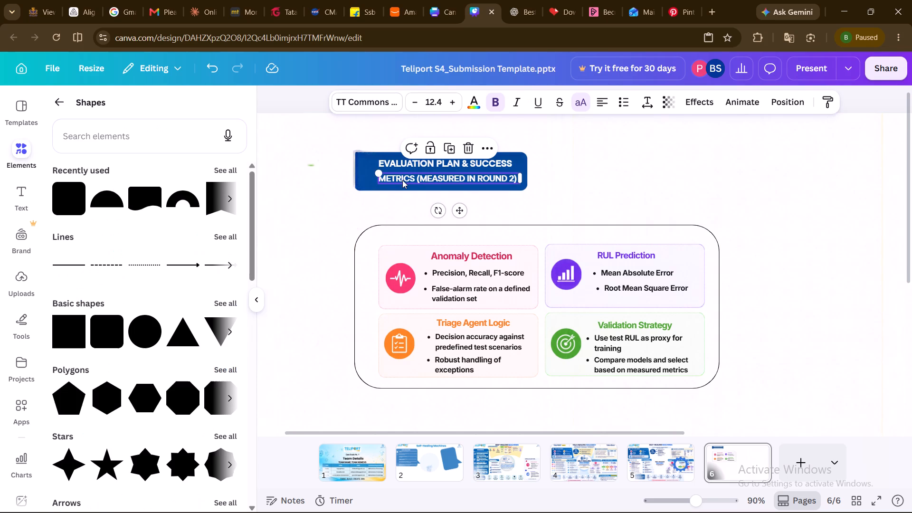
key("Delete")
left_click(462, 181)
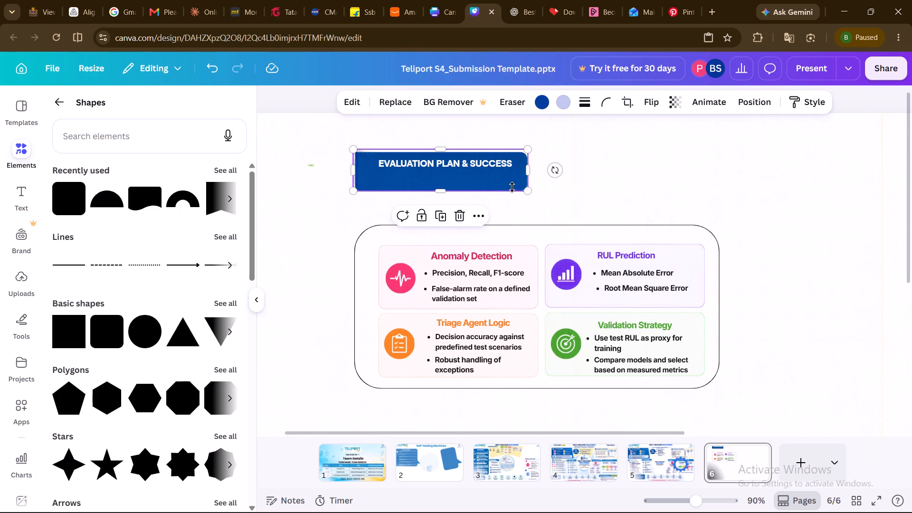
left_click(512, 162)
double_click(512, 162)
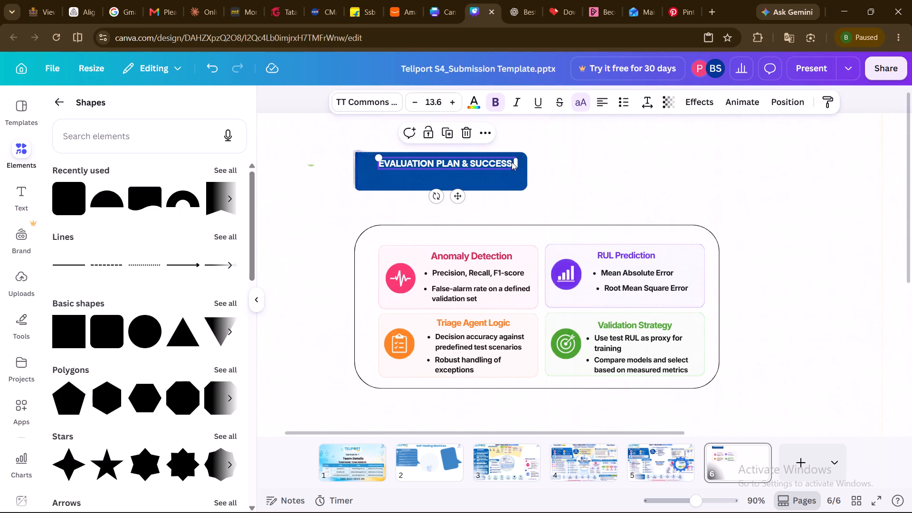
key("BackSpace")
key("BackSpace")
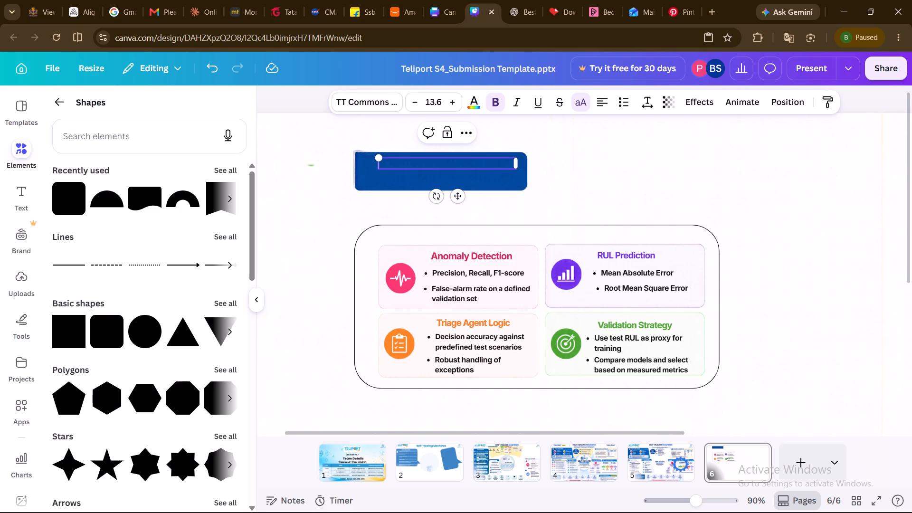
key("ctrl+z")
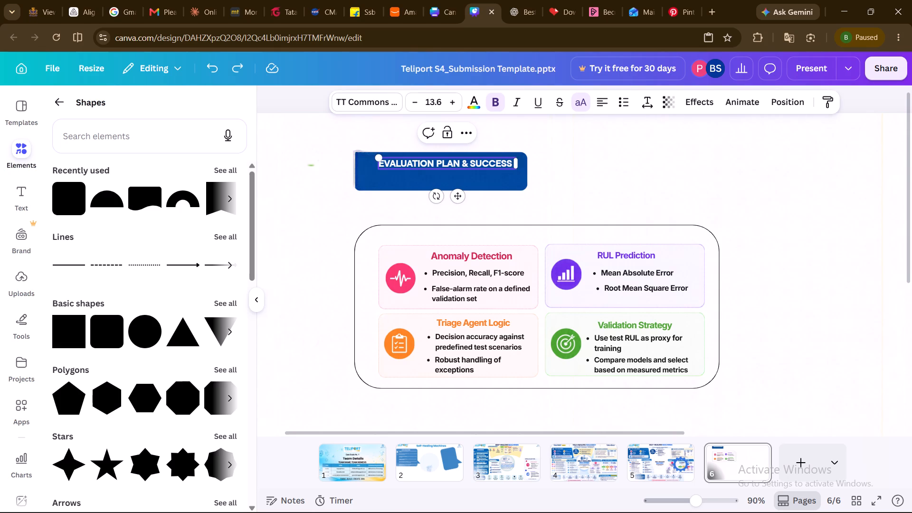
Shorten the remaining title line on the blue banner to "EVALUATION PLAN".
left_click(509, 162)
key("Right")
key("BackSpace")
key("BackSpace")
key("BackSpace")
key("BackSpace")
key("BackSpace")
key("BackSpace")
key("BackSpace")
key("BackSpace")
key("BackSpace")
key("BackSpace")
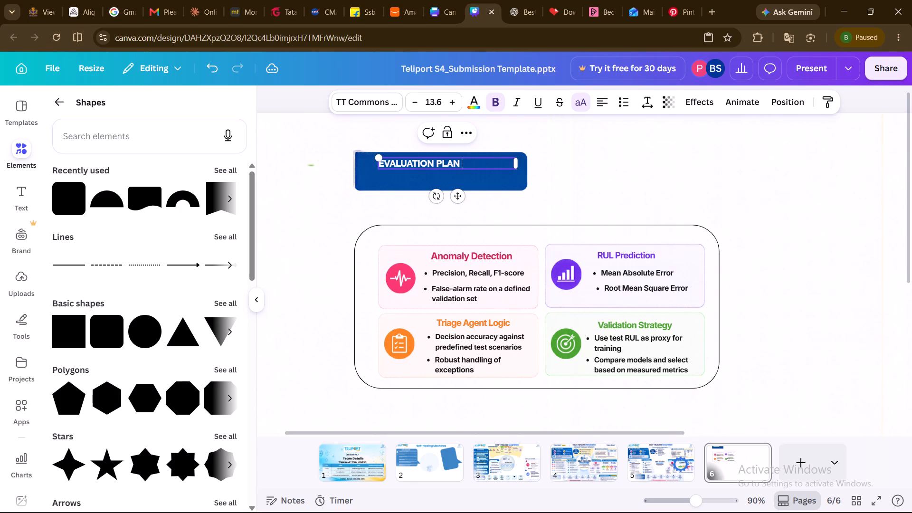
Narrow the title's text box so that "EVALUATION PLAN" wraps onto two lines.
left_click_drag(516, 161, 496, 161)
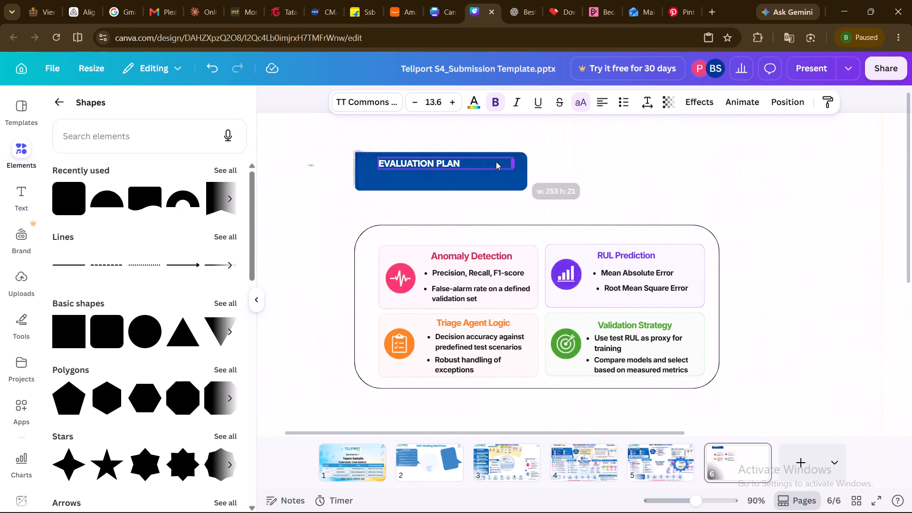
left_click_drag(496, 161, 440, 161)
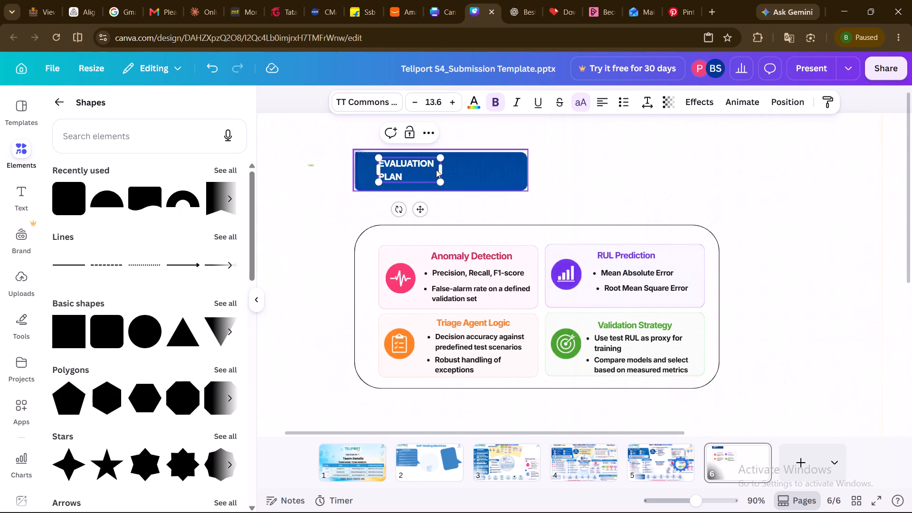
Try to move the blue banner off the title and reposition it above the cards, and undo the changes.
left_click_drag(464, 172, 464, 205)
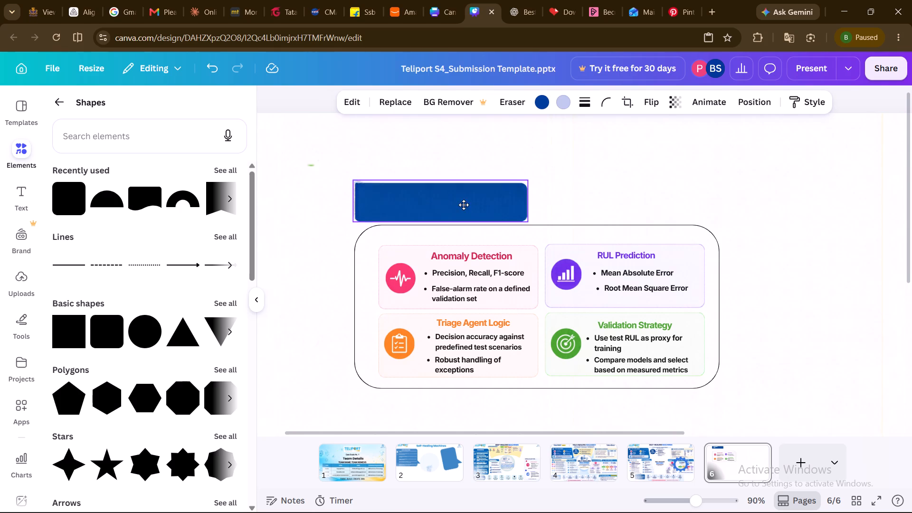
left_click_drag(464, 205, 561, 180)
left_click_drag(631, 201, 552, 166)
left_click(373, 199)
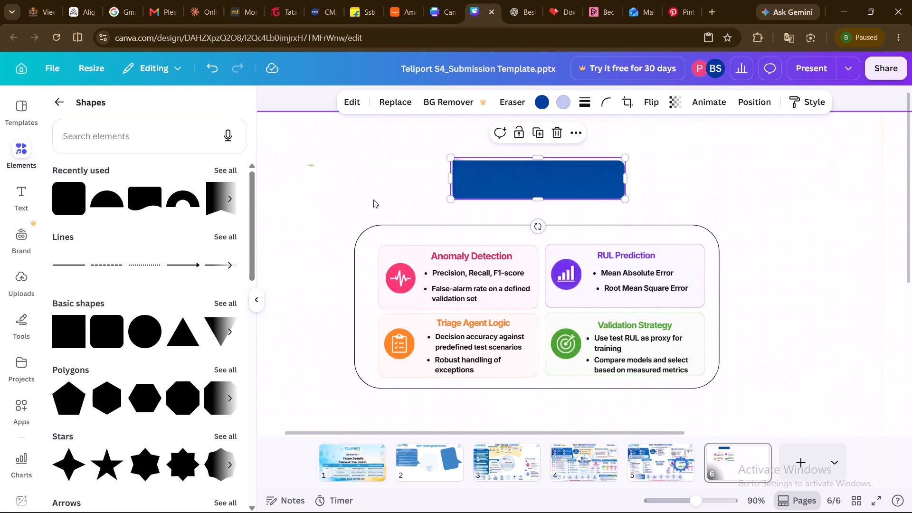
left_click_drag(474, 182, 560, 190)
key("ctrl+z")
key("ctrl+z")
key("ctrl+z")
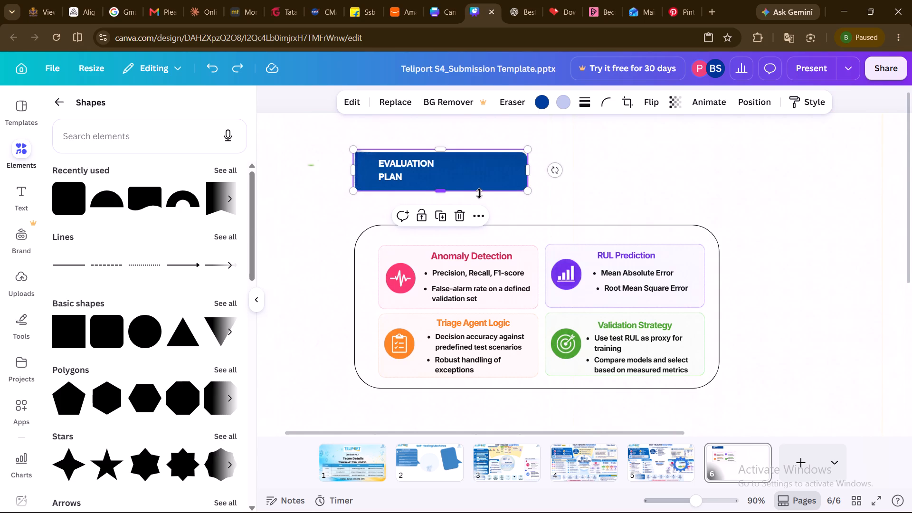
Set the text colour of the "EVALUATION PLAN" title to black #000000.
left_click(414, 163)
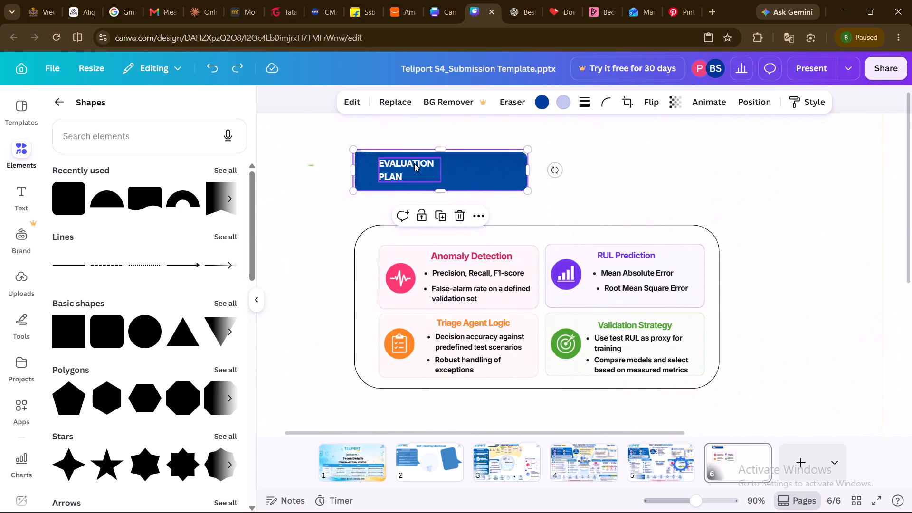
left_click(472, 96)
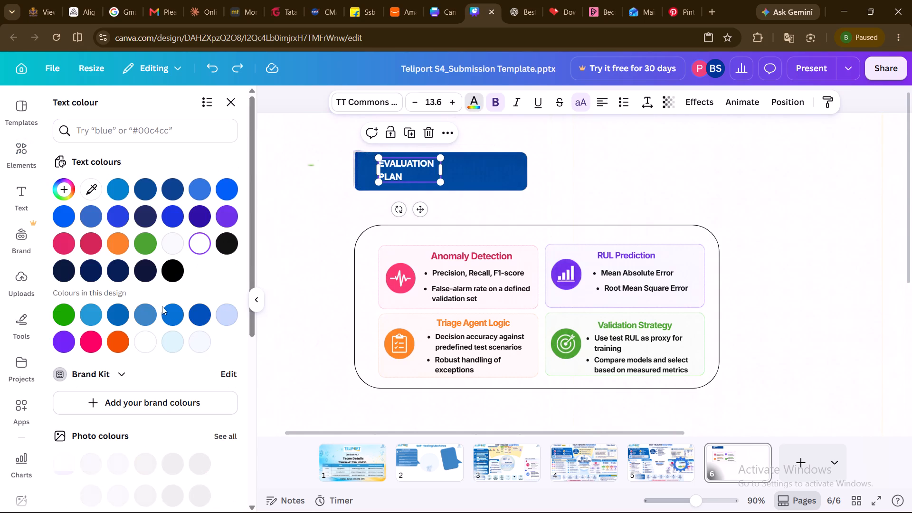
left_click(172, 270)
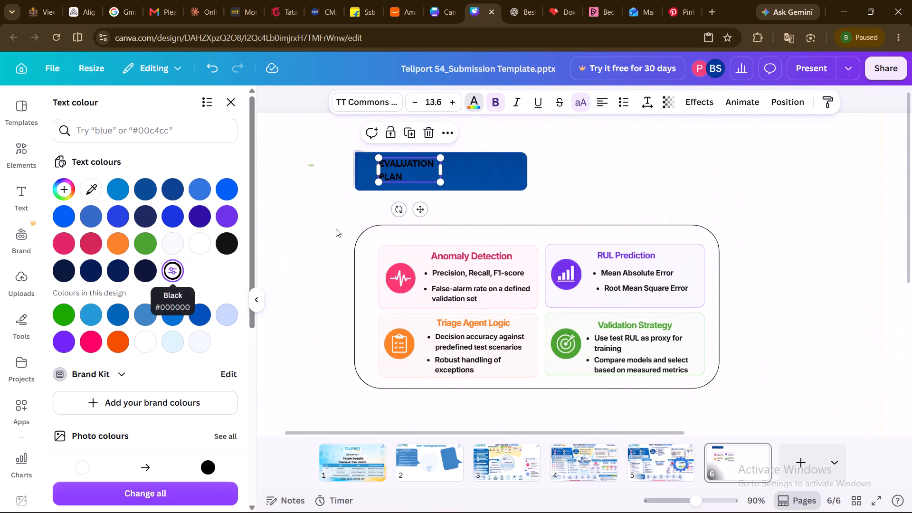
Move the blue banner beside the title, scale it down and stretch it into a slim bar.
left_click_drag(478, 171, 588, 179)
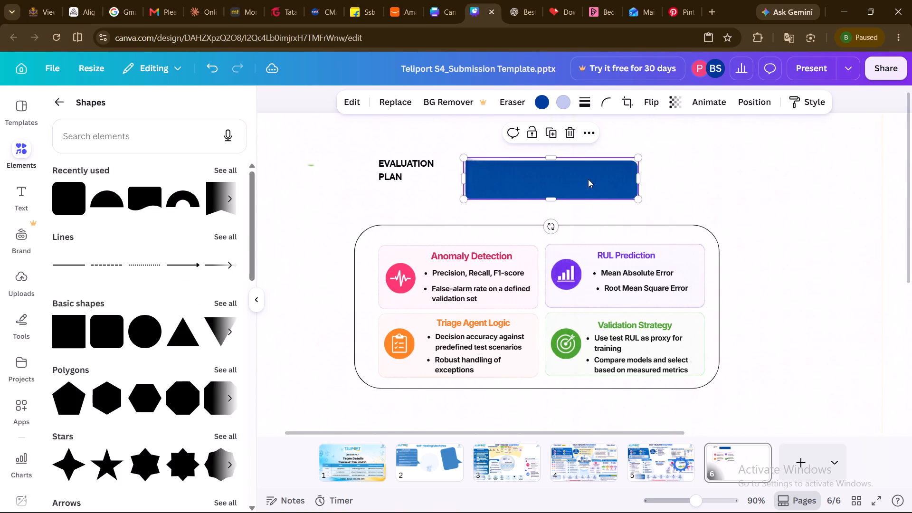
left_click_drag(639, 199, 563, 169)
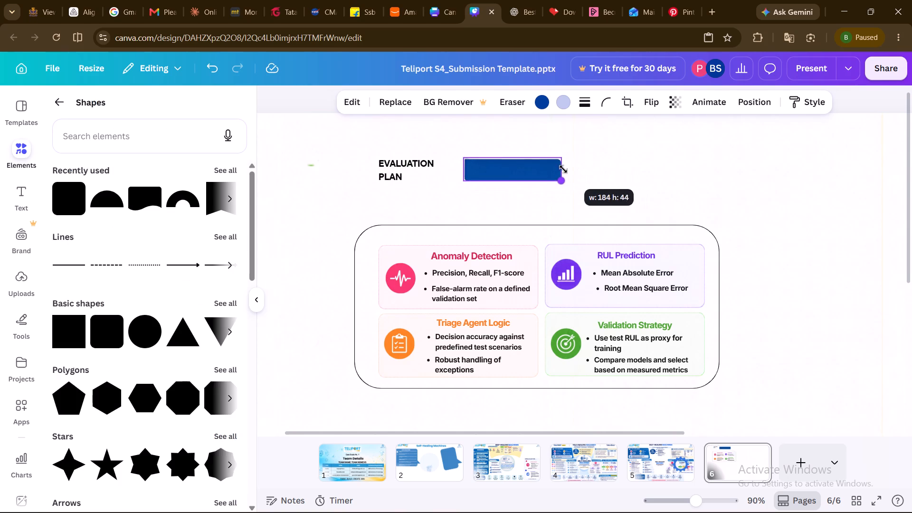
left_click_drag(563, 169, 559, 171)
left_click_drag(553, 169, 593, 169)
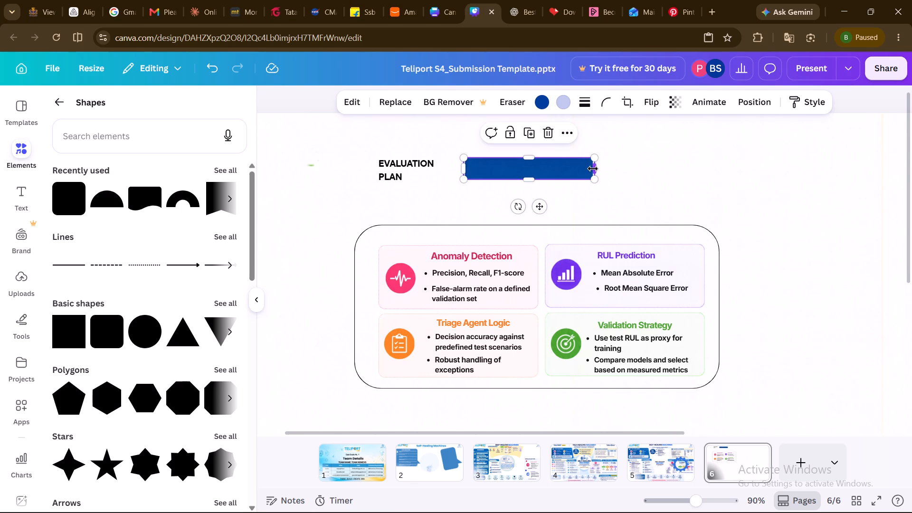
Place the slim blue banner inside the rounded frame's upper left, just above the Anomaly Detection card.
left_click_drag(543, 209, 445, 273)
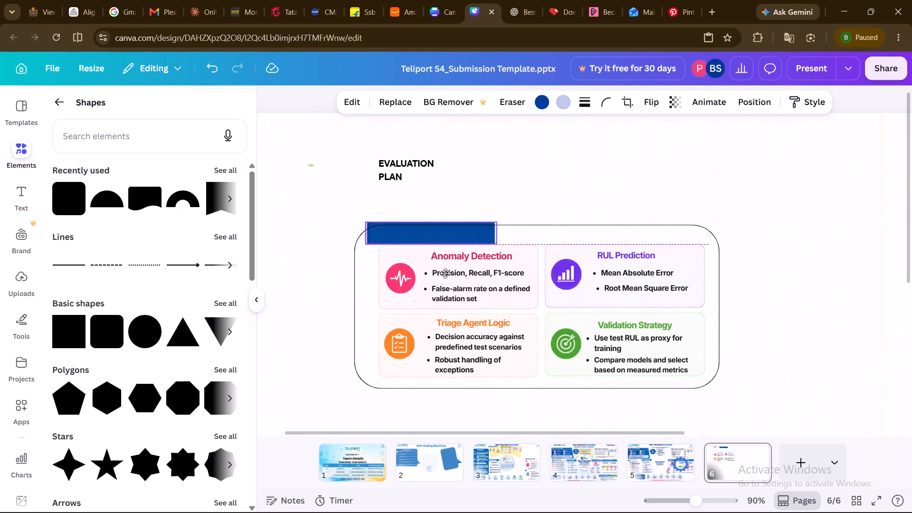
left_click_drag(445, 273, 442, 277)
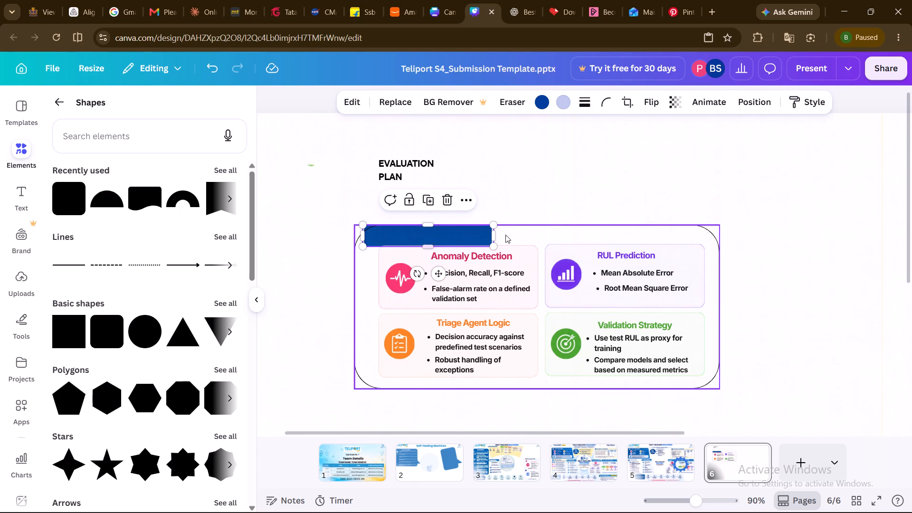
Extend the rounded frame's top edge upward to make it about 687 by 321, undoing any accidental shift.
left_click(520, 239)
left_click_drag(536, 227, 536, 220)
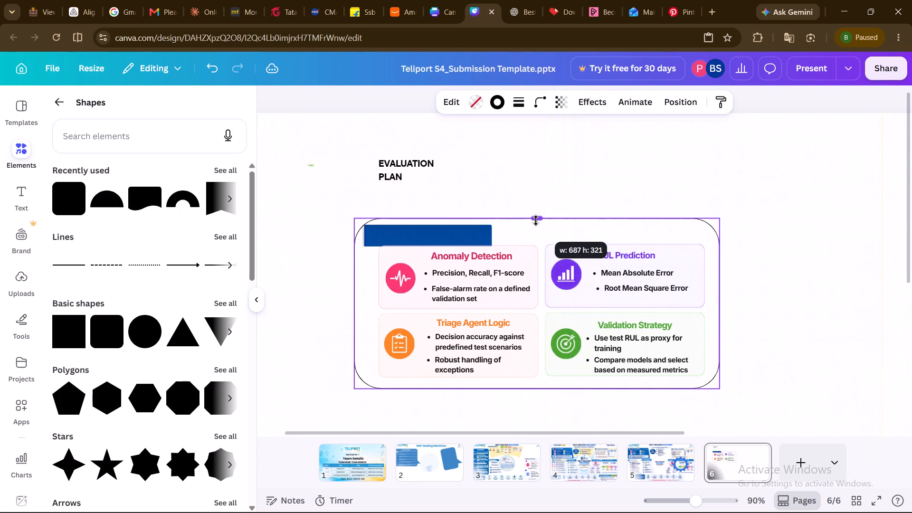
left_click(437, 241)
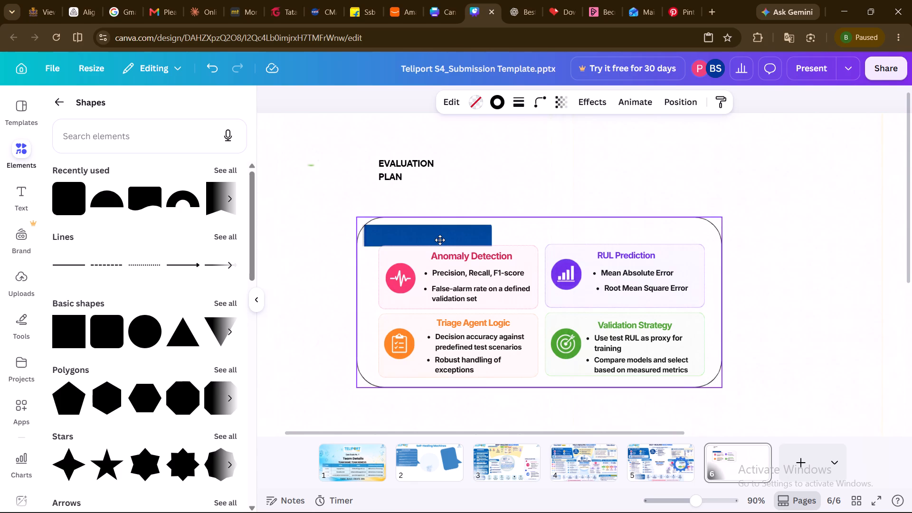
key("ctrl+z")
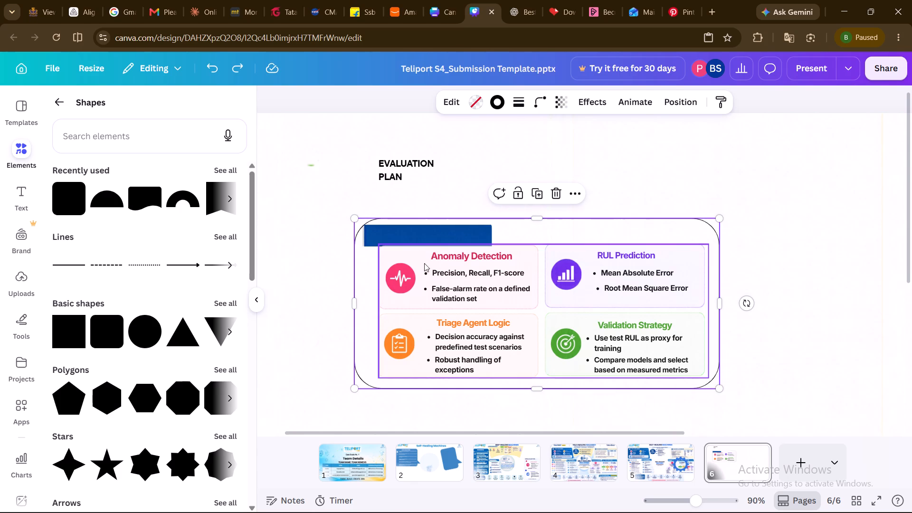
Send the rounded frame to the back so the blue banner in front of it can be selected.
left_click(378, 234)
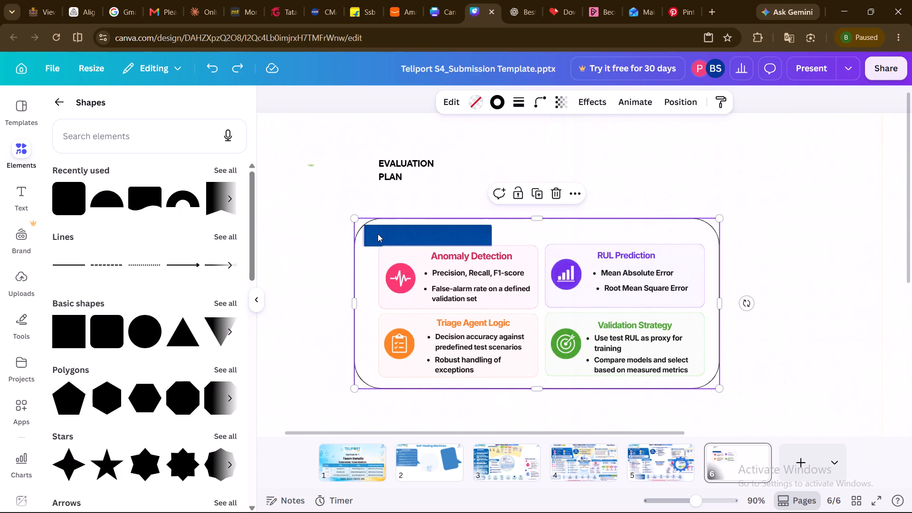
left_click(378, 234)
left_click(378, 234)
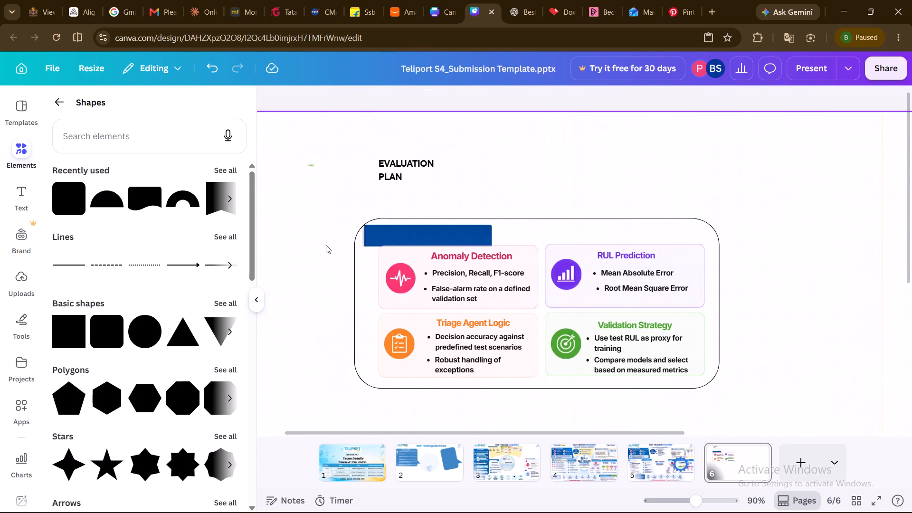
left_click(326, 245)
left_click(394, 235)
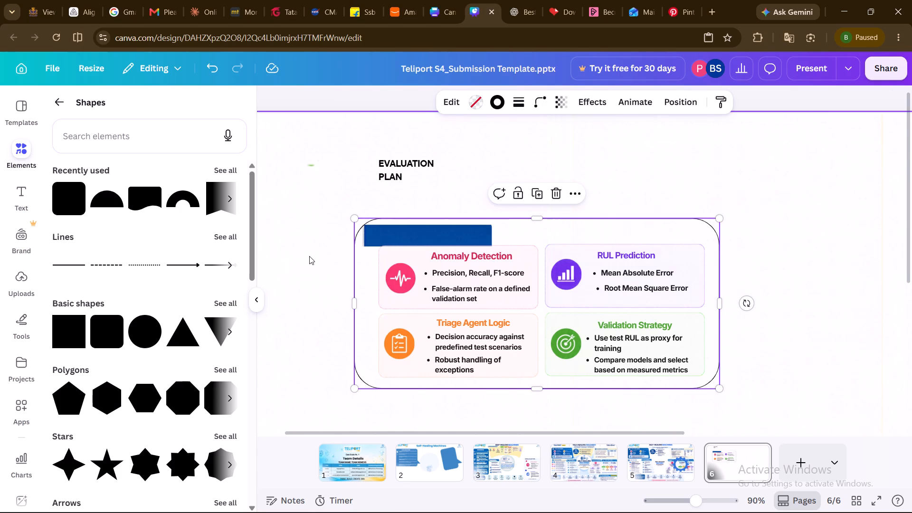
left_click(309, 256)
left_click(438, 234)
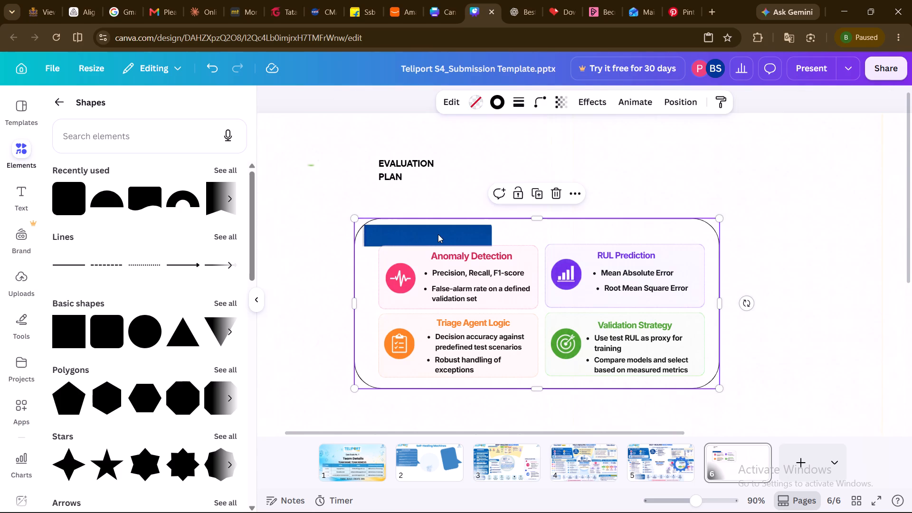
left_click(579, 199)
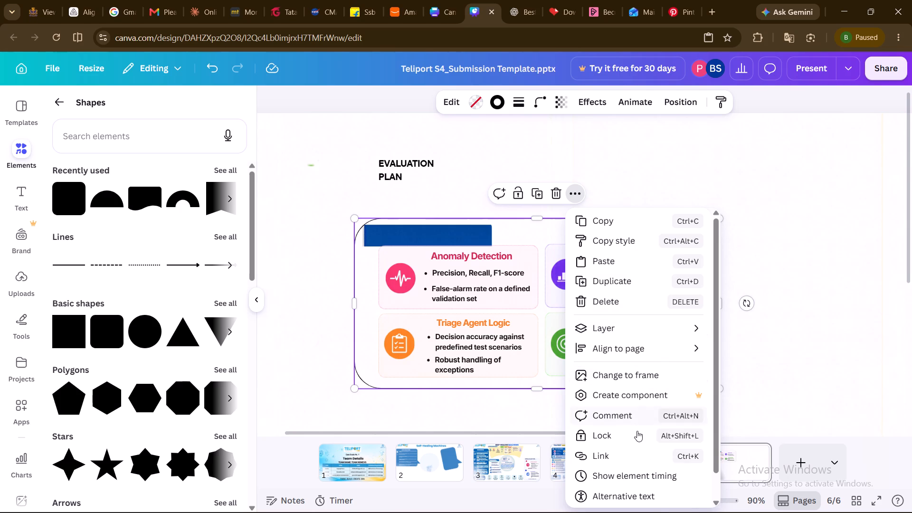
left_click(631, 326)
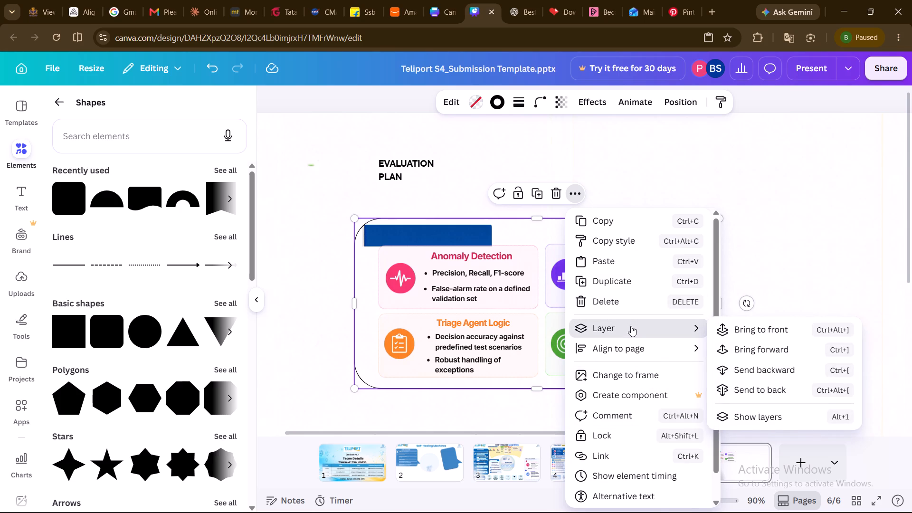
left_click(762, 394)
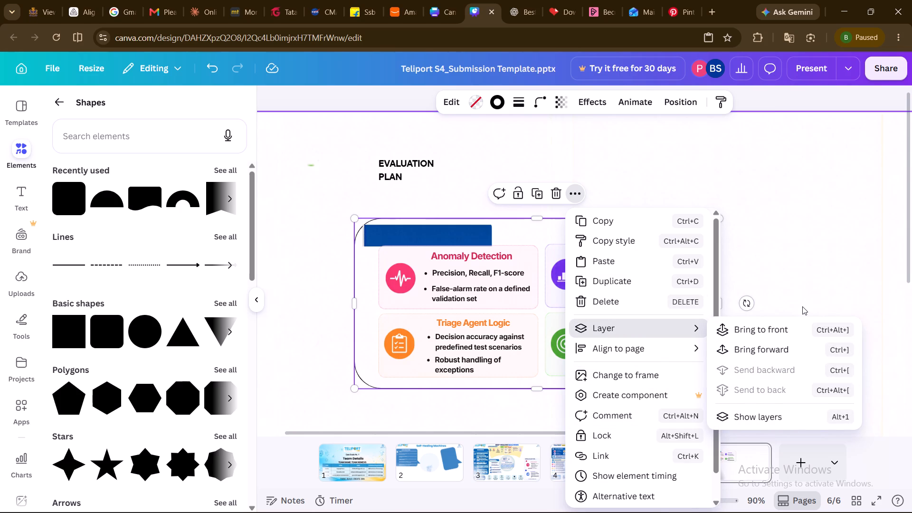
left_click(796, 274)
Align the blue banner flush with the top and left edges of the rounded frame.
left_click_drag(431, 234, 435, 230)
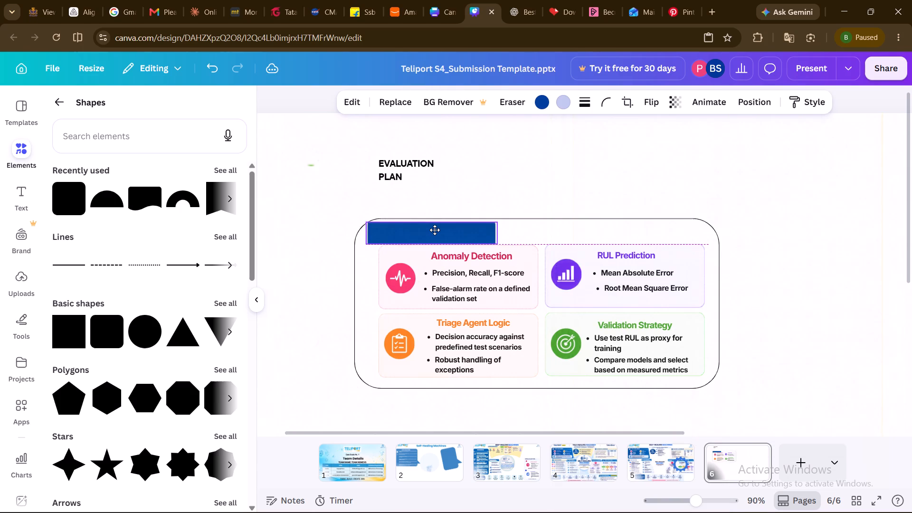
left_click_drag(435, 230, 424, 229)
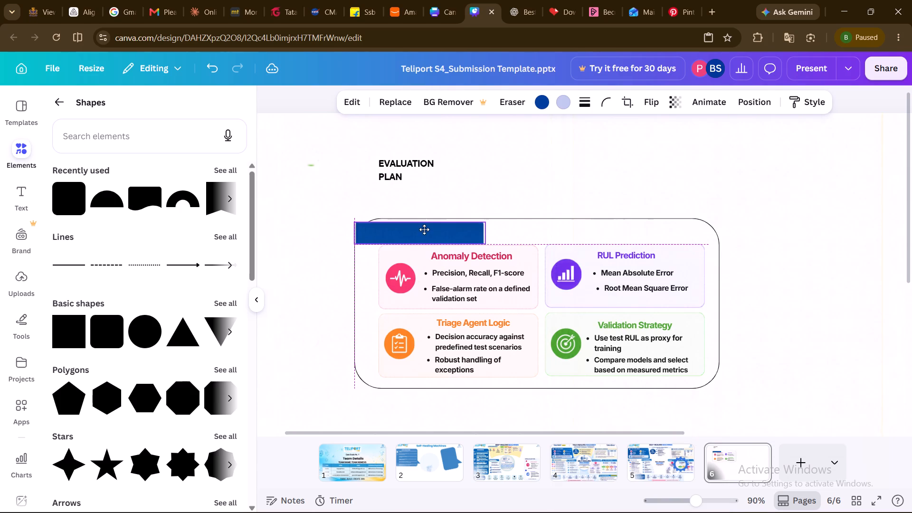
left_click_drag(424, 229, 427, 228)
left_click(321, 192)
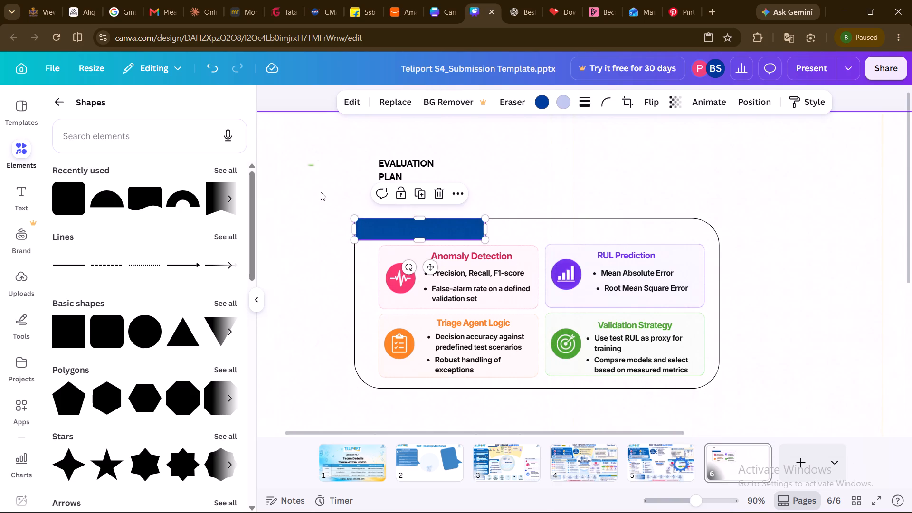
Move the "EVALUATION PLAN" title onto the blue banner and widen its text box so it fits on one line.
left_click_drag(409, 169, 395, 216)
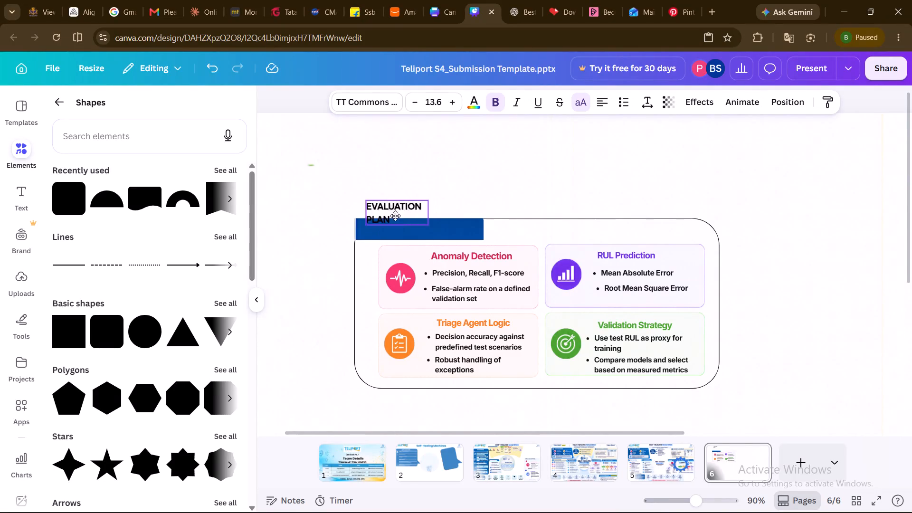
left_click_drag(395, 216, 394, 228)
left_click_drag(426, 230, 441, 230)
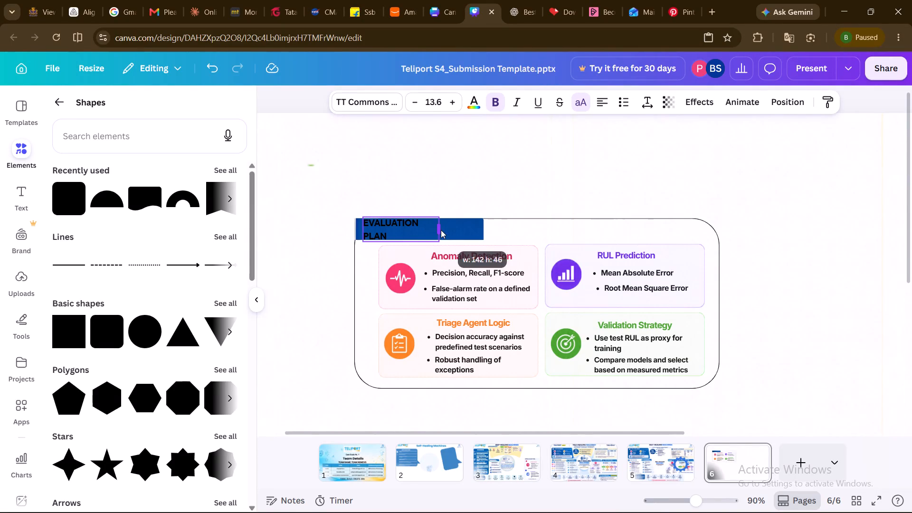
left_click_drag(441, 230, 456, 231)
left_click_drag(421, 256, 423, 261)
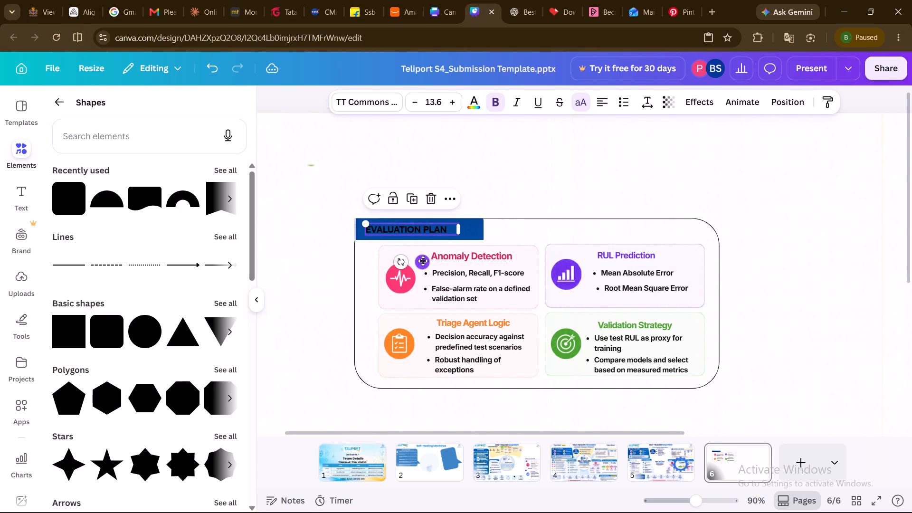
Recolour the "EVALUATION PLAN" banner title off-white.
left_click(471, 108)
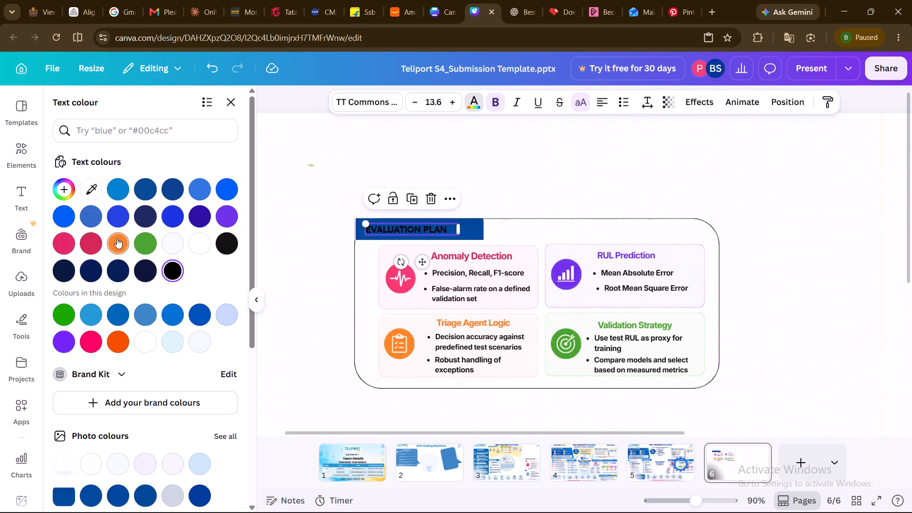
left_click(179, 241)
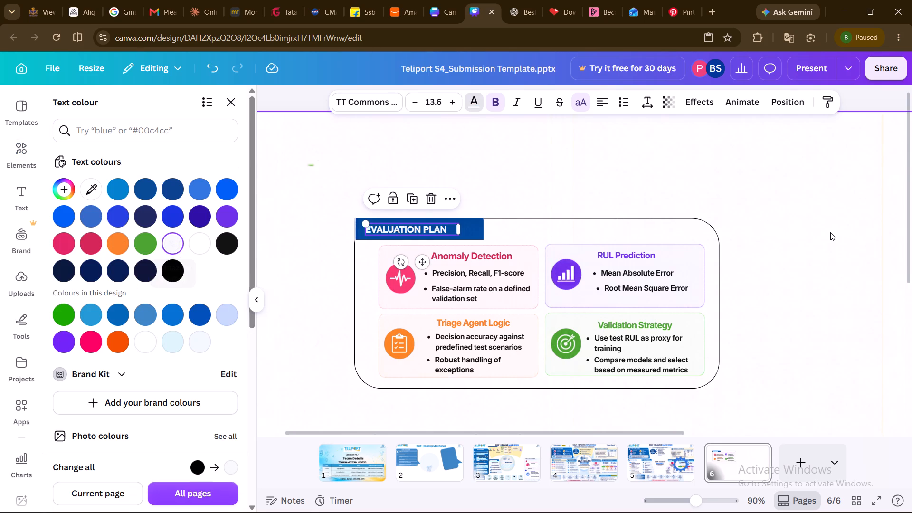
left_click(830, 232)
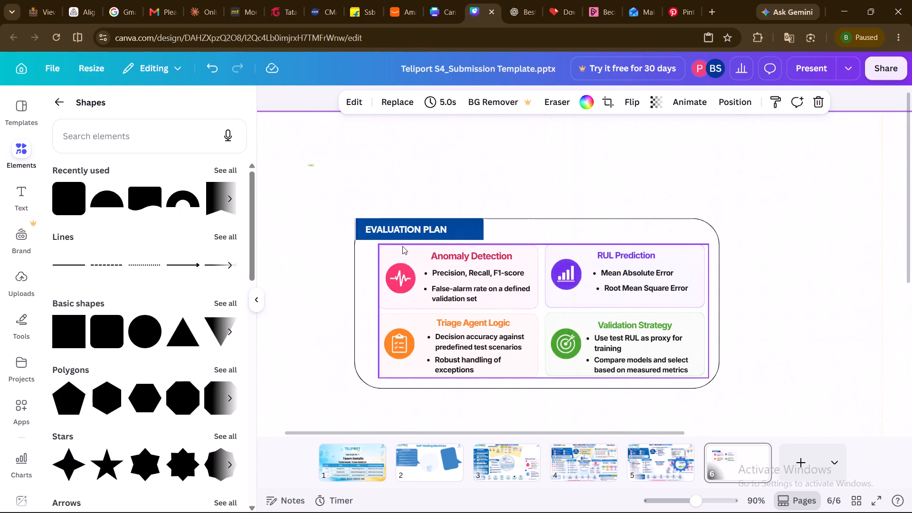
Change the "EVALUATION PLAN" banner title's font to Poppins.
left_click(400, 228)
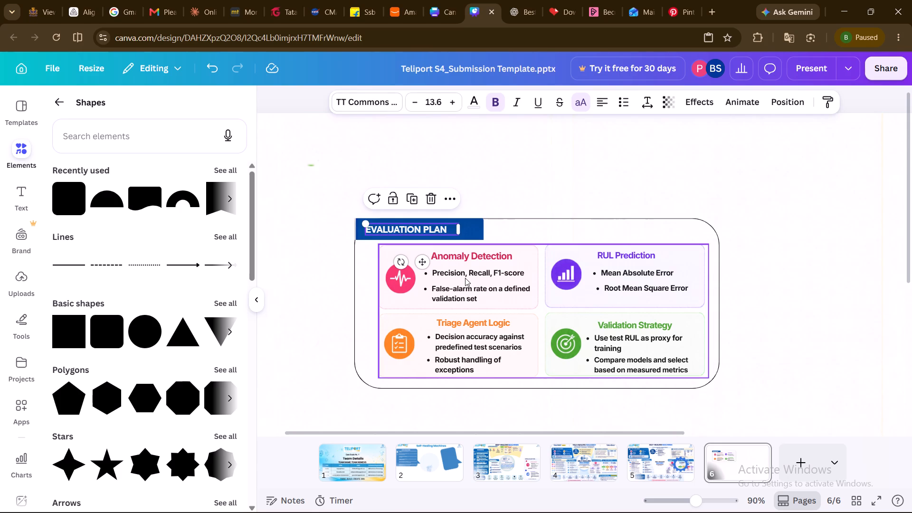
double_click(465, 278)
left_click(343, 310)
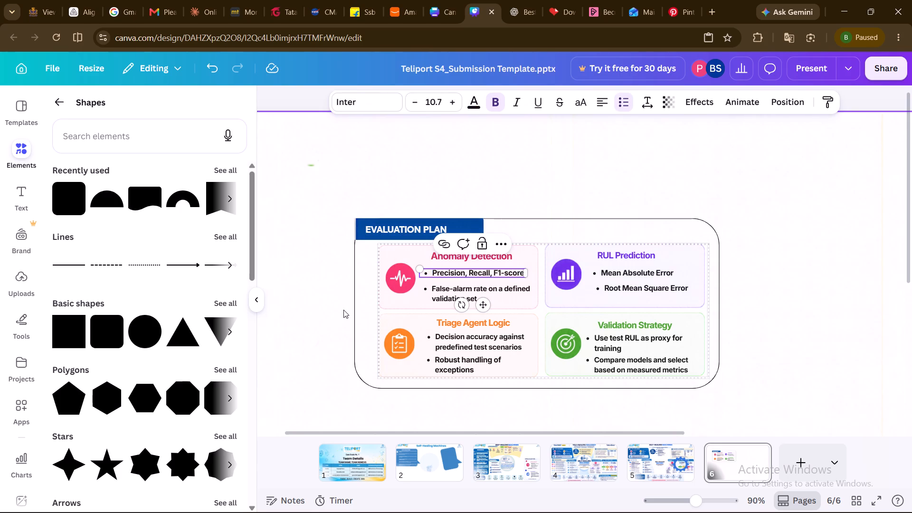
left_click(403, 222)
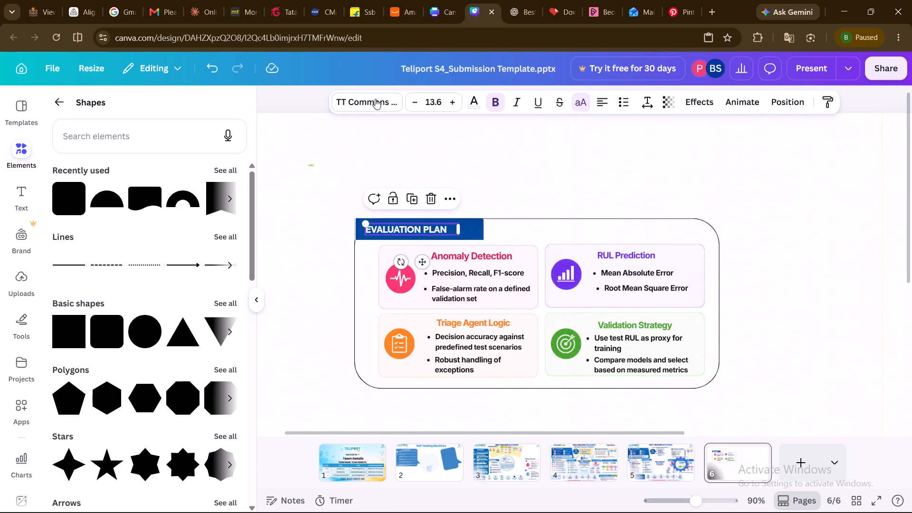
left_click(364, 104)
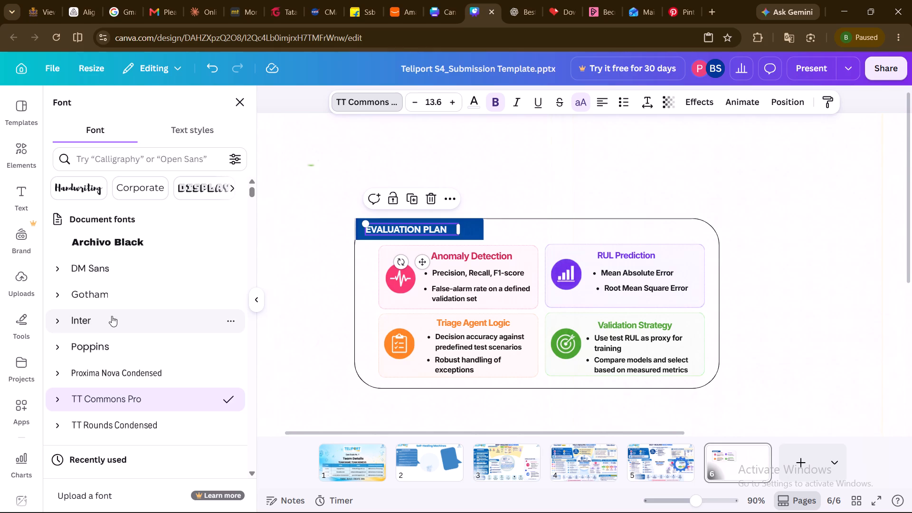
left_click(94, 354)
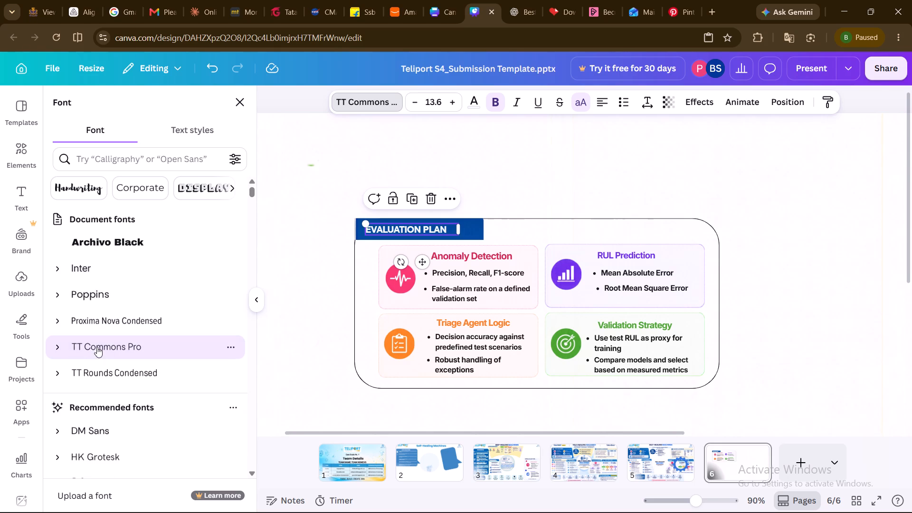
left_click(105, 296)
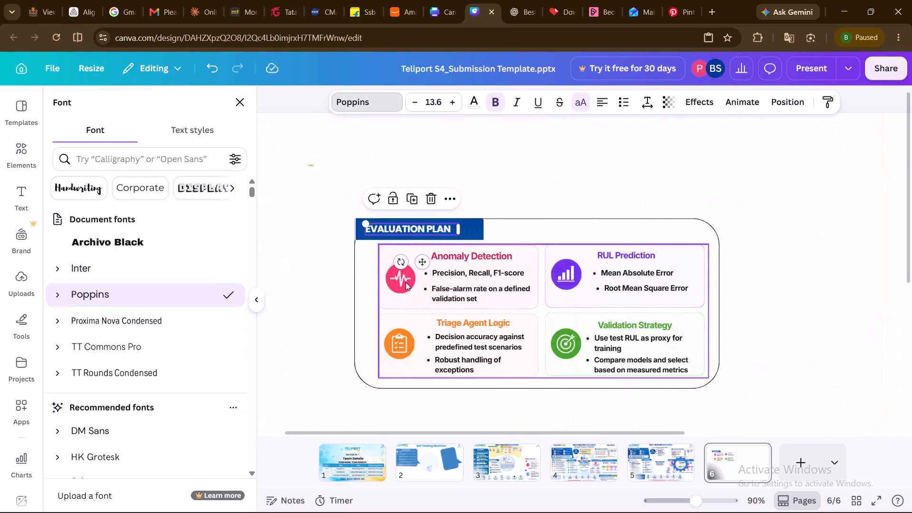
Change the "Anomaly Detection" card heading's font to Poppins.
left_click(428, 251)
double_click(431, 252)
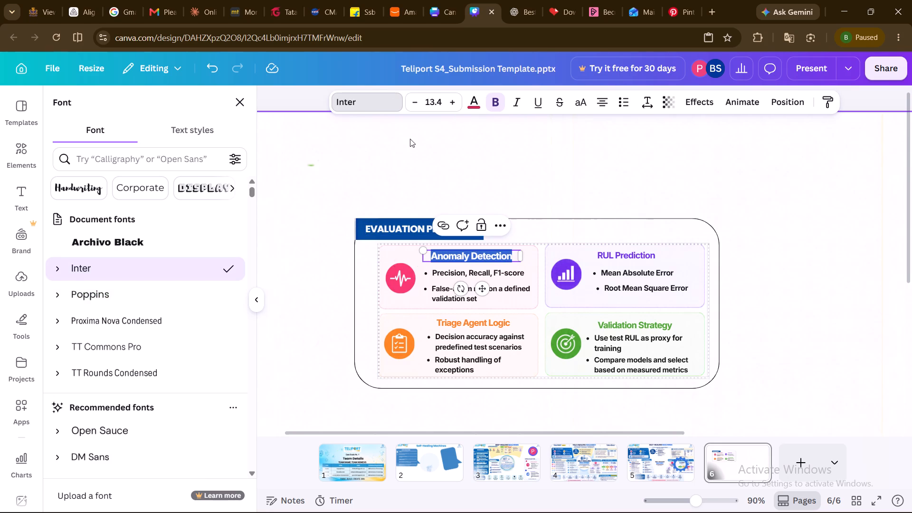
left_click(366, 95)
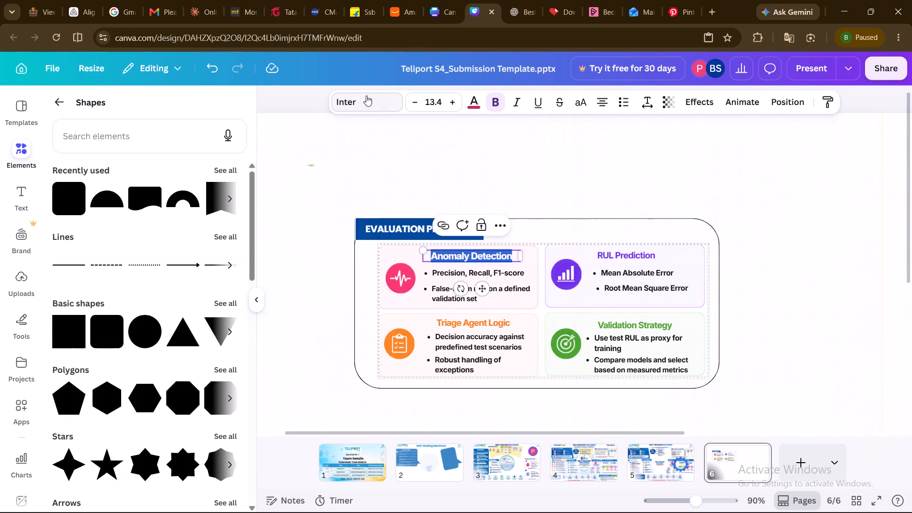
left_click(358, 110)
left_click(132, 301)
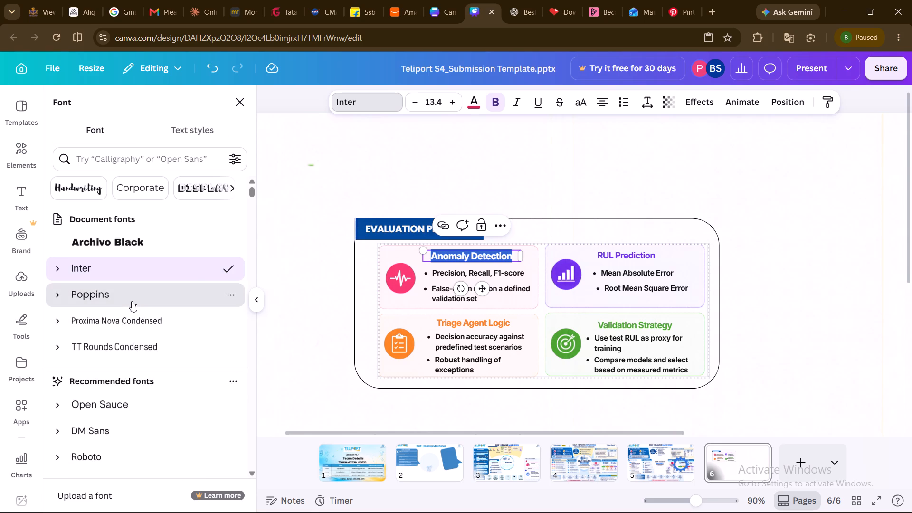
left_click(766, 260)
Change the font of the "Precision, Recall, F1-score" bullet in the Anomaly Detection card to Poppins.
left_click(450, 282)
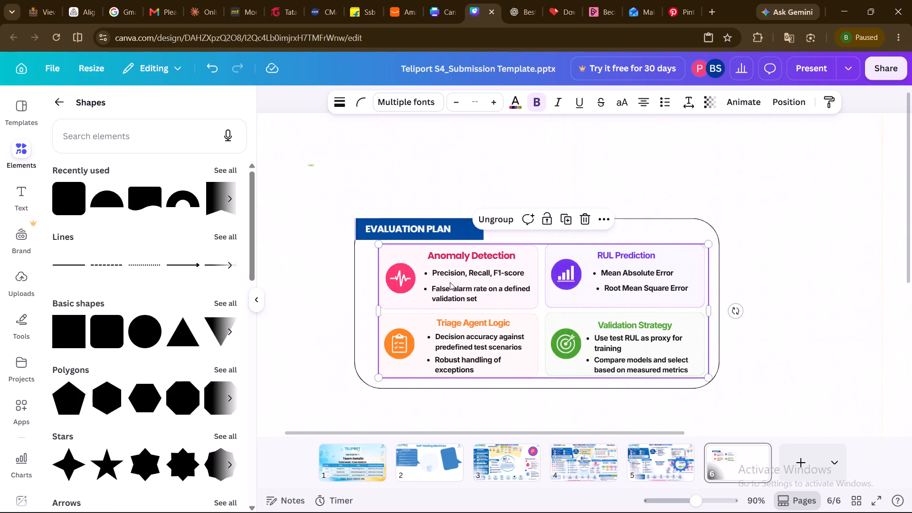
left_click(450, 282)
double_click(435, 267)
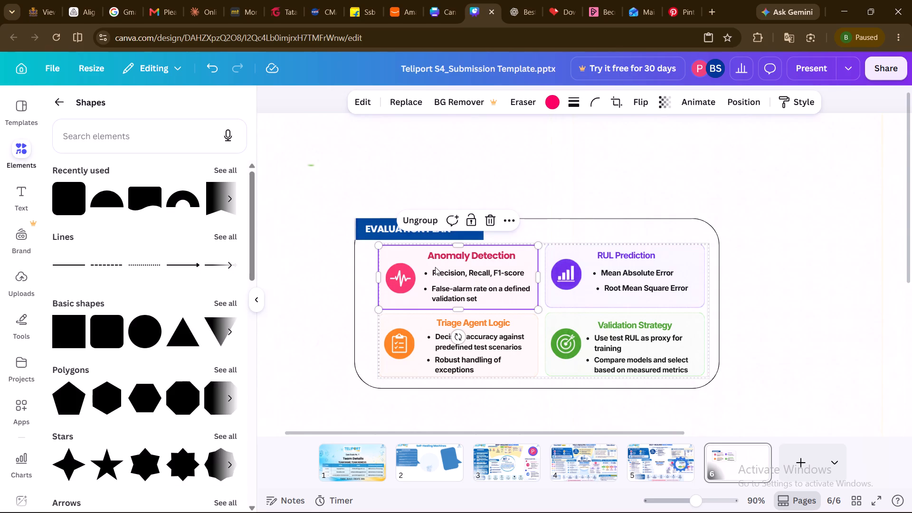
double_click(432, 281)
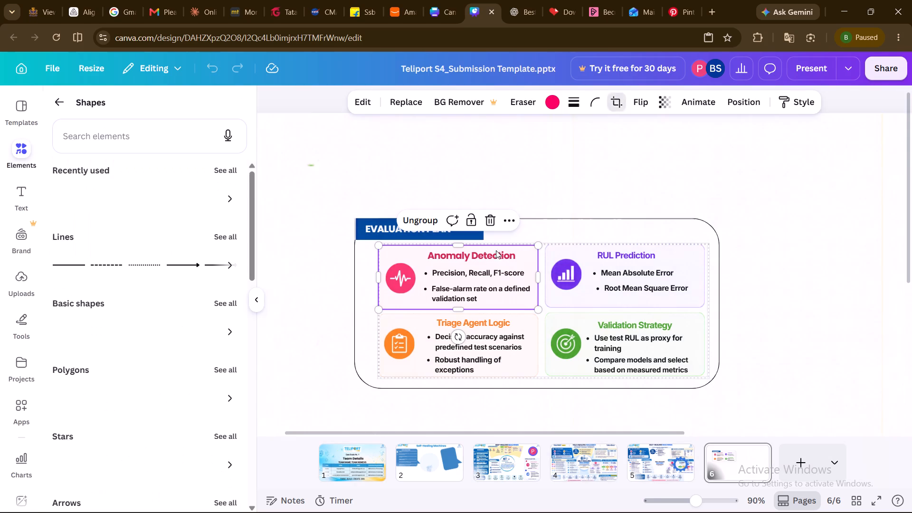
left_click(637, 178)
double_click(491, 274)
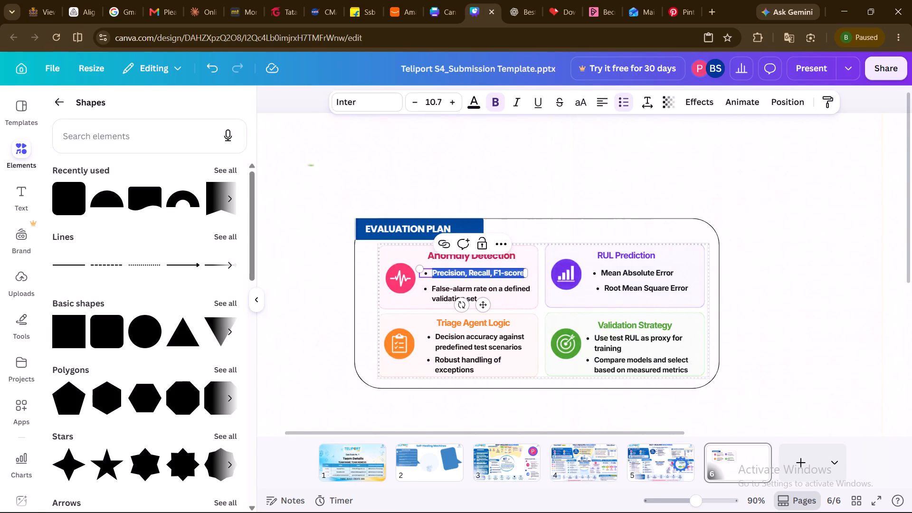
left_click(488, 292, "shift")
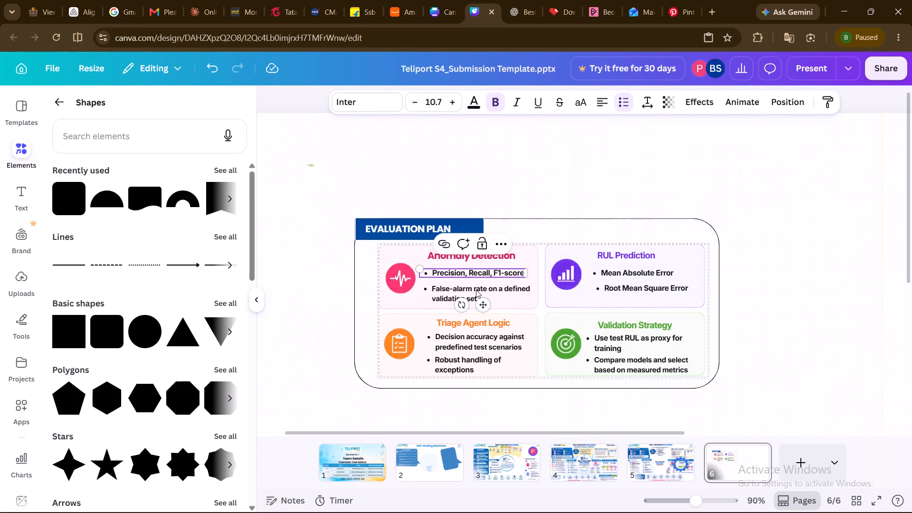
double_click(476, 290, "shift")
double_click(476, 290, "shift")
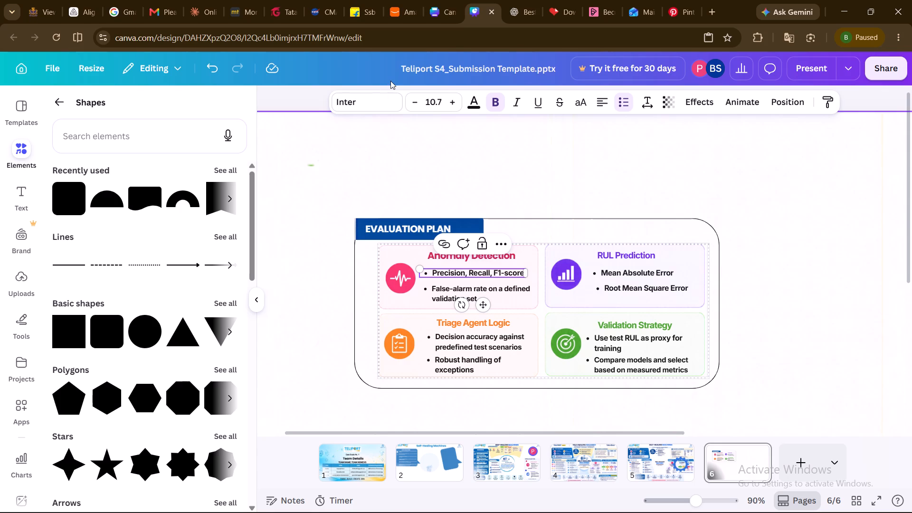
left_click(374, 101)
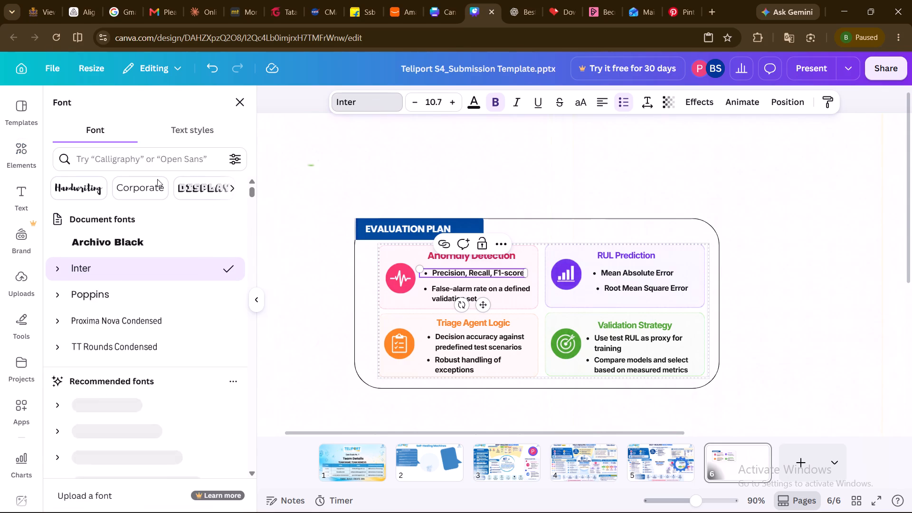
left_click(107, 298)
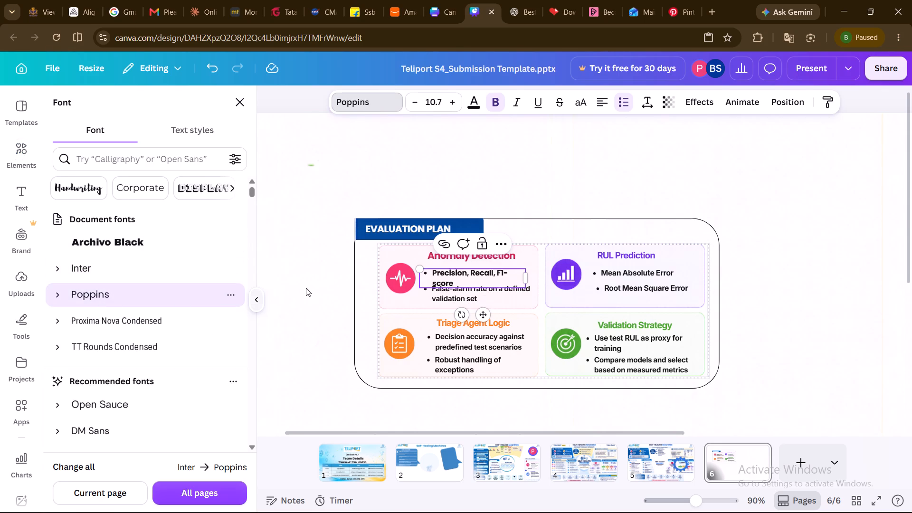
Widen the "Precision, Recall, F1-score" text box to about 207 so the bullet fits on one line.
left_click(465, 298)
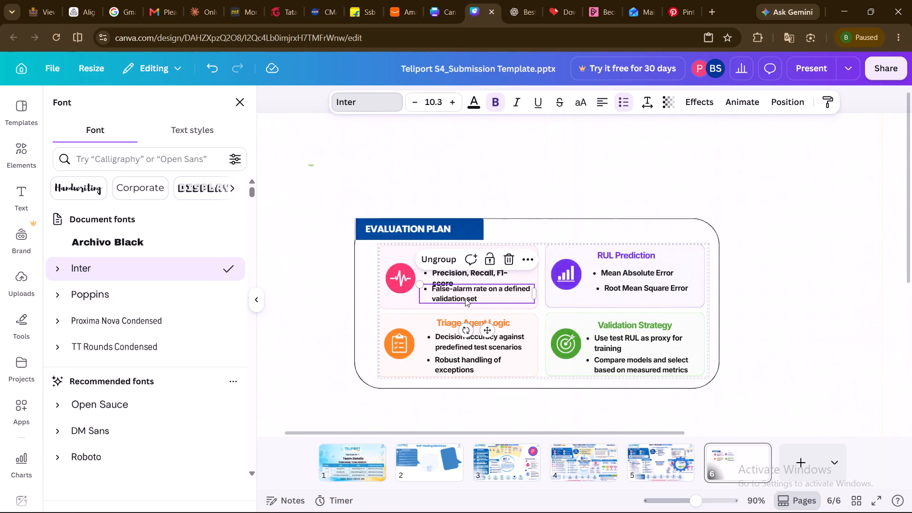
left_click(471, 270)
left_click(462, 278)
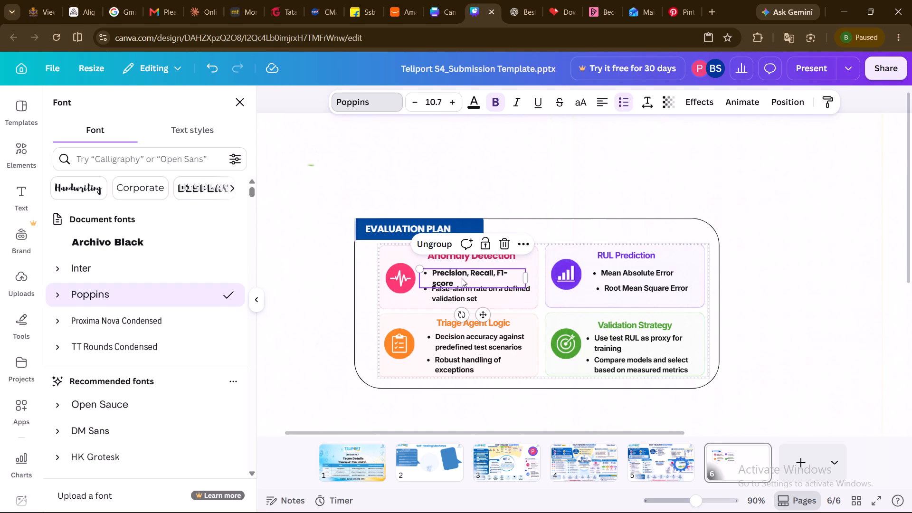
left_click_drag(527, 275, 532, 275)
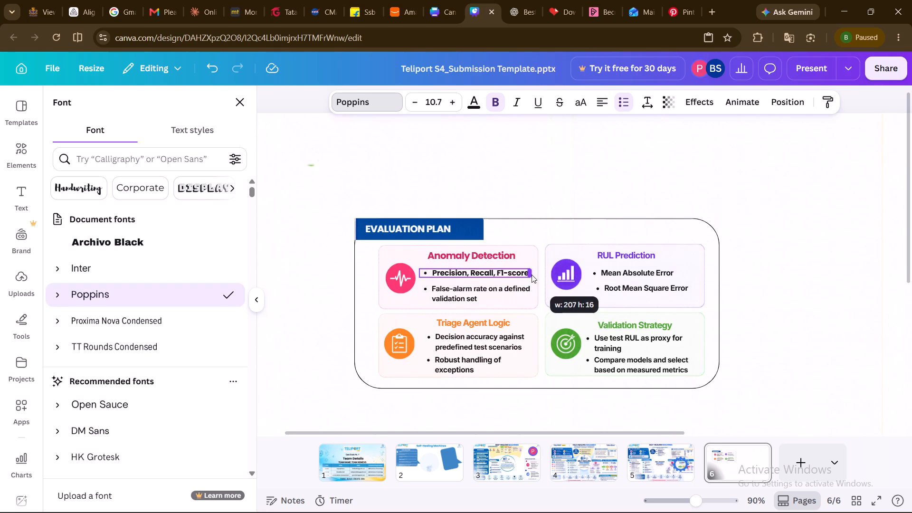
left_click_drag(532, 275, 532, 275)
Remove bold from the "Precision, Recall, F1-score" bullet.
left_click(446, 297)
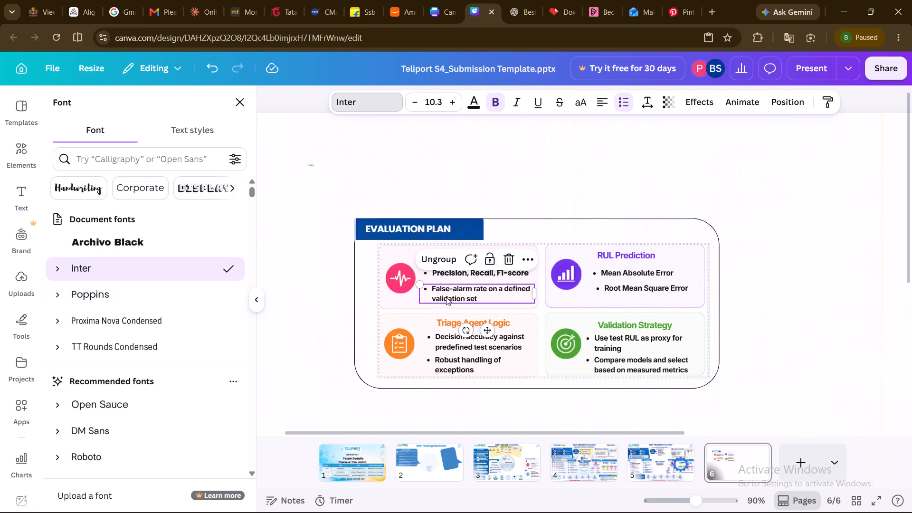
double_click(466, 276)
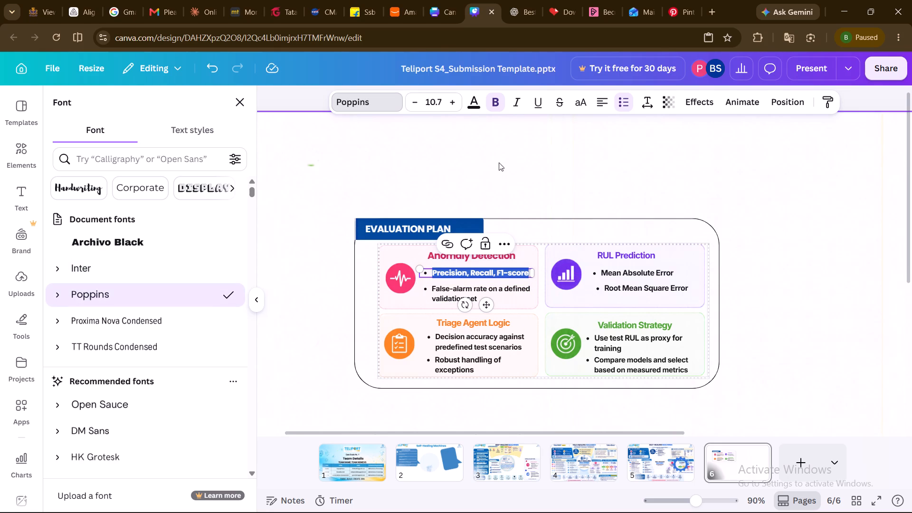
left_click(500, 98)
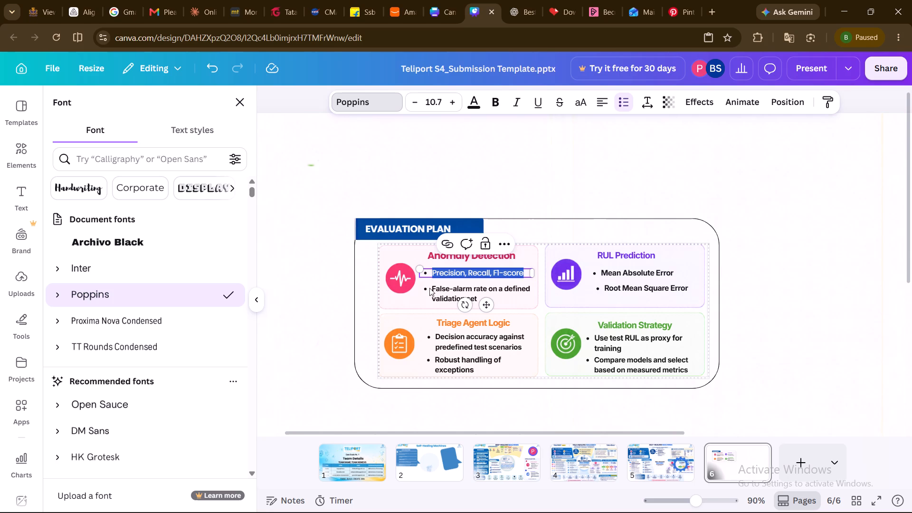
Examine the layout and text styling on slide 3 for reference, and return to the evaluation cards on slide 6.
left_click(441, 294)
double_click(441, 294)
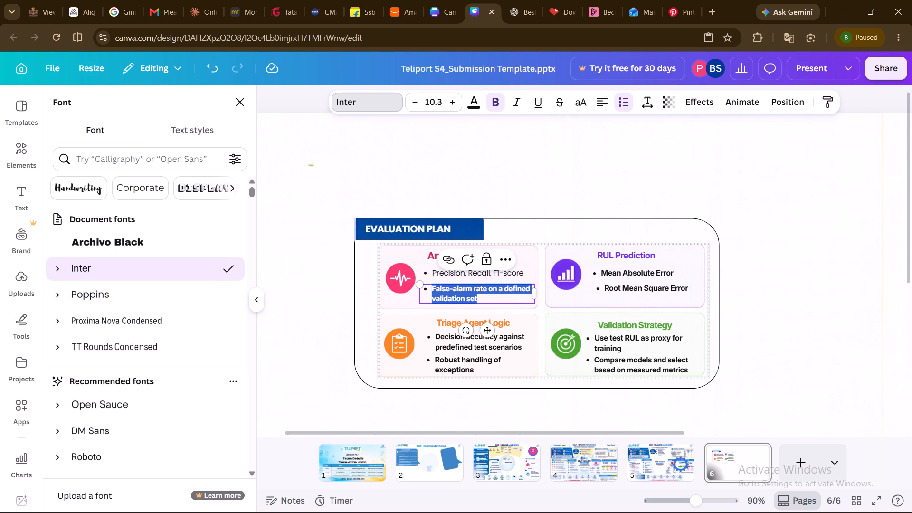
left_click(499, 457)
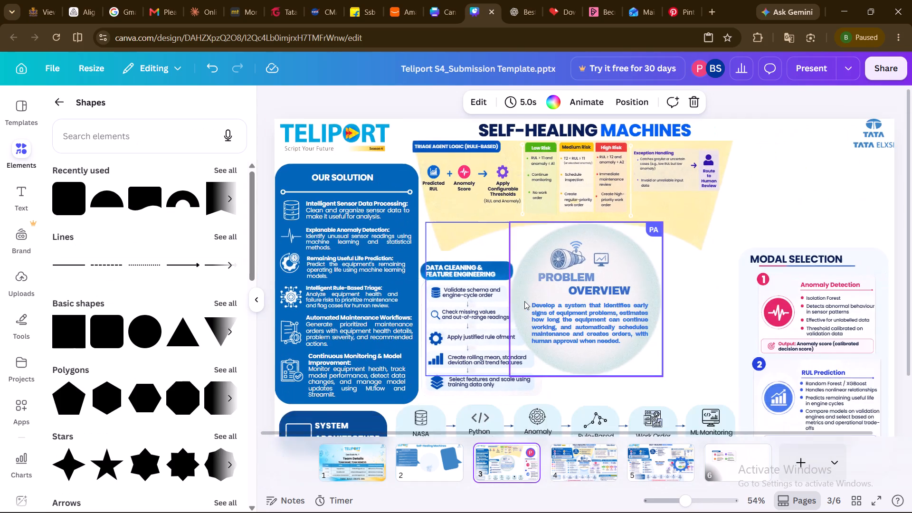
scroll(524, 301, "left", 1)
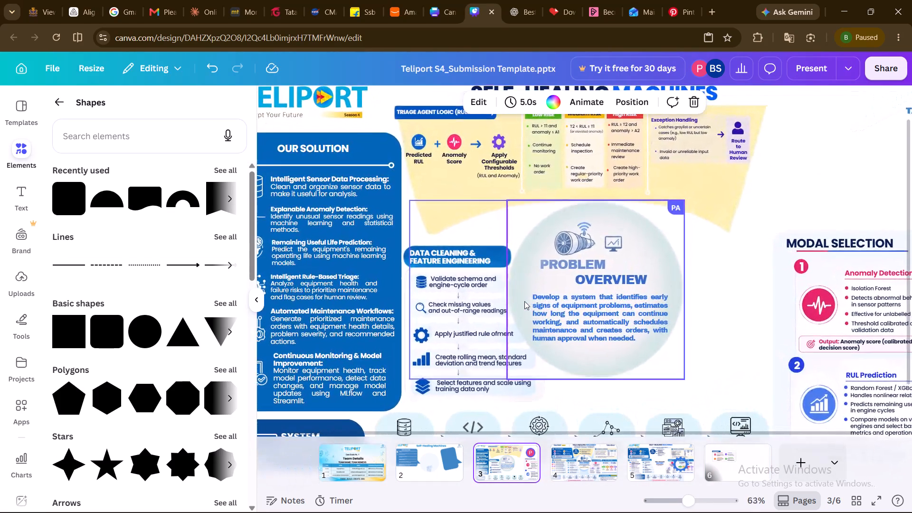
scroll(524, 301, "left", 1)
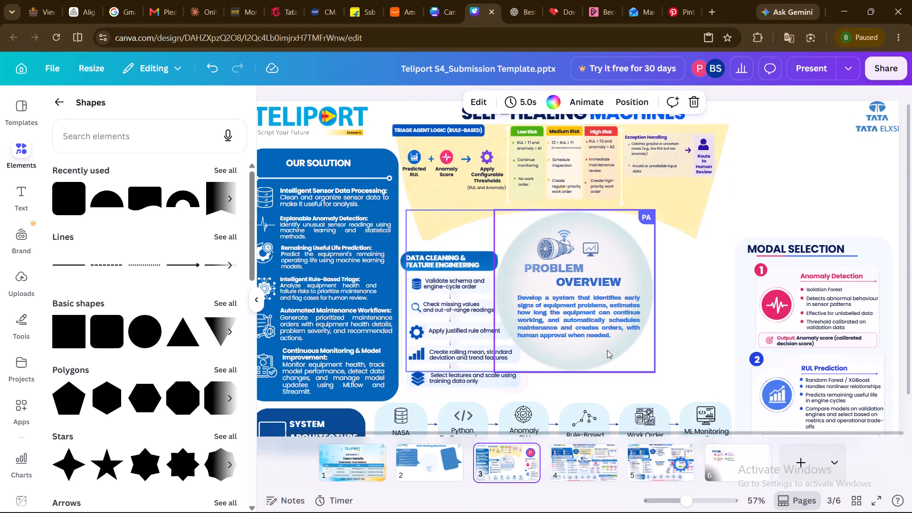
left_click(712, 465)
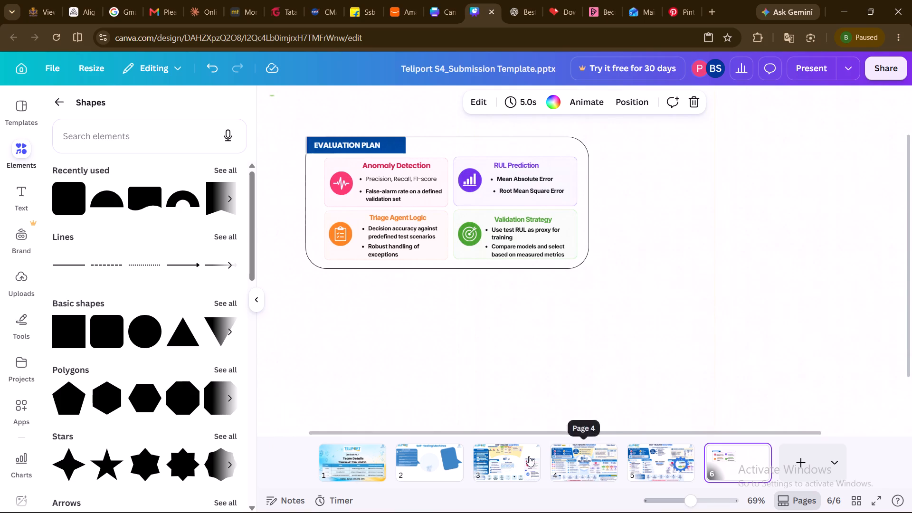
Review slide 3 in full-screen presentation, glance at slide 4's layout, and return to the evaluation plan on slide 6.
left_click(509, 462)
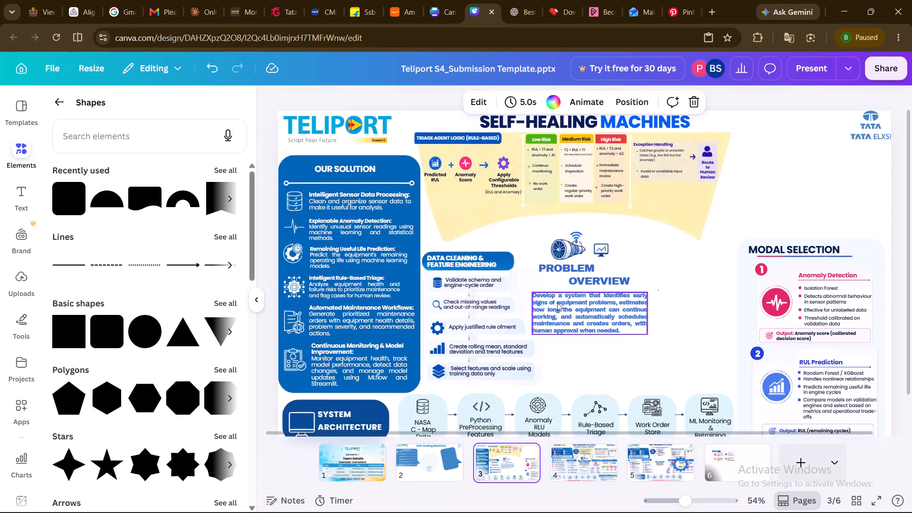
scroll(557, 303, "left", 2)
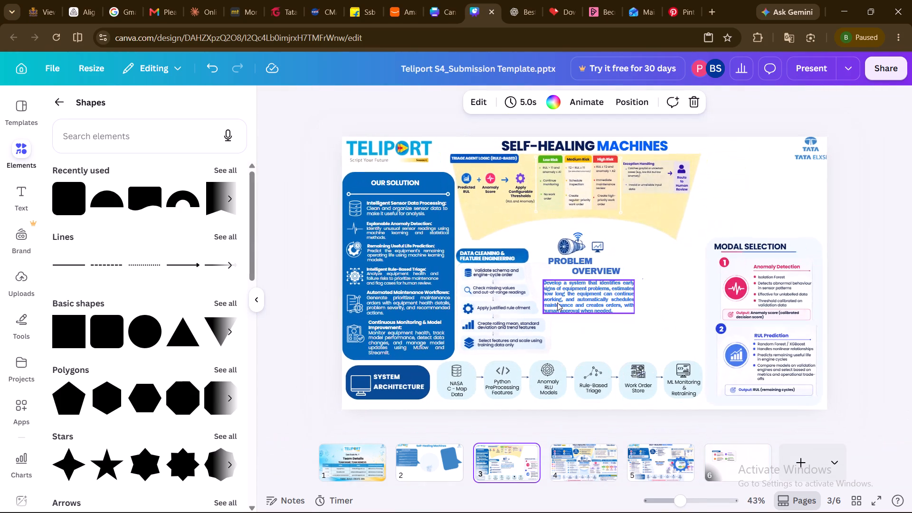
scroll(557, 303, "left", 1)
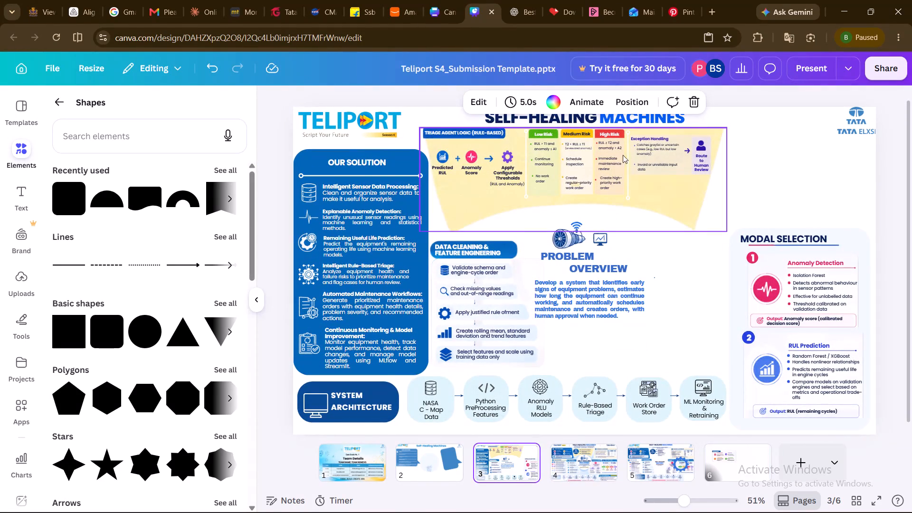
left_click(638, 186)
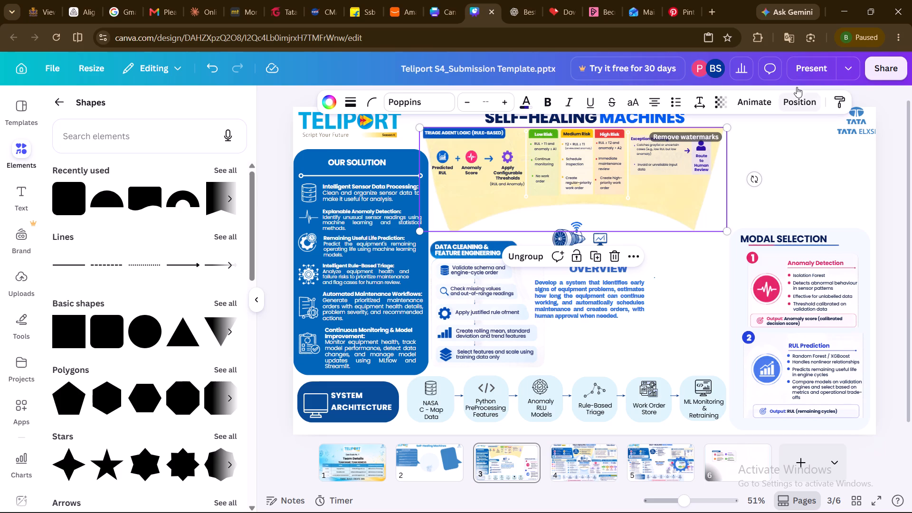
left_click(831, 69)
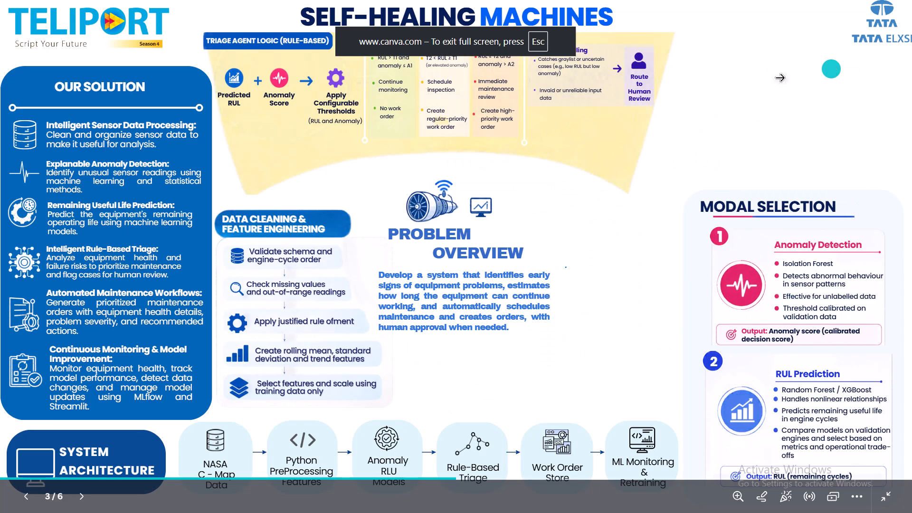
left_click(760, 101)
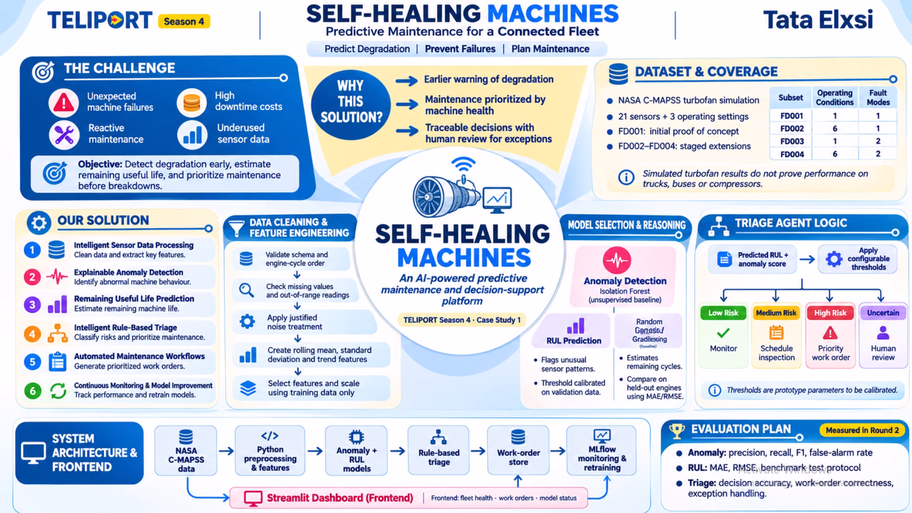
key("Left")
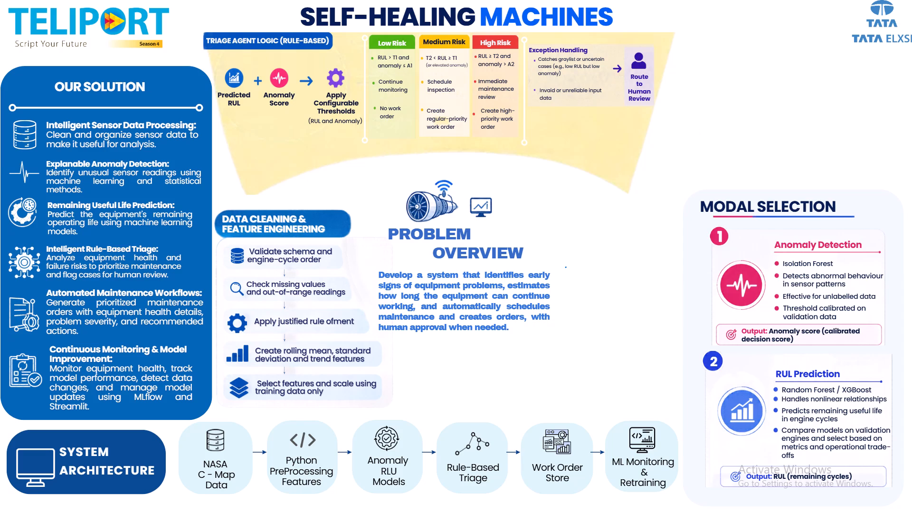
key("Escape")
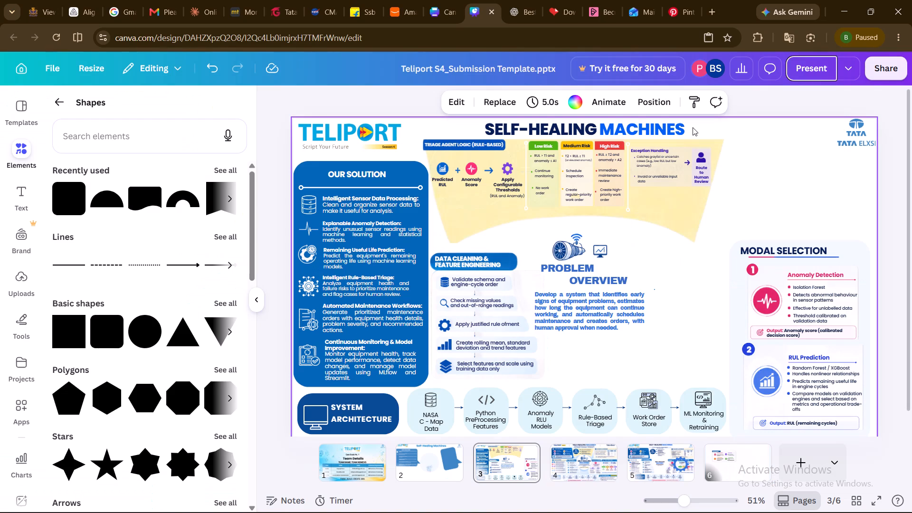
left_click(715, 469)
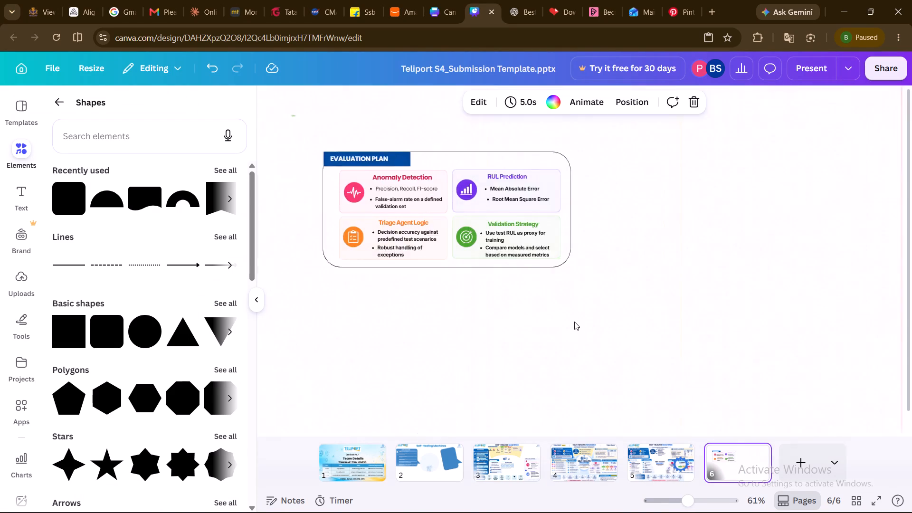
Change the "False-alarm rate on a defined validation set" bullet in the Anomaly Detection card to Poppins without bold.
scroll(574, 322, "right", 2)
scroll(574, 322, "up", 1)
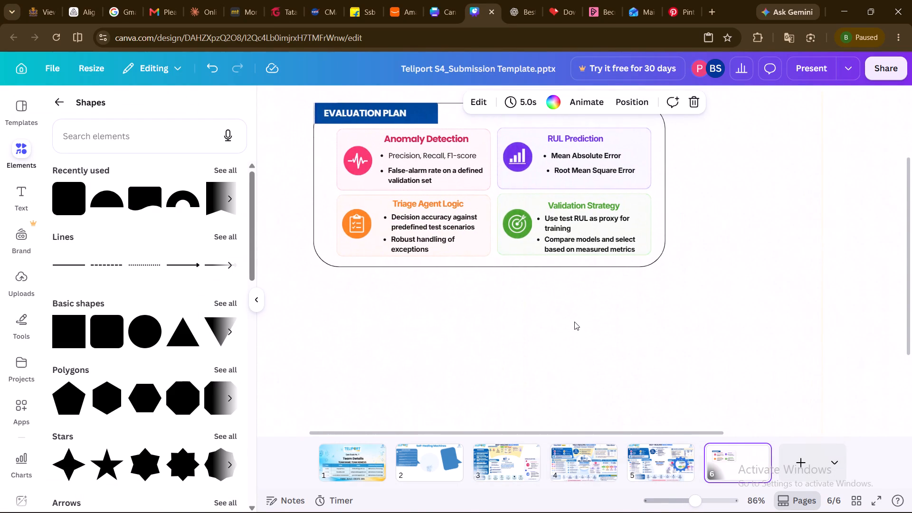
scroll(574, 322, "up", 1)
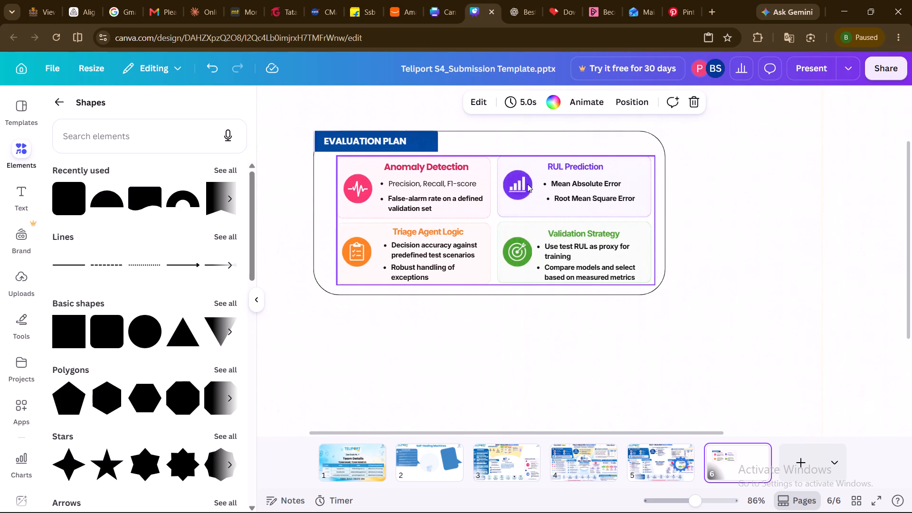
left_click(542, 189)
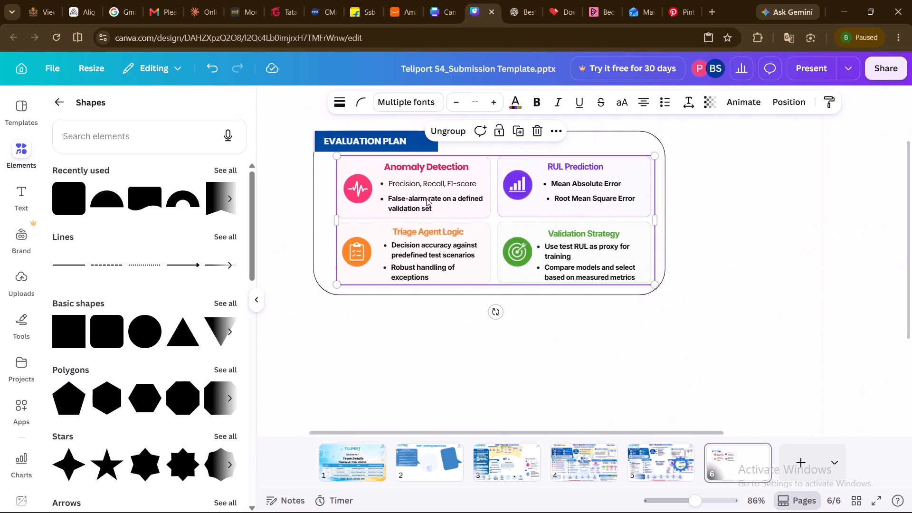
double_click(426, 198)
left_click(367, 106)
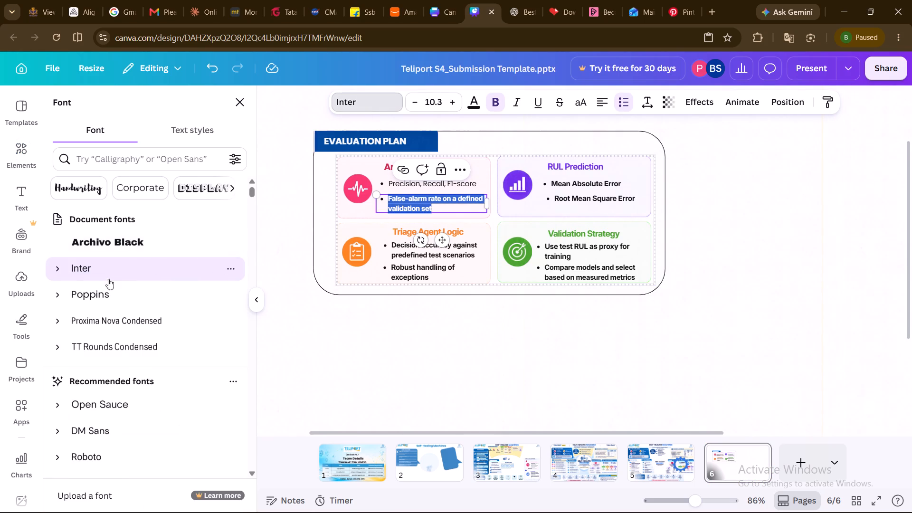
left_click(105, 293)
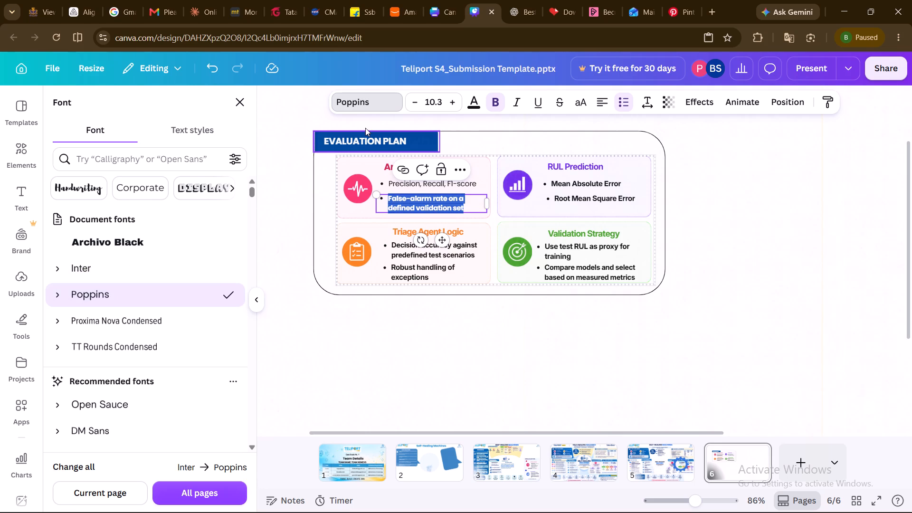
left_click(493, 102)
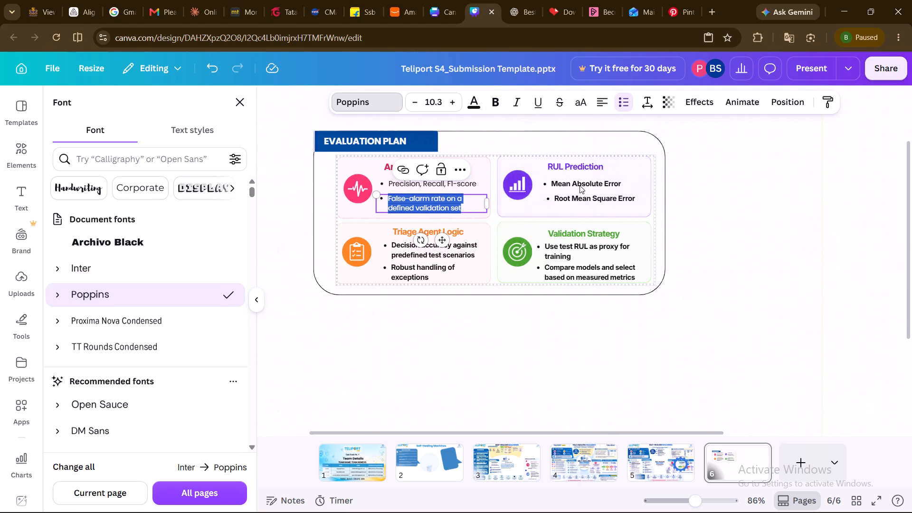
Set both RUL Prediction bullets, "Mean Absolute Error" and "Root Mean Square Error", to Poppins without bold.
double_click(579, 185)
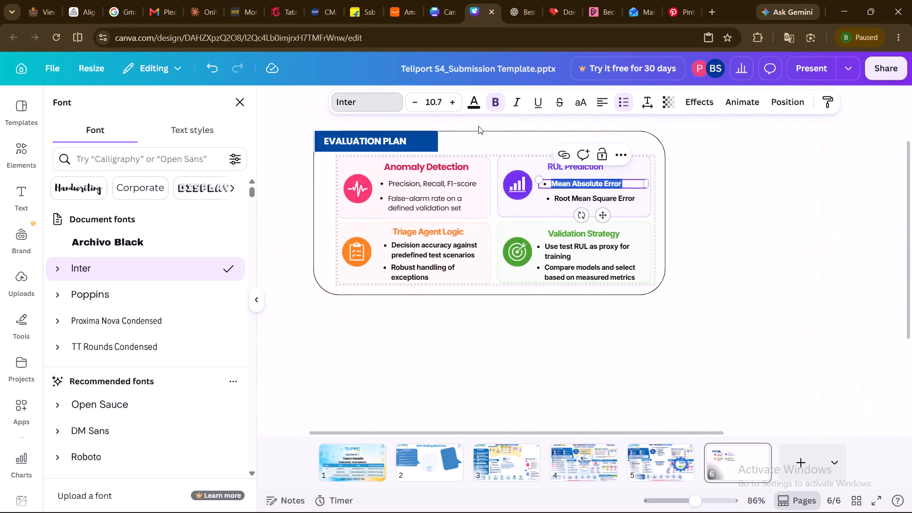
left_click(500, 99)
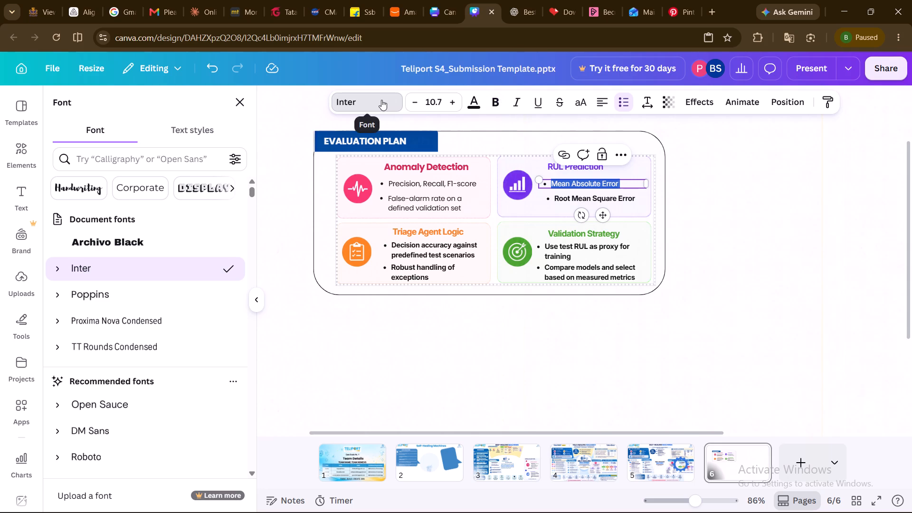
left_click(381, 100)
left_click(377, 105)
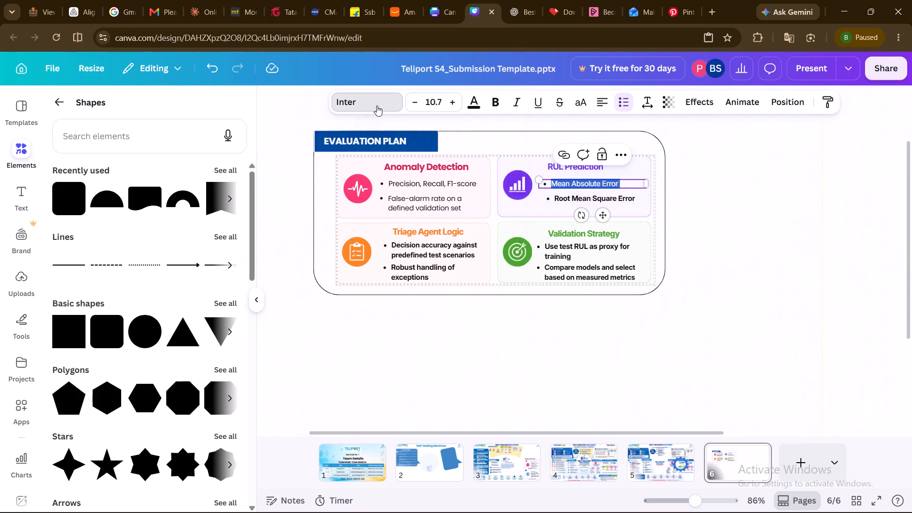
left_click(106, 294)
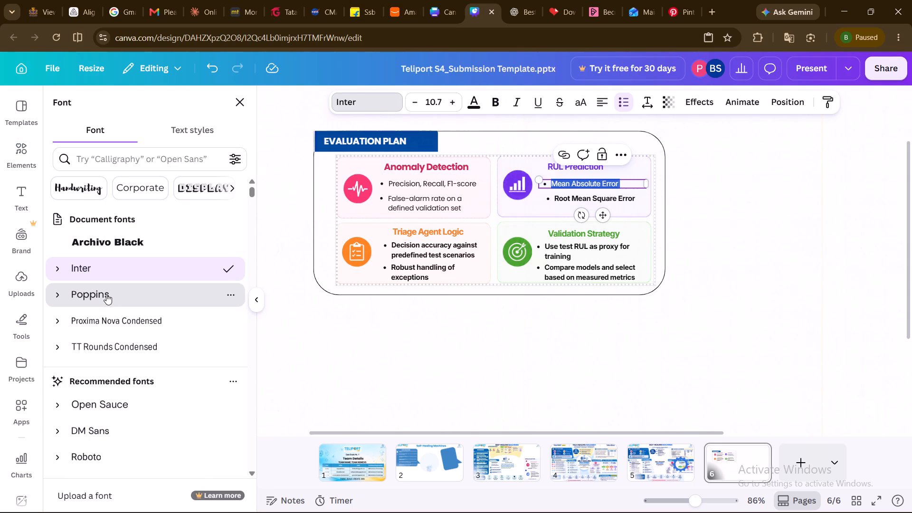
double_click(561, 199)
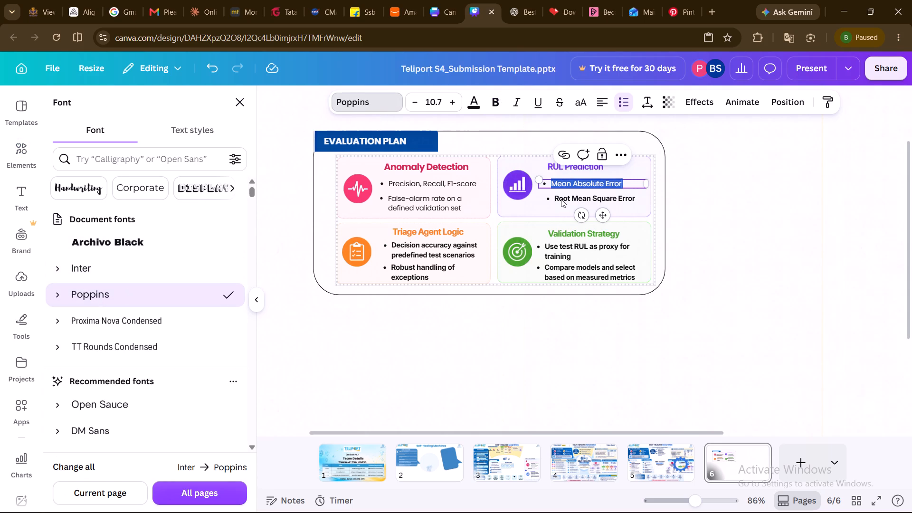
left_click(492, 104)
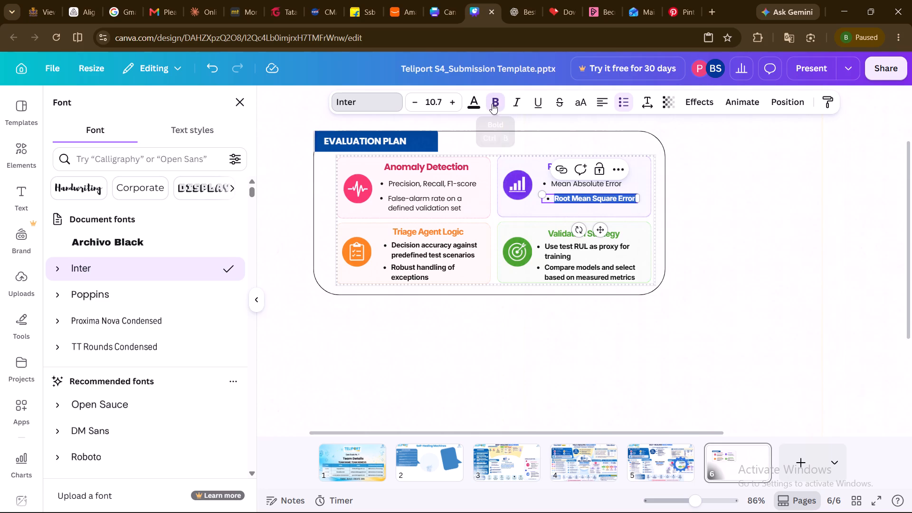
left_click(106, 294)
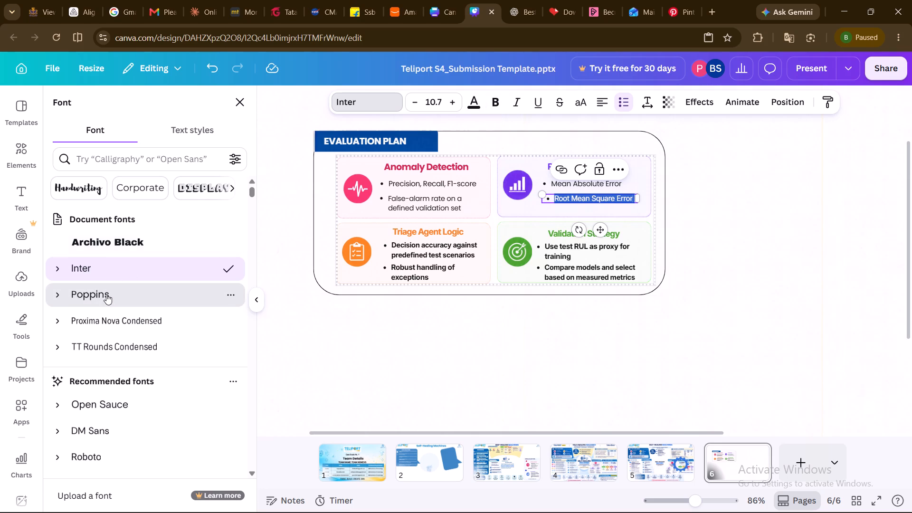
Set both Triage Agent Logic bullets to Poppins without bold, widening the first bullet's text box so it fits on two lines.
double_click(433, 246)
left_click(498, 101)
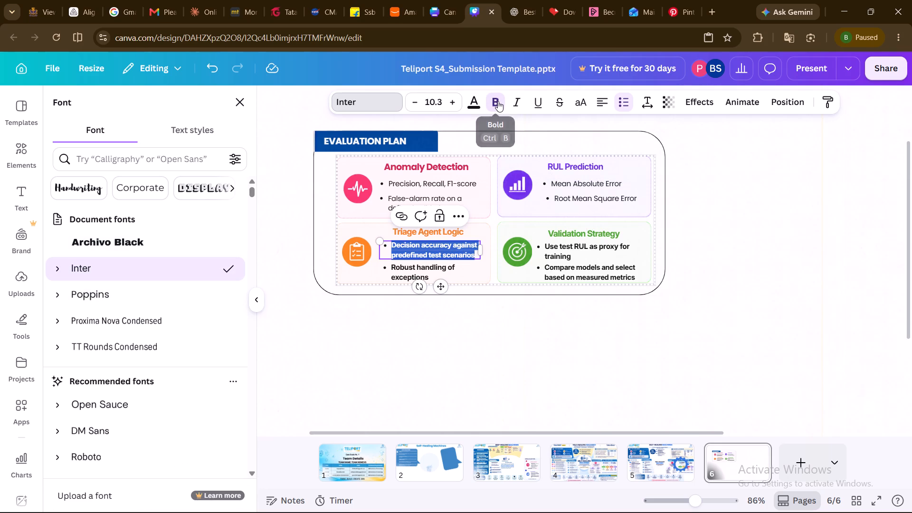
left_click(126, 301)
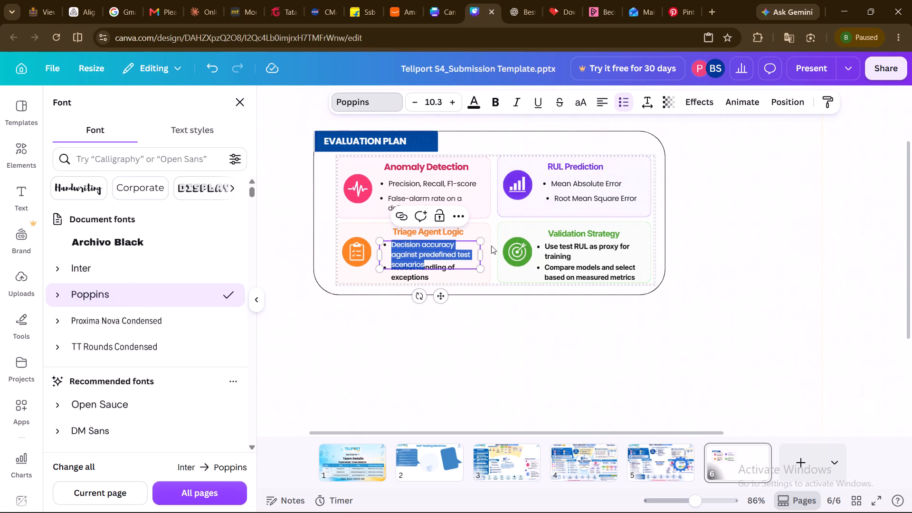
left_click_drag(482, 255, 487, 253)
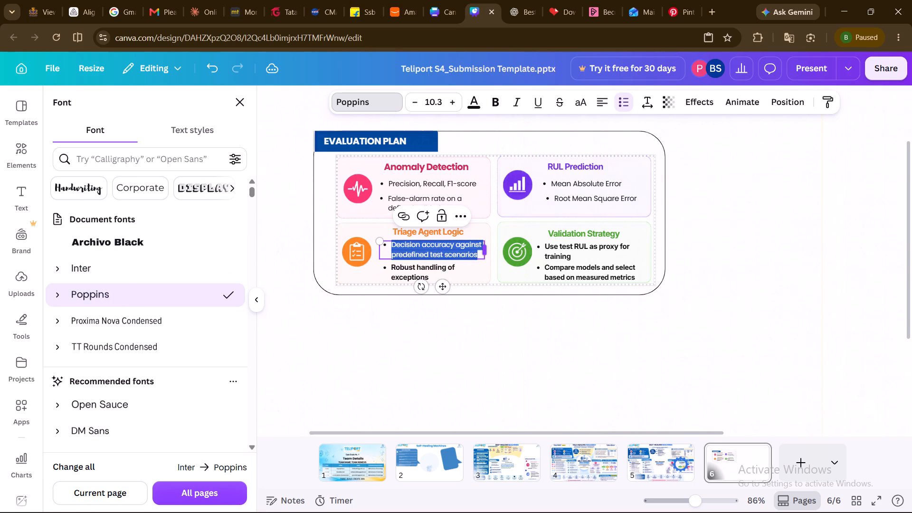
left_click(441, 272)
double_click(422, 272)
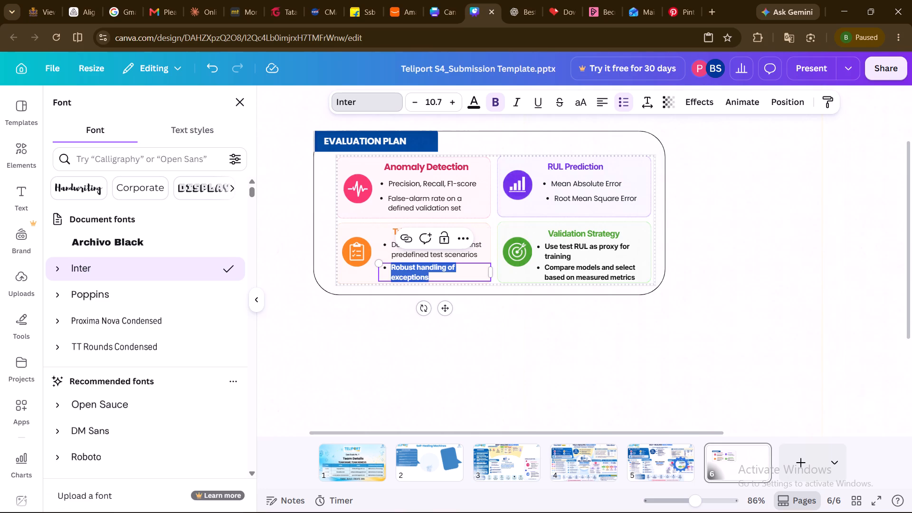
left_click(495, 104)
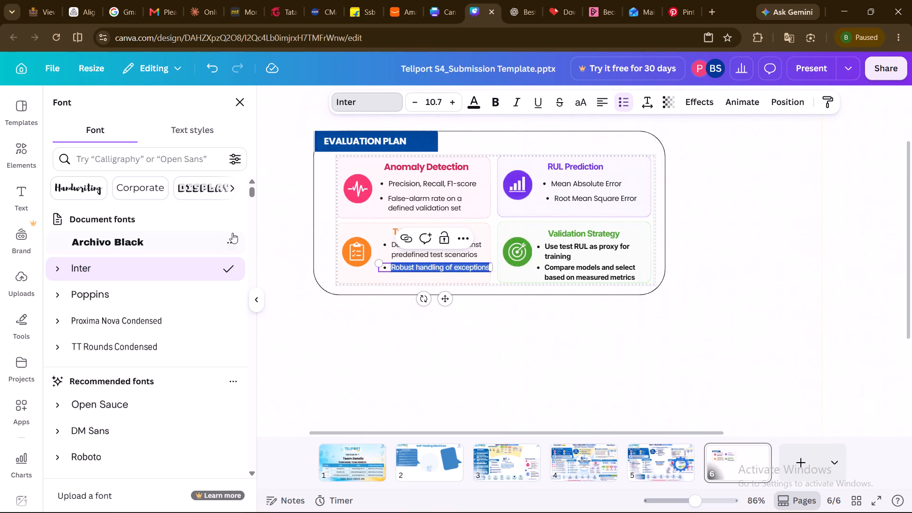
left_click(101, 291)
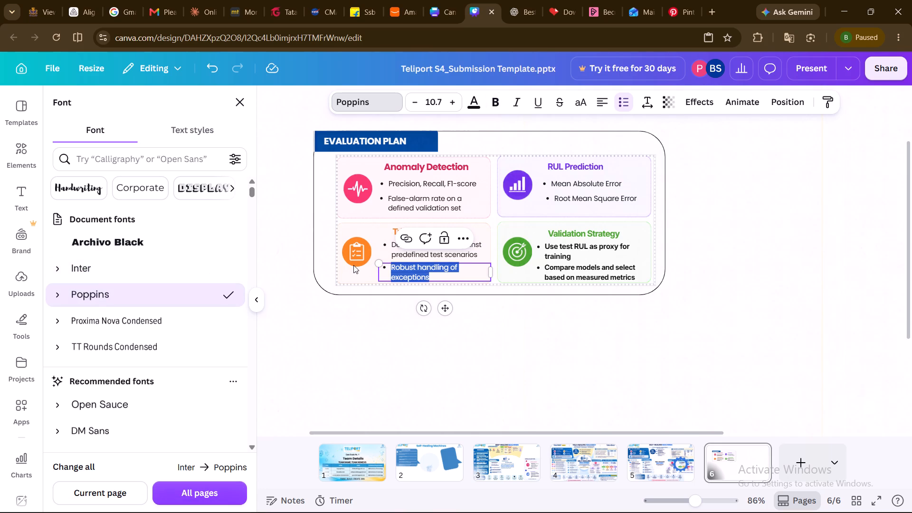
Set both Validation Strategy bullets, the test RUL proxy and the model comparison, to Poppins without bold.
double_click(569, 245)
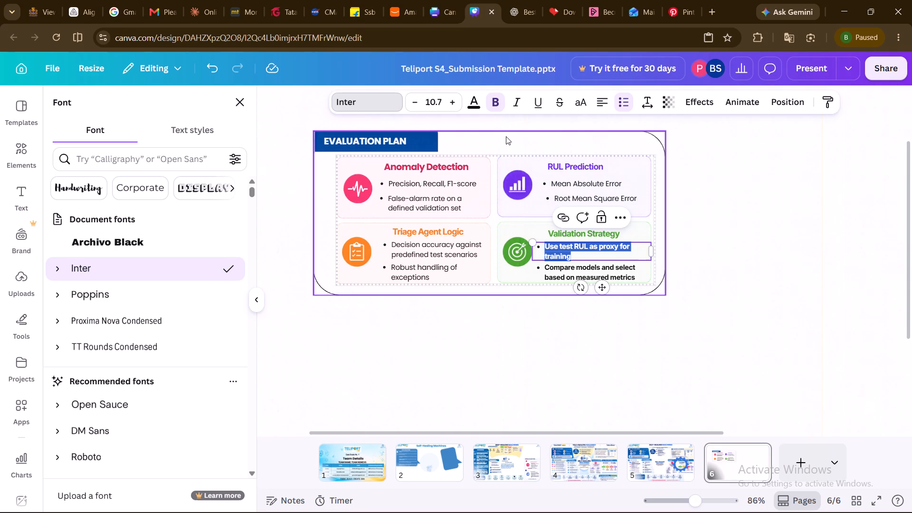
left_click(494, 103)
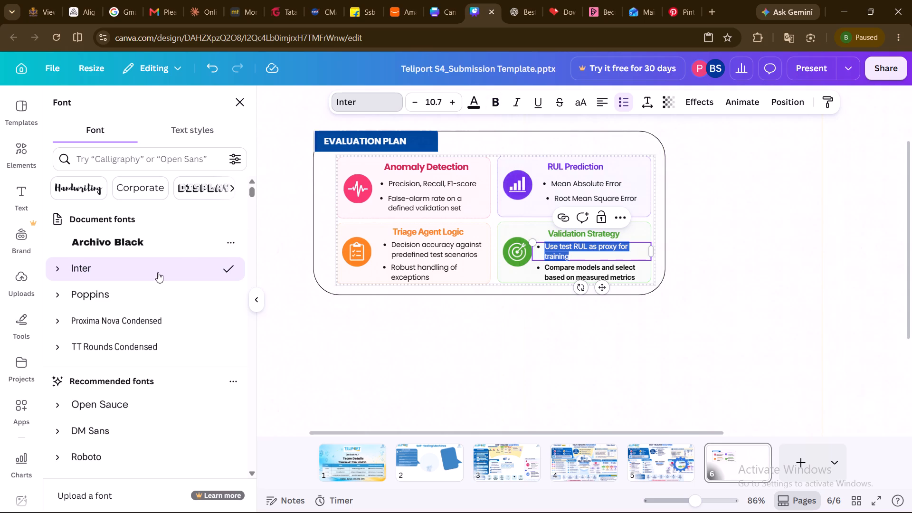
left_click(125, 290)
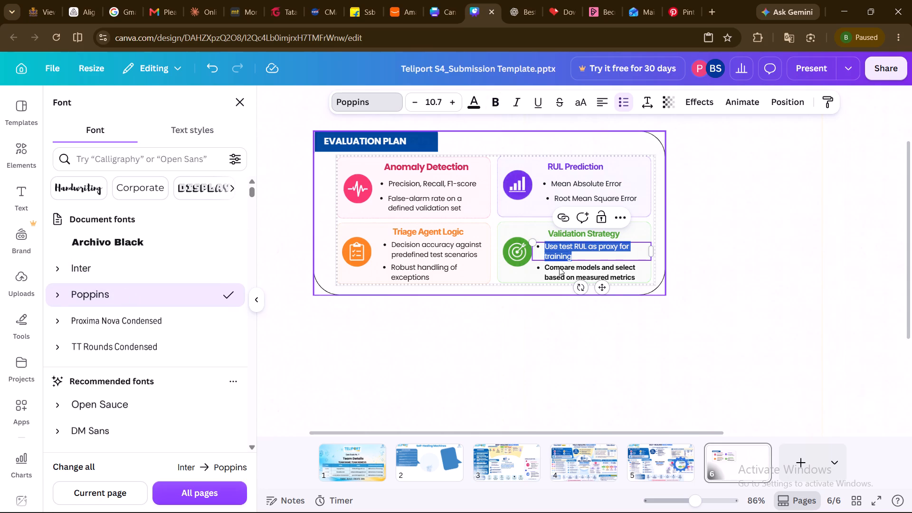
double_click(558, 272)
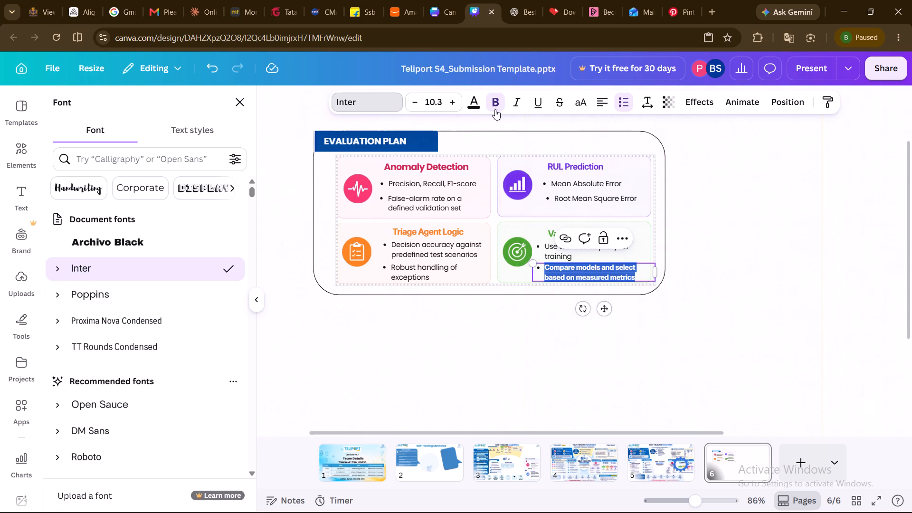
left_click(494, 106)
left_click(117, 303)
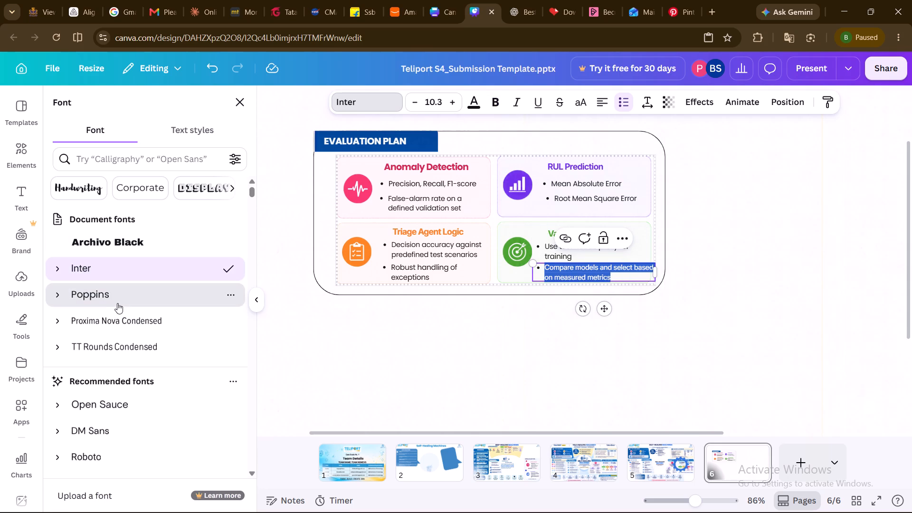
left_click(473, 311)
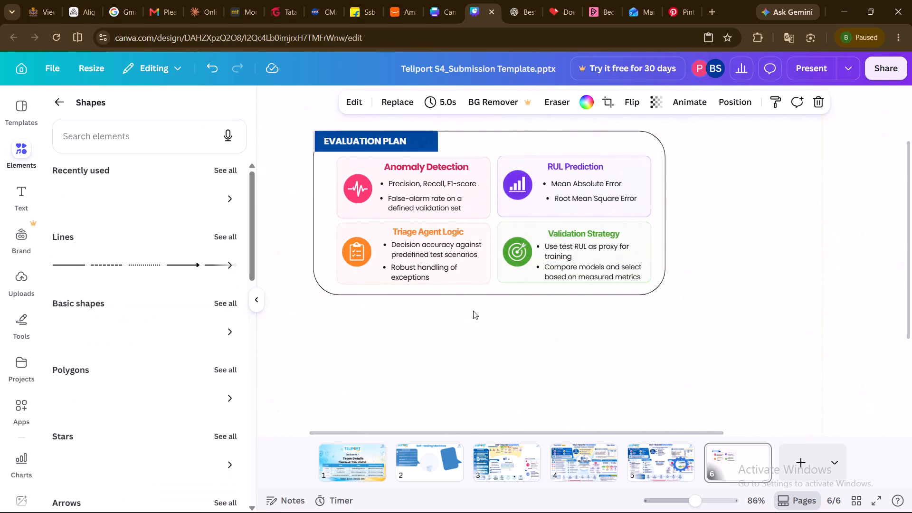
Nudge the Validation Strategy heading and both of its bullets slightly upward inside the green card.
left_click(570, 234)
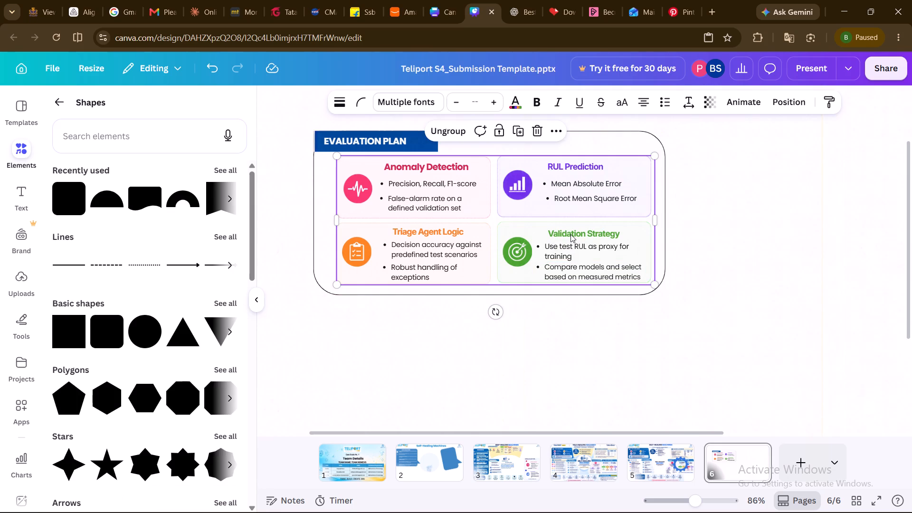
left_click(570, 234)
left_click(570, 234)
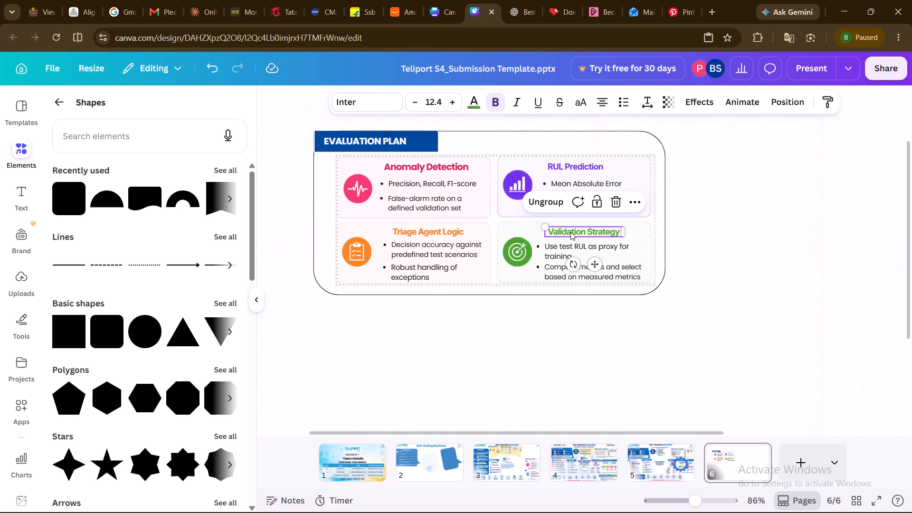
left_click(556, 254)
left_click(556, 254)
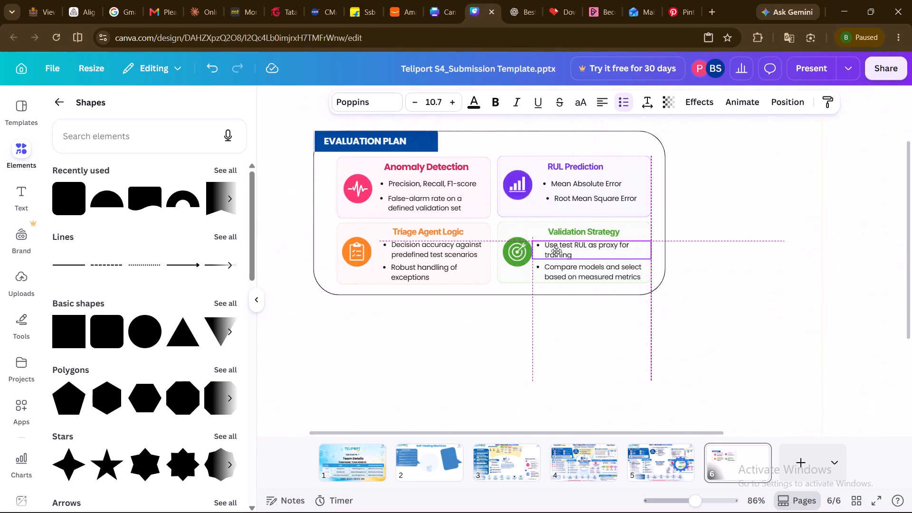
left_click(562, 270)
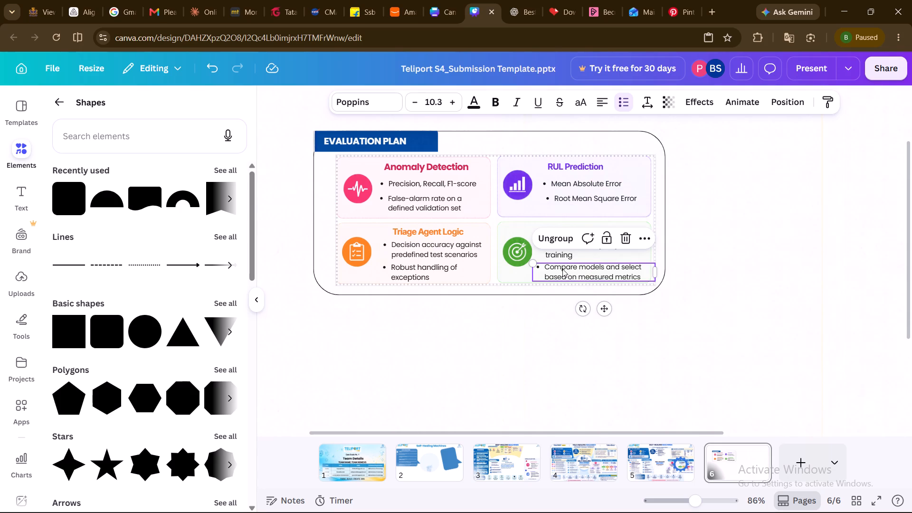
left_click(813, 275)
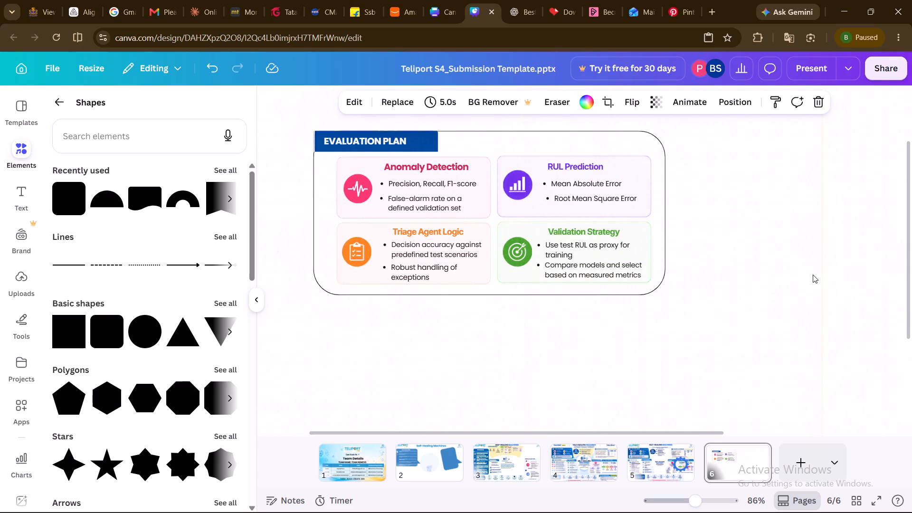
Widen the cream Dataset & Coverage background on slide 5 and move it to the empty area below the evaluation plan on slide 6.
left_click(314, 247)
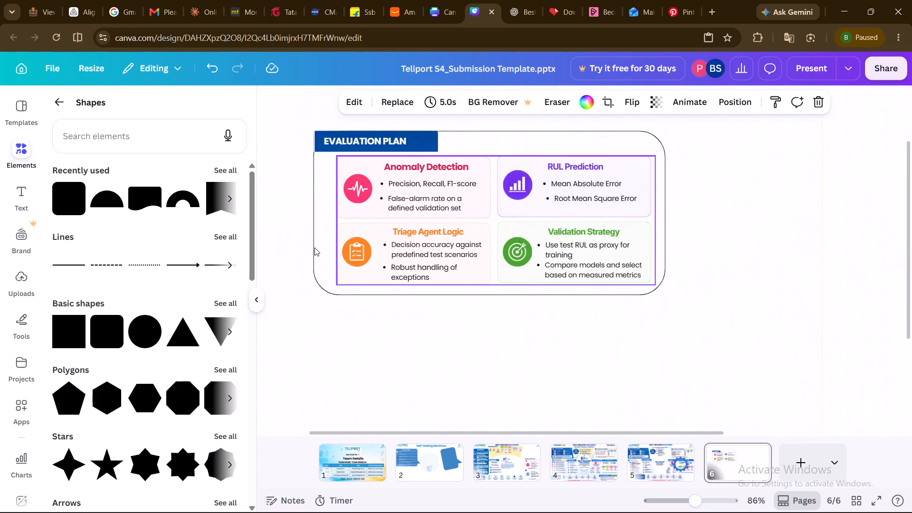
left_click(468, 105)
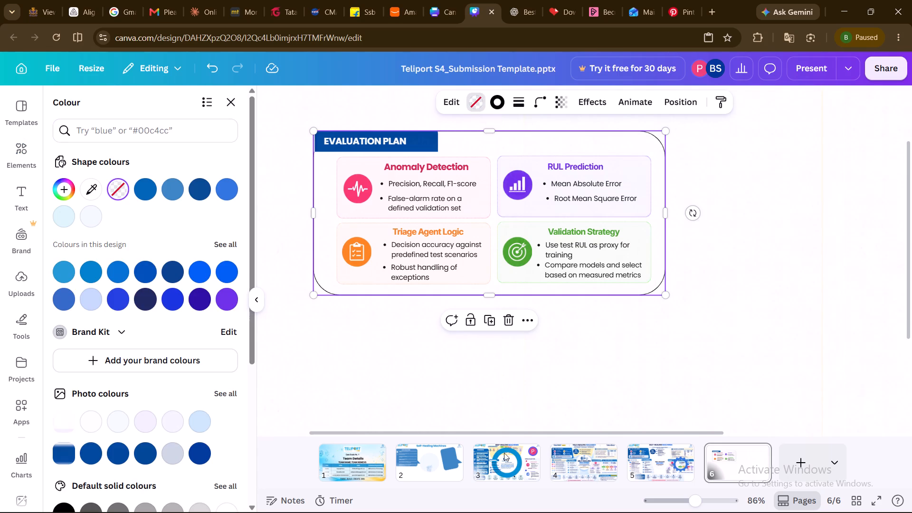
left_click(569, 465)
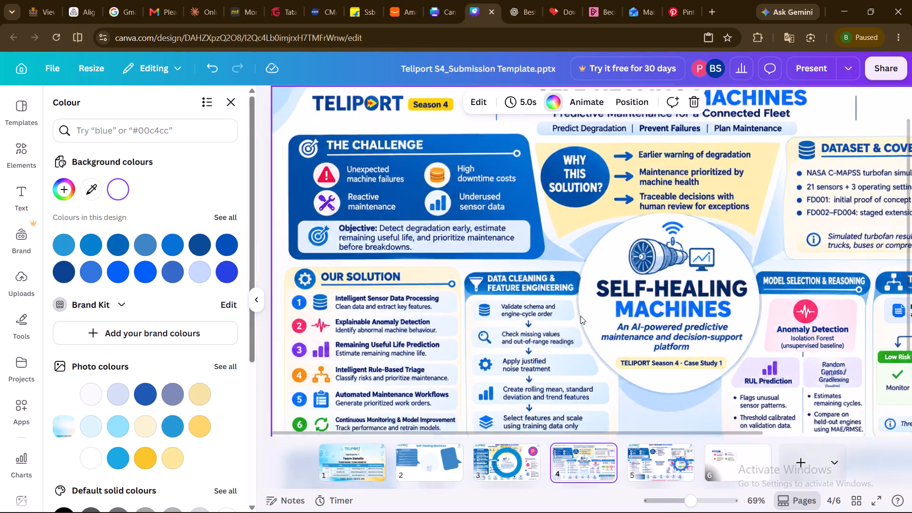
scroll(553, 222, "left", 1)
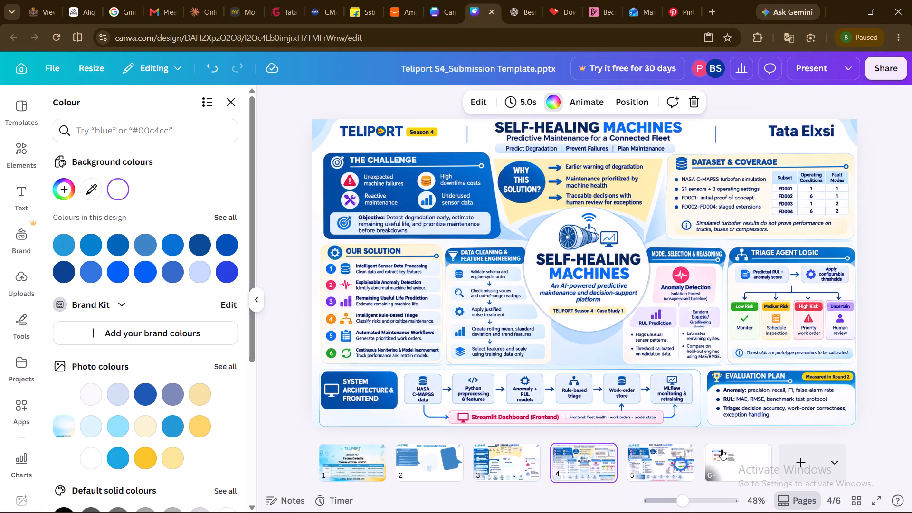
left_click(656, 457)
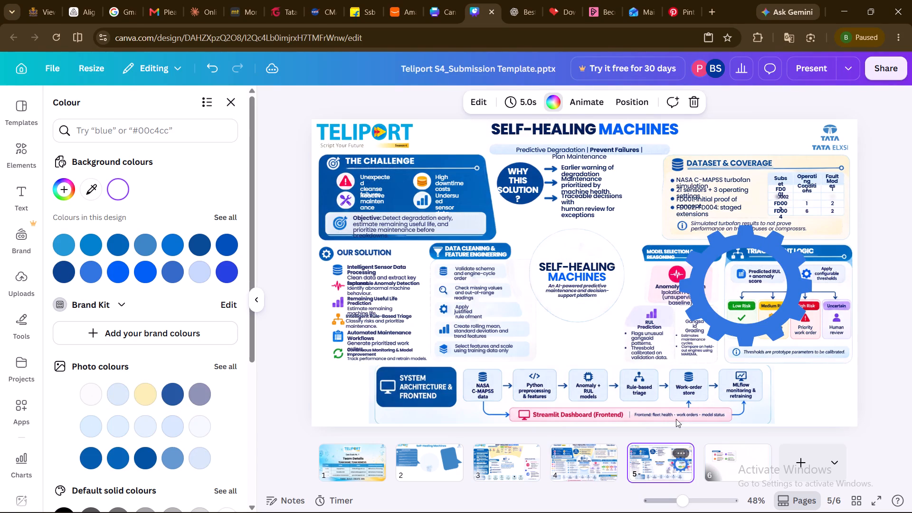
left_click(665, 211)
left_click_drag(665, 211, 690, 317)
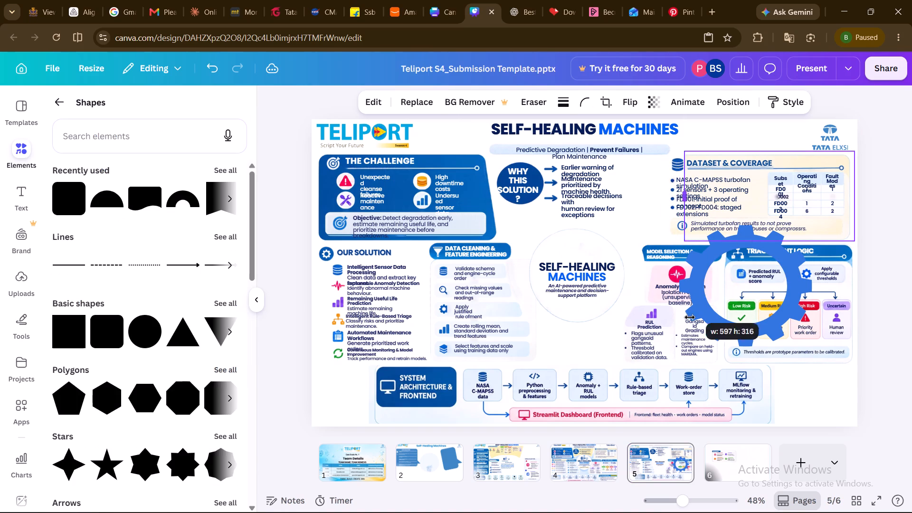
left_click_drag(690, 317, 610, 355)
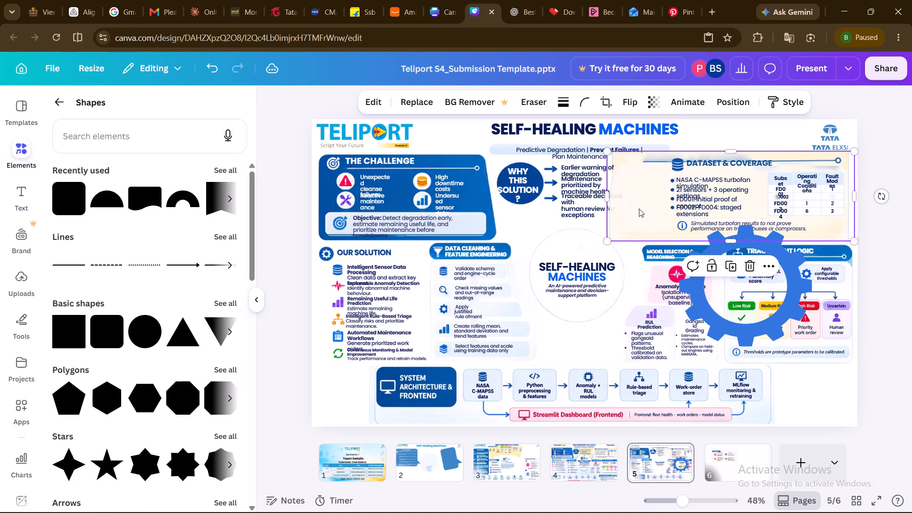
left_click_drag(639, 209, 727, 465)
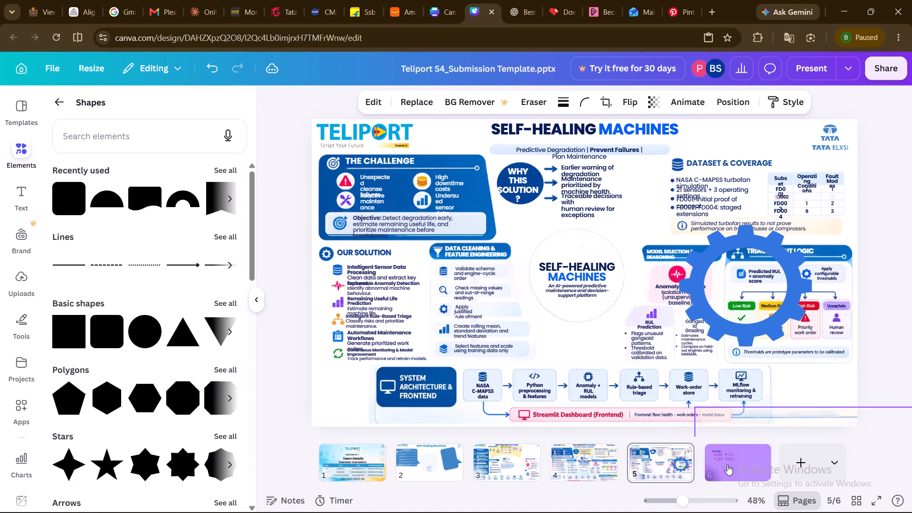
left_click_drag(727, 465, 589, 362)
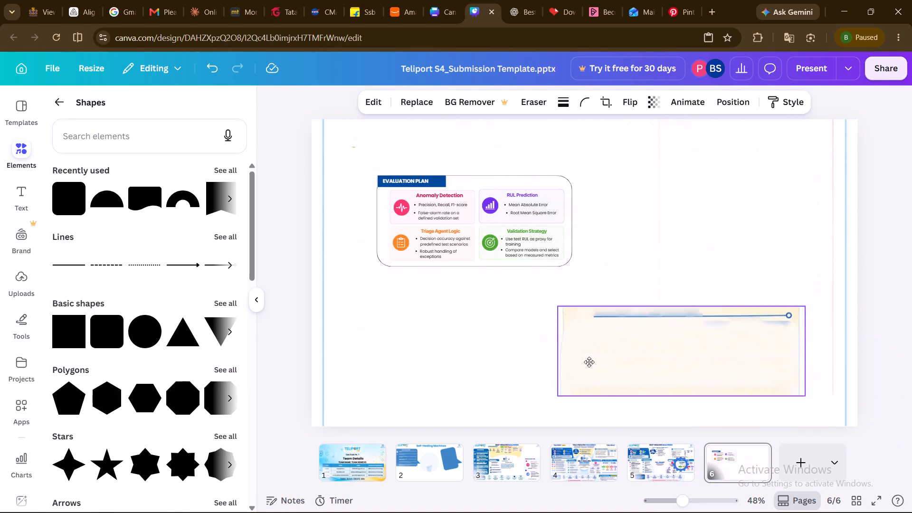
left_click_drag(589, 362, 586, 361)
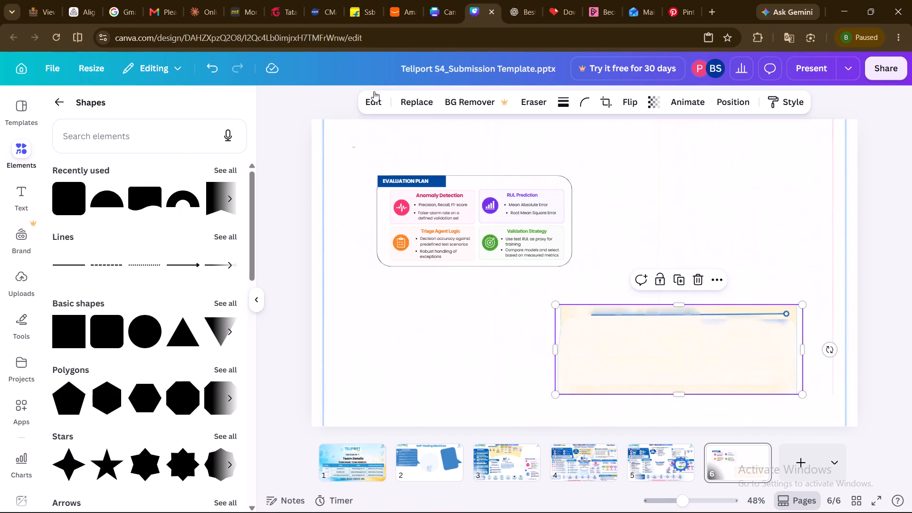
Fill the rounded Evaluation Plan frame with the cream colour sampled from the Dataset & Coverage background.
left_click(465, 183)
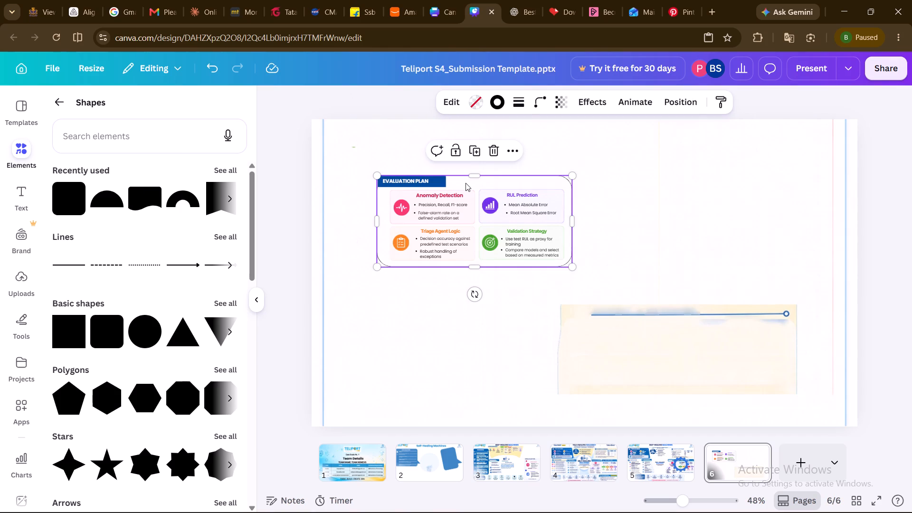
left_click(475, 104)
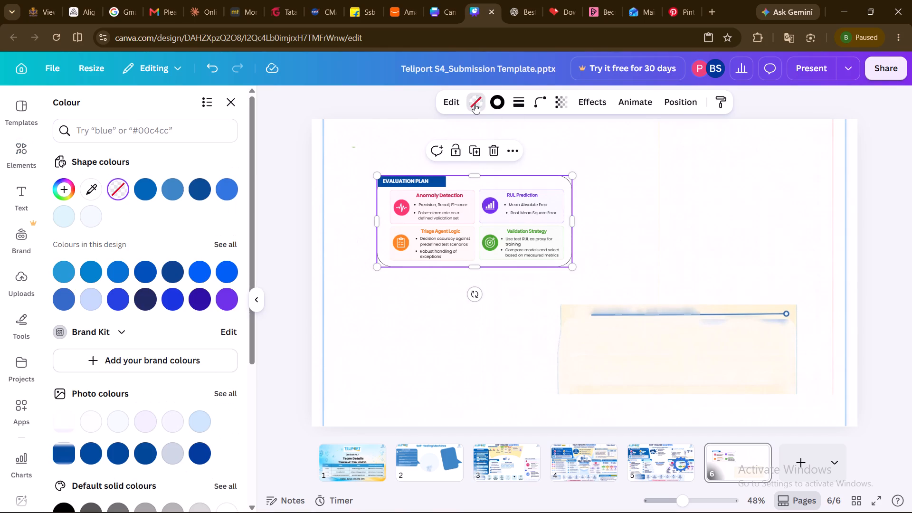
left_click(91, 182)
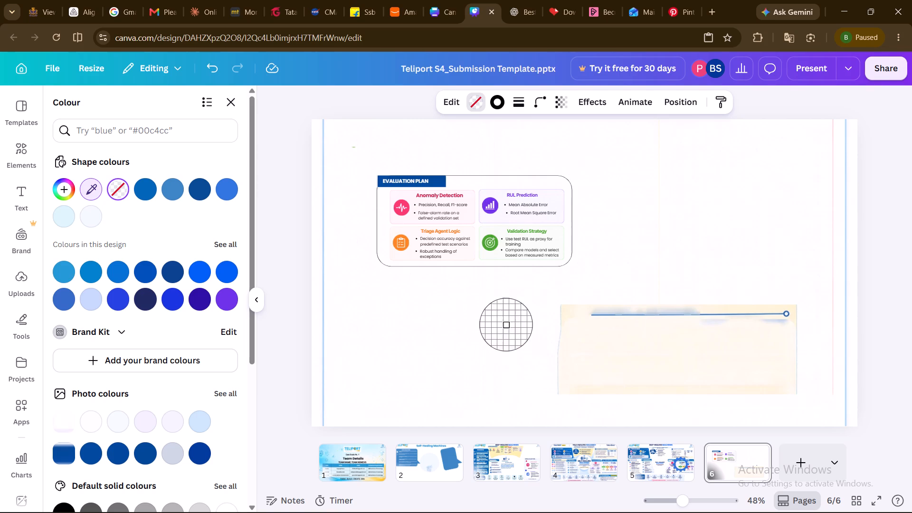
left_click(614, 358)
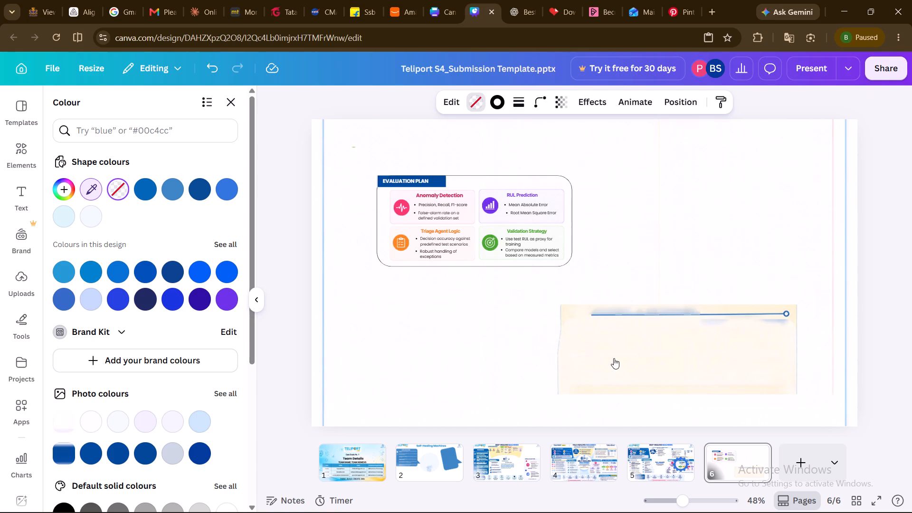
left_click(664, 241)
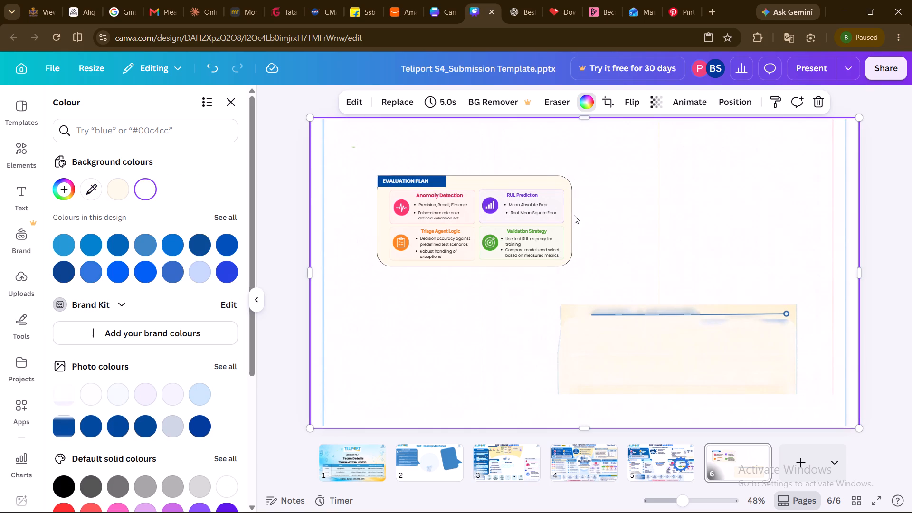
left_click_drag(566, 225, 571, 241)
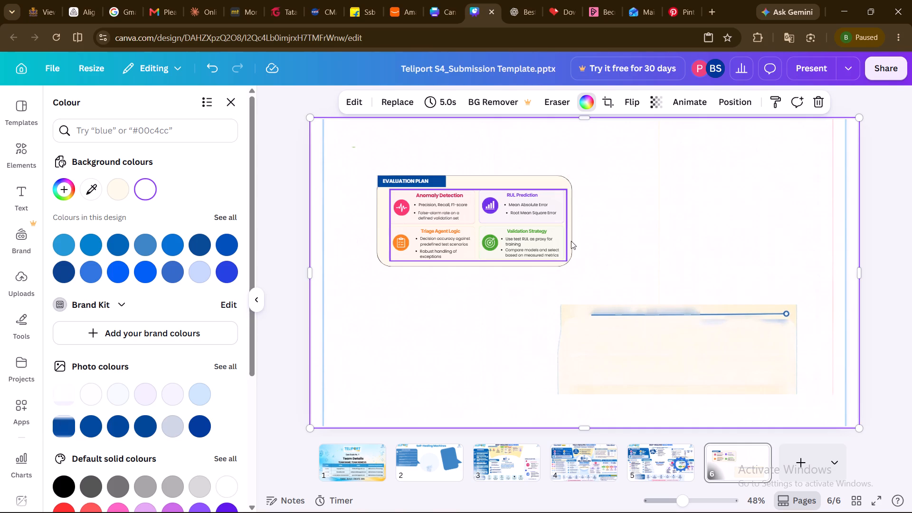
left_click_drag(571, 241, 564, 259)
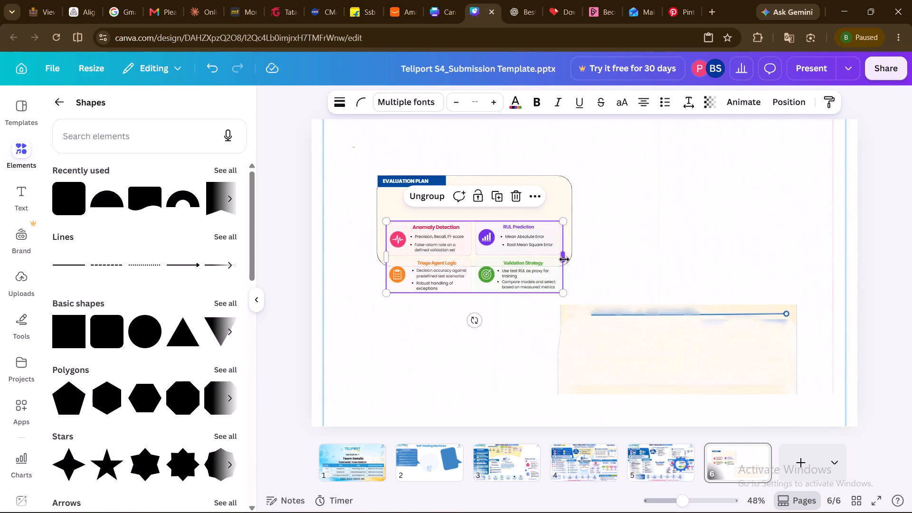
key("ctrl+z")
Group the Evaluation Plan frame, its title banner and the four cards into one object.
left_click_drag(366, 161, 603, 280)
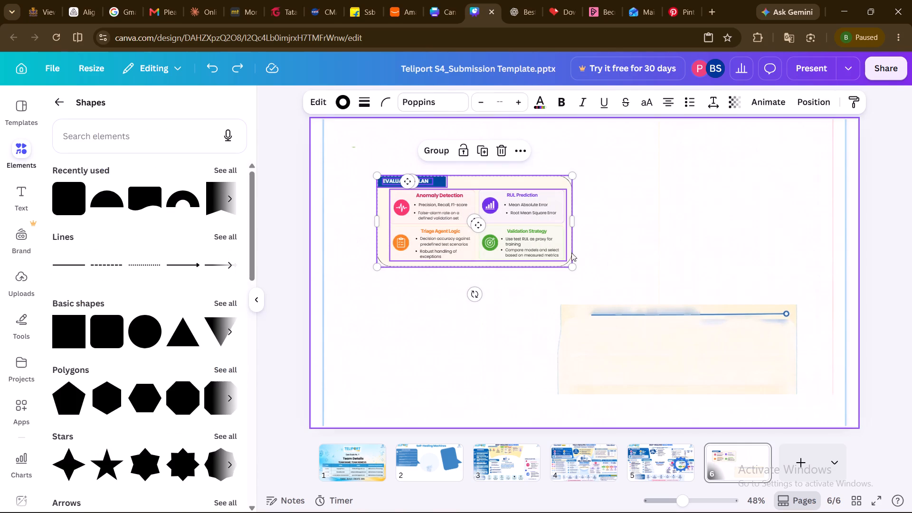
left_click(446, 151)
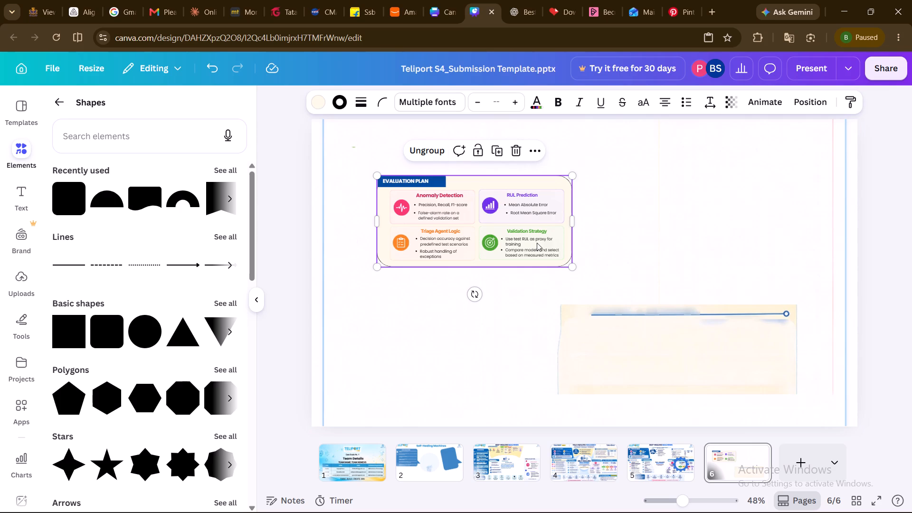
Move the Evaluation Plan group to slide 3, shrink it and place it between the Tata Elxsi logo and Modal Selection.
left_click_drag(537, 243, 524, 470)
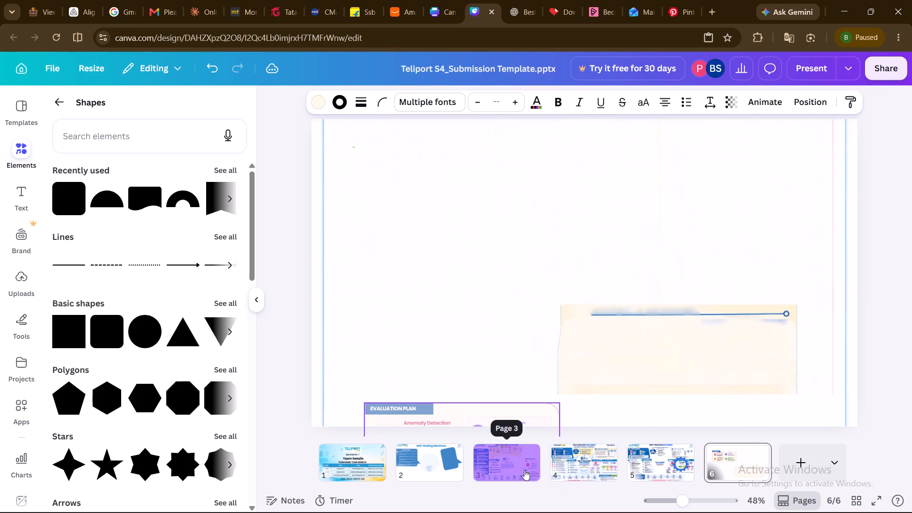
left_click_drag(524, 470, 771, 213)
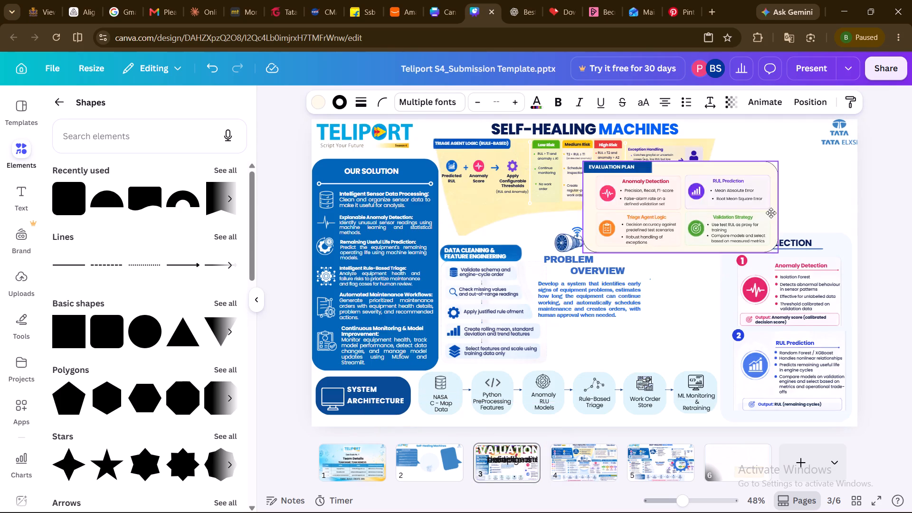
left_click_drag(771, 213, 829, 198)
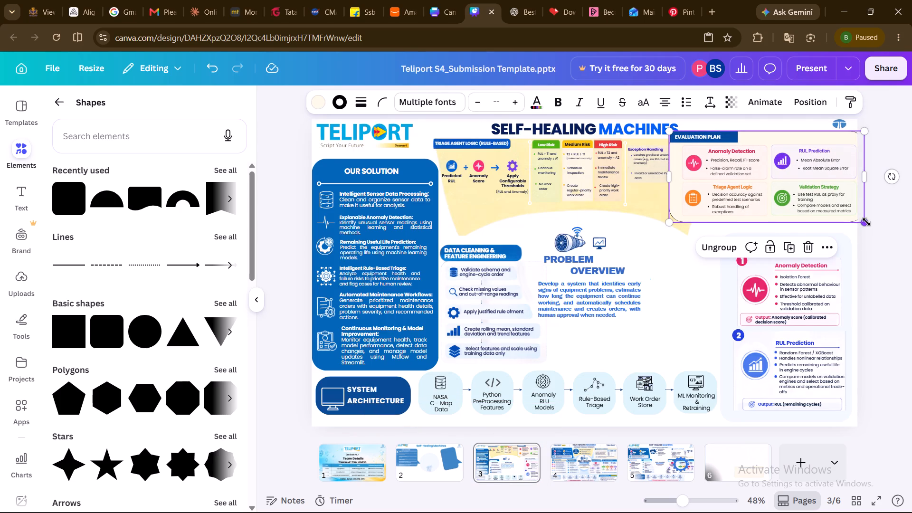
left_click_drag(866, 222, 817, 205)
left_click_drag(750, 167, 772, 177)
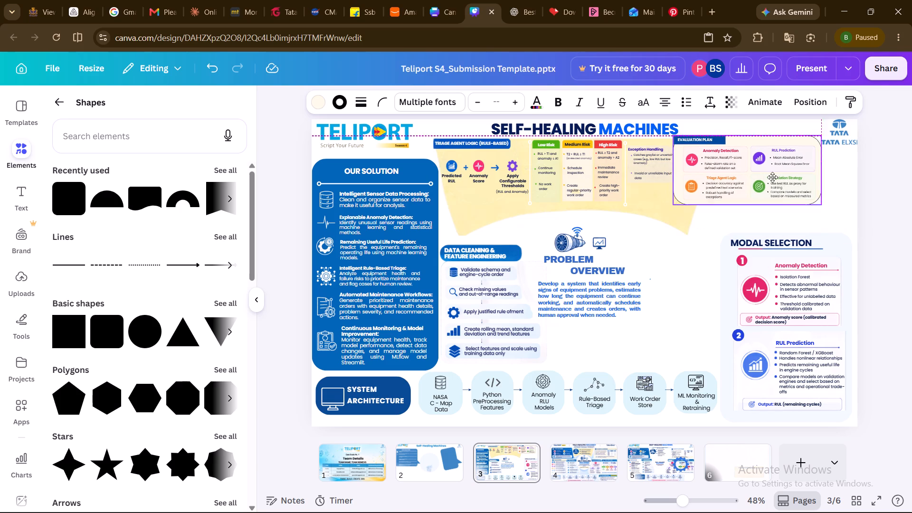
left_click_drag(772, 177, 796, 187)
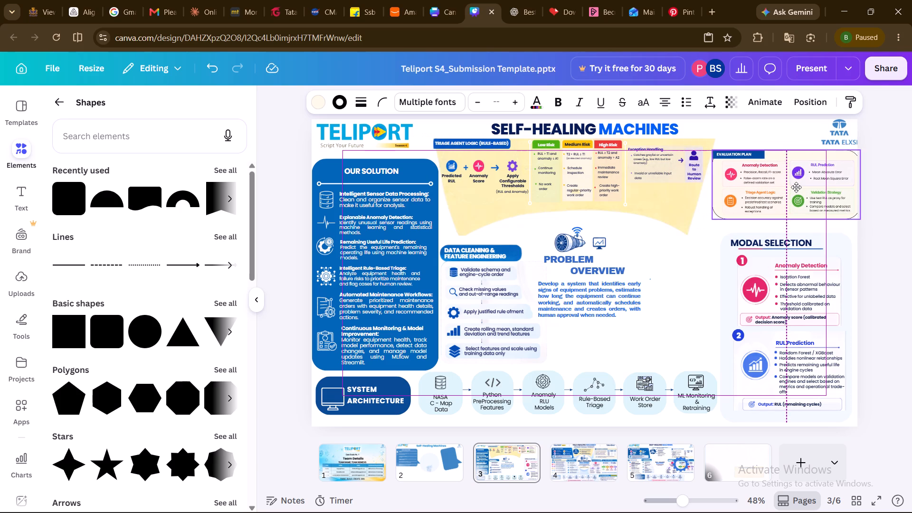
left_click_drag(796, 187, 788, 189)
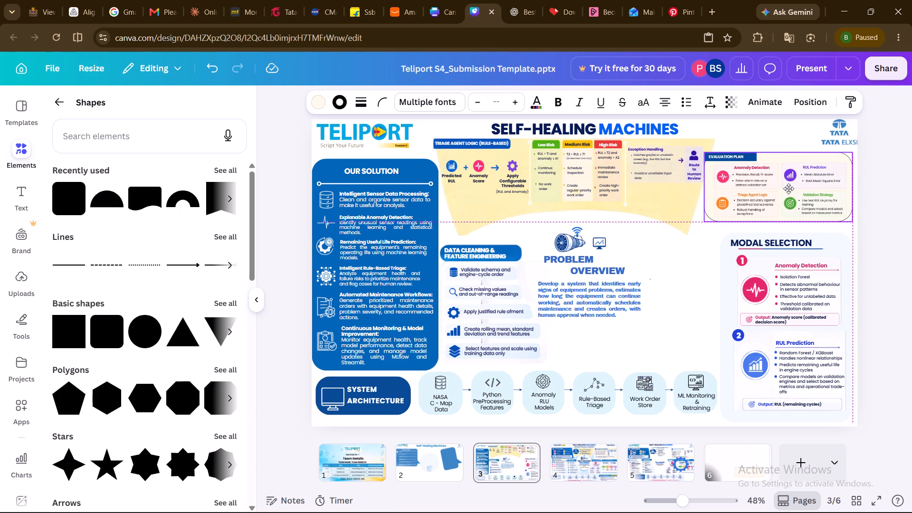
left_click_drag(788, 189, 790, 188)
Shrink the yellow Triage Agent Logic group on slide 3 slightly, to about 1,004 by 339.
left_click(673, 204)
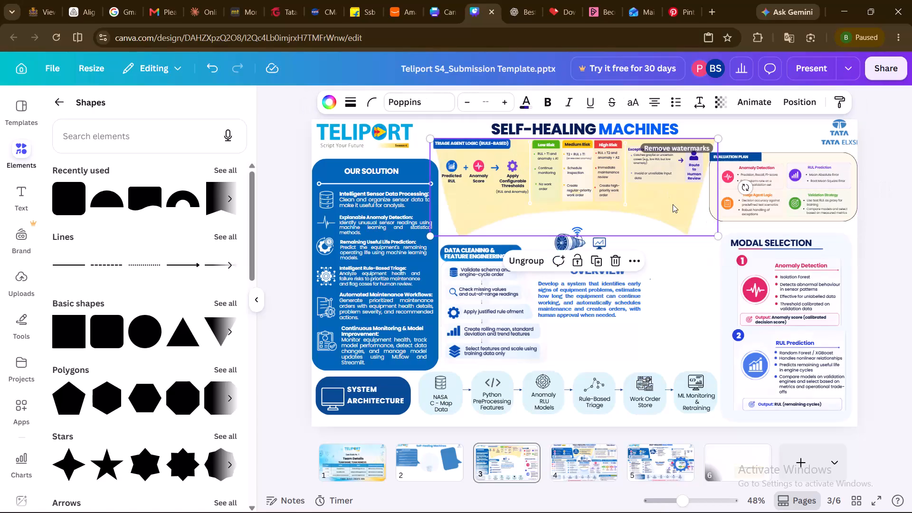
left_click(720, 233)
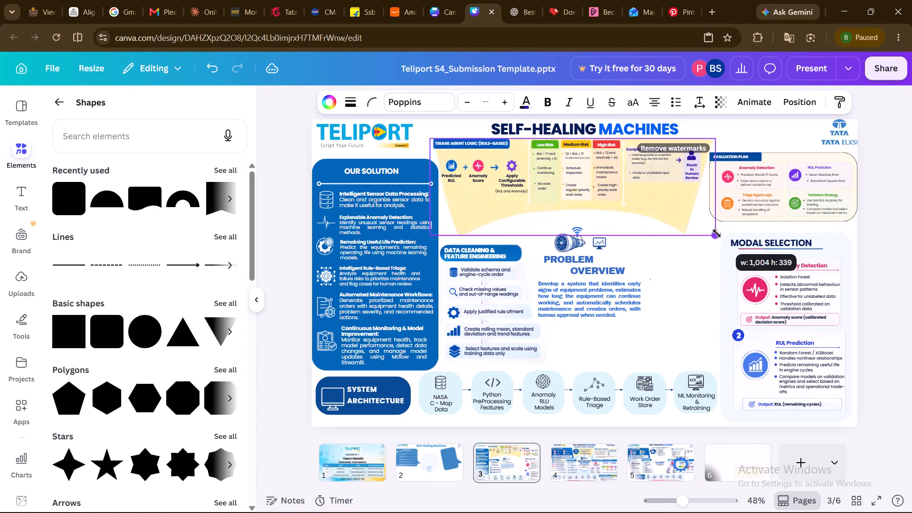
left_click(911, 243)
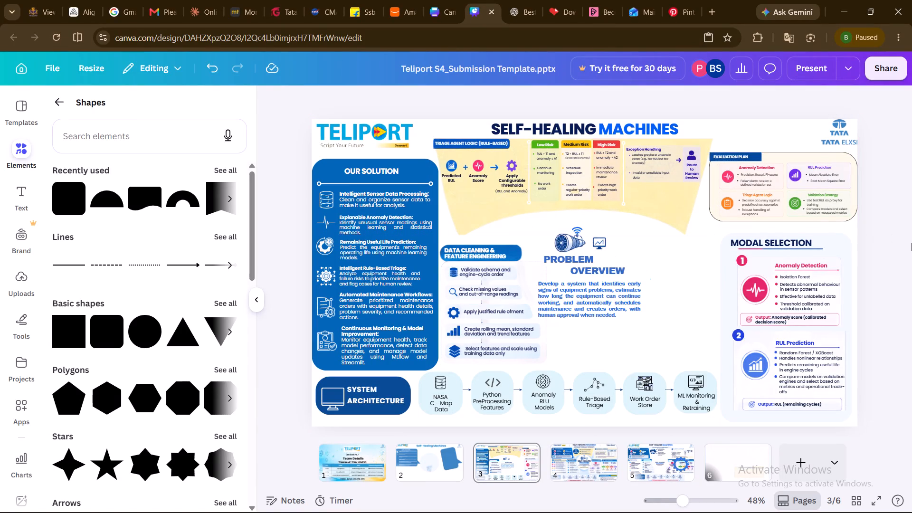
Examine the Evaluation Plan group's fit on slide 3 and compare the slide's layout with the reference infographic on slide 4.
left_click(759, 209)
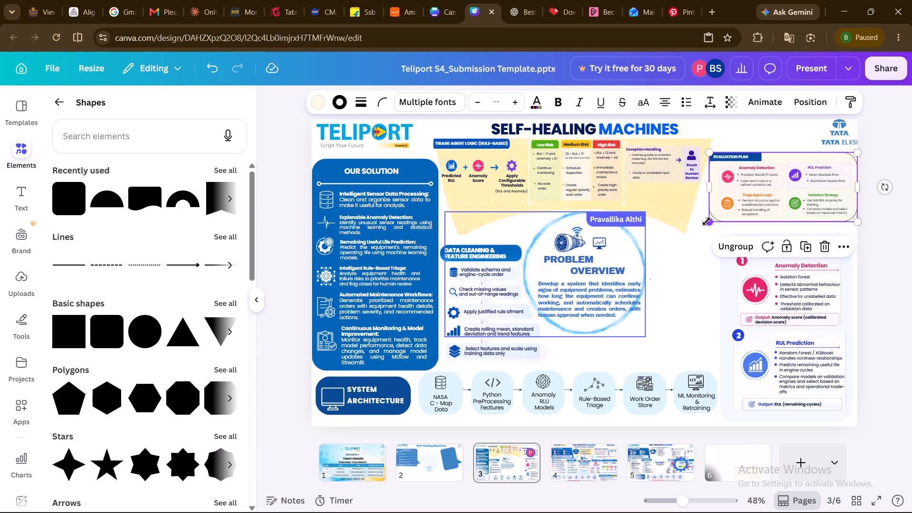
left_click(712, 208)
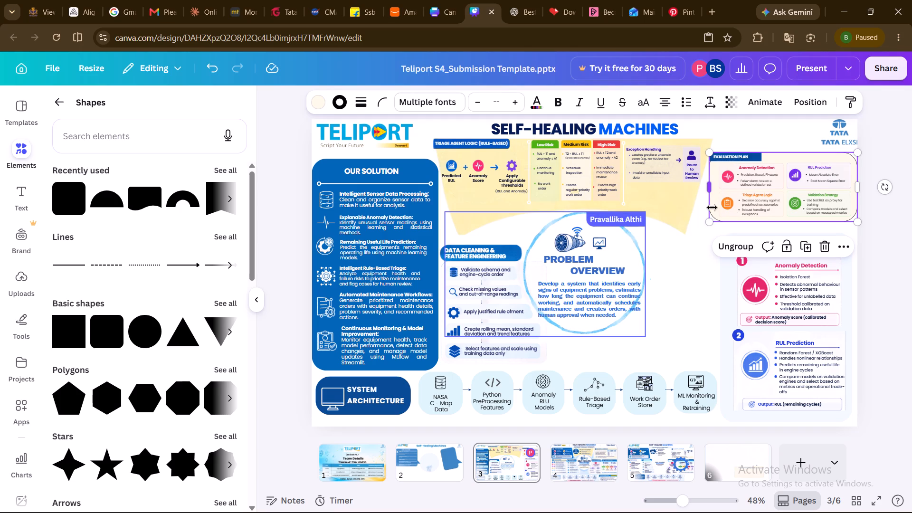
left_click(868, 228)
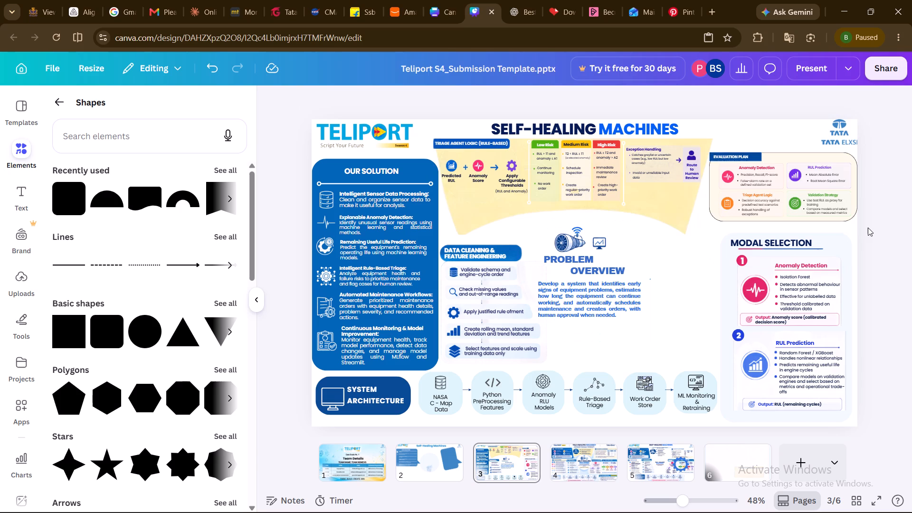
left_click(803, 218)
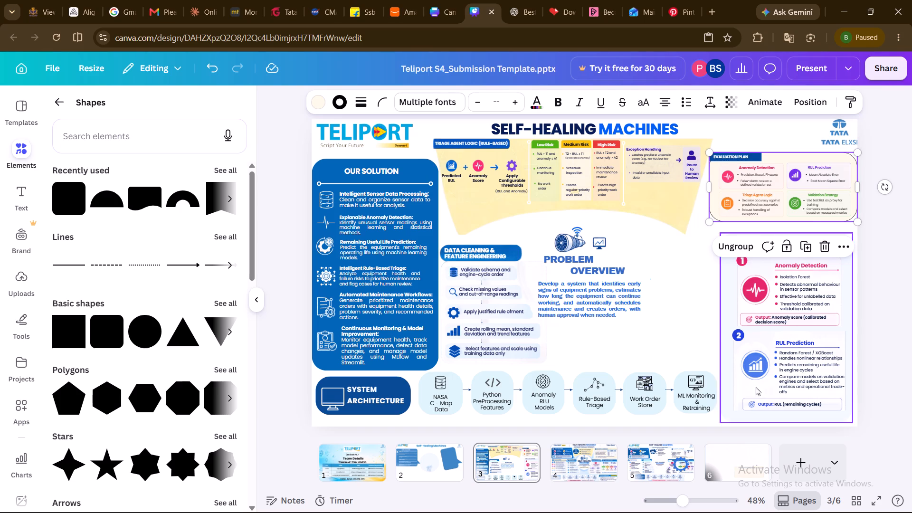
left_click(531, 466)
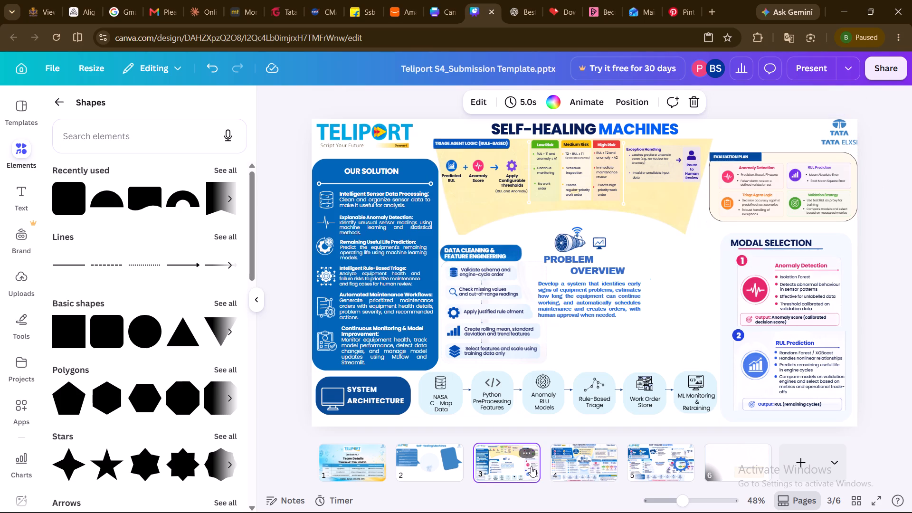
left_click(506, 461)
left_click(567, 475)
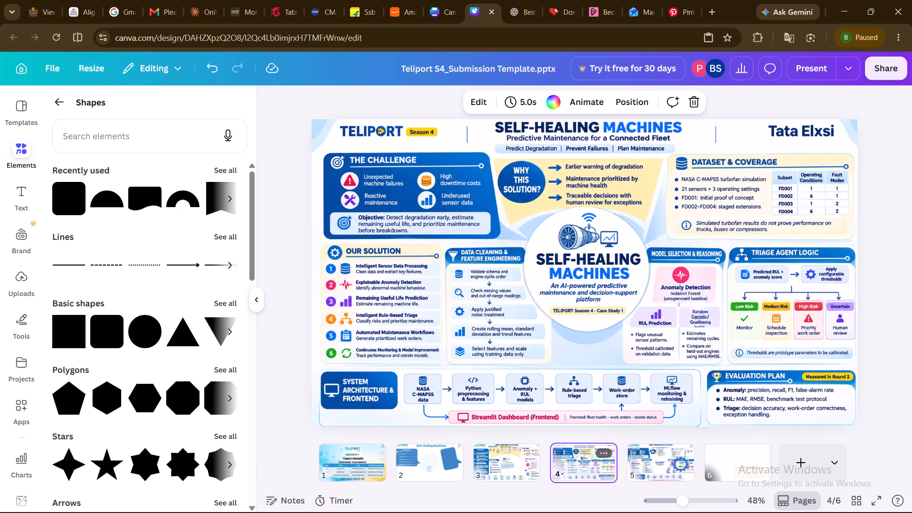
left_click(488, 469)
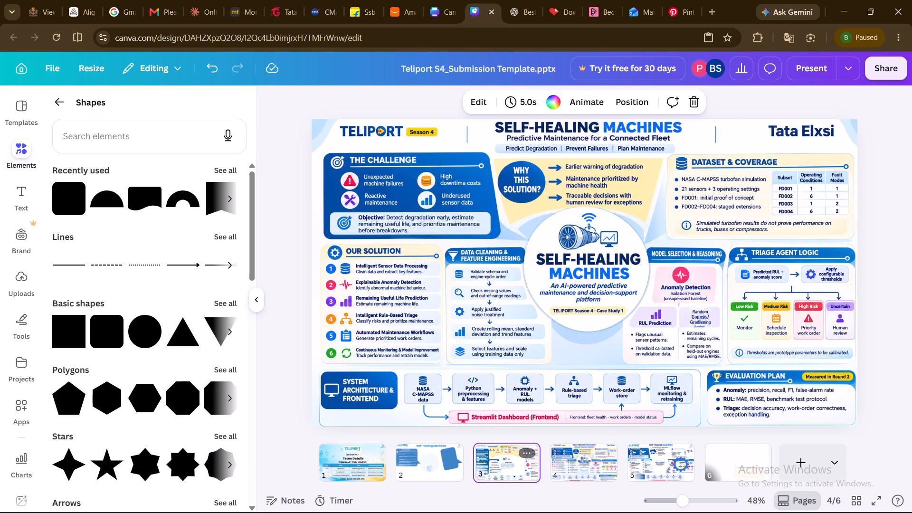
left_click(503, 464)
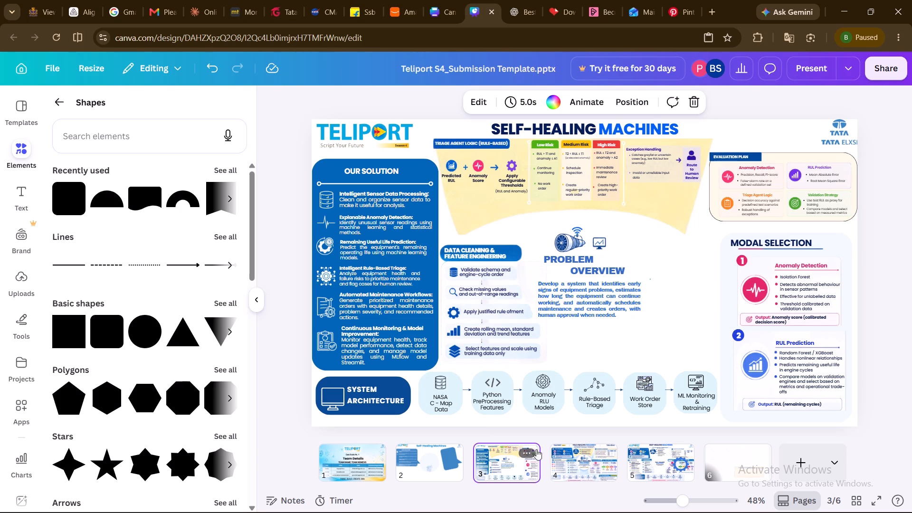
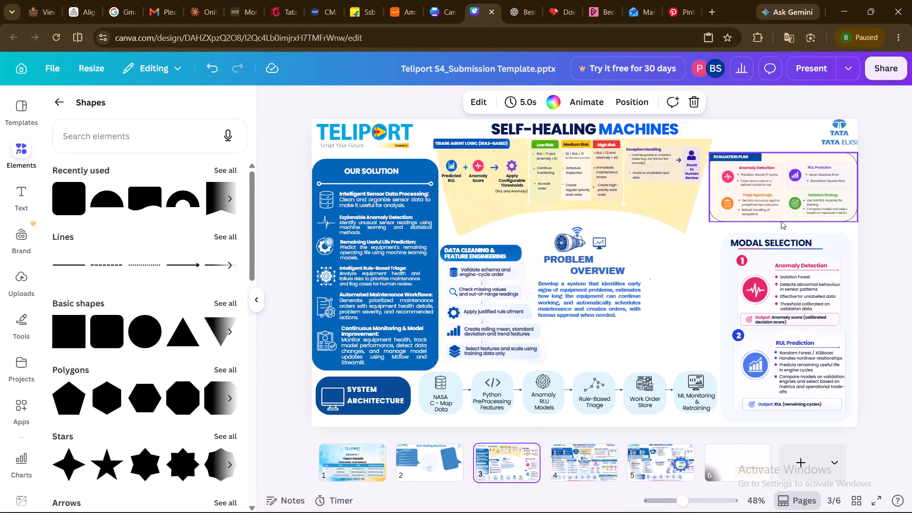
Browse the shapes library, from basic shapes to organic shapes, and look through the flowchart shapes for a suitable one.
left_click(724, 218)
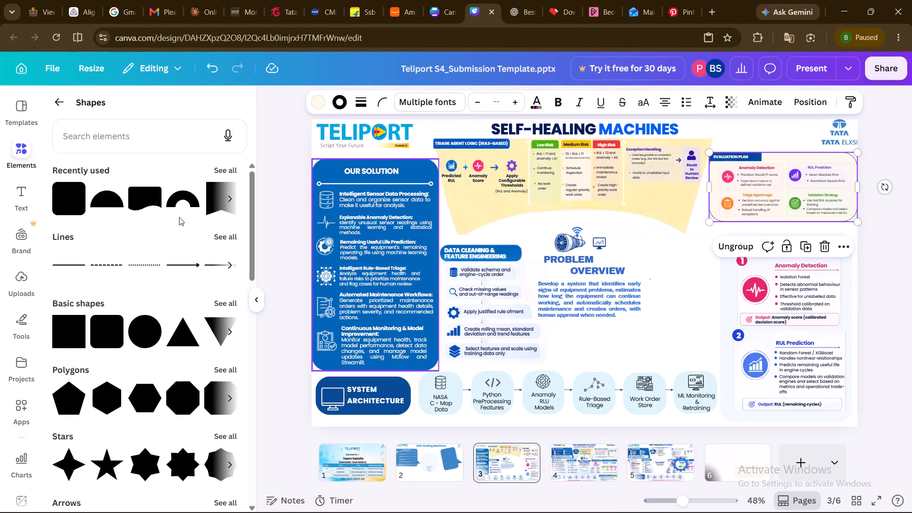
scroll(142, 331, "down", 2)
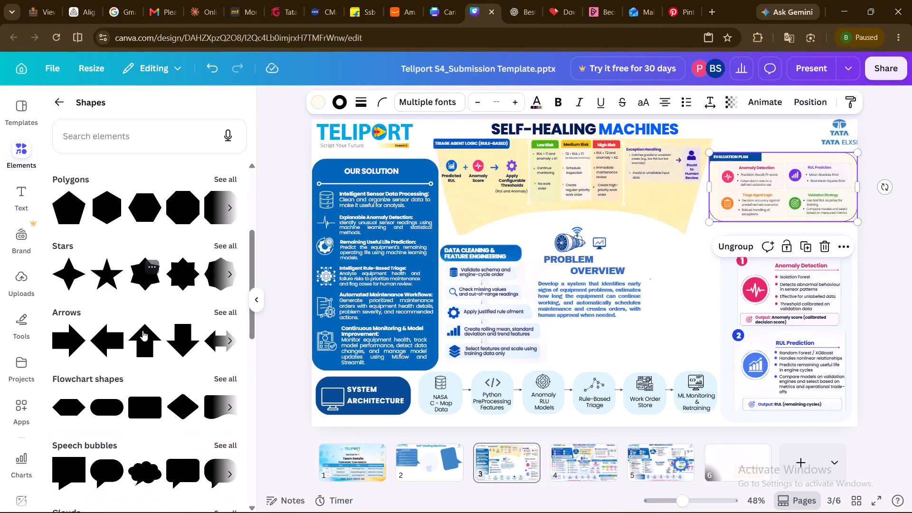
scroll(142, 331, "down", 3)
scroll(142, 331, "up", 1)
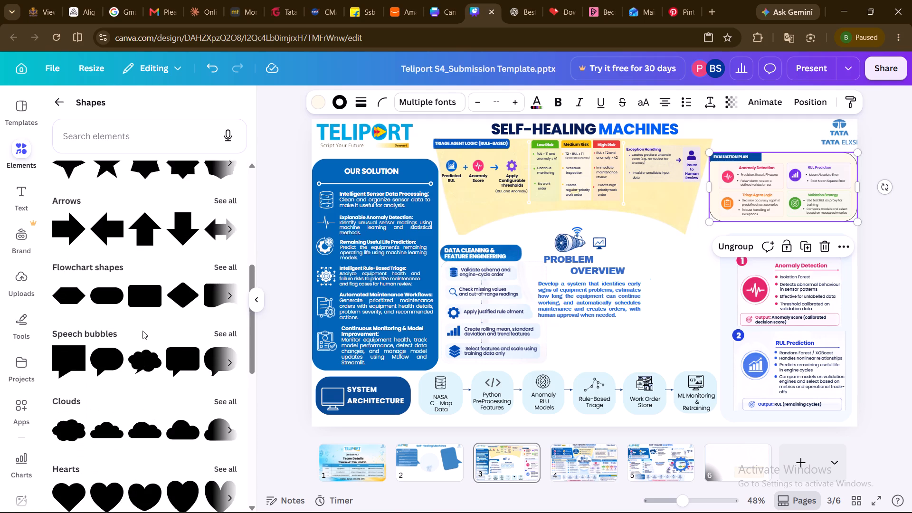
scroll(142, 331, "up", 1)
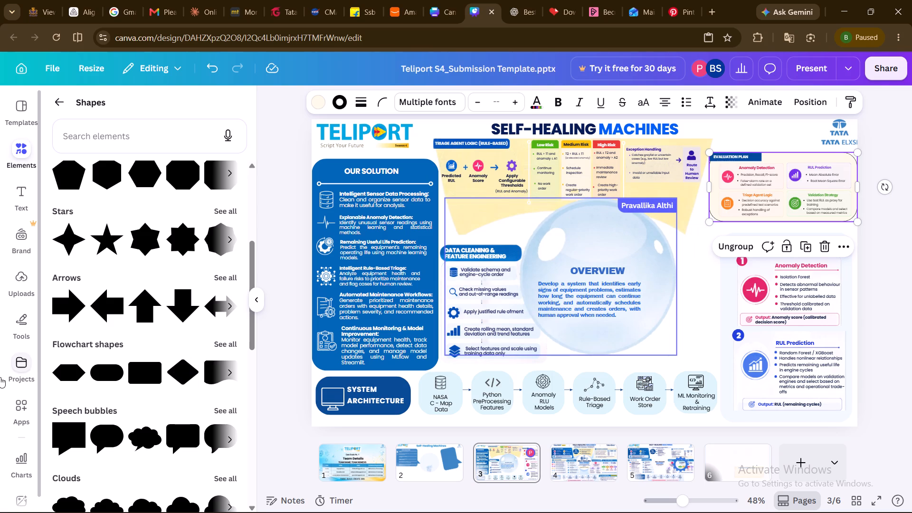
scroll(132, 395, "down", 2)
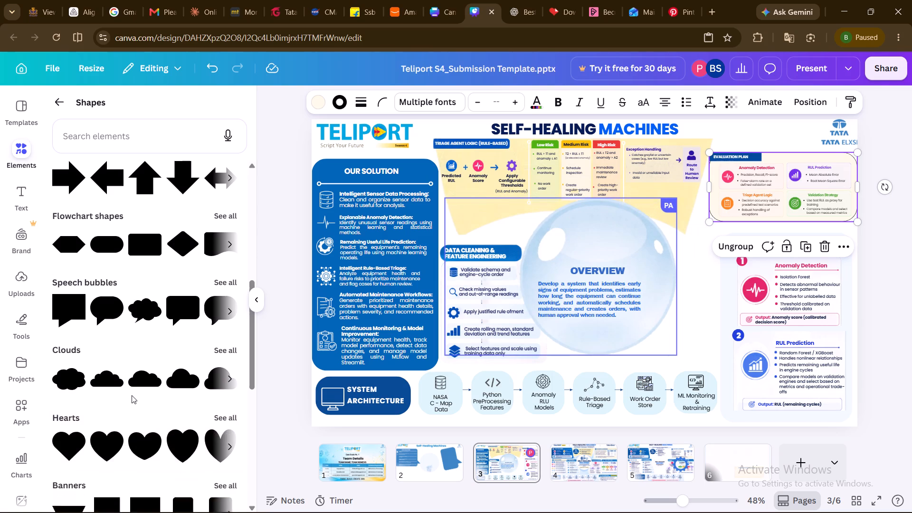
scroll(132, 395, "down", 4)
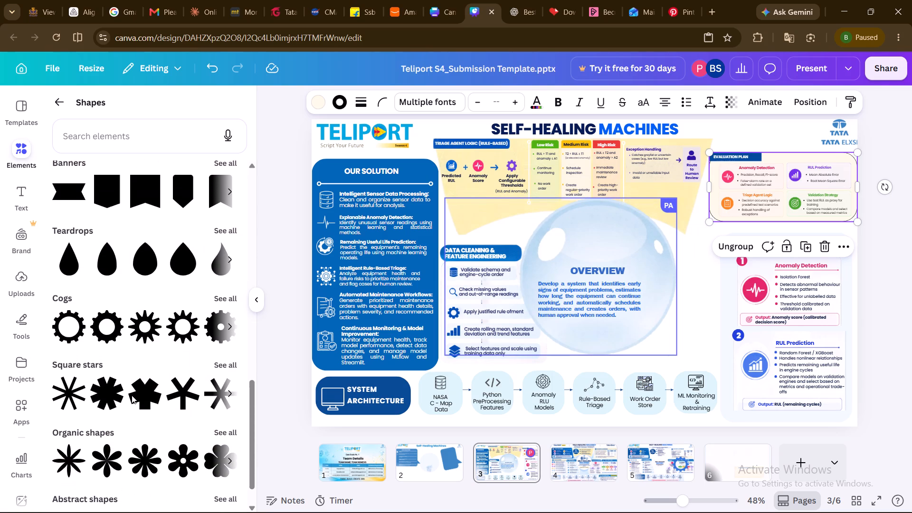
scroll(132, 395, "down", 2)
scroll(132, 395, "up", 1)
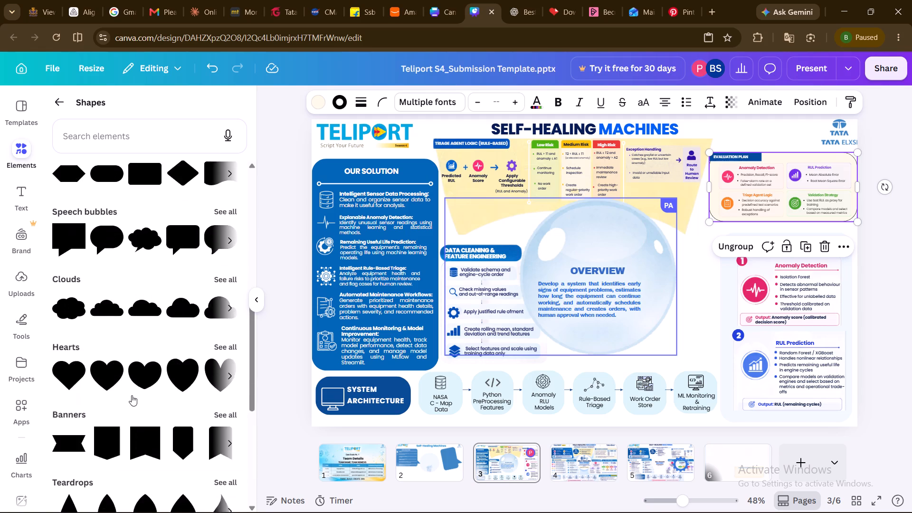
scroll(132, 395, "up", 2)
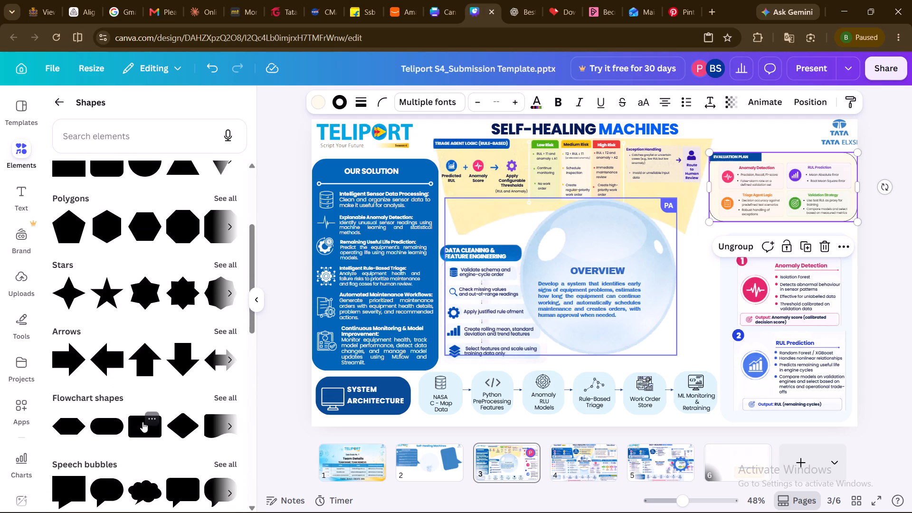
scroll(142, 422, "left", 3)
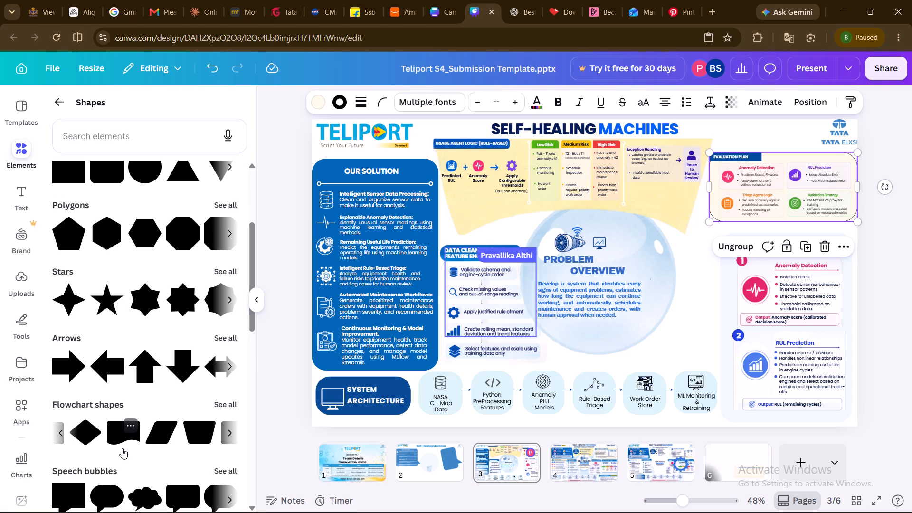
Shift the bubble image behind the Problem Overview content slightly down the slide.
left_click_drag(617, 333, 617, 337)
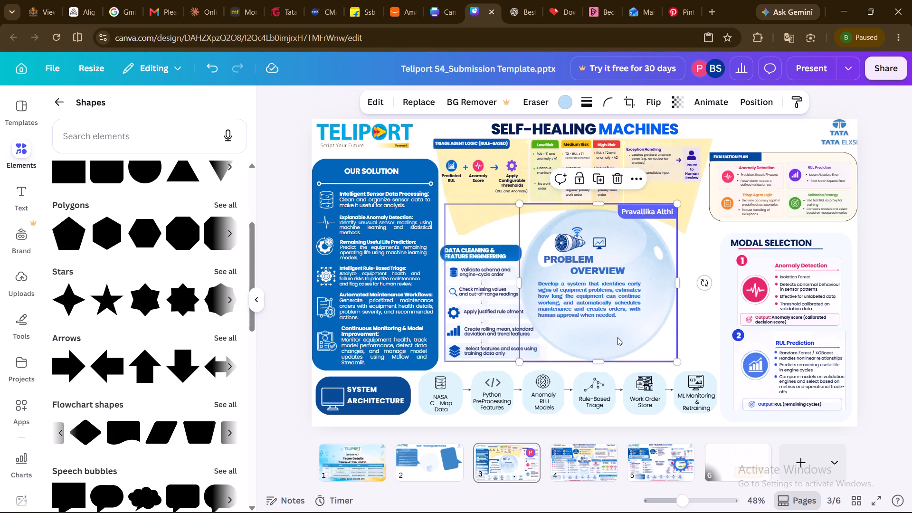
left_click_drag(617, 337, 618, 339)
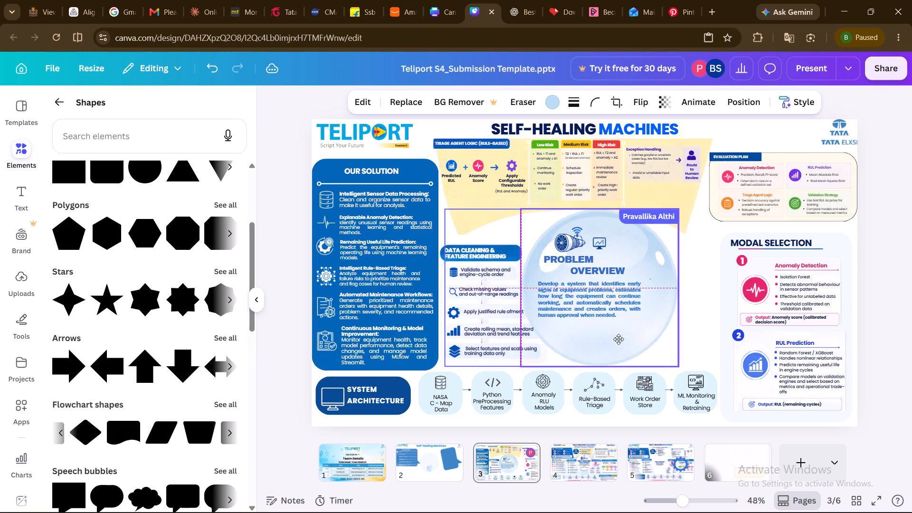
left_click_drag(618, 339, 617, 339)
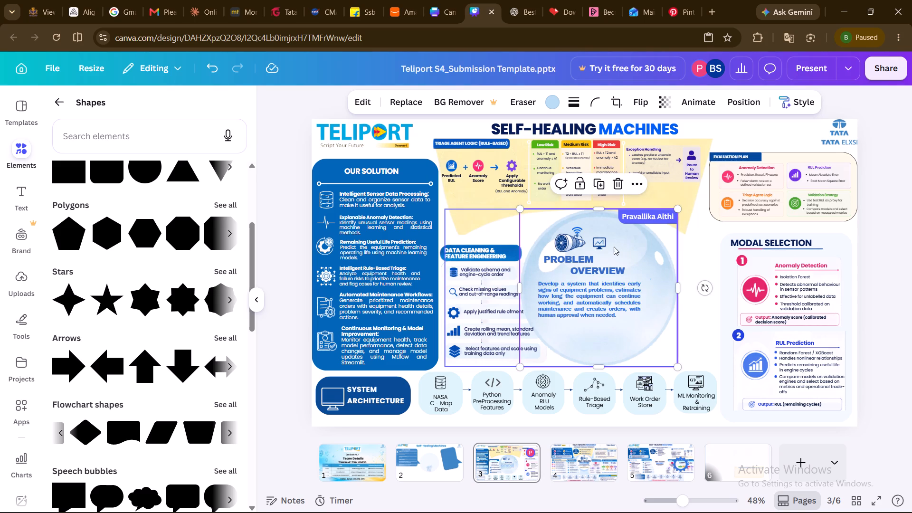
Enlarge the Problem Overview paragraph to font size 16 and reposition it centrally inside the bubble, below the heading.
left_click_drag(593, 294, 609, 303)
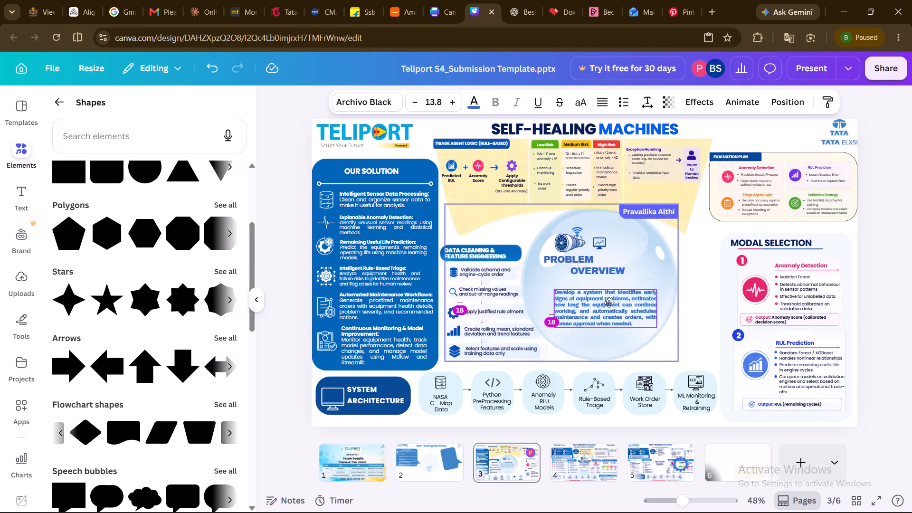
left_click_drag(609, 303, 600, 301)
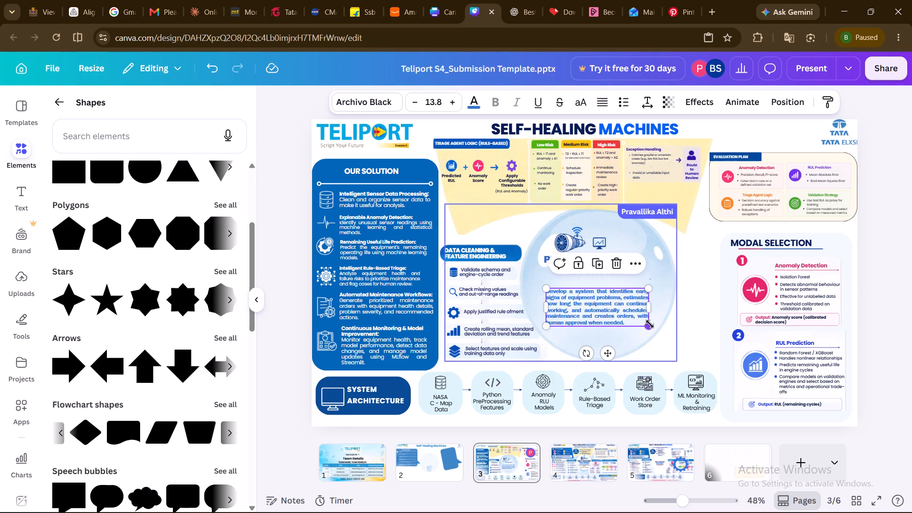
left_click_drag(649, 324, 661, 330)
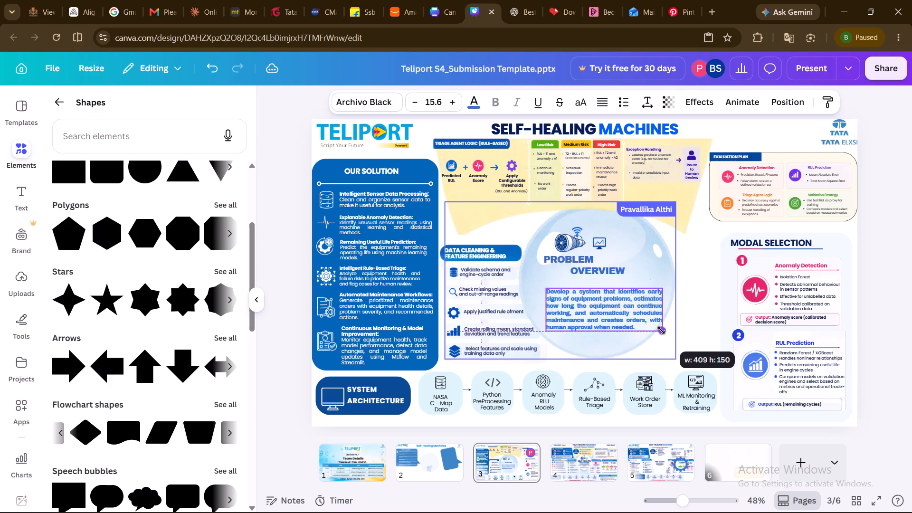
left_click_drag(661, 330, 665, 332)
left_click_drag(627, 315, 617, 315)
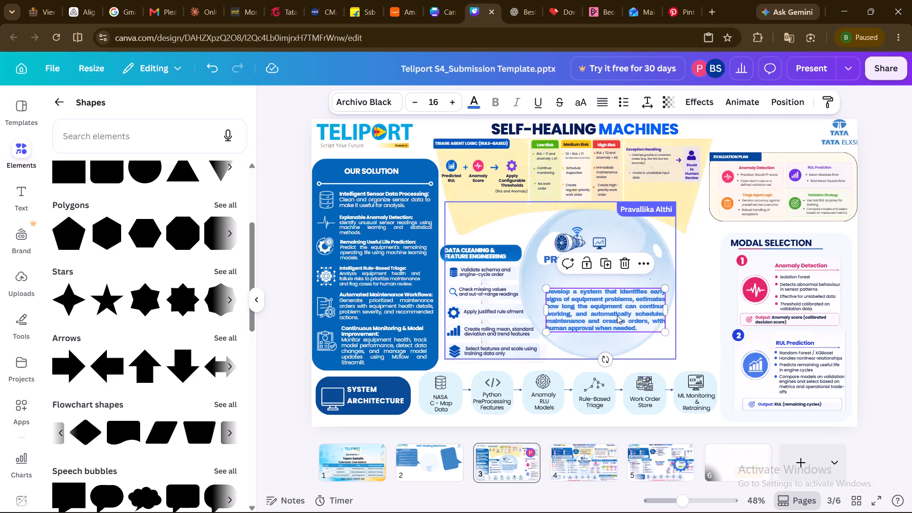
left_click_drag(617, 315, 622, 316)
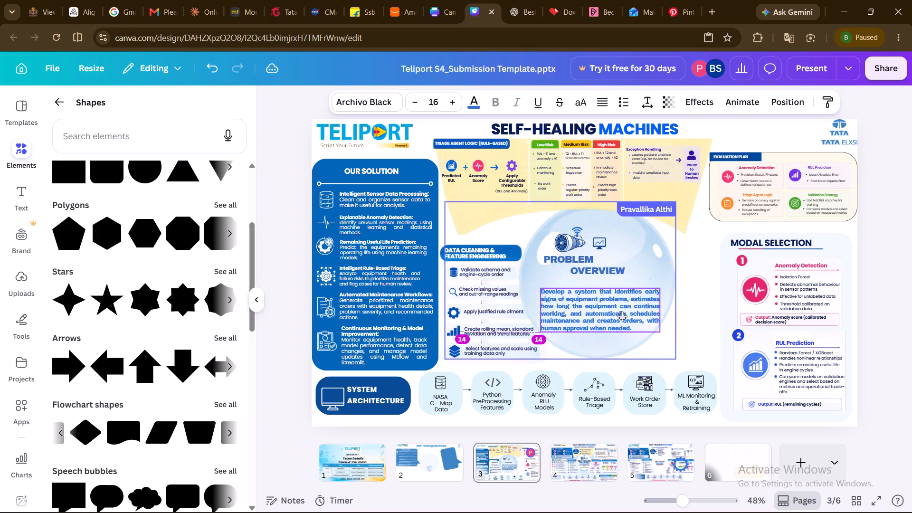
left_click_drag(622, 316, 620, 318)
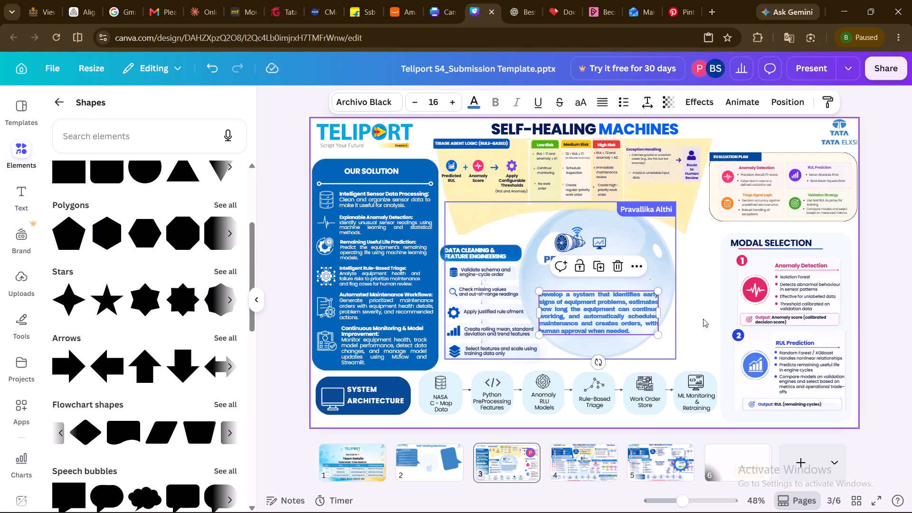
left_click(703, 319)
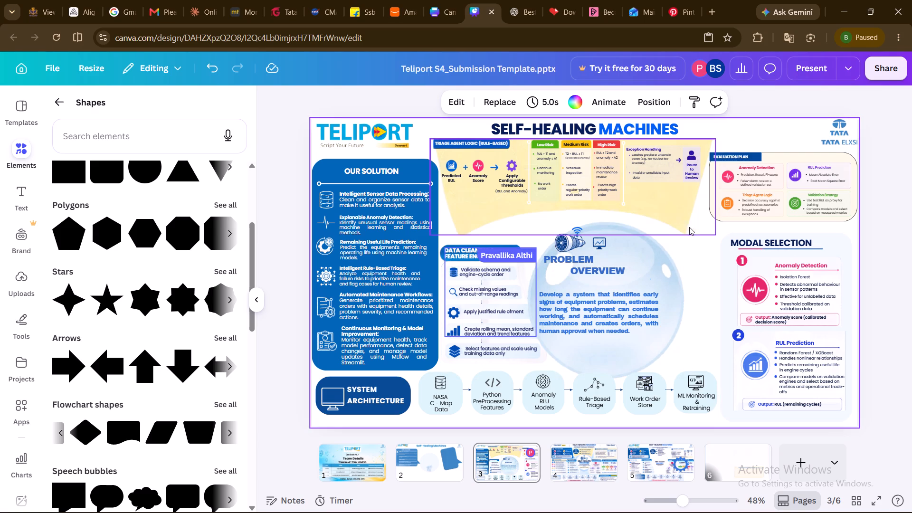
Nudge the Triage Agent Logic group slightly toward the Evaluation Plan block.
left_click(679, 218)
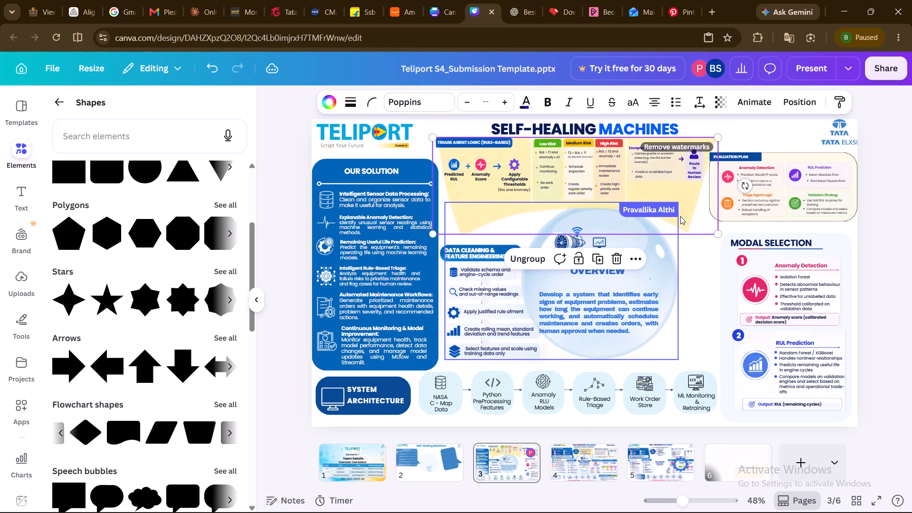
left_click(869, 253)
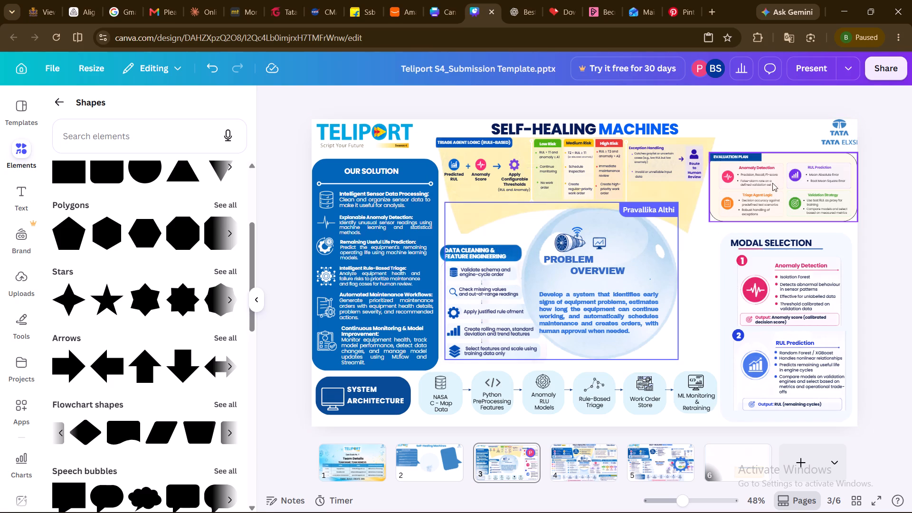
Preview slide 3 in full-screen presentation mode and return to editing it.
left_click(815, 75)
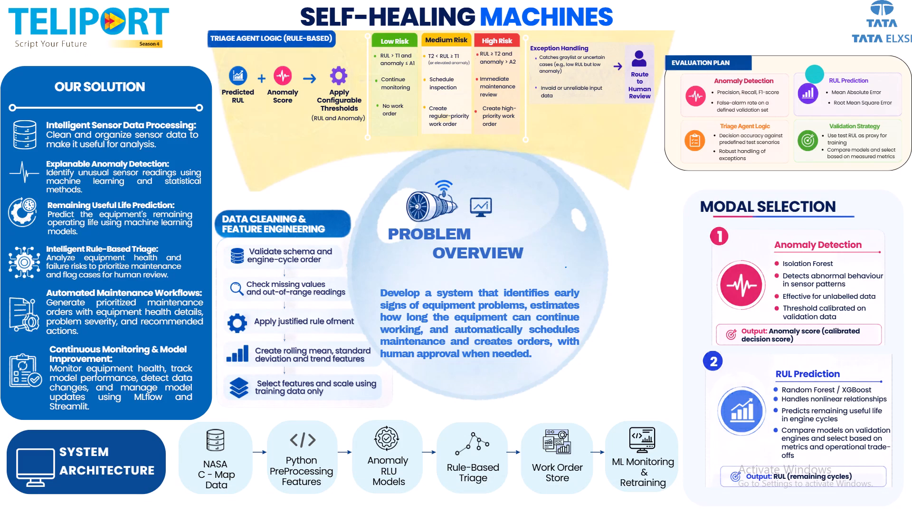
key("Escape")
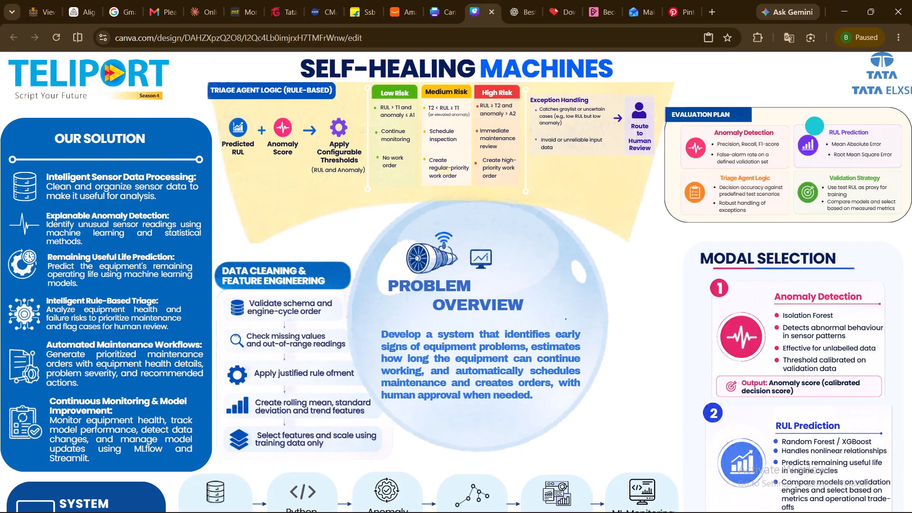
left_click(815, 75)
left_click(722, 152)
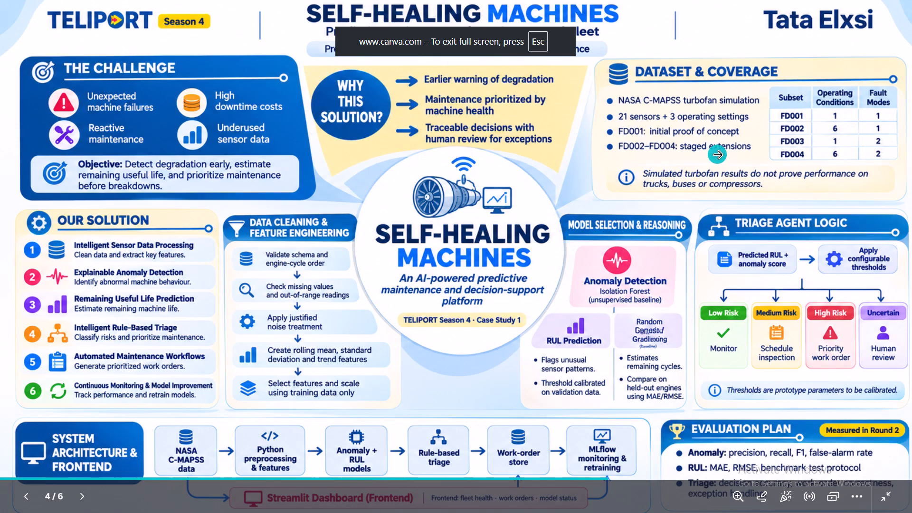
key("Escape")
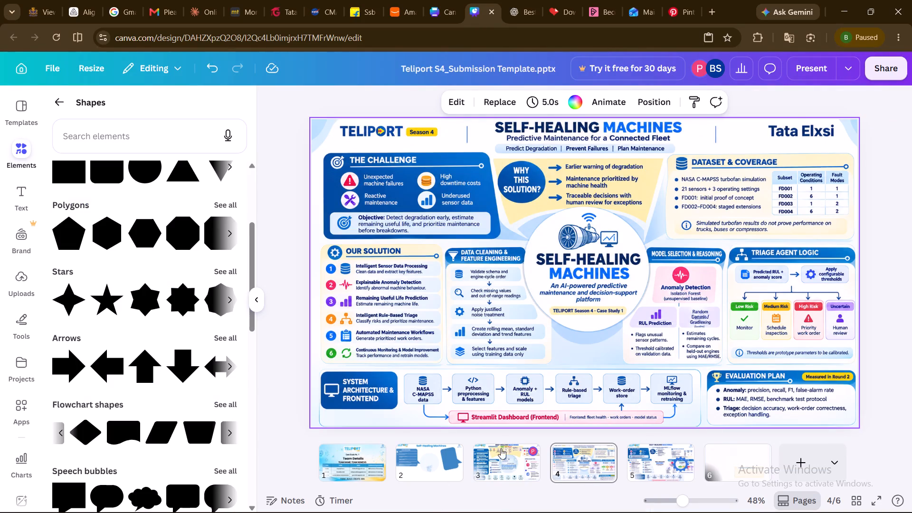
left_click(507, 450)
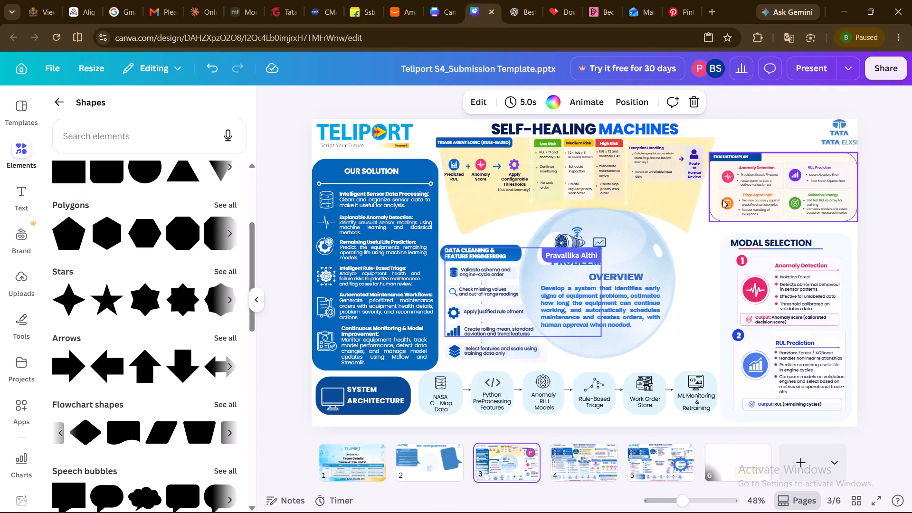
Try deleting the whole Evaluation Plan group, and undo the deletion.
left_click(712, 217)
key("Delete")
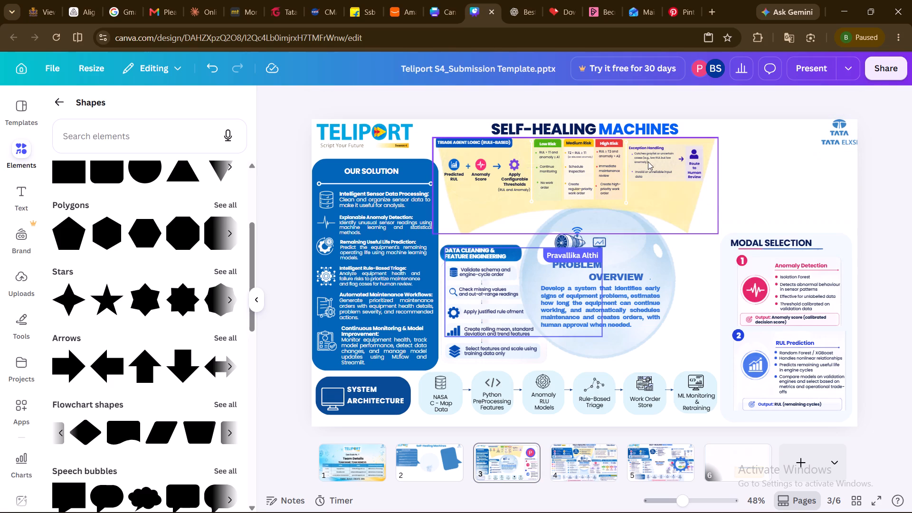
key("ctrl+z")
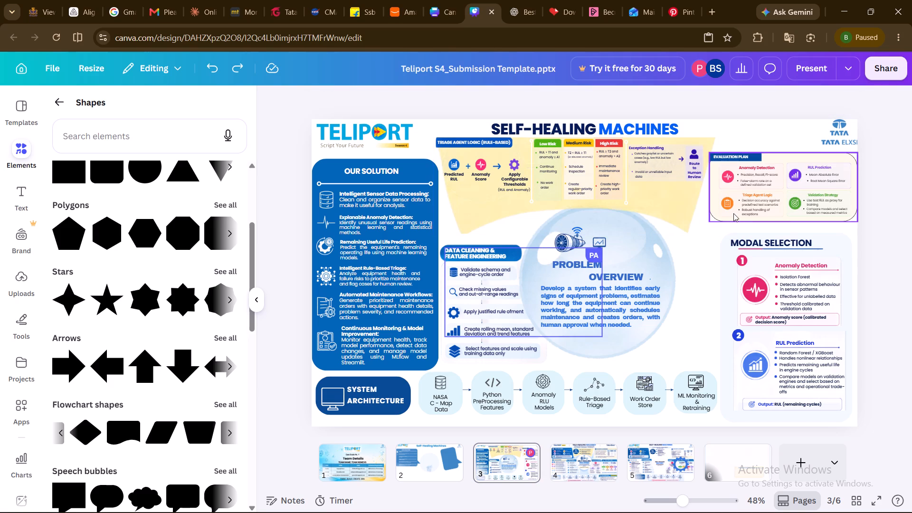
Ungroup the Evaluation Plan block into its separate elements.
left_click(731, 213)
left_click(735, 253)
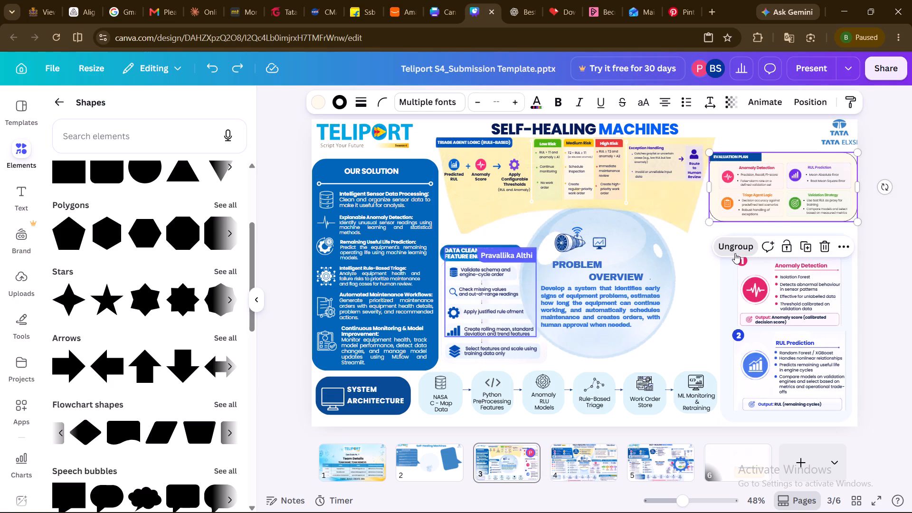
left_click(699, 263)
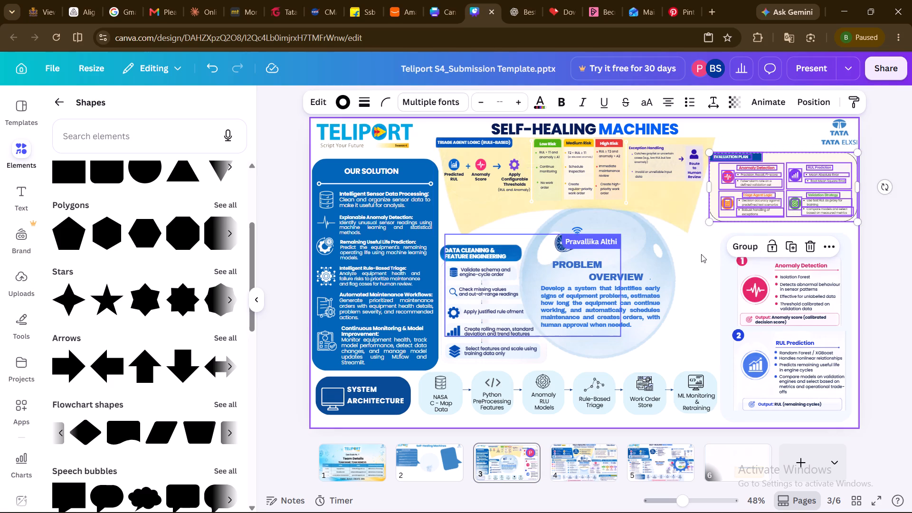
left_click(706, 242)
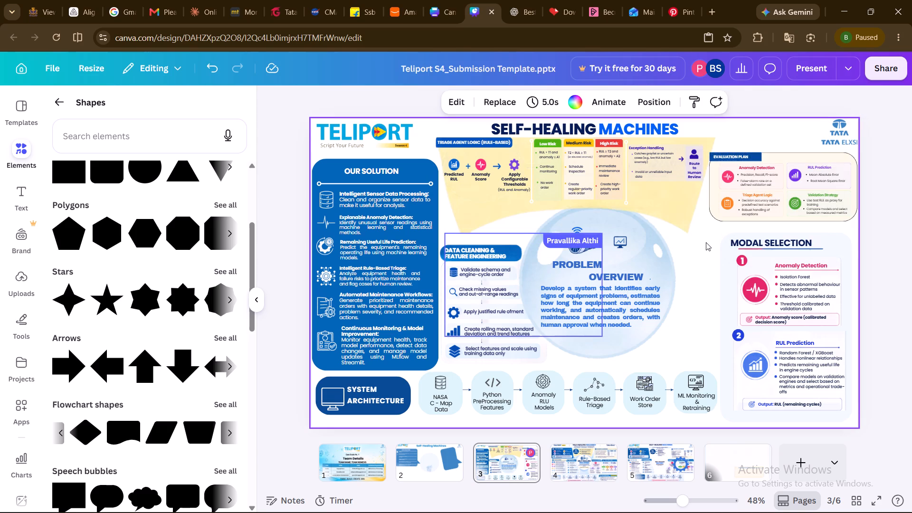
Delete the cream rounded background frame with the black outline behind the Evaluation Plan content.
left_click(710, 215)
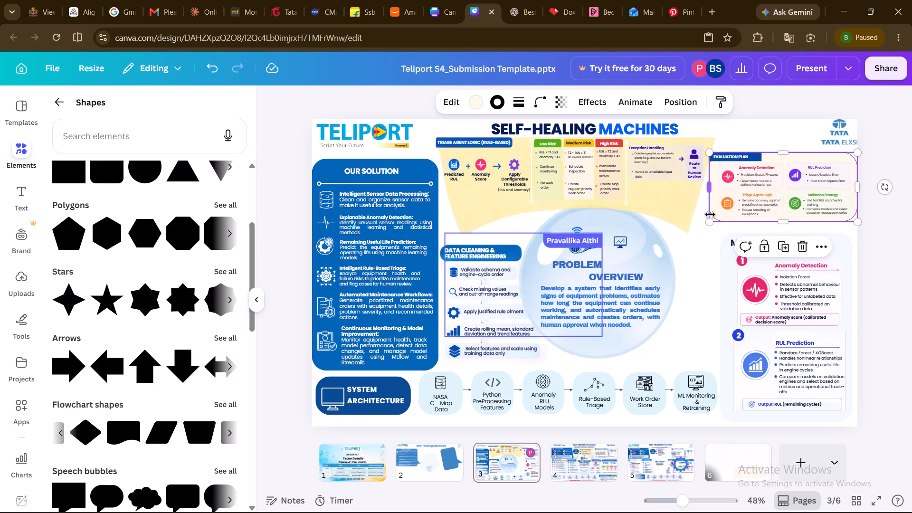
key("Delete")
left_click(710, 215)
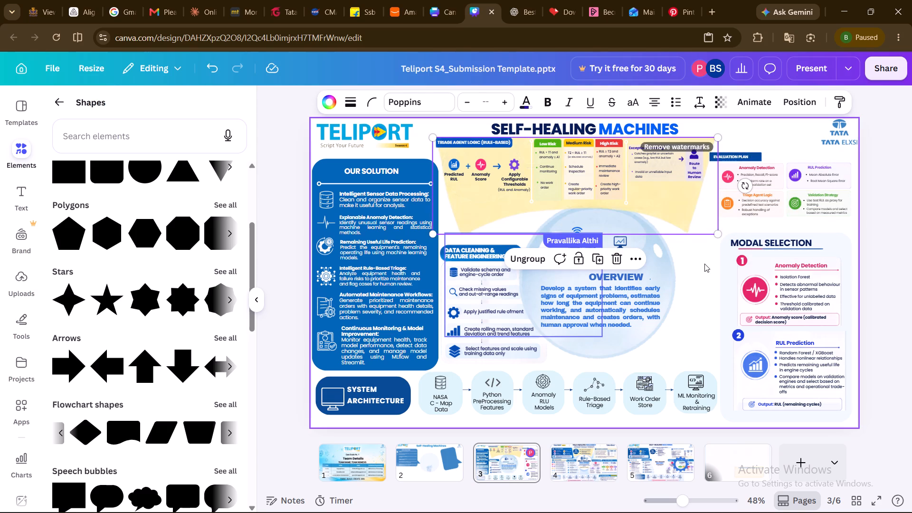
left_click(704, 264)
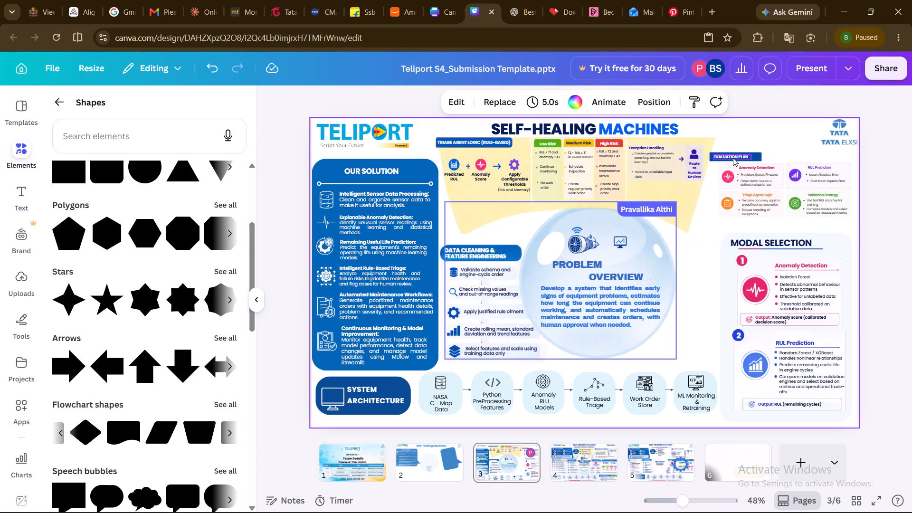
Group the Evaluation Plan heading text with its blue banner.
left_click(733, 158)
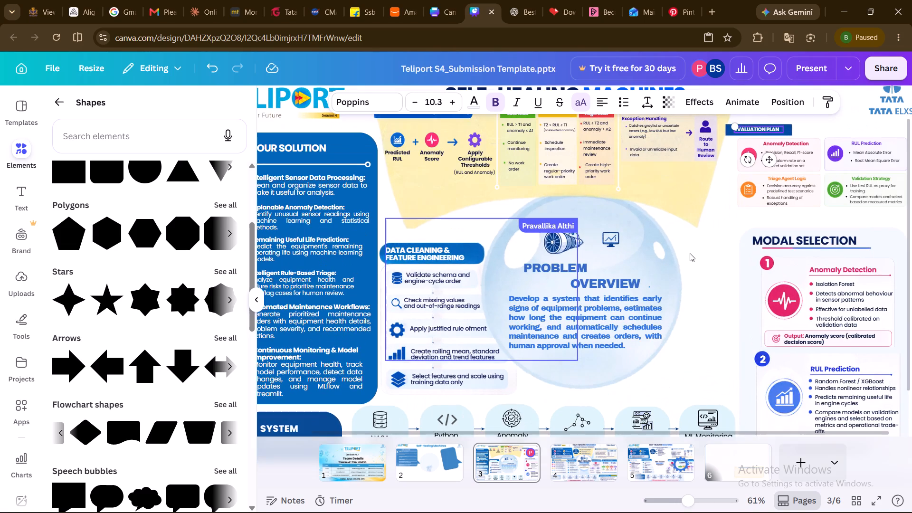
scroll(690, 253, "up", 1)
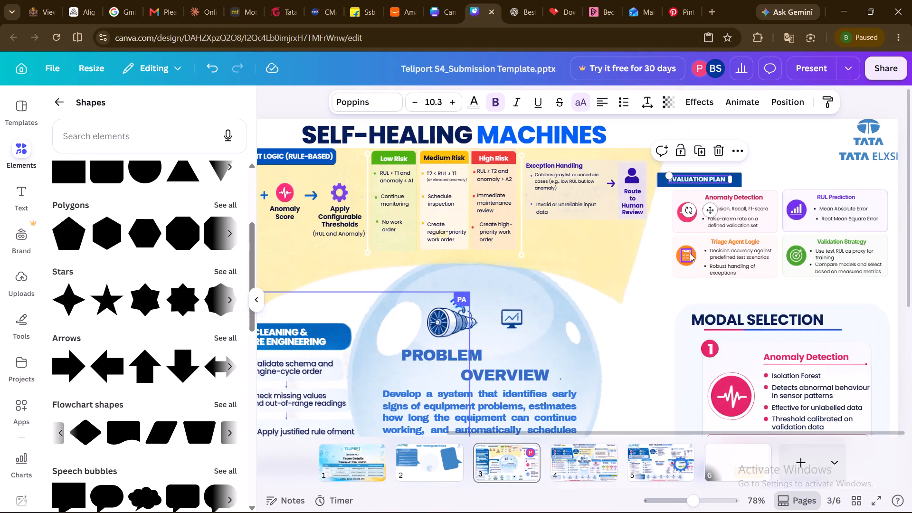
scroll(690, 253, "up", 1)
left_click(785, 163)
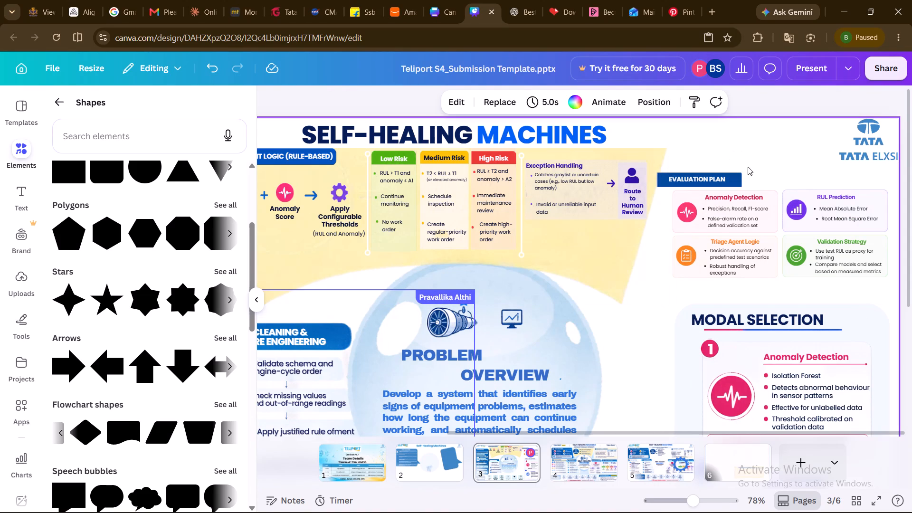
left_click_drag(748, 167, 660, 188)
left_click(763, 149)
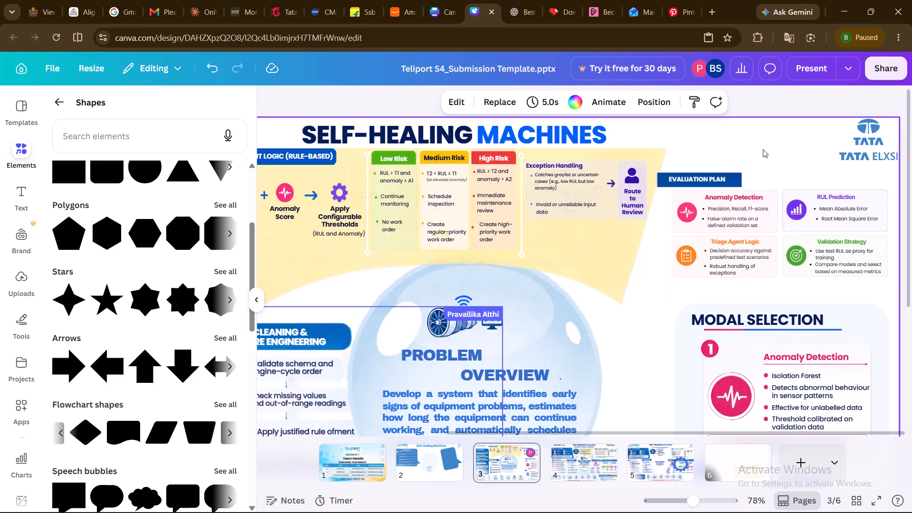
left_click(710, 180)
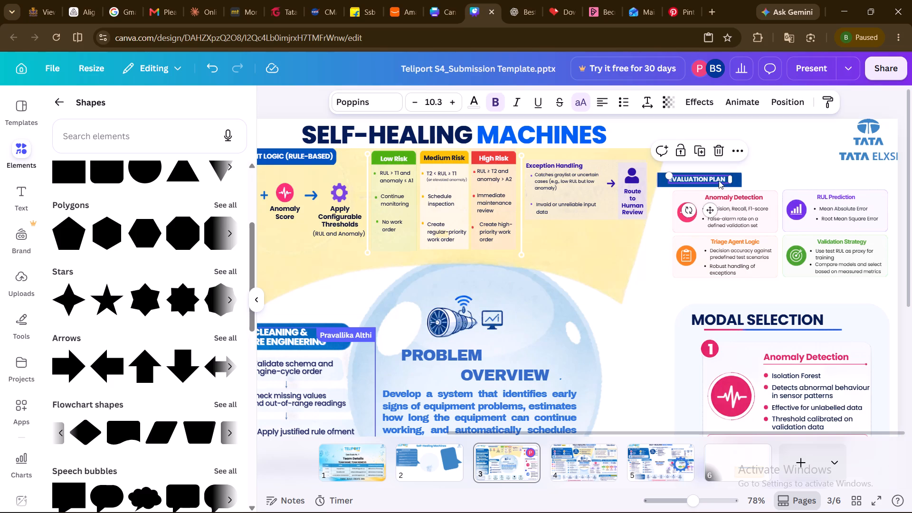
left_click(741, 182, "shift")
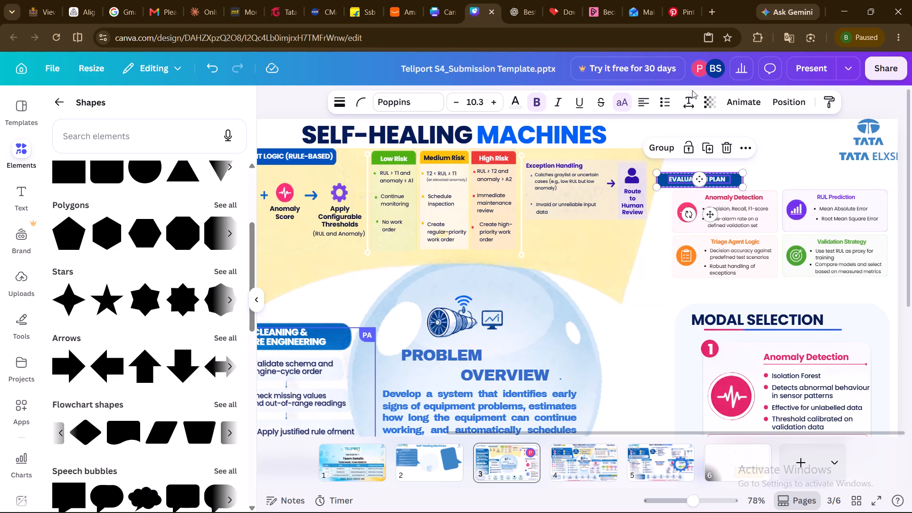
left_click(665, 150)
Move the grouped Evaluation Plan heading up and to the right, above the Anomaly Detection card with their left edges roughly aligned.
left_click_drag(708, 215, 727, 200)
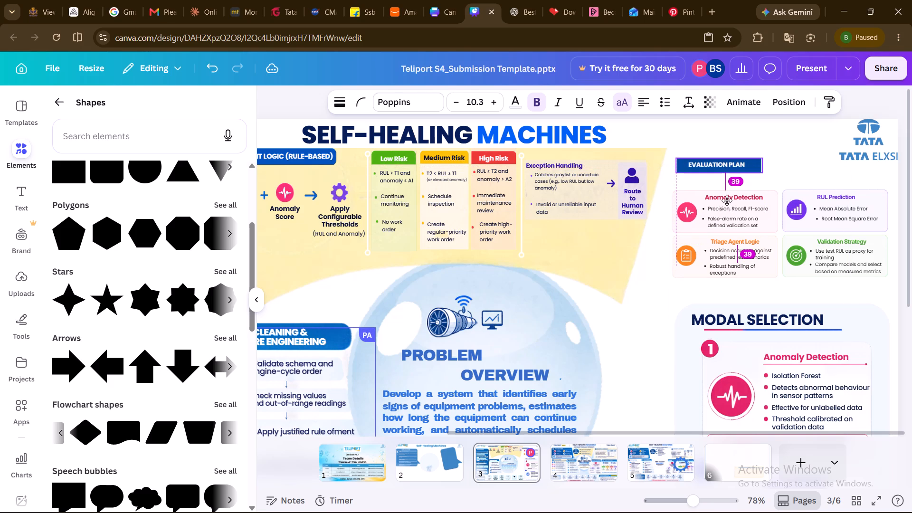
left_click_drag(727, 200, 723, 199)
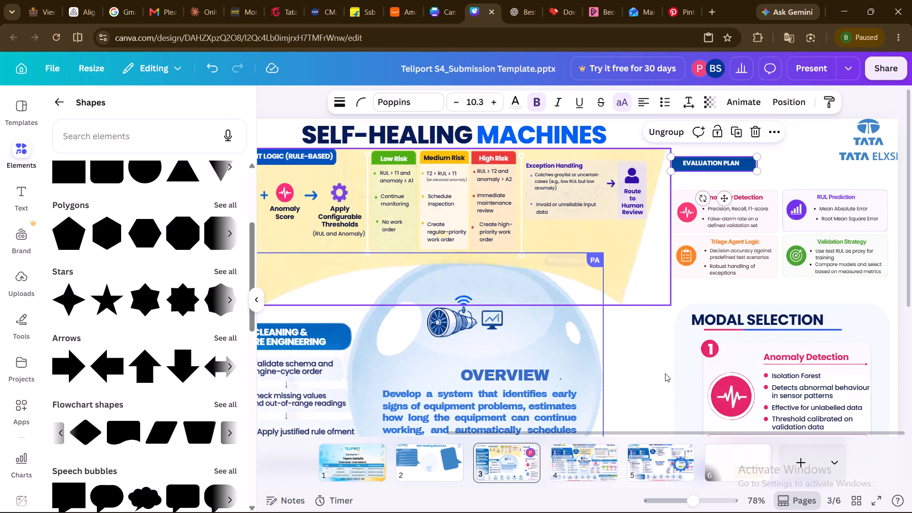
Nudge the bubble image behind the Problem Overview text slightly down and to the right.
scroll(665, 373, "left", 1)
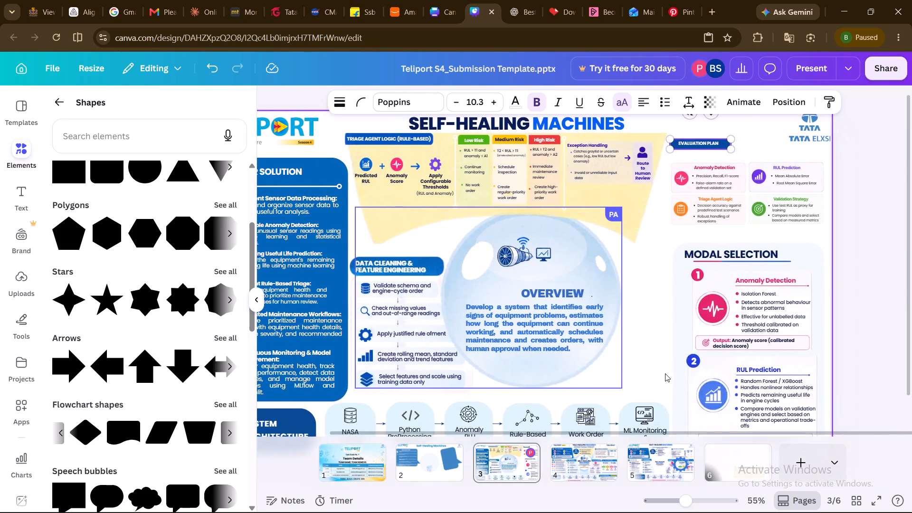
left_click_drag(618, 363, 619, 368)
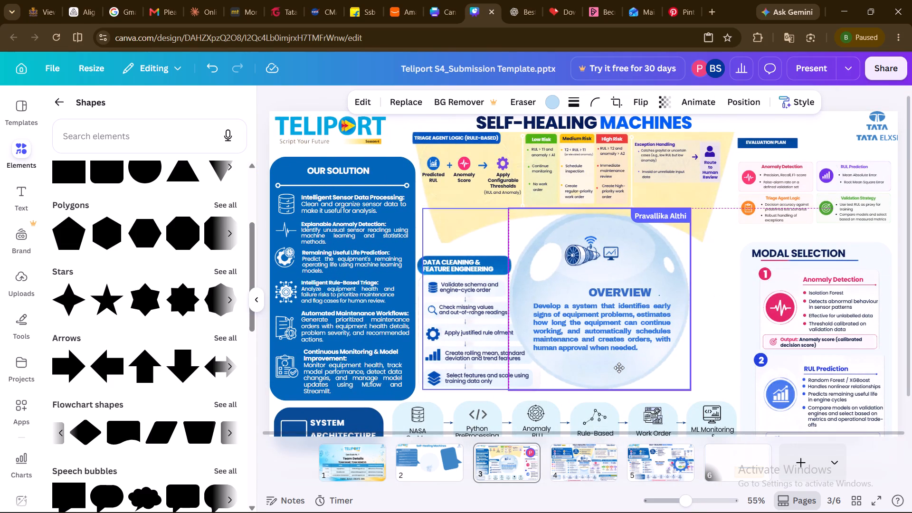
left_click_drag(619, 368, 622, 369)
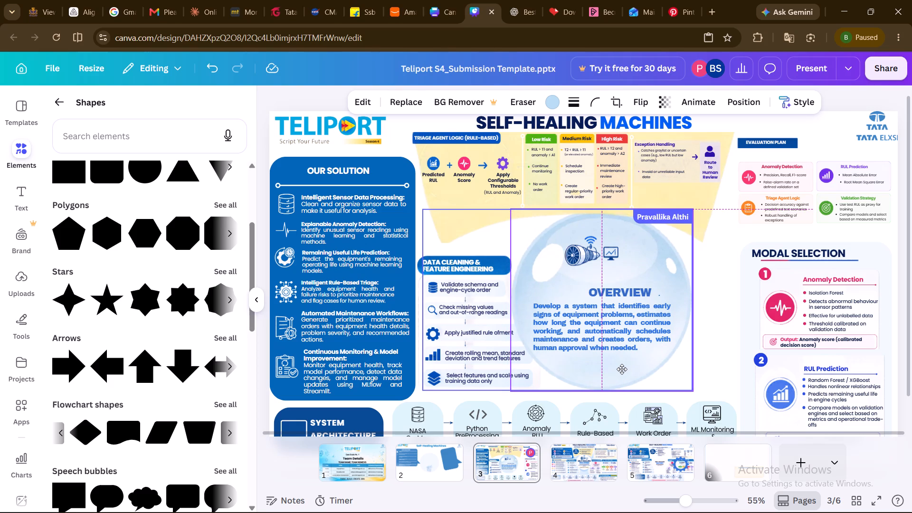
left_click_drag(622, 369, 620, 370)
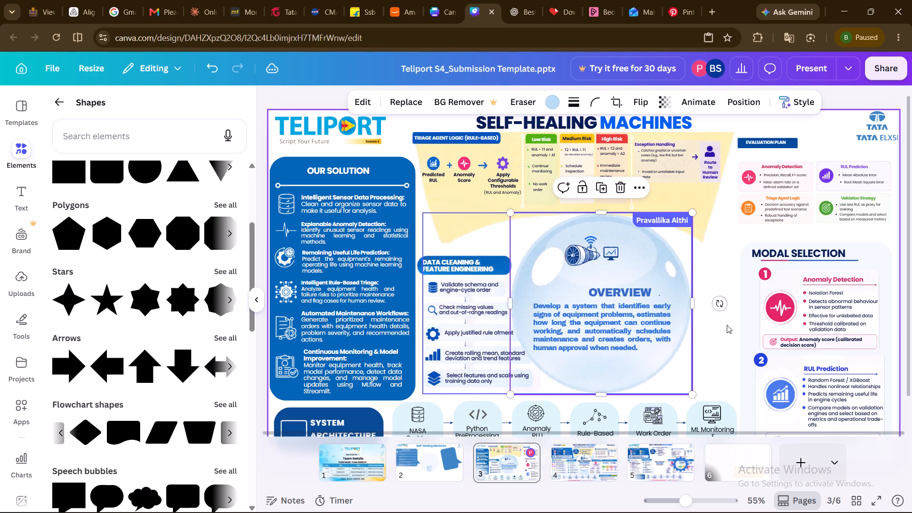
left_click(716, 332)
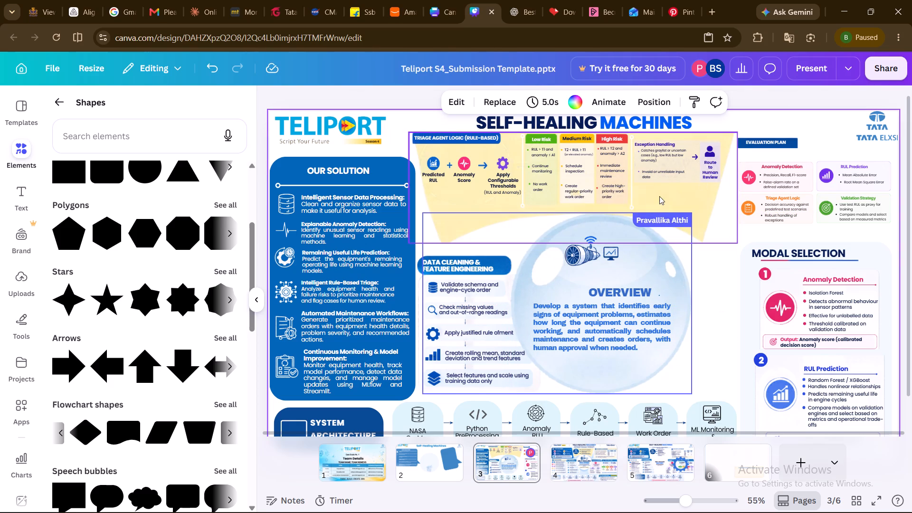
Move the Triage Agent Logic group a short distance to the right, toward the Evaluation Plan heading.
left_click_drag(619, 197, 635, 197)
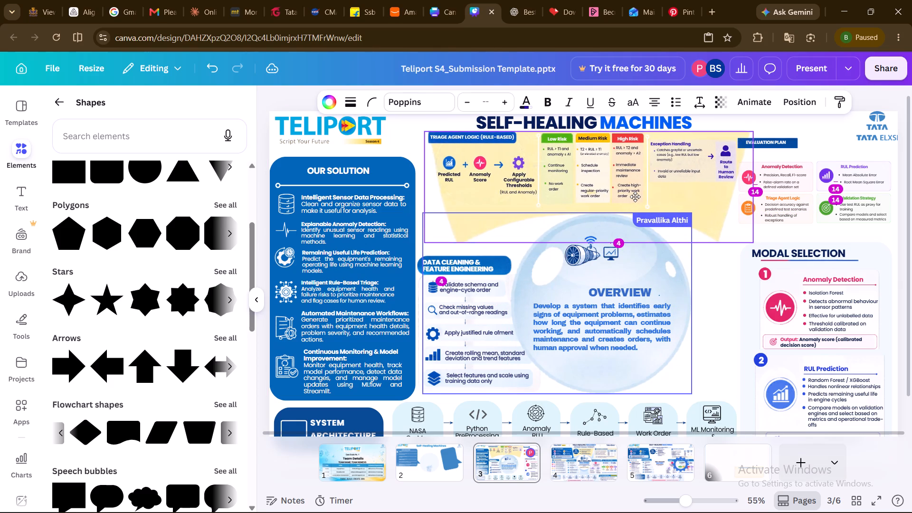
left_click_drag(635, 197, 640, 198)
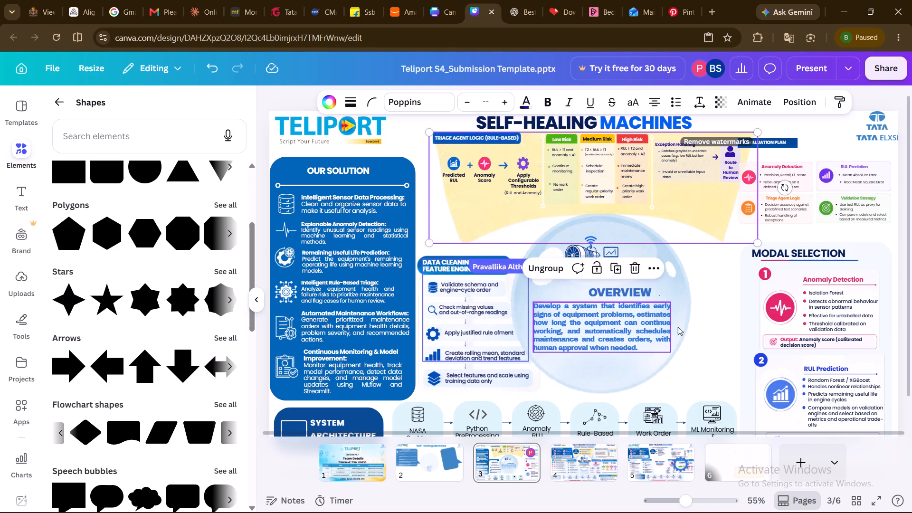
left_click(717, 345)
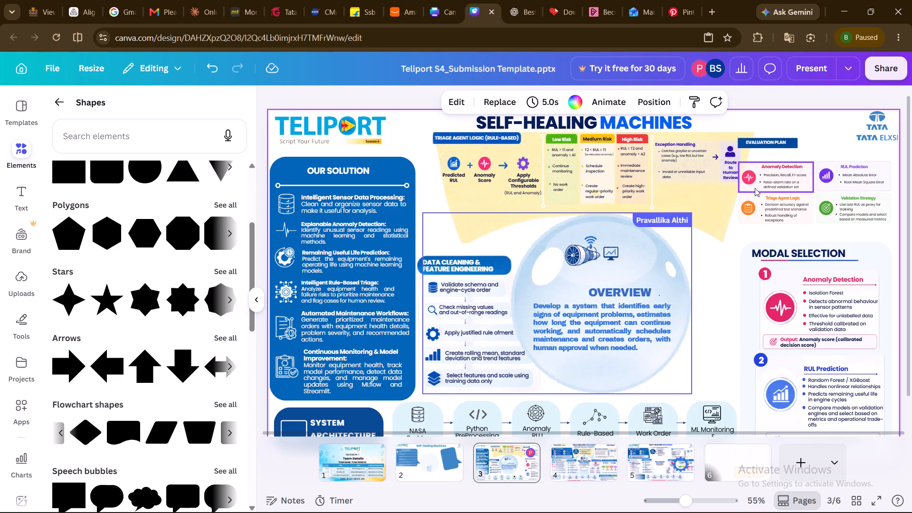
Send the Problem Overview bubble image to the back of the layer order.
left_click(578, 287)
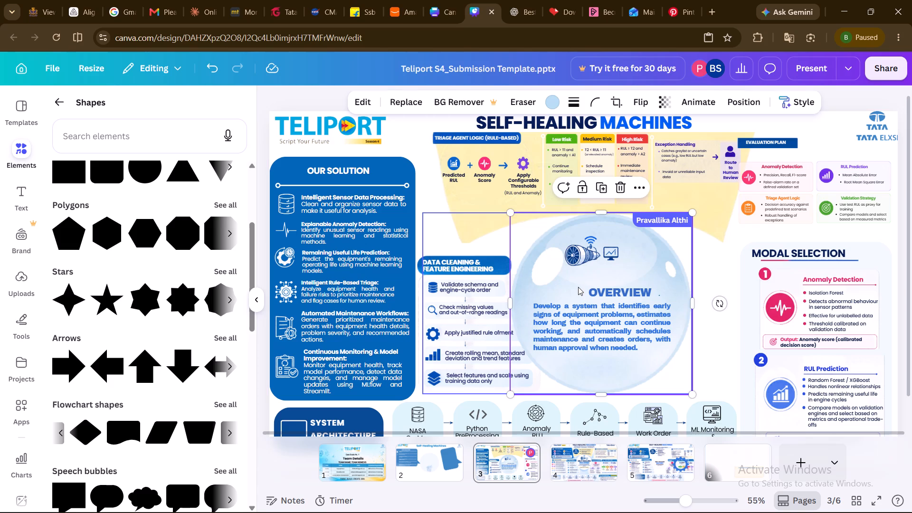
left_click(637, 185)
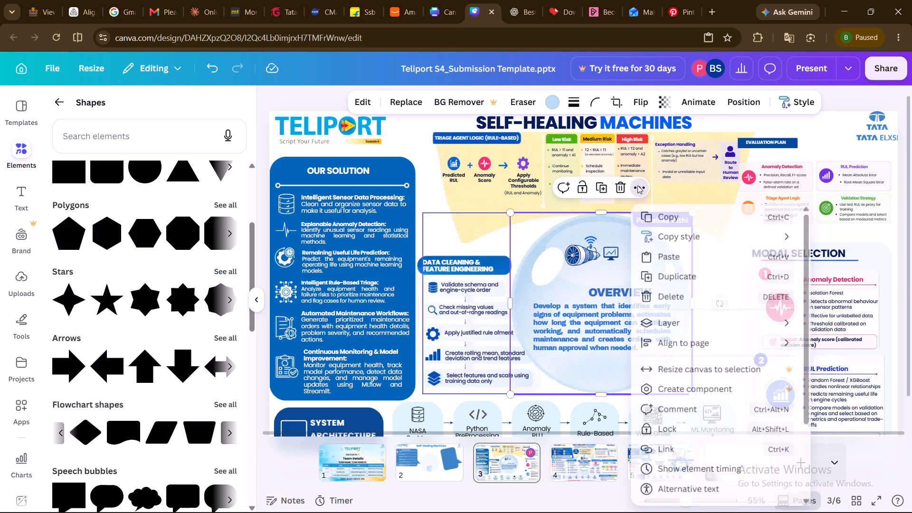
left_click(739, 320)
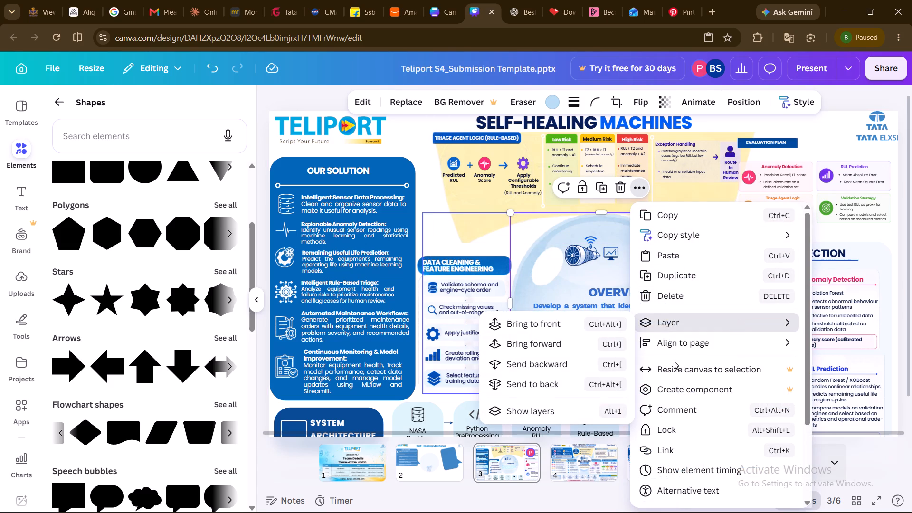
left_click(573, 380)
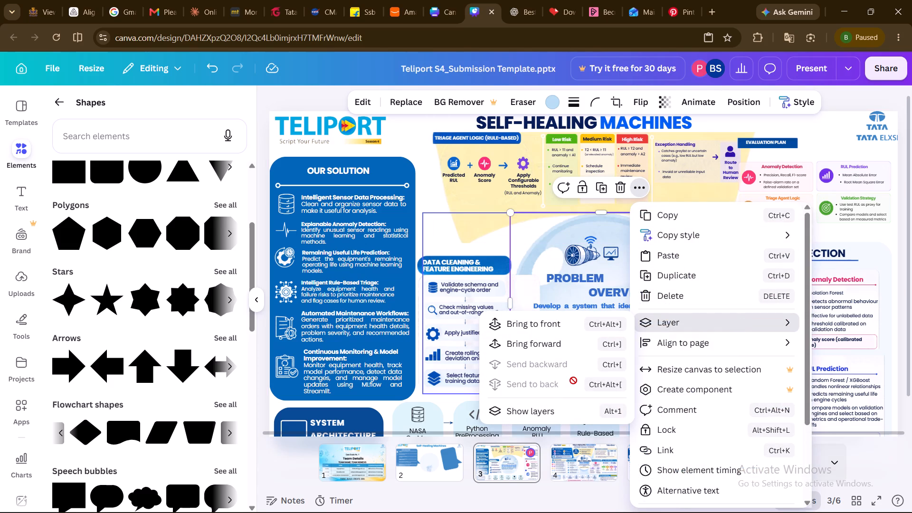
left_click(399, 150)
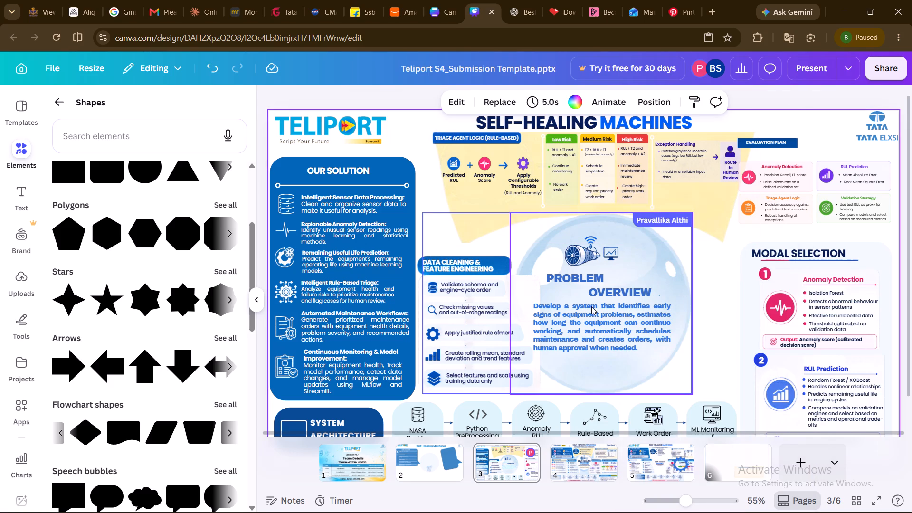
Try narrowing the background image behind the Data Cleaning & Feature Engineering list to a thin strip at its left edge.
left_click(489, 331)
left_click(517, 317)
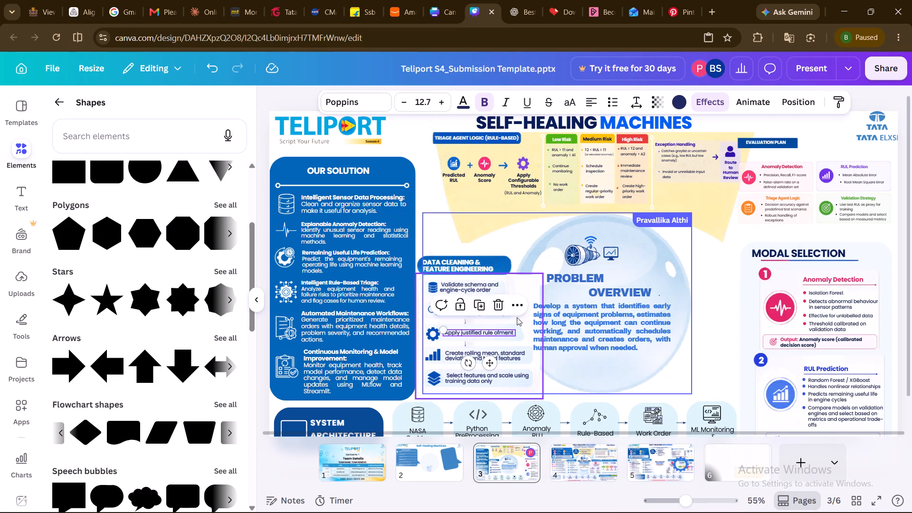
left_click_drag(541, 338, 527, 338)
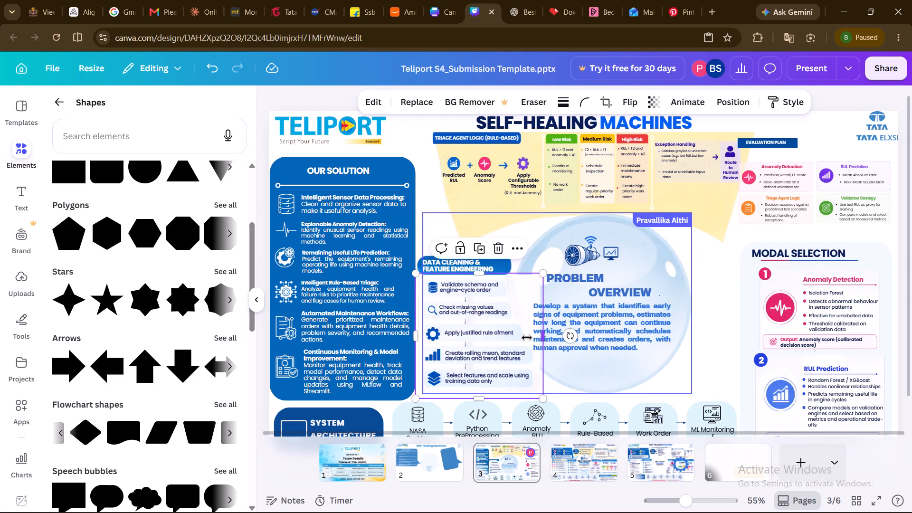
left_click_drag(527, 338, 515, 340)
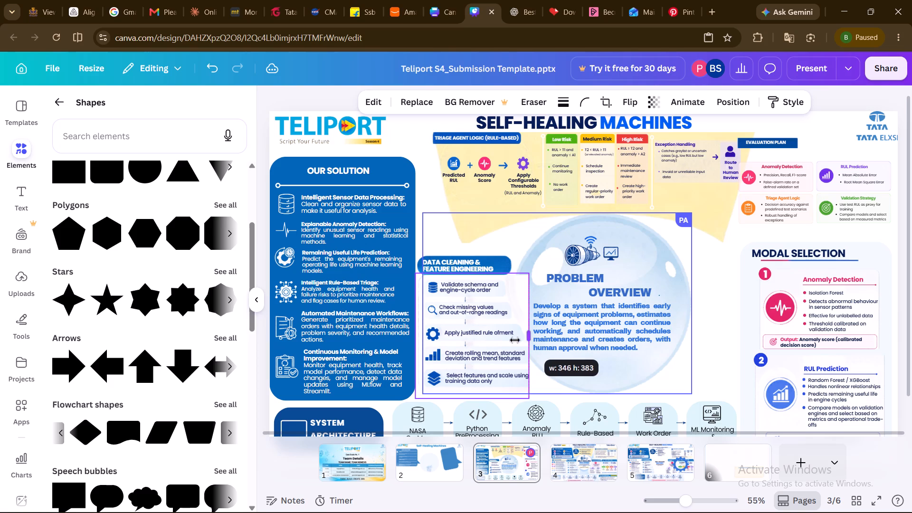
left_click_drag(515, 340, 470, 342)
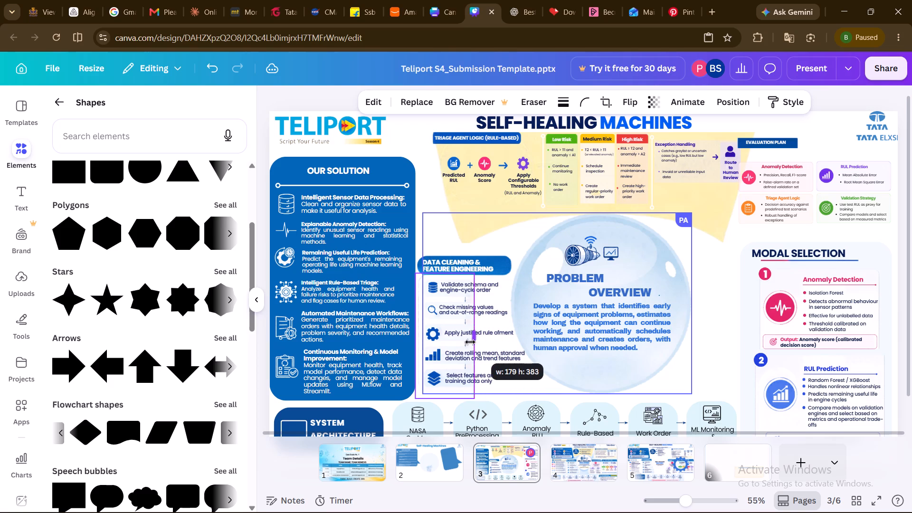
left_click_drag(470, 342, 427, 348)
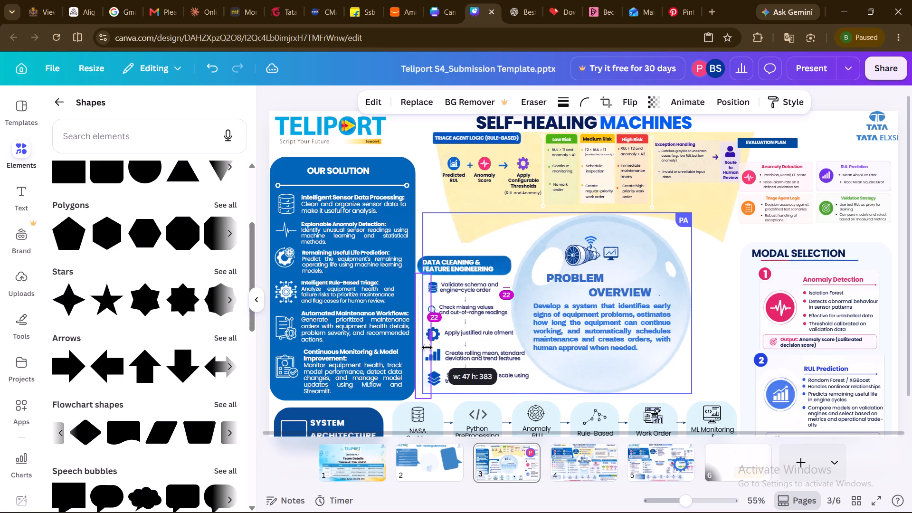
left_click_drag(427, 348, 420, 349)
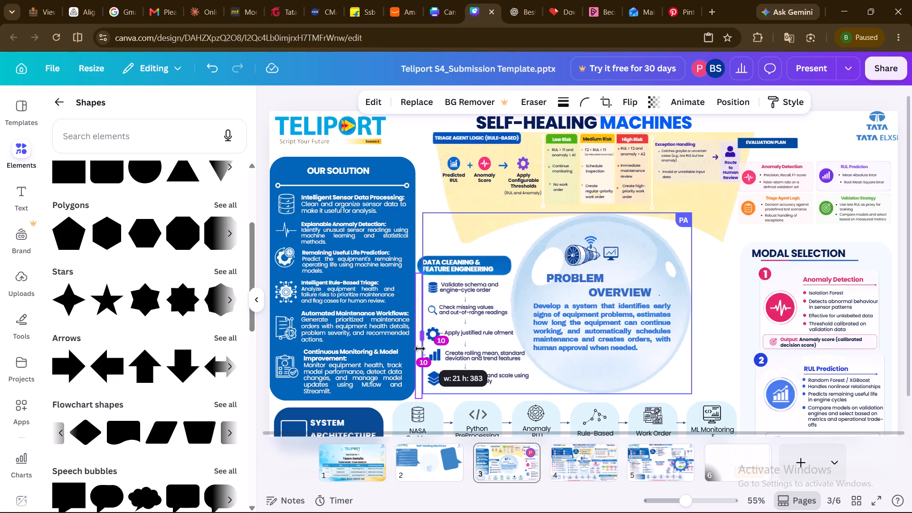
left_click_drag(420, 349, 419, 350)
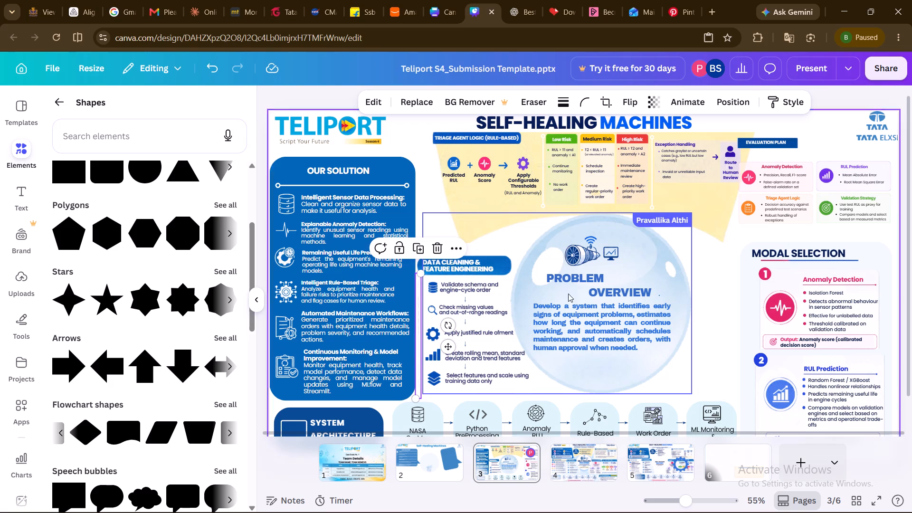
Widen the background image behind the Data Cleaning & Feature Engineering list until its right edge just covers the longest list text.
scroll(710, 304, "down", 1)
scroll(710, 304, "left", 1)
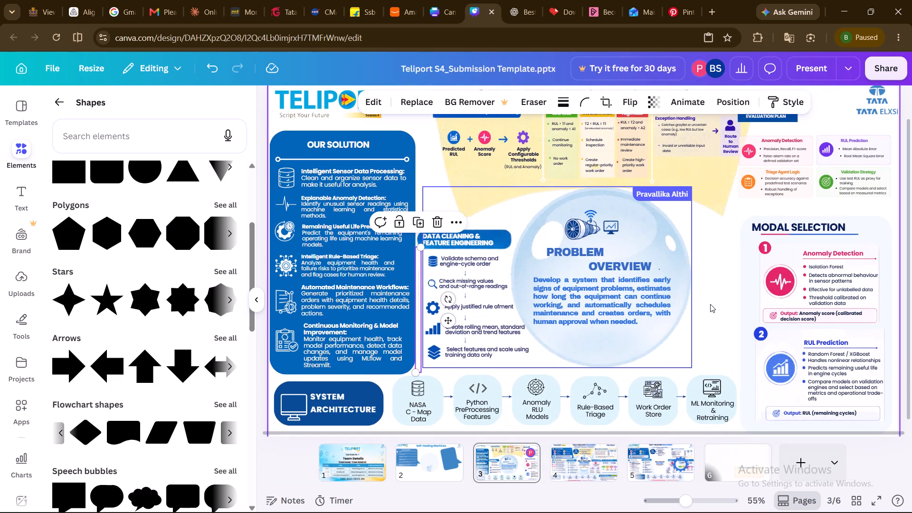
scroll(710, 304, "left", 1)
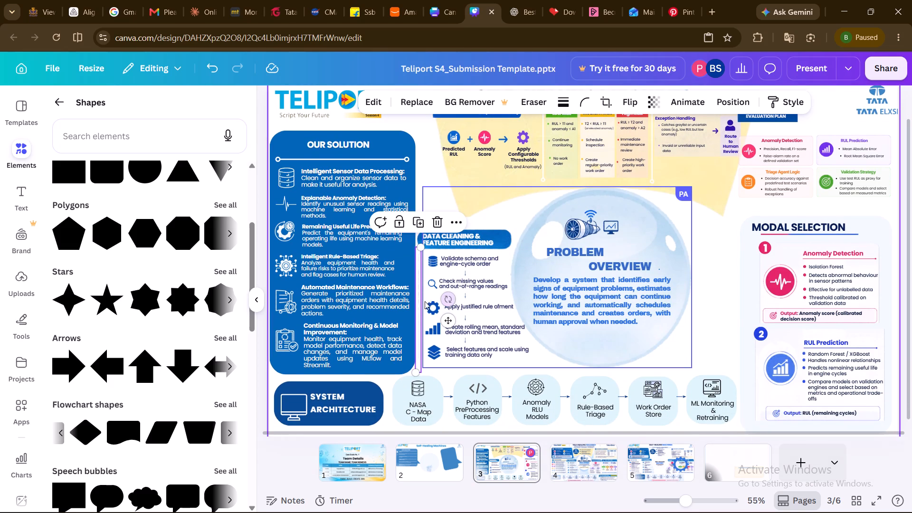
left_click_drag(421, 302, 504, 302)
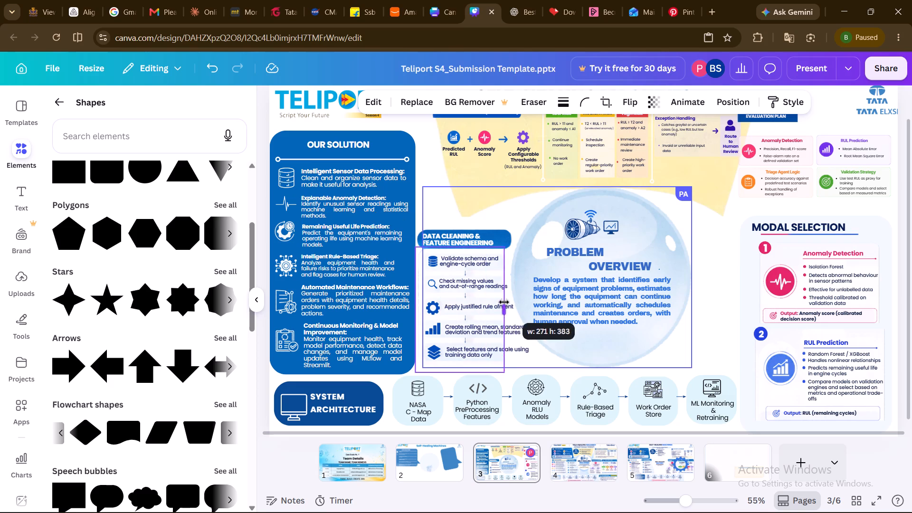
left_click_drag(504, 302, 531, 313)
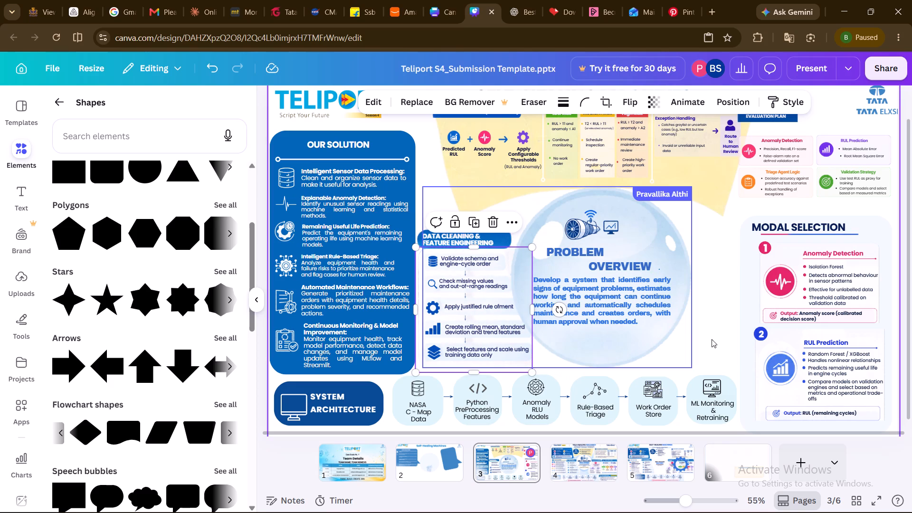
left_click(712, 339)
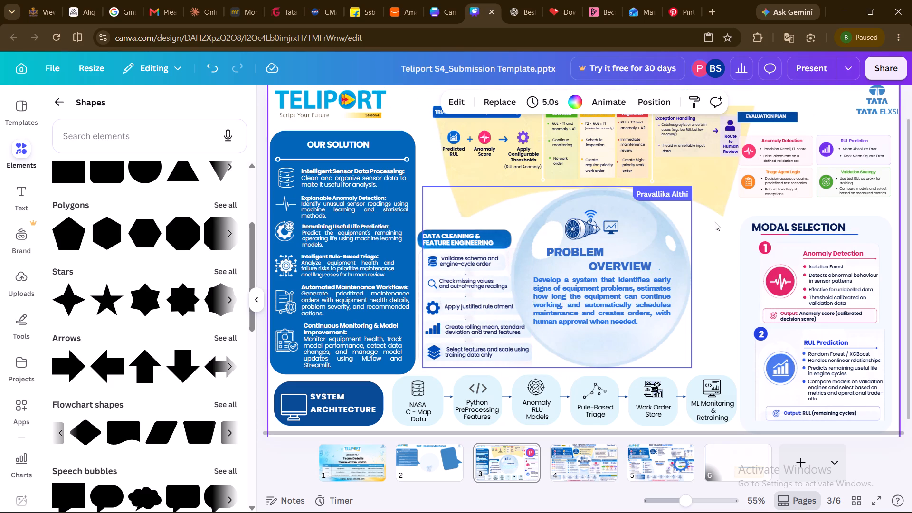
scroll(730, 246, "up", 1)
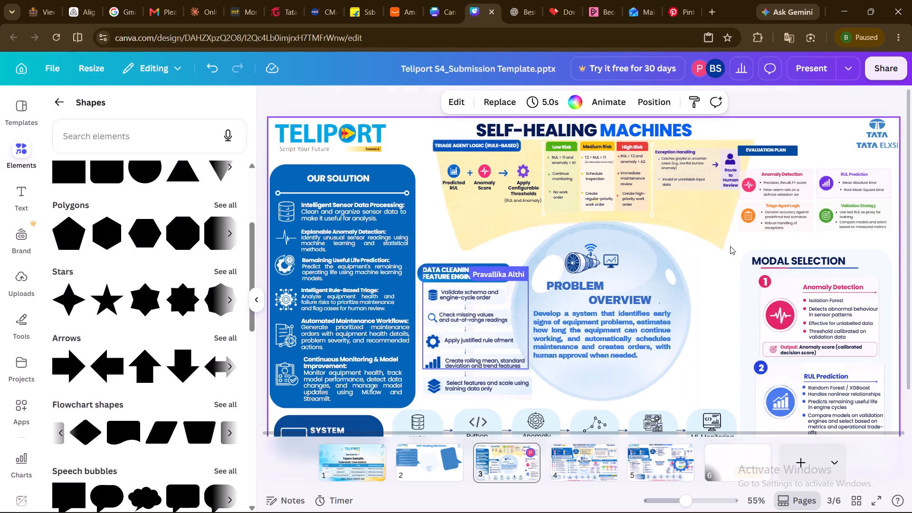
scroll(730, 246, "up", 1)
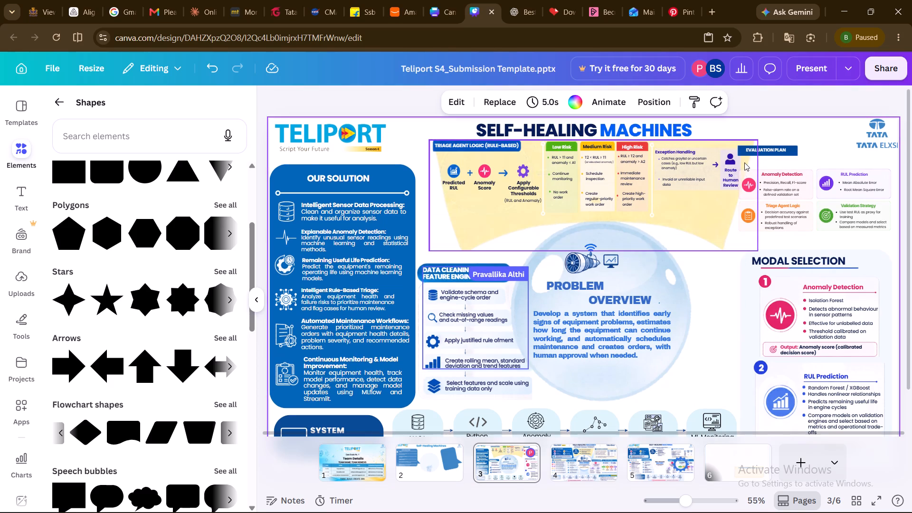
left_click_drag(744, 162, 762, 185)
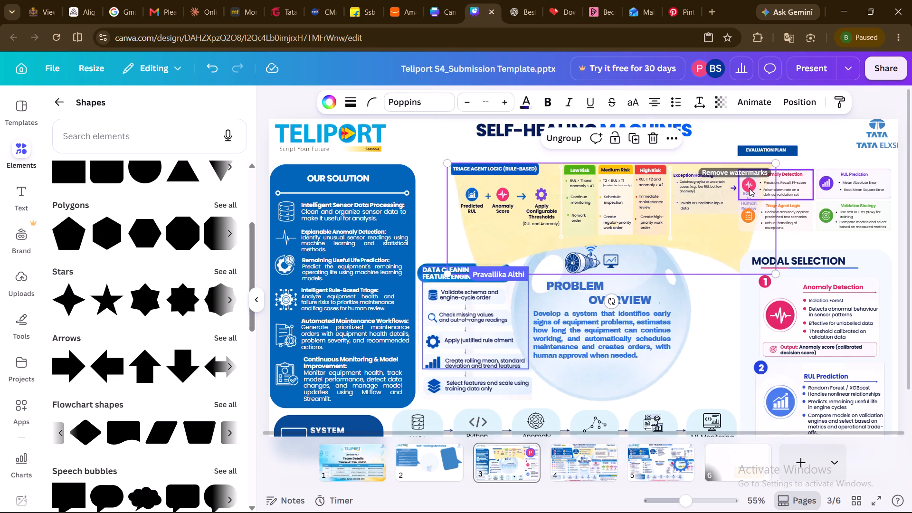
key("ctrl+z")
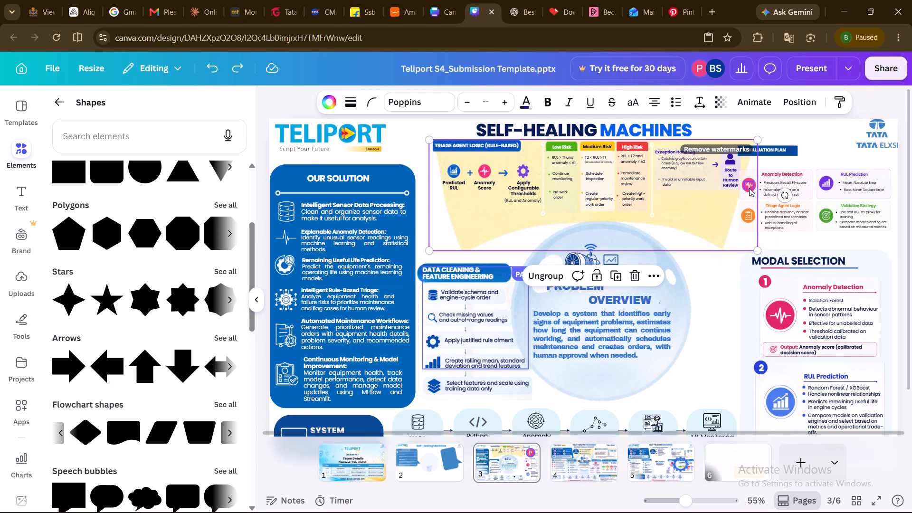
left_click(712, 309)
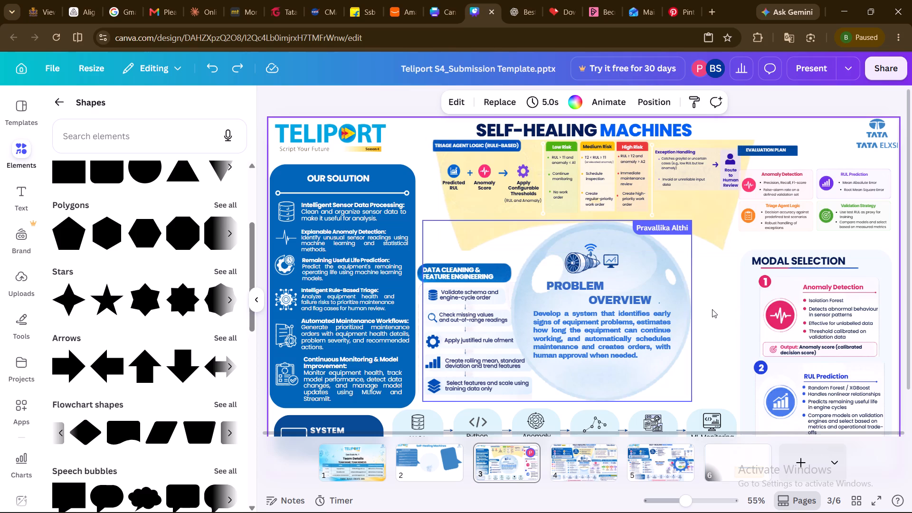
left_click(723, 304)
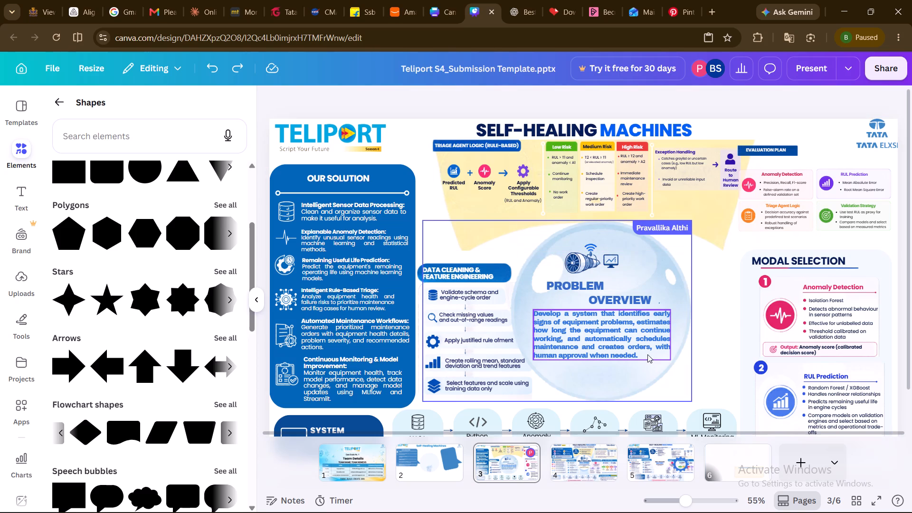
Move the Problem Overview description text slightly down and to the right, centring it beneath the heading inside the bubble.
left_click_drag(638, 351, 644, 359)
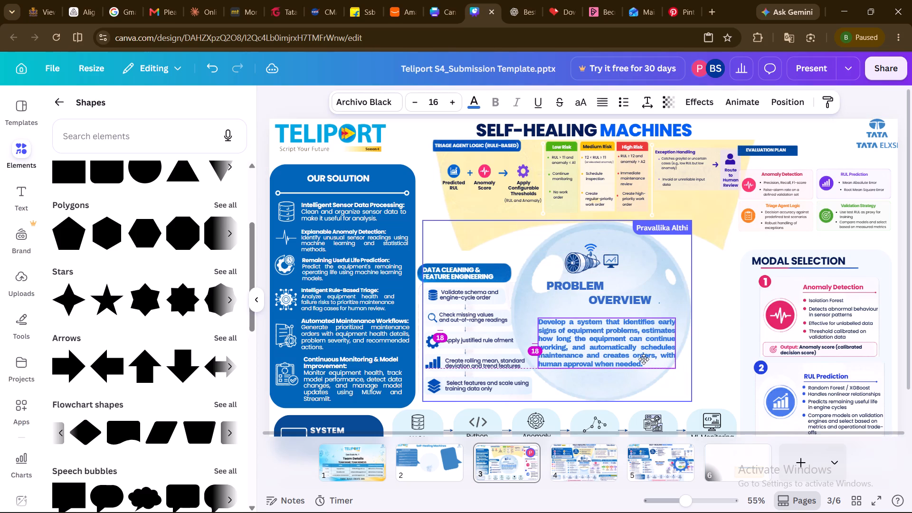
left_click_drag(644, 359, 642, 360)
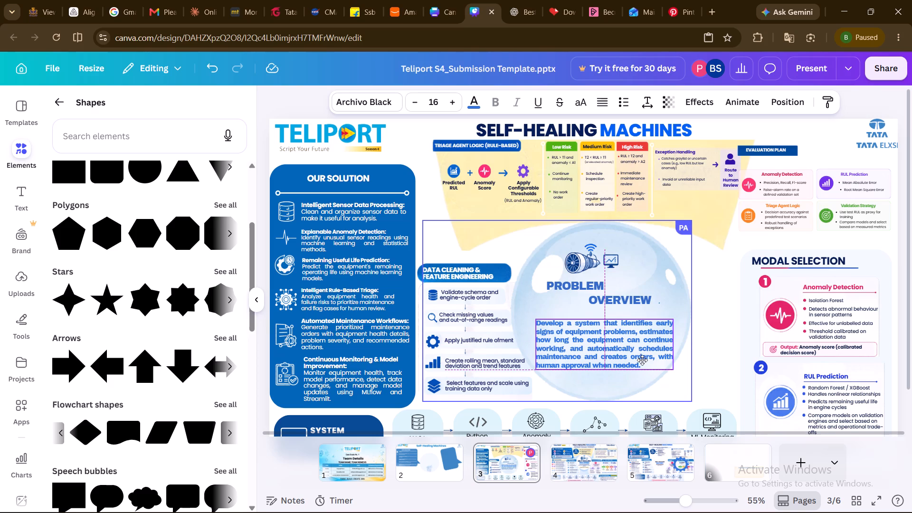
left_click(725, 314)
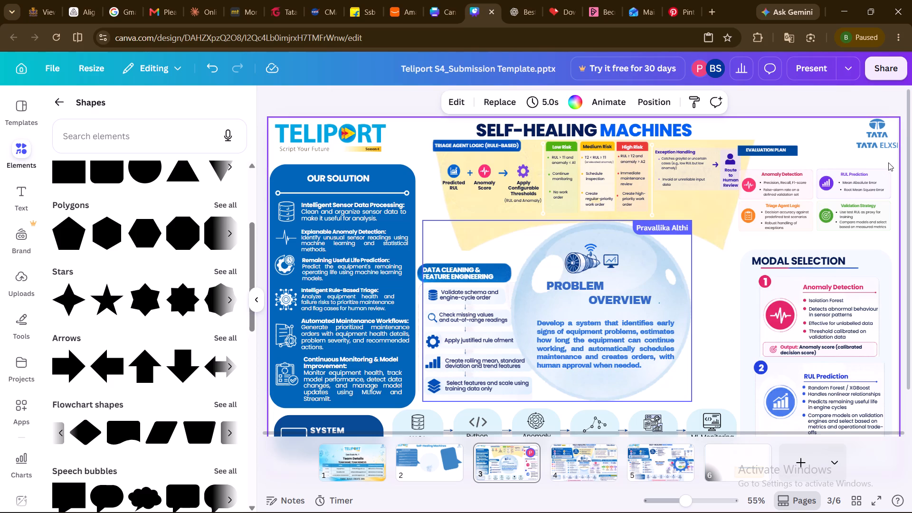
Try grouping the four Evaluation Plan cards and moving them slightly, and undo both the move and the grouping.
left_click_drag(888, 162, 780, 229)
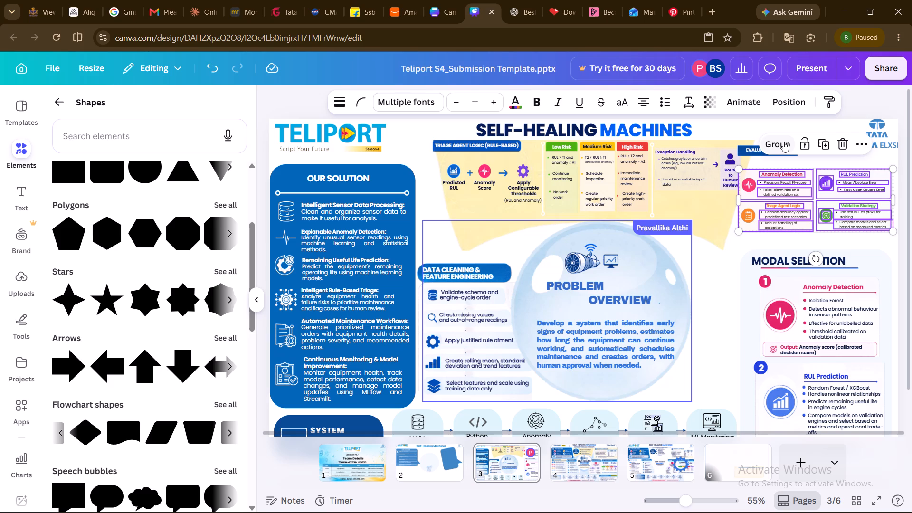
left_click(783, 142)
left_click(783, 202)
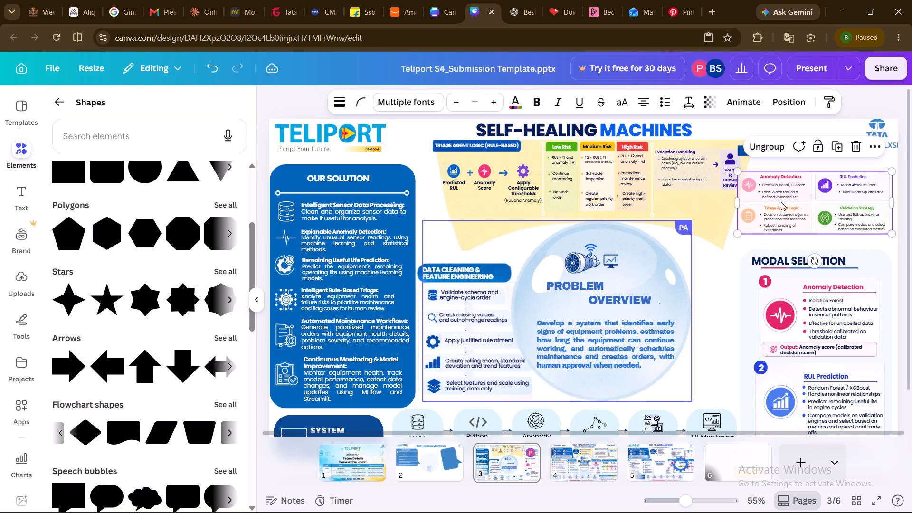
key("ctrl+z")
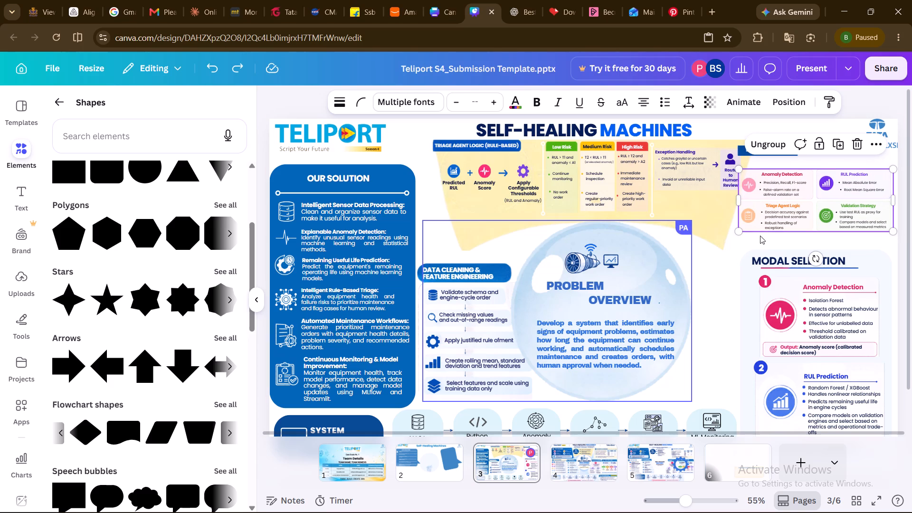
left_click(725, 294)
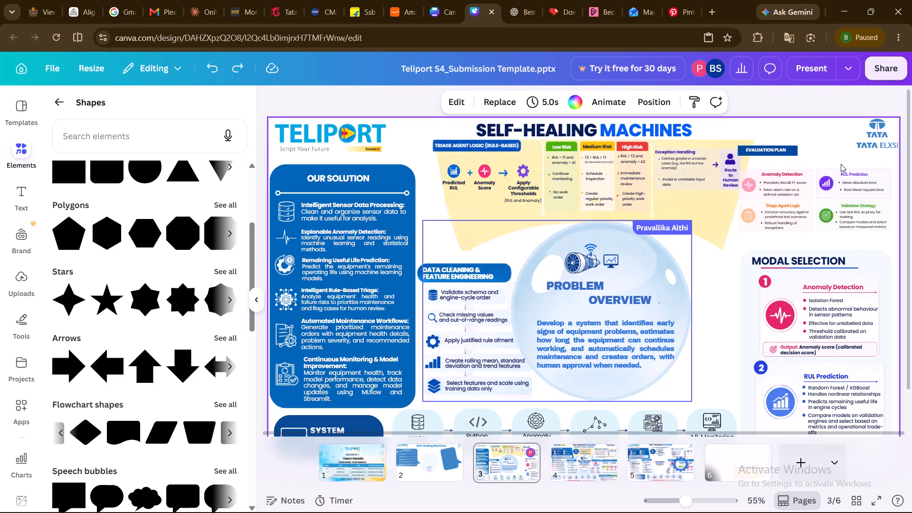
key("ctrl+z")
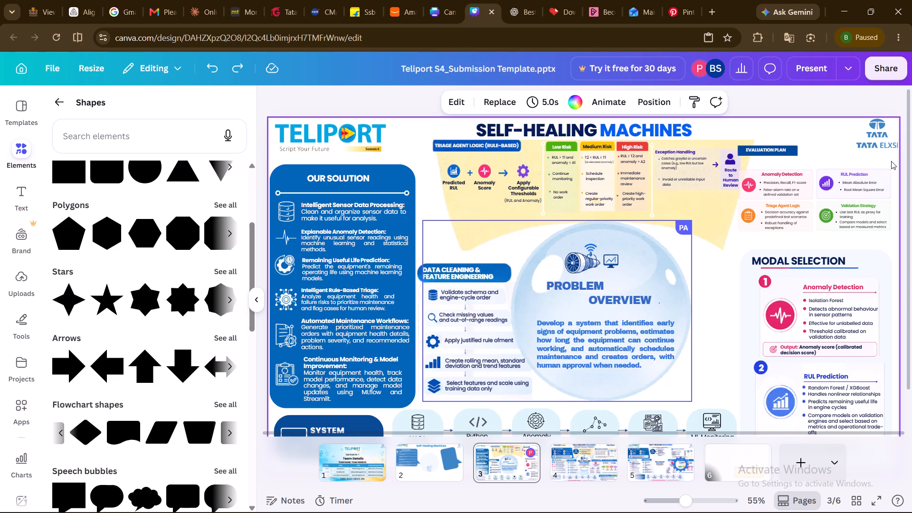
Group the four Evaluation Plan cards together with all their icons, including the Anomaly Detection and Triage Agent Logic ones.
left_click_drag(891, 161, 757, 230)
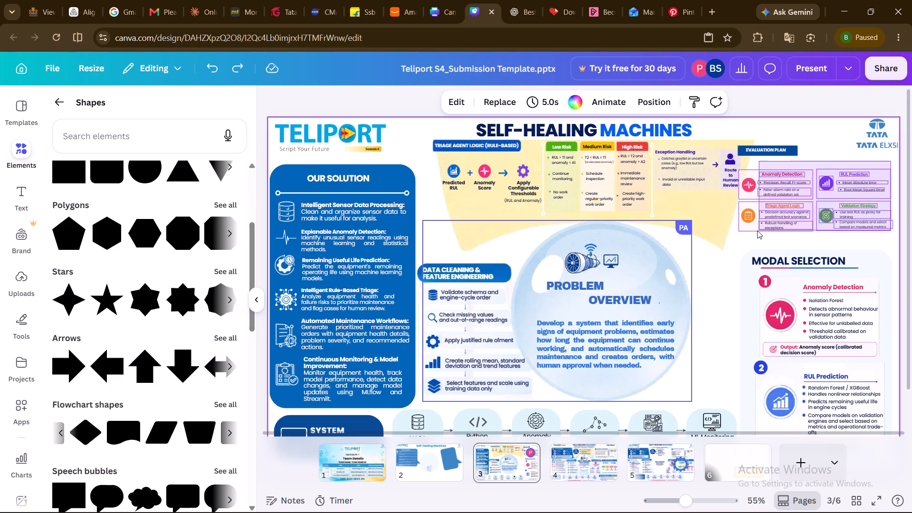
left_click_drag(757, 230, 751, 229)
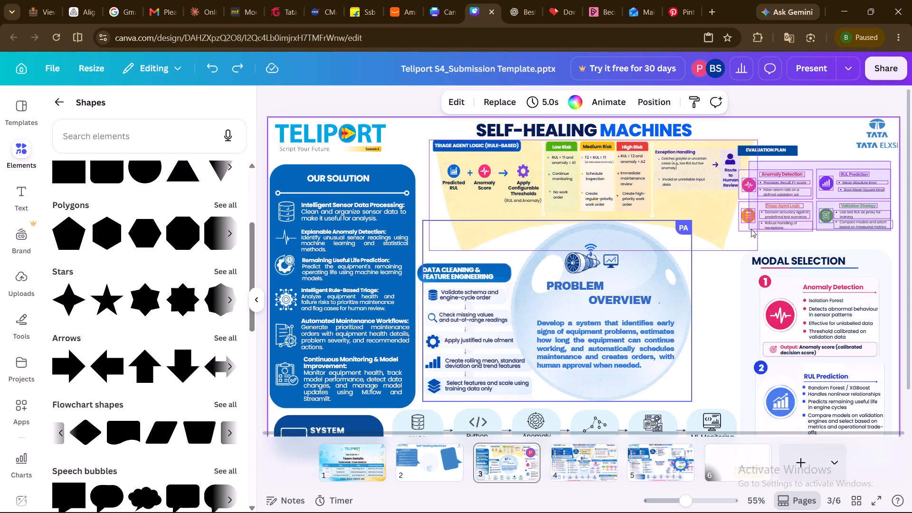
left_click_drag(751, 229, 759, 228)
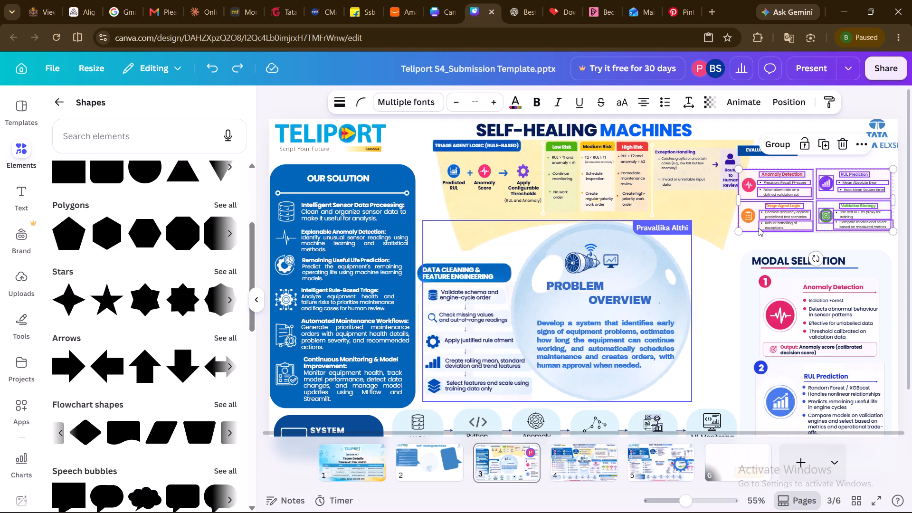
left_click(745, 214, "shift")
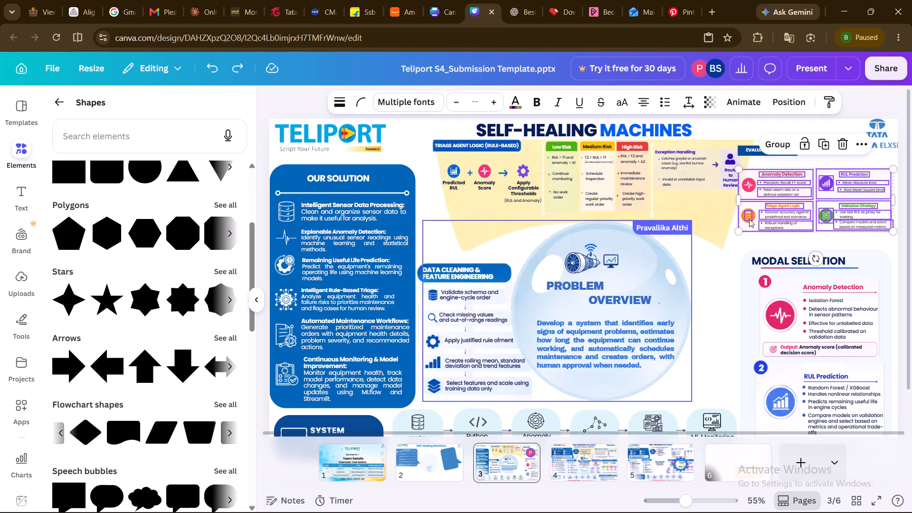
left_click(750, 220, "shift")
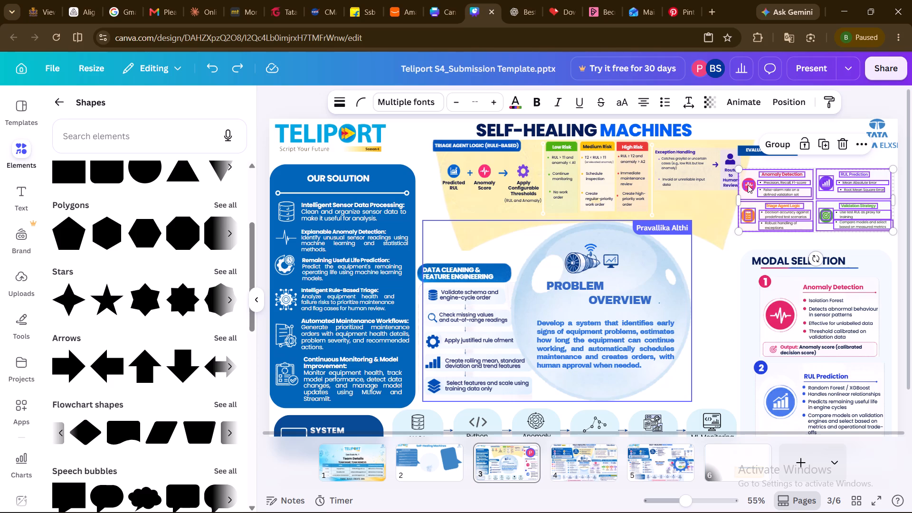
left_click(749, 185, "shift")
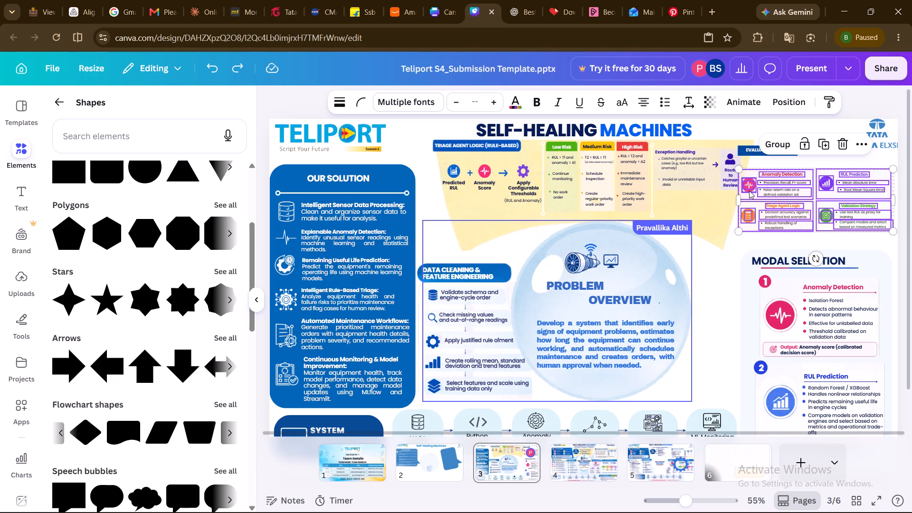
left_click(749, 190, "shift")
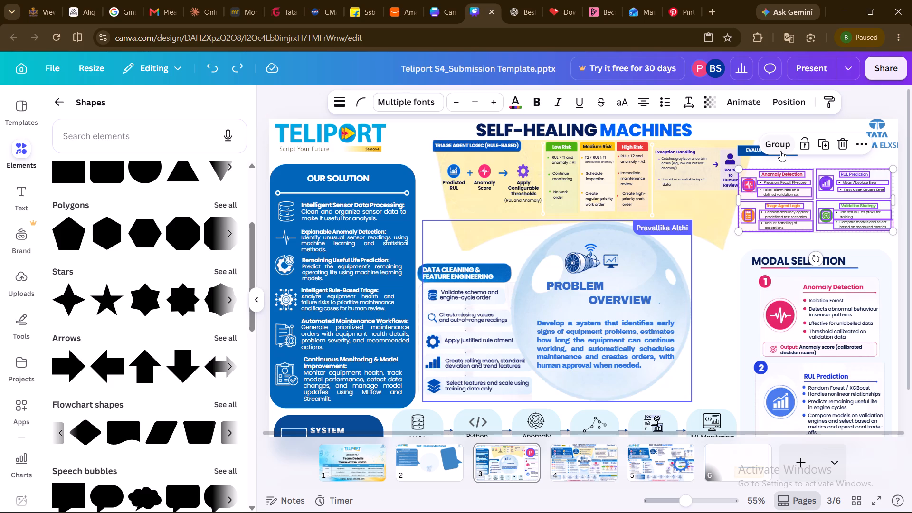
left_click(780, 151)
Move the grouped Evaluation Plan cards slightly down and to the right, away from the Triage Agent Logic section.
left_click_drag(812, 189, 819, 192)
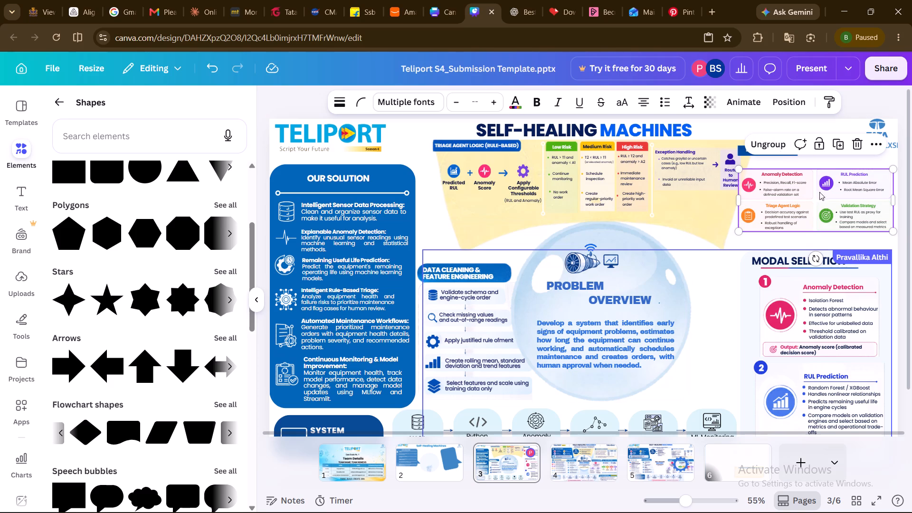
left_click_drag(819, 192, 816, 194)
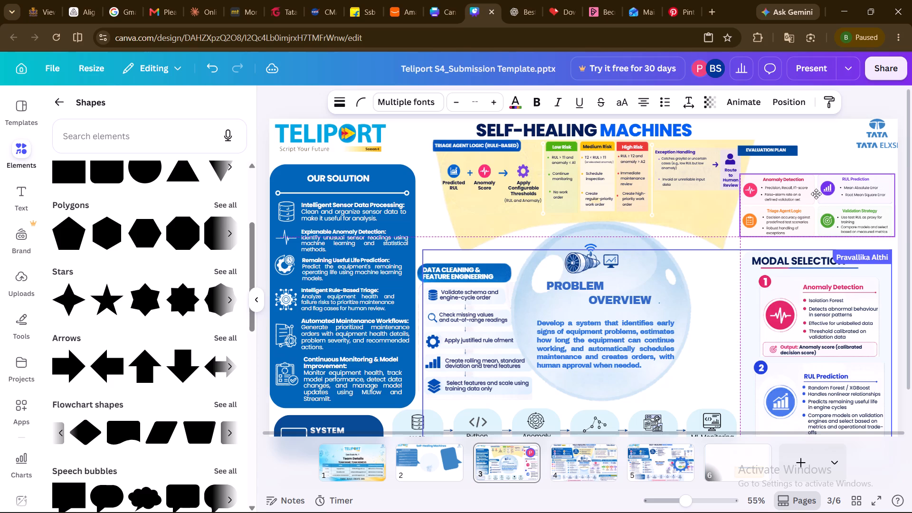
left_click_drag(816, 194, 824, 197)
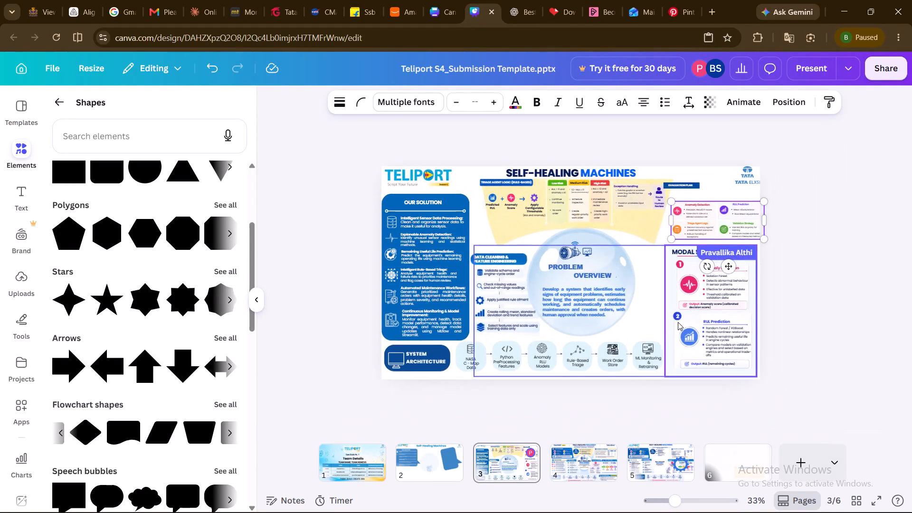
left_click(808, 286)
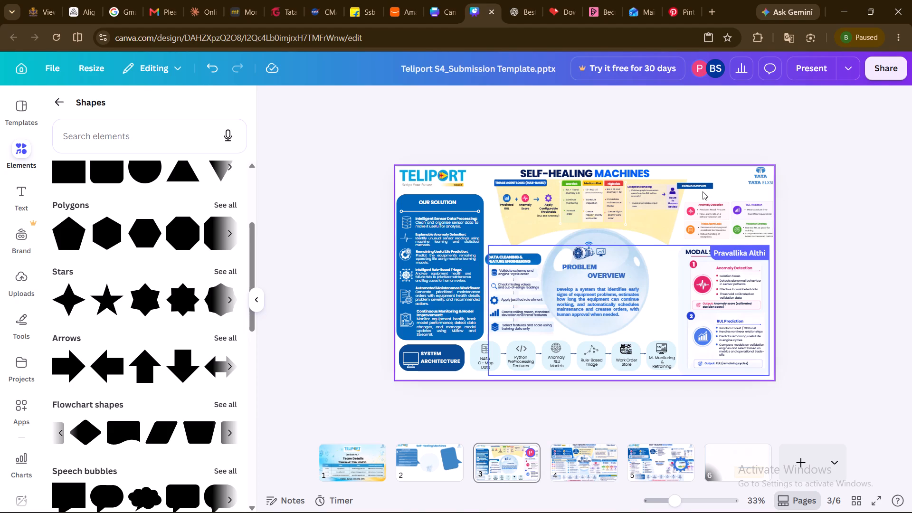
Move the Evaluation Plan heading slightly right and down so it sits just above its cards.
left_click_drag(700, 188, 713, 198)
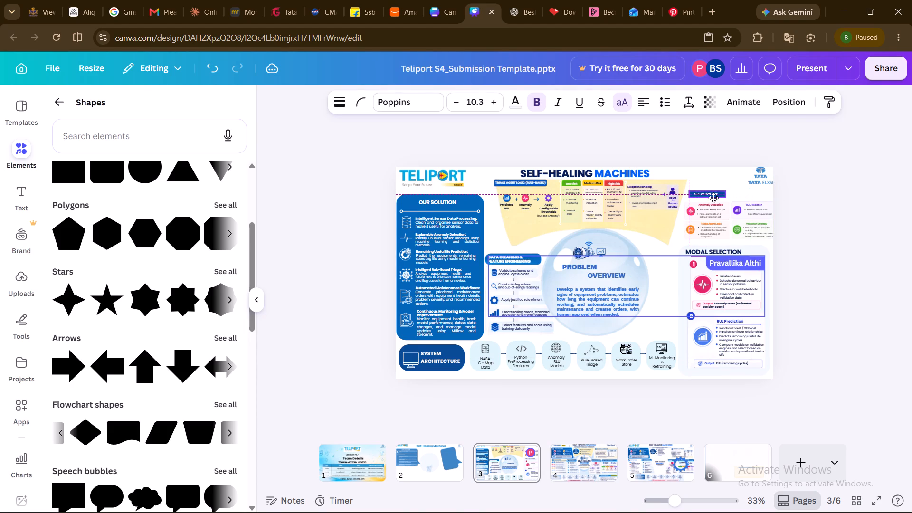
left_click_drag(713, 198, 714, 193)
left_click(839, 277)
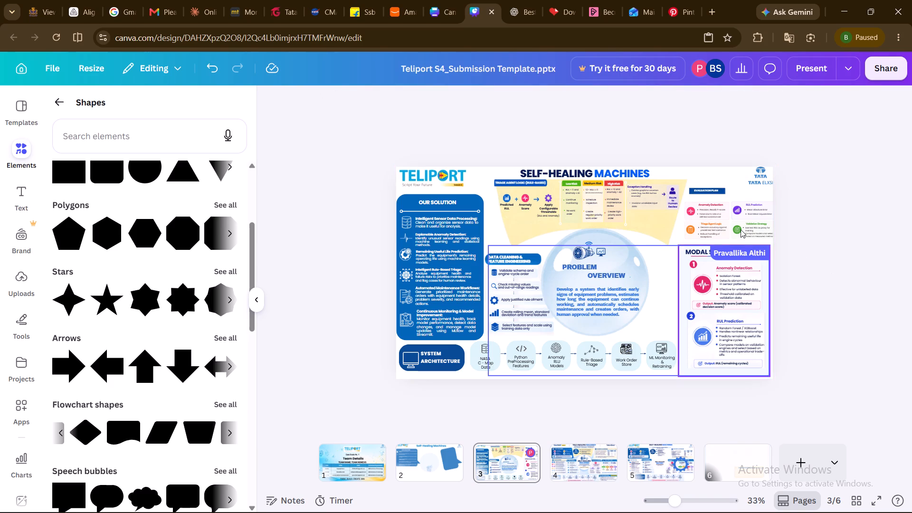
Shift the Evaluation Plan cards group left so its right edge meets the slide's right edge.
left_click_drag(737, 222, 735, 223)
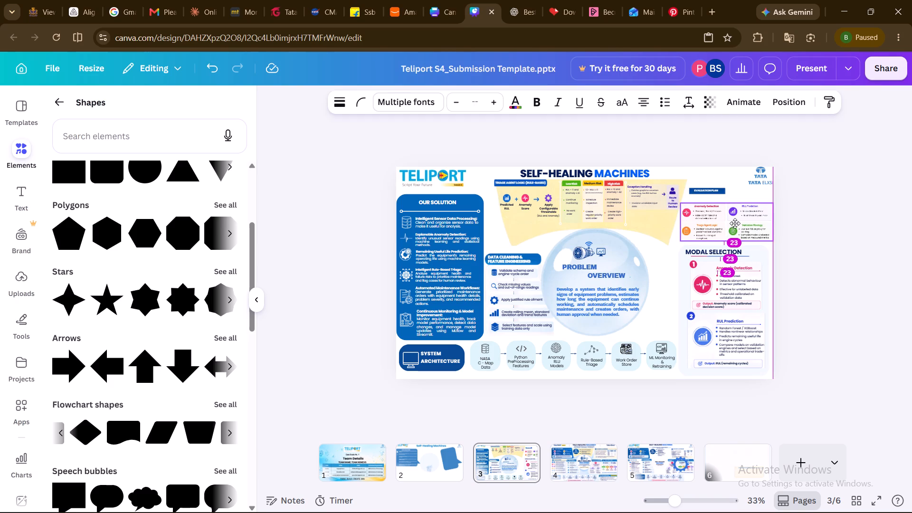
left_click_drag(735, 223, 740, 222)
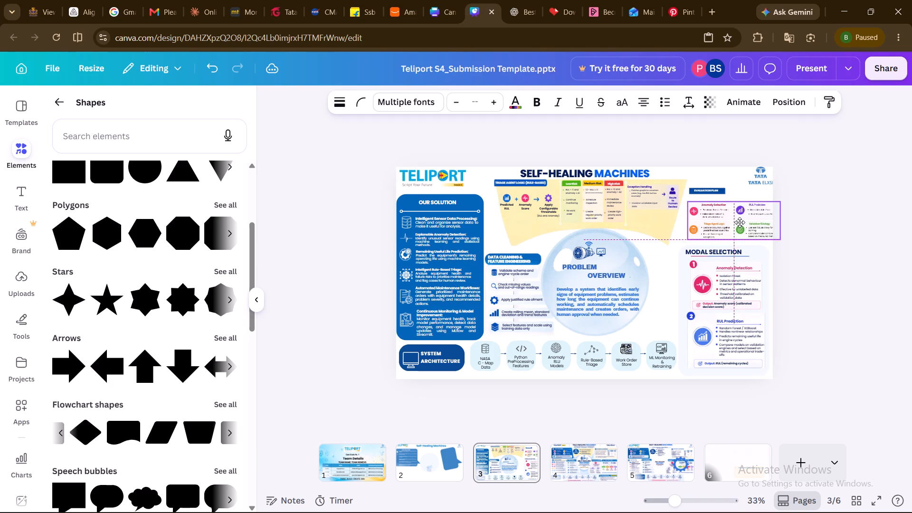
left_click_drag(740, 222, 736, 225)
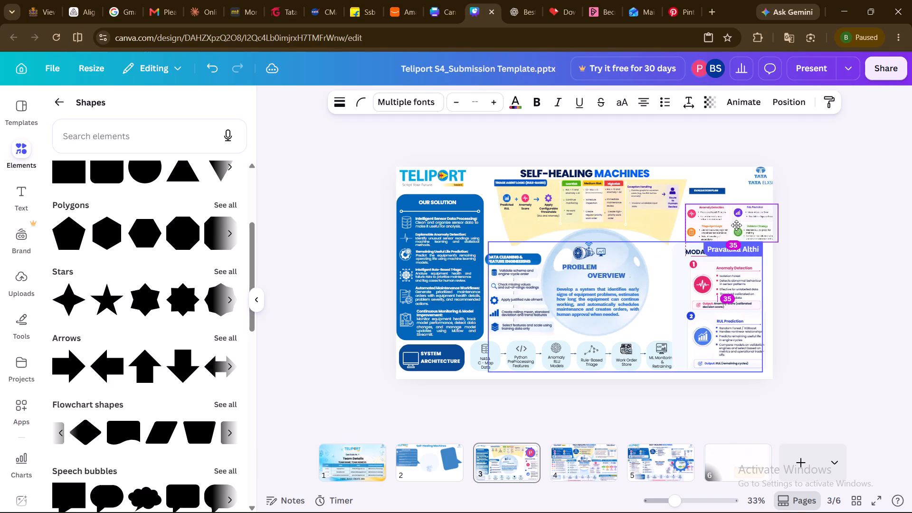
left_click_drag(736, 225, 732, 224)
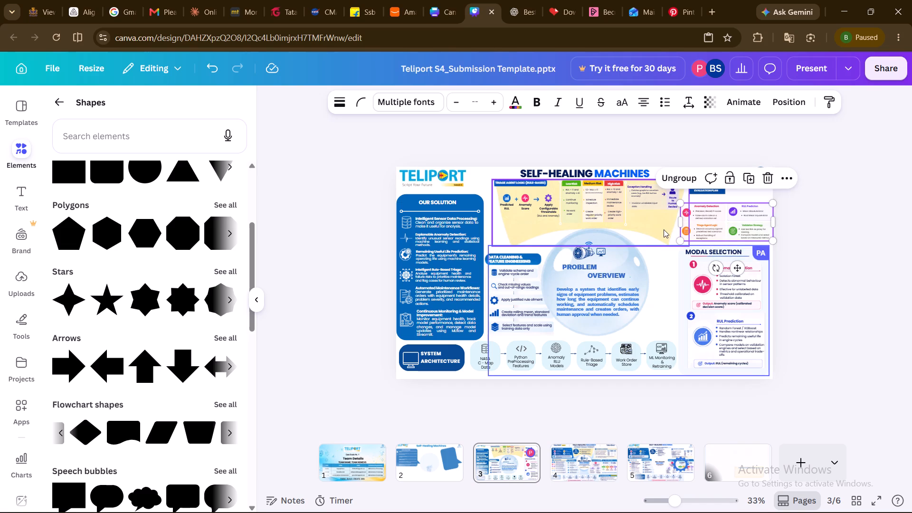
Move the Triage Agent Logic group slightly left and up, away from the Evaluation Plan cards.
left_click_drag(664, 229, 658, 229)
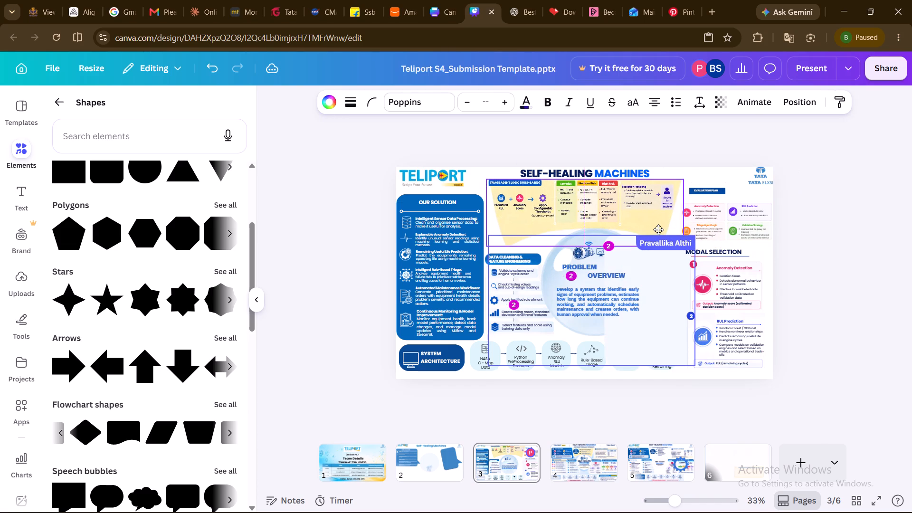
left_click_drag(658, 229, 659, 229)
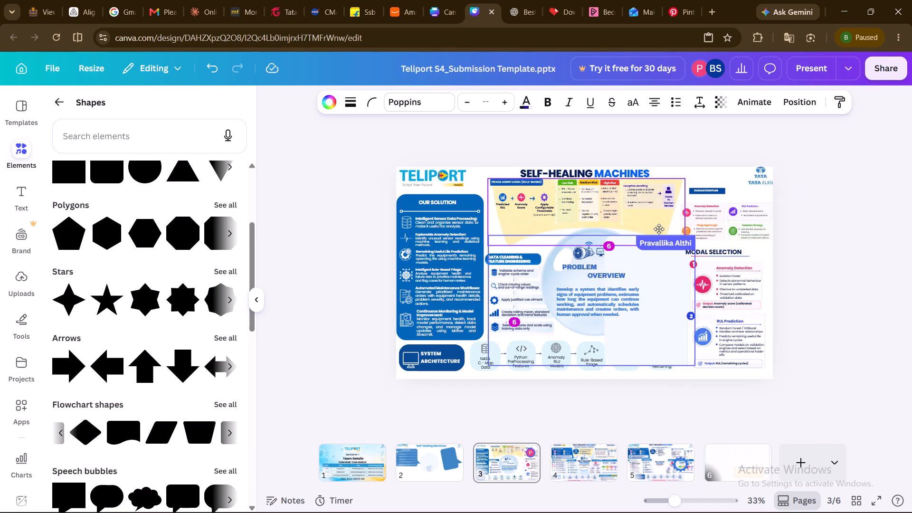
left_click_drag(659, 229, 659, 229)
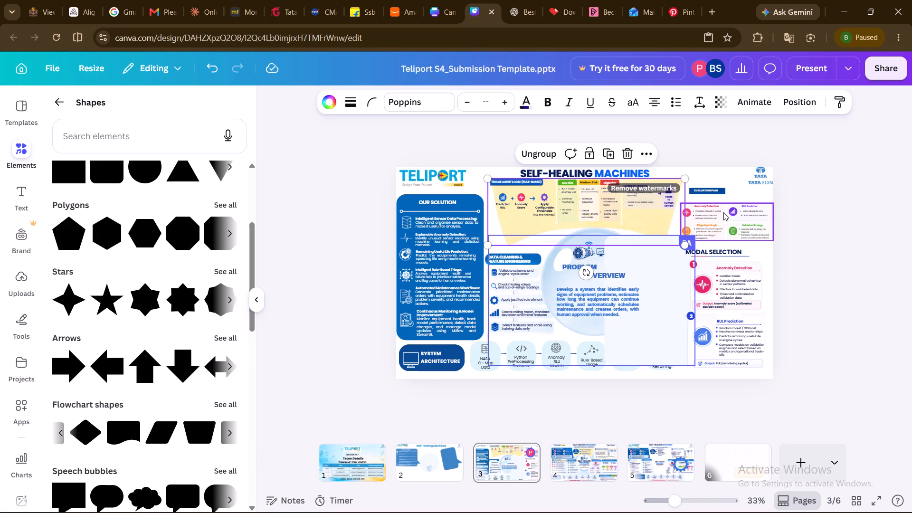
Nudge the Evaluation Plan cards group slightly left and up, leaving a small margin at the slide's right edge.
left_click(723, 212)
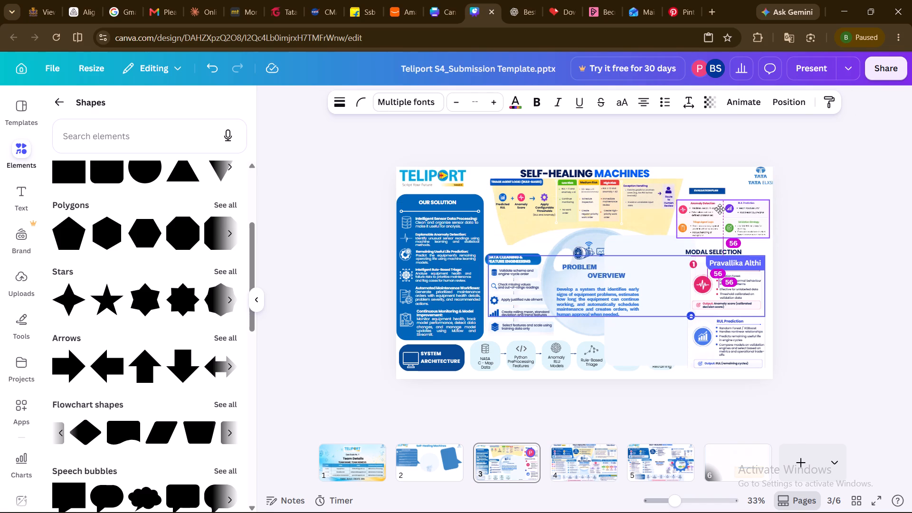
left_click(816, 245)
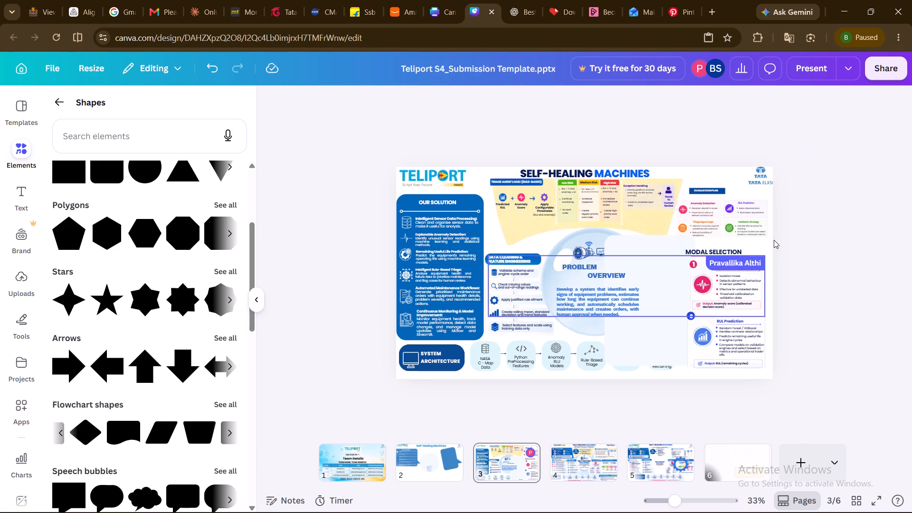
Shift the Evaluation Plan heading right so it sits roughly centred above its four cards.
left_click_drag(708, 191, 722, 190)
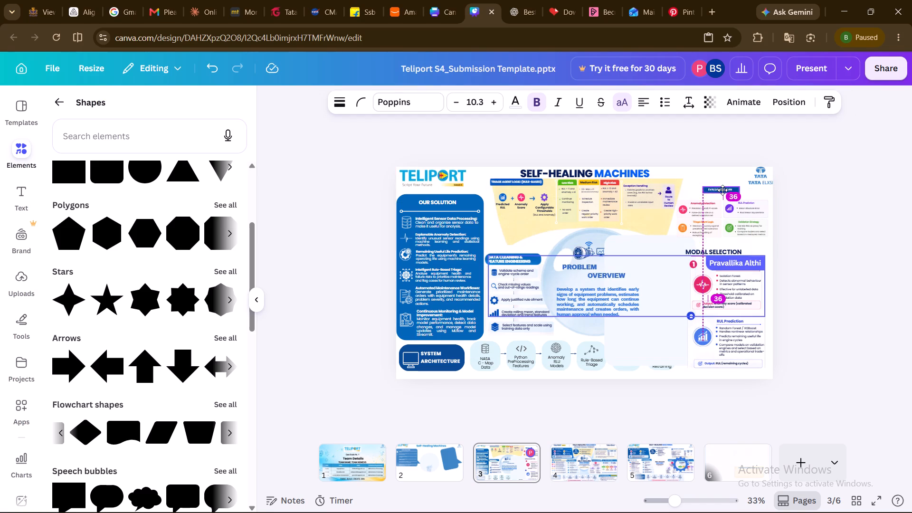
left_click_drag(722, 190, 723, 192)
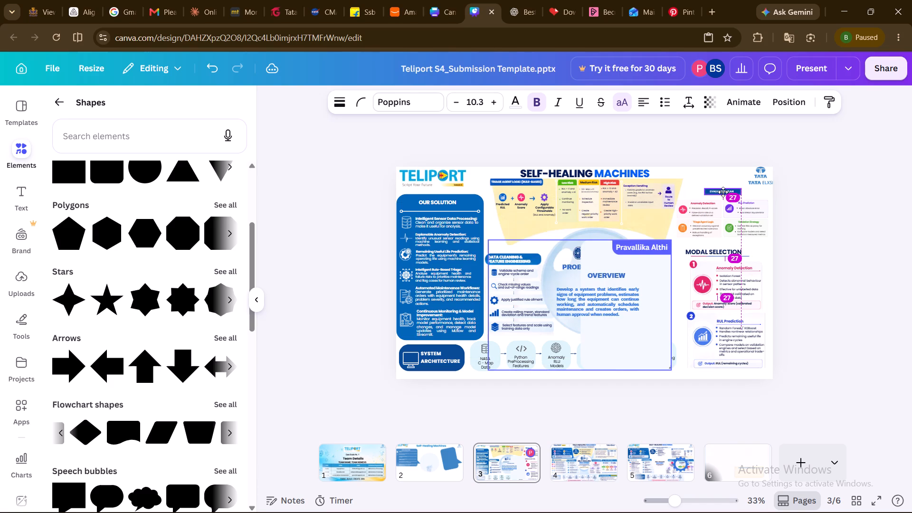
left_click_drag(723, 192, 725, 191)
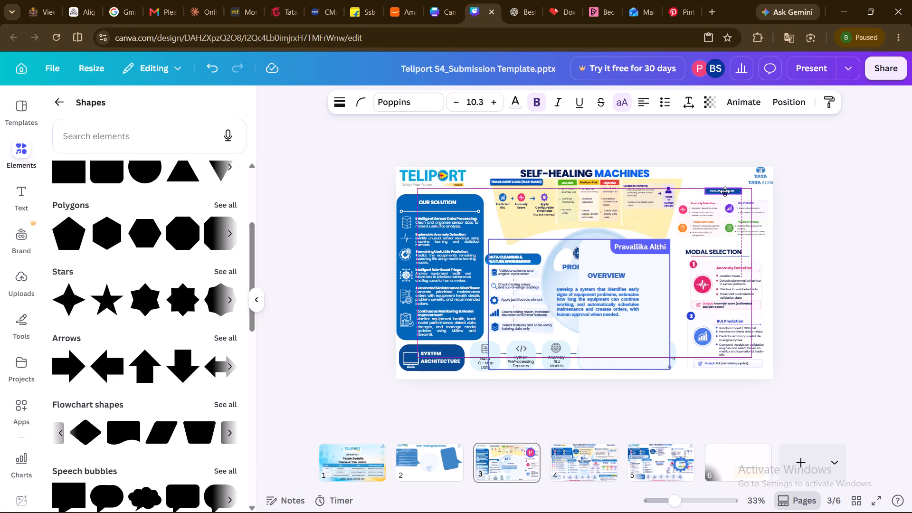
left_click_drag(725, 191, 725, 191)
left_click(795, 237)
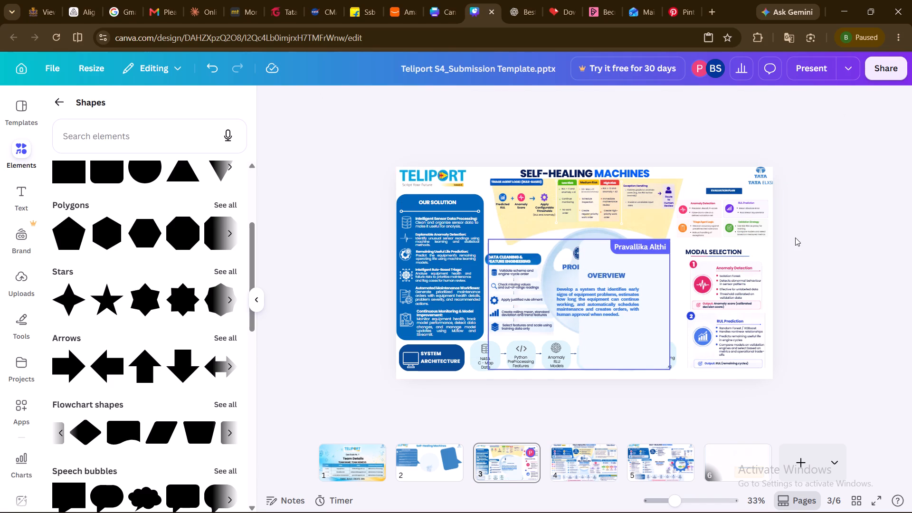
left_click(830, 301)
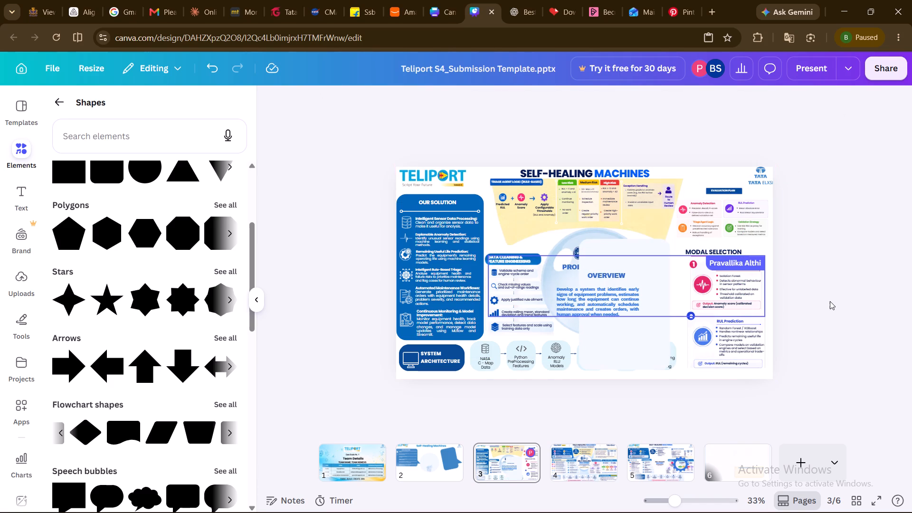
Check the overall layout of slide 3, and open slide 4 for viewing.
scroll(830, 301, "down", 1)
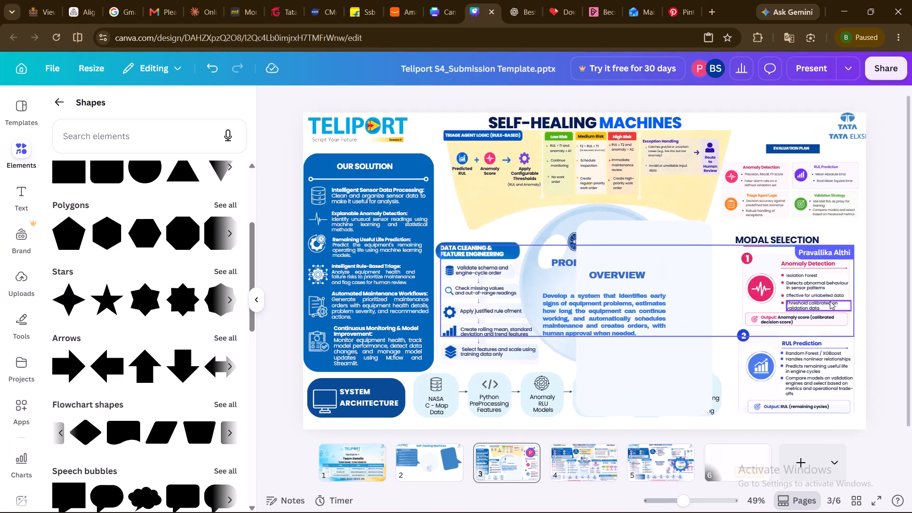
scroll(830, 301, "down", 1)
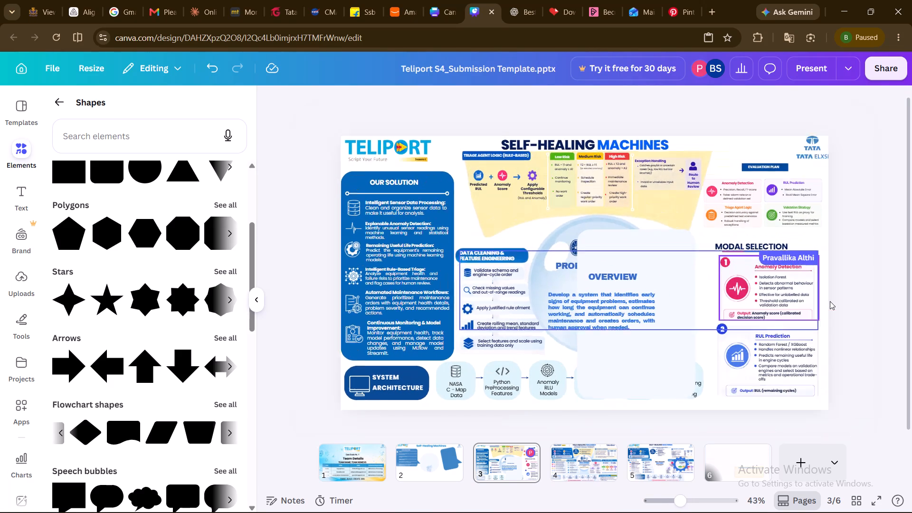
scroll(830, 301, "down", 1)
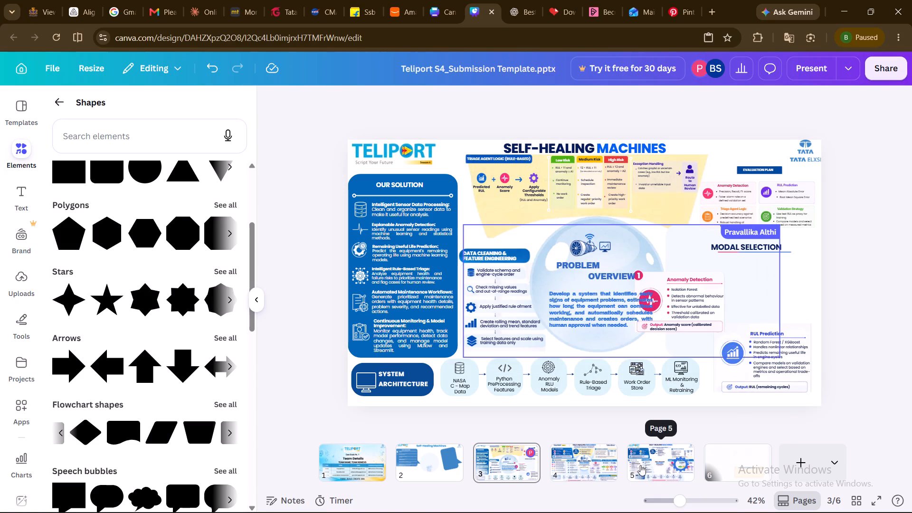
left_click(603, 463)
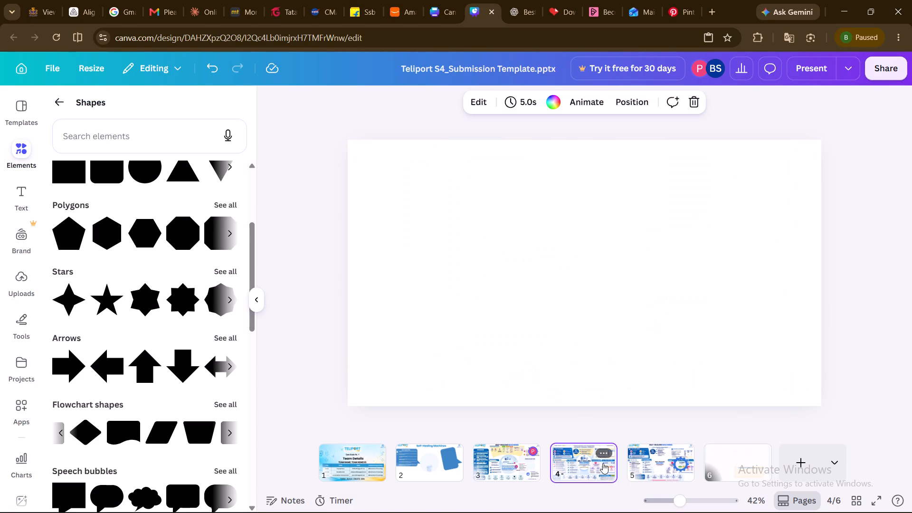
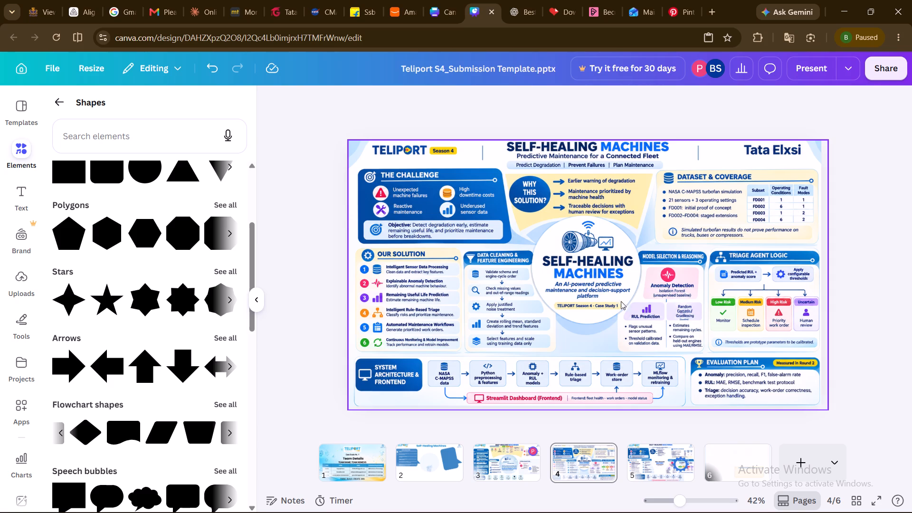
Return to slide 3 and shift the System Architecture row right and slightly down, roughly centring it along the slide's bottom.
left_click(513, 466)
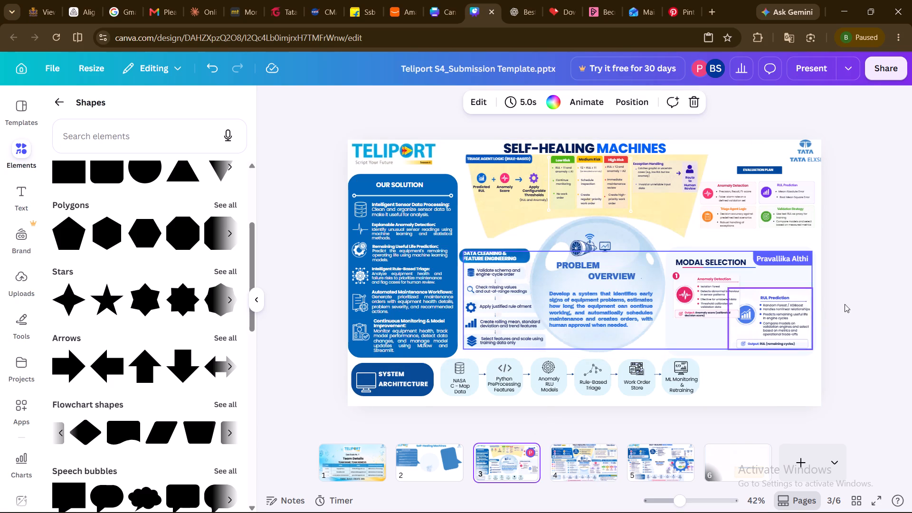
left_click(895, 298)
left_click(859, 298)
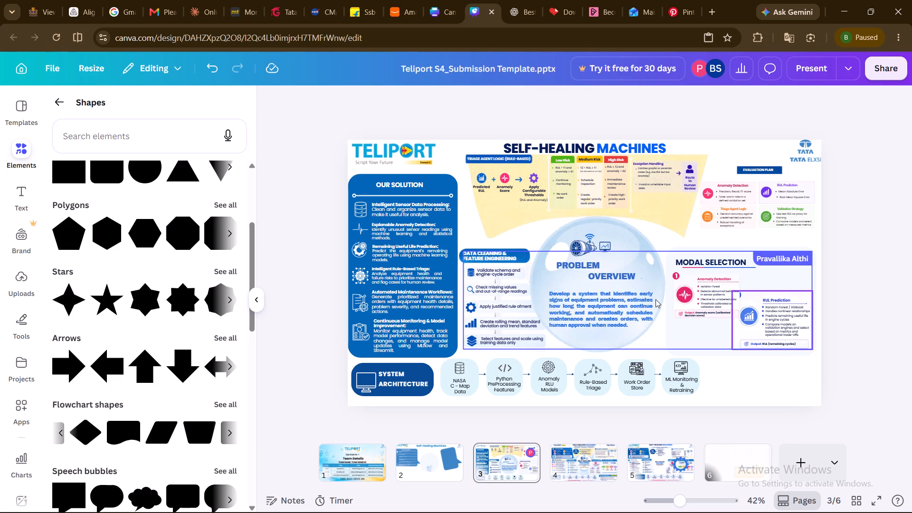
left_click_drag(540, 369, 596, 374)
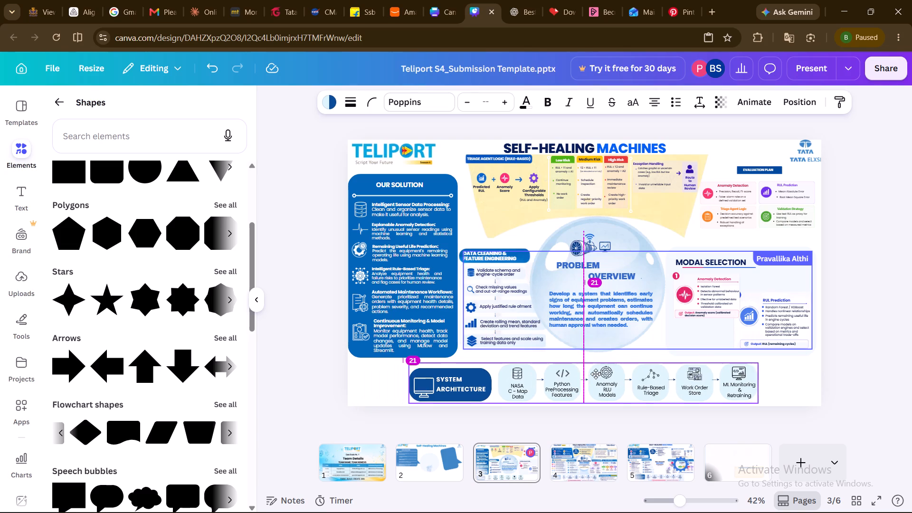
left_click_drag(596, 374, 584, 373)
Move the Anomaly Detection card up so it sits just beneath the Modal Selection heading.
left_click(770, 353)
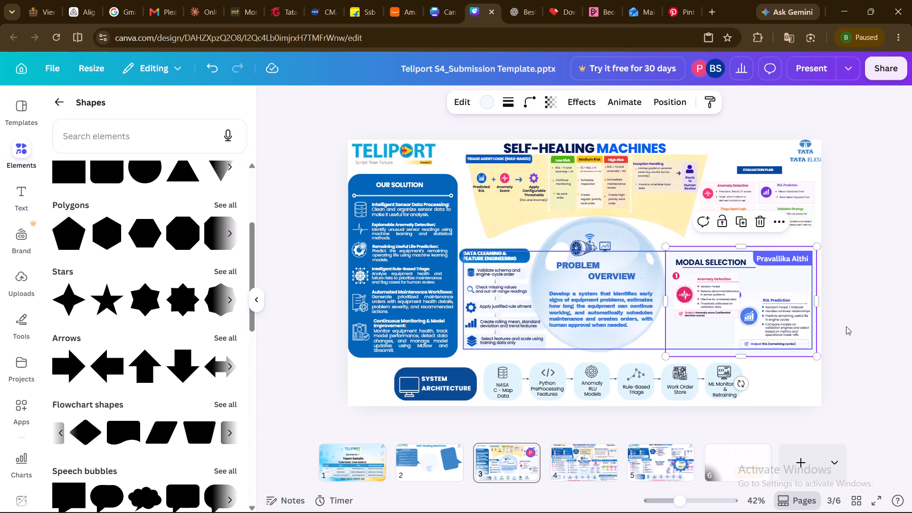
scroll(846, 326, "left", 1)
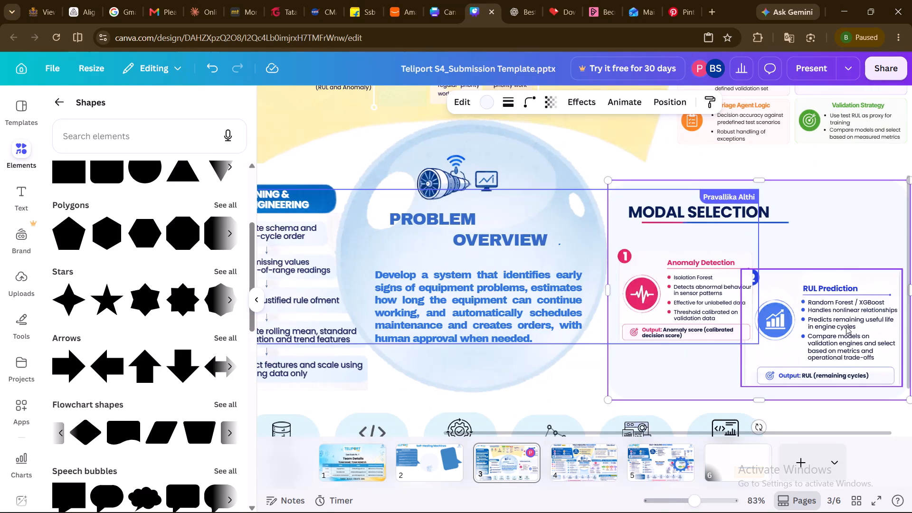
scroll(846, 326, "left", 3)
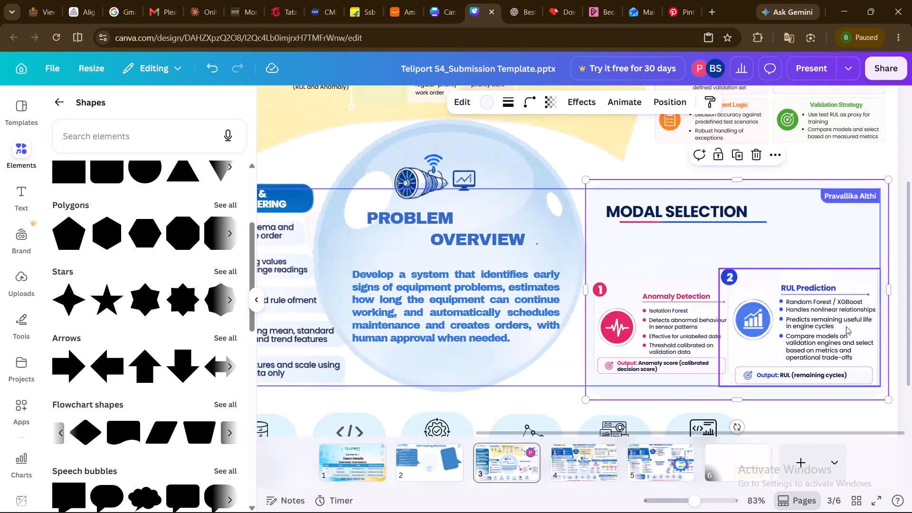
scroll(846, 326, "left", 1)
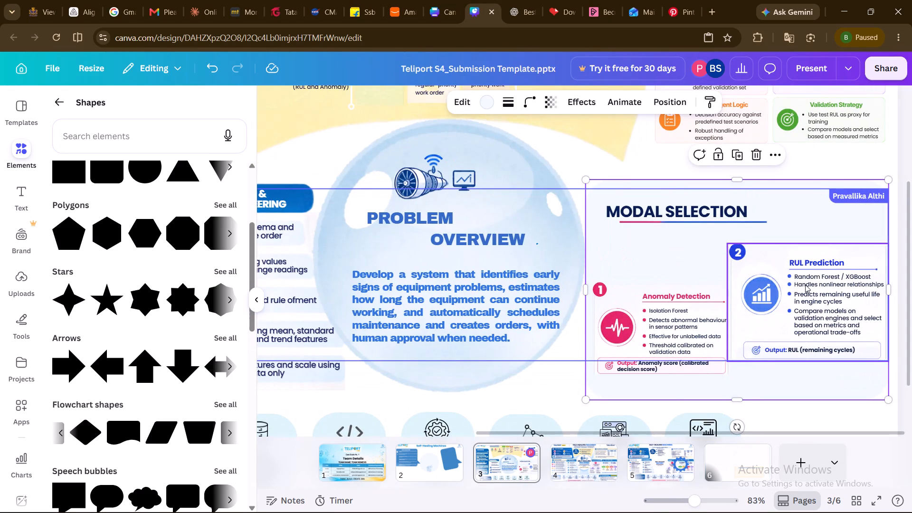
scroll(805, 285, "left", 1)
left_click_drag(673, 335, 677, 281)
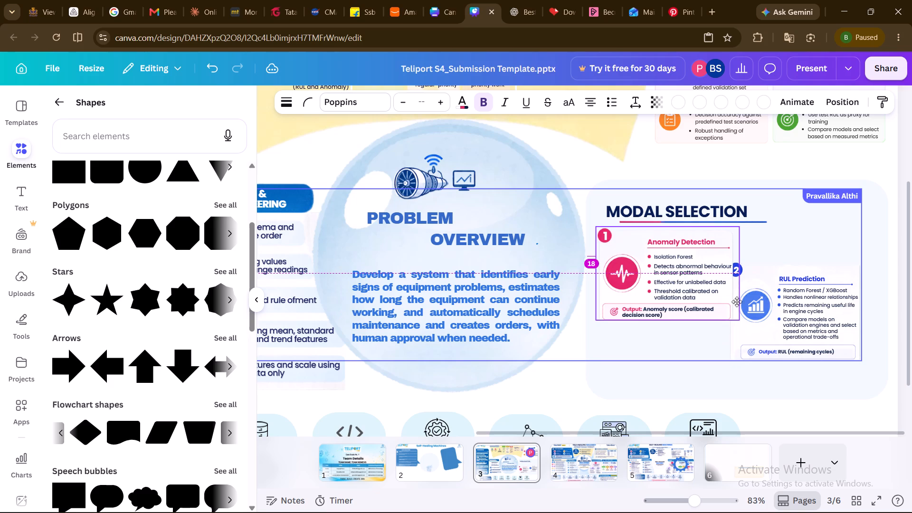
Move the RUL Prediction card down toward the lower-right corner of the Modal Selection box, diagonally below the Anomaly Detection card.
left_click_drag(785, 305, 797, 339)
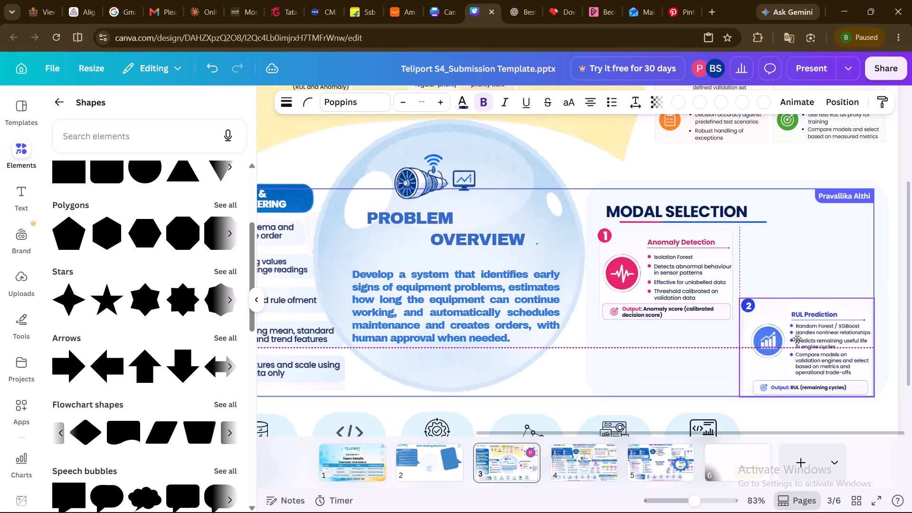
left_click_drag(797, 339, 799, 338)
left_click(895, 289)
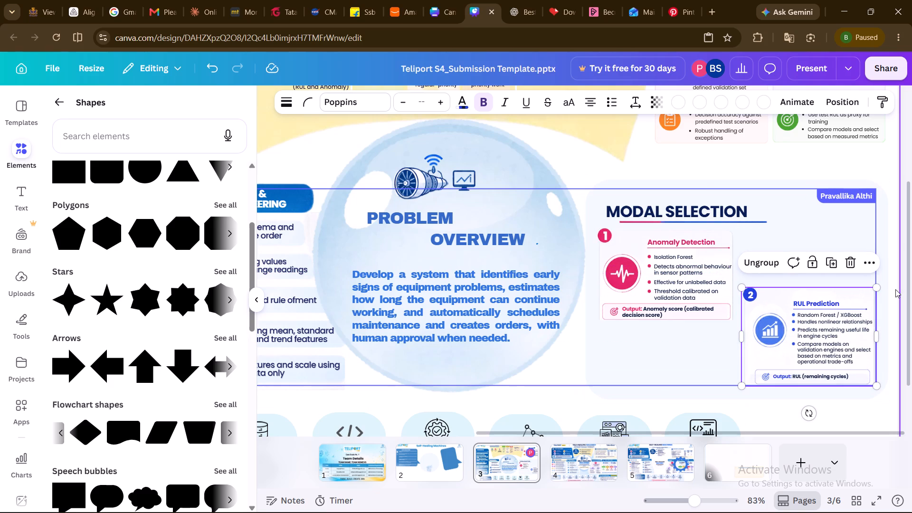
Preview slide 3 in full-screen presentation to check the overall layout, and return to editing.
scroll(874, 289, "down", 1)
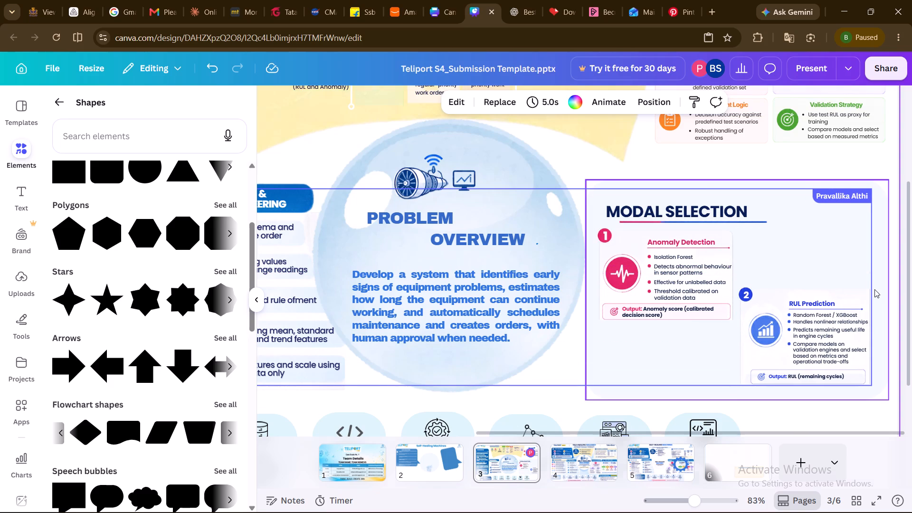
scroll(874, 289, "down", 1)
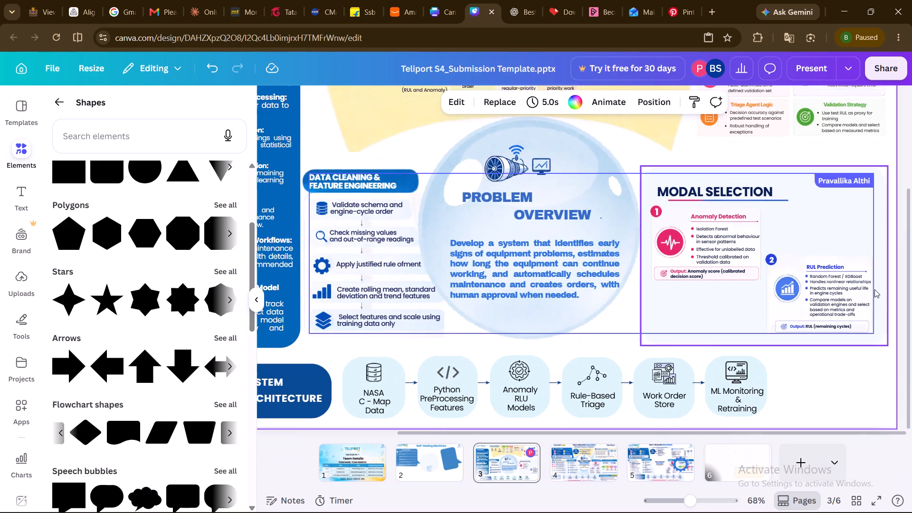
scroll(874, 289, "left", 4)
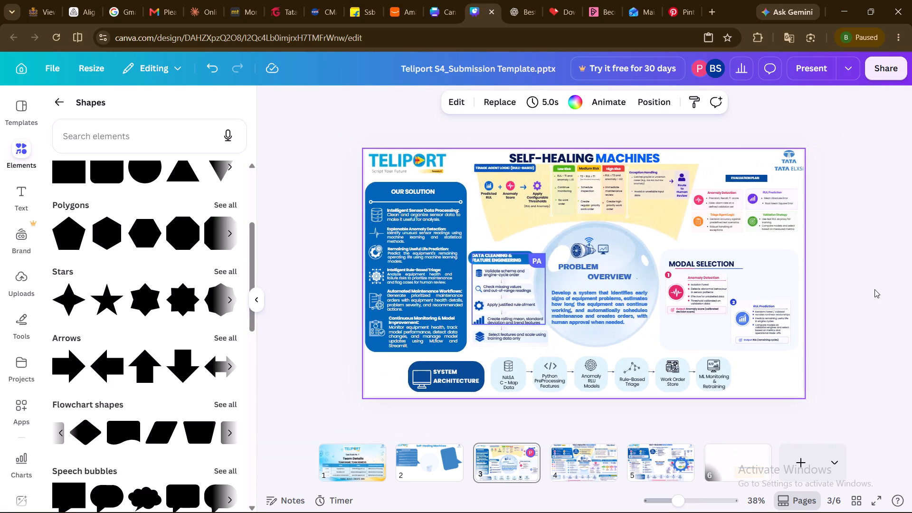
left_click(825, 61)
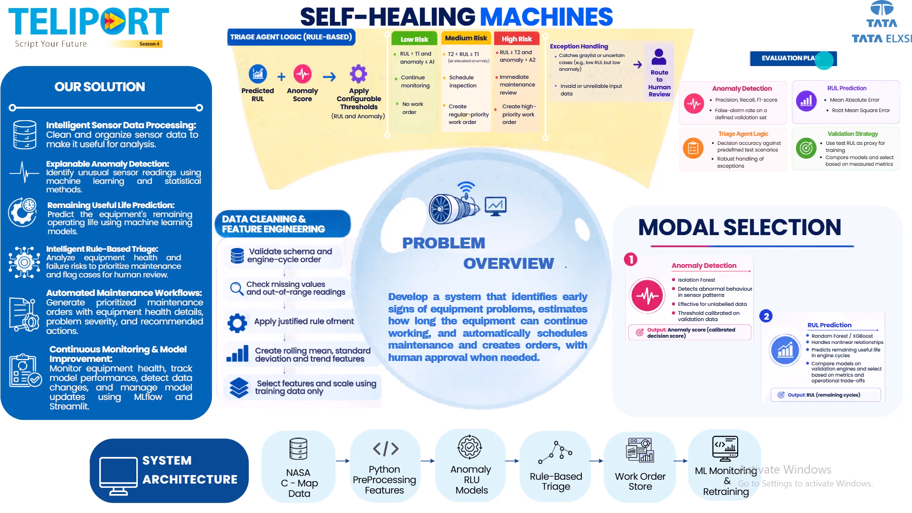
key("Escape")
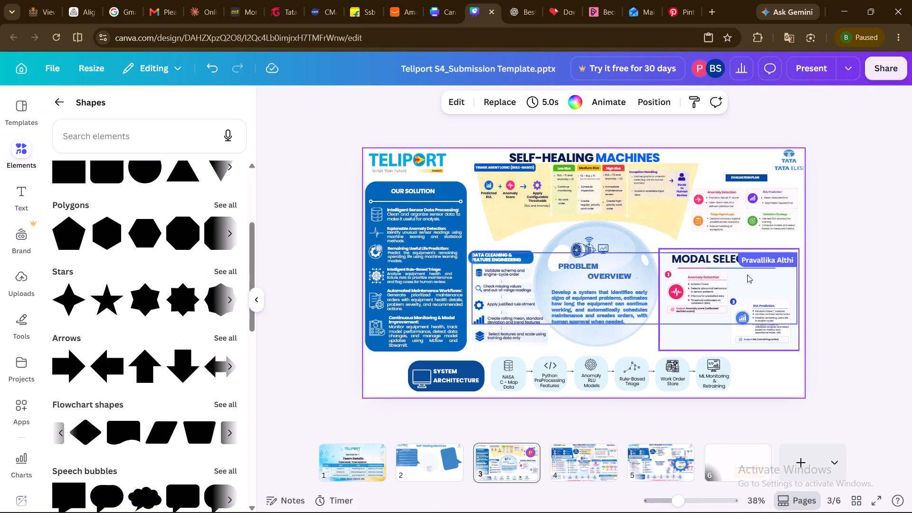
Ungroup the Anomaly Detection card in the Modal Selection section.
scroll(747, 275, "down", 1)
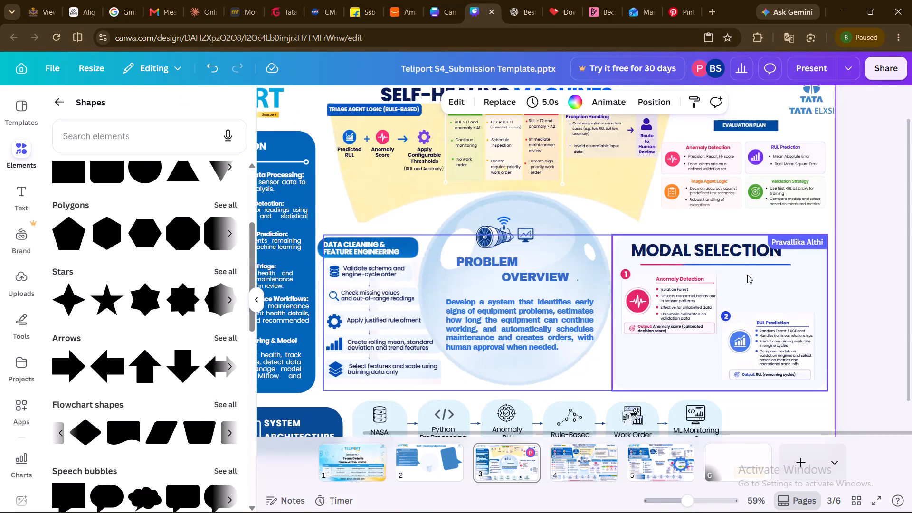
scroll(747, 275, "left", 1)
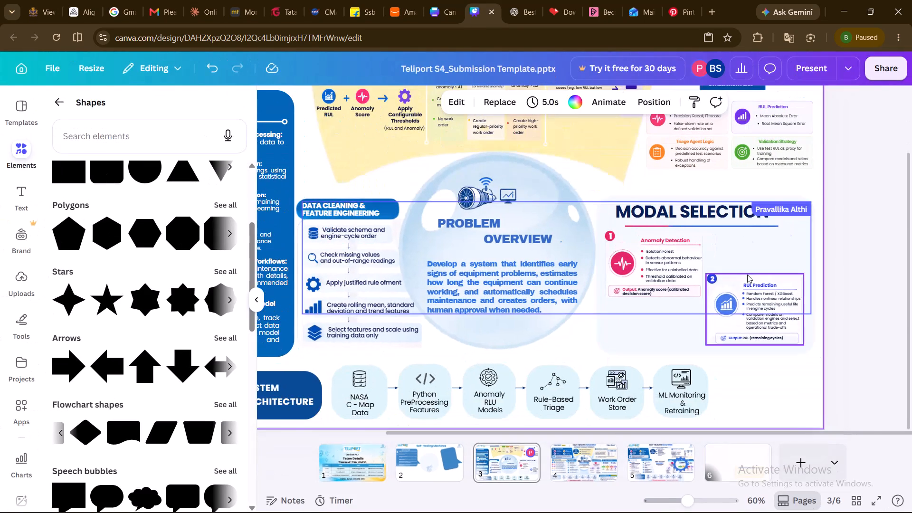
scroll(747, 275, "left", 2)
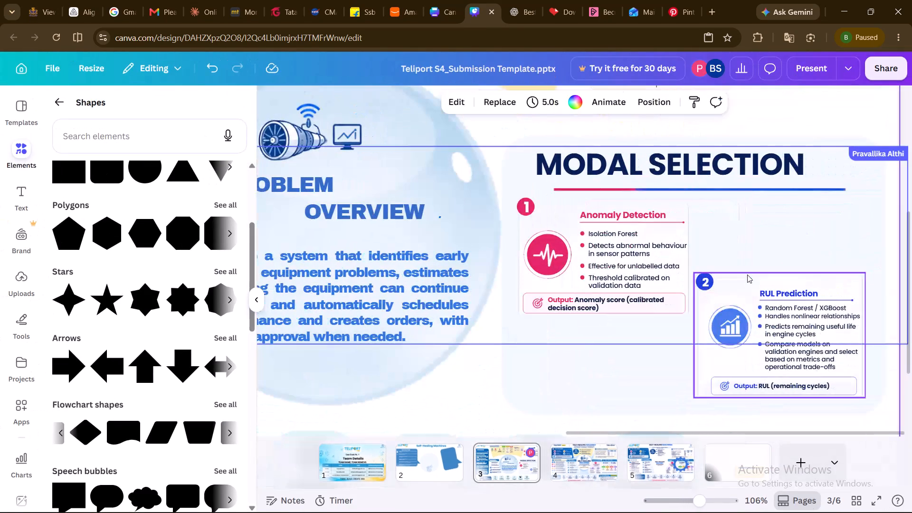
scroll(747, 275, "left", 1)
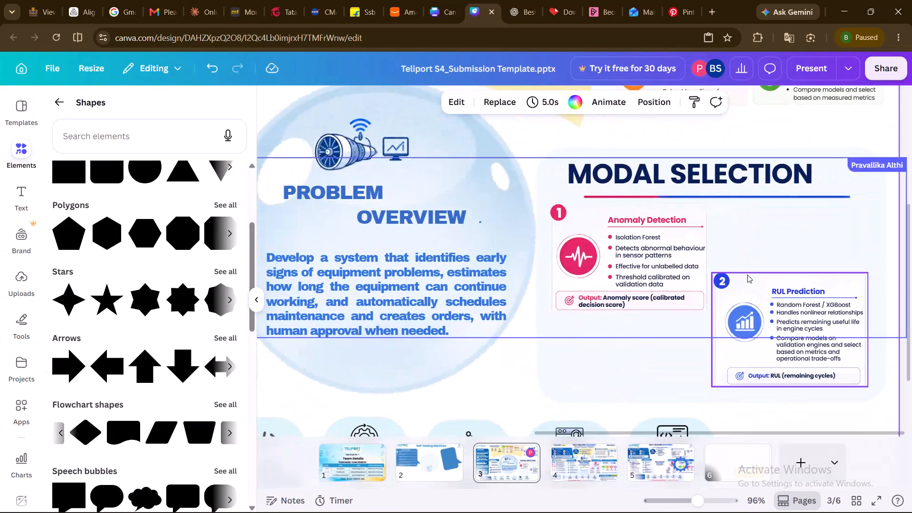
scroll(747, 275, "left", 2)
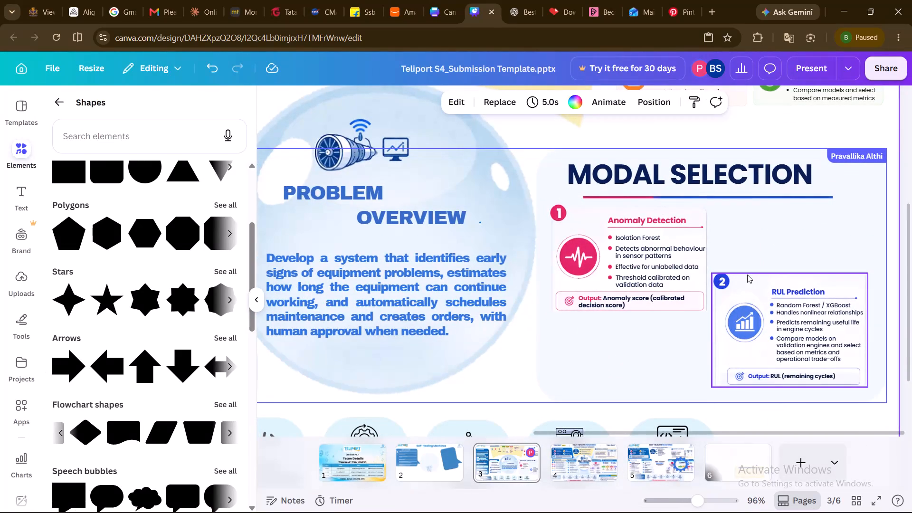
left_click(760, 274)
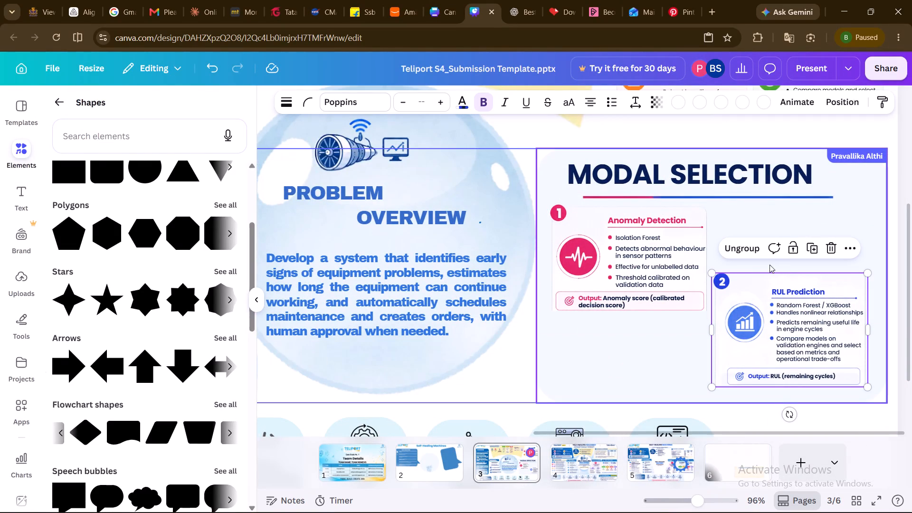
left_click(616, 263)
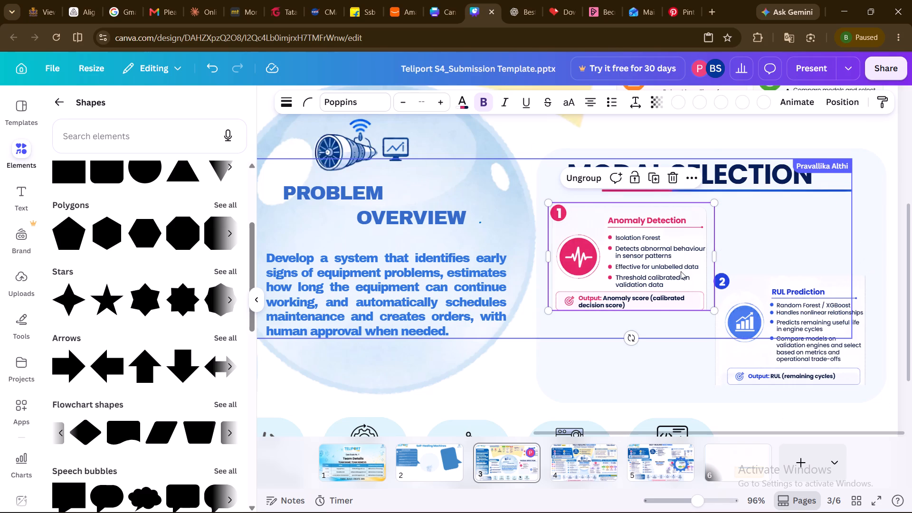
left_click(794, 254)
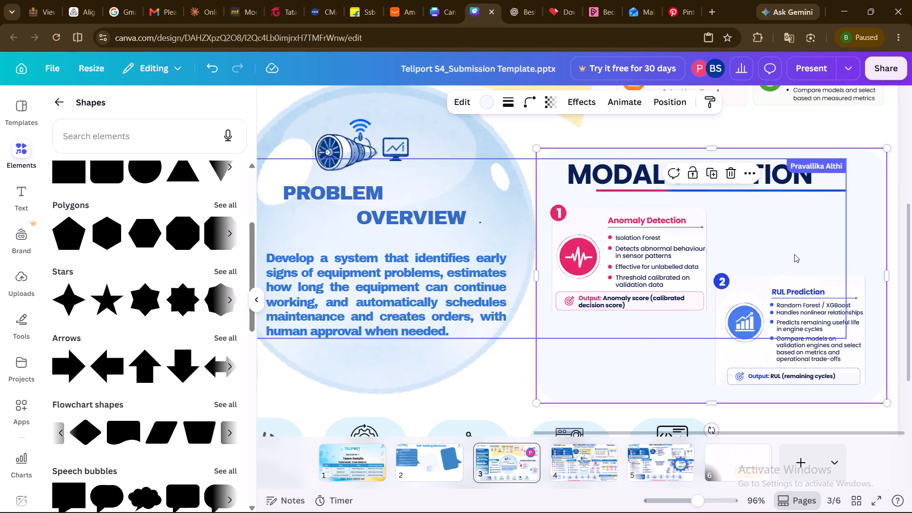
left_click(574, 253)
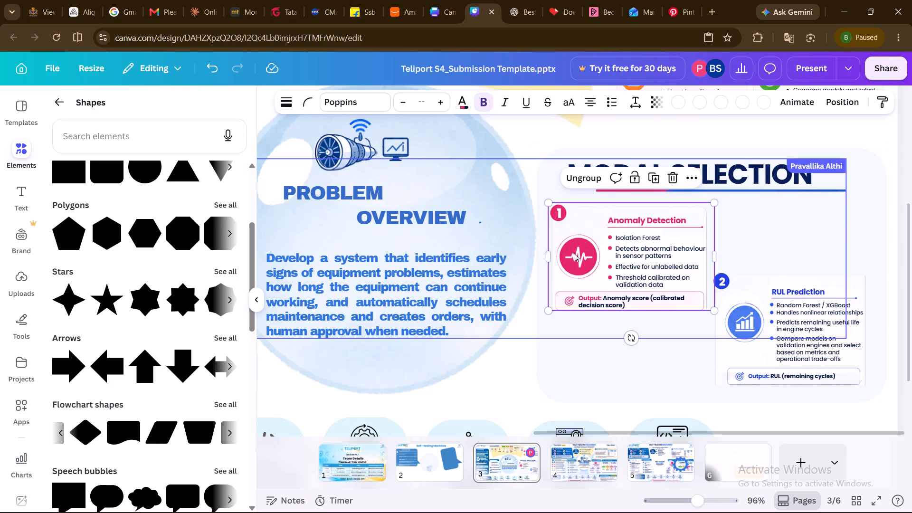
left_click(577, 256)
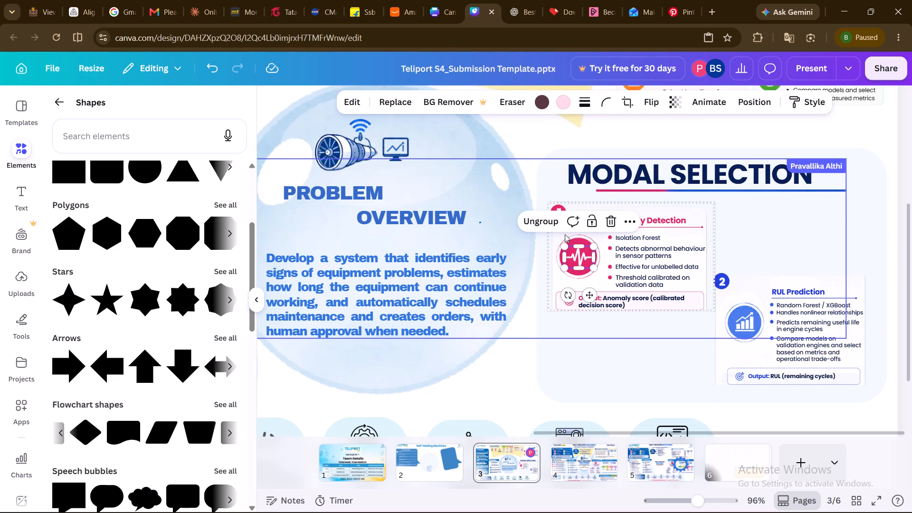
left_click(551, 223)
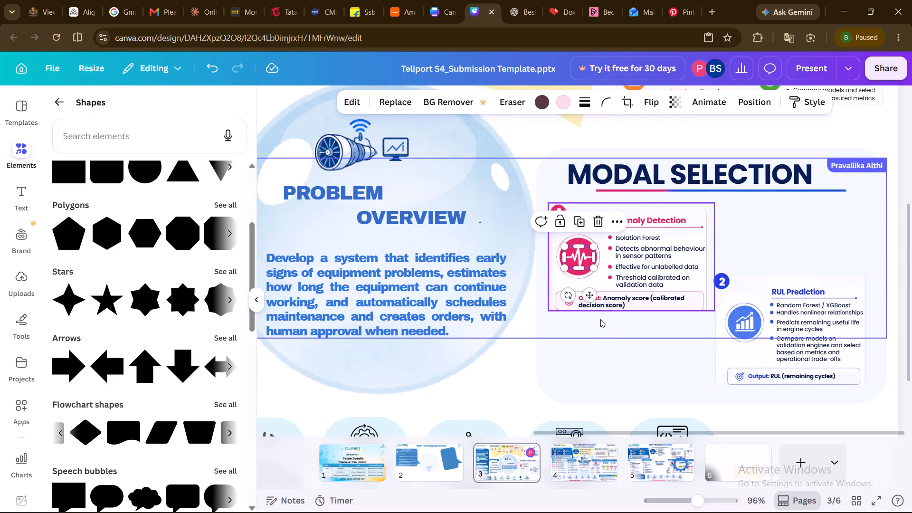
left_click(598, 326)
left_click(601, 293)
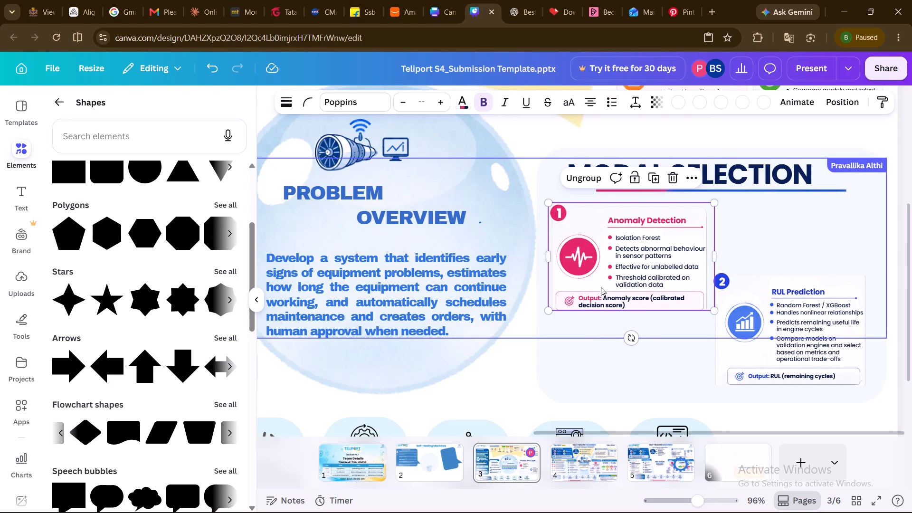
left_click(588, 175)
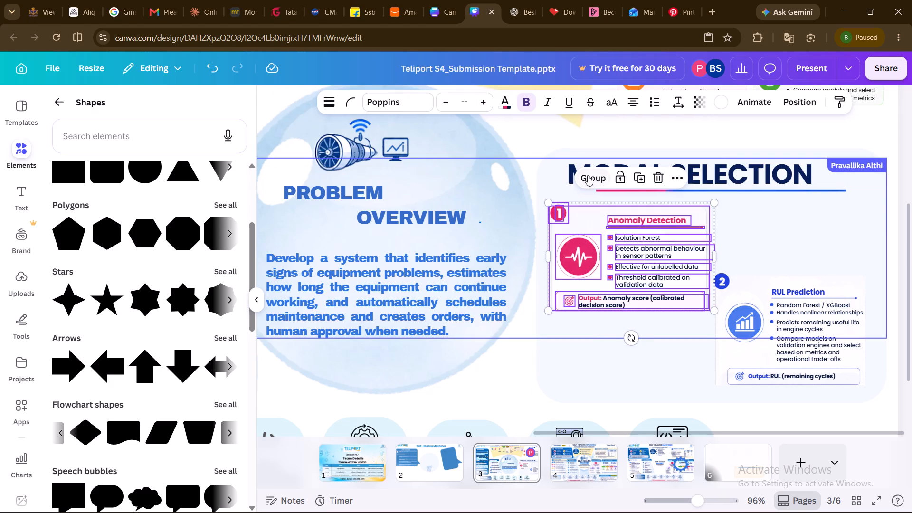
left_click(750, 259)
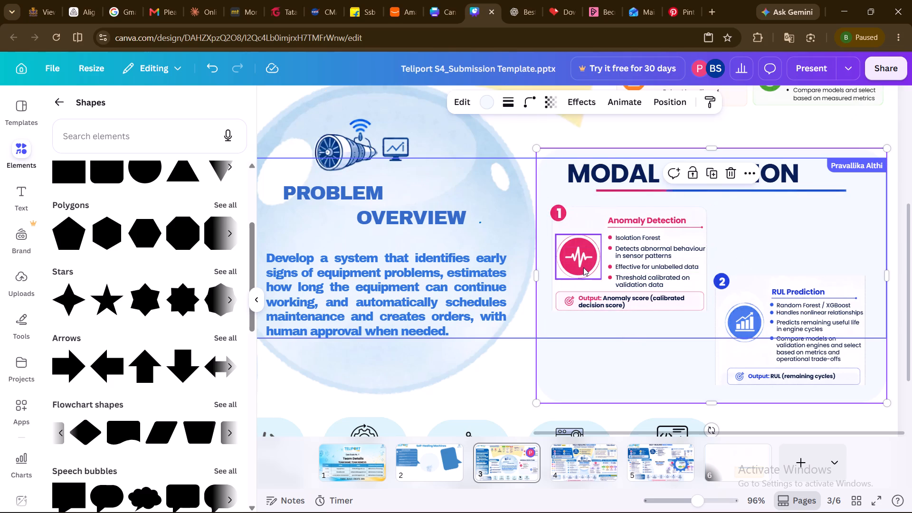
Group the pink circle with its heartbeat icon and move it to the empty area above the RUL Prediction card.
left_click(582, 268)
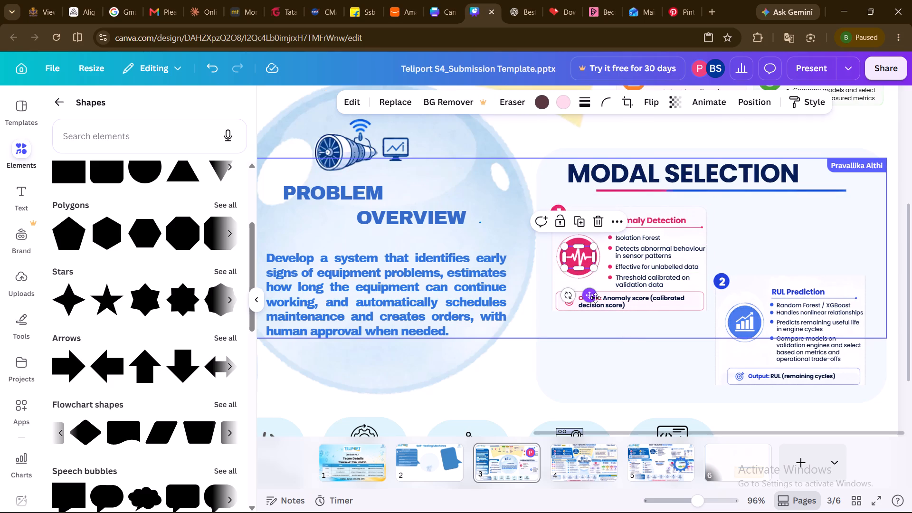
left_click(585, 273, "shift")
left_click(542, 211)
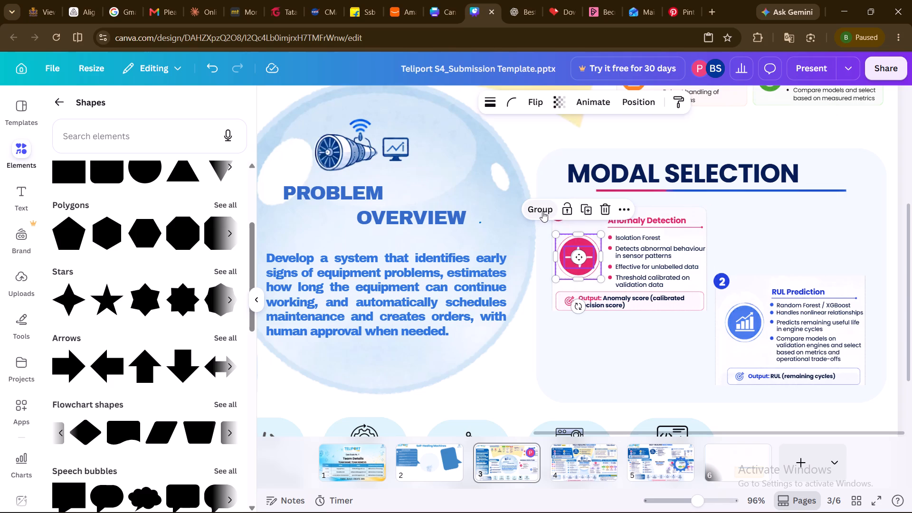
left_click_drag(579, 266, 619, 266)
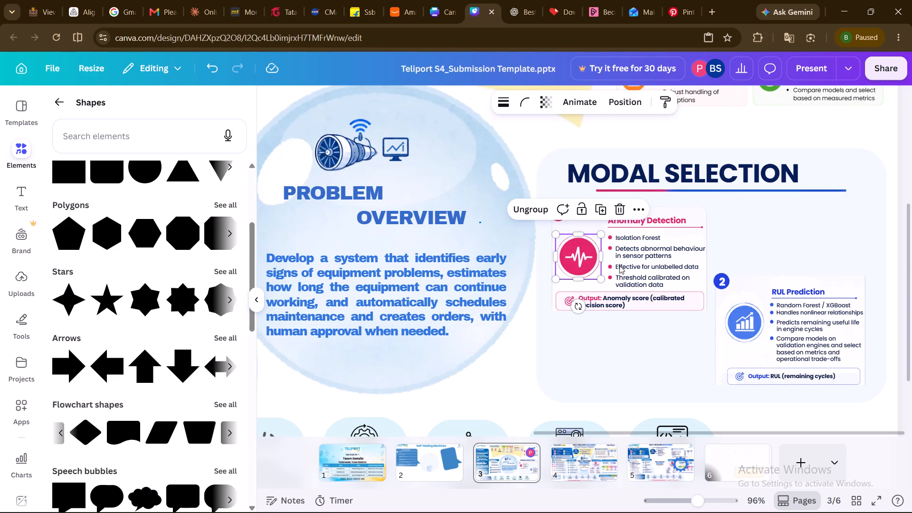
left_click_drag(619, 266, 797, 250)
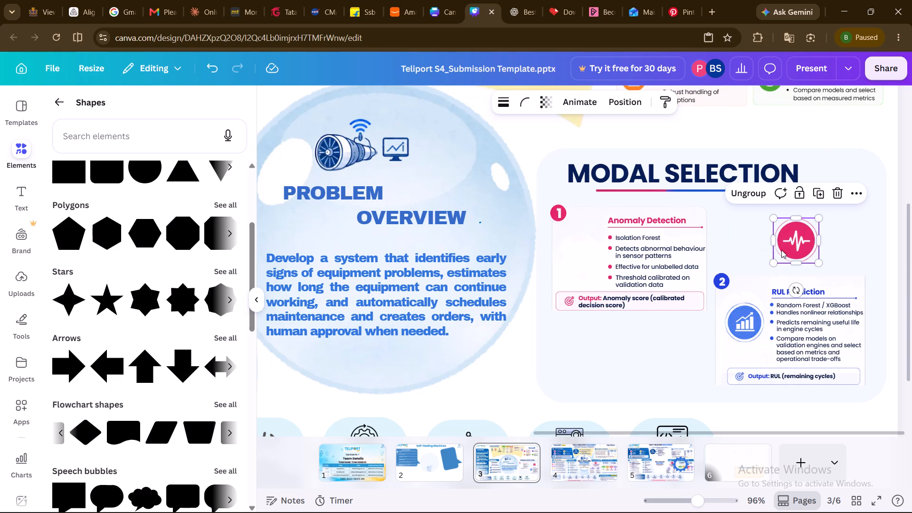
left_click_drag(781, 250, 763, 248)
Nudge the RUL Prediction card slightly down and to the right within the Modal Selection box.
left_click_drag(811, 332, 815, 336)
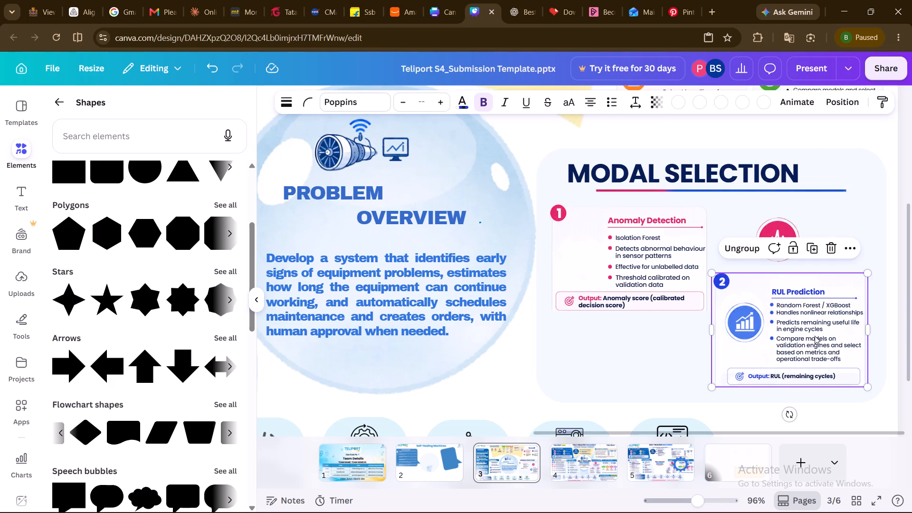
left_click_drag(815, 336, 817, 342)
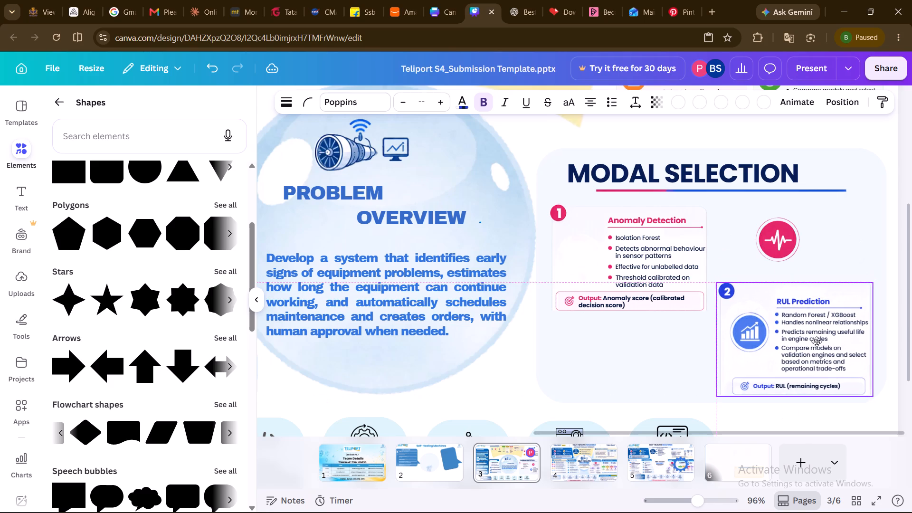
left_click_drag(817, 342, 817, 342)
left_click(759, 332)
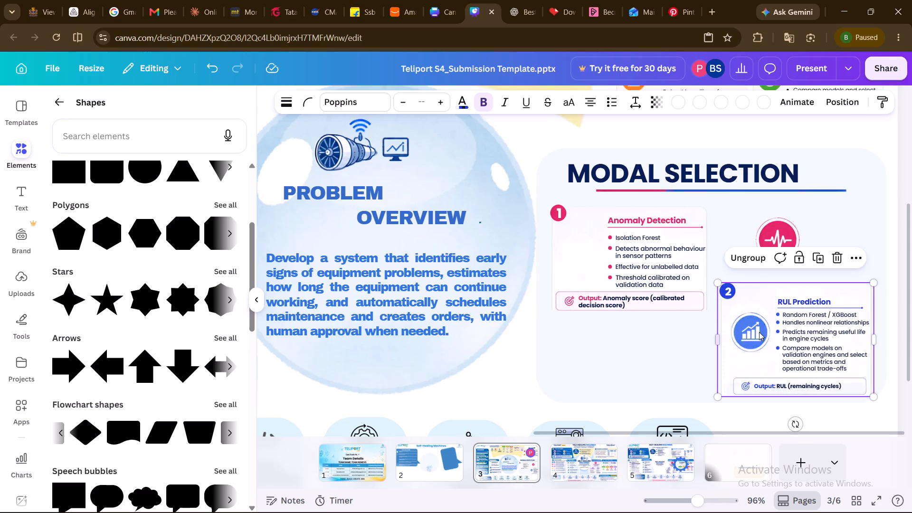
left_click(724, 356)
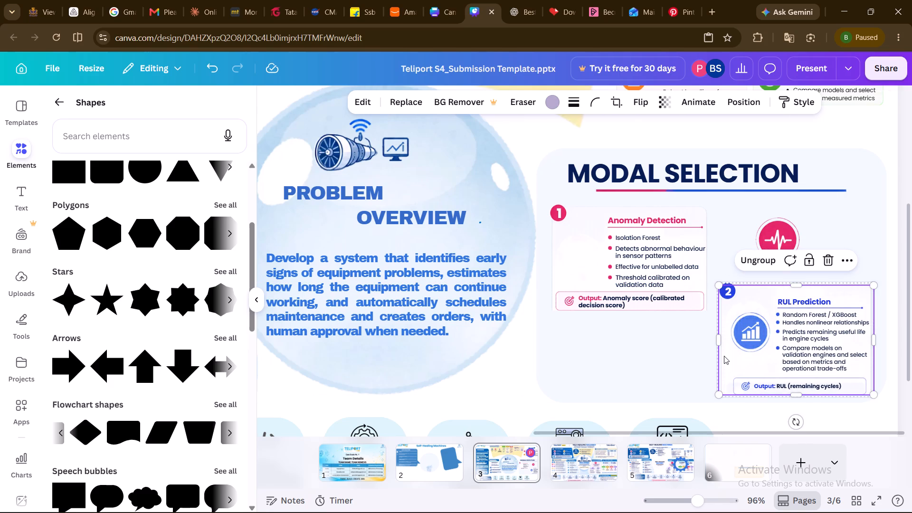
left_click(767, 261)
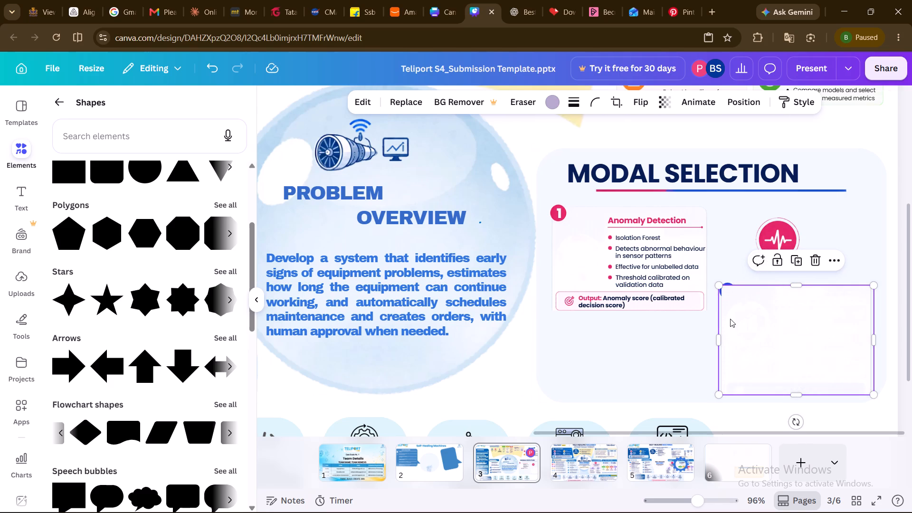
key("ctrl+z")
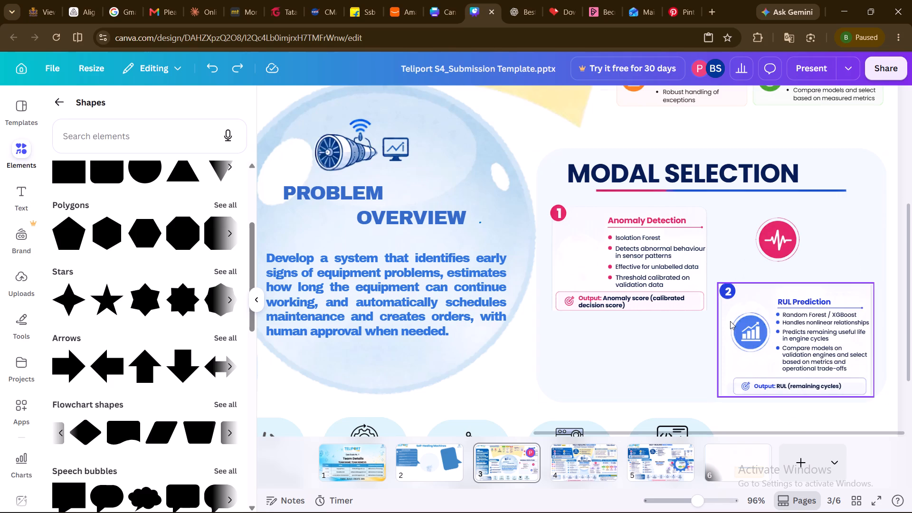
Ungroup the RUL Prediction card in the Modal Selection section.
left_click(695, 340)
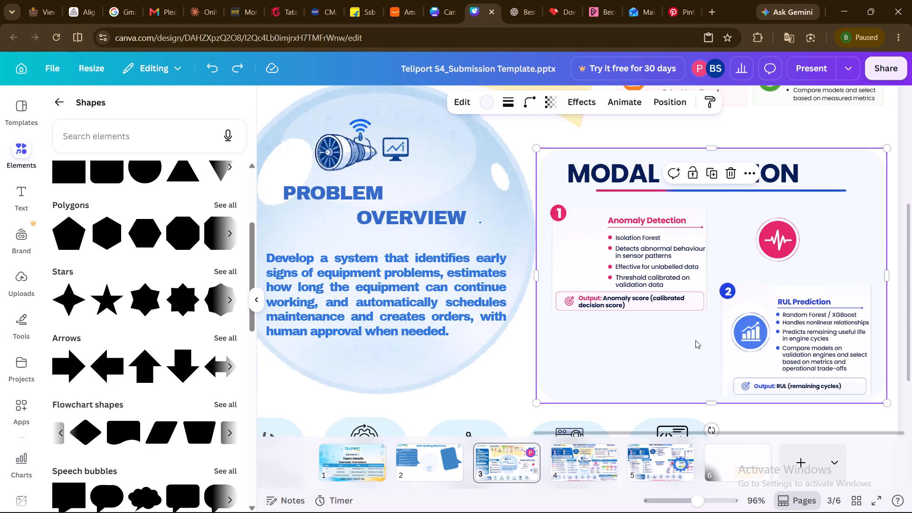
left_click(729, 310)
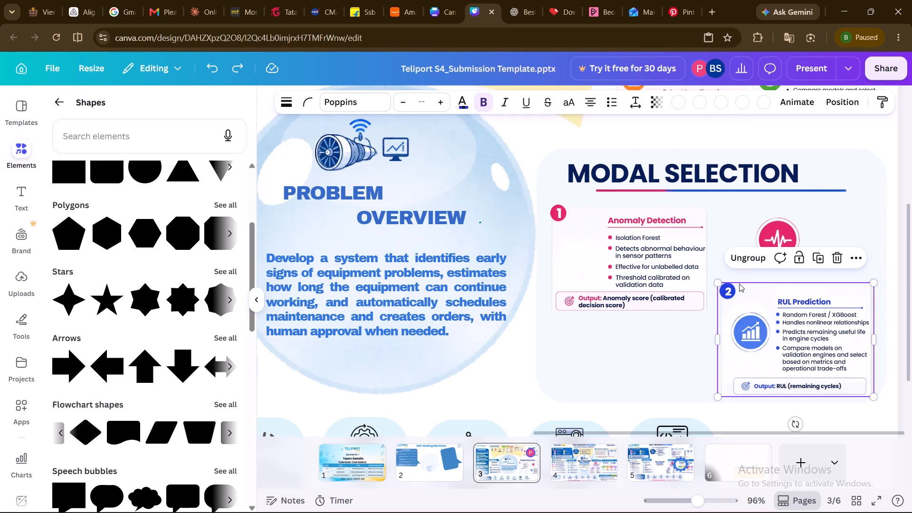
left_click(749, 260)
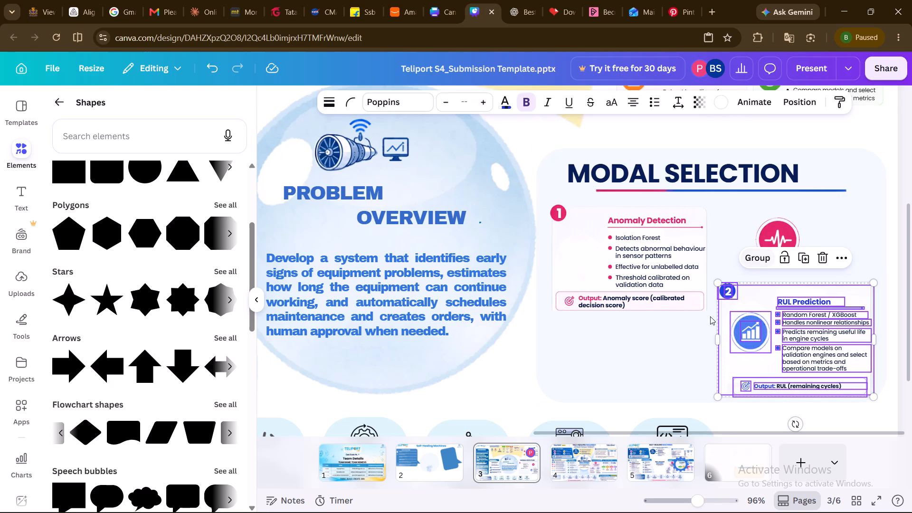
left_click(649, 381)
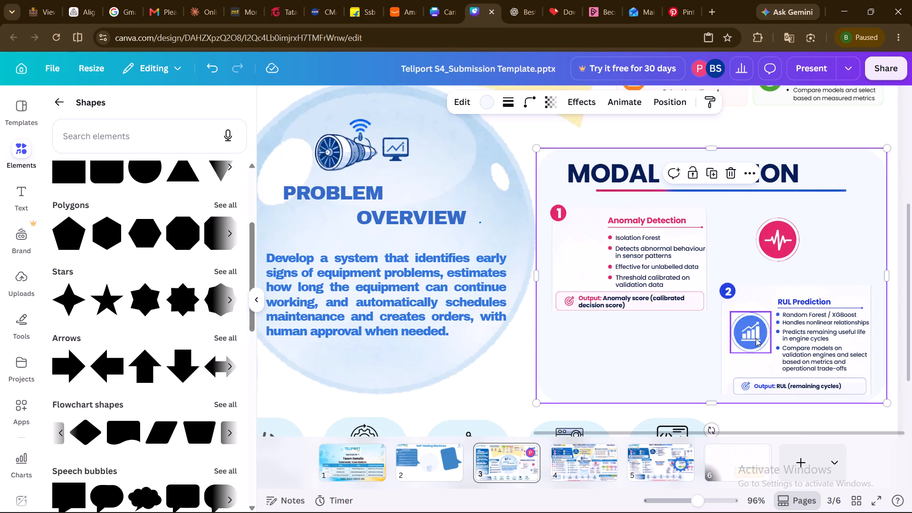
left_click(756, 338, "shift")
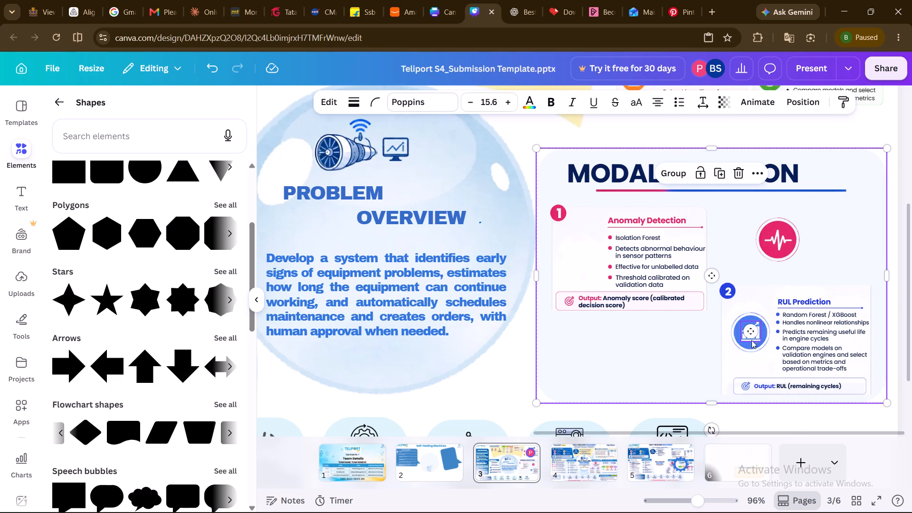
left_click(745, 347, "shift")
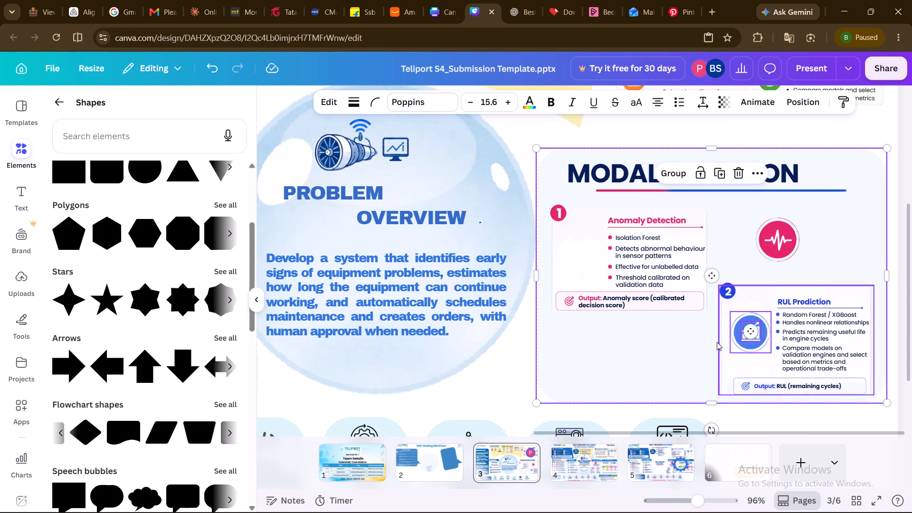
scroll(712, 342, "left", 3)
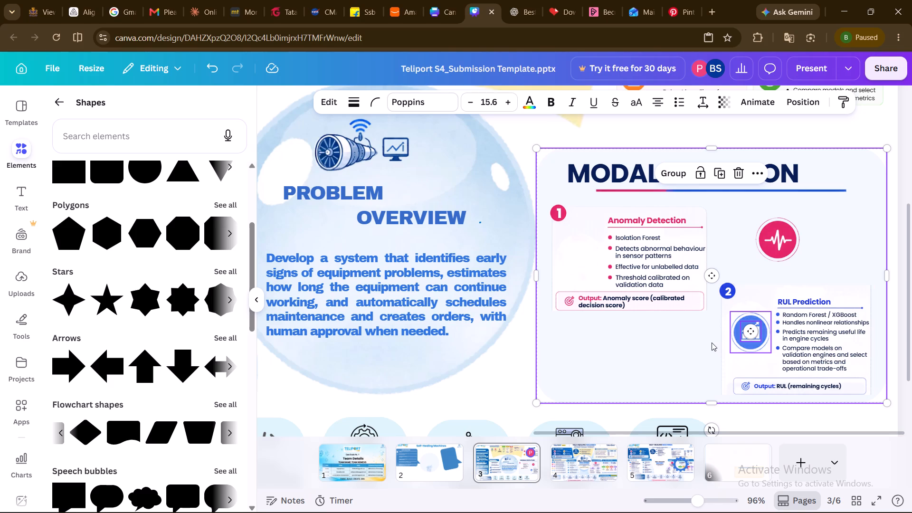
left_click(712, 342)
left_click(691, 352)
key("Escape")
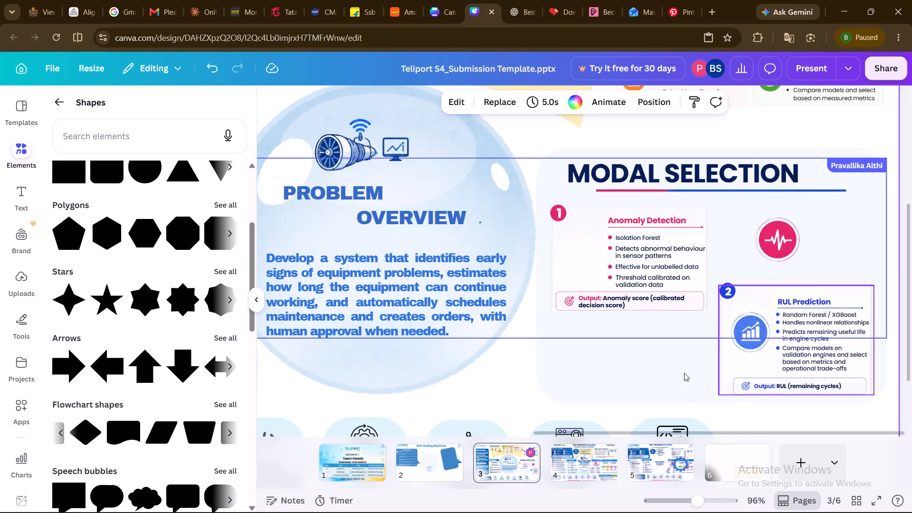
Group the blue circle with its bar-chart icon and move it to the empty area below the Anomaly Detection card.
left_click(748, 345)
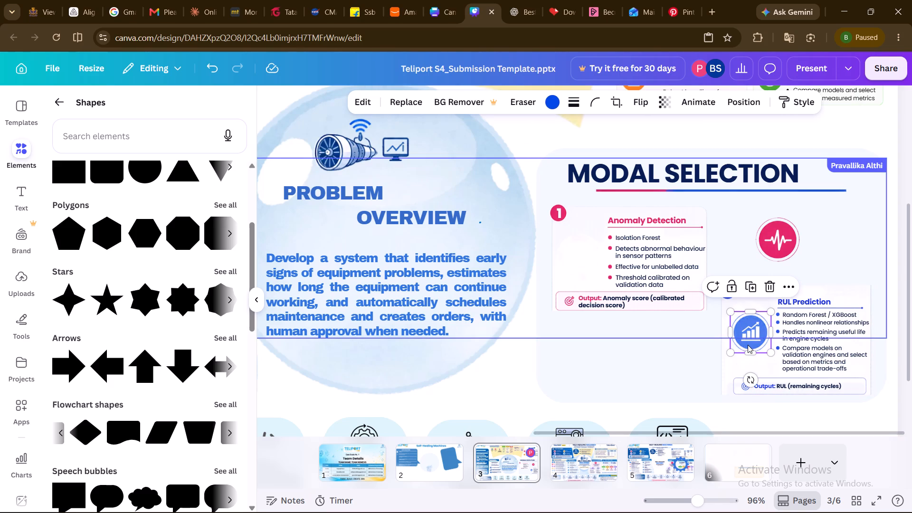
left_click(750, 332, "shift")
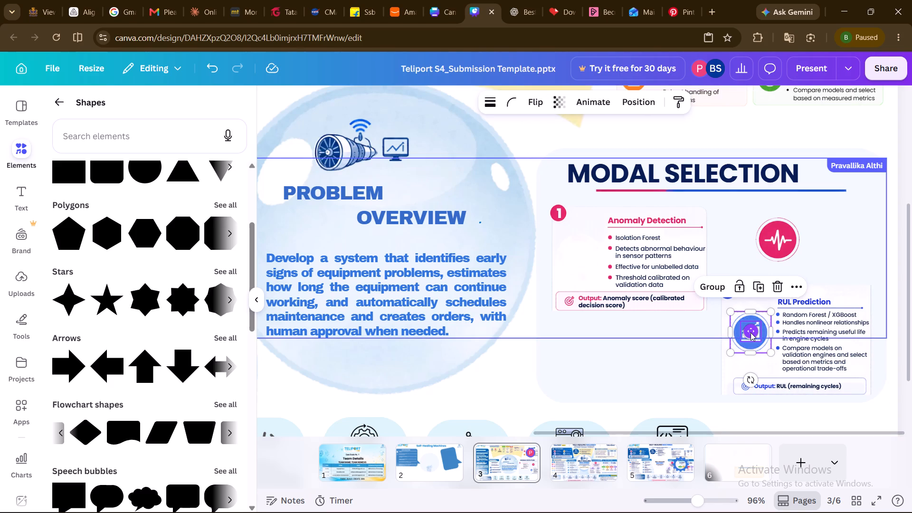
left_click(715, 284)
left_click_drag(750, 348, 647, 369)
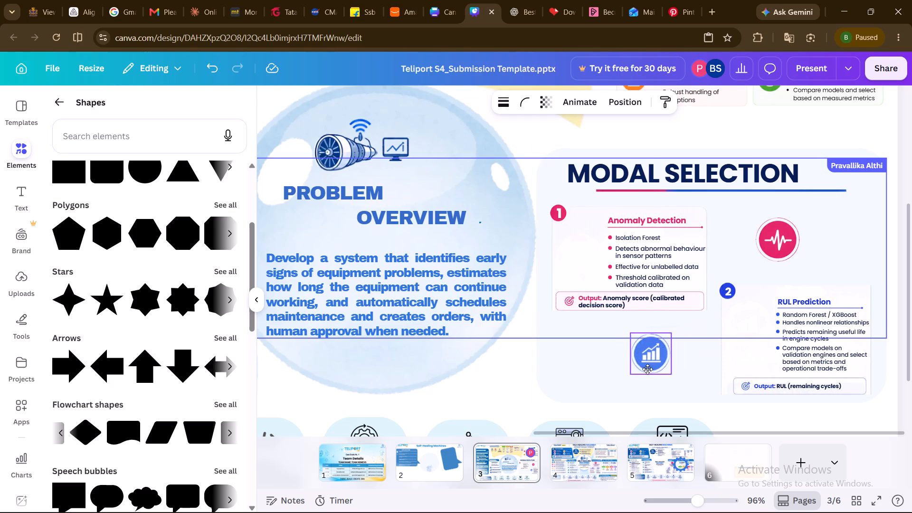
left_click_drag(647, 369, 617, 358)
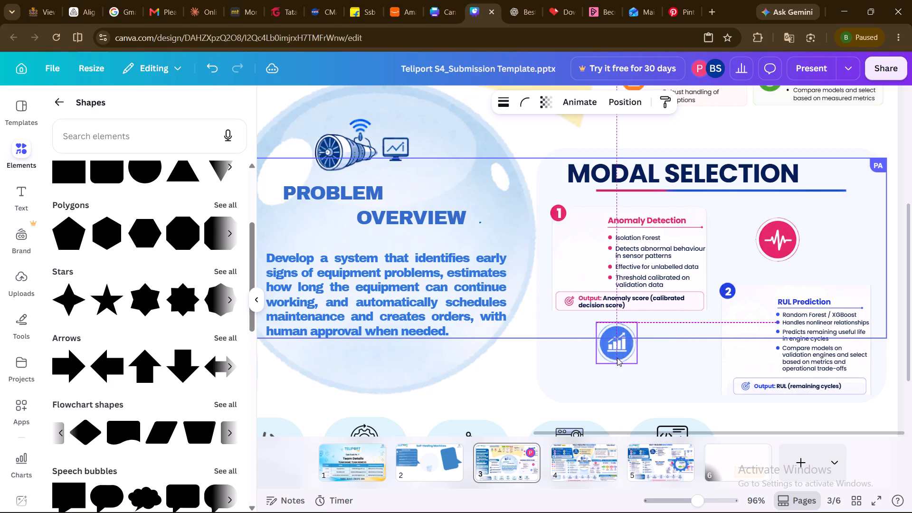
left_click(642, 365)
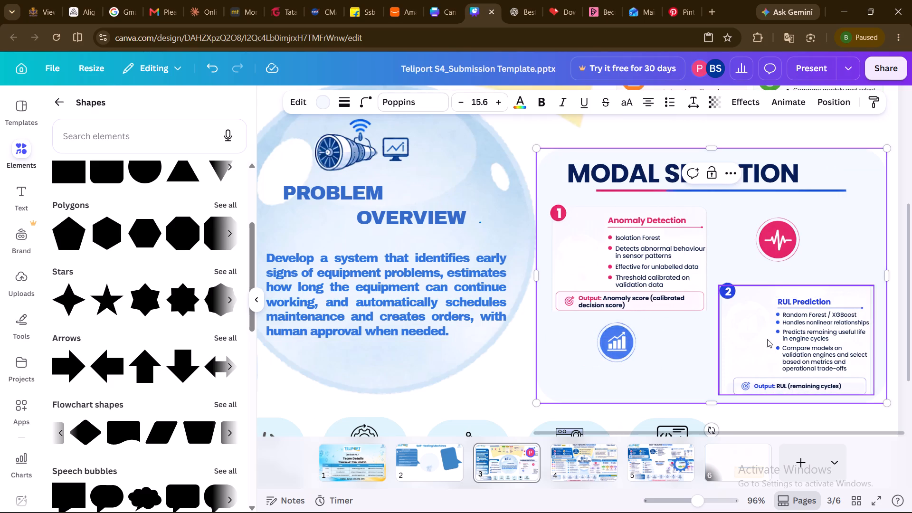
Lengthen the pink underline beneath the Anomaly Detection heading toward the left and shift it left within the card.
left_click(795, 301)
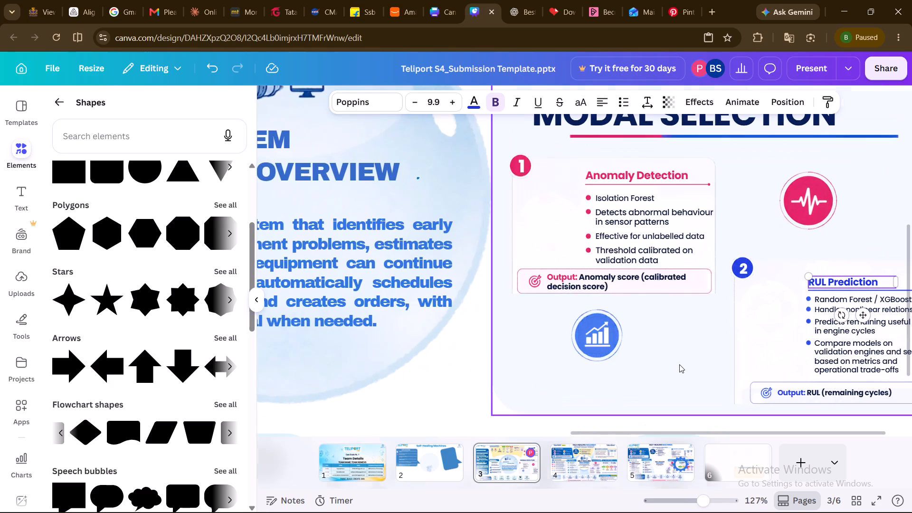
scroll(679, 364, "left", 1)
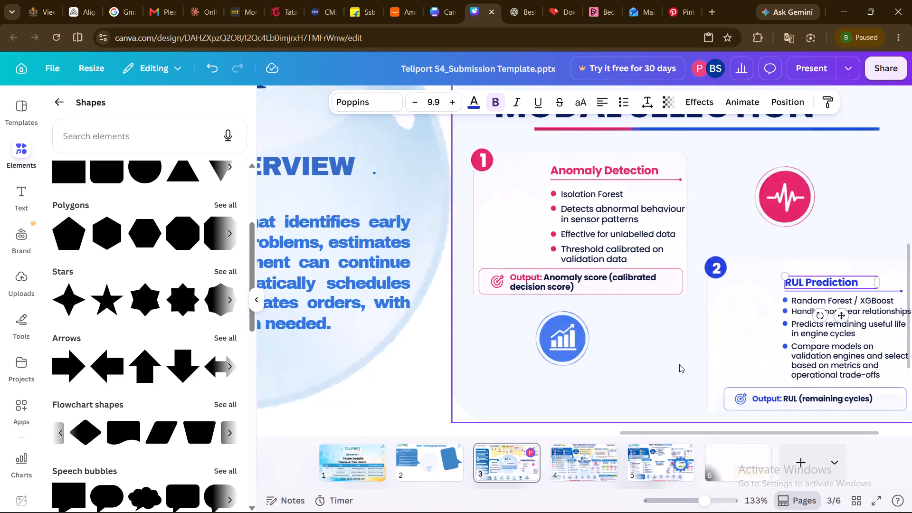
left_click(627, 185)
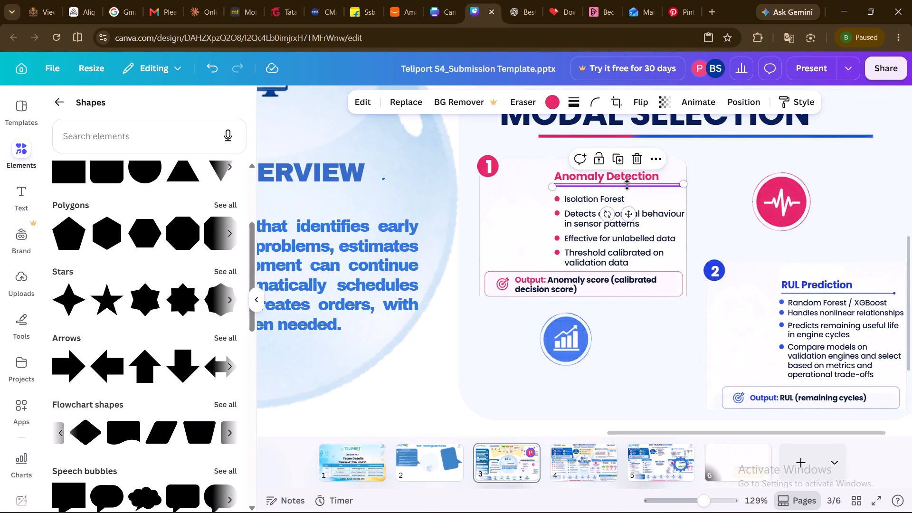
left_click_drag(552, 185, 531, 185)
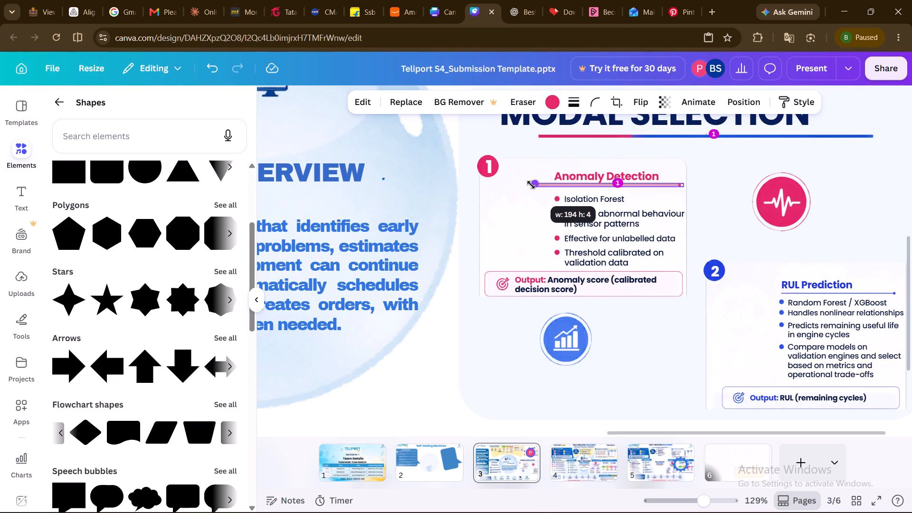
left_click_drag(531, 185, 526, 185)
left_click_drag(615, 209, 582, 211)
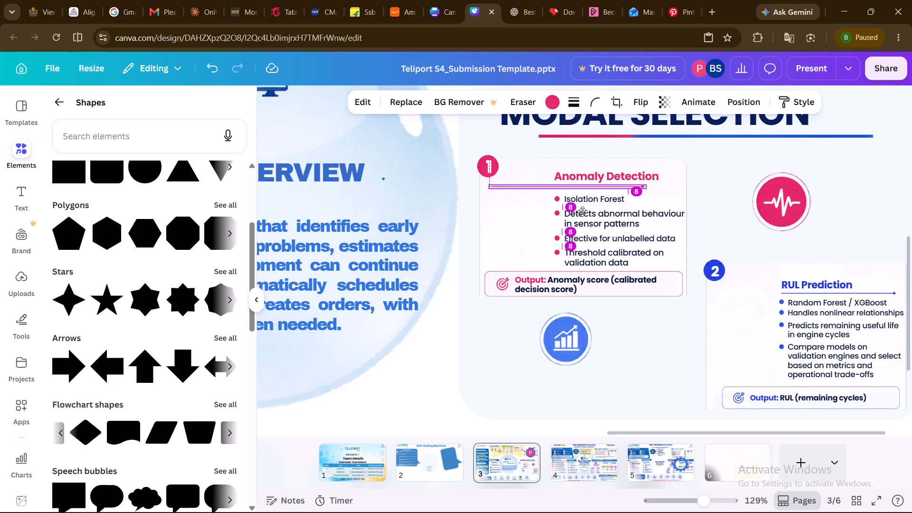
left_click_drag(582, 211, 592, 211)
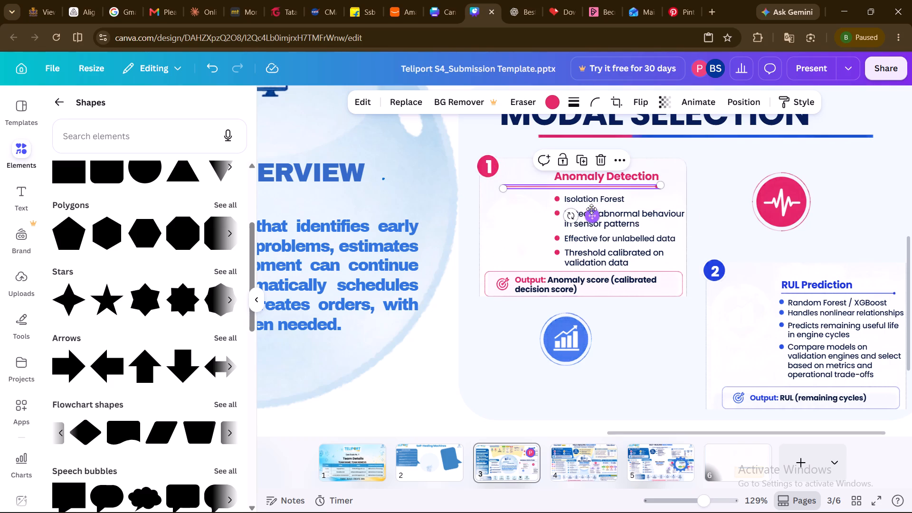
Centre-align the Anomaly Detection heading text and move the heading left and slightly up, over its pink underline.
left_click(590, 179)
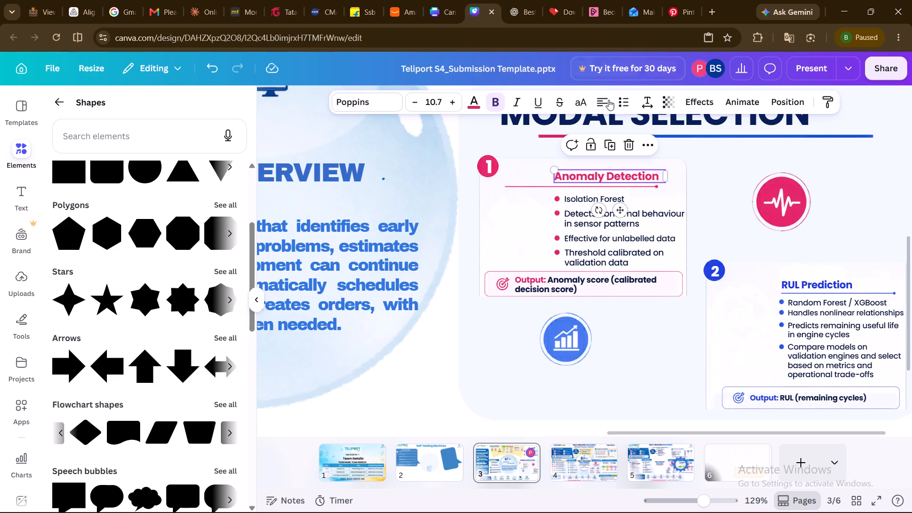
left_click(603, 101)
left_click(603, 101)
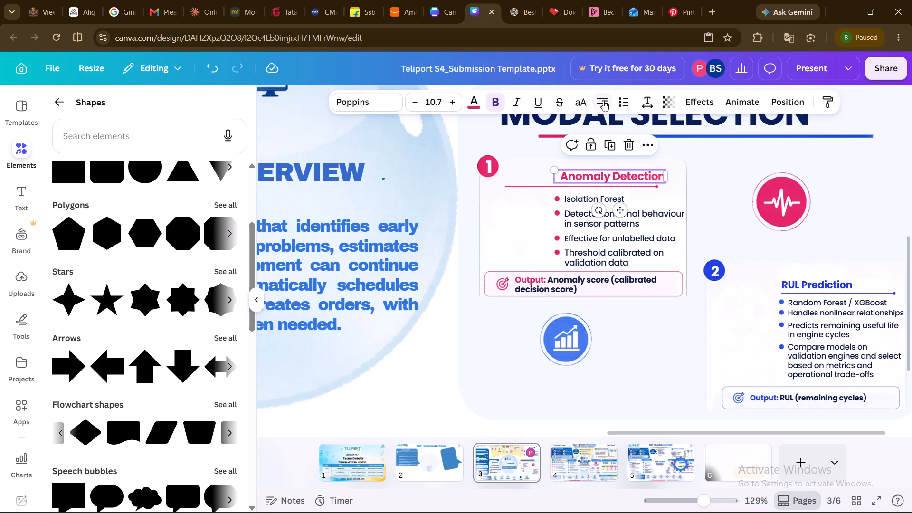
left_click(603, 101)
left_click(603, 101)
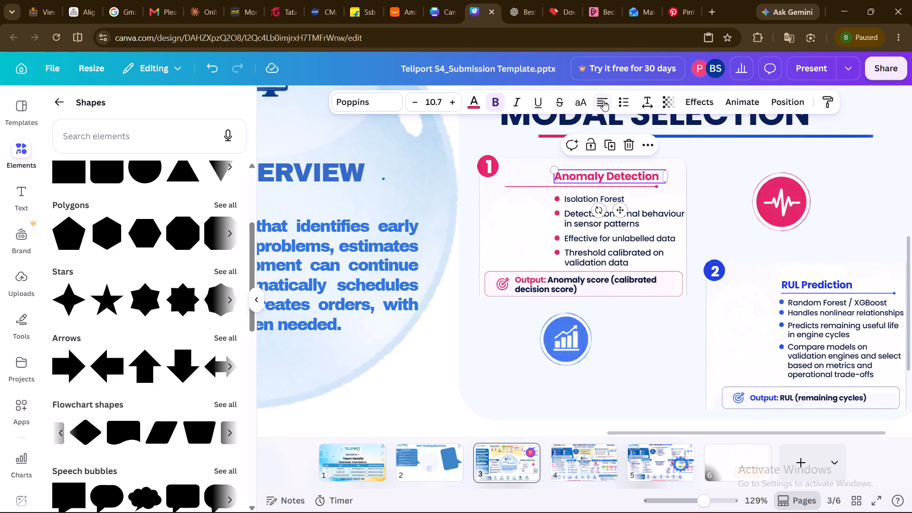
left_click(603, 101)
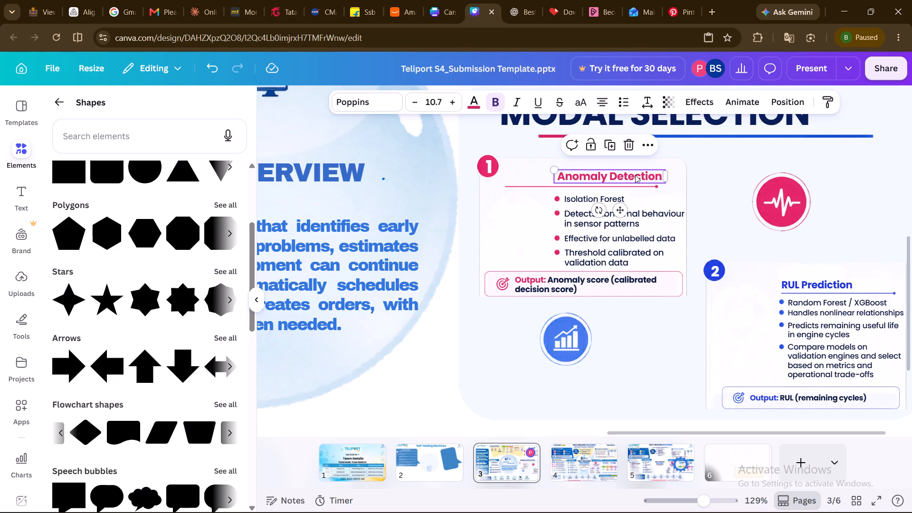
left_click(622, 217)
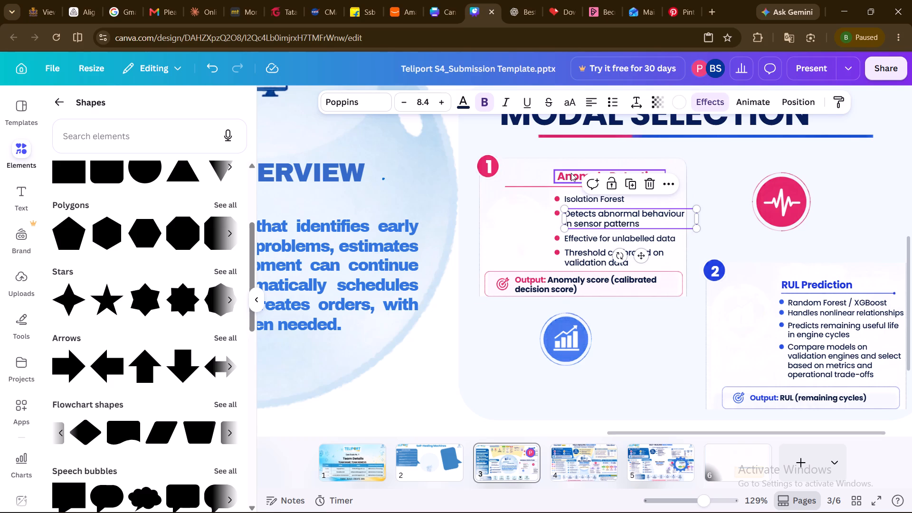
left_click(571, 173)
left_click_drag(625, 210, 620, 210)
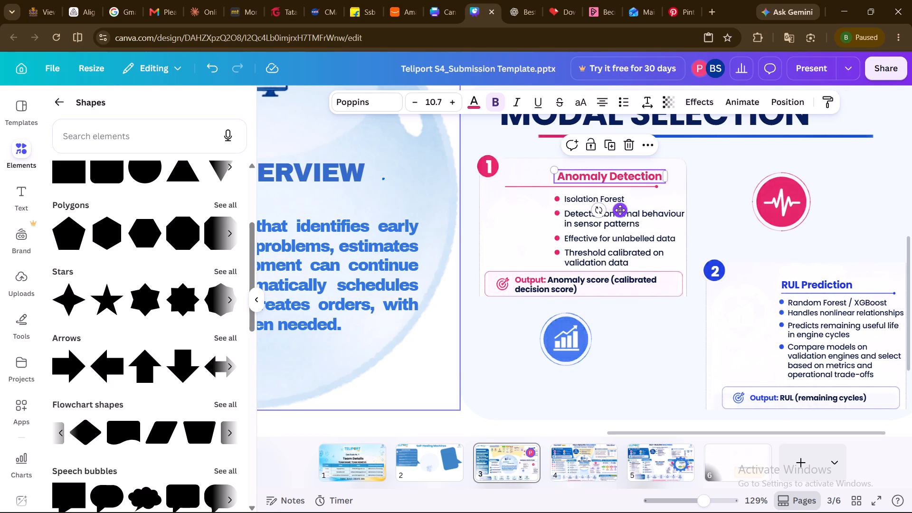
left_click_drag(620, 210, 611, 207)
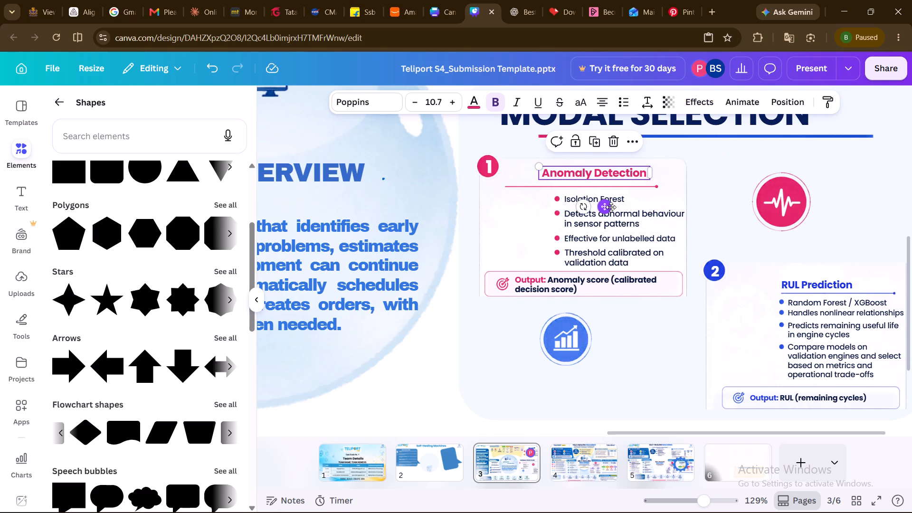
Shift the pink underline slightly right so it sits centred beneath the Anomaly Detection heading.
left_click_drag(562, 185, 569, 183)
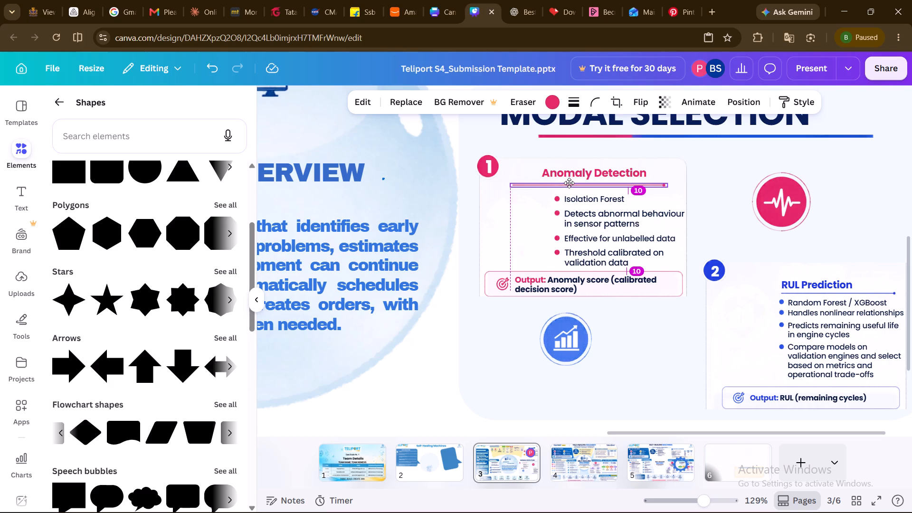
left_click_drag(569, 183, 569, 183)
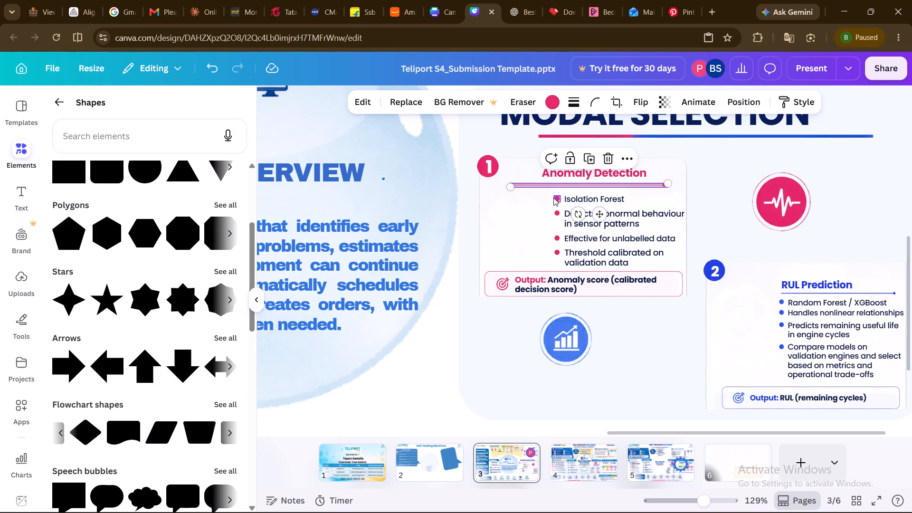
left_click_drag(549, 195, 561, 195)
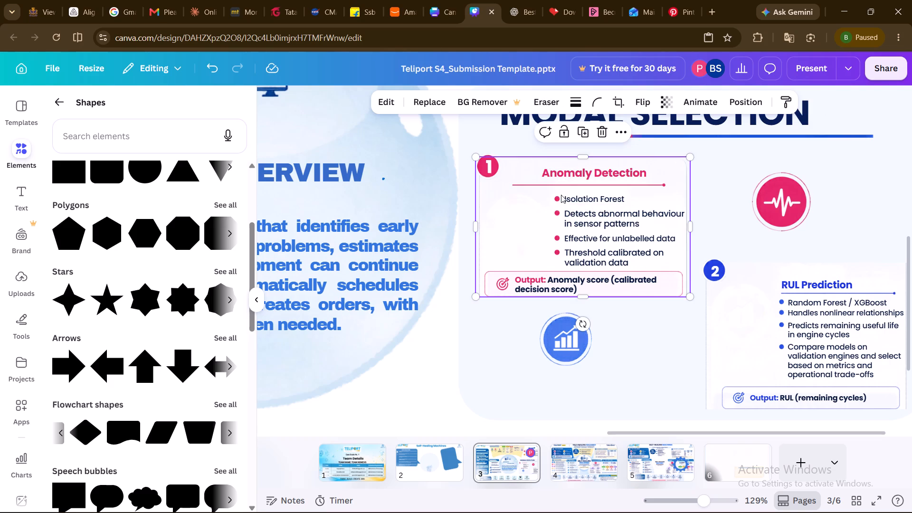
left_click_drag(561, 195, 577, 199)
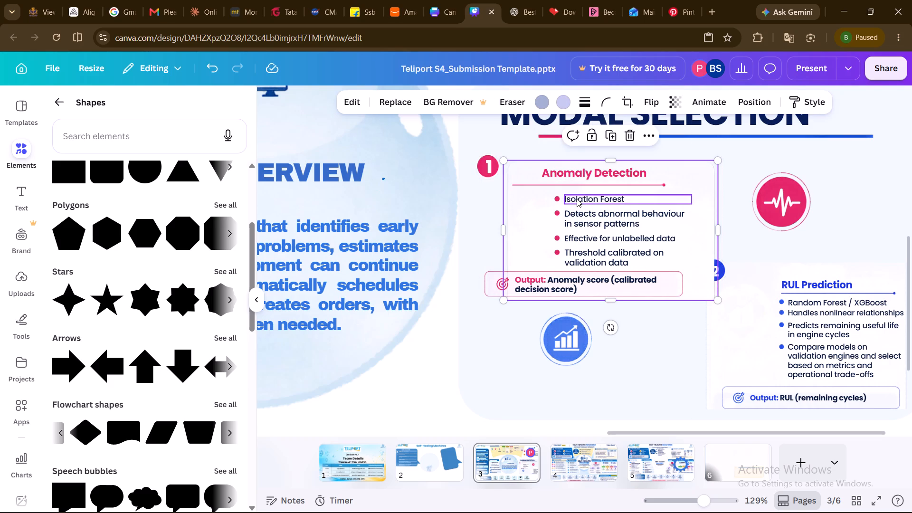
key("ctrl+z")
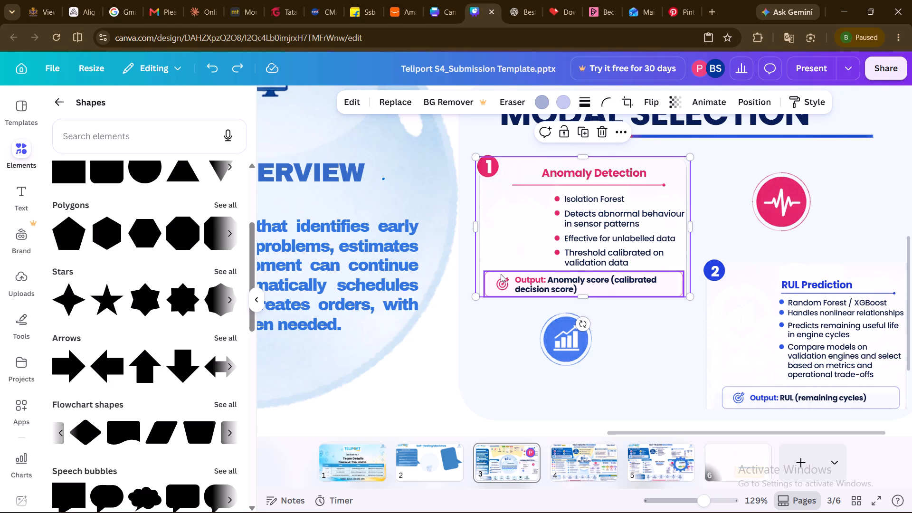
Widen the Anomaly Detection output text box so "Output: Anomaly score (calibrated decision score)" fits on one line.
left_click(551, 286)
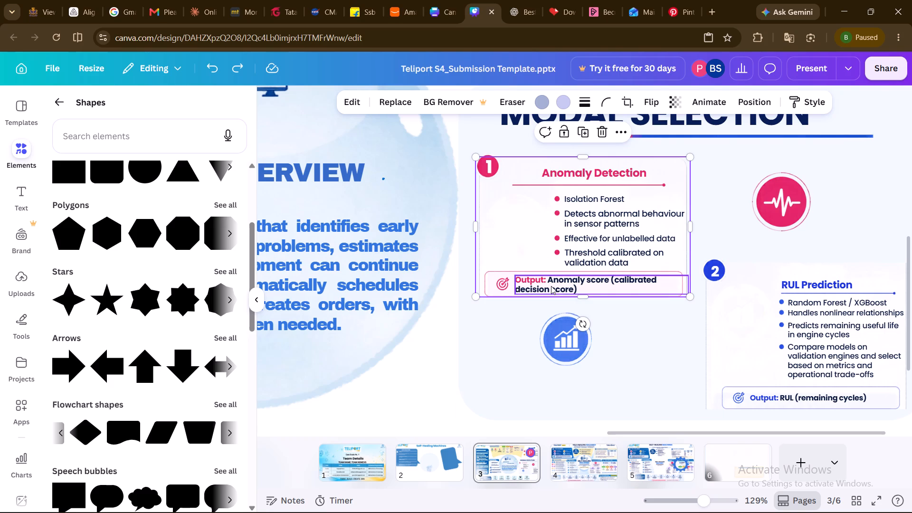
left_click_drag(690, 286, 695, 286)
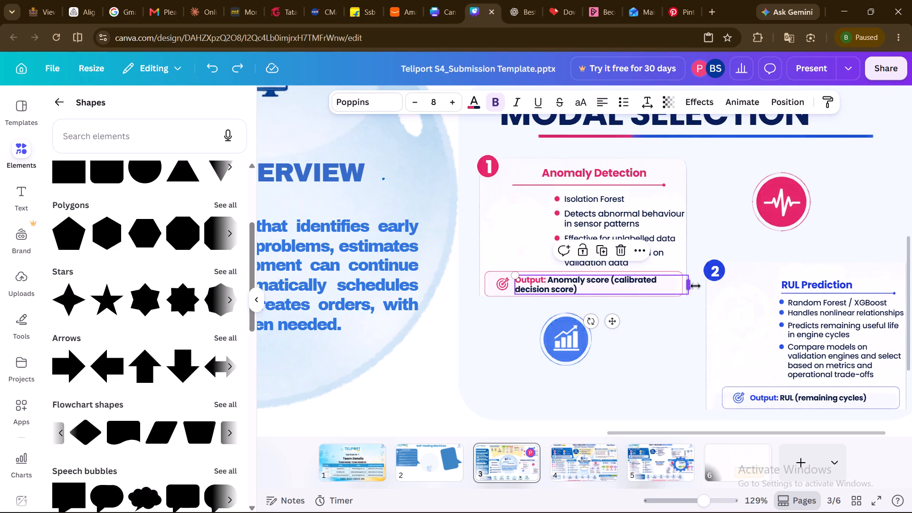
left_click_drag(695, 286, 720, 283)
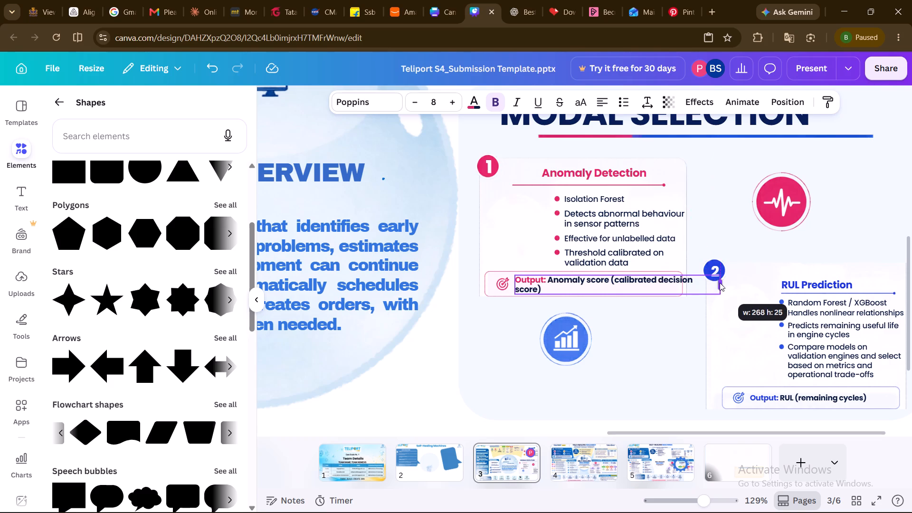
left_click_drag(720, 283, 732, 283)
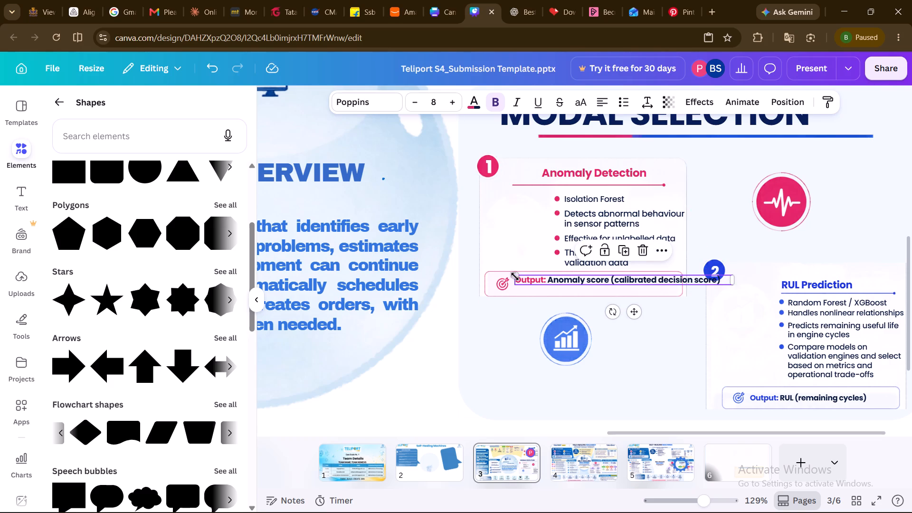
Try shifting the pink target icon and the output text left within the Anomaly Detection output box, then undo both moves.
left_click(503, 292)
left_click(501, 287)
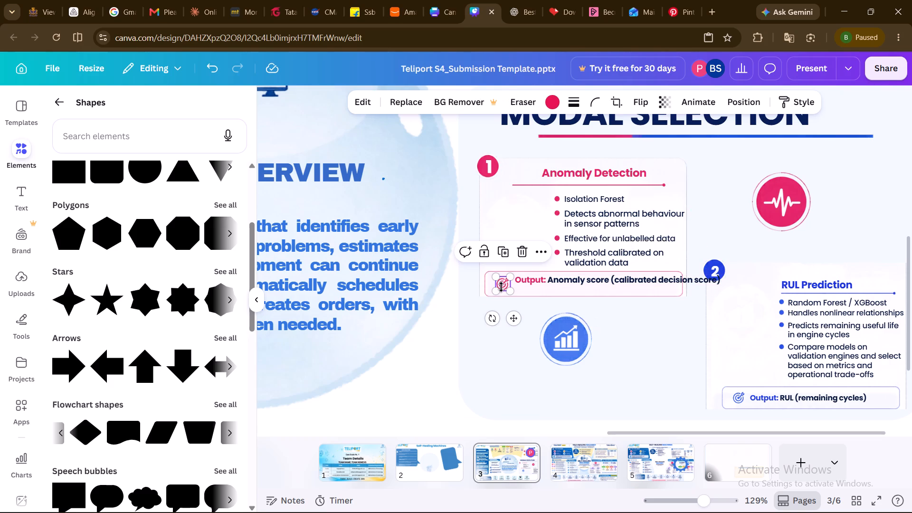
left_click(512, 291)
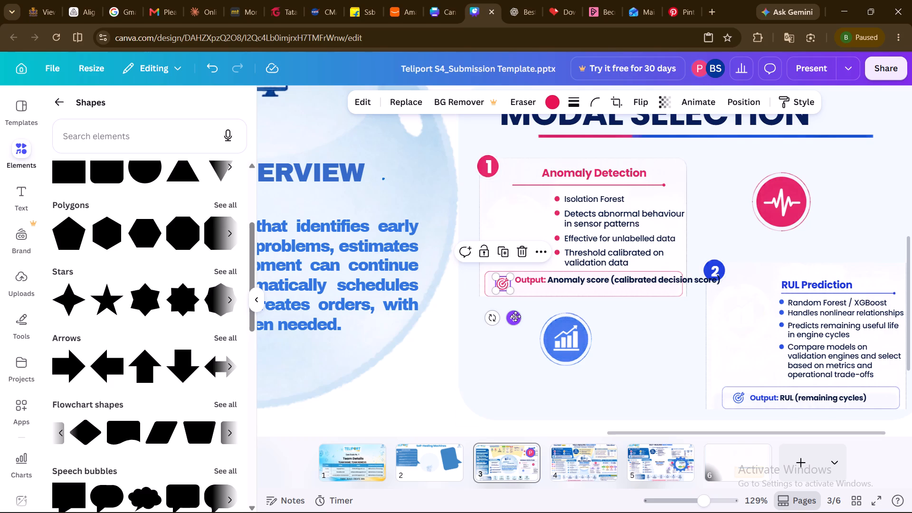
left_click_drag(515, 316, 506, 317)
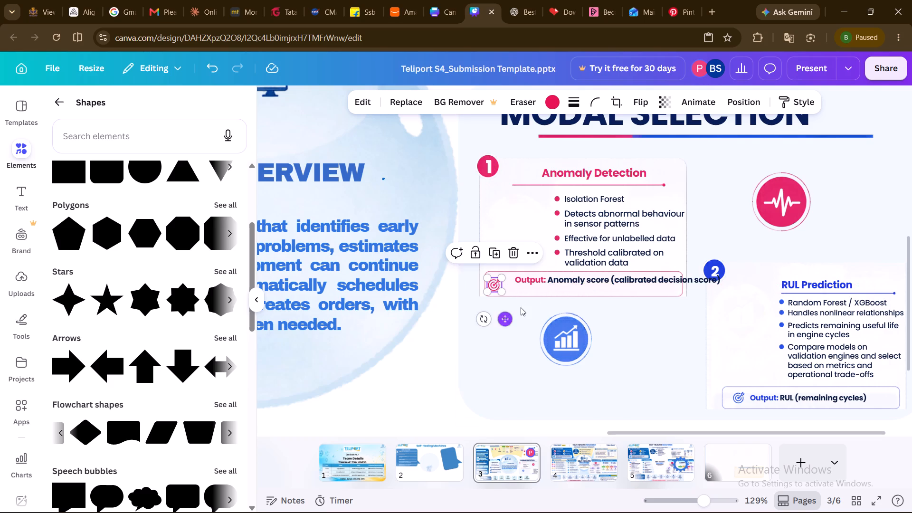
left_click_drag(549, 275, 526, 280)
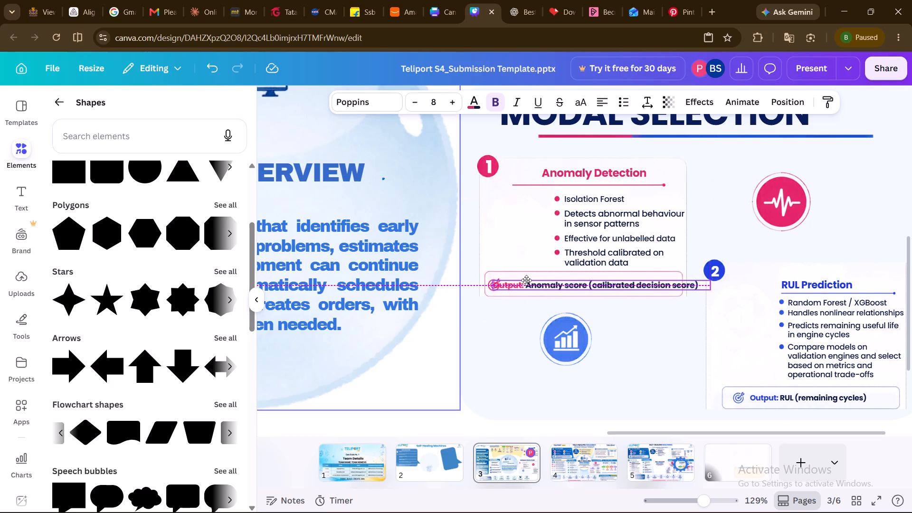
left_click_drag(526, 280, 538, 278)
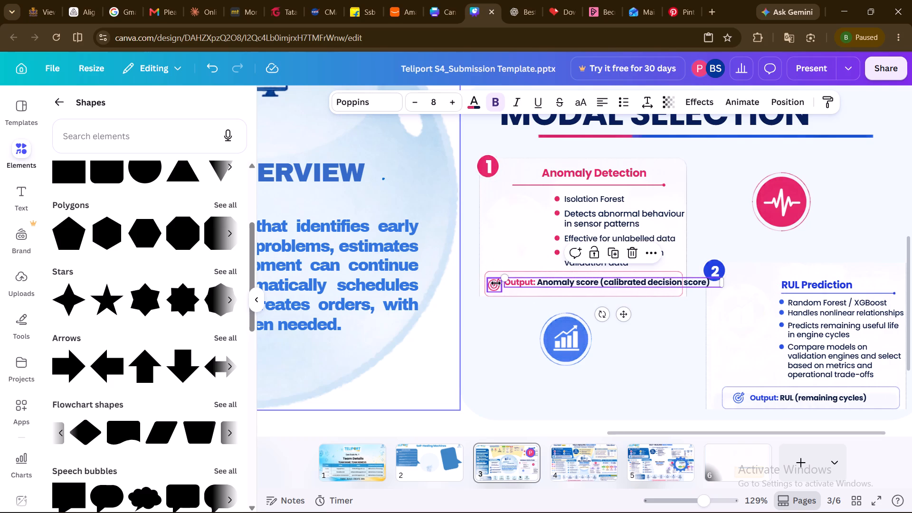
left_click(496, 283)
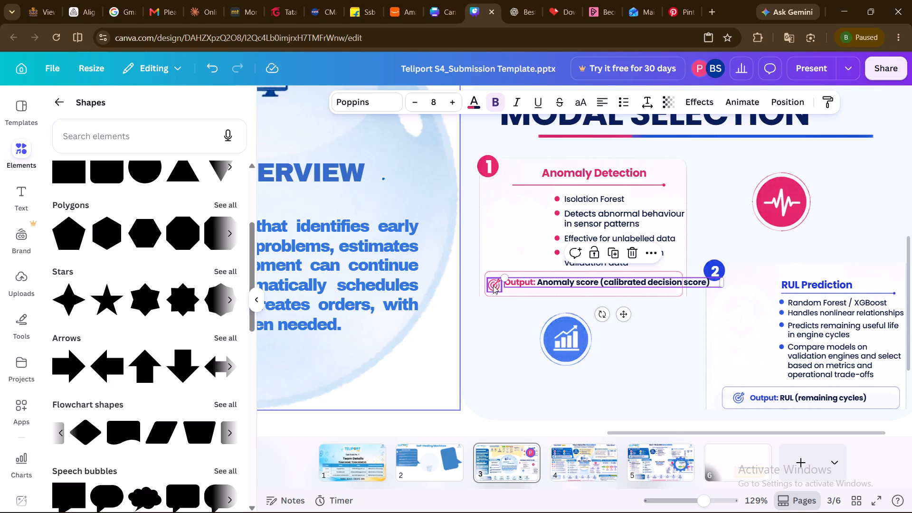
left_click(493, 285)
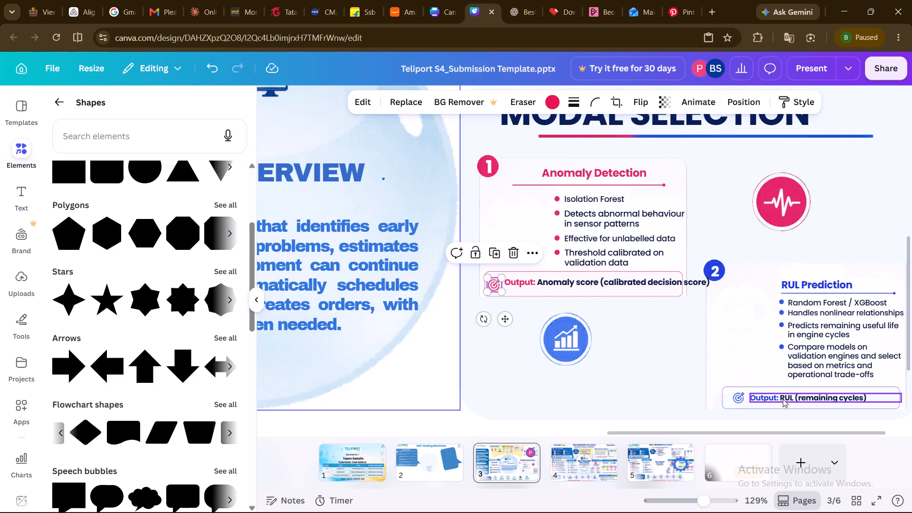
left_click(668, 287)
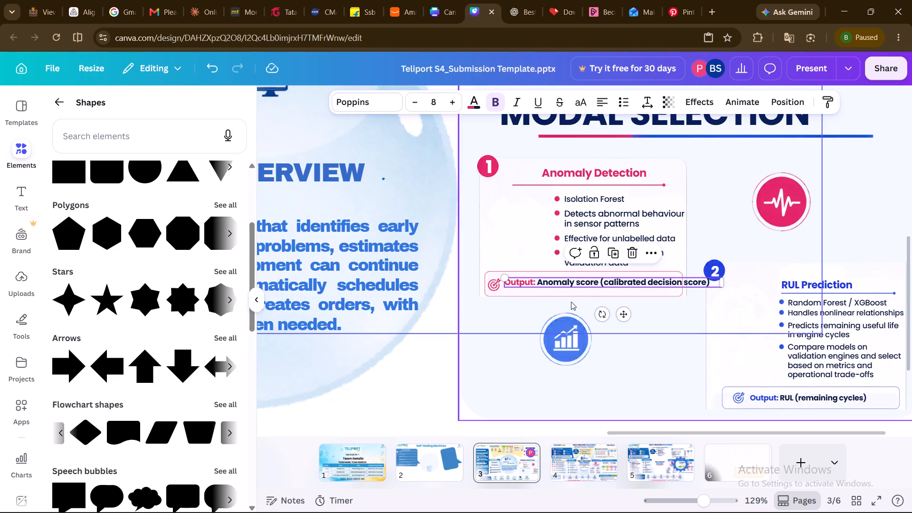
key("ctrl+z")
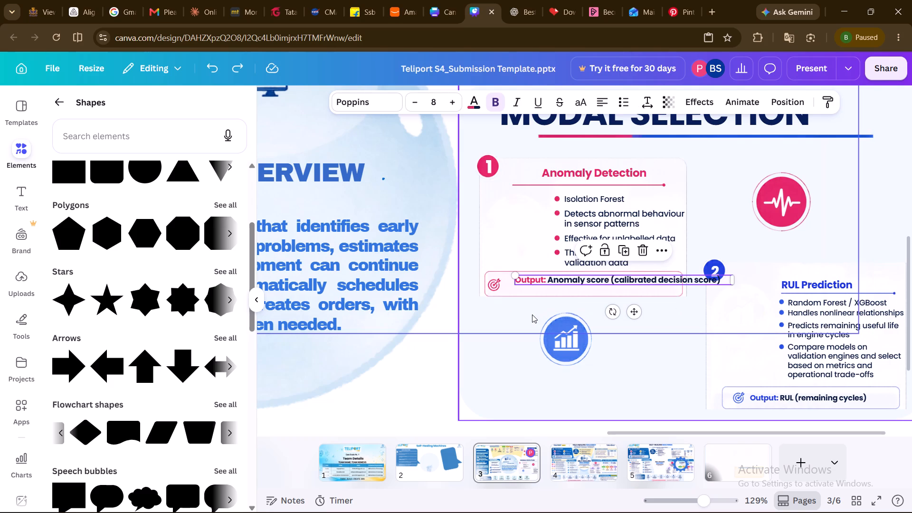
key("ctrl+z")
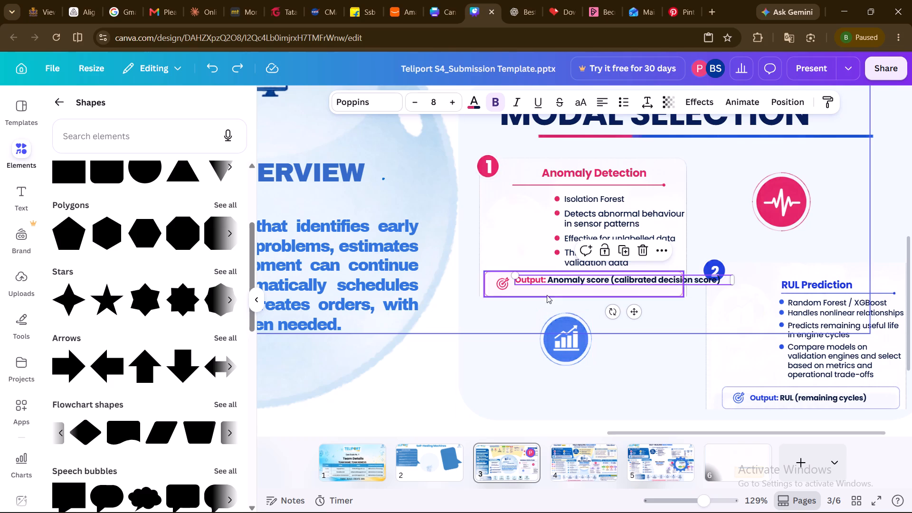
Narrow the Anomaly Detection output text box so "(calibrated decision score)" wraps whole onto the second line.
left_click_drag(737, 281, 728, 284)
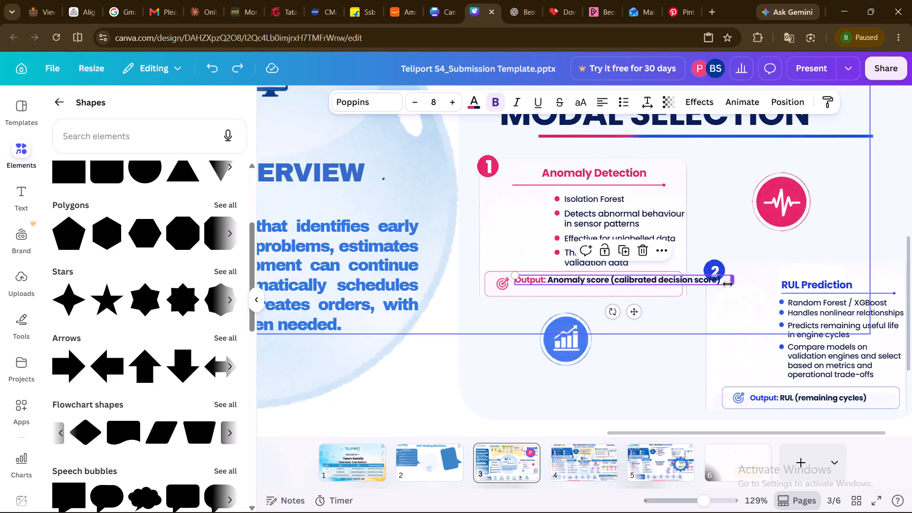
left_click_drag(728, 284, 665, 288)
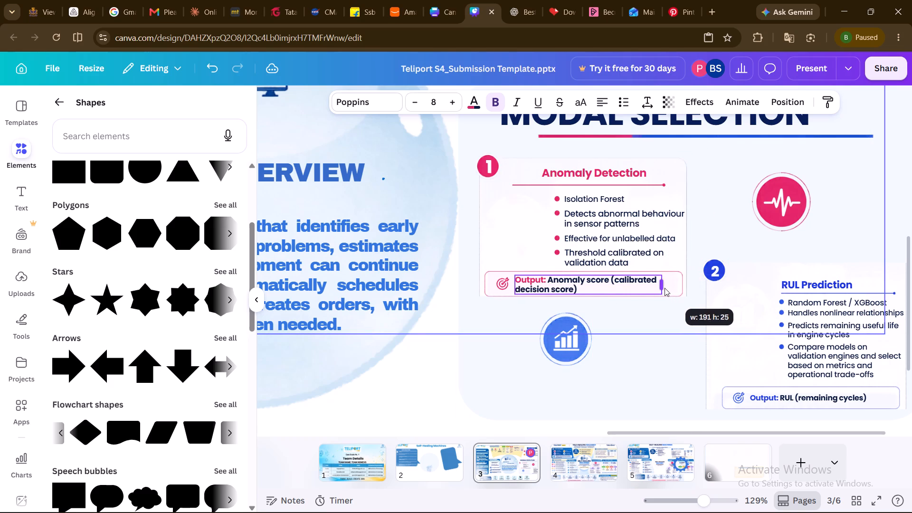
left_click_drag(665, 288, 662, 287)
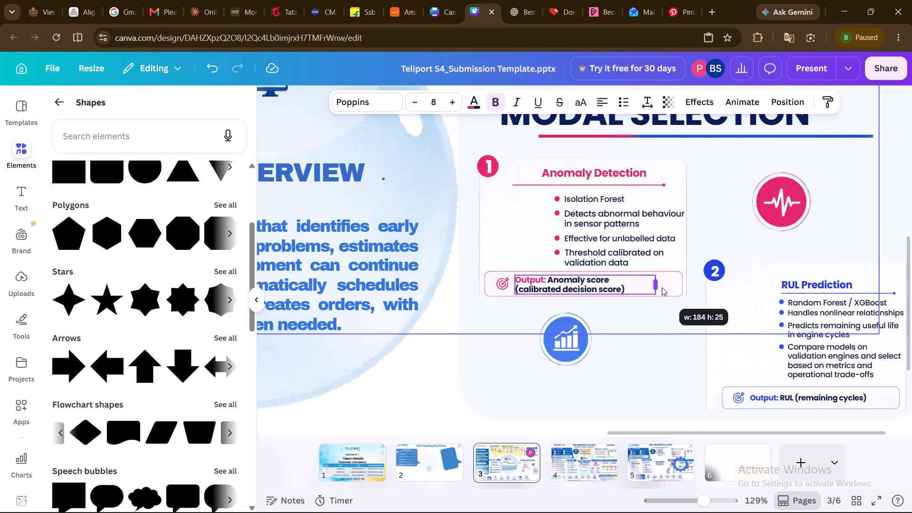
left_click_drag(662, 287, 659, 287)
left_click(638, 332)
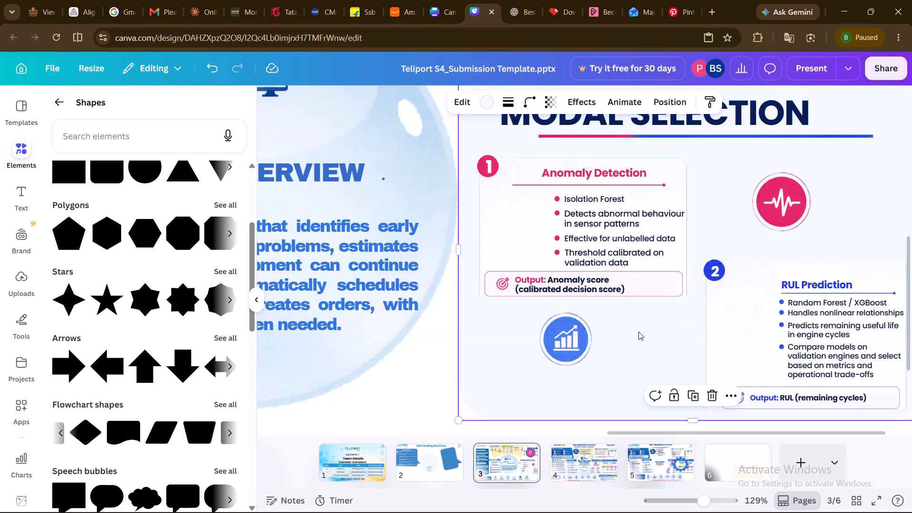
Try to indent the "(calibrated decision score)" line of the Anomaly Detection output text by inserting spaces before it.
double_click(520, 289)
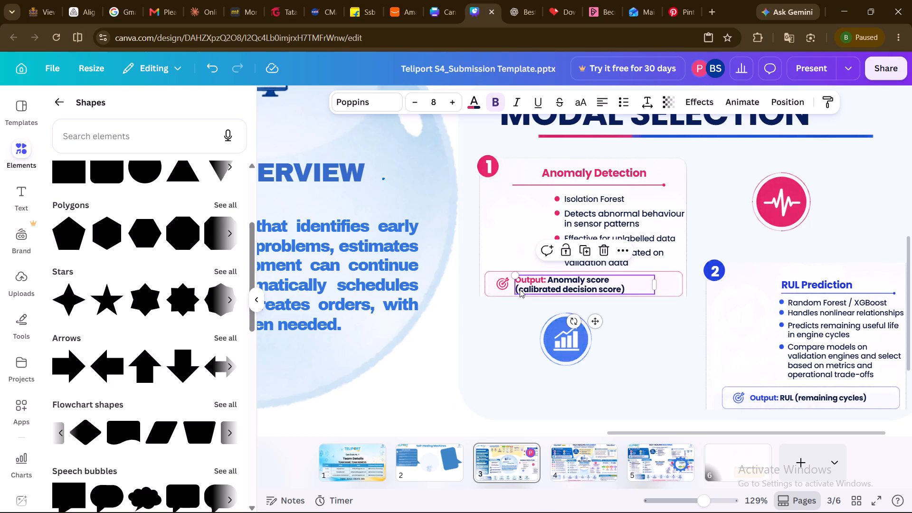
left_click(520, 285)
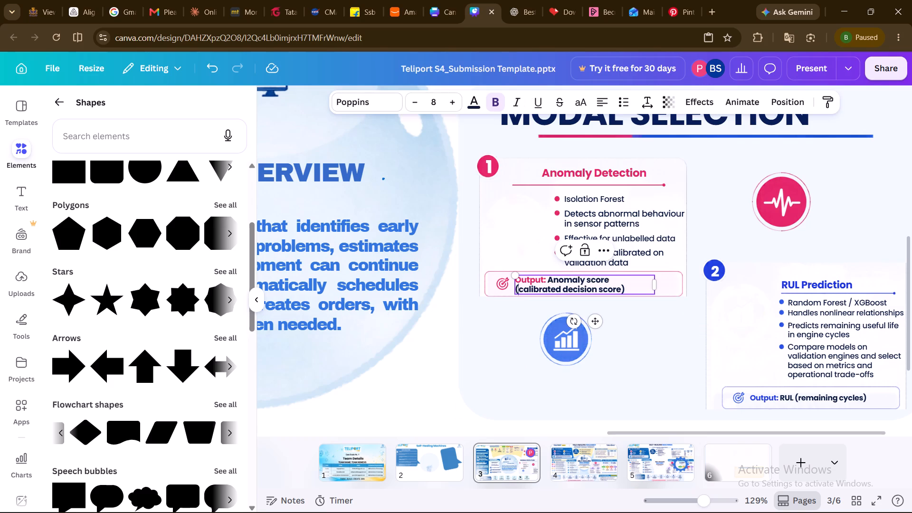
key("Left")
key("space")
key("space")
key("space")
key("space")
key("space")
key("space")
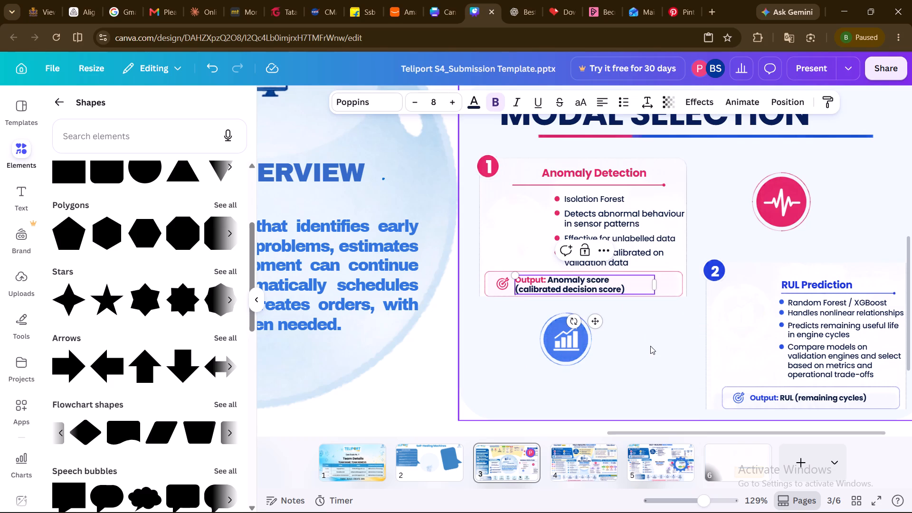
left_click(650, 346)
Group the "Isolation Forest" text with its pink bullet dot in the Anomaly Detection card.
scroll(620, 286, "left", 1)
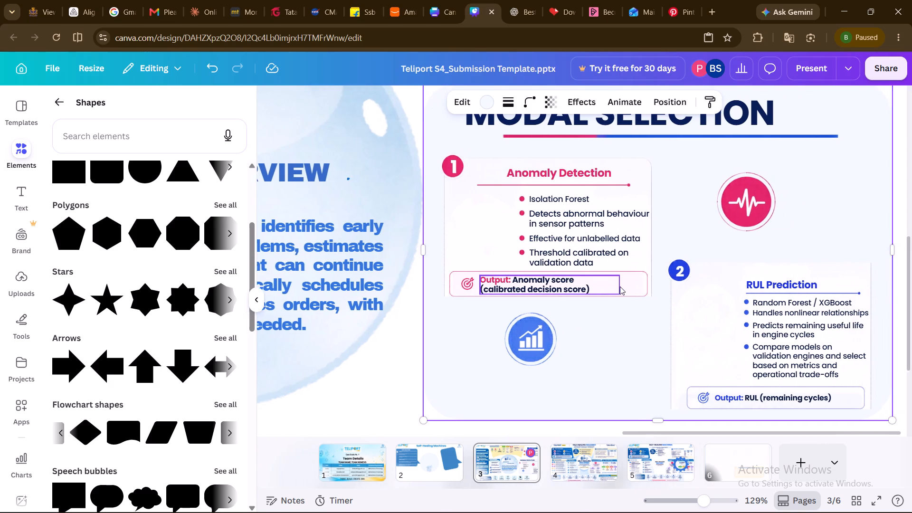
scroll(620, 286, "left", 1)
left_click(522, 199)
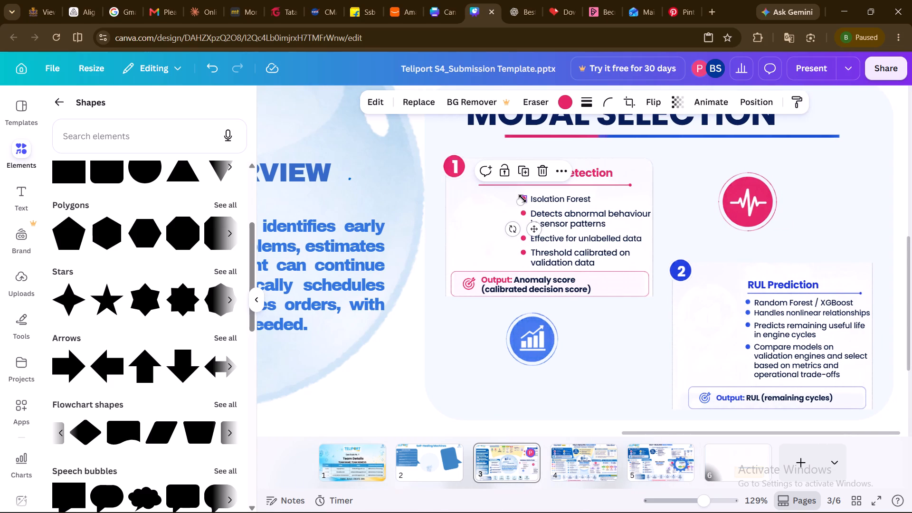
left_click(559, 194, "shift")
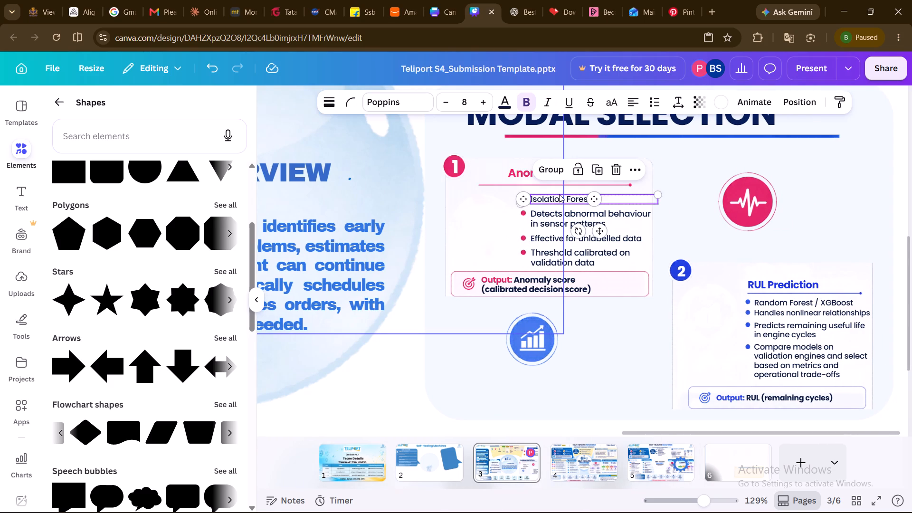
left_click(562, 171)
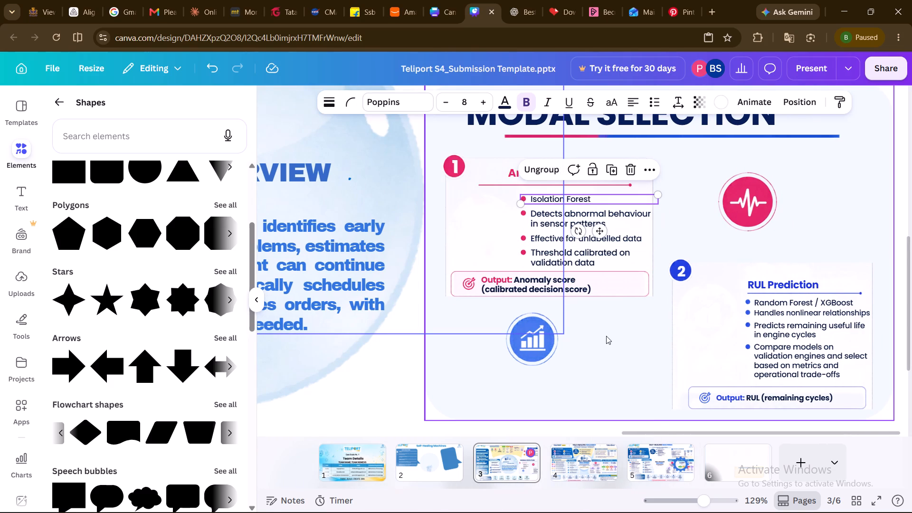
left_click(606, 336)
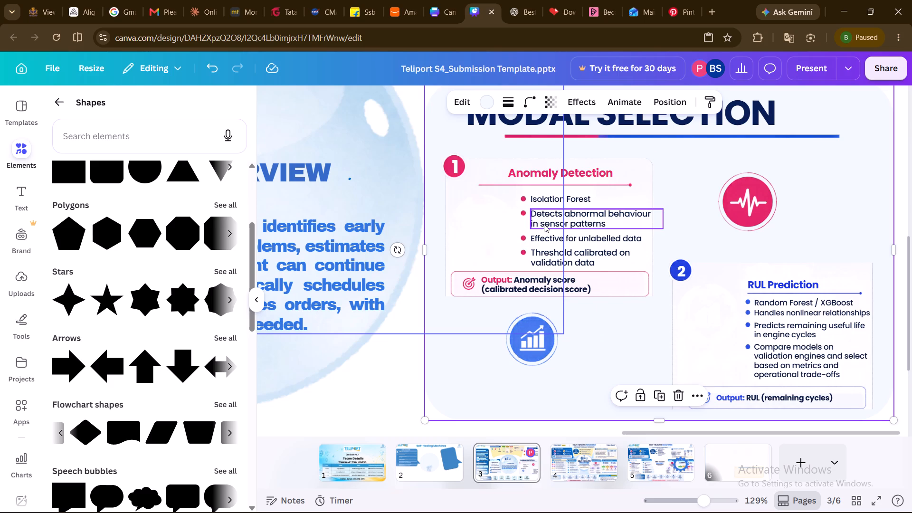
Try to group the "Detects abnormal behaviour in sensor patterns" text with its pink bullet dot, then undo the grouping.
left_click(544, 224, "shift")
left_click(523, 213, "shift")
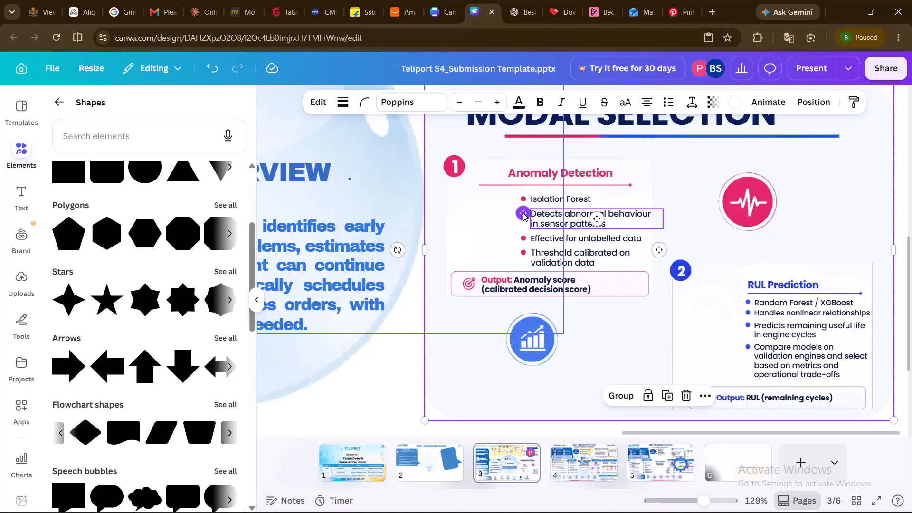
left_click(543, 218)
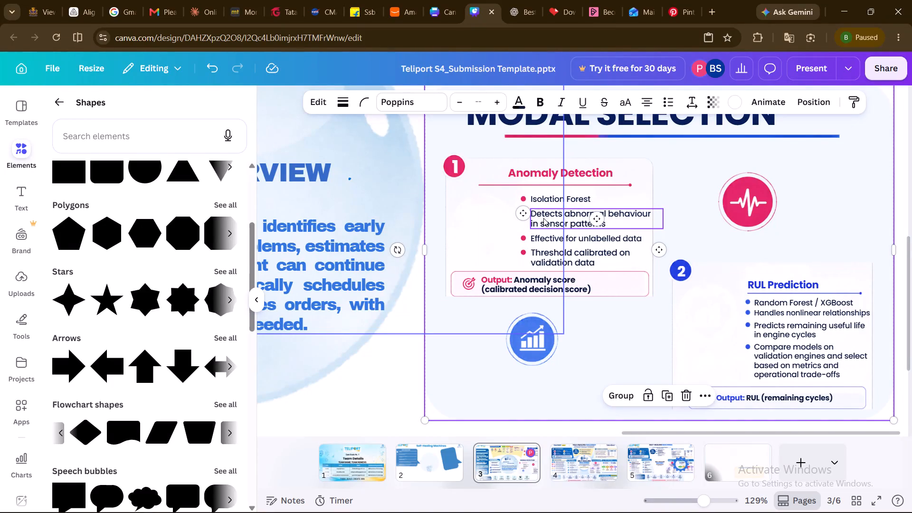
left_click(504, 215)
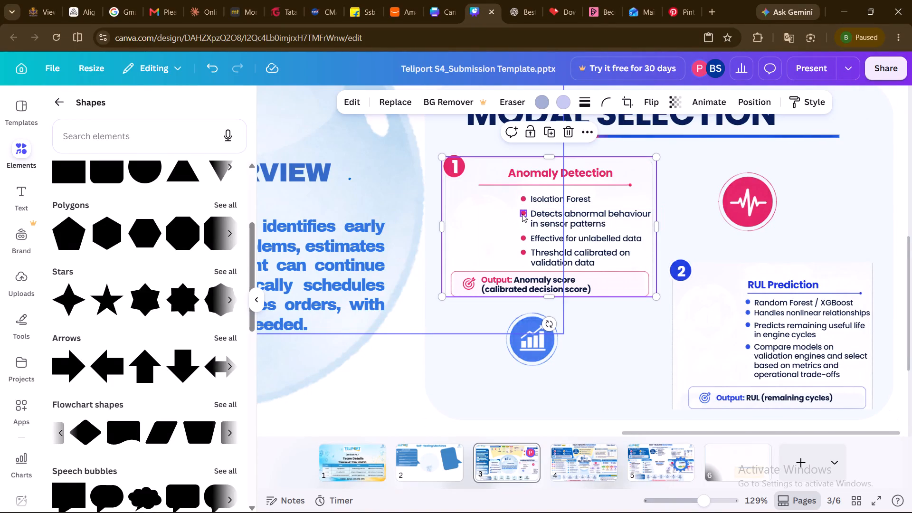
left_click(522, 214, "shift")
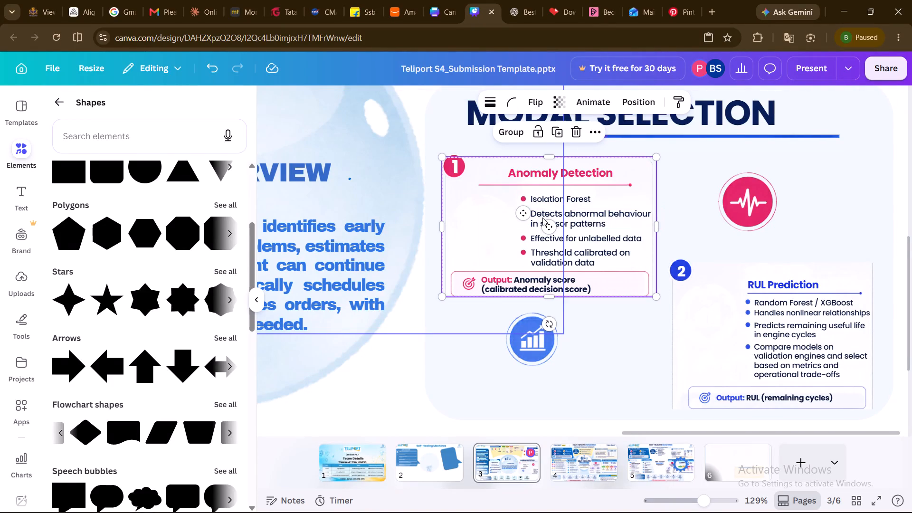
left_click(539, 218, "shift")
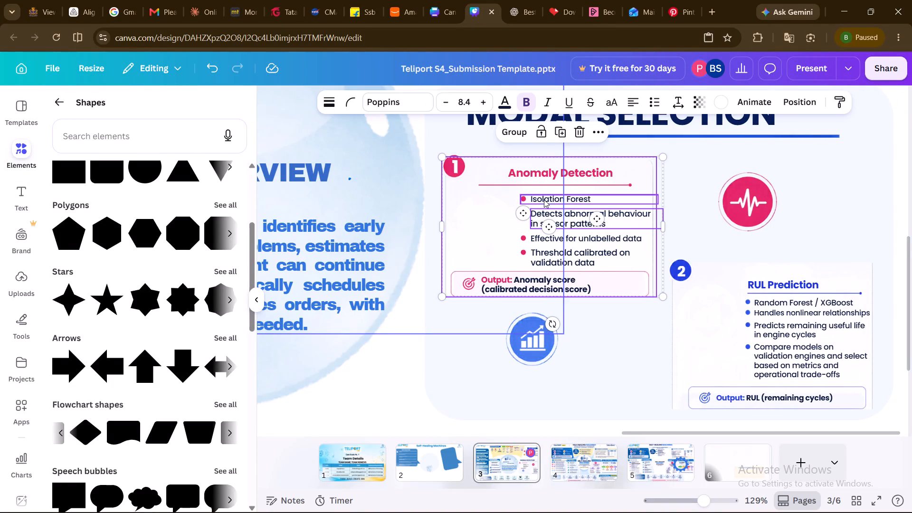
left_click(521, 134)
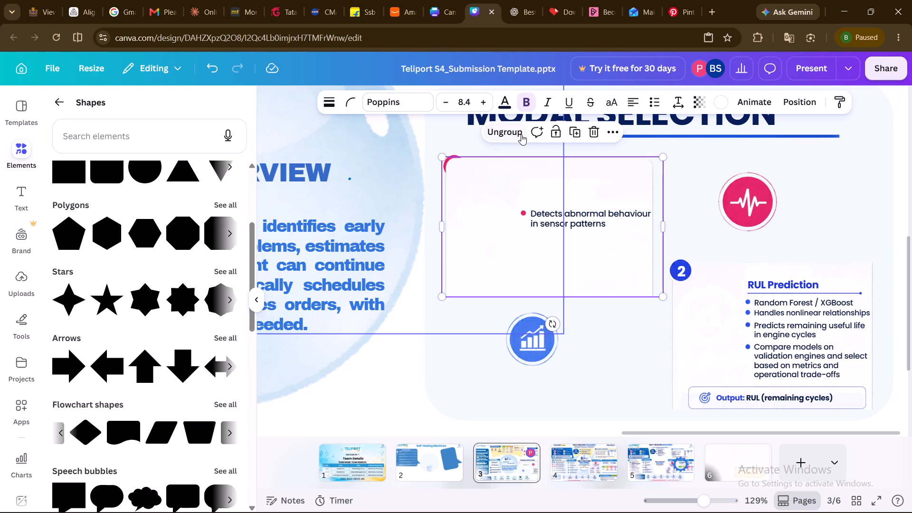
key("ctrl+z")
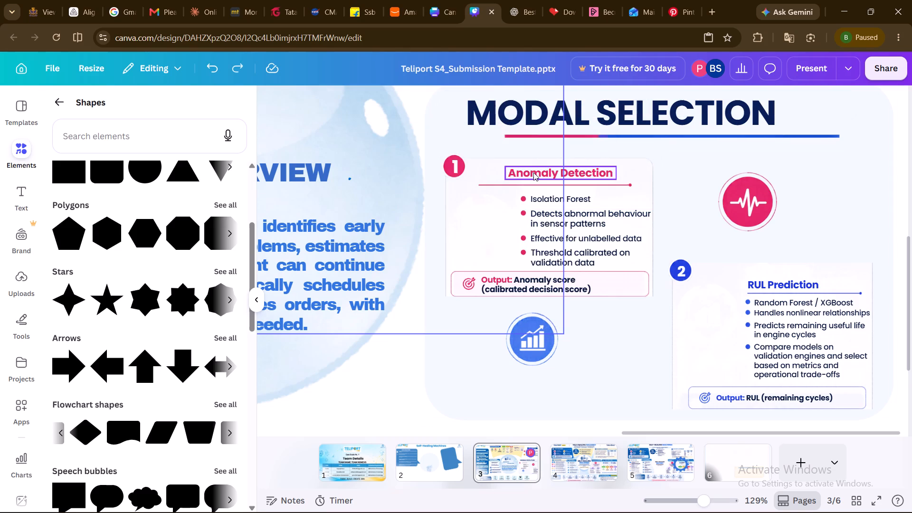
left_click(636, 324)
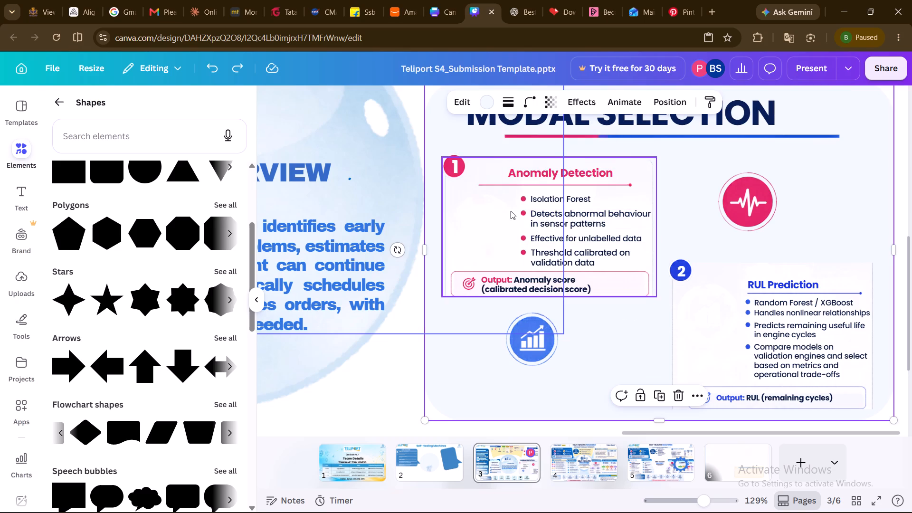
Group the "Detects abnormal behaviour in sensor patterns" text with its pink bullet dot in the Anomaly Detection card.
left_click(541, 218)
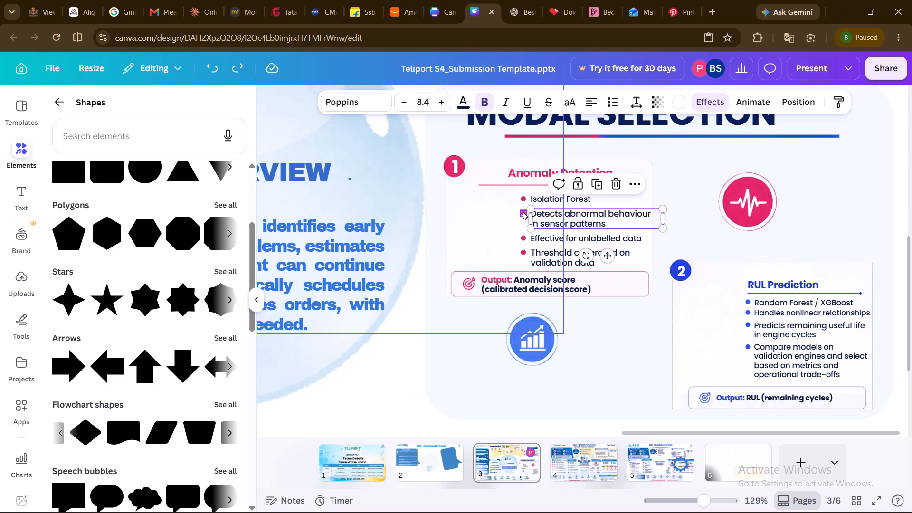
left_click(522, 211)
left_click(557, 220, "shift")
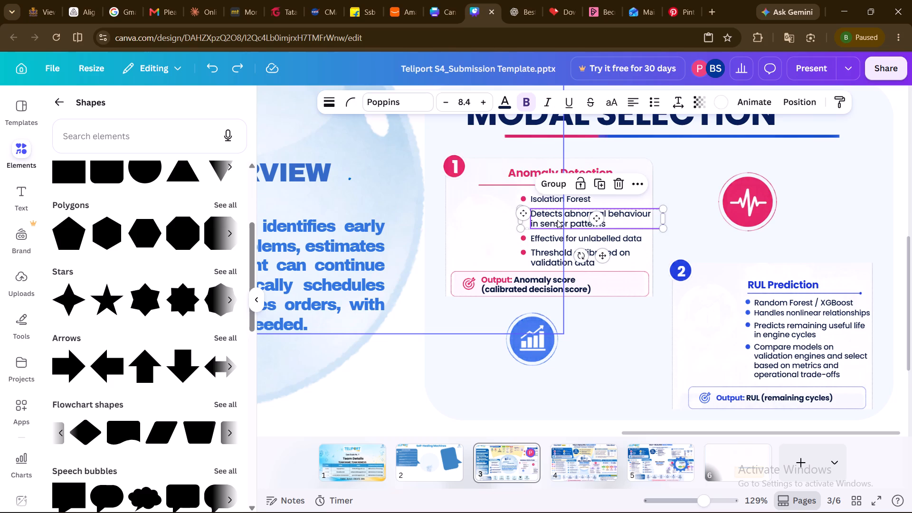
left_click(558, 181)
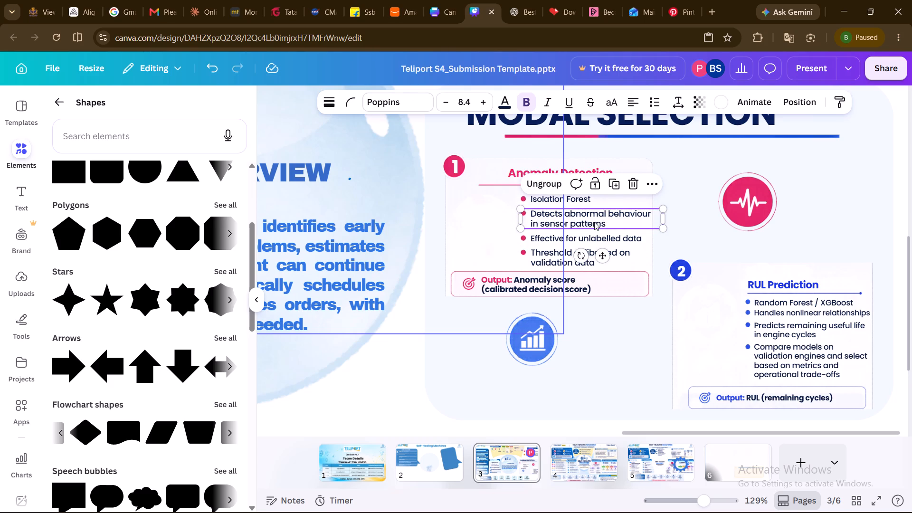
Group the "Effective for unlabelled data" text with its pink bullet dot in the Anomaly Detection card.
left_click(579, 239, "shift")
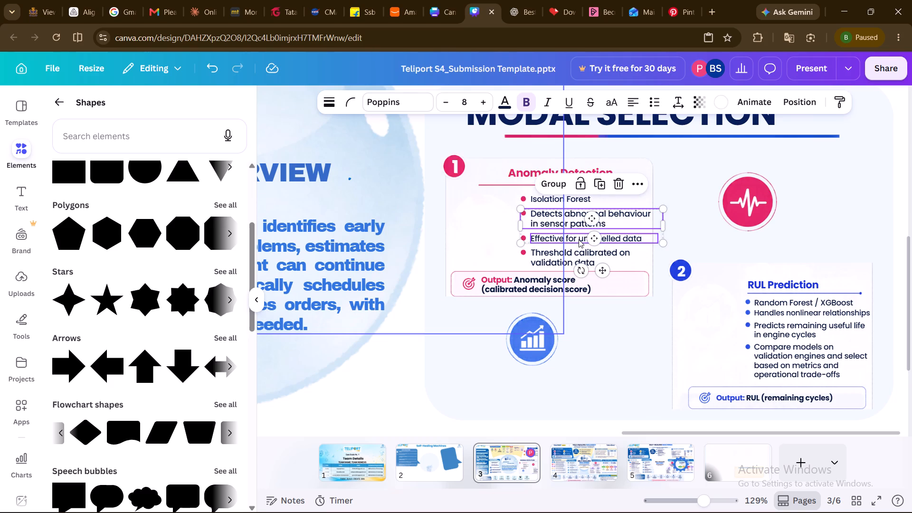
left_click(496, 229)
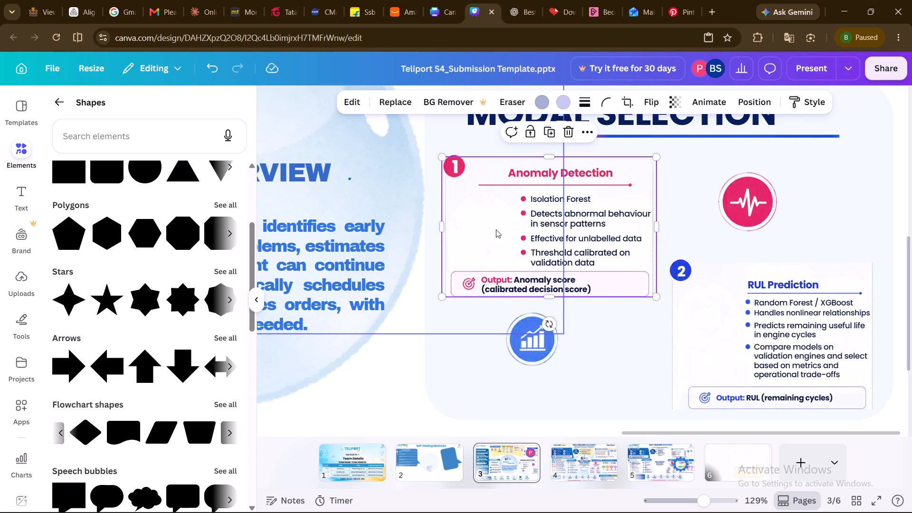
left_click(539, 236)
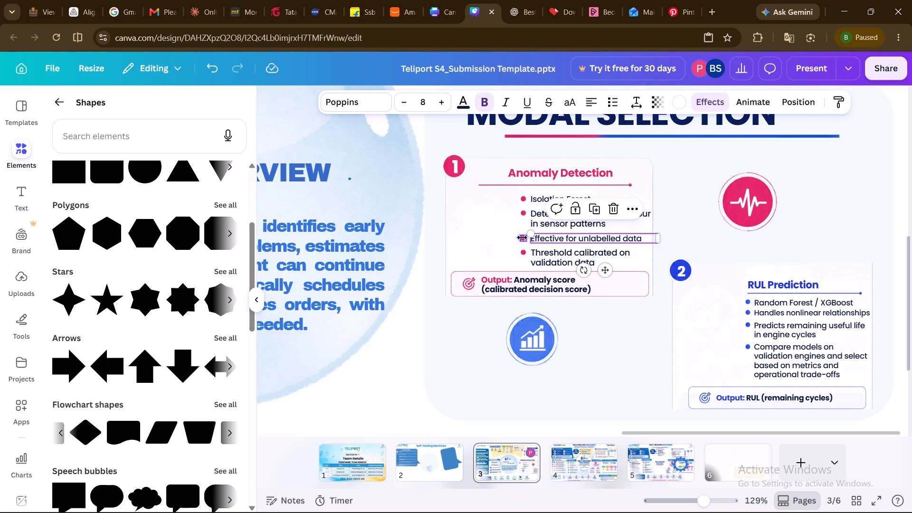
left_click(522, 236, "shift")
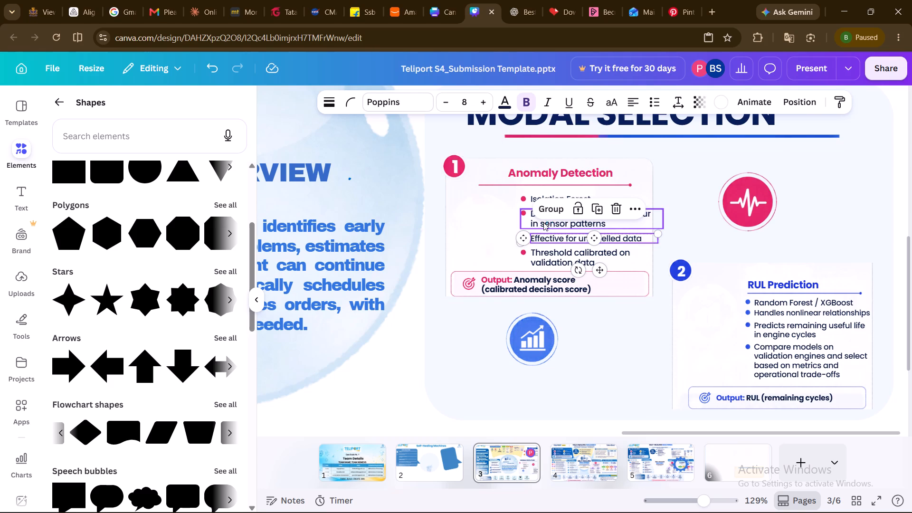
left_click(551, 207)
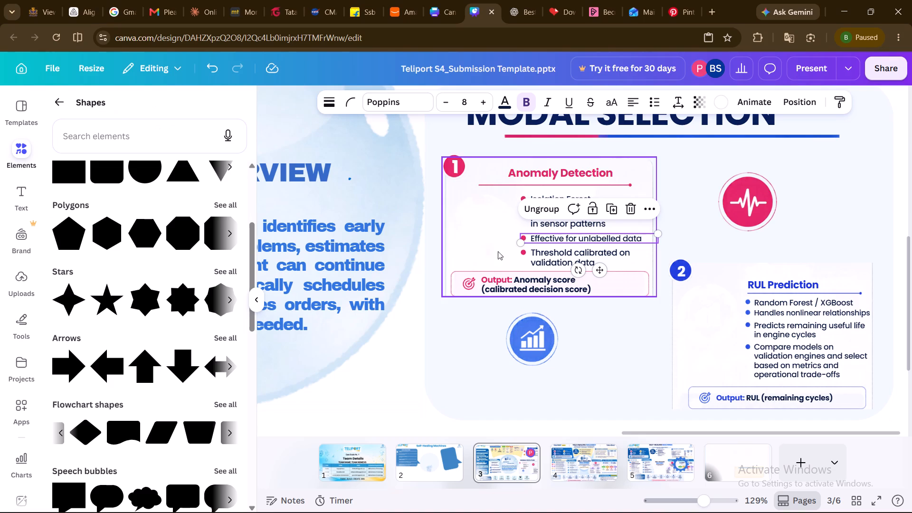
Group the "Threshold calibrated on validation data" text with its pink bullet dot in the Anomaly Detection card.
left_click(554, 262, "shift")
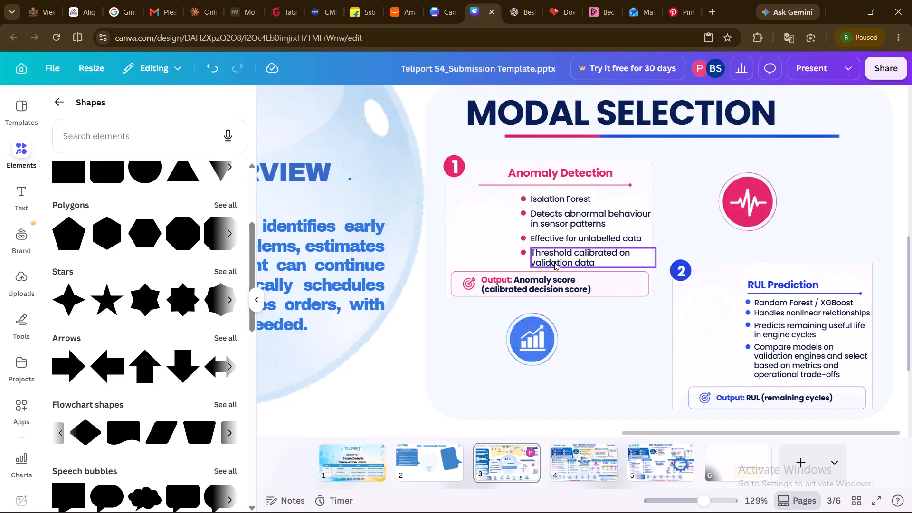
left_click(523, 253, "shift")
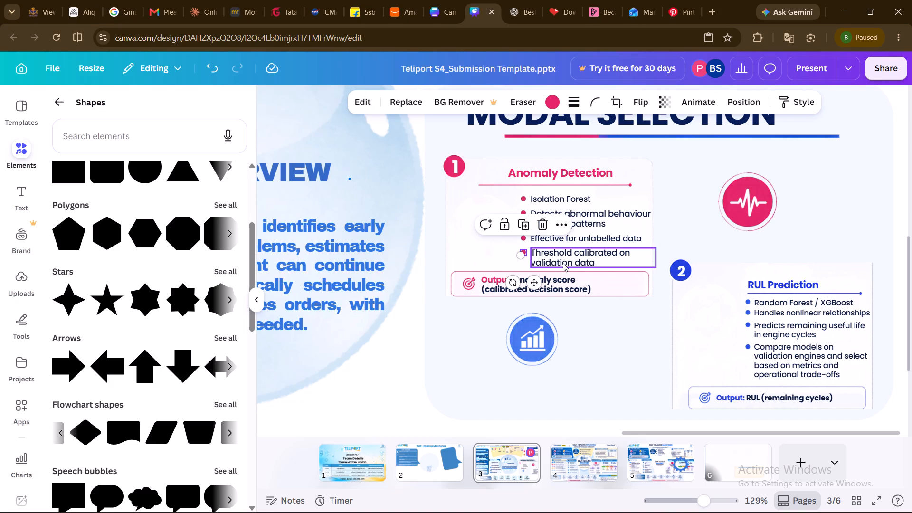
left_click(565, 263, "shift")
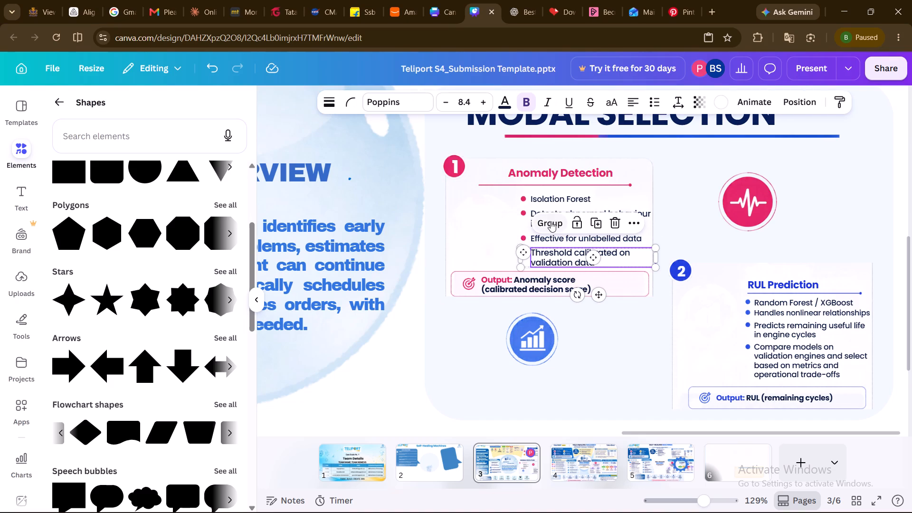
left_click(551, 222)
Move the grouped "Threshold calibrated", "Isolation Forest" and "Detects abnormal behaviour" bullets left within the Anomaly Detection card, starting just under the underline's left end.
left_click_drag(566, 258, 529, 256)
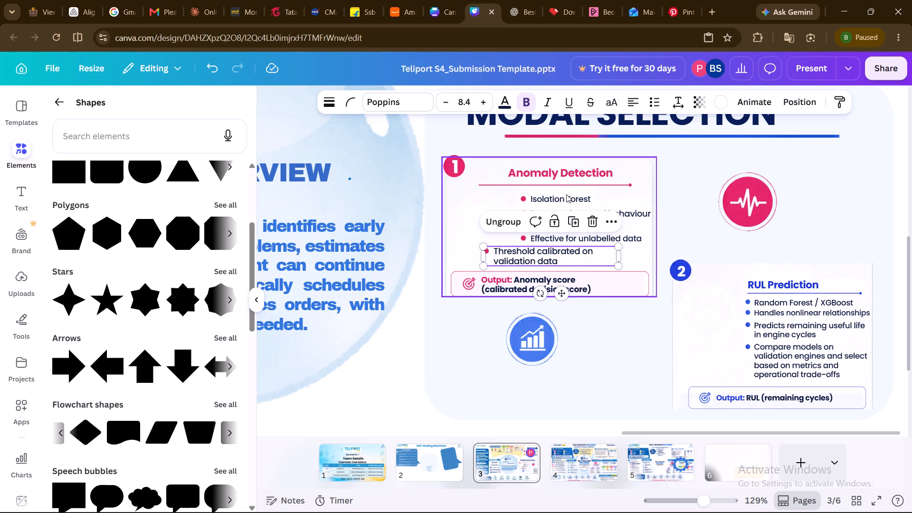
left_click_drag(562, 201, 528, 198)
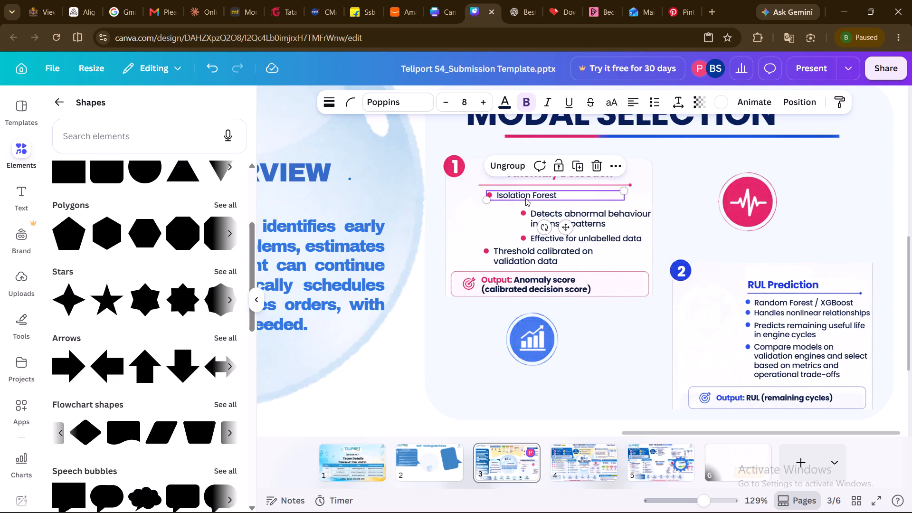
left_click_drag(554, 211, 521, 209)
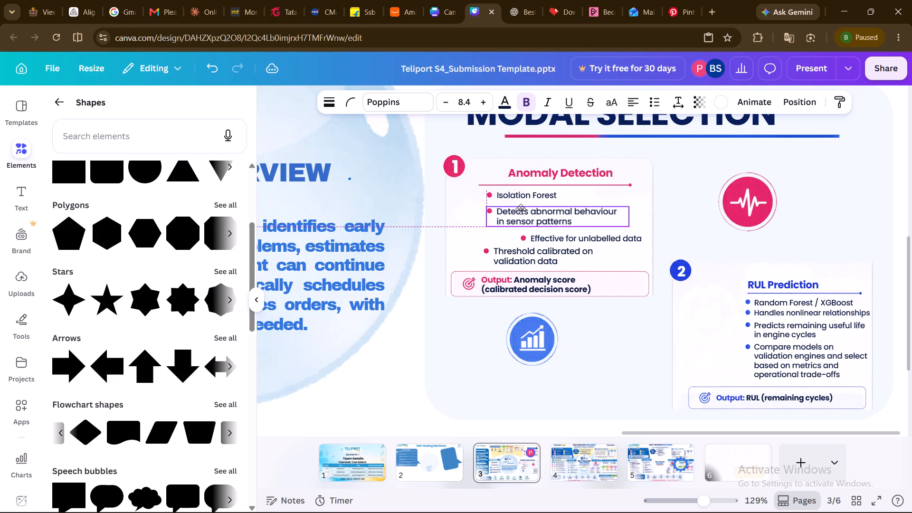
Replace the line break before "in sensor patterns" with a space and widen that bullet's text box so the sentence fits on one line.
left_click(551, 221)
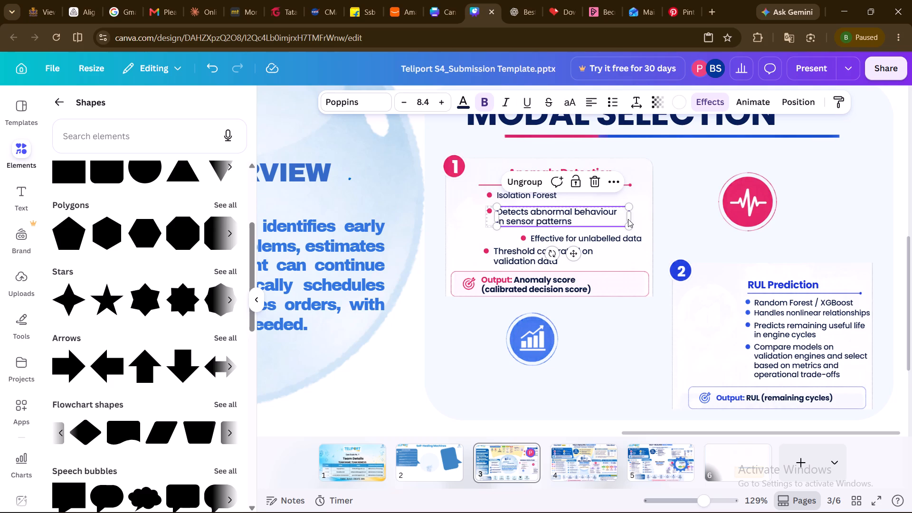
left_click_drag(630, 217, 650, 217)
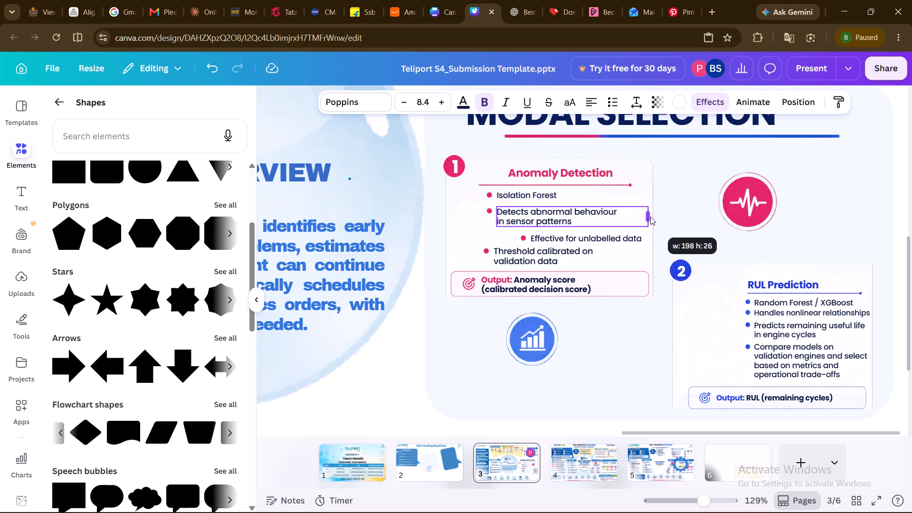
left_click_drag(650, 217, 642, 214)
left_click(522, 216)
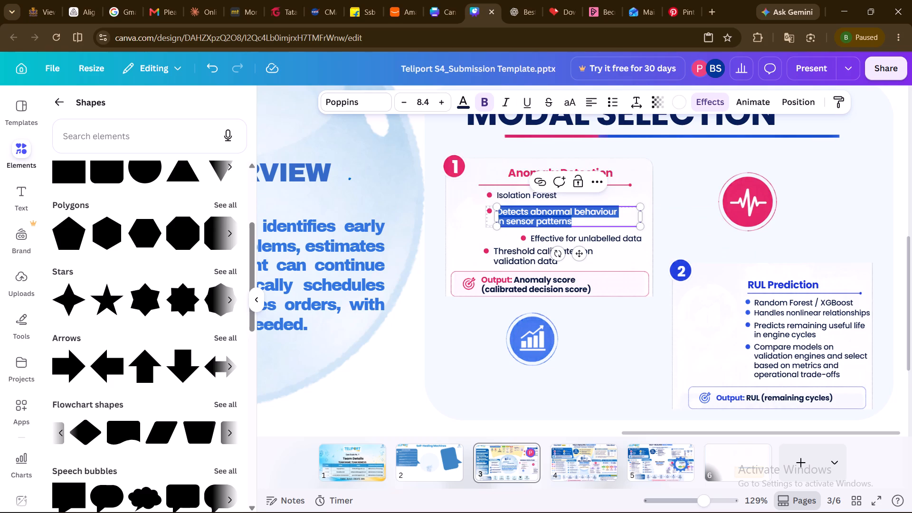
left_click(522, 216)
key("Left")
key("Left")
key("Left")
key("Left")
key("Left")
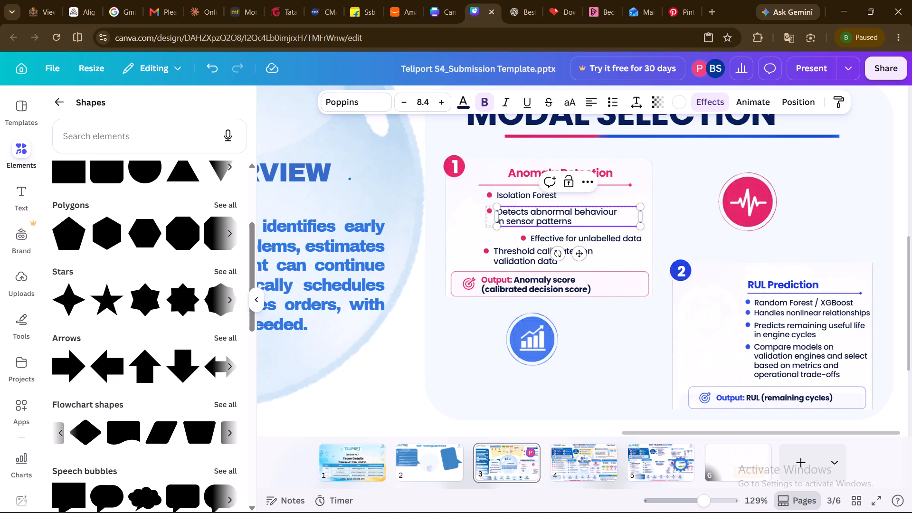
key("Left")
key("BackSpace")
key("space")
left_click_drag(640, 215, 708, 214)
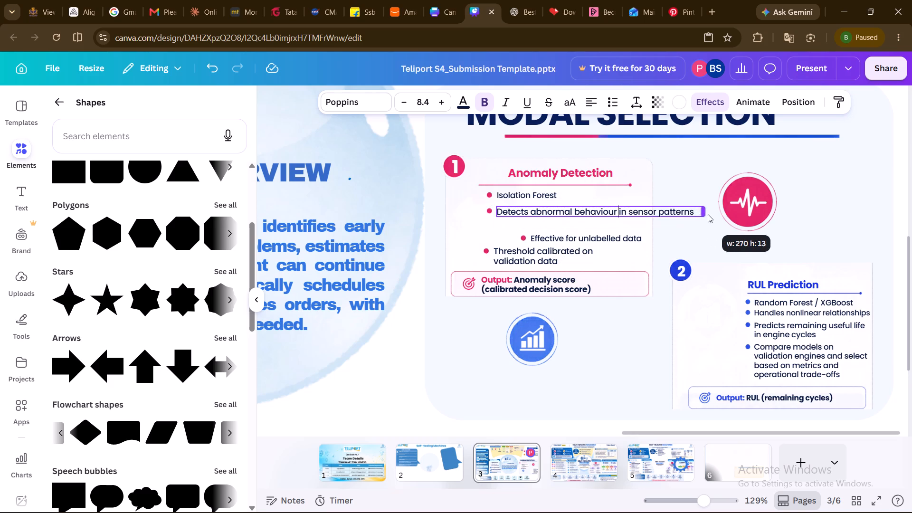
left_click_drag(708, 214, 712, 214)
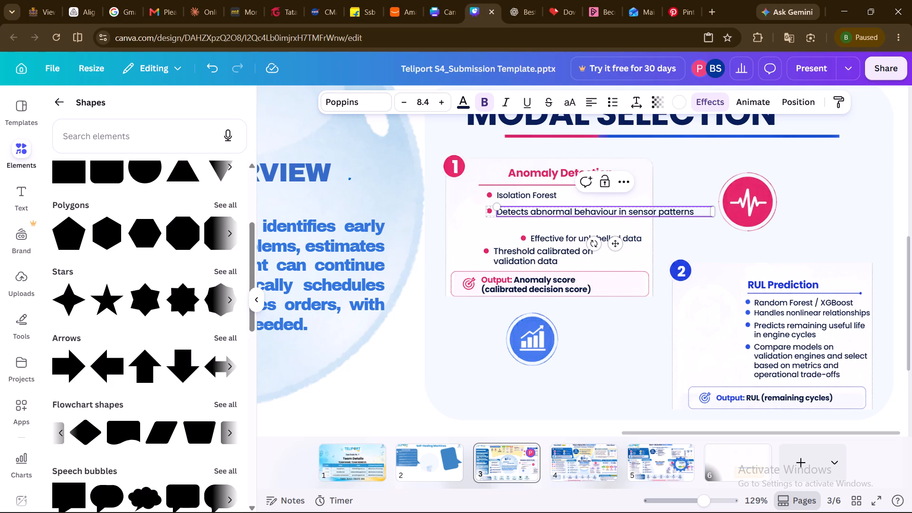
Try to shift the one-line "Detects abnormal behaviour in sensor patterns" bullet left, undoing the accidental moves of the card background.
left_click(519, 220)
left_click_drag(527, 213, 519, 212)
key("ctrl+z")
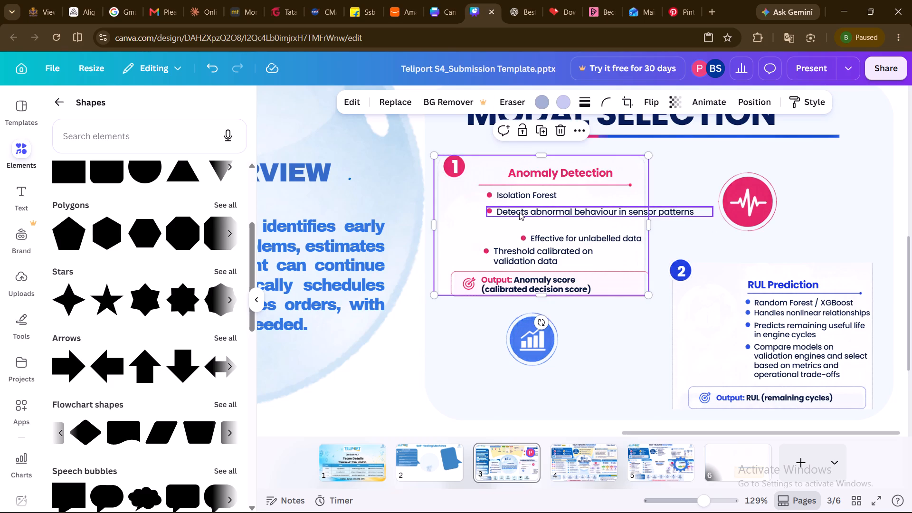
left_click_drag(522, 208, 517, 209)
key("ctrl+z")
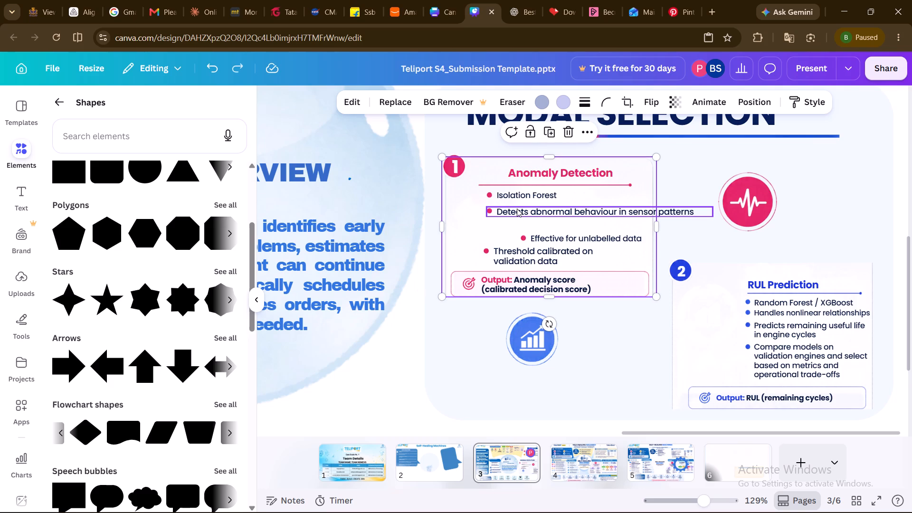
Move the grouped one-line "Detects abnormal behaviour in sensor patterns" bullet left toward the Anomaly Detection card's left edge.
left_click(693, 213)
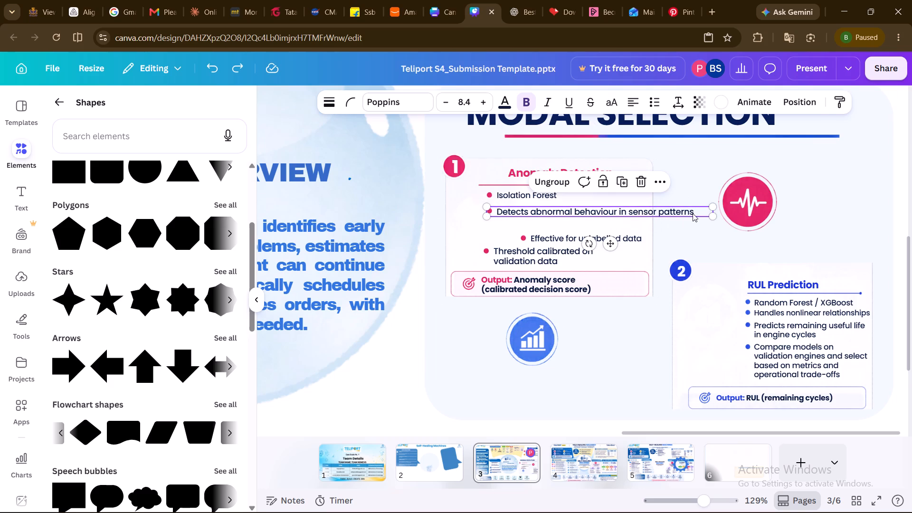
left_click_drag(612, 248, 603, 248)
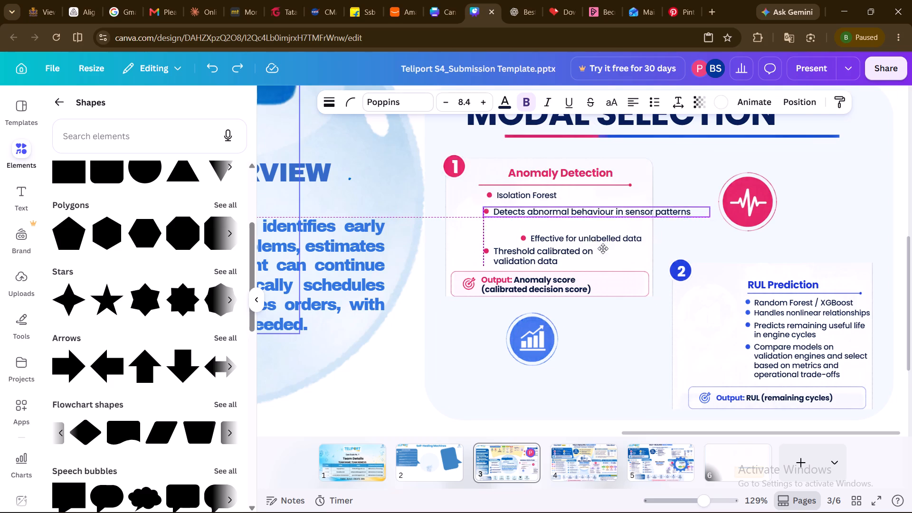
left_click_drag(603, 248, 583, 252)
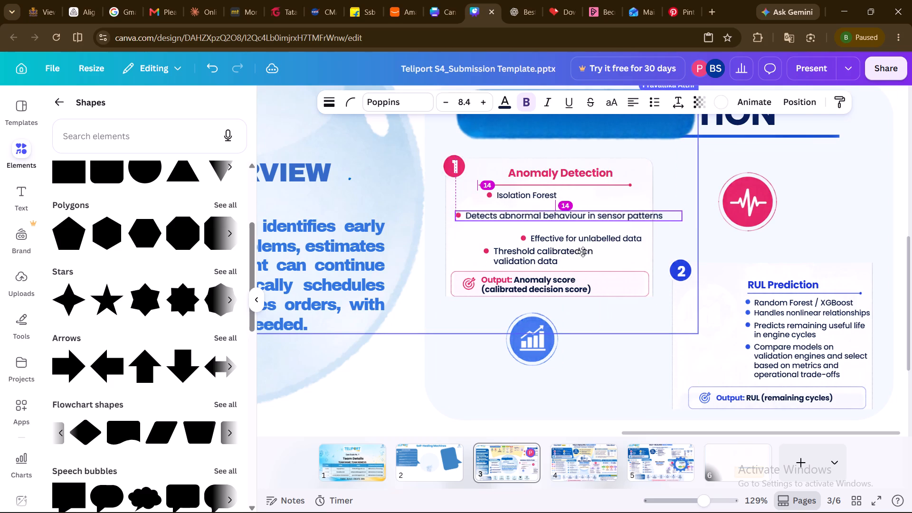
left_click_drag(583, 252, 581, 252)
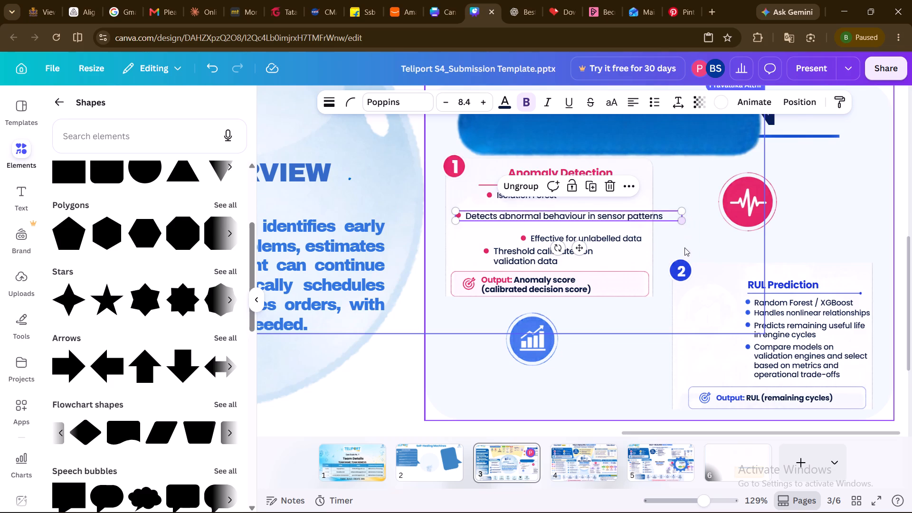
left_click(670, 246)
Narrow the "Detects abnormal behaviour in sensor patterns" text box to about 252 wide, wrapping "patterns" onto a second line.
left_click(649, 216)
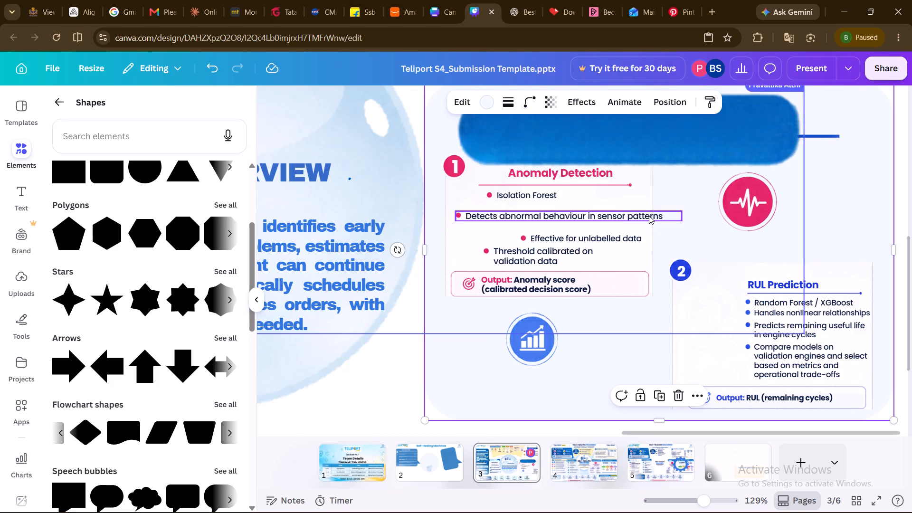
double_click(649, 216)
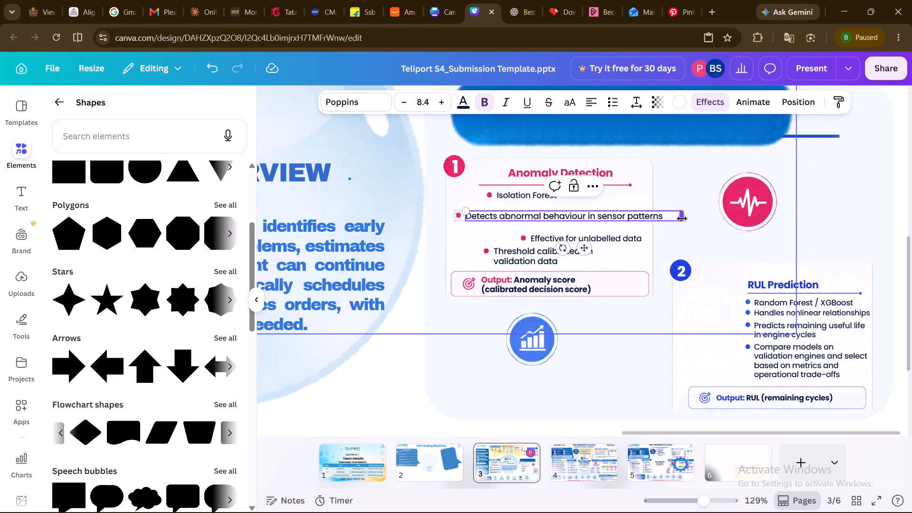
left_click_drag(682, 218, 657, 217)
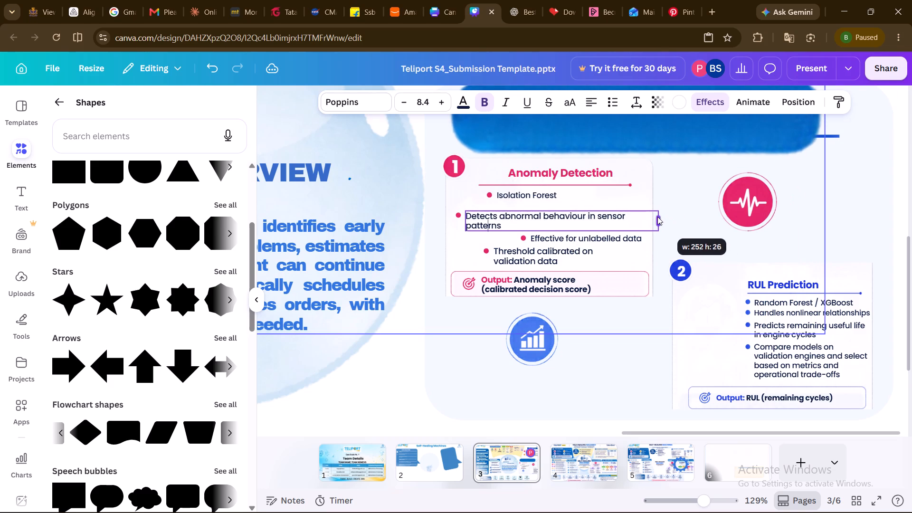
left_click_drag(657, 217, 657, 216)
left_click(691, 218)
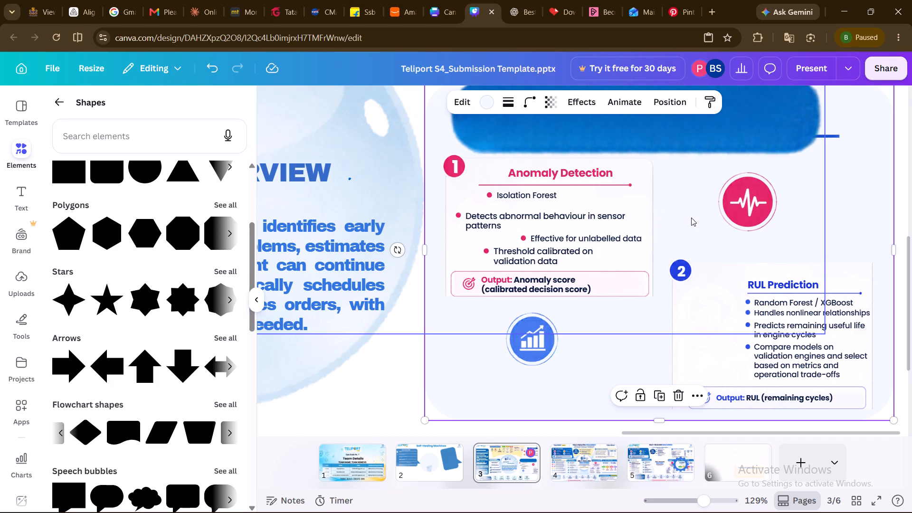
Align the "Isolation Forest" and two-line "Detects abnormal behaviour" bullets at a shared left edge just left of the heading underline's start.
left_click_drag(547, 215, 573, 207)
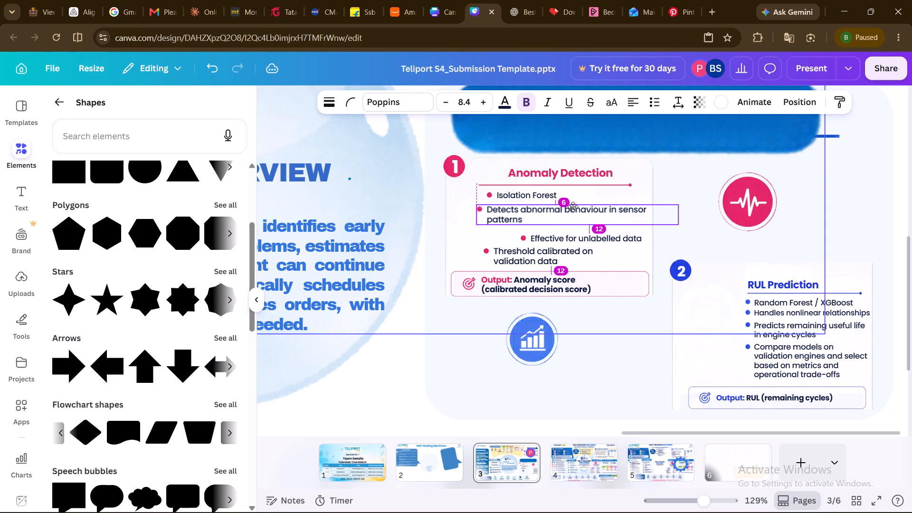
left_click_drag(573, 207, 561, 210)
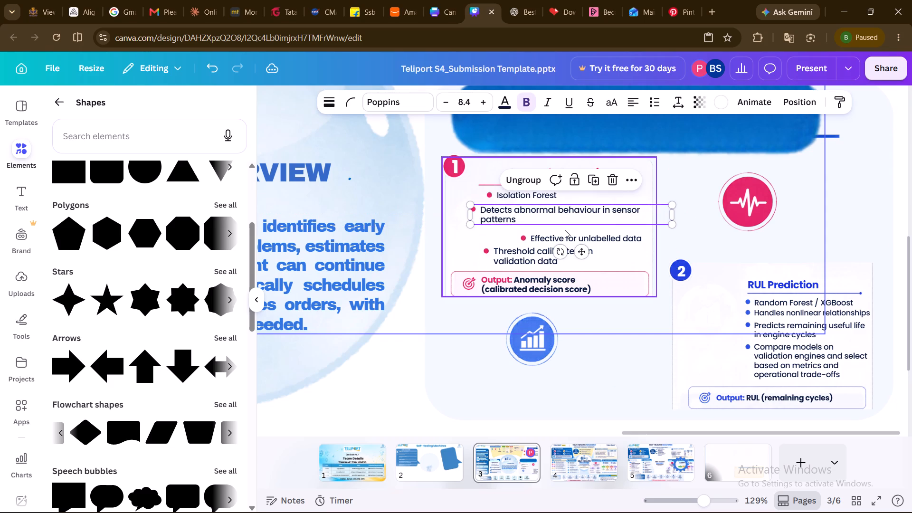
left_click_drag(536, 192, 518, 194)
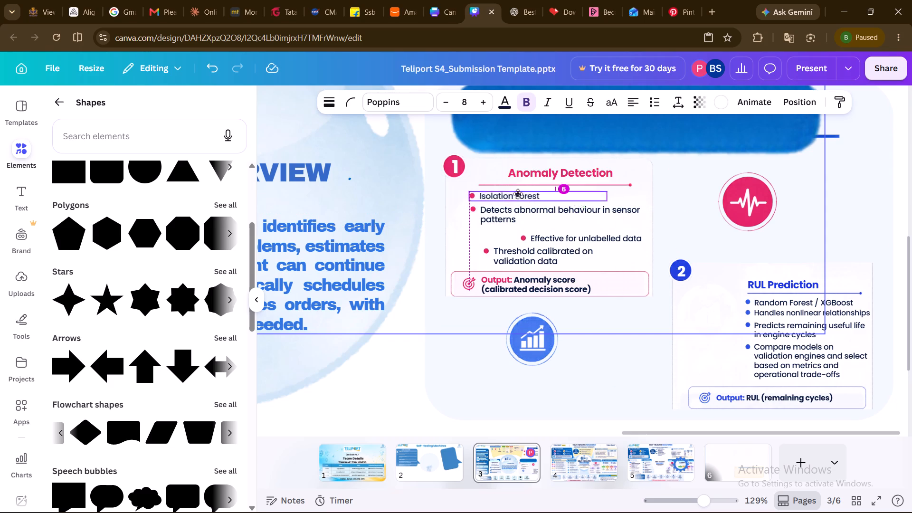
left_click_drag(518, 194, 518, 193)
left_click_drag(518, 193, 519, 193)
left_click(532, 213)
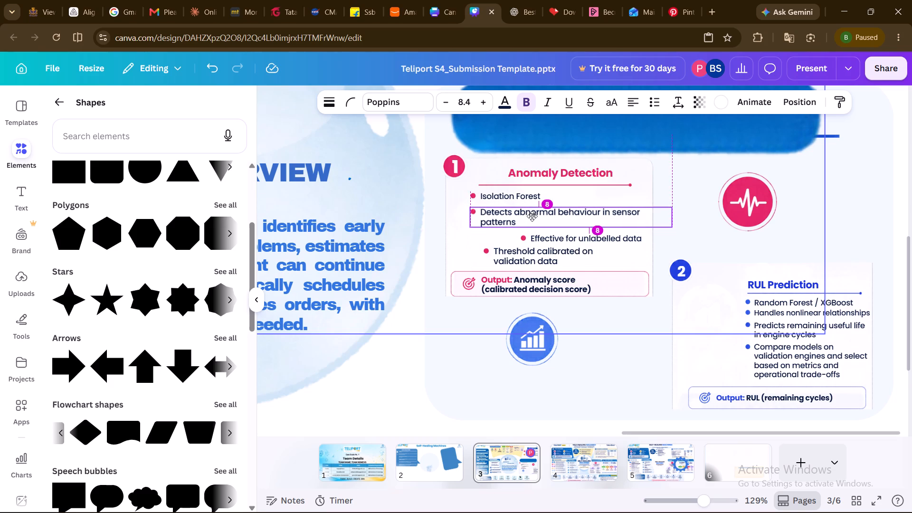
Move the "Effective for unlabelled data" and "Threshold calibrated" bullets left, lining up the "Effective" bullet with the two bullets above it.
left_click_drag(548, 233, 502, 231)
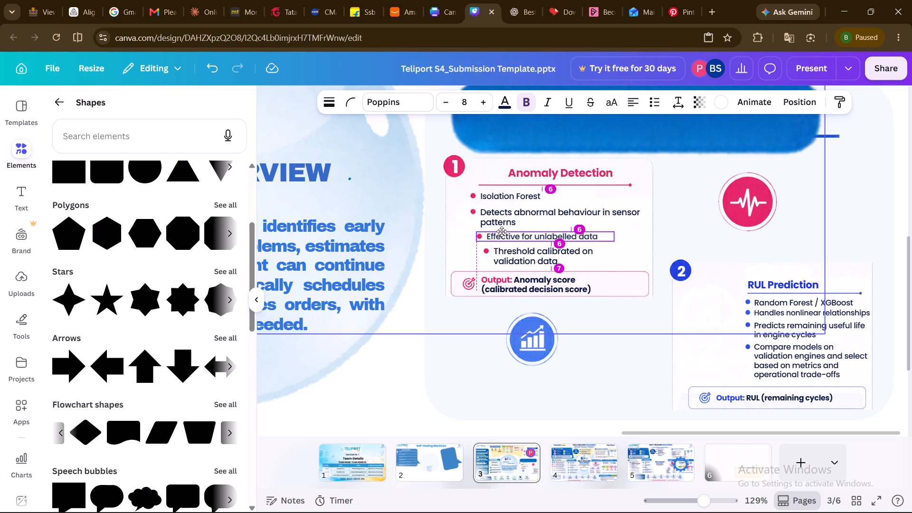
left_click_drag(502, 231, 502, 231)
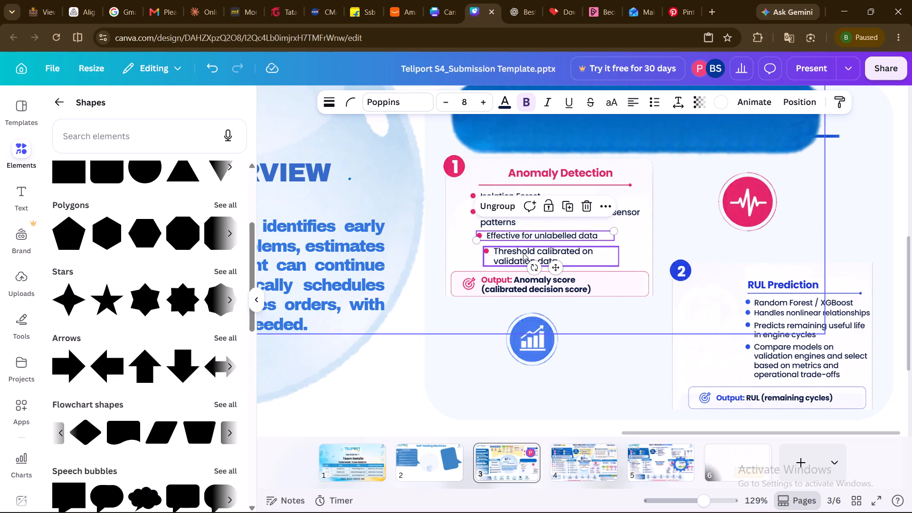
left_click_drag(523, 253, 517, 253)
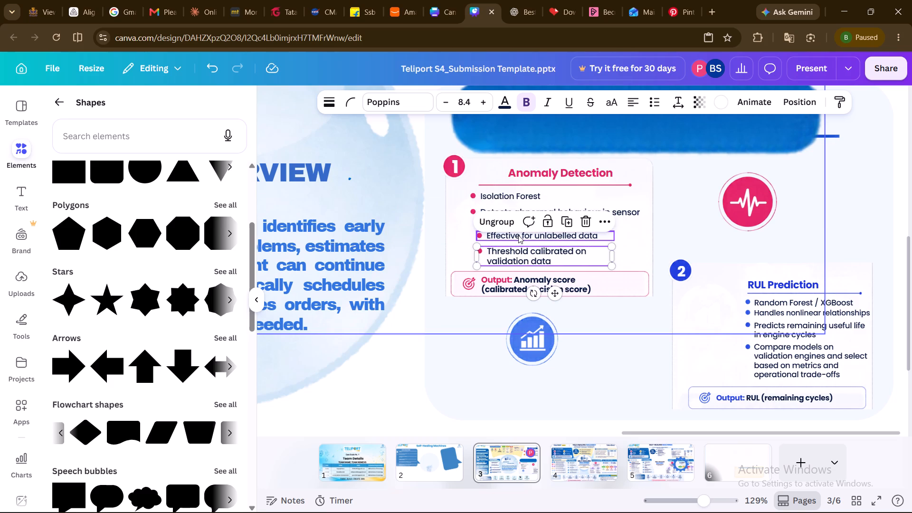
left_click_drag(518, 235, 513, 234)
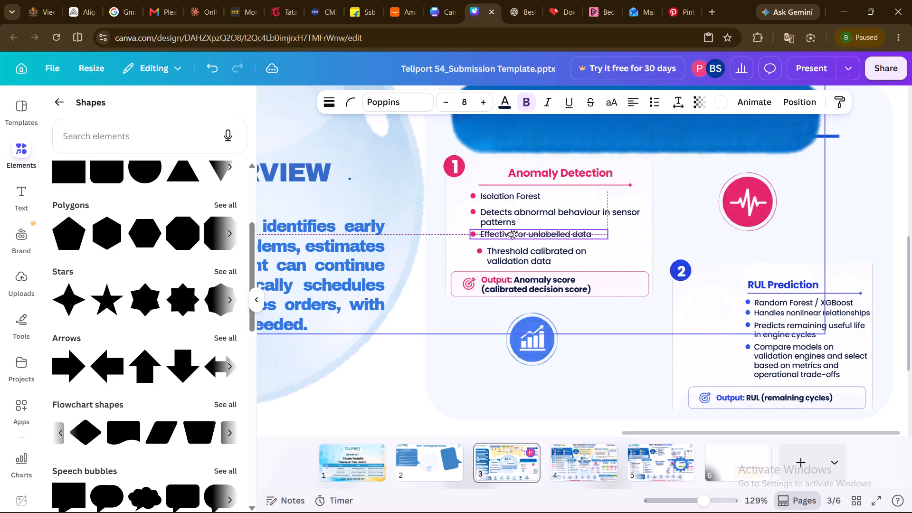
left_click_drag(513, 234, 515, 233)
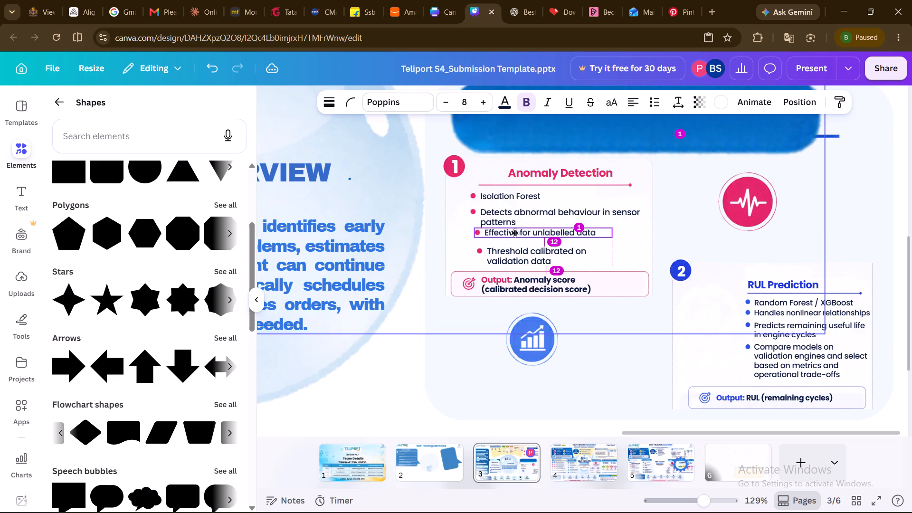
left_click_drag(515, 233, 513, 235)
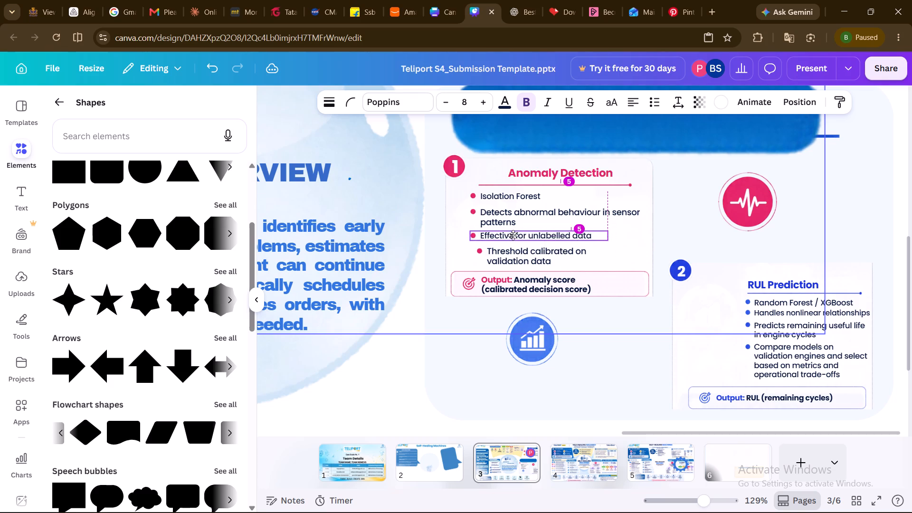
left_click_drag(513, 235, 518, 234)
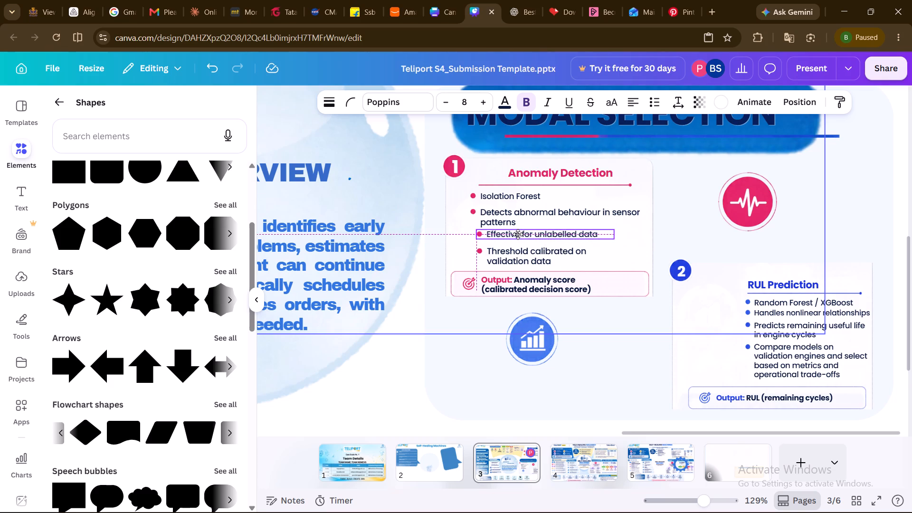
left_click_drag(518, 234, 514, 234)
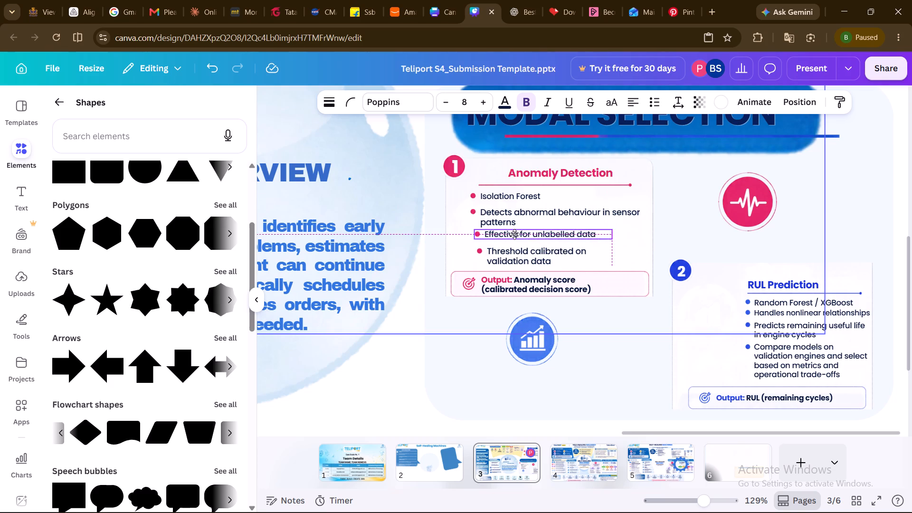
left_click_drag(514, 234, 514, 235)
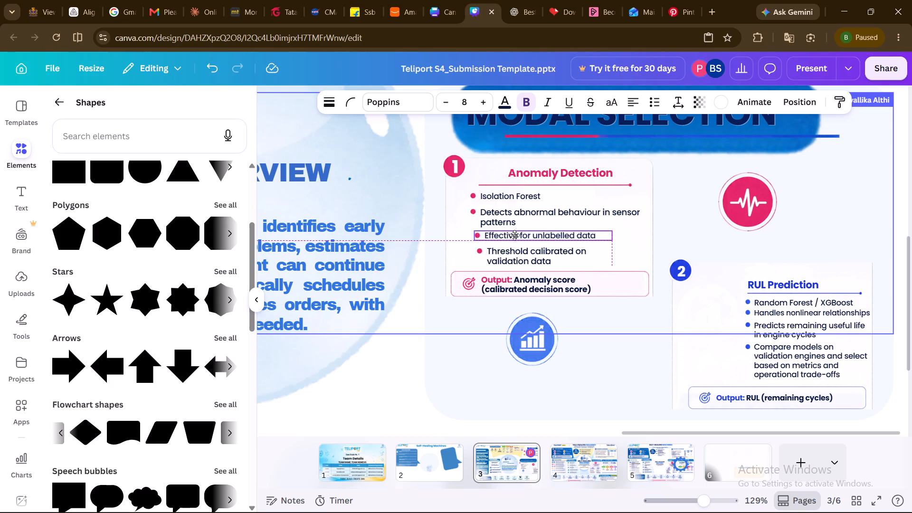
left_click_drag(514, 235, 514, 235)
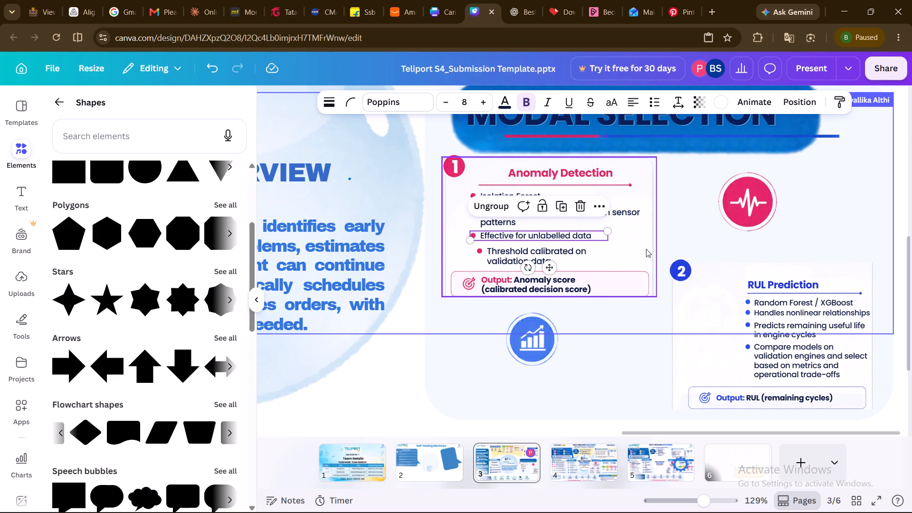
left_click(636, 311)
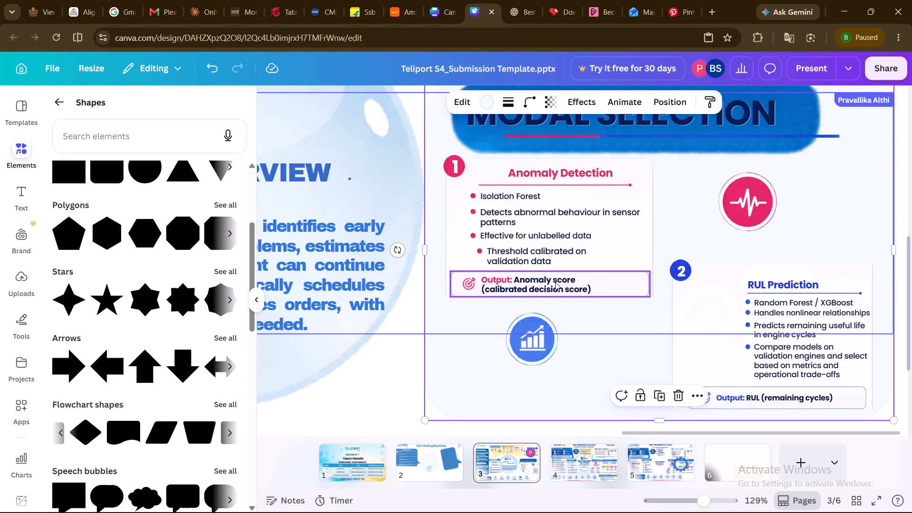
Nudge the "Effective for unlabelled data" bullet slightly down and right, and shift its pink dot slightly left within the group.
left_click(477, 236)
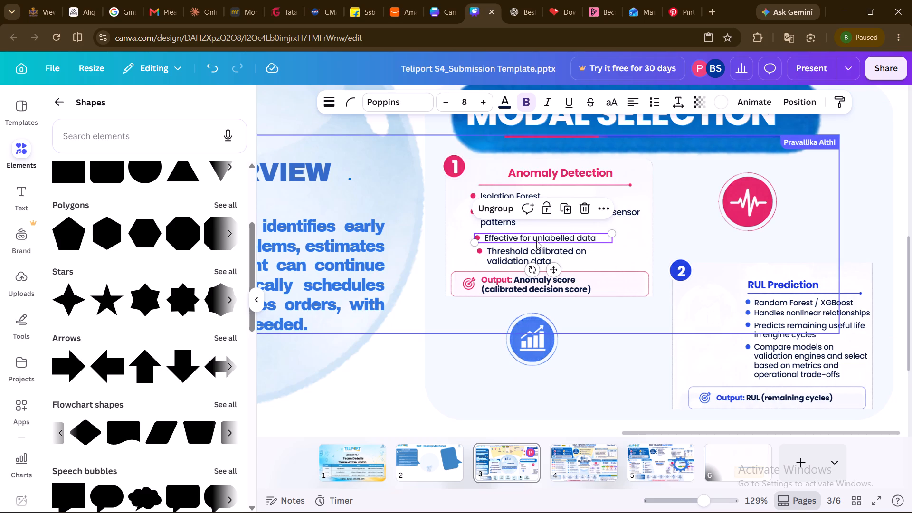
left_click(673, 250)
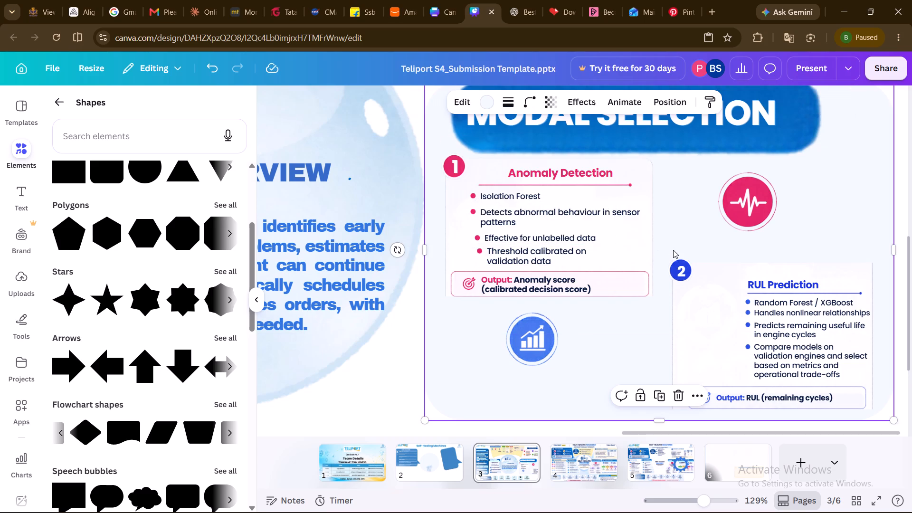
left_click(556, 240)
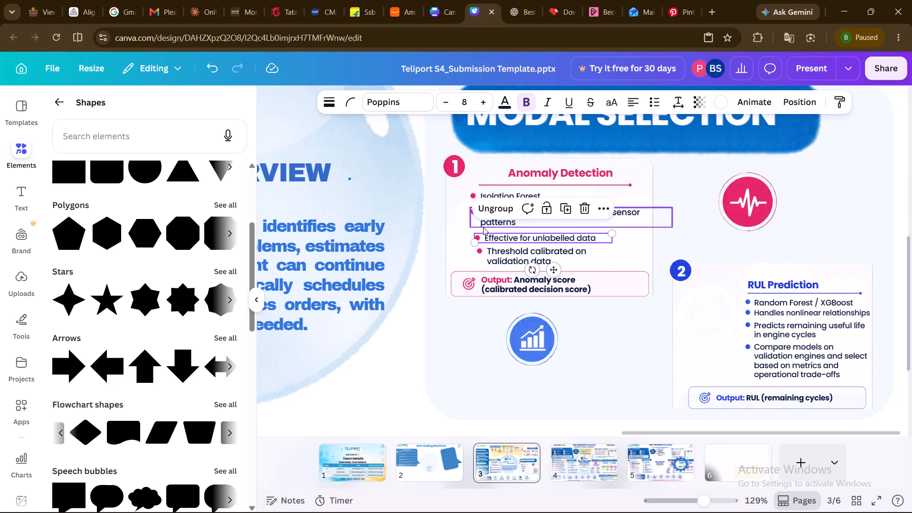
left_click(481, 235)
left_click(477, 239)
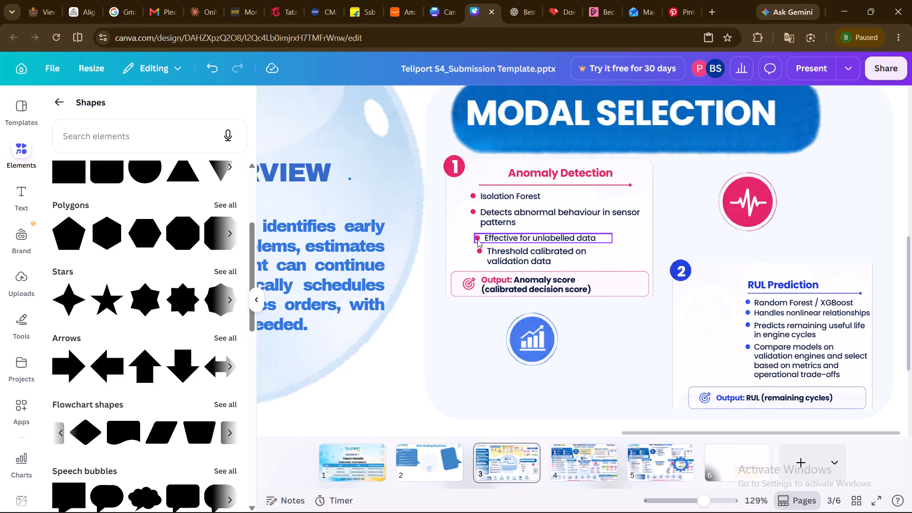
left_click(494, 239)
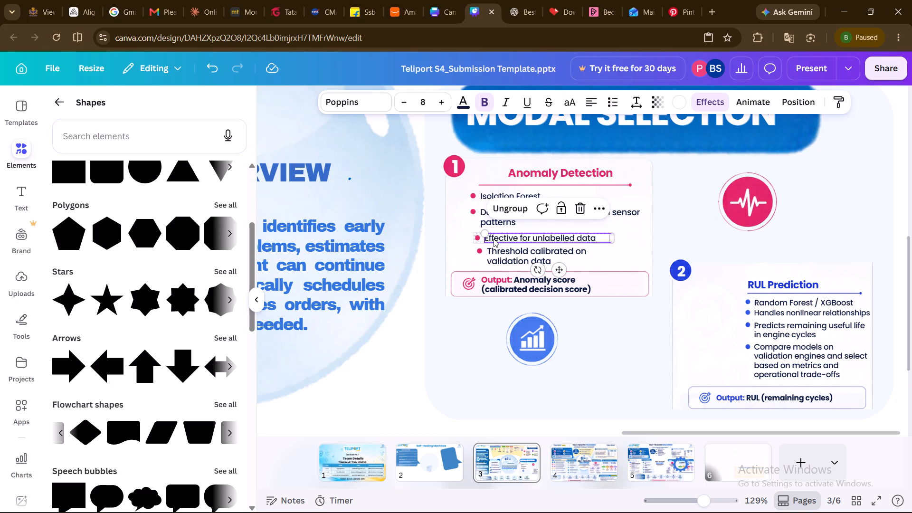
left_click(476, 235)
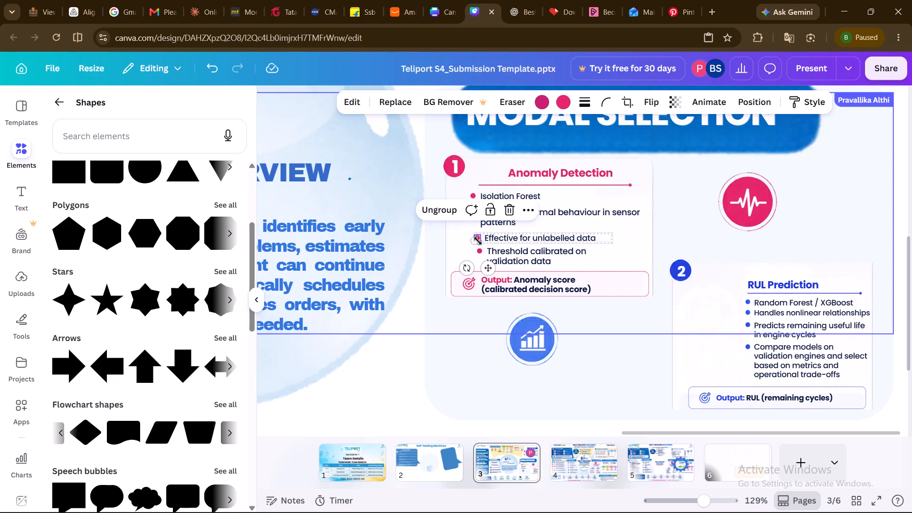
left_click(489, 270)
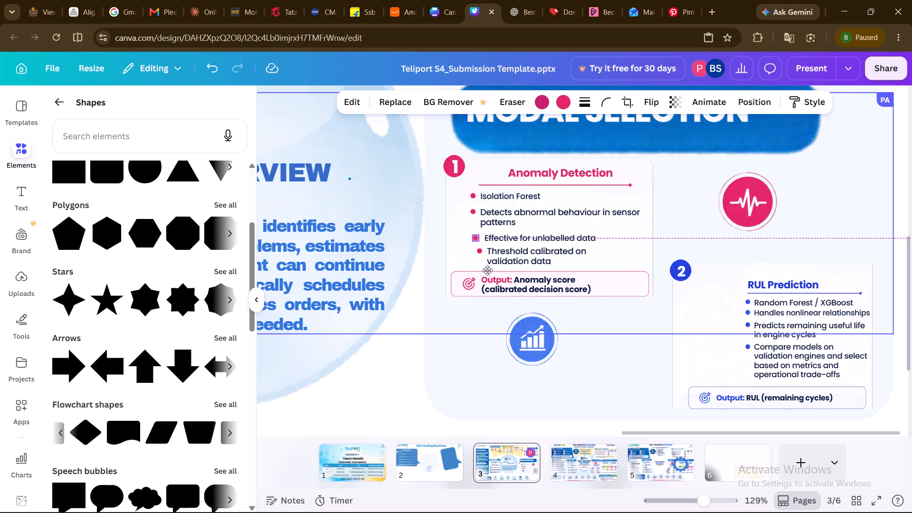
left_click(681, 237)
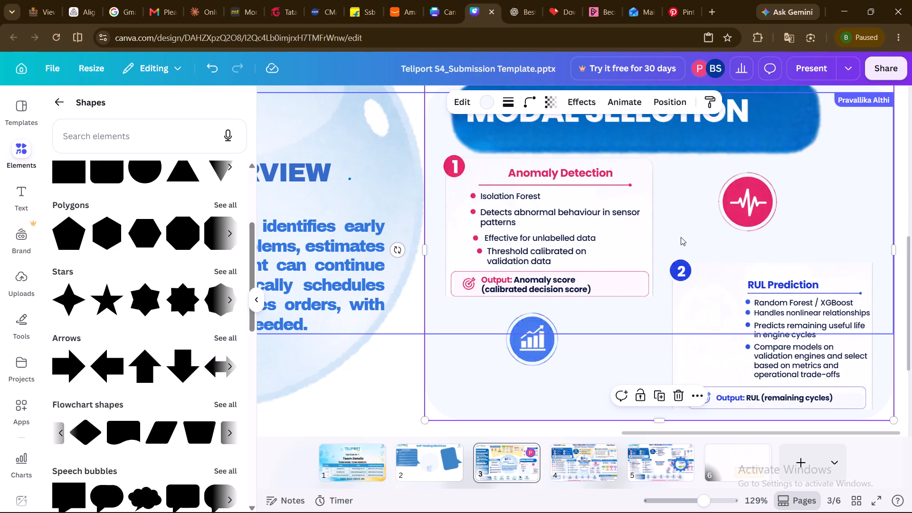
Widen the grouped "Threshold calibrated on validation data" bullet towards the Anomaly Detection card's far edge.
left_click(537, 258)
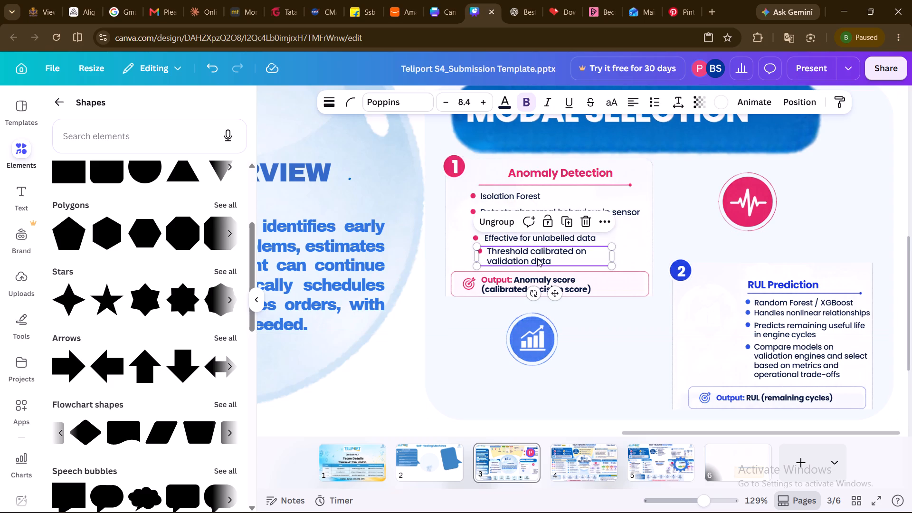
left_click_drag(614, 254, 623, 253)
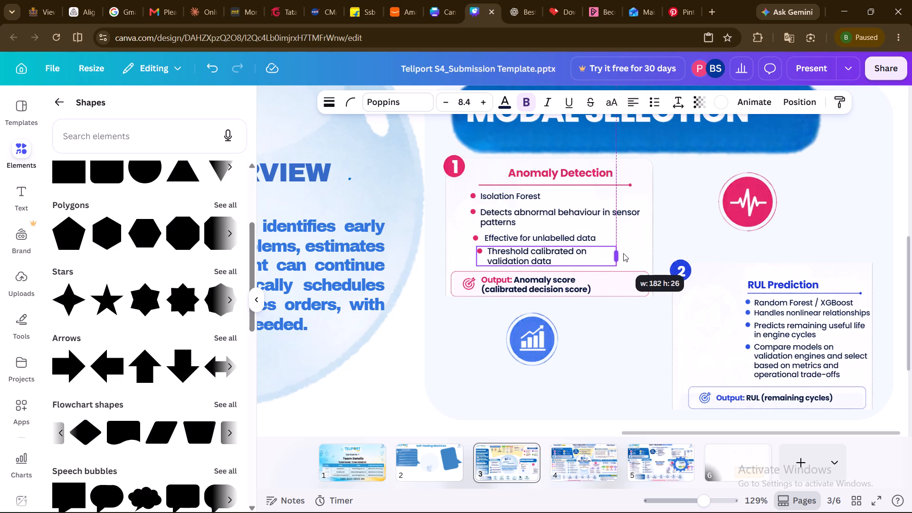
left_click_drag(623, 253, 646, 253)
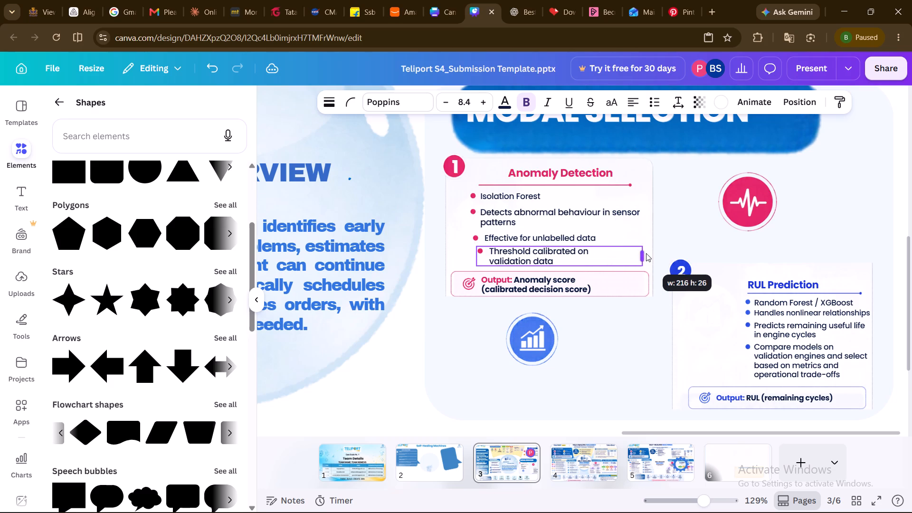
left_click_drag(646, 253, 634, 252)
Replace the line break after "Threshold calibrated on" with a space and widen the text box until the bullet fits on one line.
left_click(490, 260)
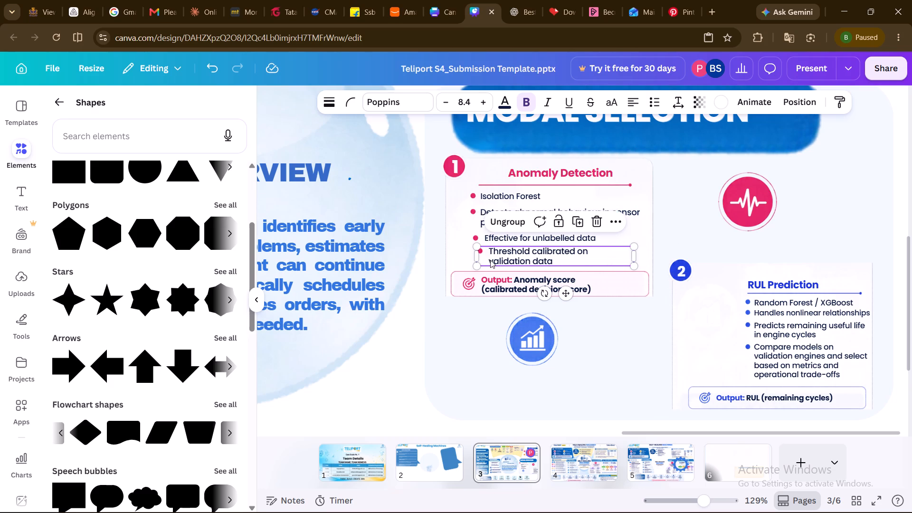
left_click(490, 260)
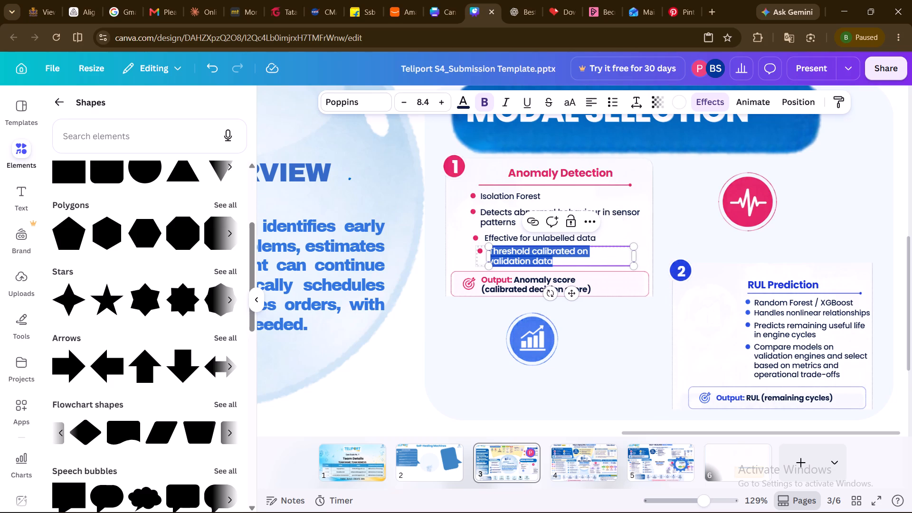
left_click(504, 259)
key("Left")
key("Left")
key("Left")
key("Left")
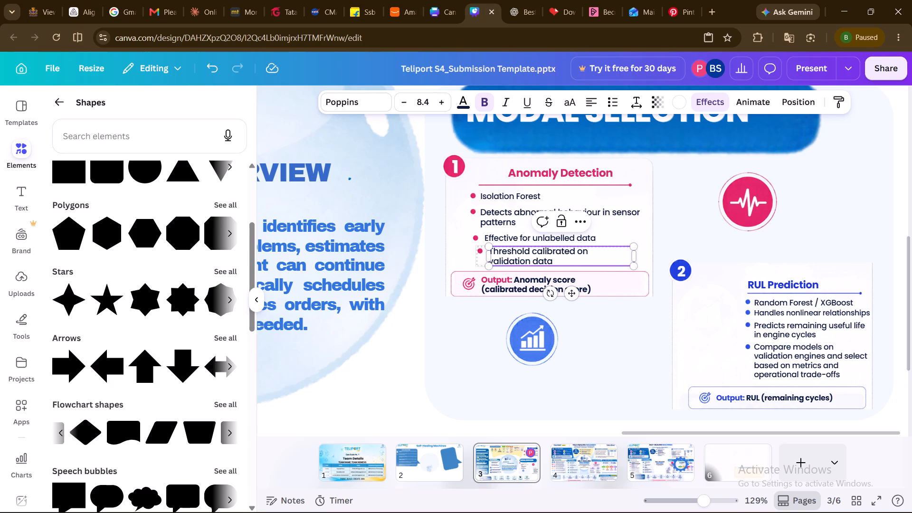
key("BackSpace")
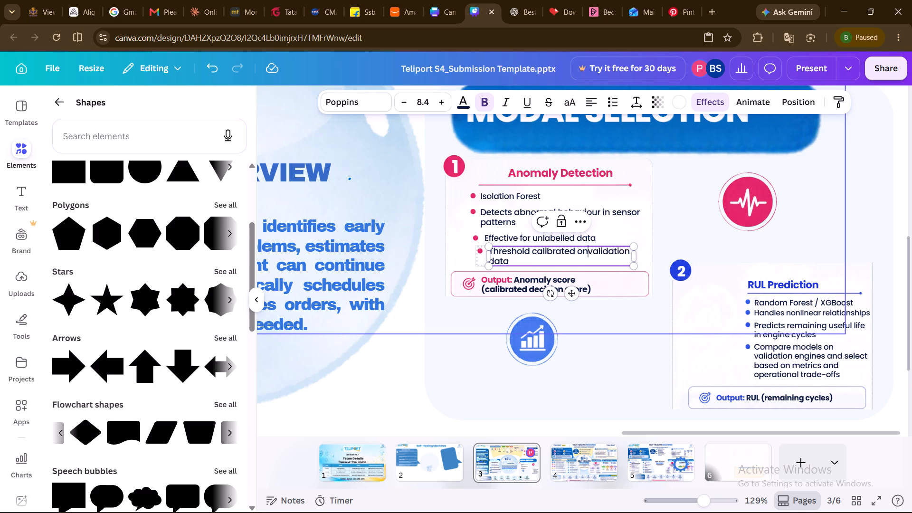
key("space")
left_click_drag(636, 255, 651, 254)
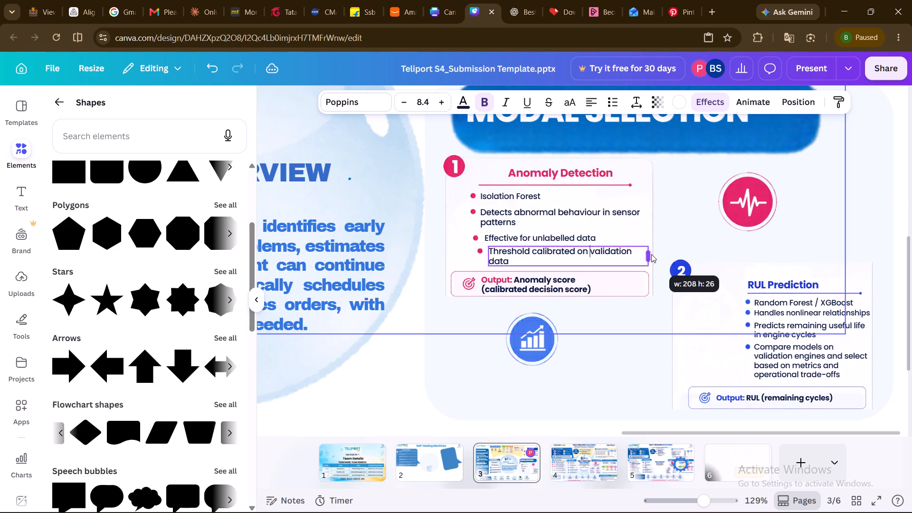
left_click_drag(651, 254, 663, 254)
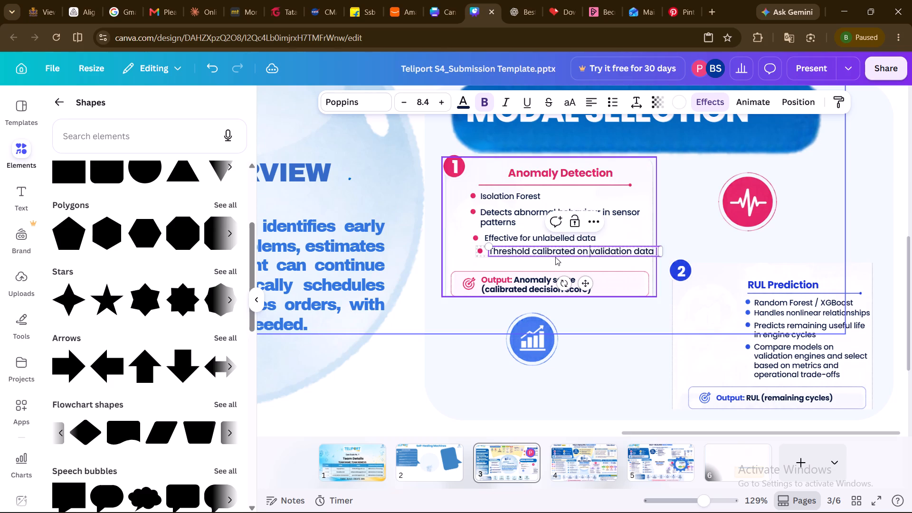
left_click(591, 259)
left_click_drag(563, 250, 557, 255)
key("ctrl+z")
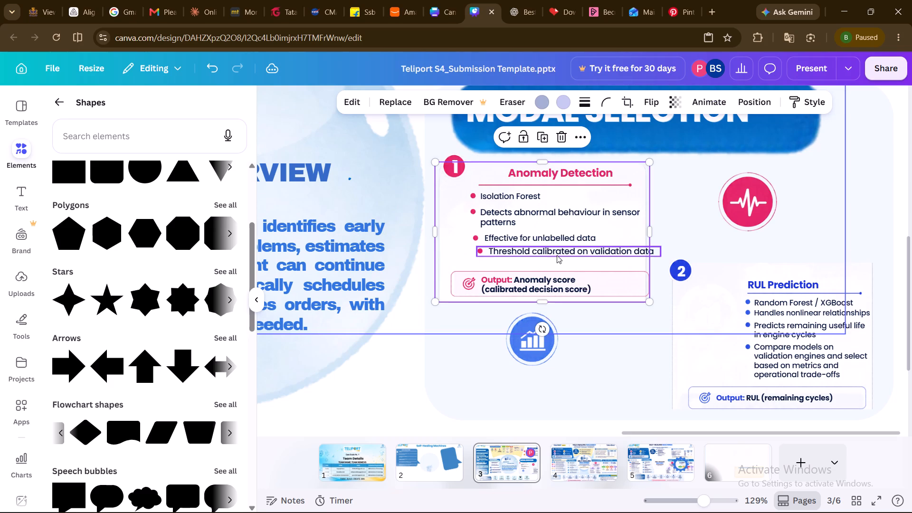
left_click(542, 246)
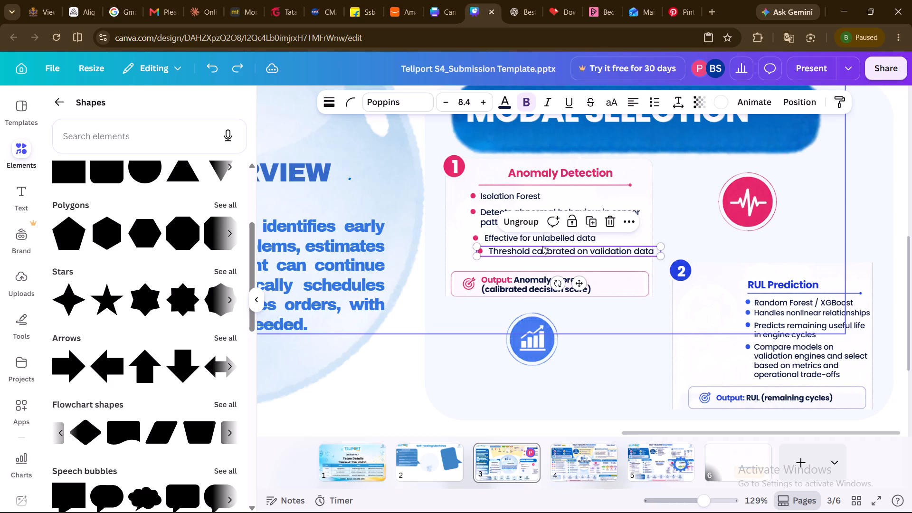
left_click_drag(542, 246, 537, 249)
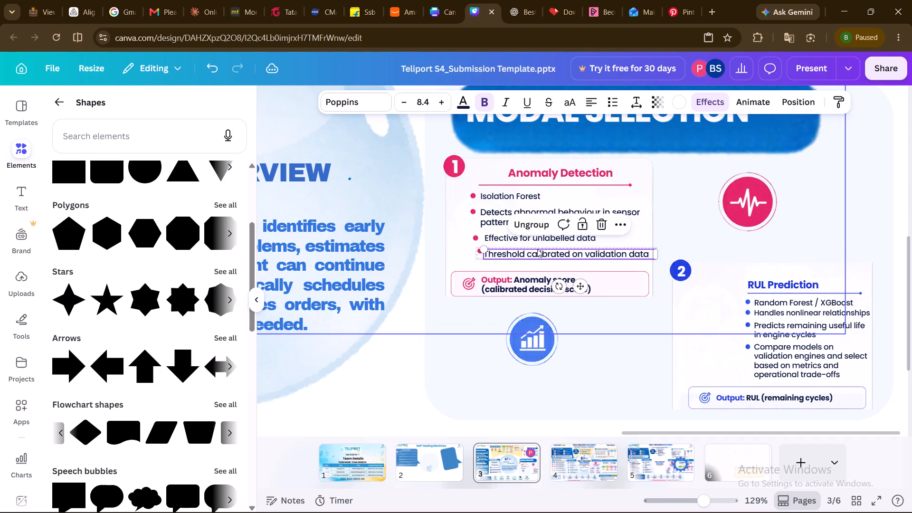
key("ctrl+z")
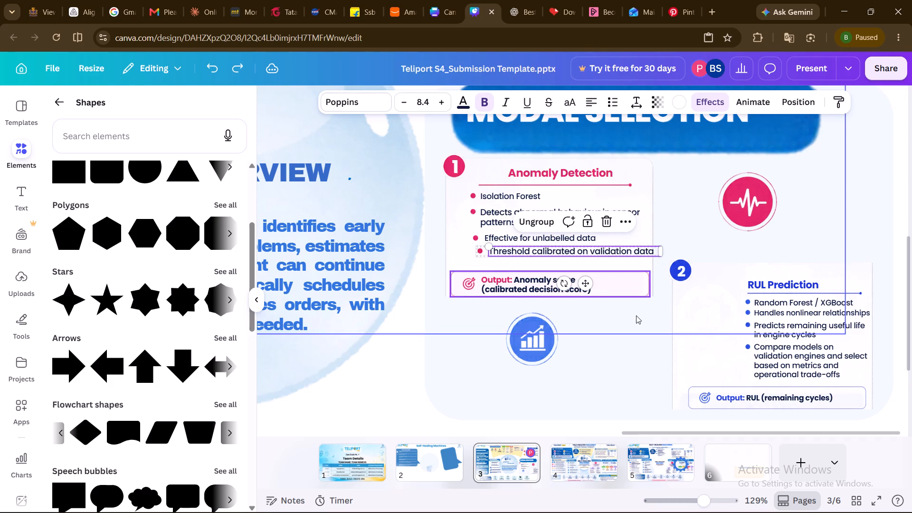
Move the one-line "Threshold calibrated on validation data" bullet left and down, lining its dot up with the upper bullets just above the output box.
left_click(635, 319)
left_click(520, 249)
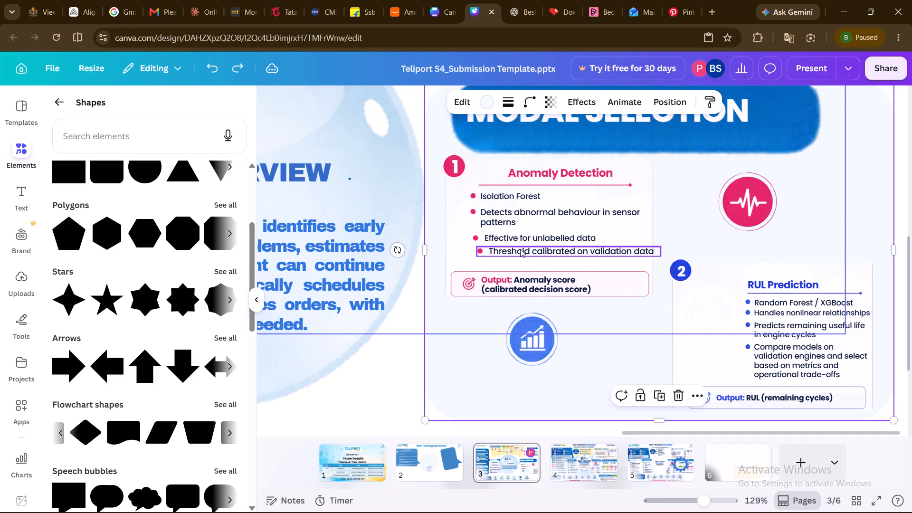
left_click_drag(520, 249, 498, 256)
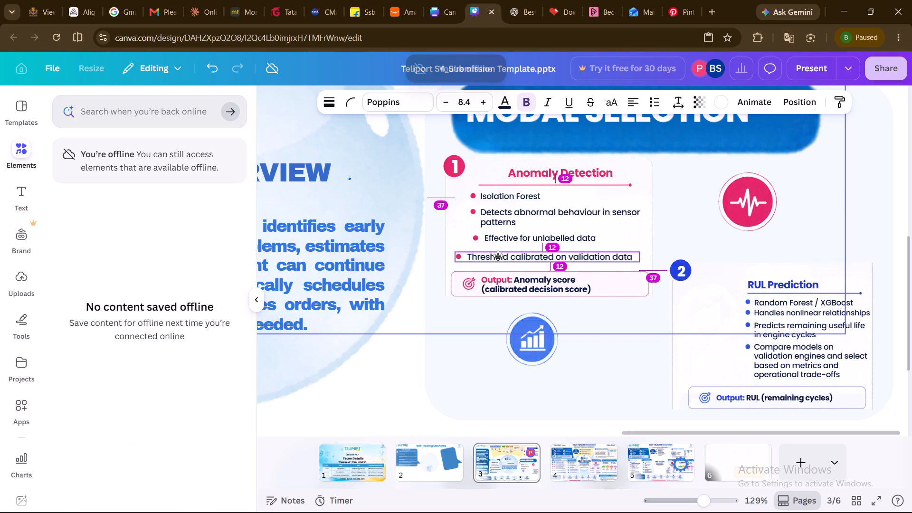
left_click_drag(498, 256, 513, 258)
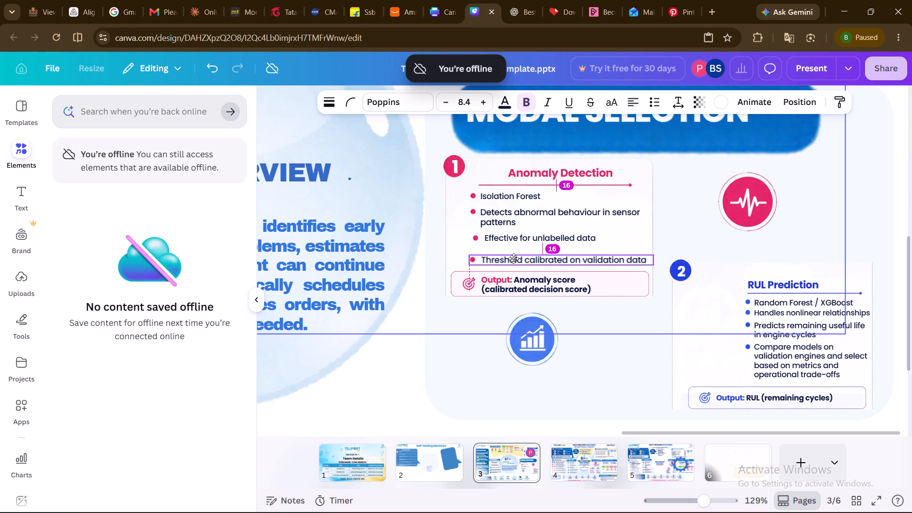
left_click_drag(513, 258, 514, 257)
Shift the "Effective for unlabelled data" bullet slightly left and down, aligning it with the "Threshold calibrated" bullet and evening the spacing.
left_click(508, 243)
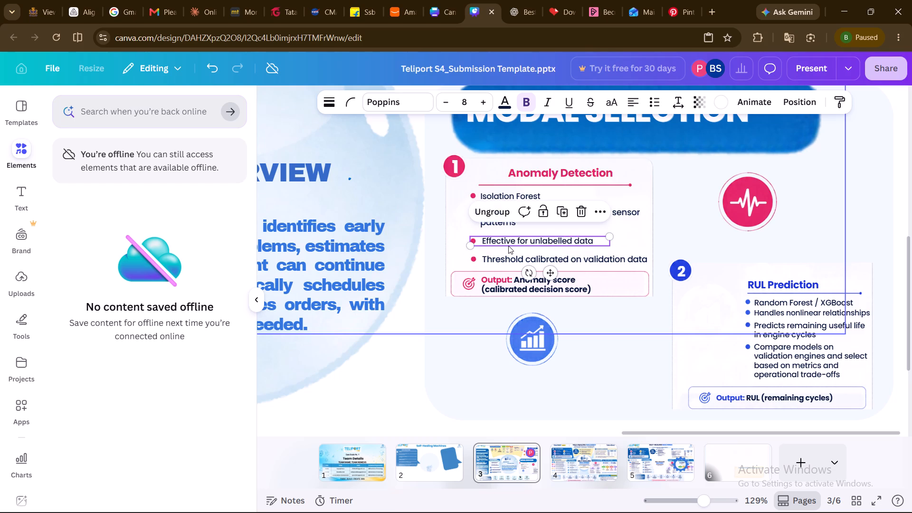
left_click(674, 230)
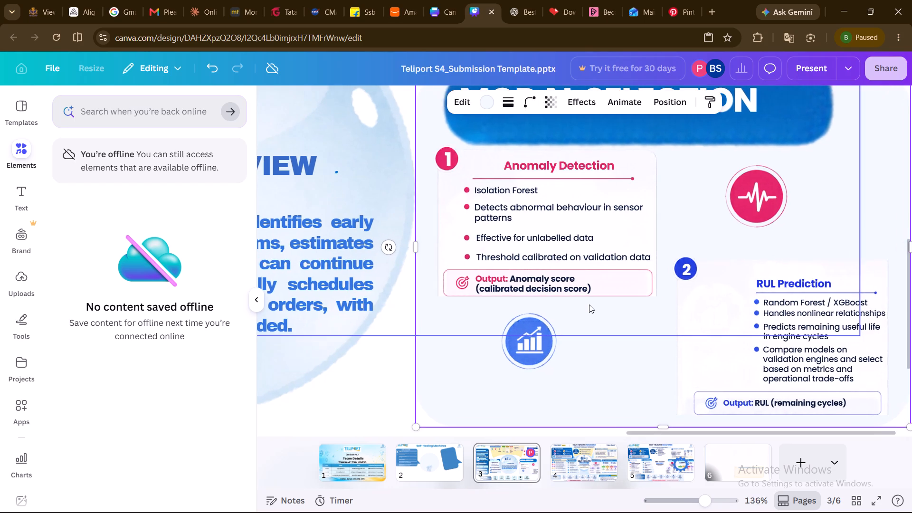
Enlarge the pink heartbeat icon above the RUL Prediction card and reposition it slightly right and down, centred in the free space.
left_click(753, 222)
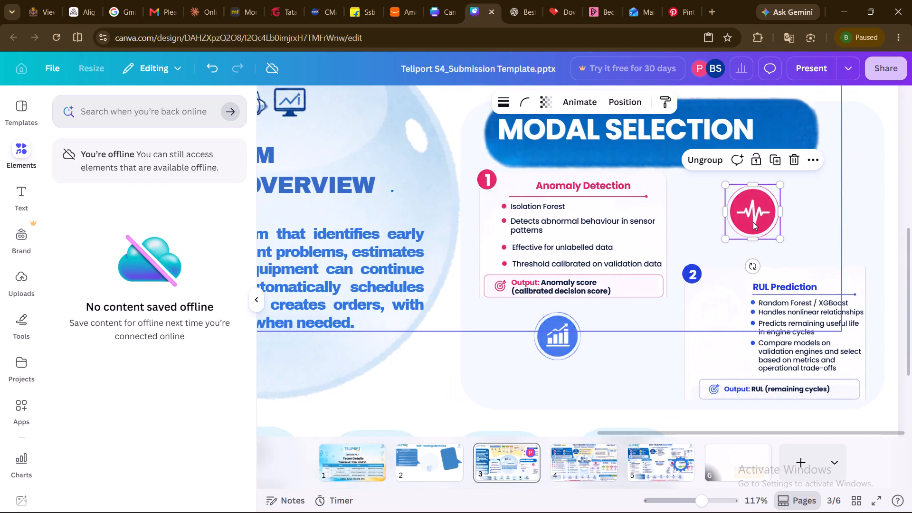
left_click_drag(724, 186, 700, 185)
left_click_drag(783, 237, 790, 244)
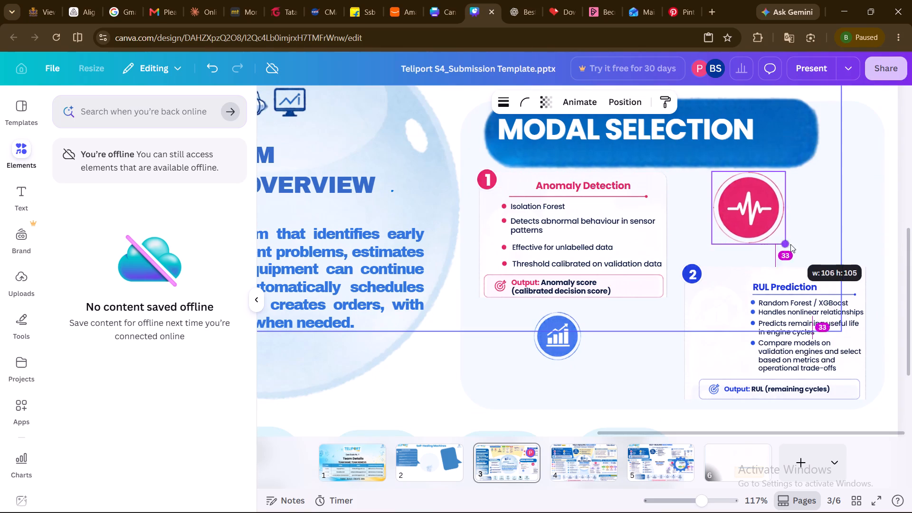
left_click_drag(790, 244, 793, 247)
left_click_drag(750, 204, 760, 212)
Enlarge the blue bar-chart icon below the Anomaly Detection card to roughly the size of the pink heartbeat icon.
scroll(760, 212, "left", 2)
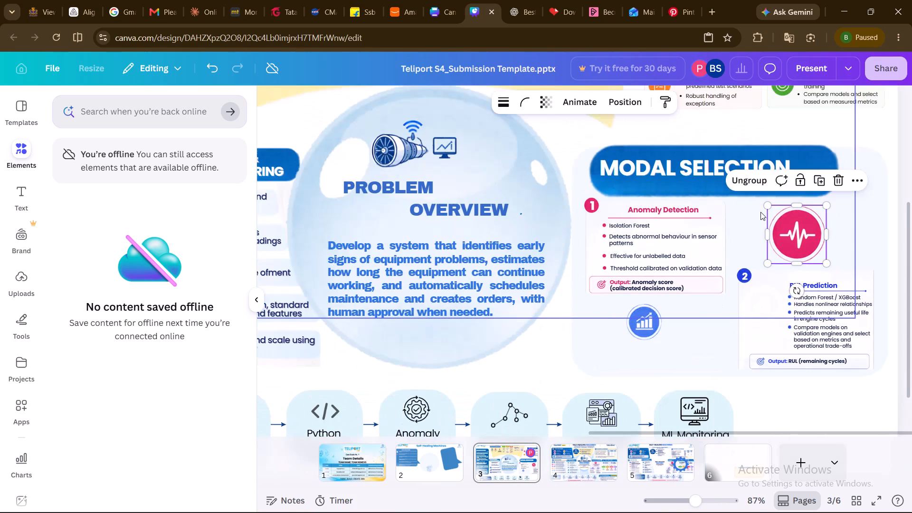
scroll(760, 212, "left", 3)
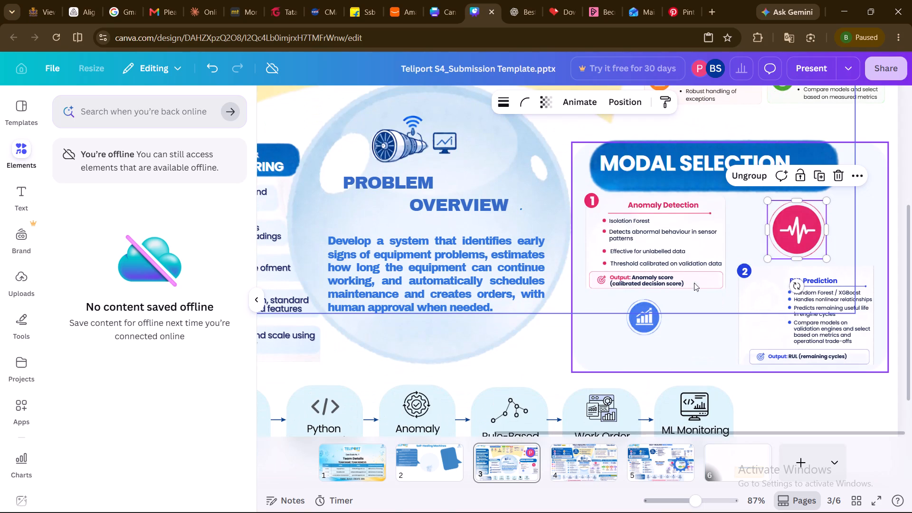
left_click(644, 319)
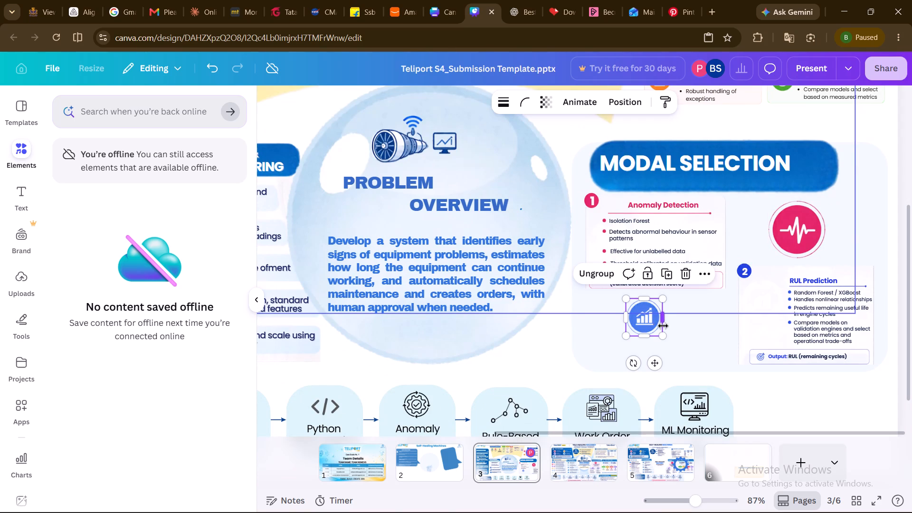
left_click_drag(668, 340, 664, 336)
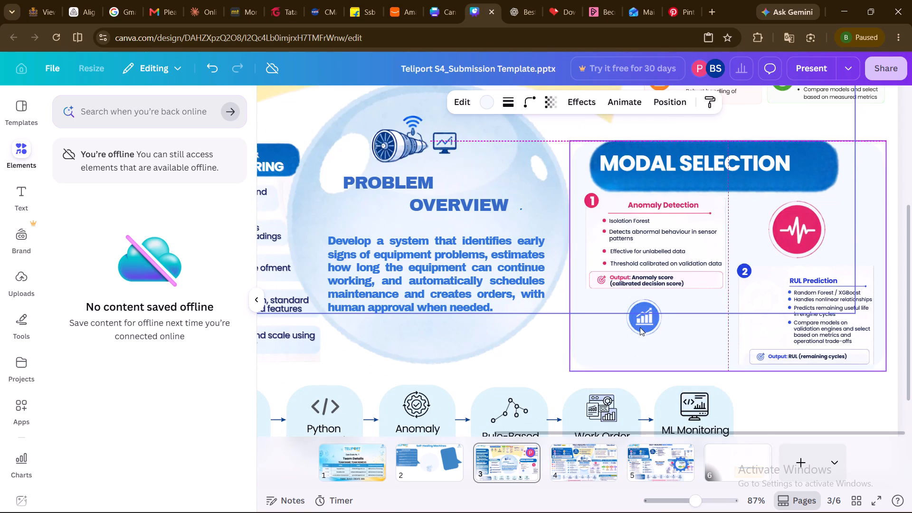
left_click(639, 326)
left_click_drag(663, 334, 673, 340)
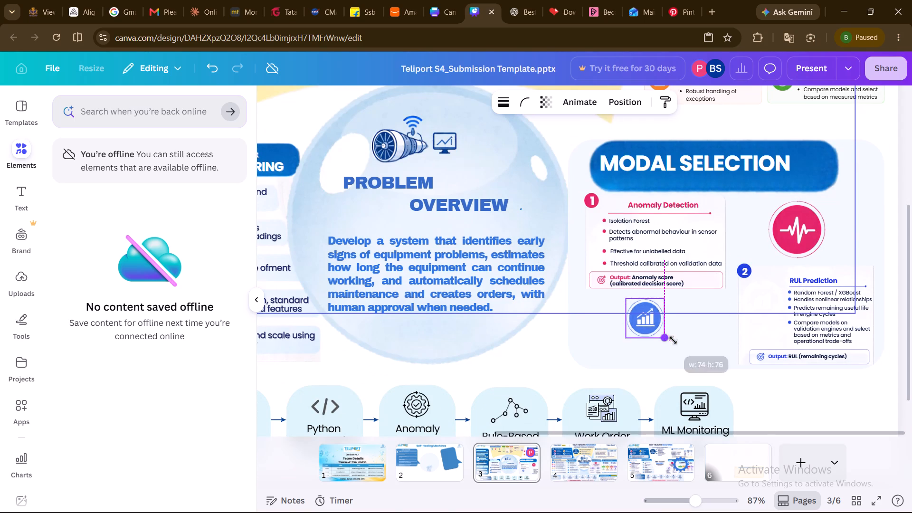
left_click_drag(673, 340, 692, 351)
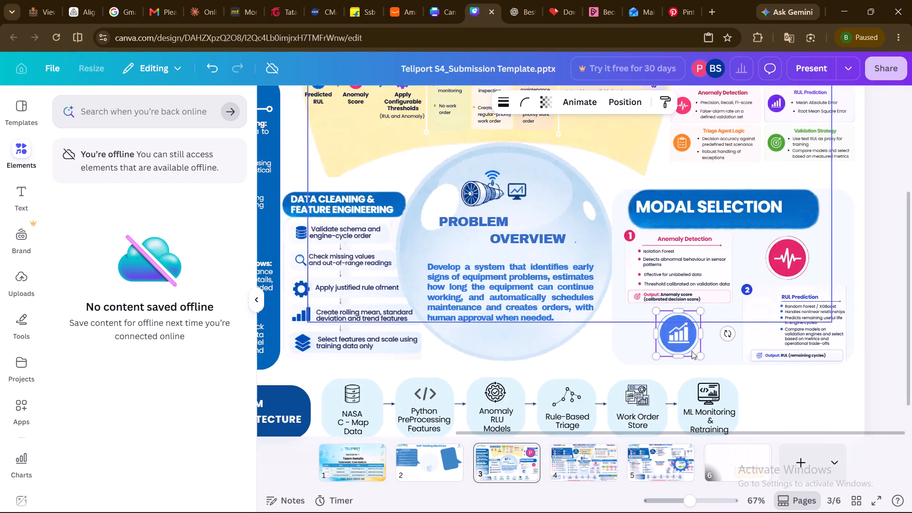
scroll(692, 351, "left", 1)
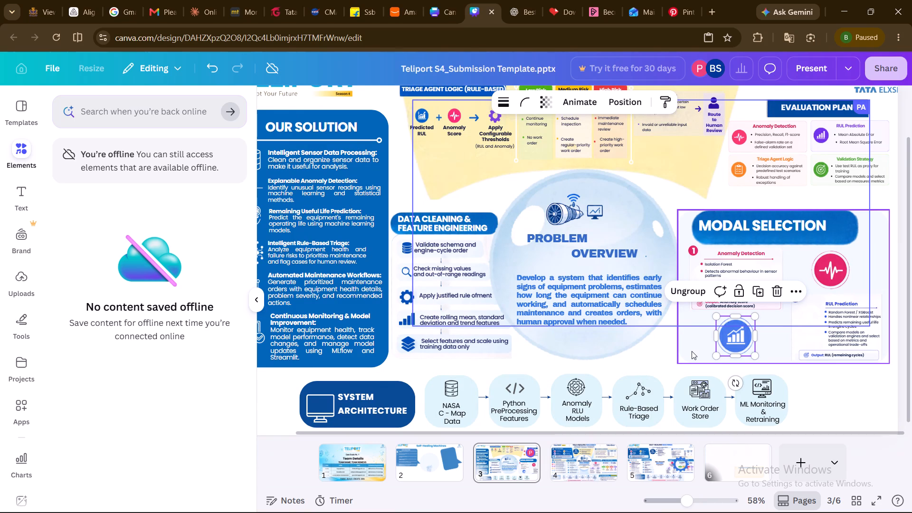
Deselect the bar-chart icon and check the computer's Wi-Fi connection in the system quick settings.
left_click(838, 395)
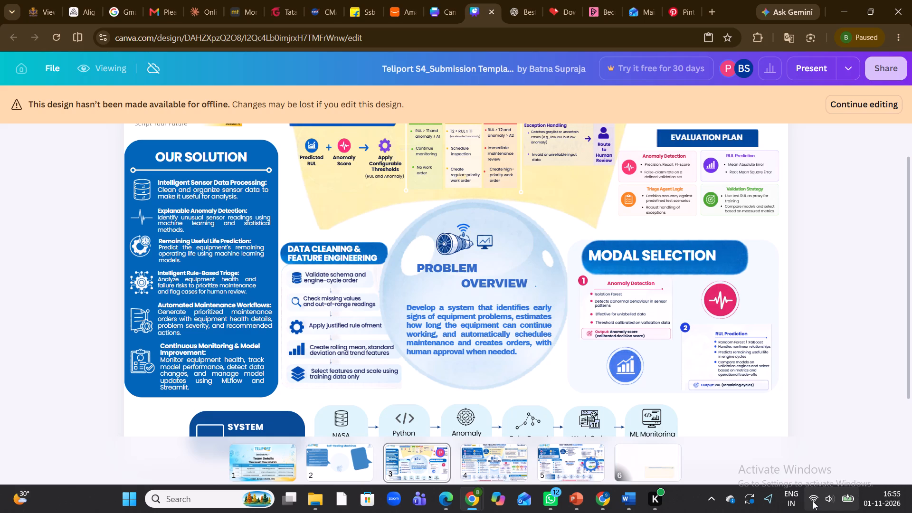
left_click(813, 501)
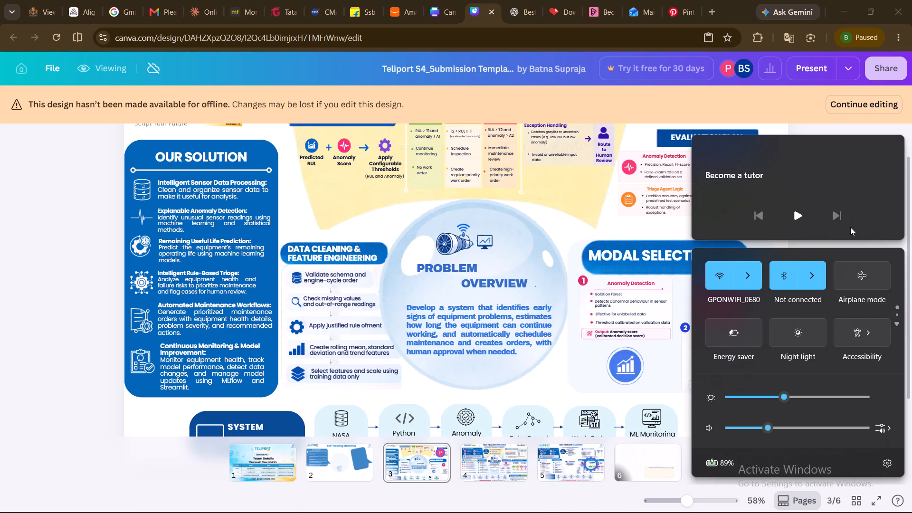
left_click(660, 229)
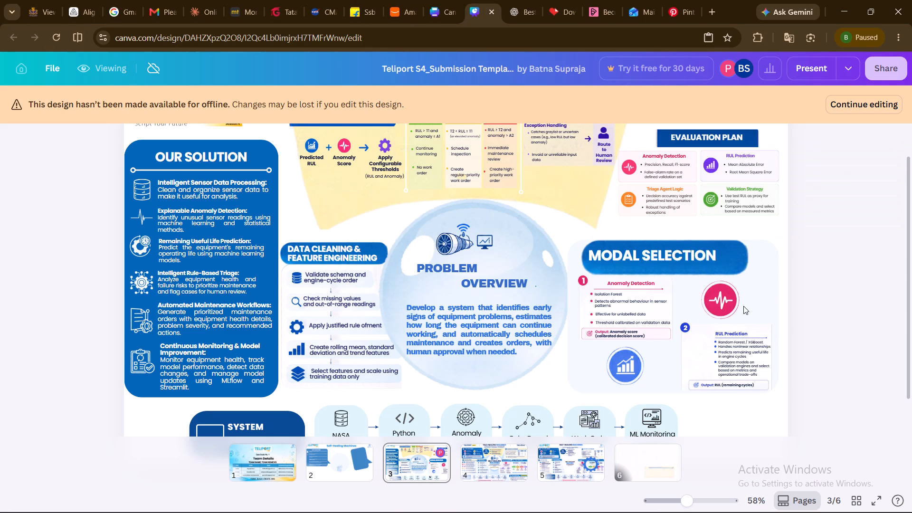
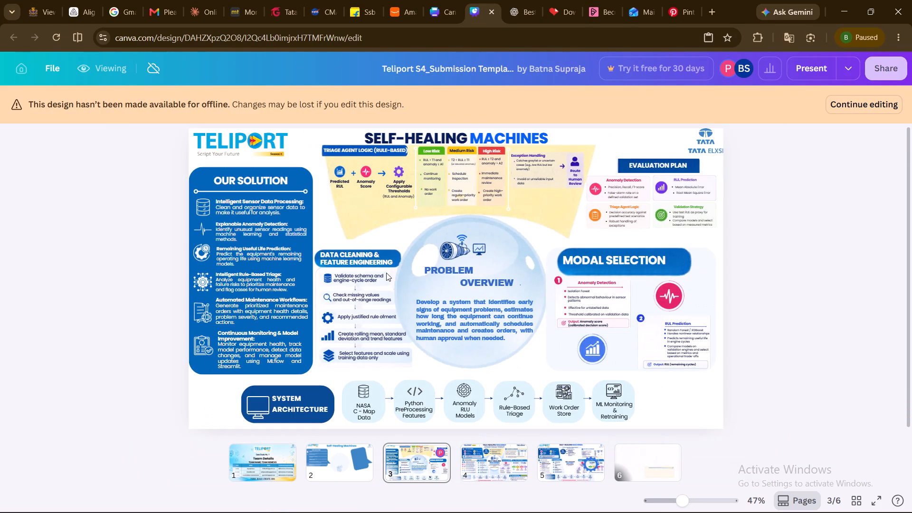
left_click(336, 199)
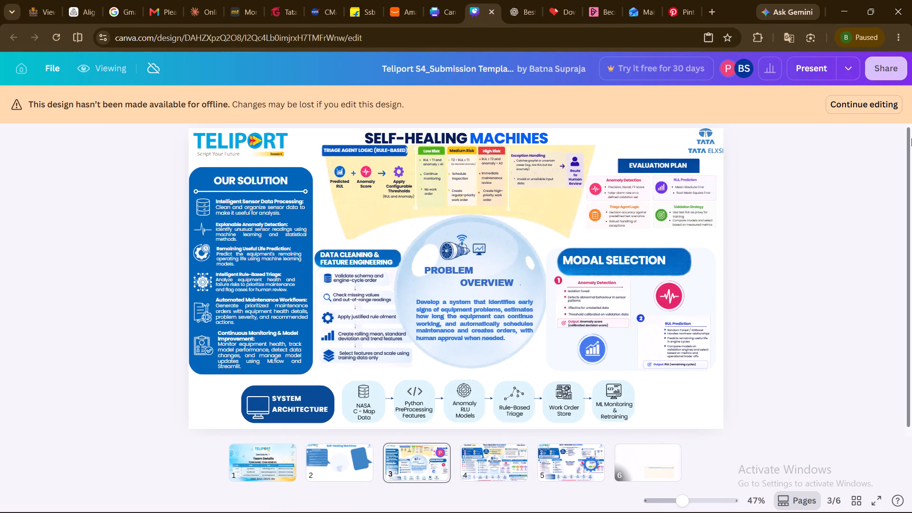
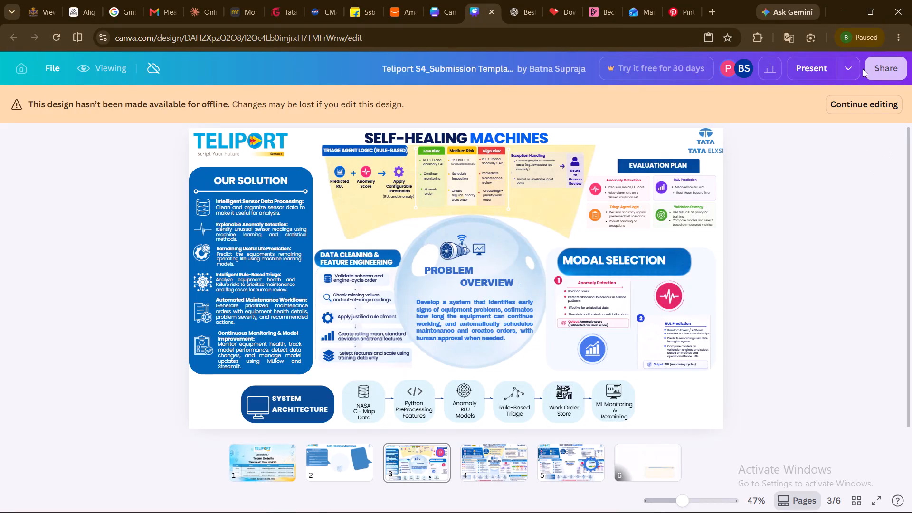
Resume editing the submission deck while it is offline.
left_click(864, 106)
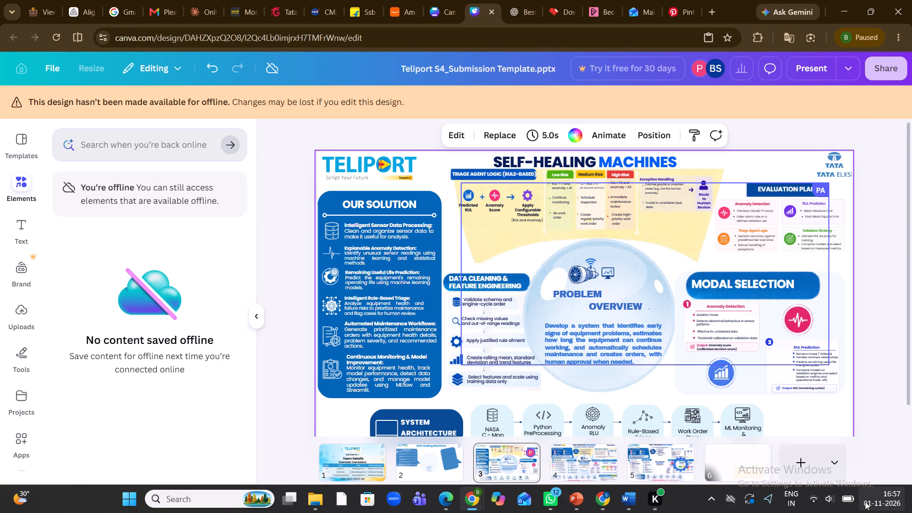
Check the computer's Wi-Fi connection in the Windows quick settings.
left_click(814, 502)
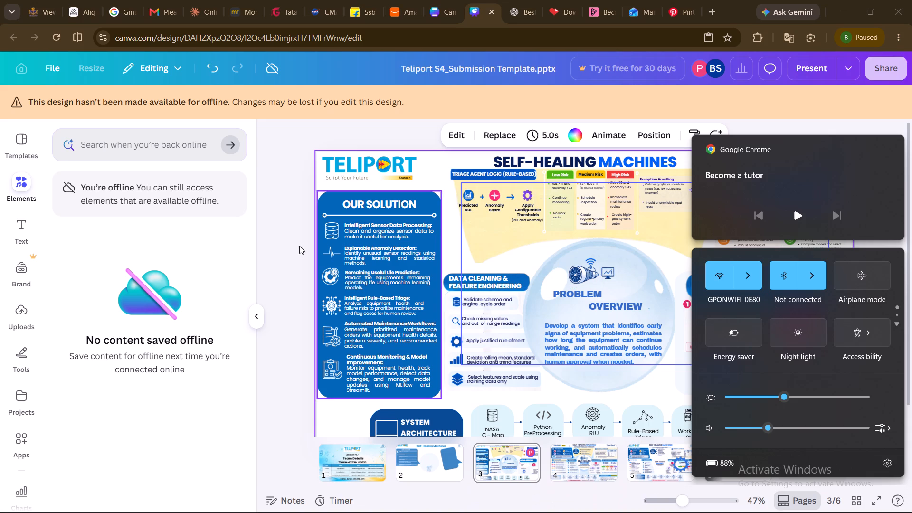
left_click(271, 247)
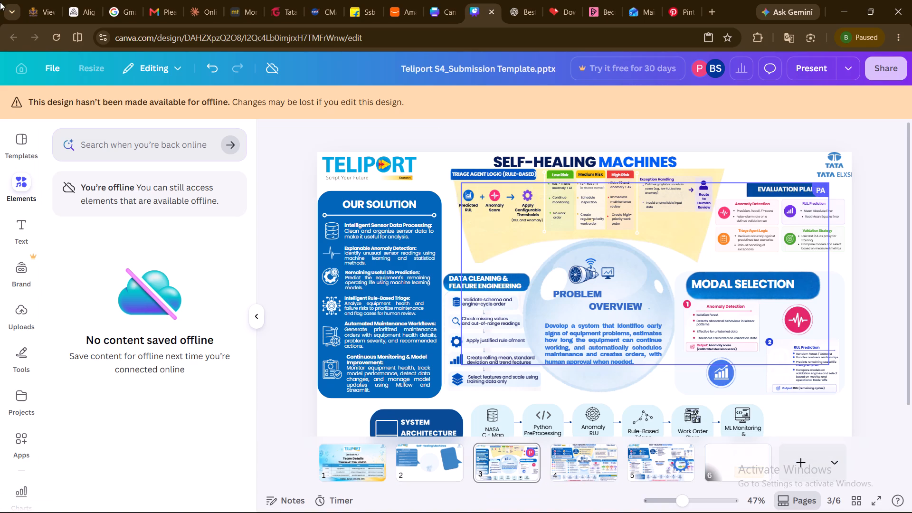
Reload the deck's page in the browser.
left_click(56, 41)
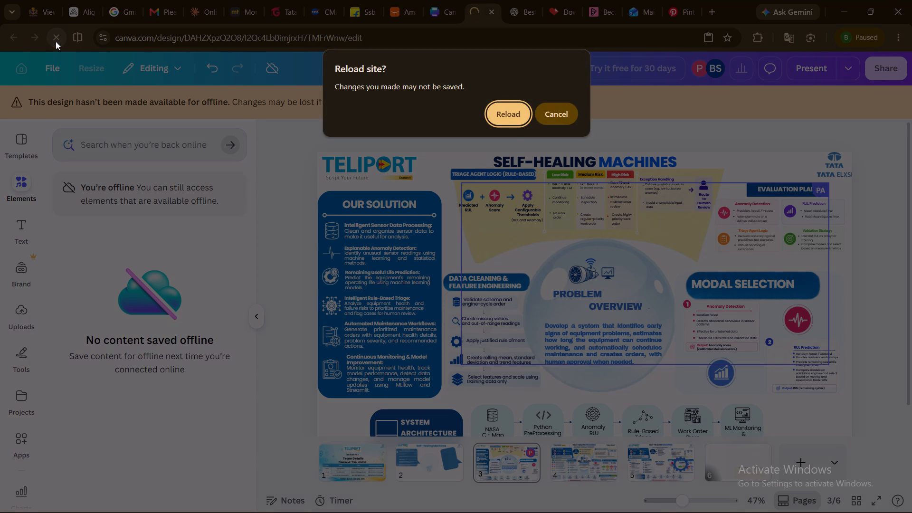
Reload the design page and reopen slide 3, the Self-Healing Machines infographic.
left_click(499, 112)
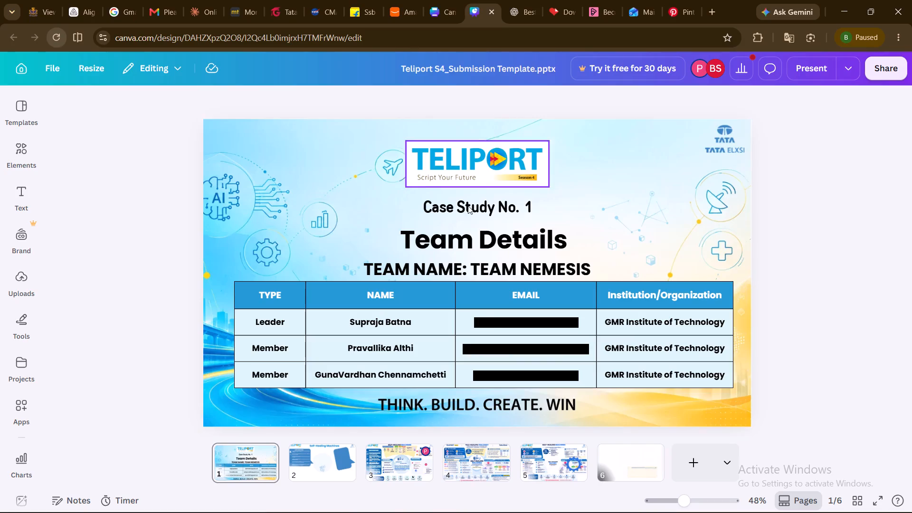
left_click(398, 449)
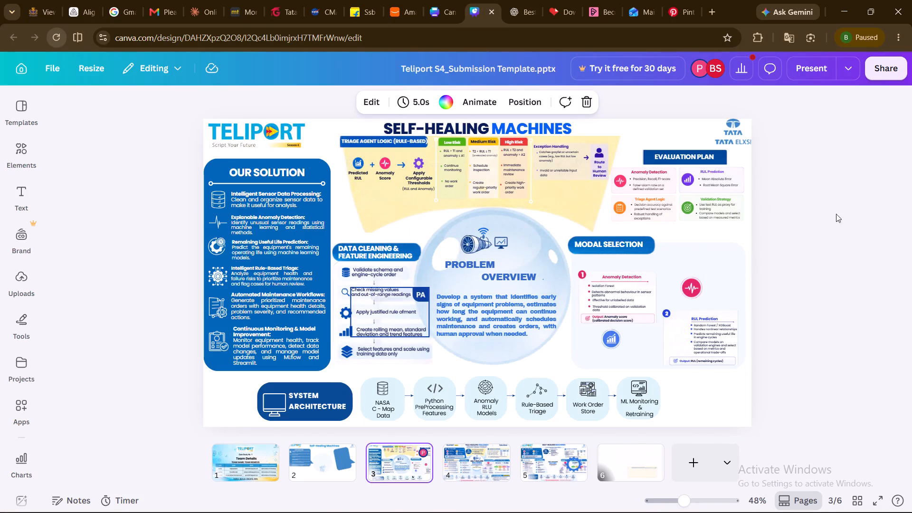
Shorten the pale rounded background panel of the Modal Selection section by lowering its top edge to just above the Anomaly Detection card.
left_click(577, 202)
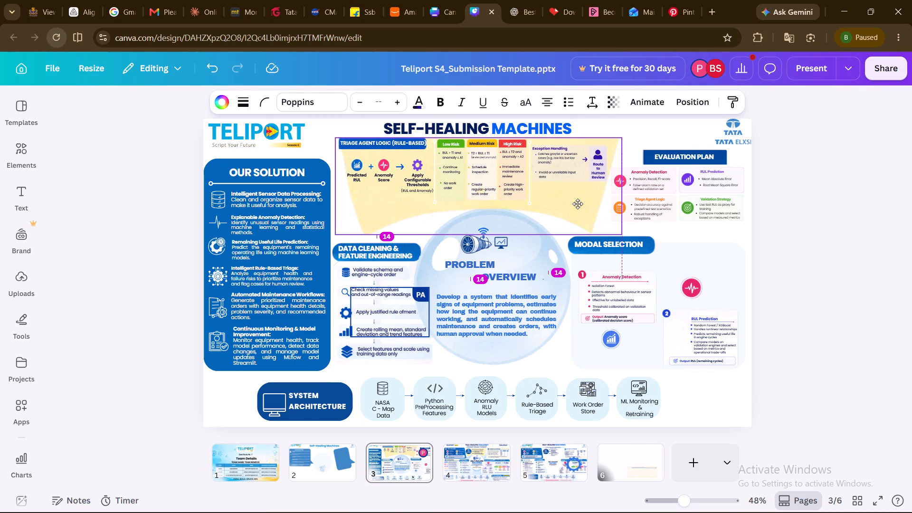
left_click(678, 265)
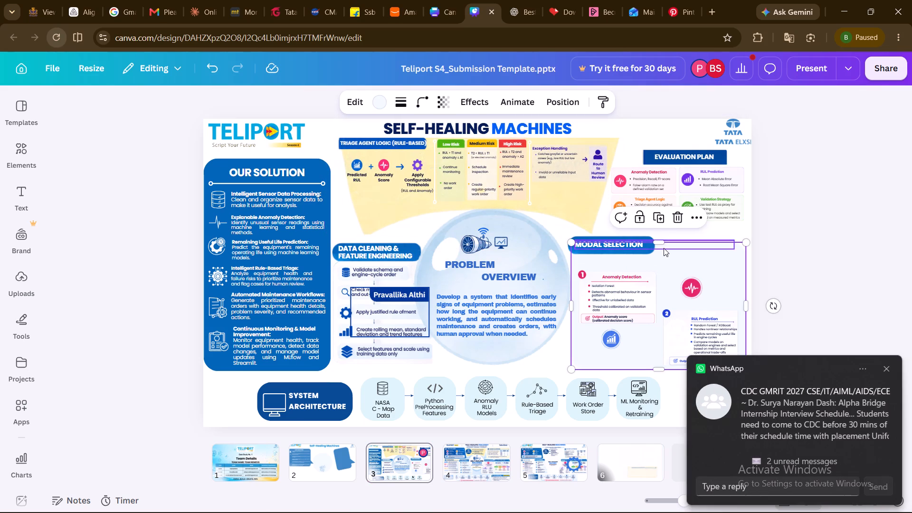
left_click_drag(662, 245, 662, 261)
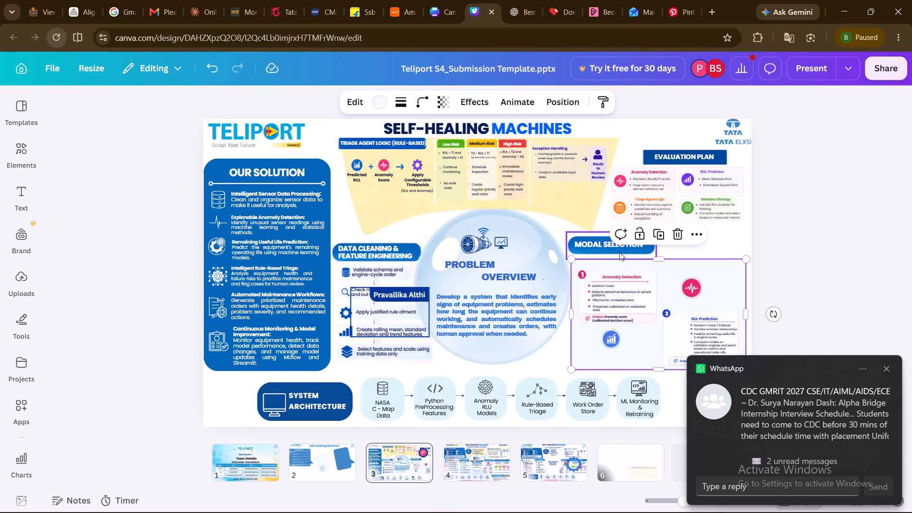
Group the "Modal Selection" heading text with its blue pill shape and move the group down onto the pale panel's top edge.
left_click(618, 252)
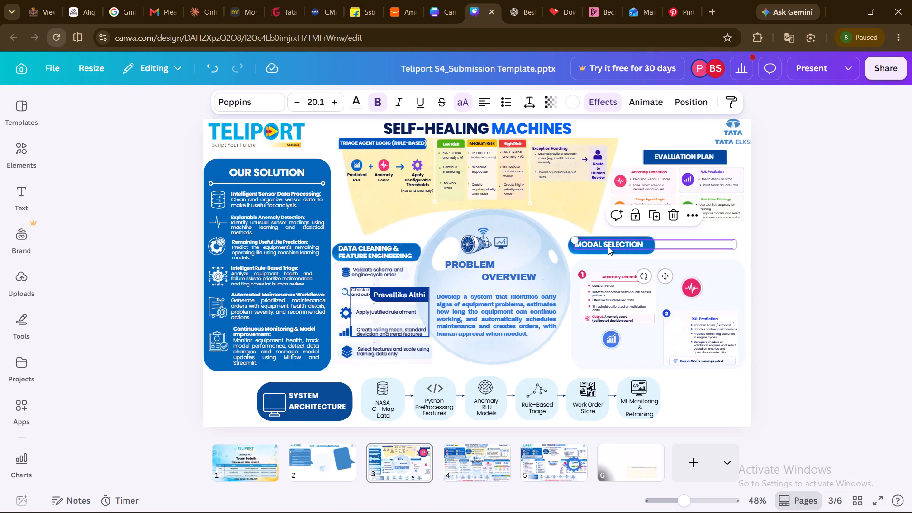
left_click(608, 247, "shift")
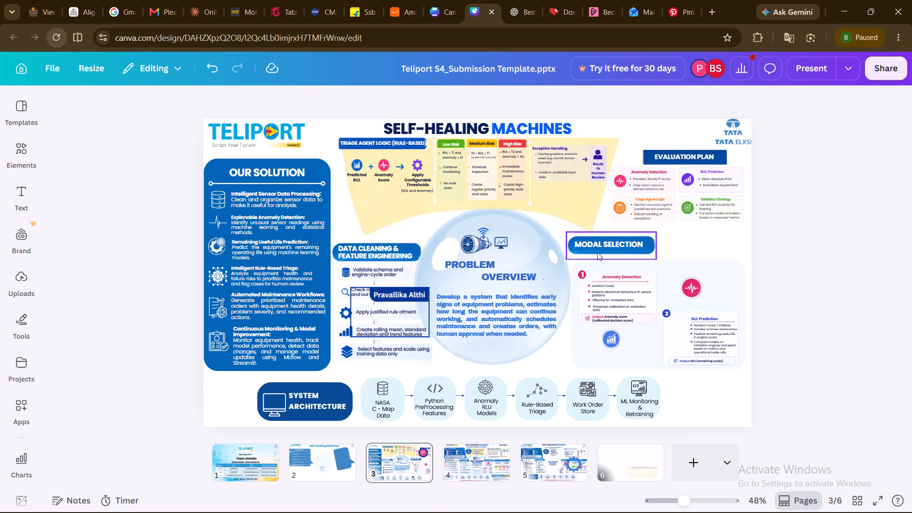
left_click(597, 252, "shift")
left_click(596, 247, "shift")
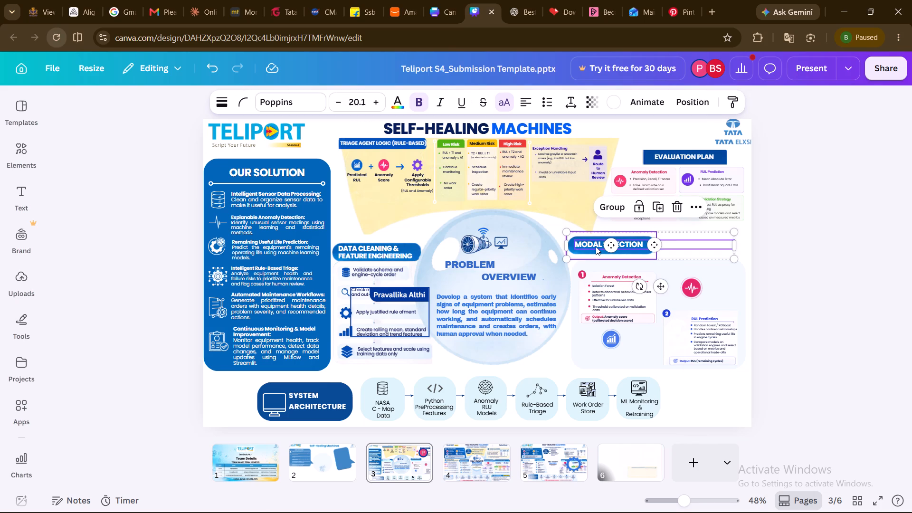
left_click(615, 208)
left_click_drag(630, 246, 630, 255)
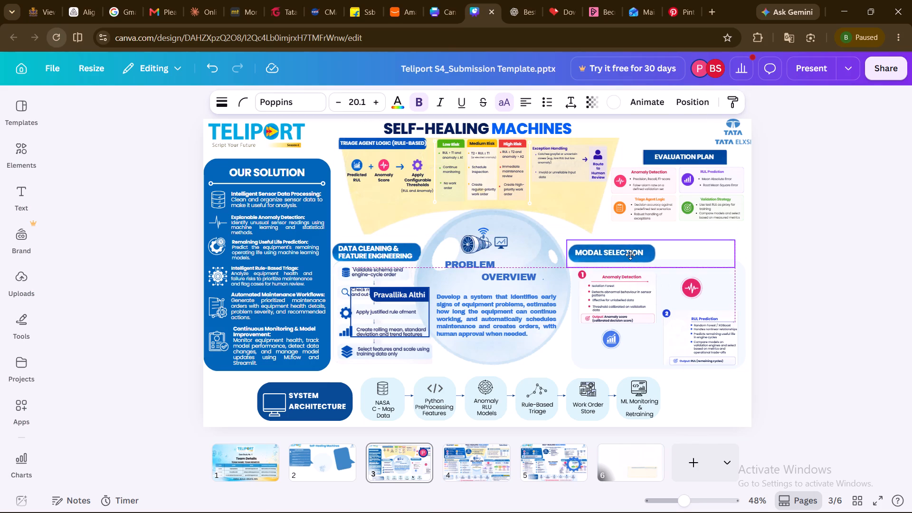
left_click_drag(630, 255, 632, 261)
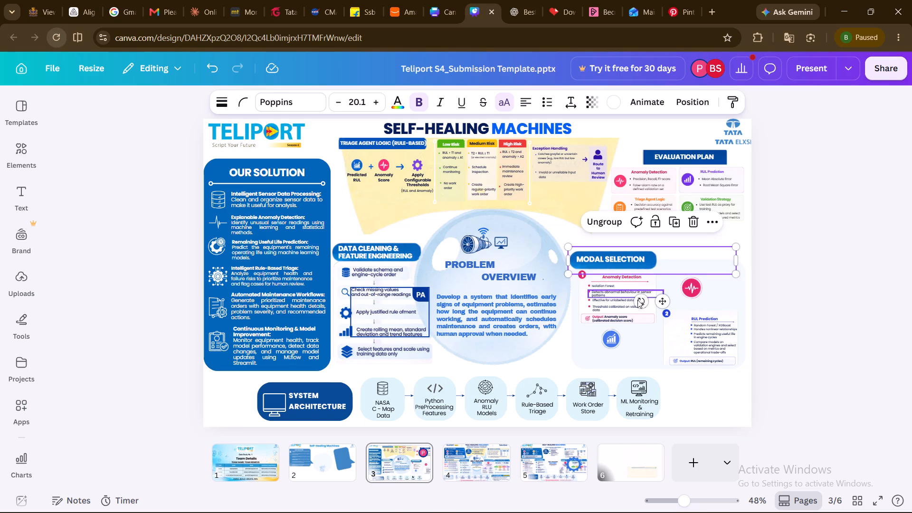
Enlarge the blue bar-chart icon below the Anomaly Detection card in the Modal Selection section.
left_click(610, 340)
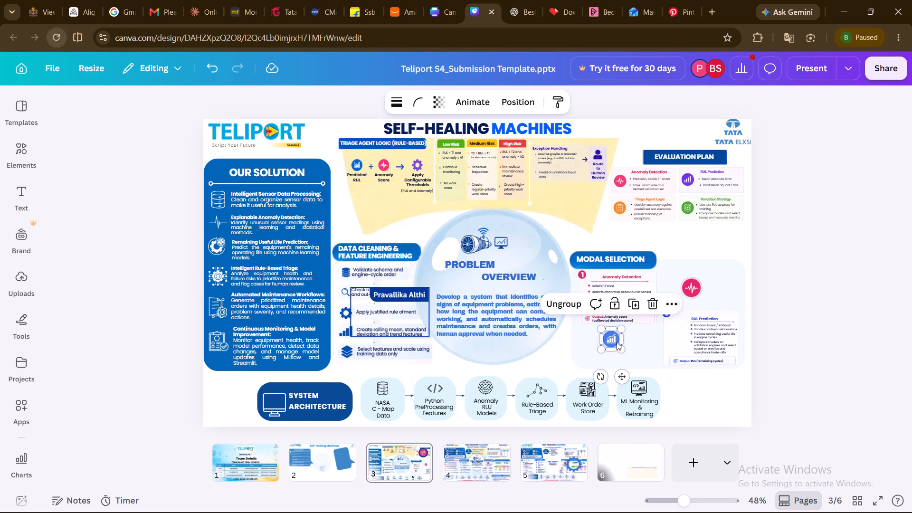
left_click_drag(621, 347, 645, 356)
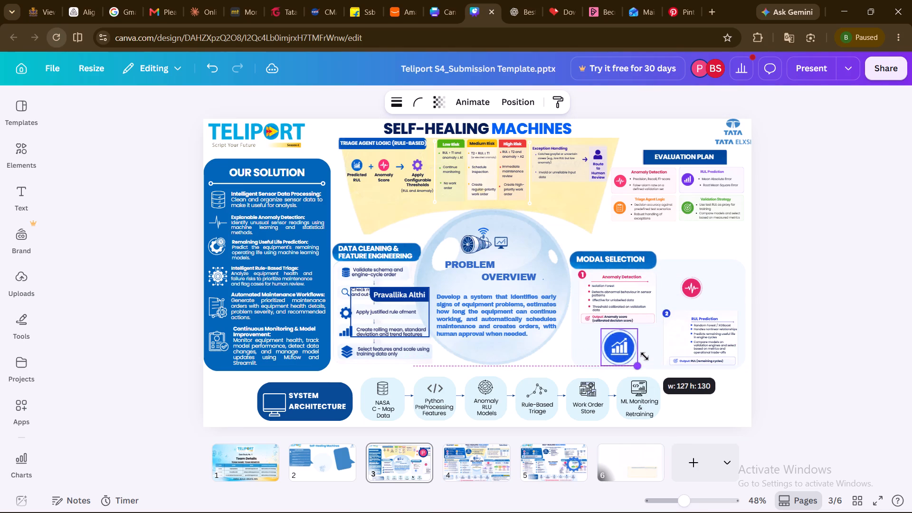
left_click_drag(645, 356, 639, 356)
left_click(809, 343)
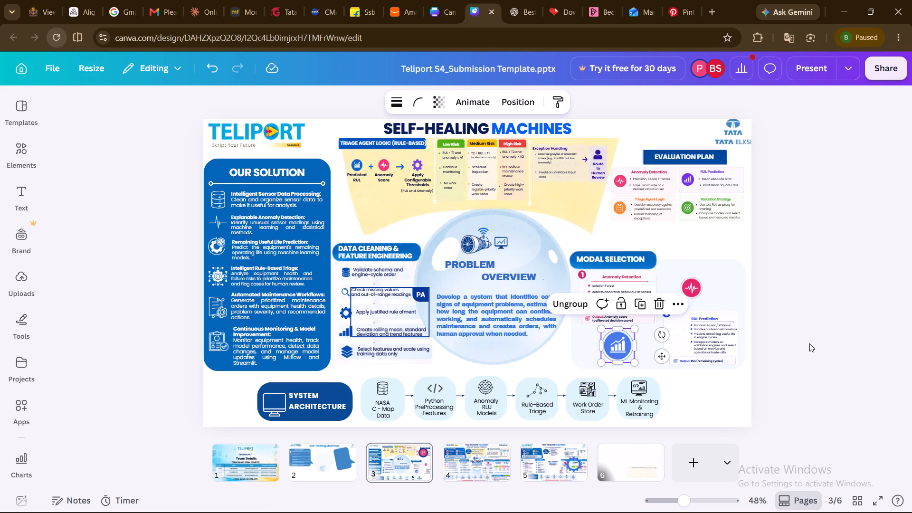
left_click(809, 343)
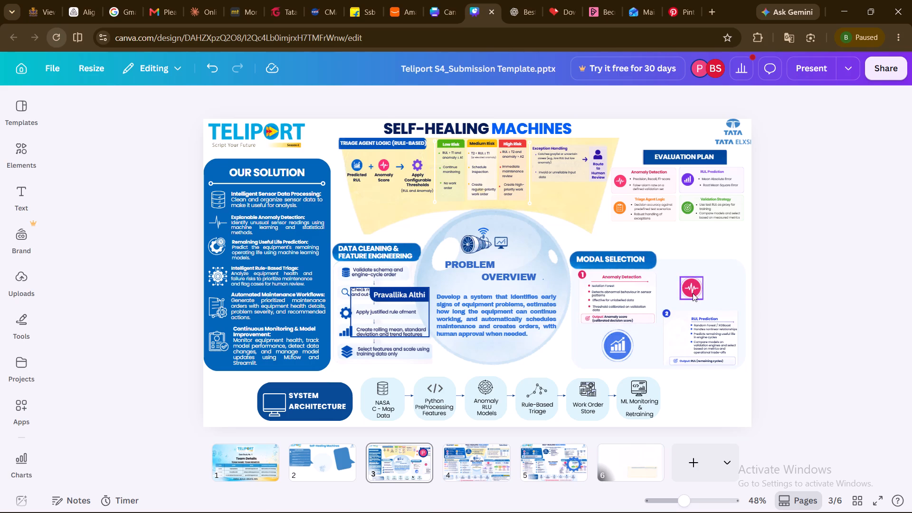
Enlarge the pink heartbeat icon above the RUL Prediction card in the Modal Selection section.
left_click(693, 293)
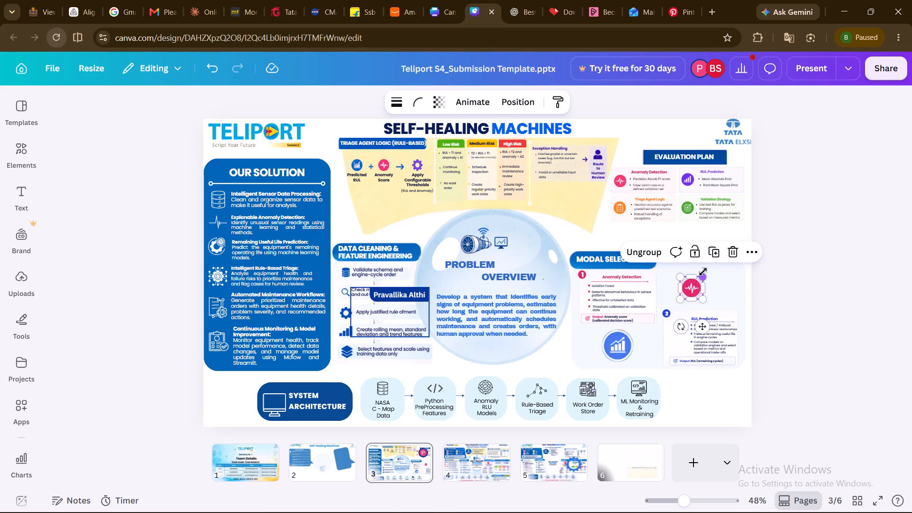
left_click_drag(703, 272, 715, 264)
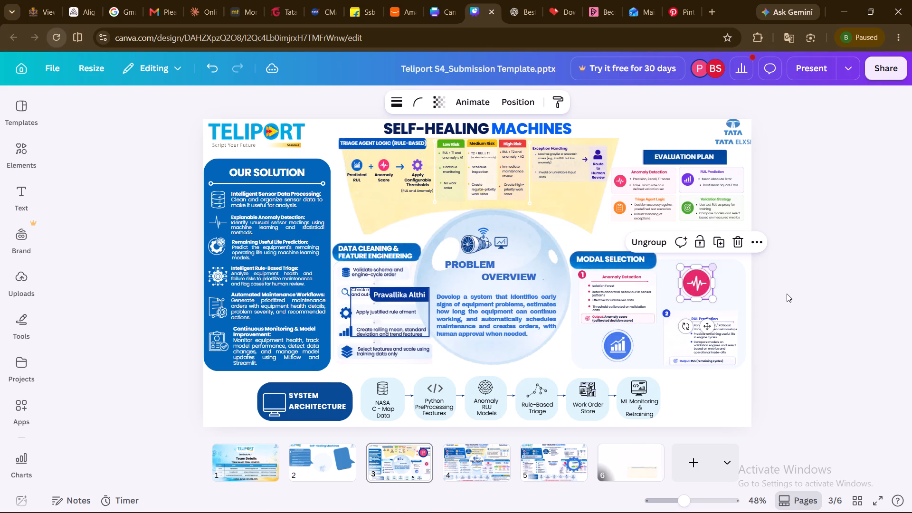
left_click(787, 294)
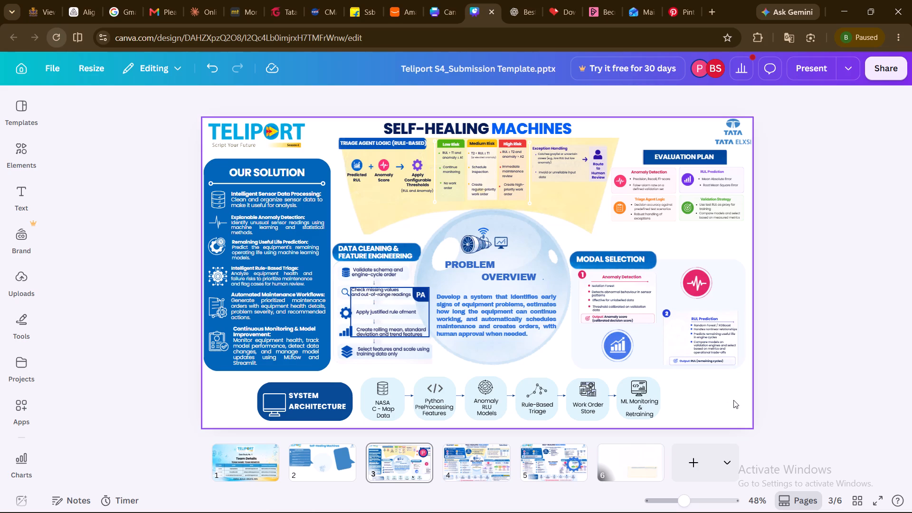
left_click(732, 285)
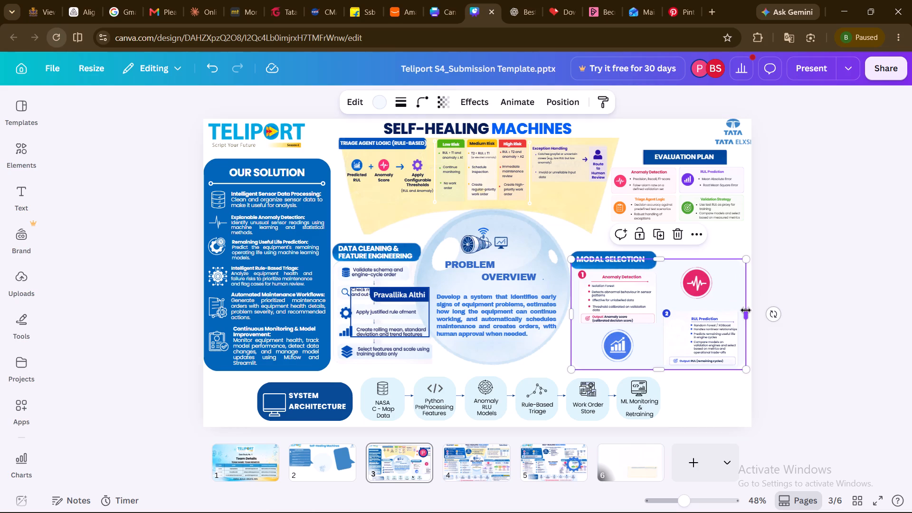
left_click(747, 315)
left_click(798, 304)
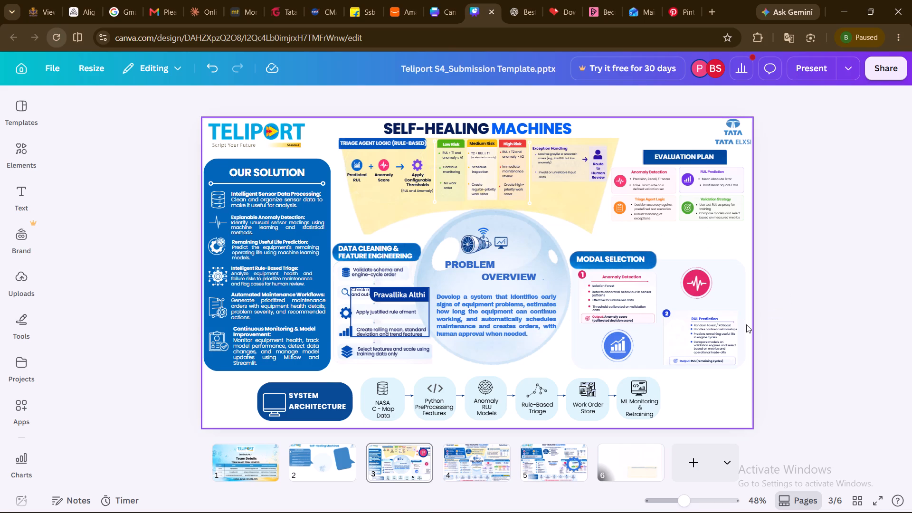
Examine the RUL Prediction card's bullets, text and output line close up for alignment and spacing.
left_click(714, 337)
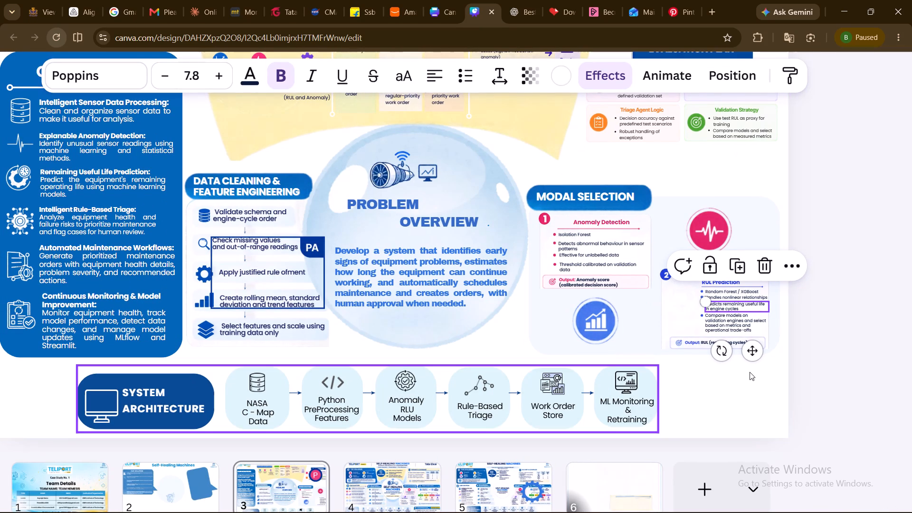
scroll(705, 374, "up", 2)
left_click(737, 453)
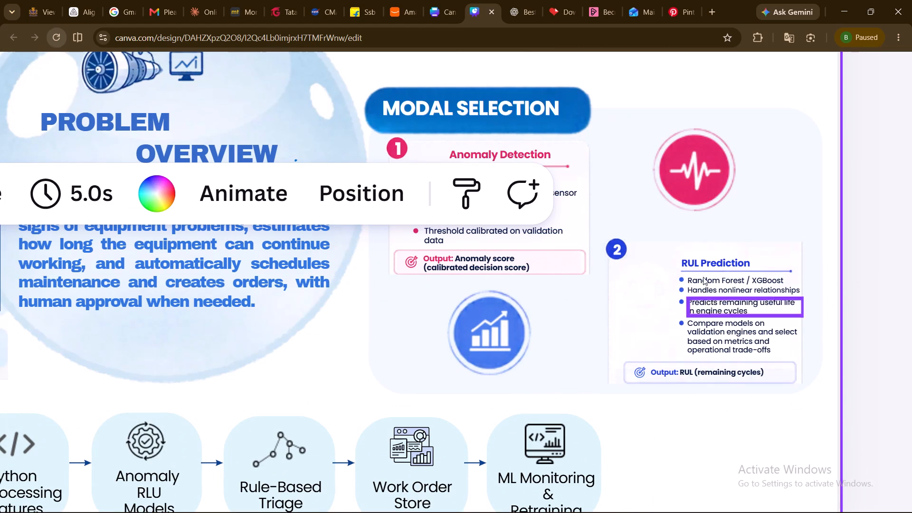
left_click(694, 278)
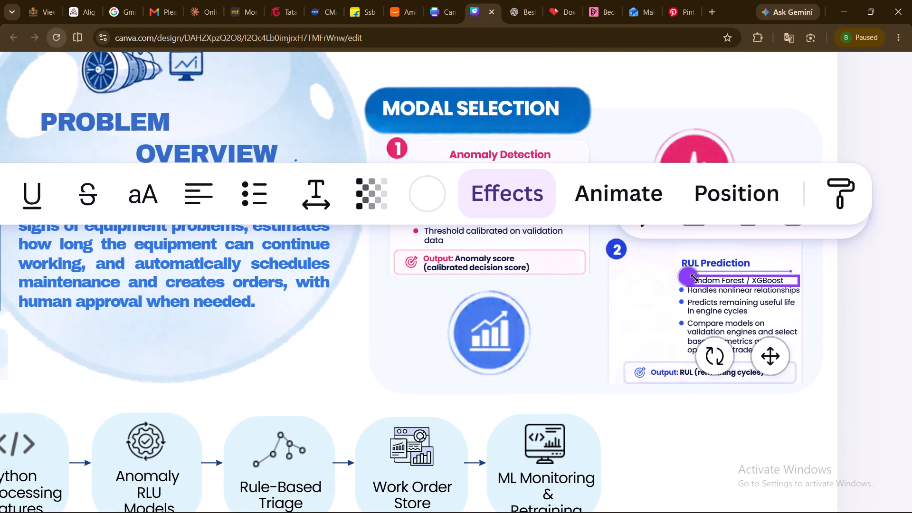
left_click(671, 278)
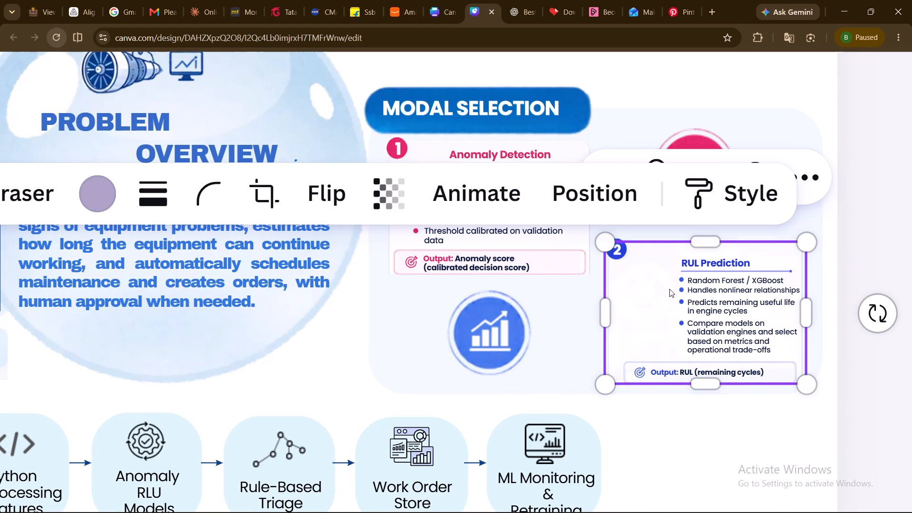
scroll(653, 322, "left", 2)
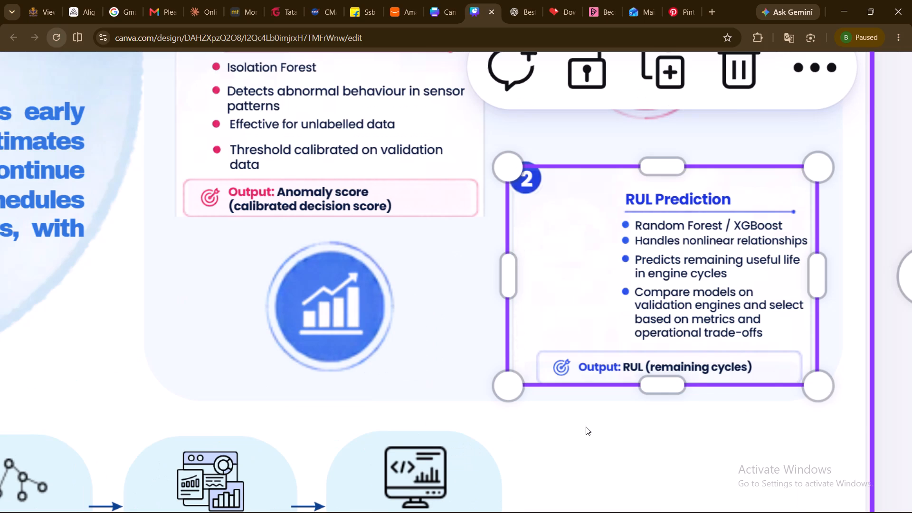
scroll(586, 427, "left", 1)
left_click(590, 244)
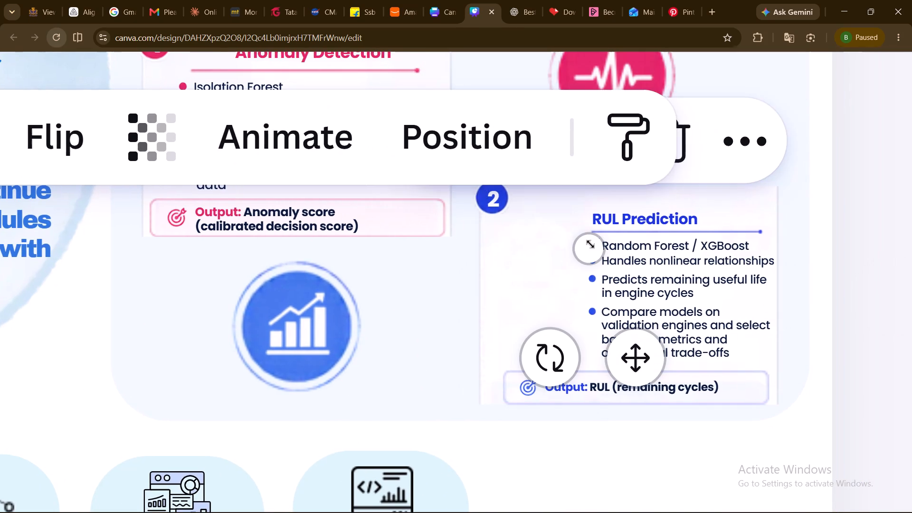
double_click(625, 244, "shift")
scroll(474, 285, "left", 5)
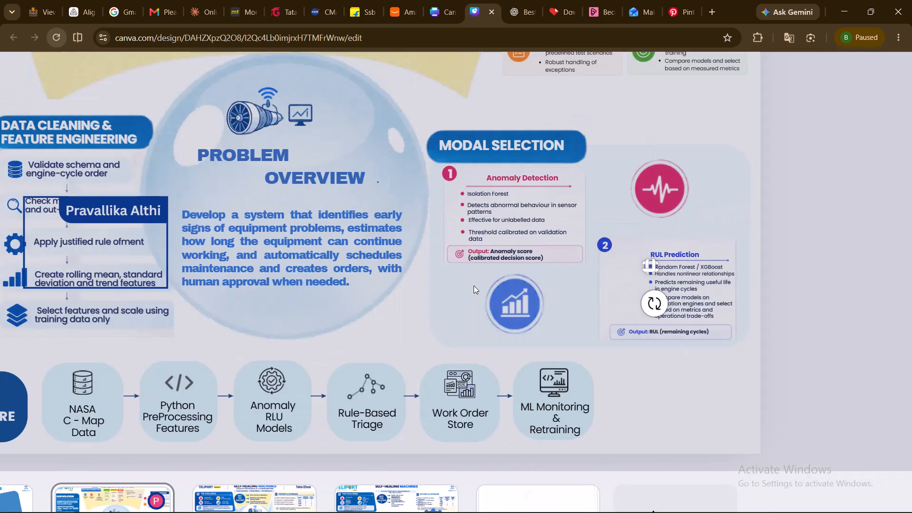
left_click(704, 287)
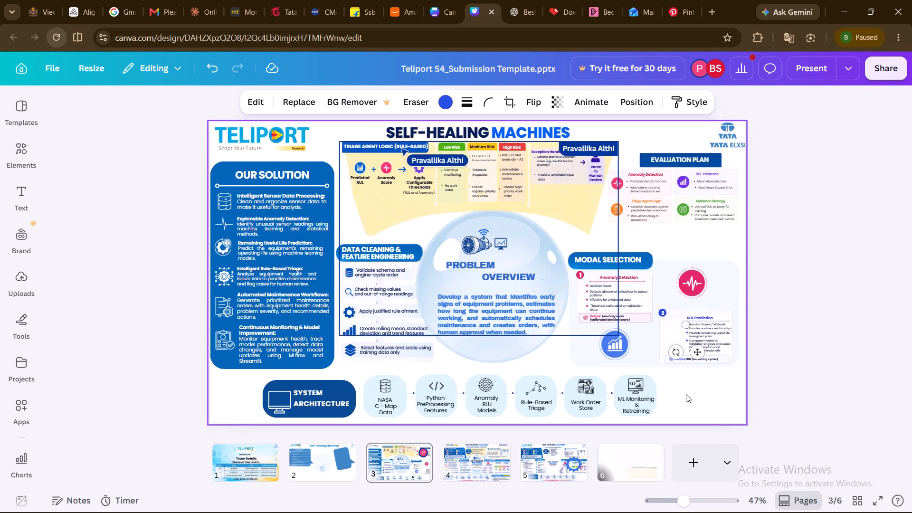
scroll(686, 394, "left", 4)
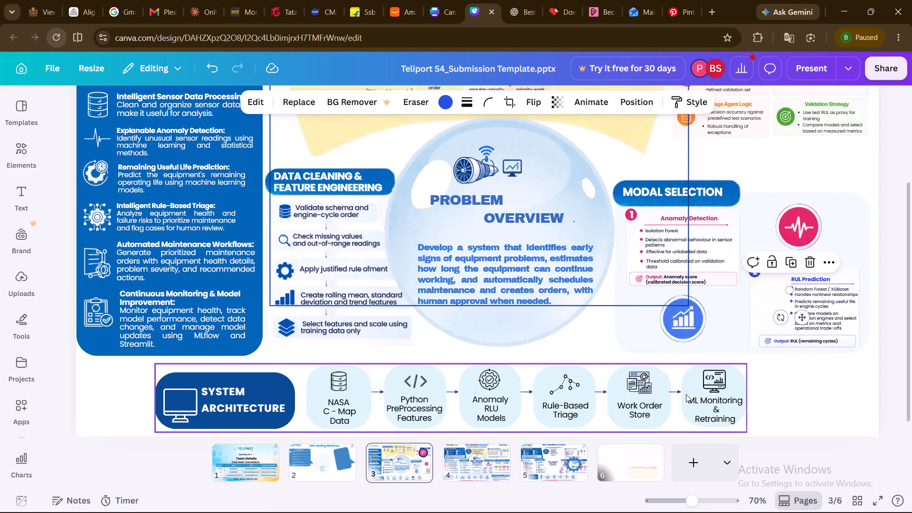
scroll(686, 394, "left", 2)
scroll(786, 330, "left", 2)
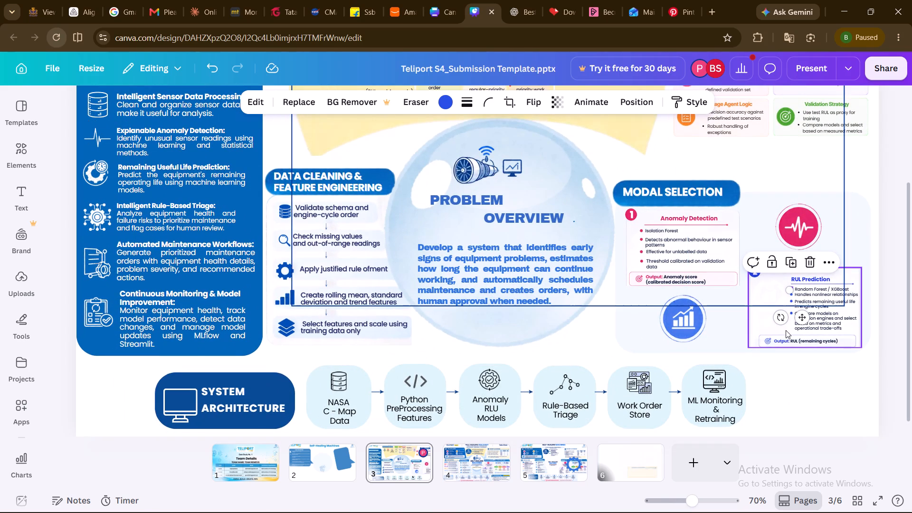
scroll(786, 330, "left", 5)
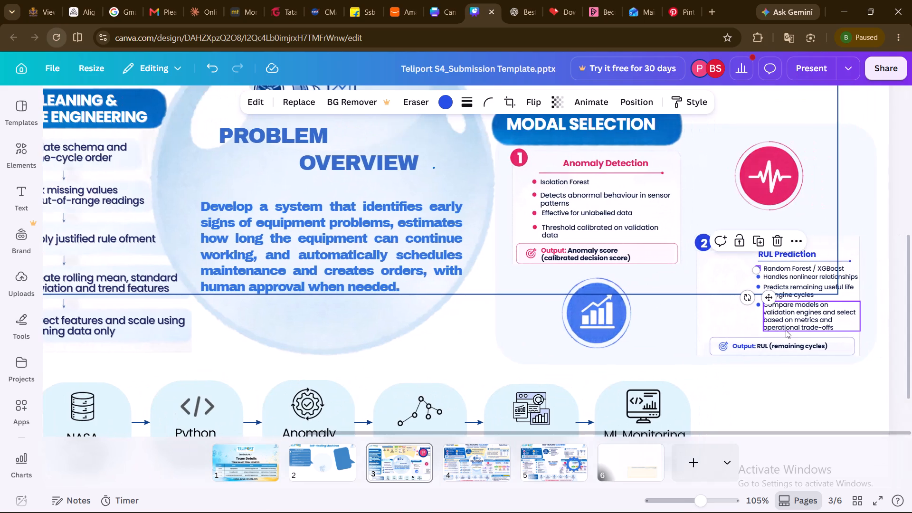
scroll(786, 330, "up", 2)
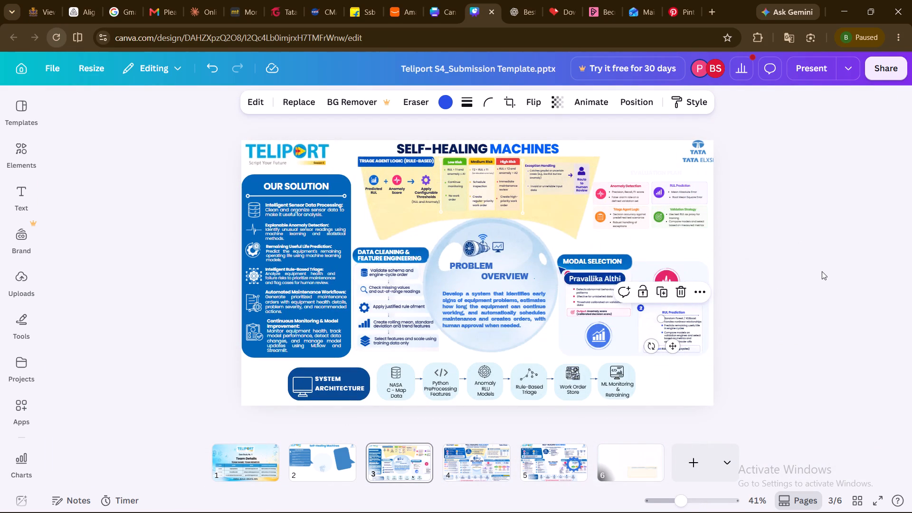
left_click(800, 283)
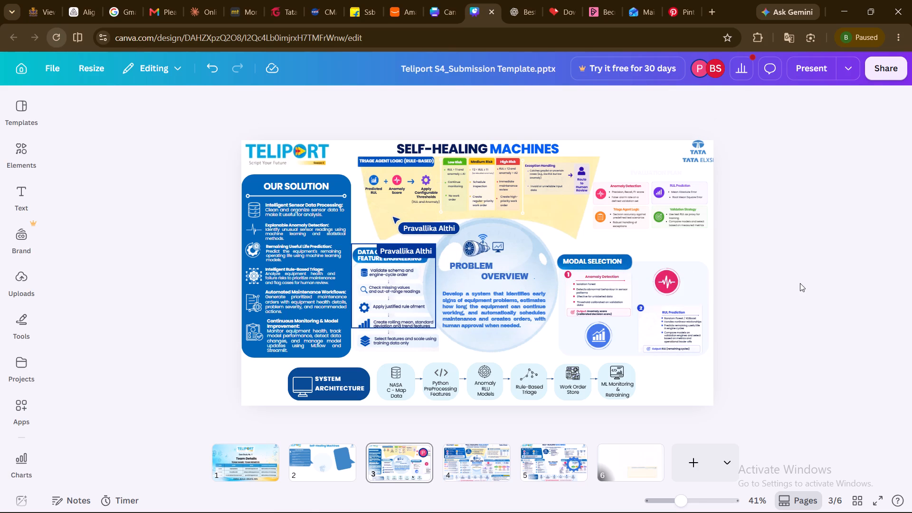
Move the yellow Triage Agent Logic group slightly right and up above the Problem Overview circle.
left_click_drag(544, 218, 552, 217)
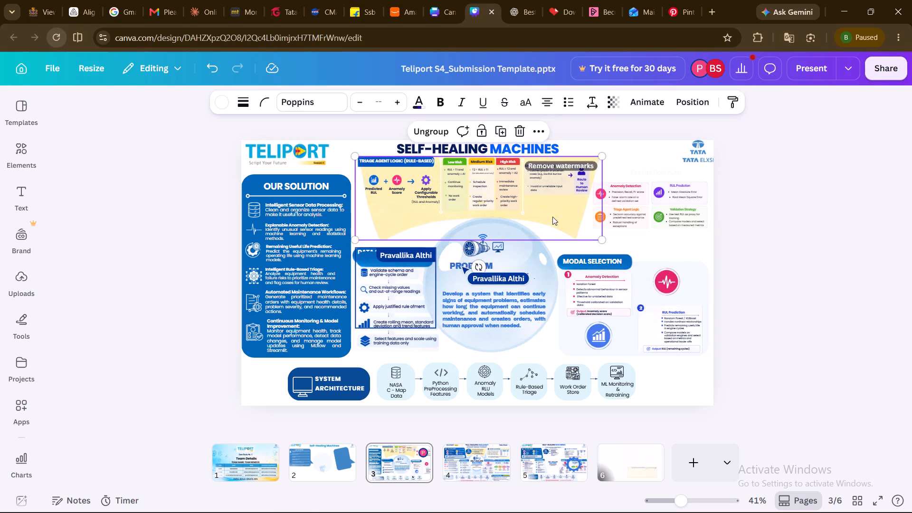
left_click_drag(552, 217, 550, 217)
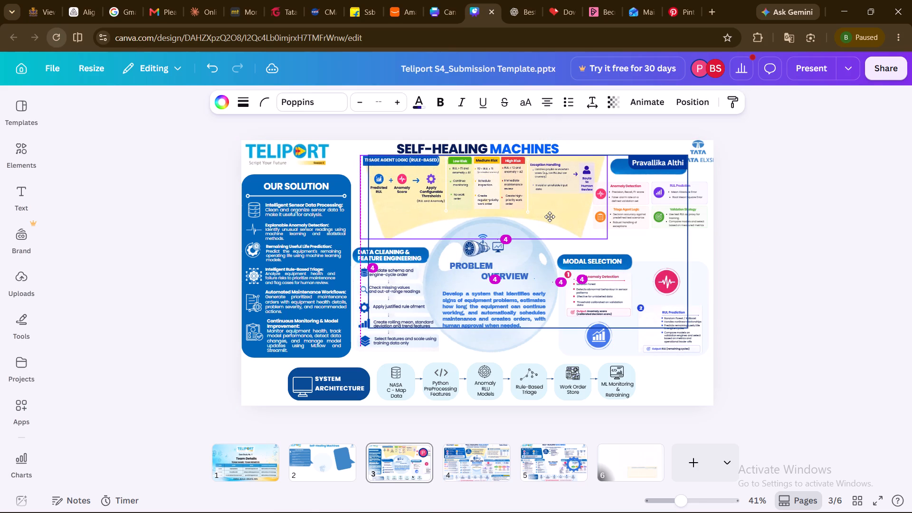
left_click_drag(550, 217, 550, 215)
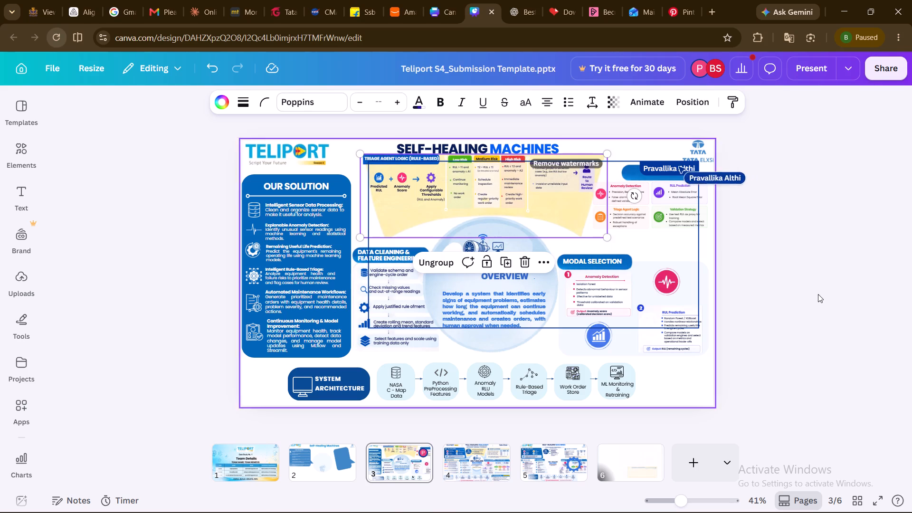
double_click(818, 294)
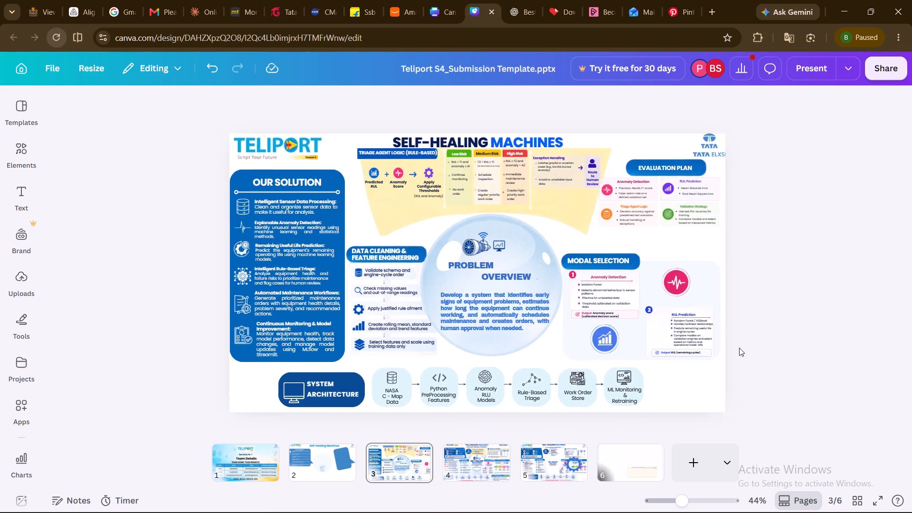
Enlarge the Anomaly Detection card's background slightly, to about 290 by 190, around its bullets and output text.
scroll(738, 351, "left", 2)
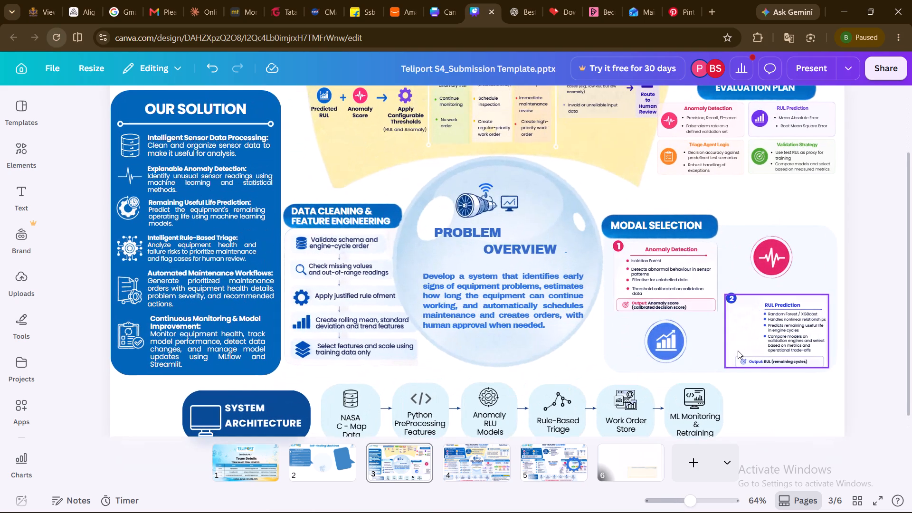
scroll(738, 351, "left", 3)
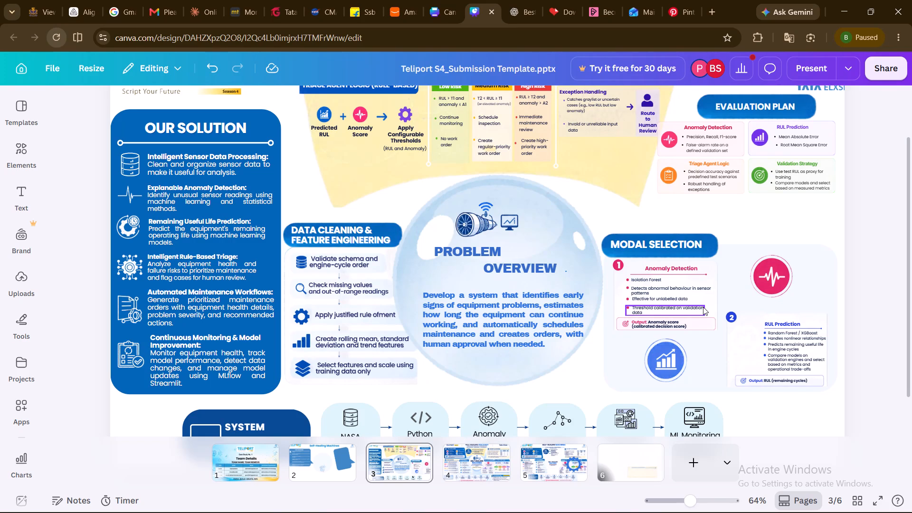
scroll(703, 307, "left", 3)
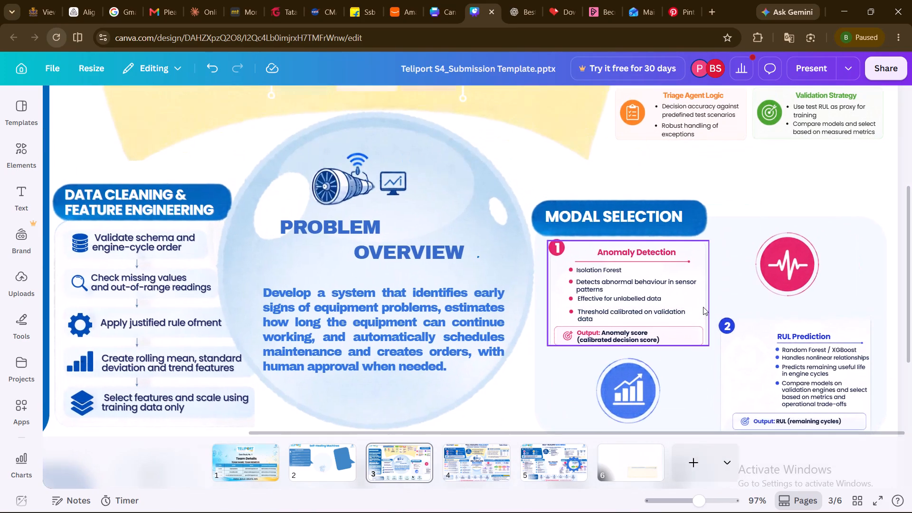
scroll(703, 307, "left", 1)
left_click(692, 304)
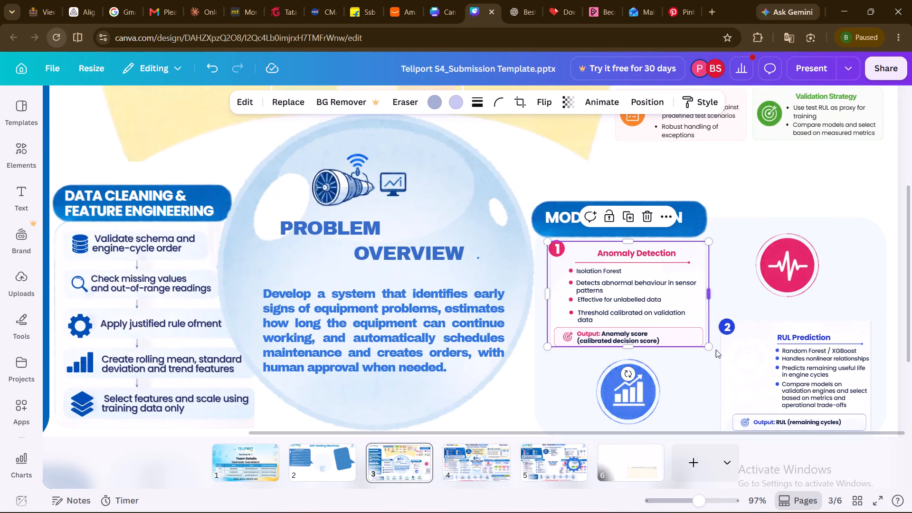
left_click_drag(708, 346, 716, 349)
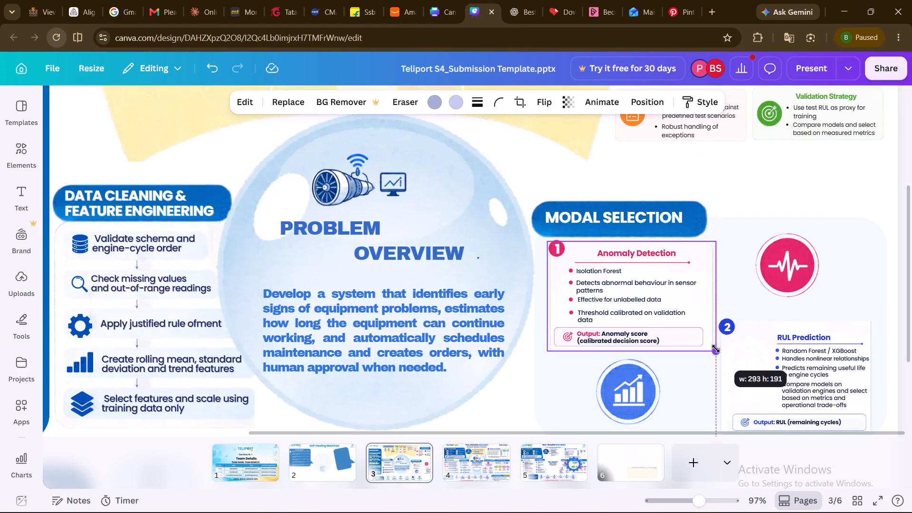
left_click_drag(716, 349, 712, 350)
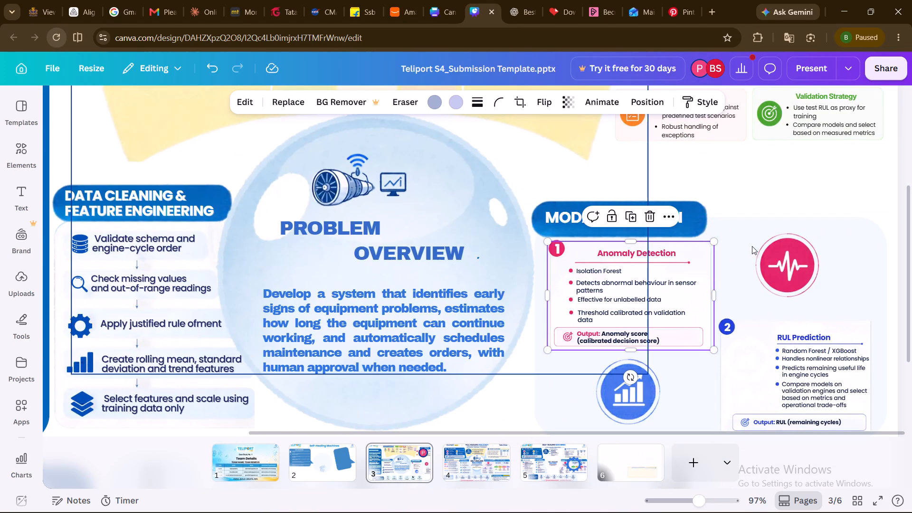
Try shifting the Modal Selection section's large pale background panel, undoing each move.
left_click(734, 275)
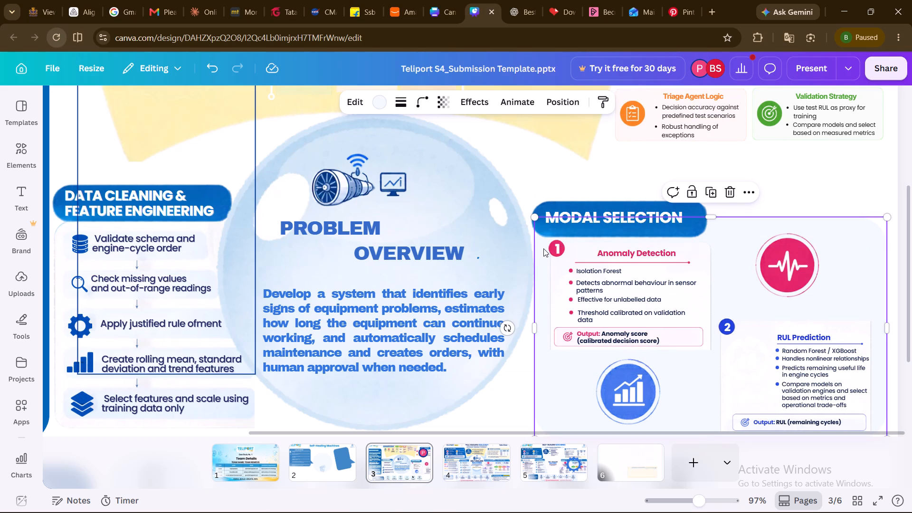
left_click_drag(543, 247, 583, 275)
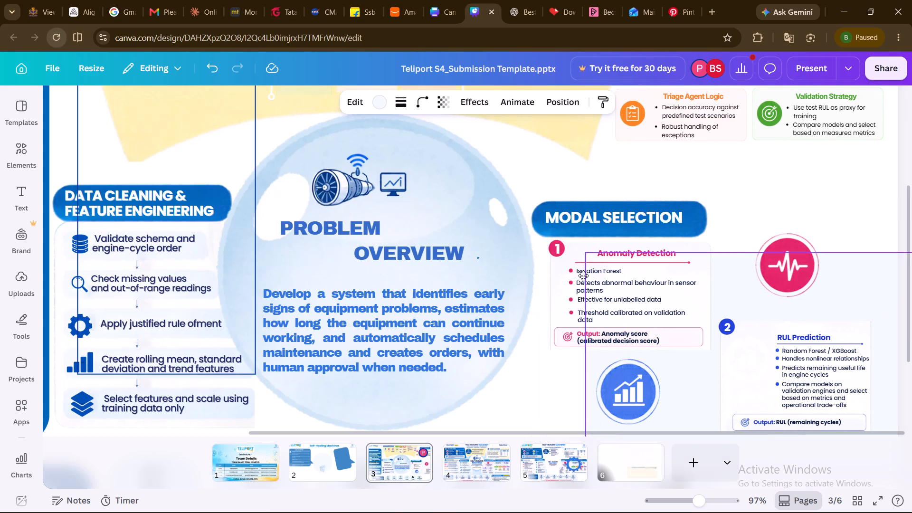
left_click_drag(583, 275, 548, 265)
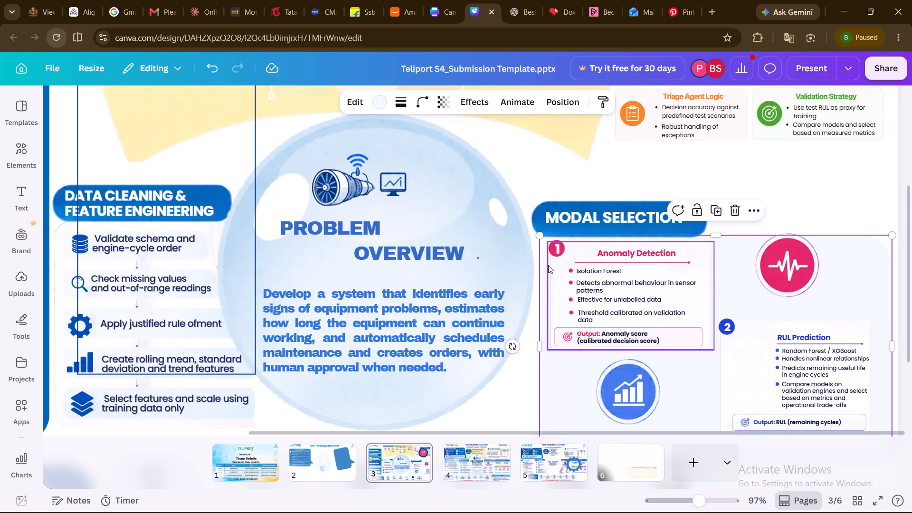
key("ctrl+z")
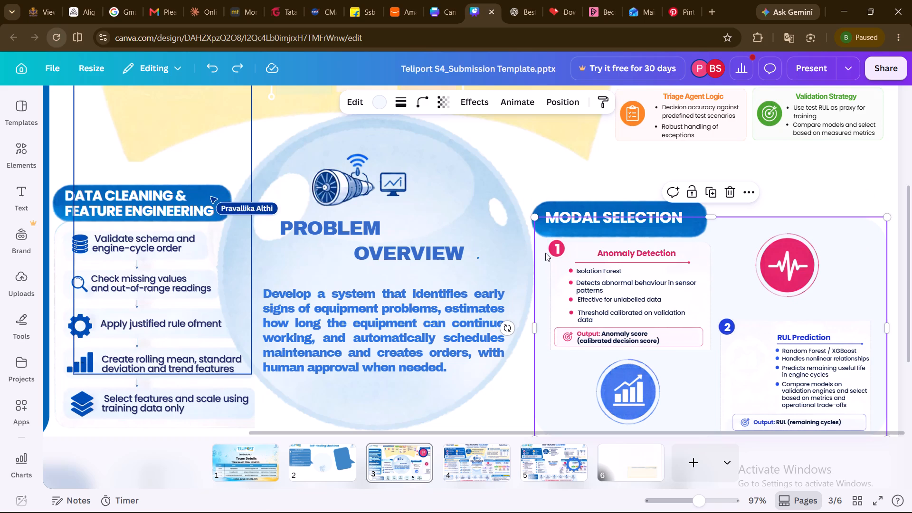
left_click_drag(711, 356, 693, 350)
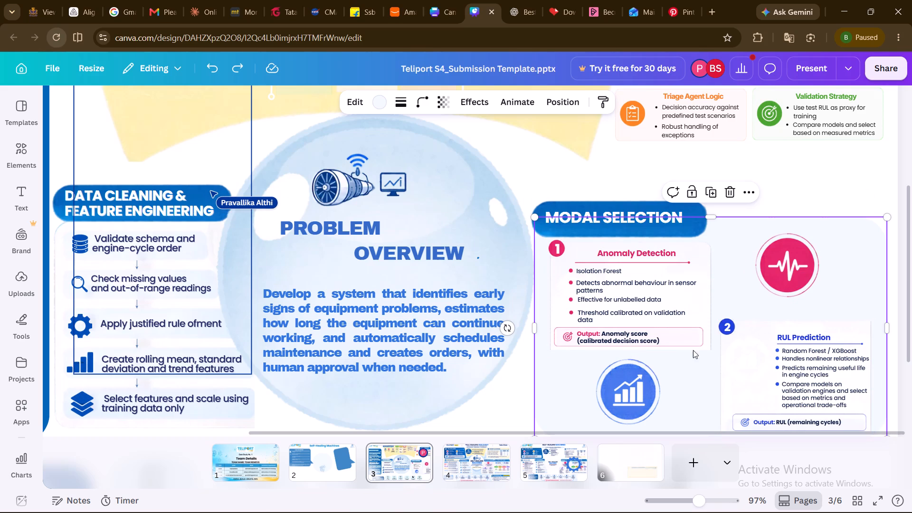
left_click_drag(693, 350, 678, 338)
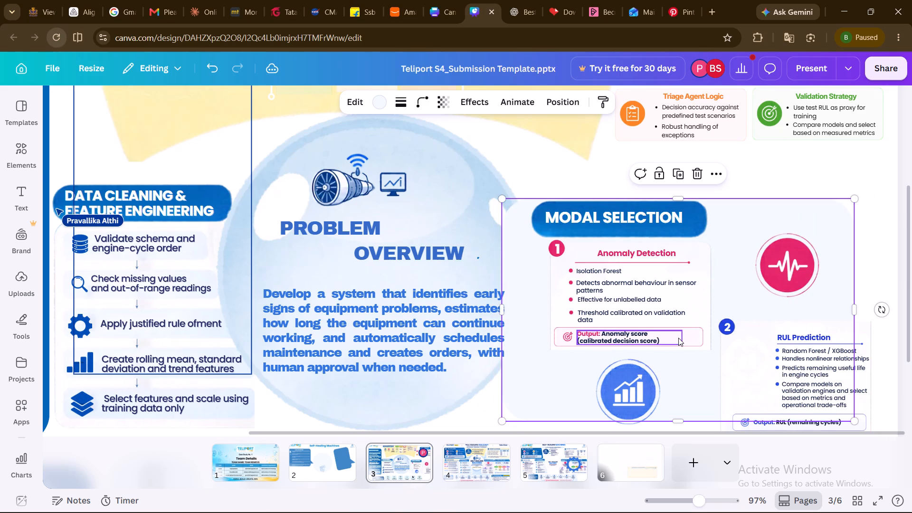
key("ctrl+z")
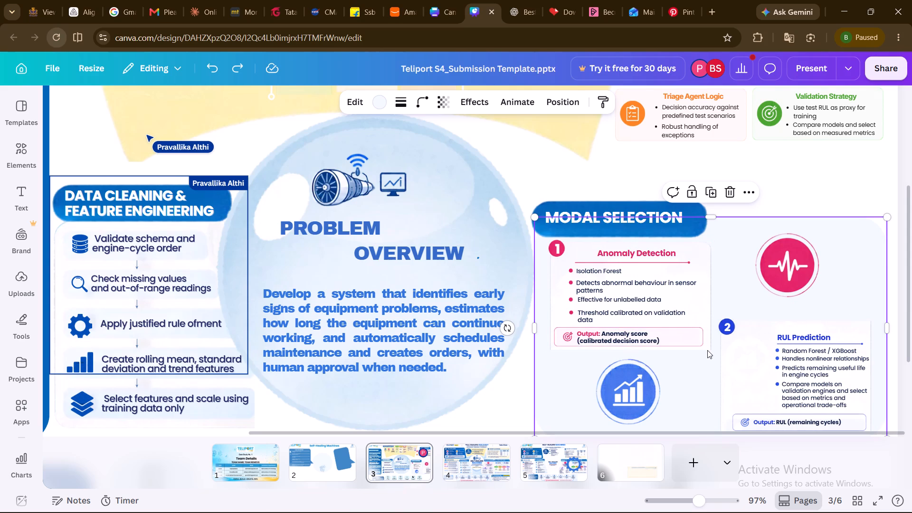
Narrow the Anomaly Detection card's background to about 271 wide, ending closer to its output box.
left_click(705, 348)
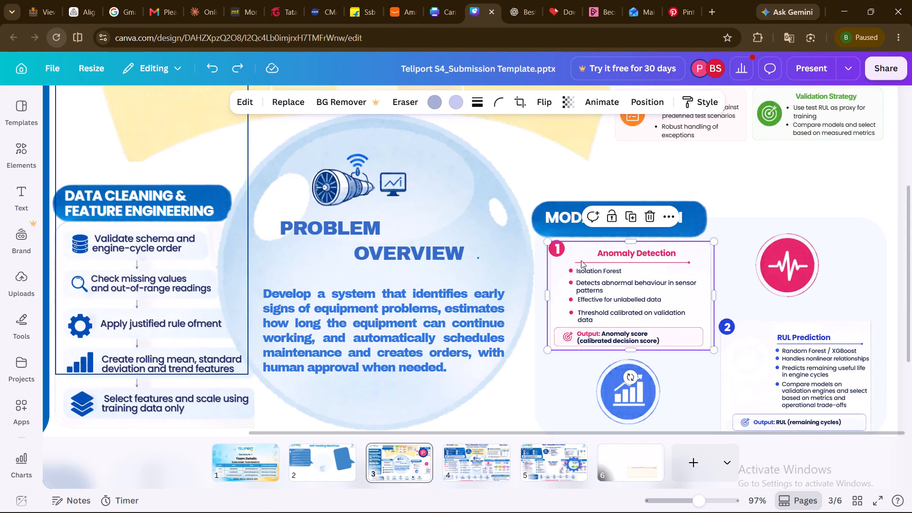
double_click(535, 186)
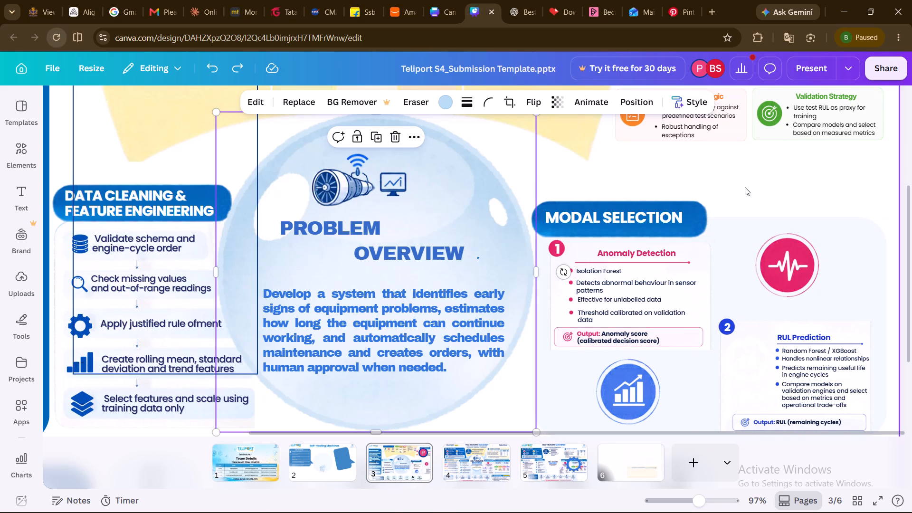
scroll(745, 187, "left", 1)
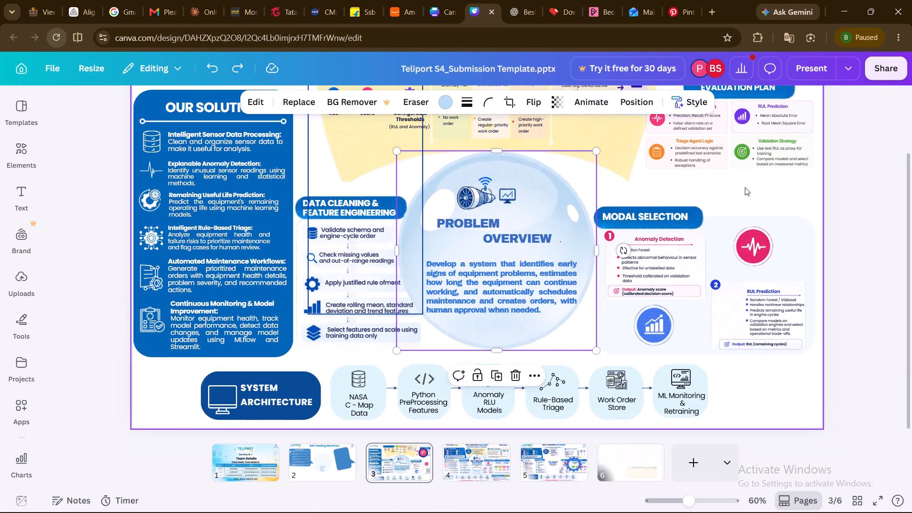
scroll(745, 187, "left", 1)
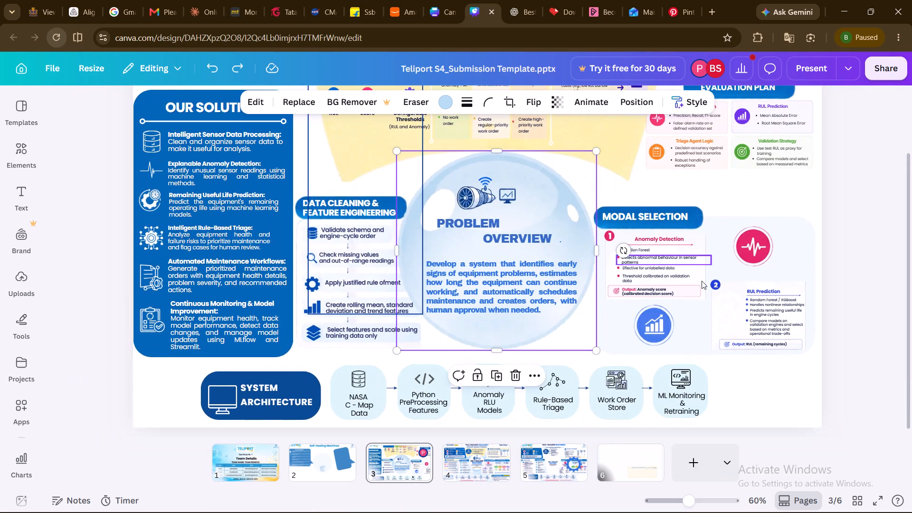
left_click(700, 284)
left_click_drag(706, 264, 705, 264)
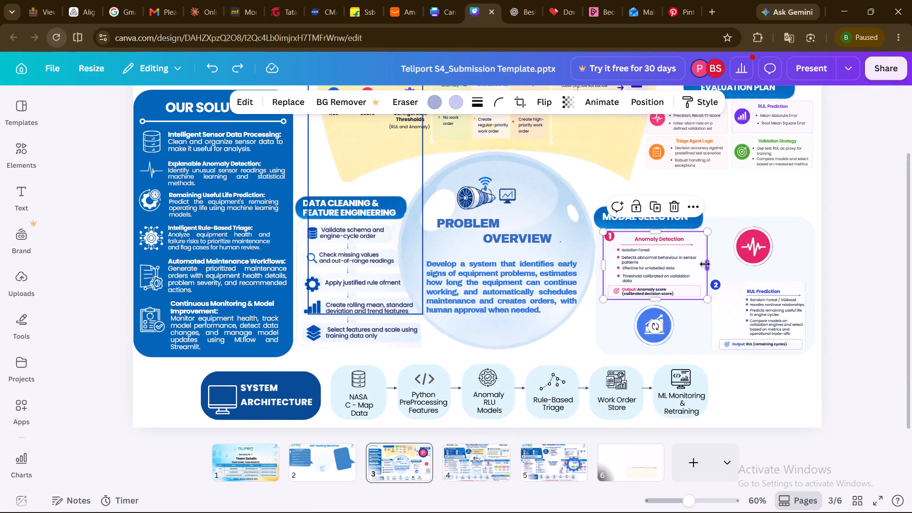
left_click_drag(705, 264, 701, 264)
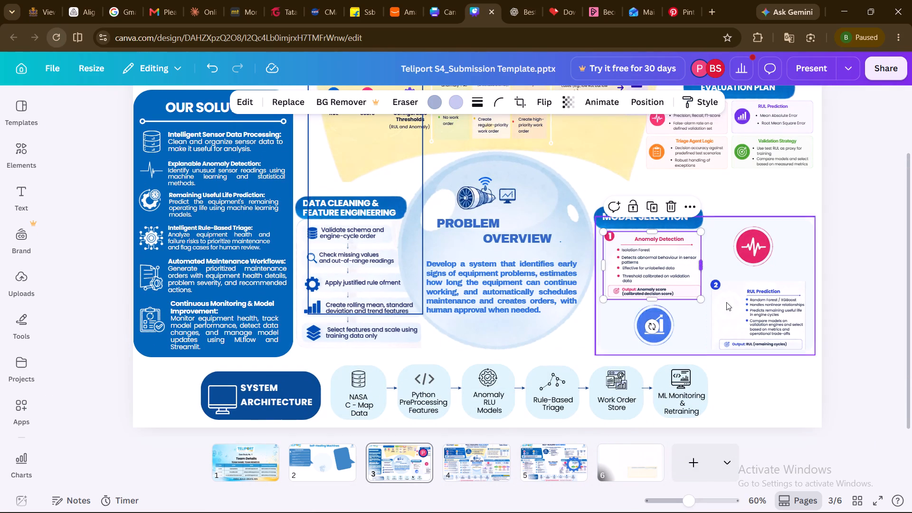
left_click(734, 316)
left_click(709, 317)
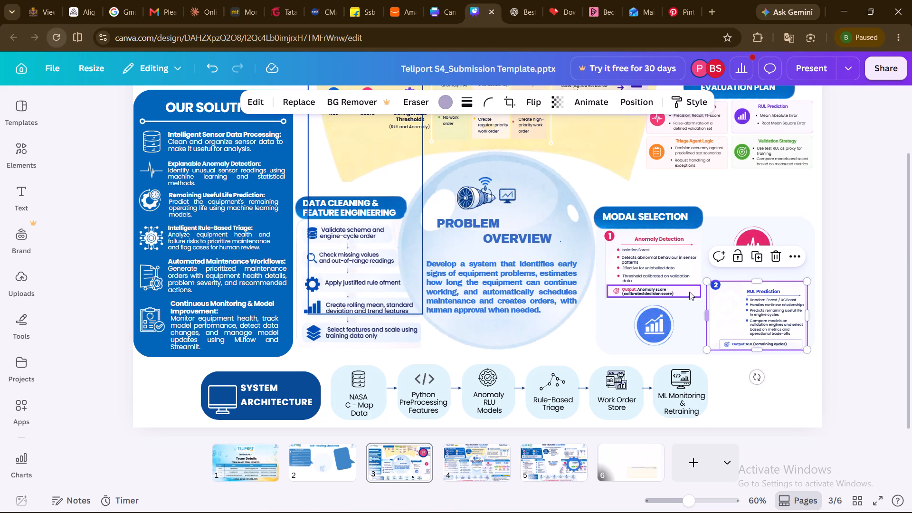
Resize the Anomaly Detection card's background to about 567 by 143, extending it behind the pink heartbeat icon.
left_click(693, 273)
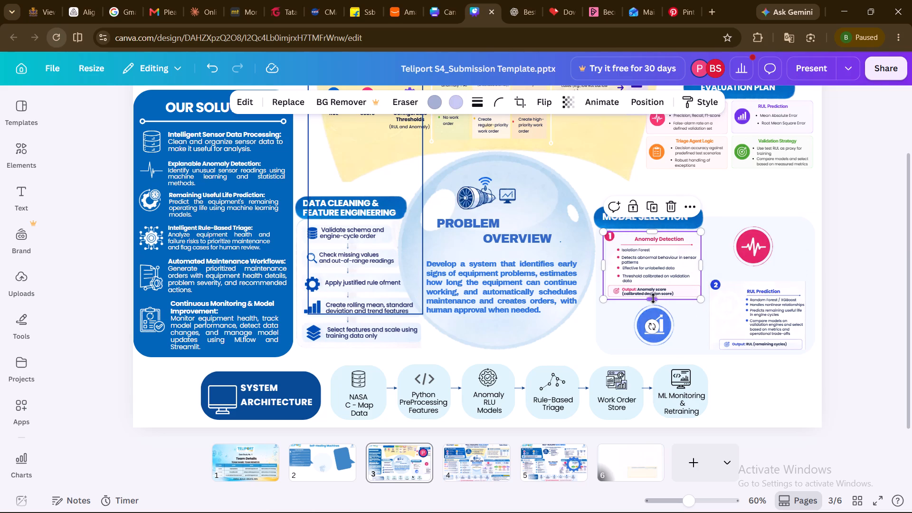
left_click_drag(653, 298, 649, 282)
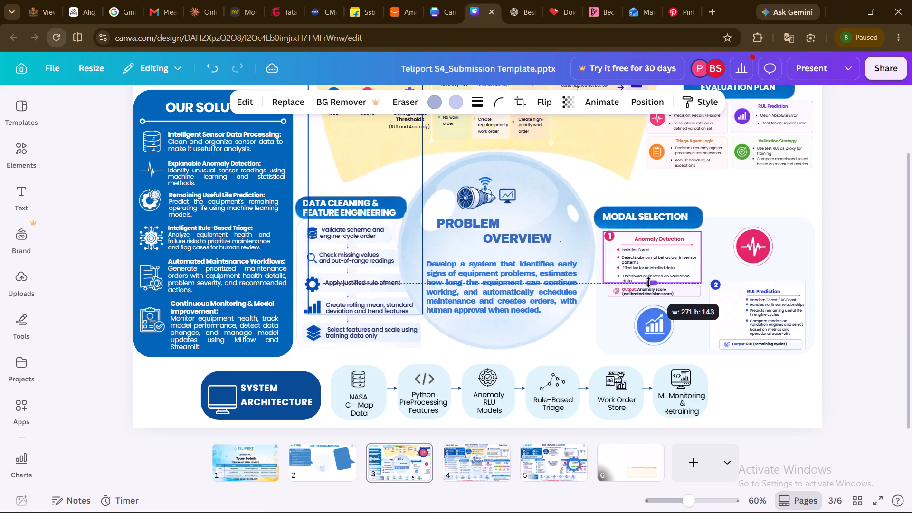
left_click_drag(703, 255, 714, 253)
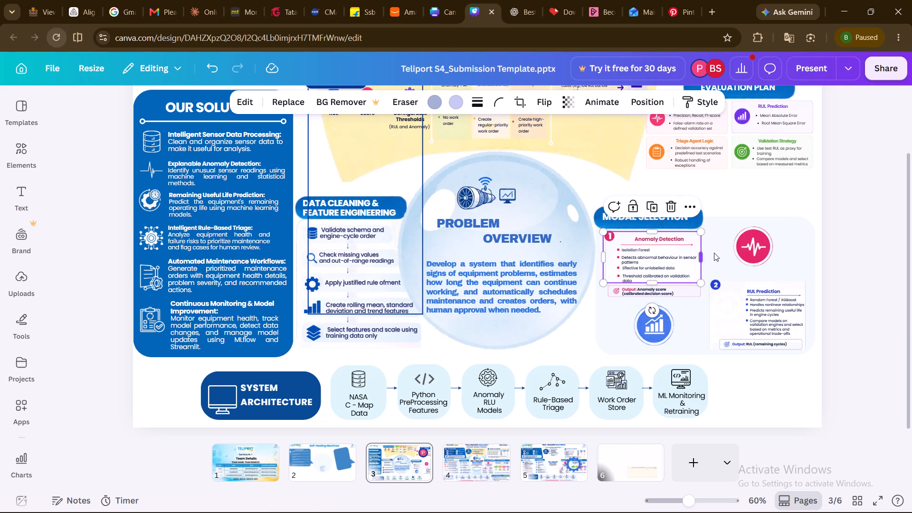
left_click_drag(714, 253, 805, 245)
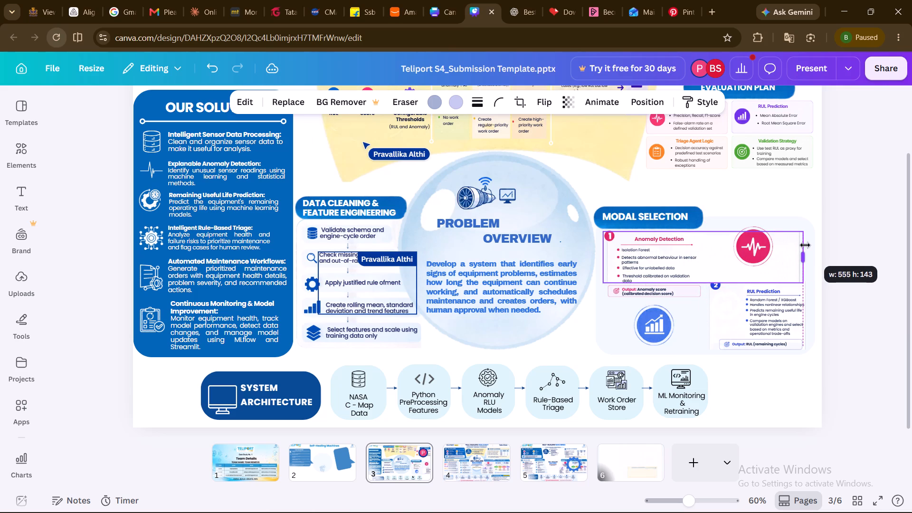
left_click_drag(805, 245, 809, 244)
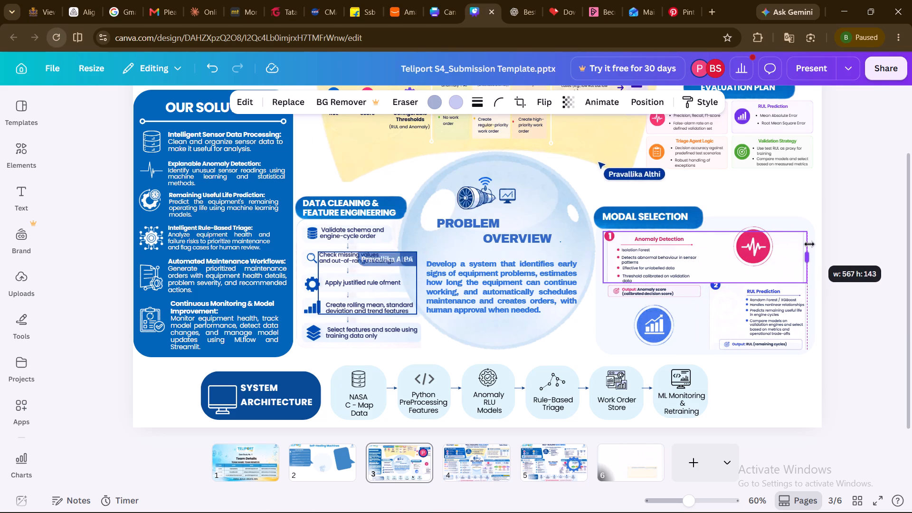
left_click_drag(809, 244, 810, 243)
Resize the RUL Prediction card's background to about 569 by 142, extending it behind the blue chart icon and lowering its top edge.
left_click(715, 306)
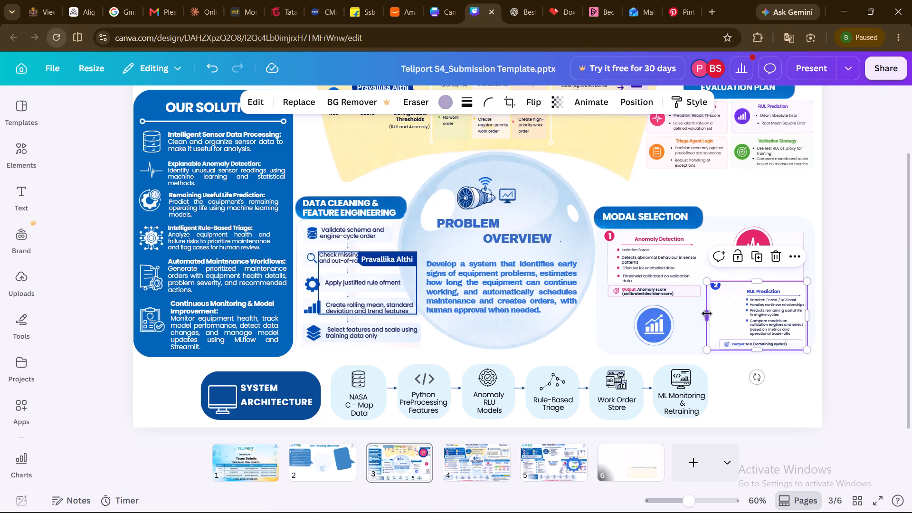
left_click_drag(706, 315, 601, 326)
left_click_drag(704, 279, 705, 286)
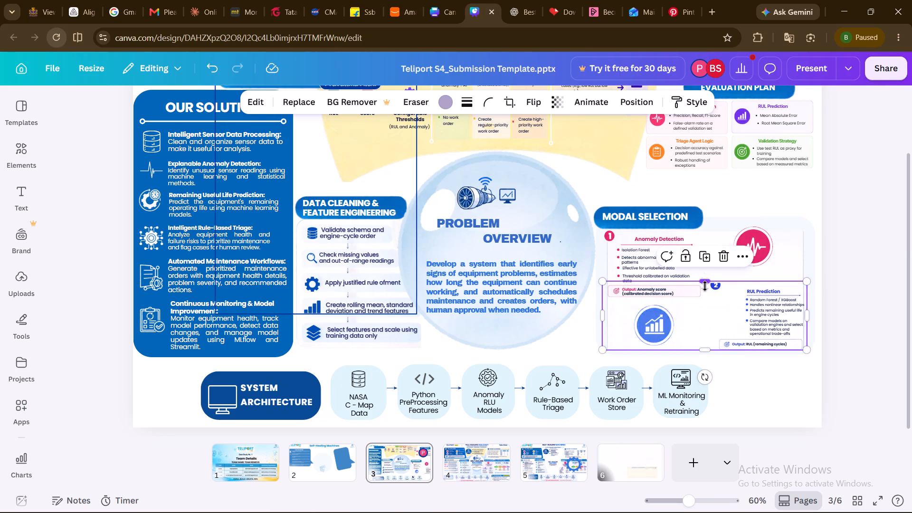
left_click_drag(705, 286, 705, 297)
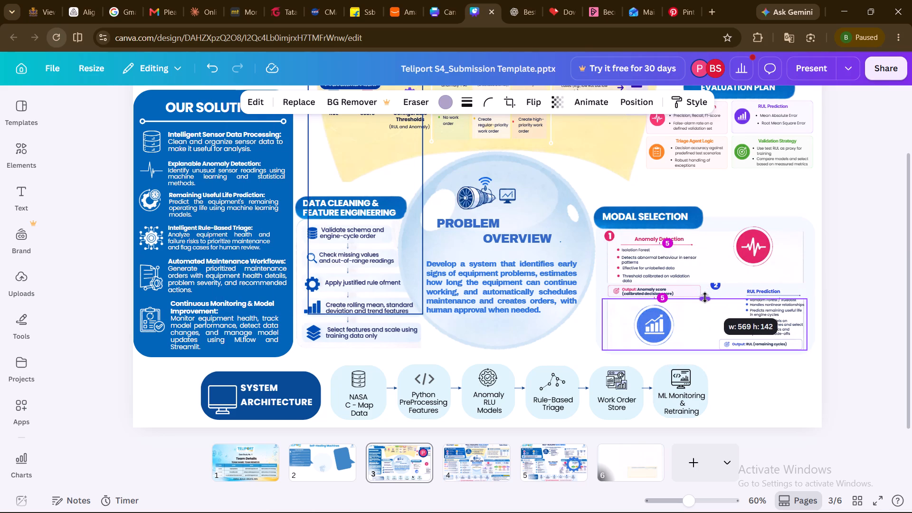
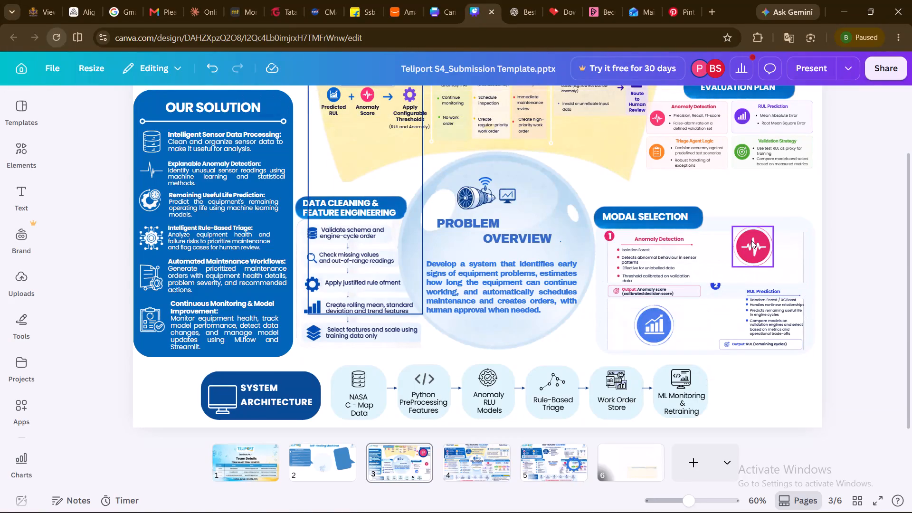
Move the pink heartbeat icon to the far right end of the Anomaly Detection card's background.
left_click_drag(751, 240, 777, 250)
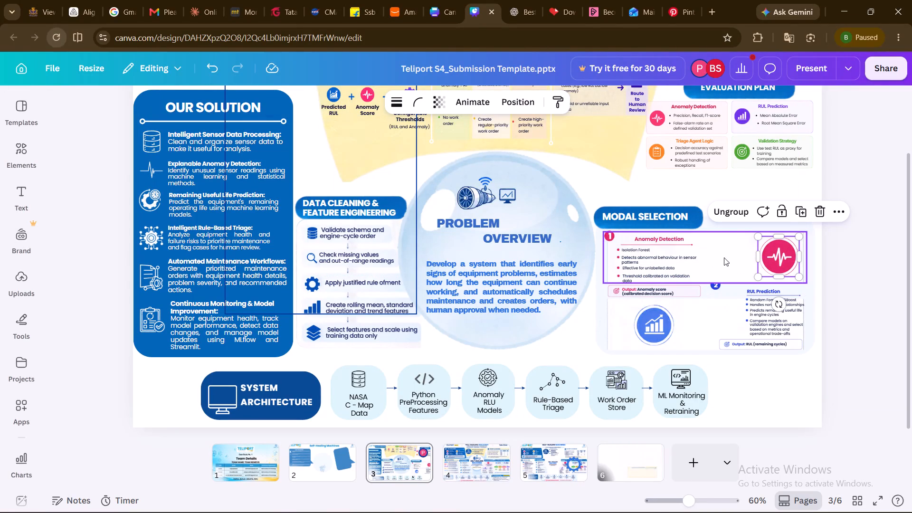
left_click(758, 259)
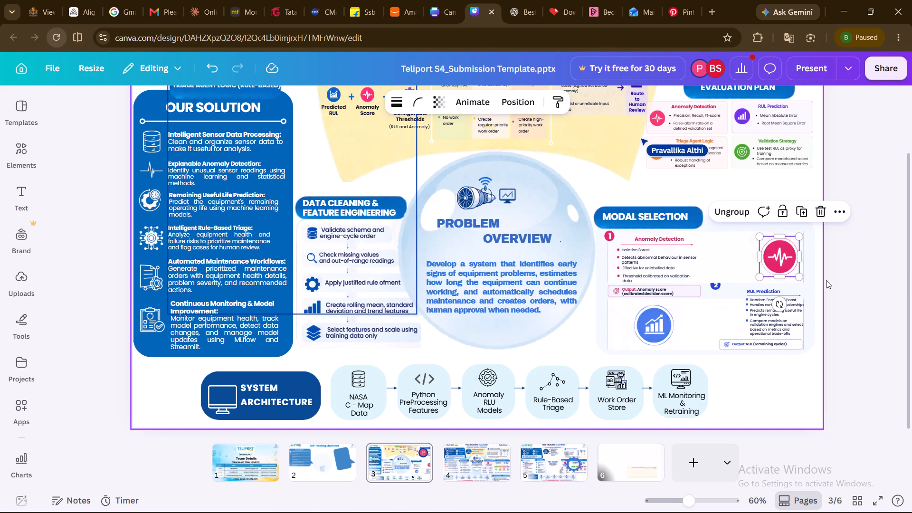
left_click(826, 280)
Widen the "Detects abnormal behaviour in sensor patterns" and "Threshold calibrated on validation data" bullets so each fits on one line.
left_click(676, 260)
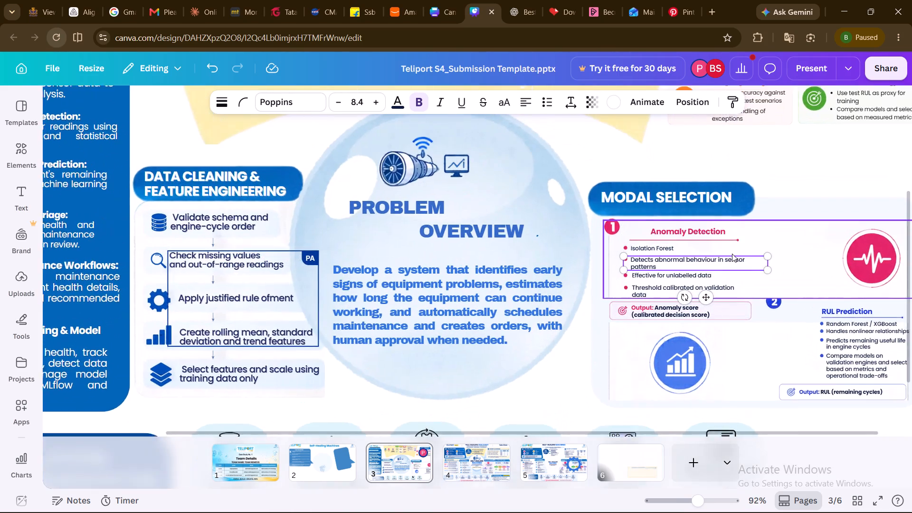
scroll(710, 263, "left", 1)
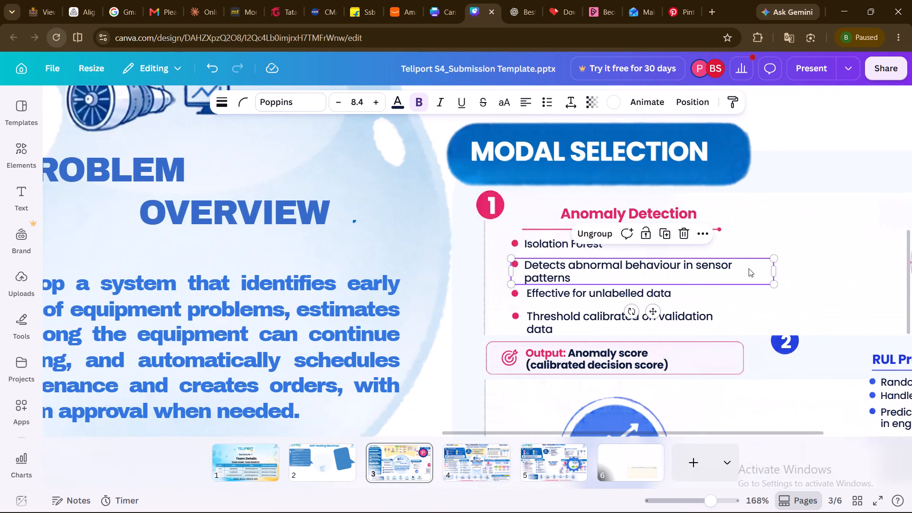
left_click_drag(774, 269, 819, 262)
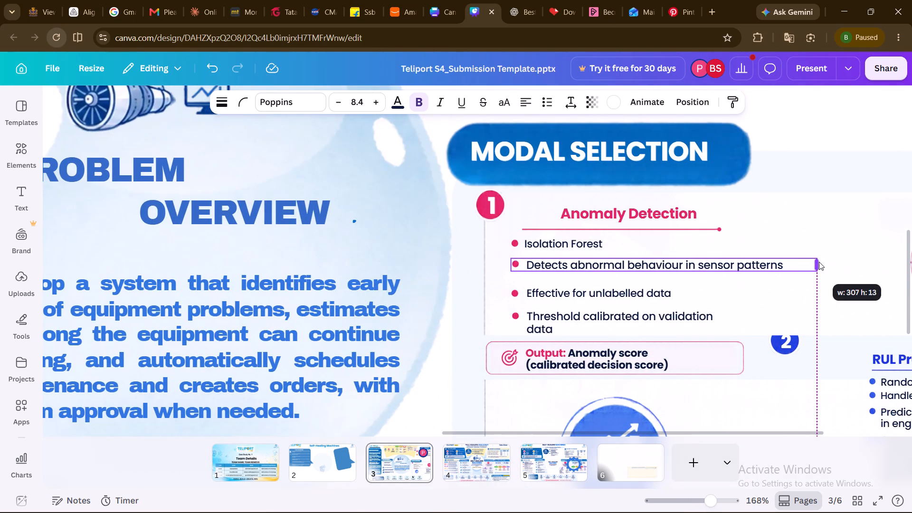
left_click_drag(819, 262, 816, 262)
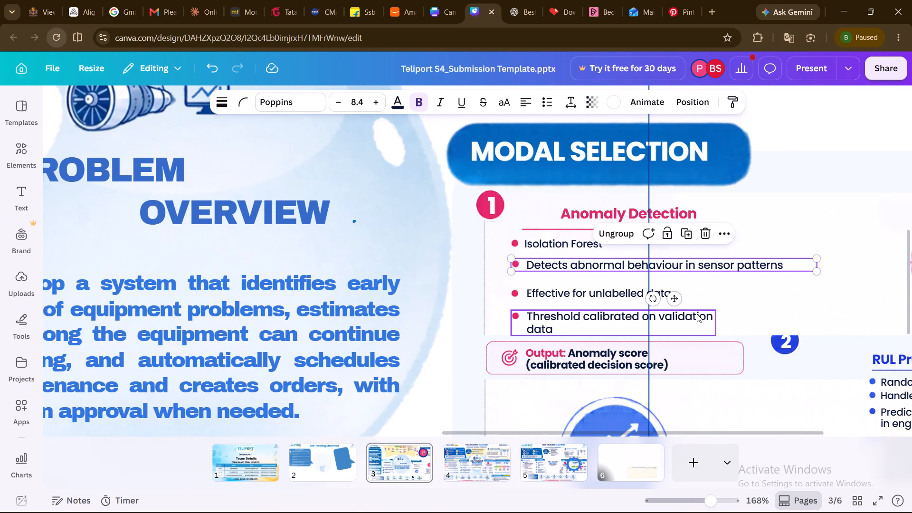
left_click(697, 314)
left_click_drag(718, 322, 739, 320)
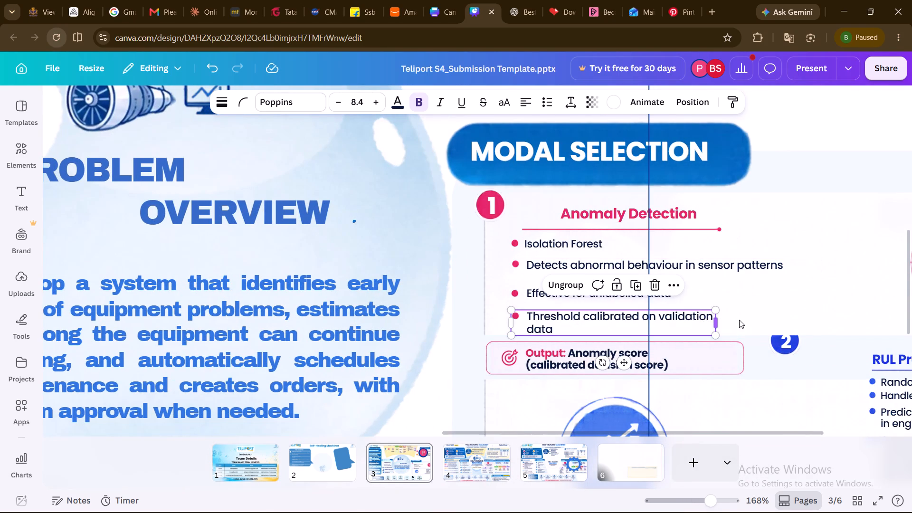
left_click_drag(739, 320, 761, 317)
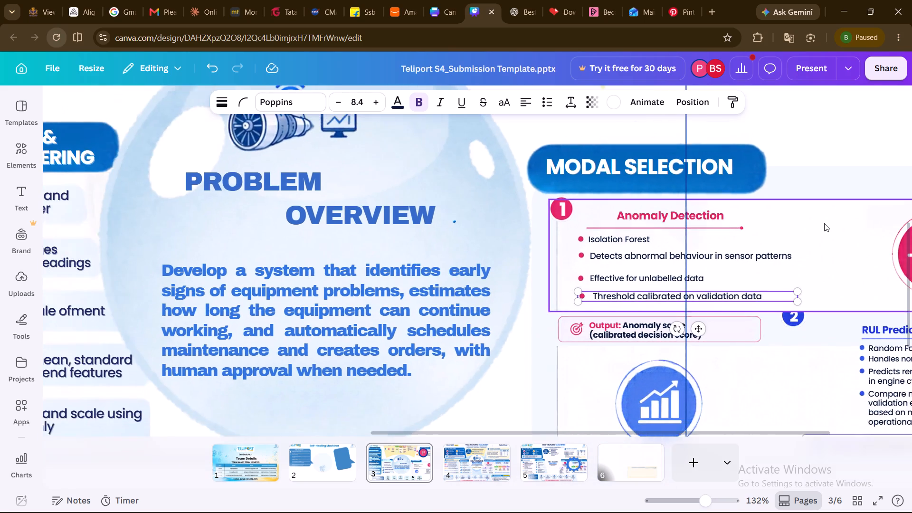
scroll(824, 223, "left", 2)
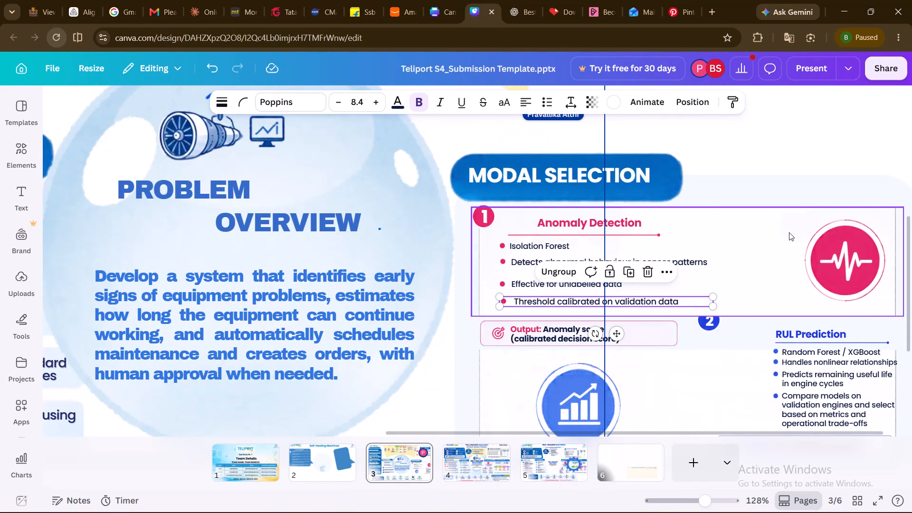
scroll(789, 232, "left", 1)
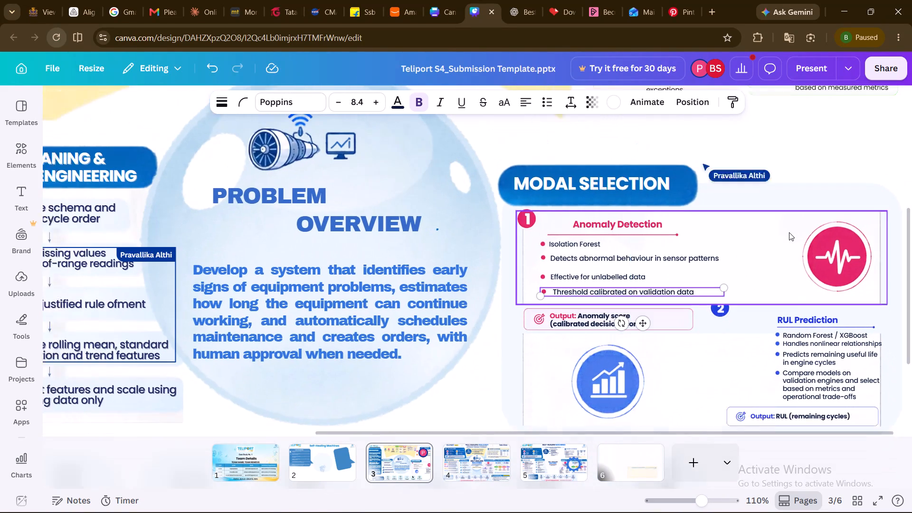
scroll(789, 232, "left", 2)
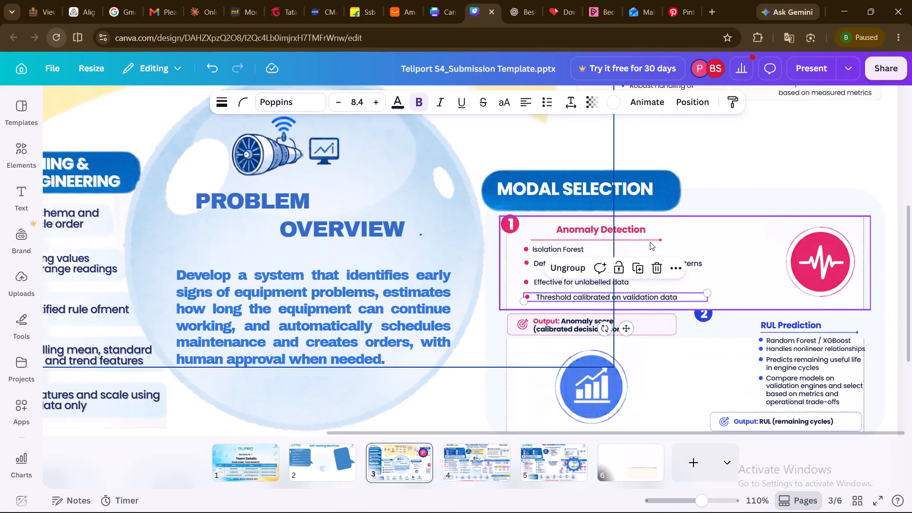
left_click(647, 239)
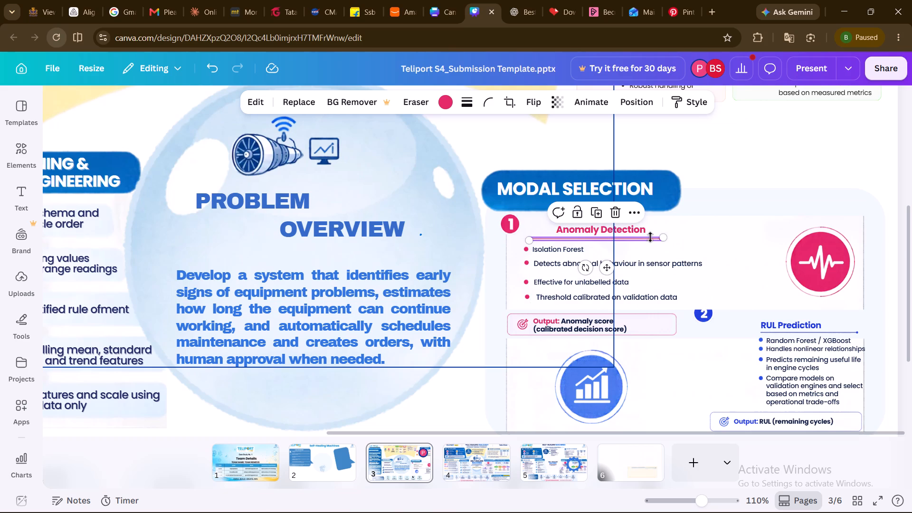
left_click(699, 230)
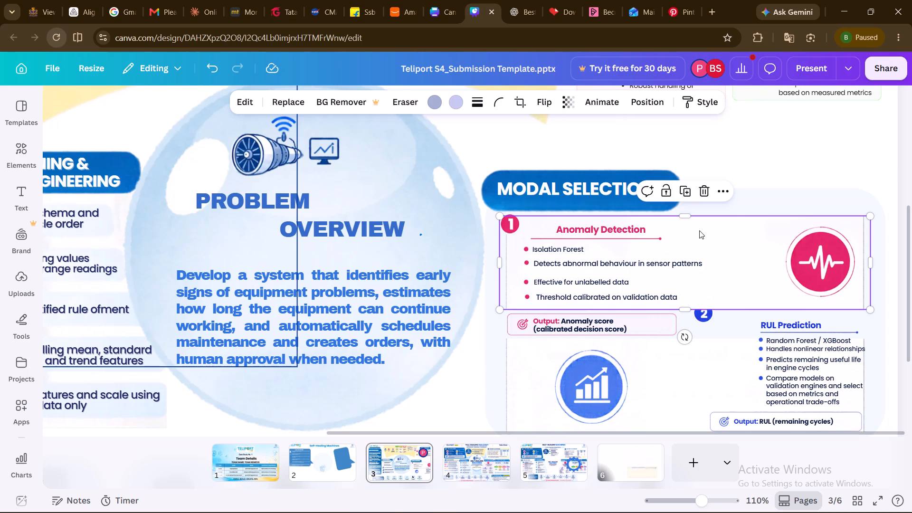
Group the Anomaly Detection output's target icon, text and box, and move the group into the card's lower right area.
scroll(692, 240, "left", 4)
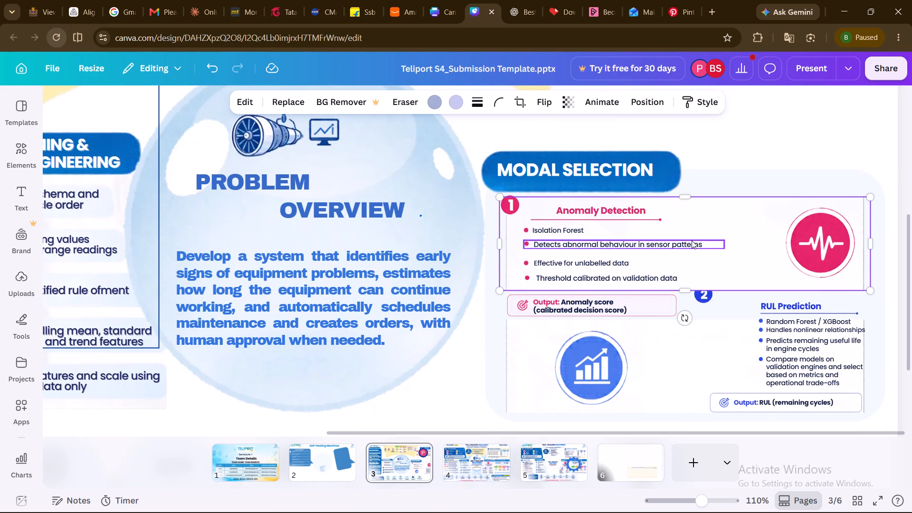
scroll(692, 240, "left", 2)
scroll(676, 332, "left", 2)
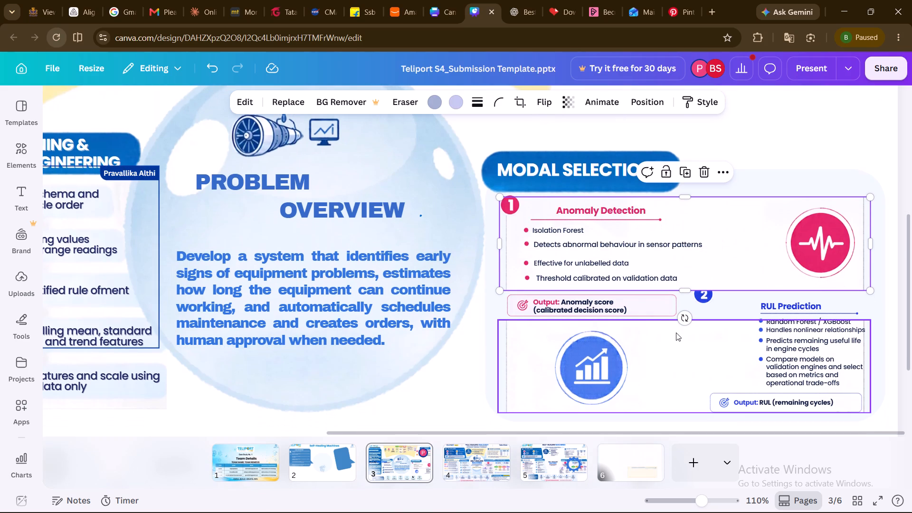
scroll(676, 332, "left", 1)
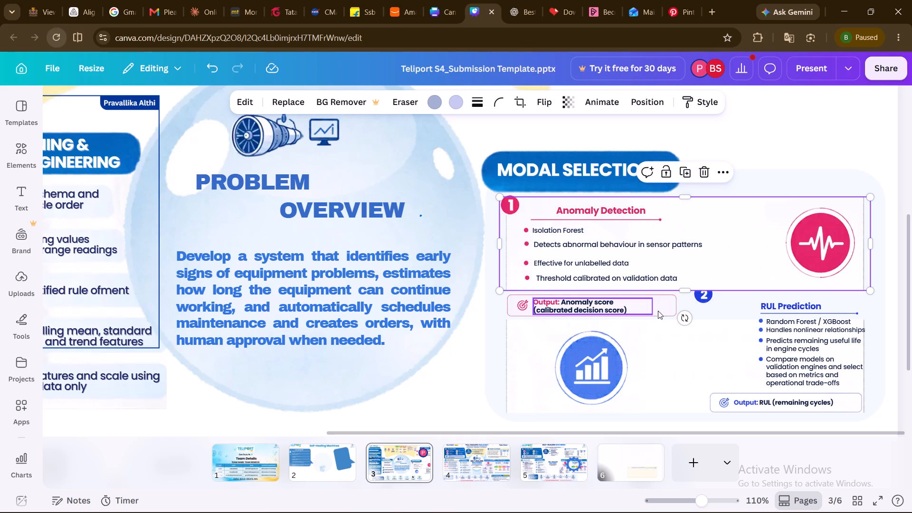
left_click(520, 304)
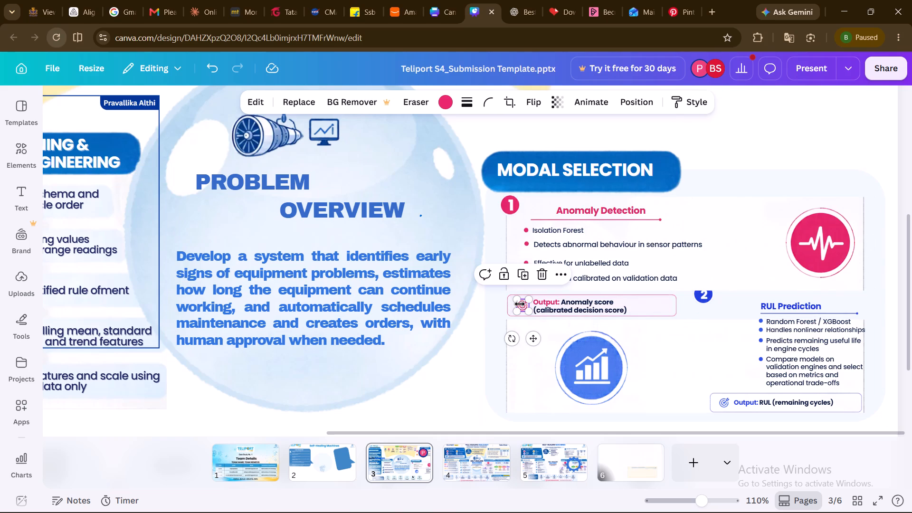
left_click(571, 304, "shift")
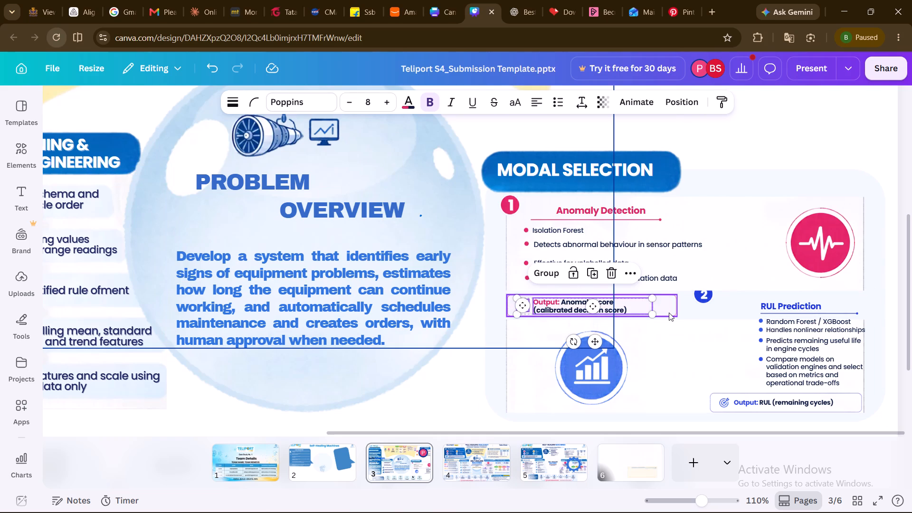
left_click(669, 309, "shift")
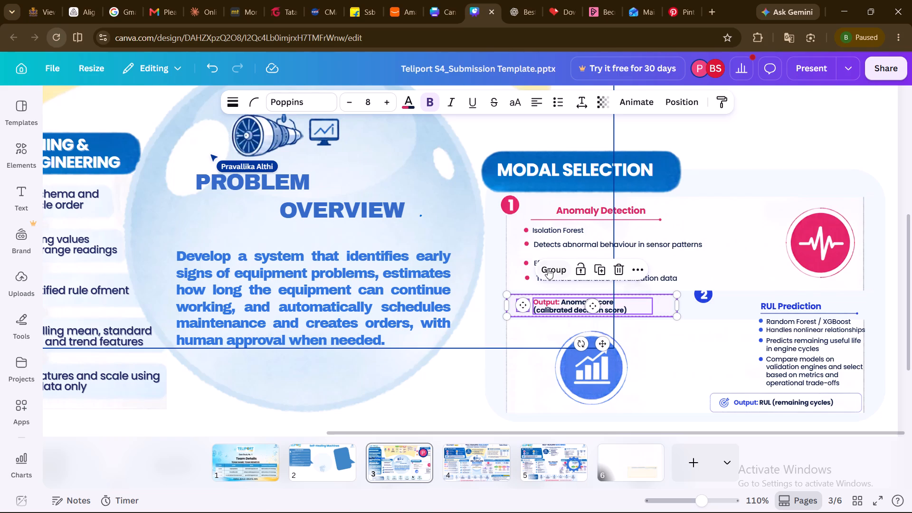
left_click(546, 271)
left_click_drag(653, 307, 820, 271)
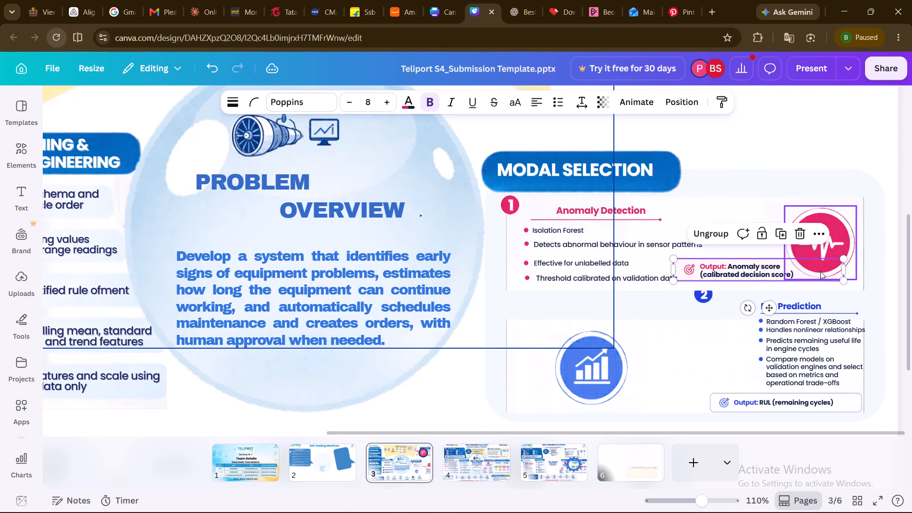
Move the pink heartbeat icon left and shrink it to fit above the Anomaly score output box.
left_click_drag(834, 239, 769, 224)
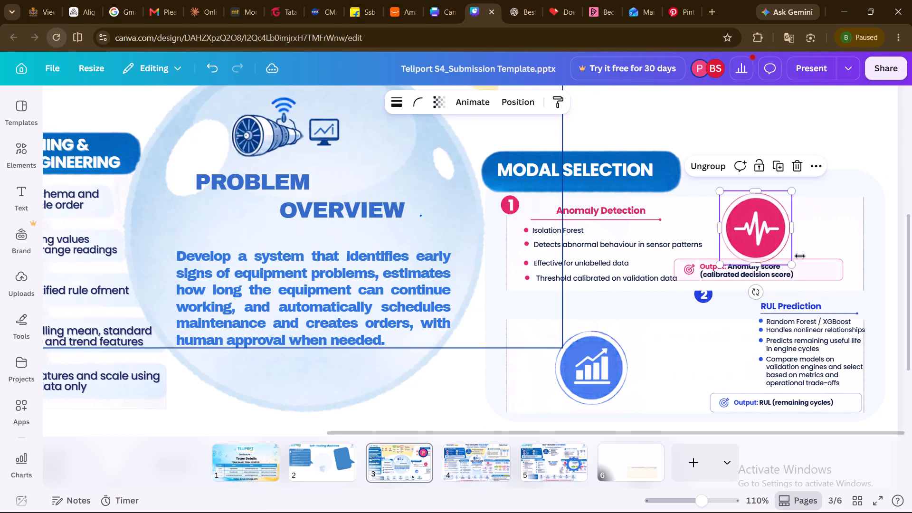
left_click_drag(793, 266, 783, 254)
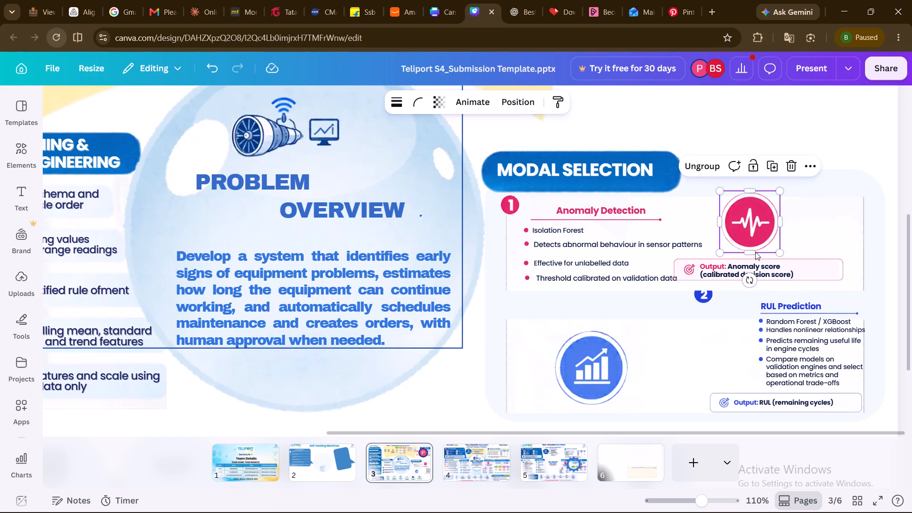
Narrow the Anomaly score output box and position it in the lower right of the Anomaly Detection card.
left_click_drag(738, 275, 755, 284)
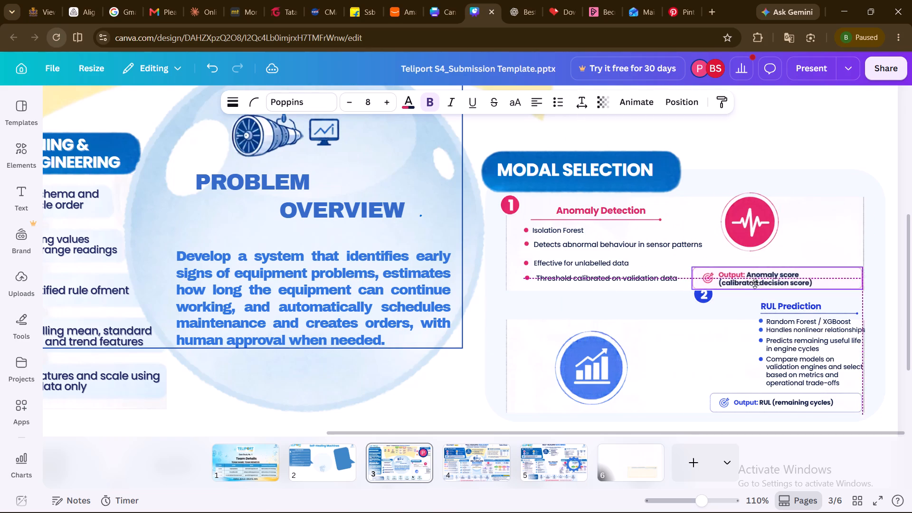
left_click_drag(755, 284, 755, 284)
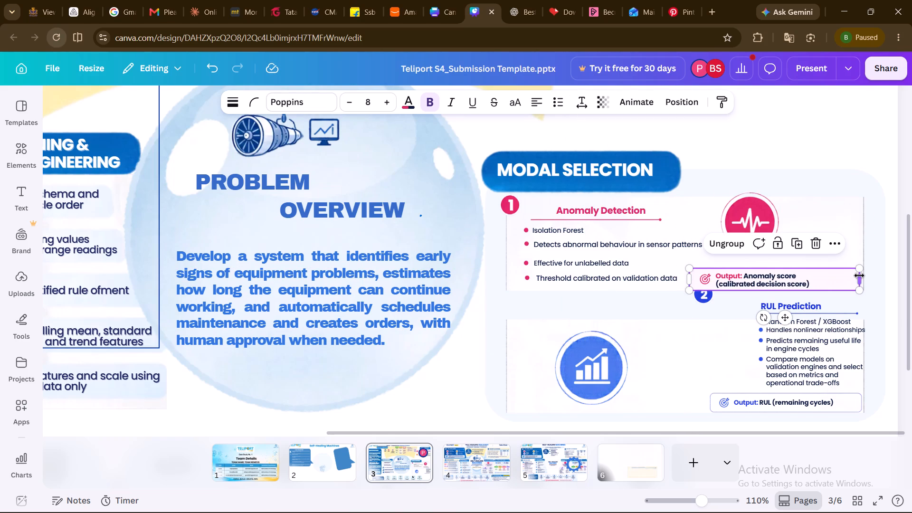
left_click_drag(859, 275, 838, 278)
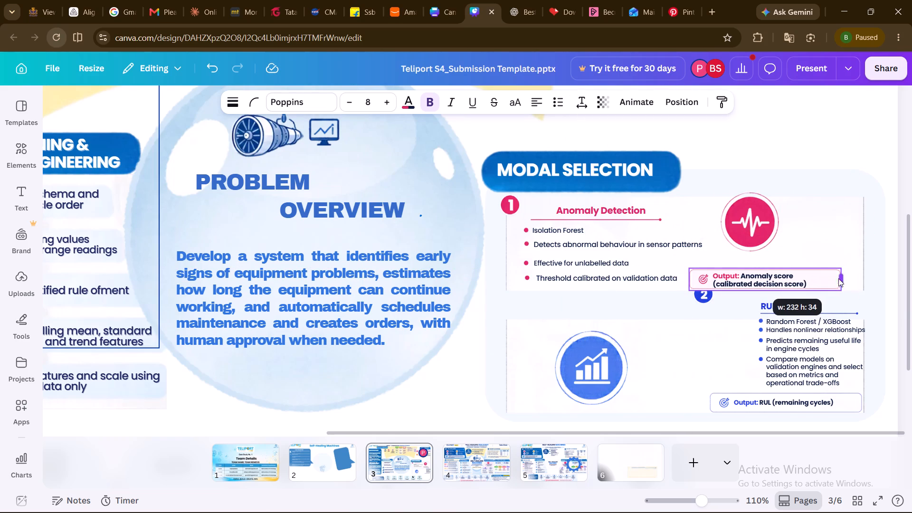
left_click_drag(838, 278, 832, 278)
left_click_drag(811, 277, 826, 273)
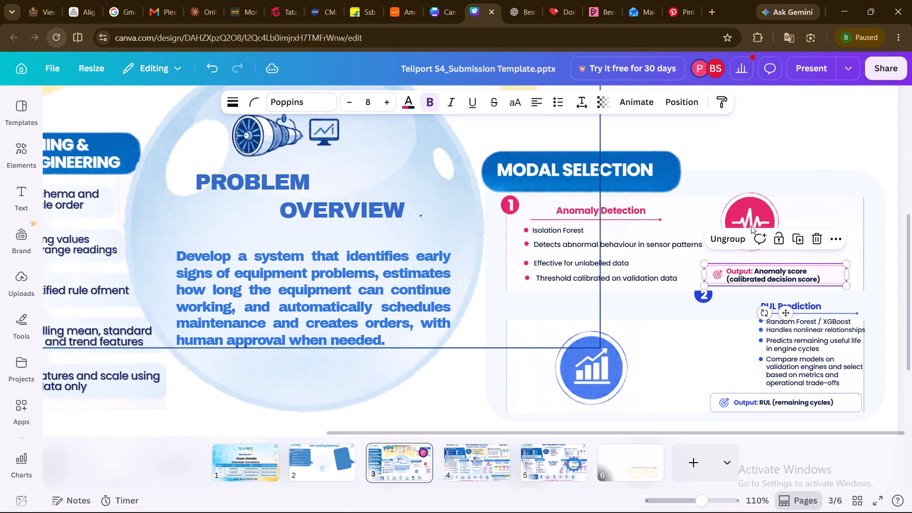
Reposition the pink heartbeat icon inside the Anomaly Detection card, roughly centred just above its output box.
left_click(746, 225)
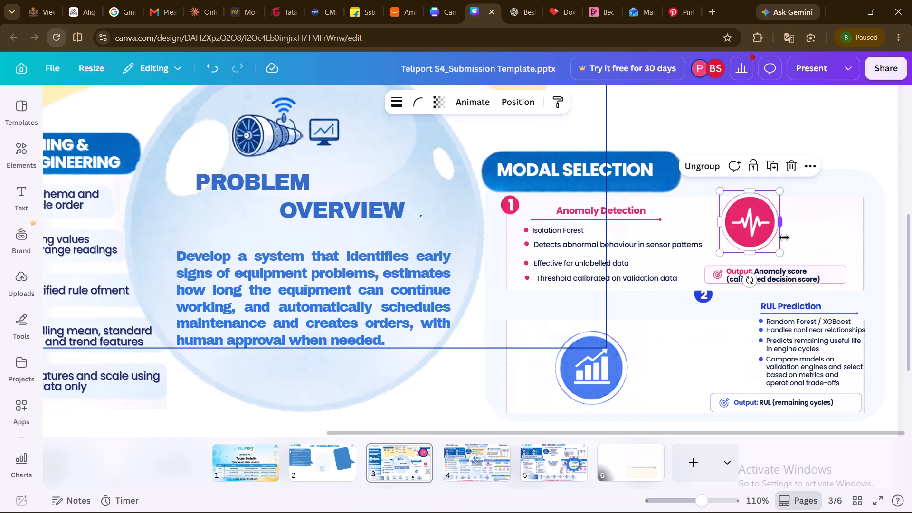
left_click_drag(747, 220, 781, 183)
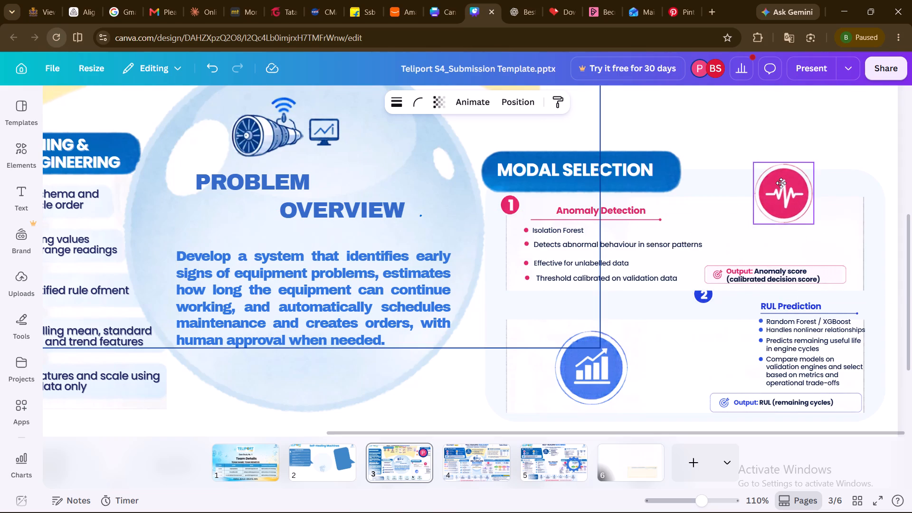
left_click_drag(781, 183, 781, 228)
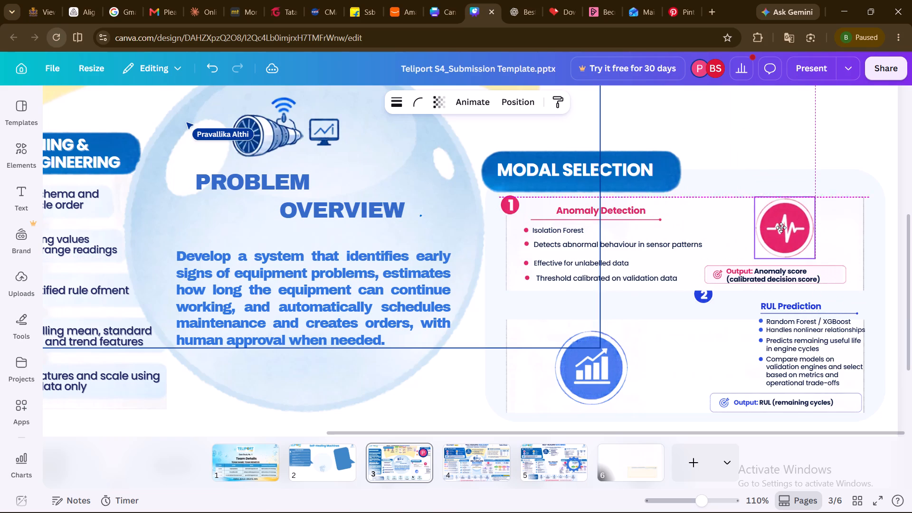
left_click_drag(781, 228, 781, 228)
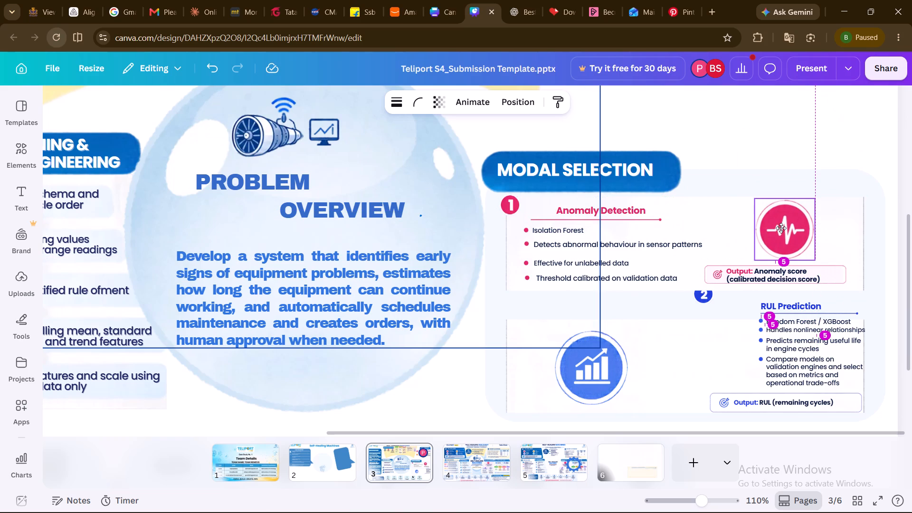
left_click_drag(781, 228, 779, 229)
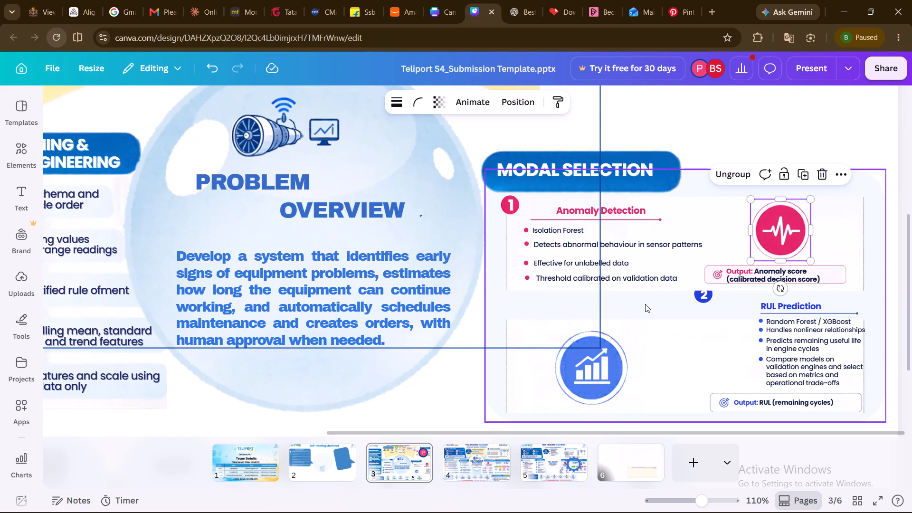
Move the RUL Prediction card's white background up to sit just below the Anomaly Detection card.
left_click(645, 304)
scroll(645, 304, "left", 1)
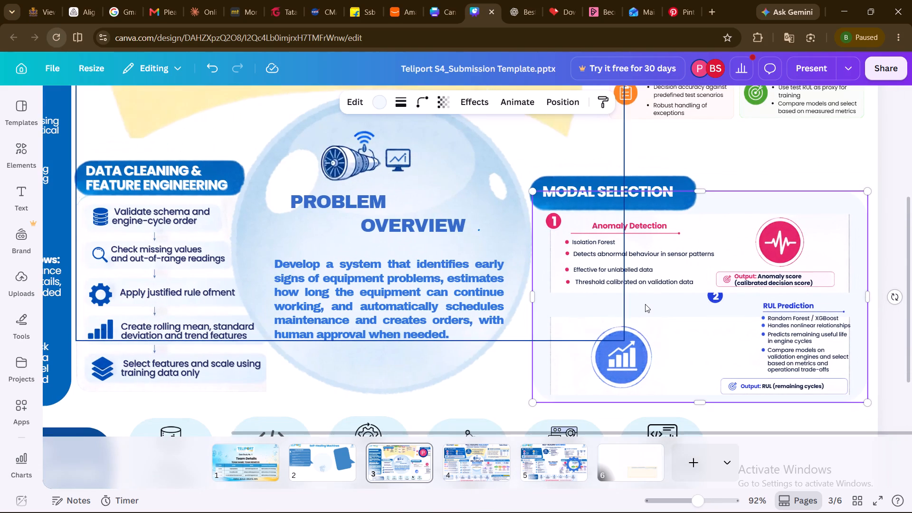
scroll(645, 304, "left", 2)
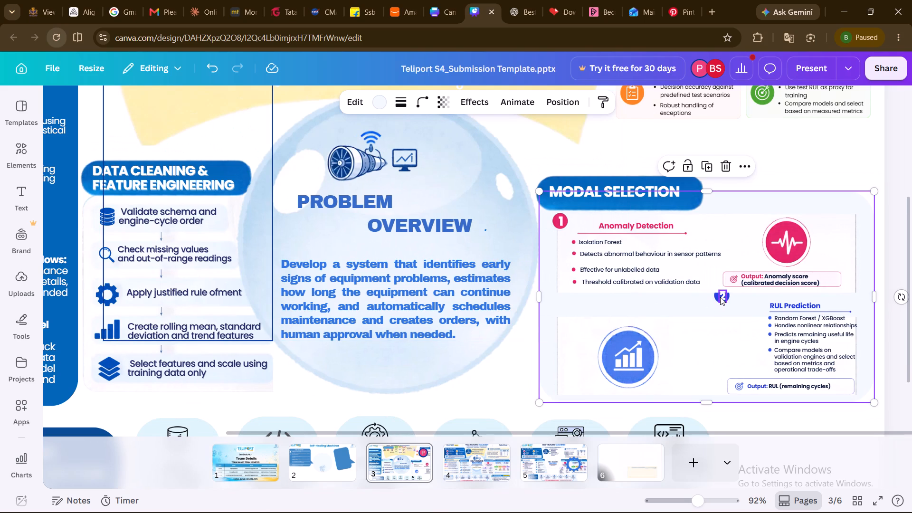
left_click_drag(683, 348, 679, 333)
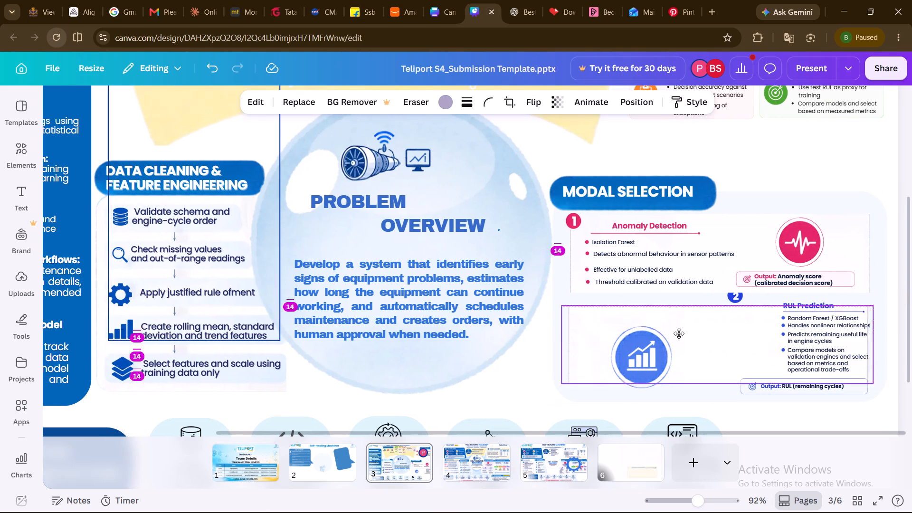
left_click_drag(679, 333, 683, 330)
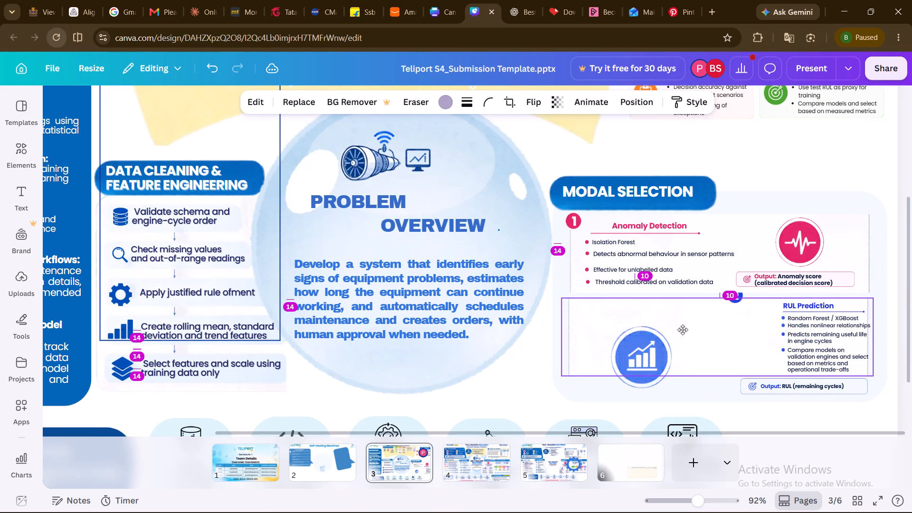
left_click_drag(683, 330, 684, 331)
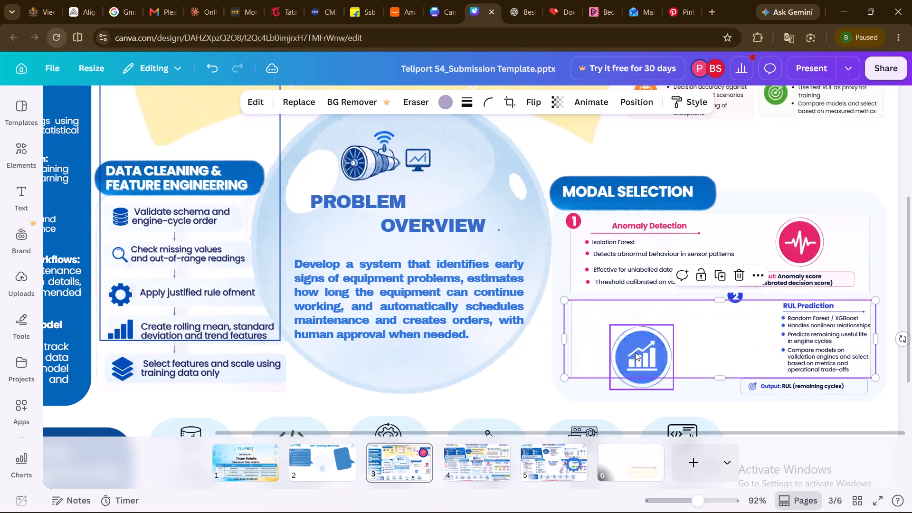
Shrink the blue growth-chart icon and position it inside the left part of the RUL Prediction card.
left_click(635, 352)
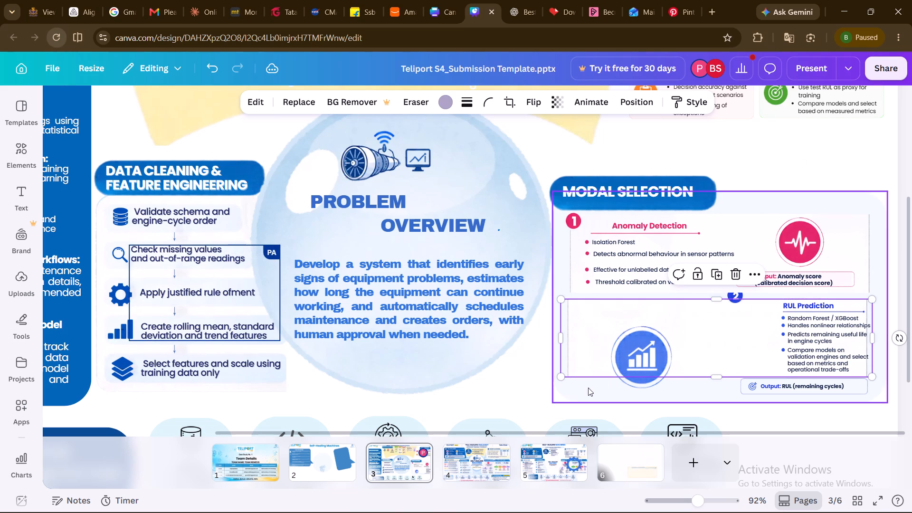
left_click(541, 396)
left_click(645, 358)
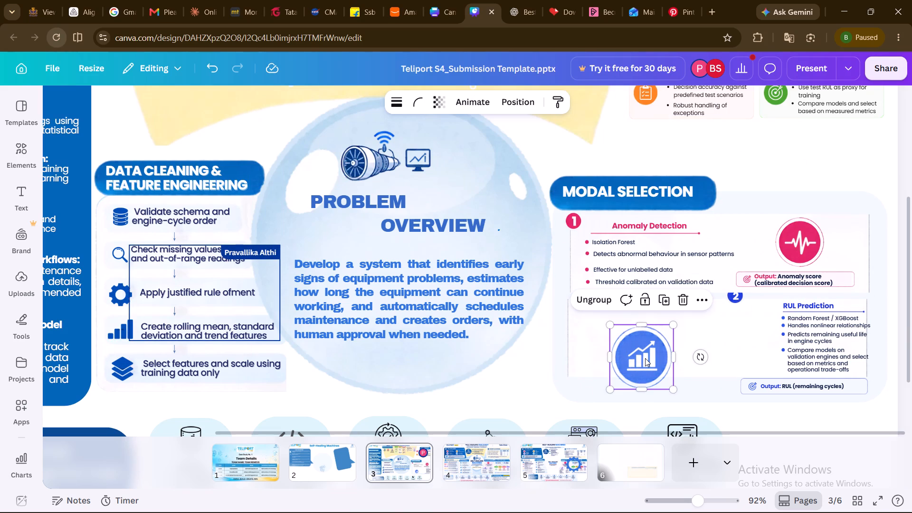
left_click_drag(645, 358, 617, 333)
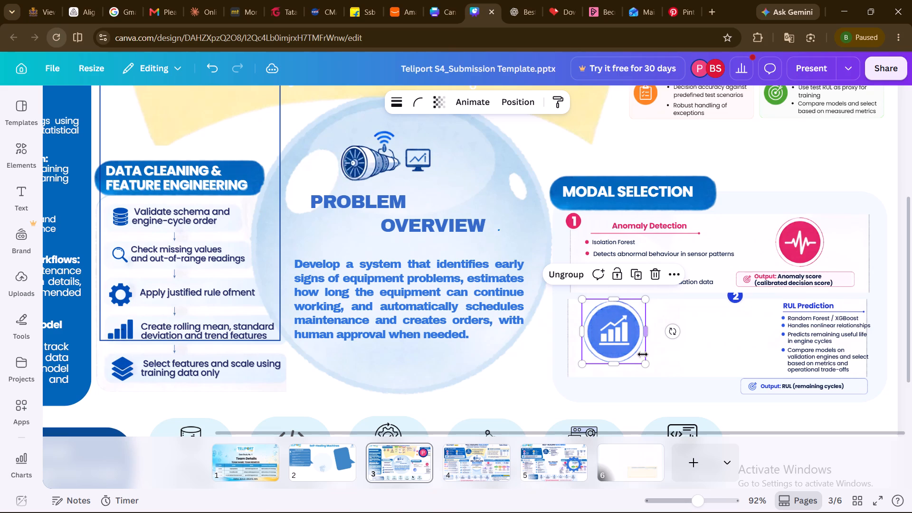
left_click_drag(646, 367, 630, 351)
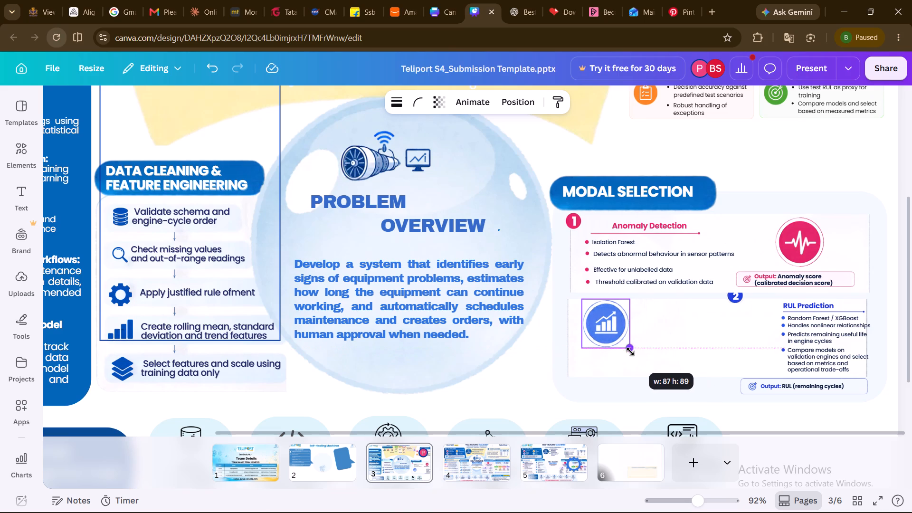
left_click_drag(630, 351, 642, 354)
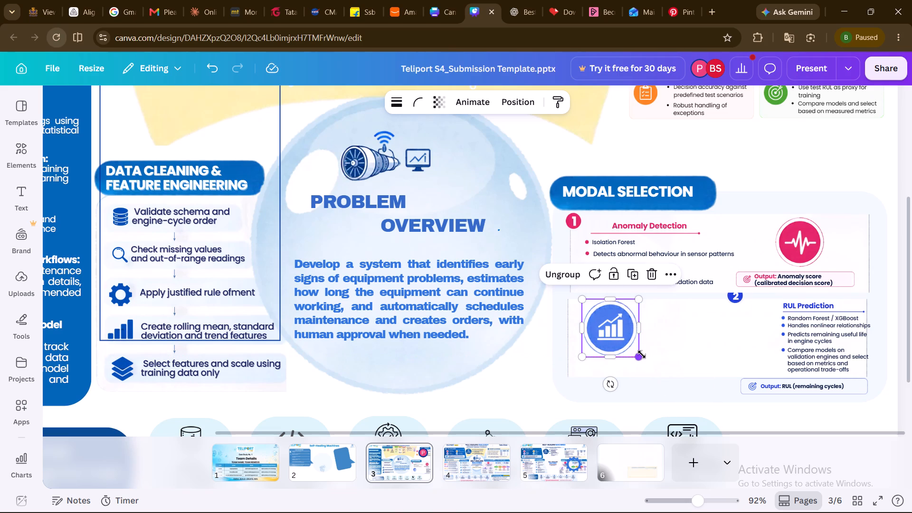
left_click_drag(608, 339, 629, 342)
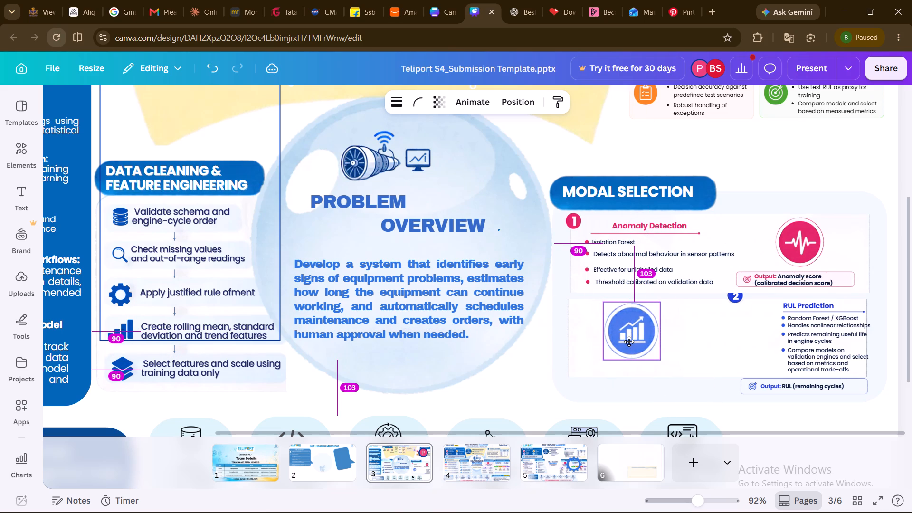
left_click_drag(629, 342, 630, 344)
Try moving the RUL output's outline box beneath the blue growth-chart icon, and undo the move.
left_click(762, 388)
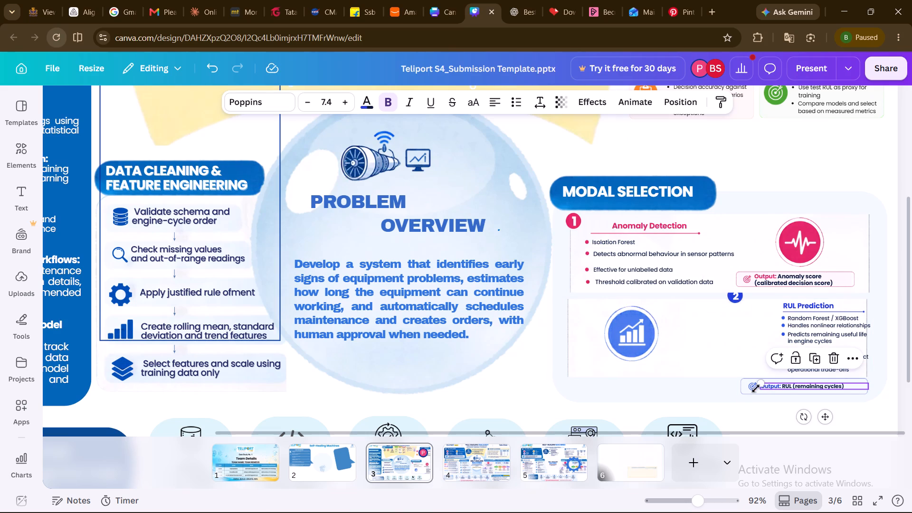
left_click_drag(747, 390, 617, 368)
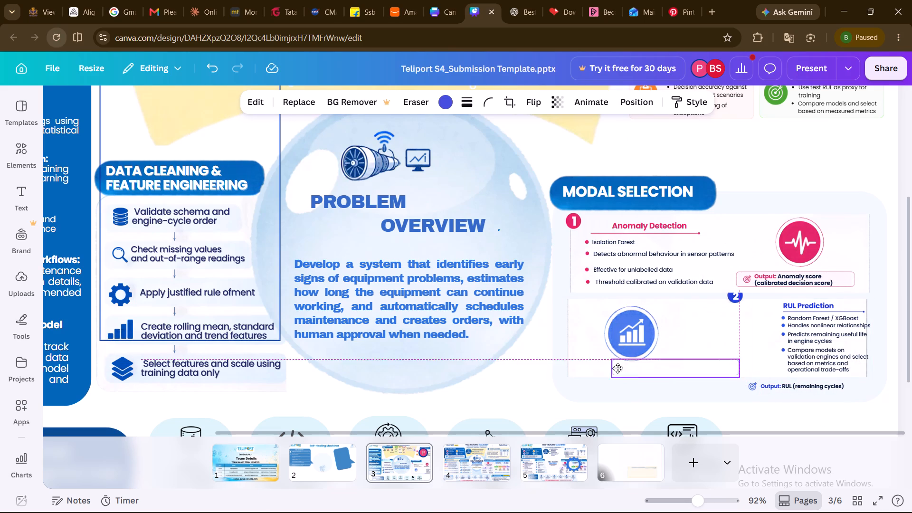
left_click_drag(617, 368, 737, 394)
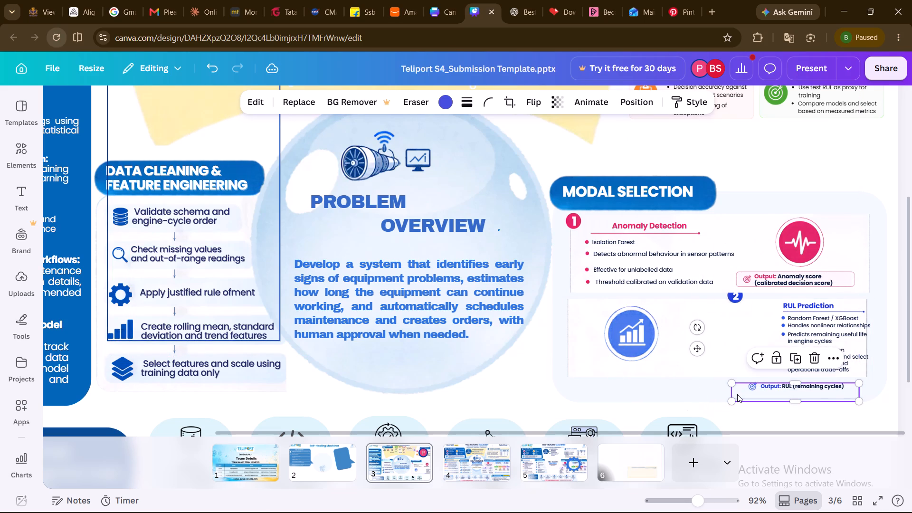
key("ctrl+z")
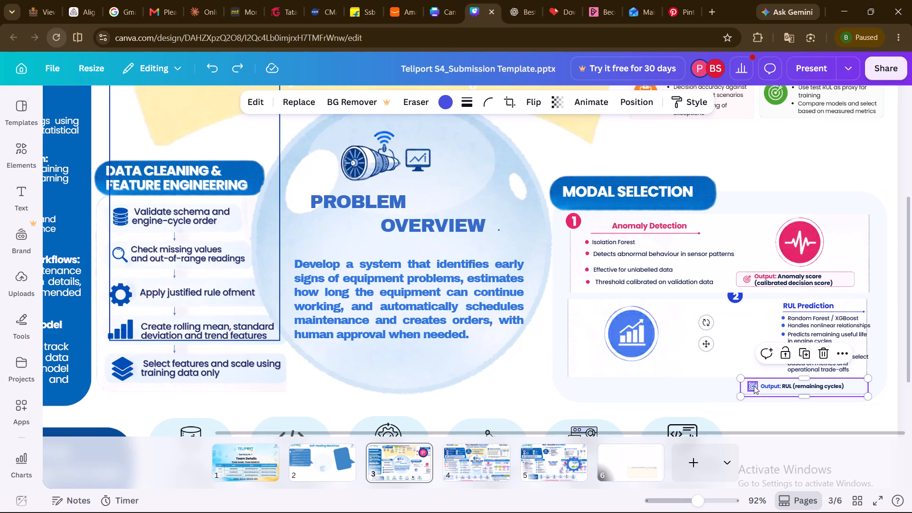
Group the RUL Prediction output's outline box, target icon and "Output: RUL (remaining cycles)" text.
left_click(754, 386, "shift")
left_click(793, 388, "shift")
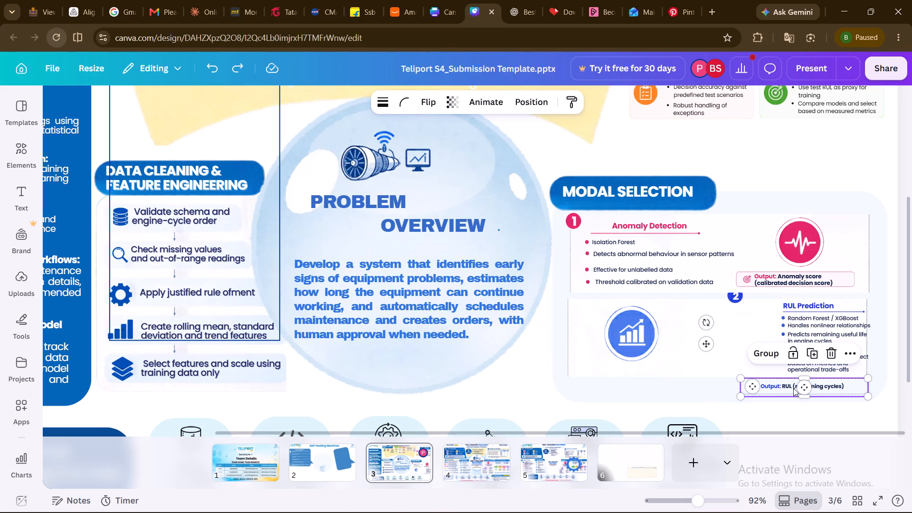
left_click(783, 385, "shift")
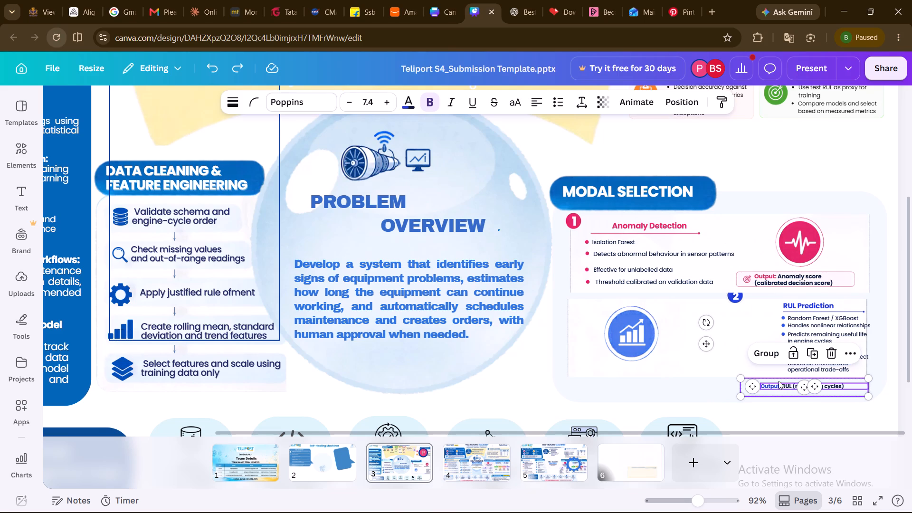
left_click(771, 349)
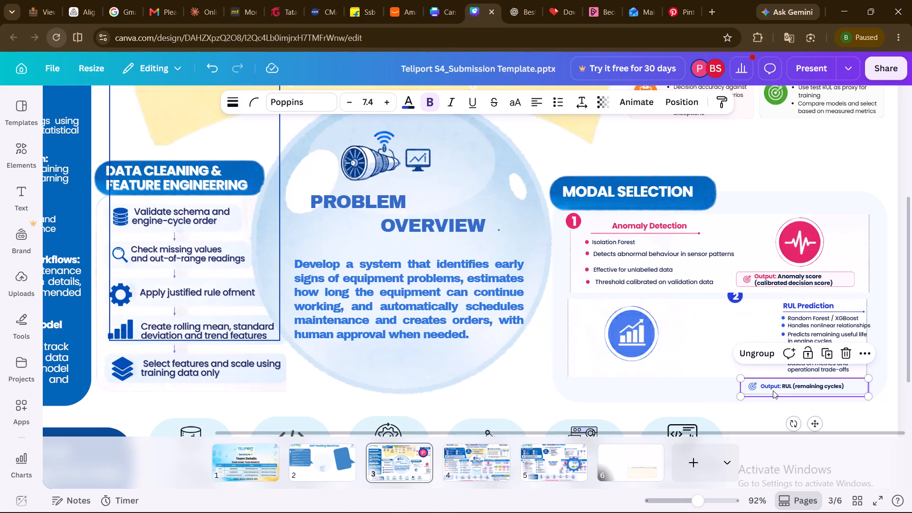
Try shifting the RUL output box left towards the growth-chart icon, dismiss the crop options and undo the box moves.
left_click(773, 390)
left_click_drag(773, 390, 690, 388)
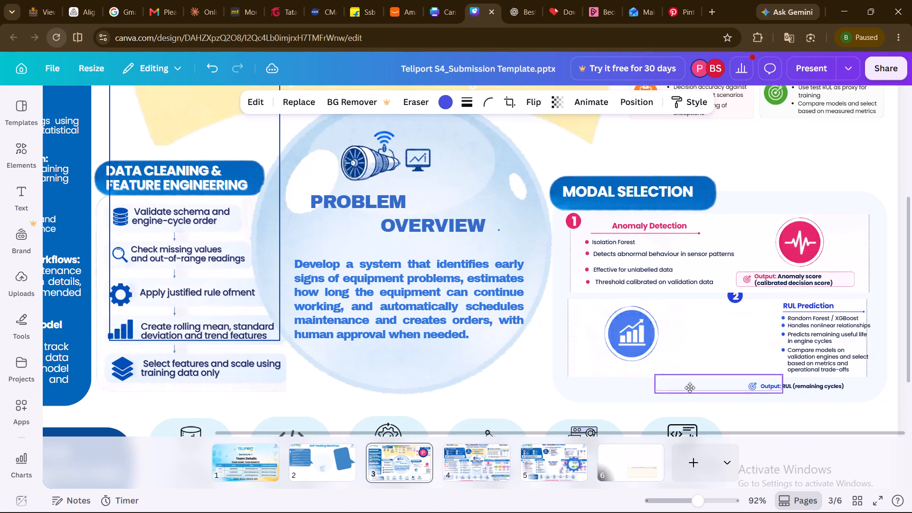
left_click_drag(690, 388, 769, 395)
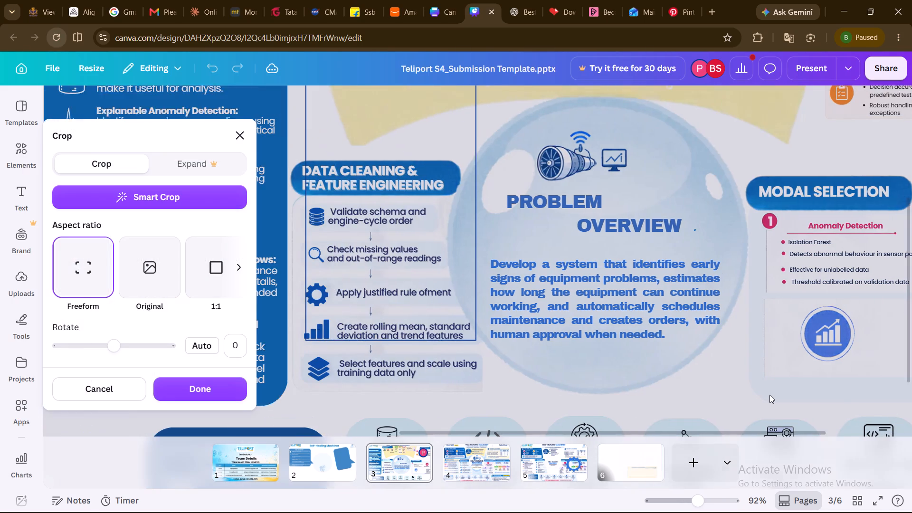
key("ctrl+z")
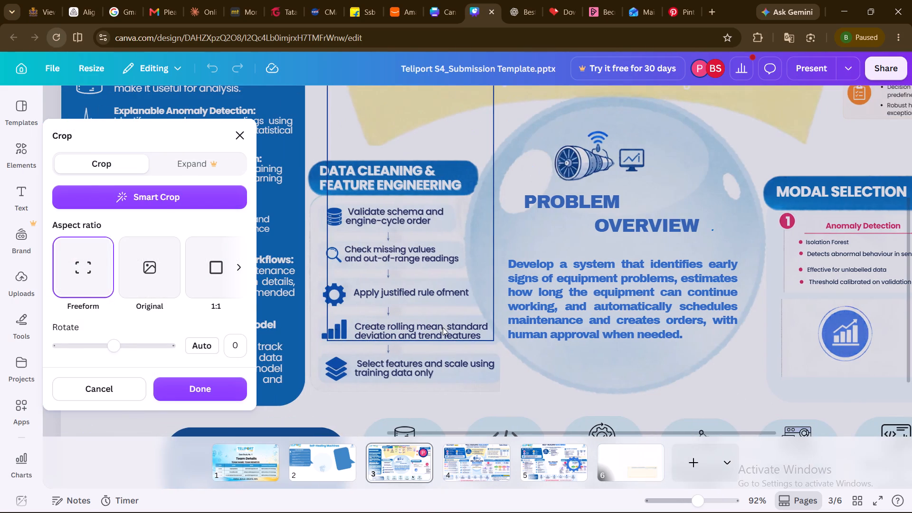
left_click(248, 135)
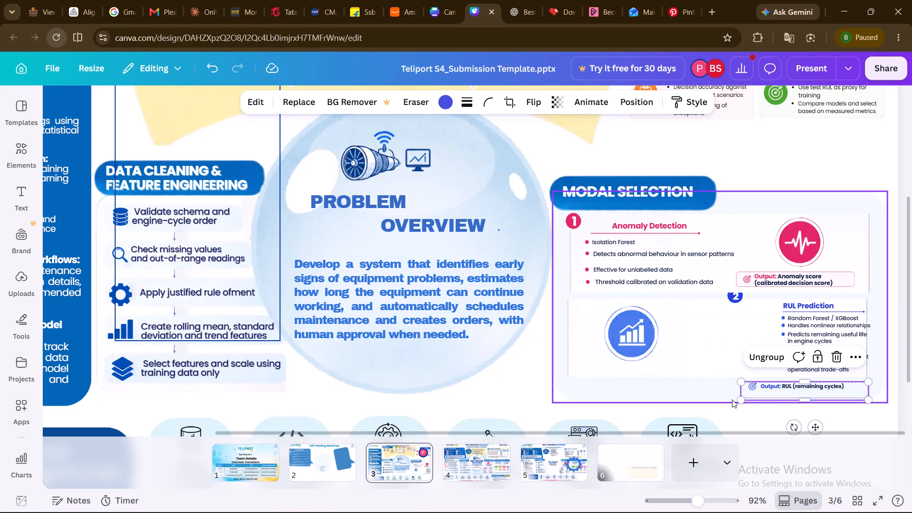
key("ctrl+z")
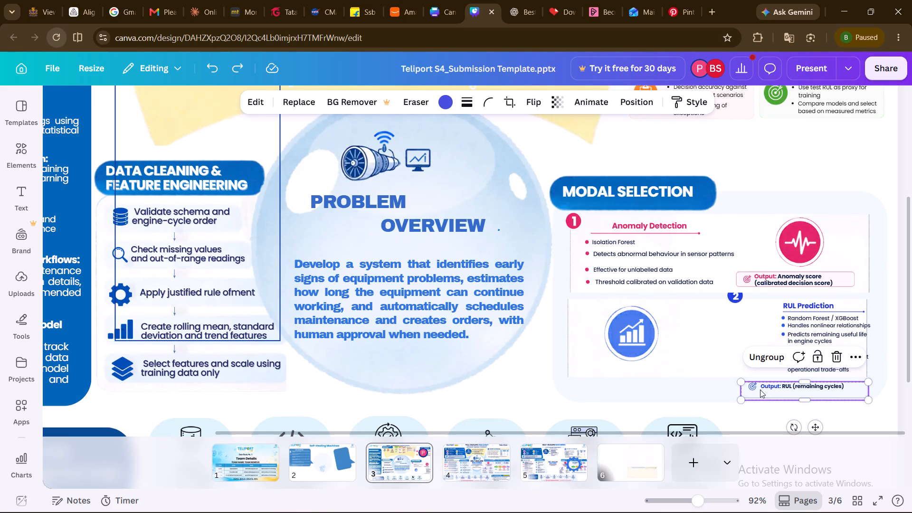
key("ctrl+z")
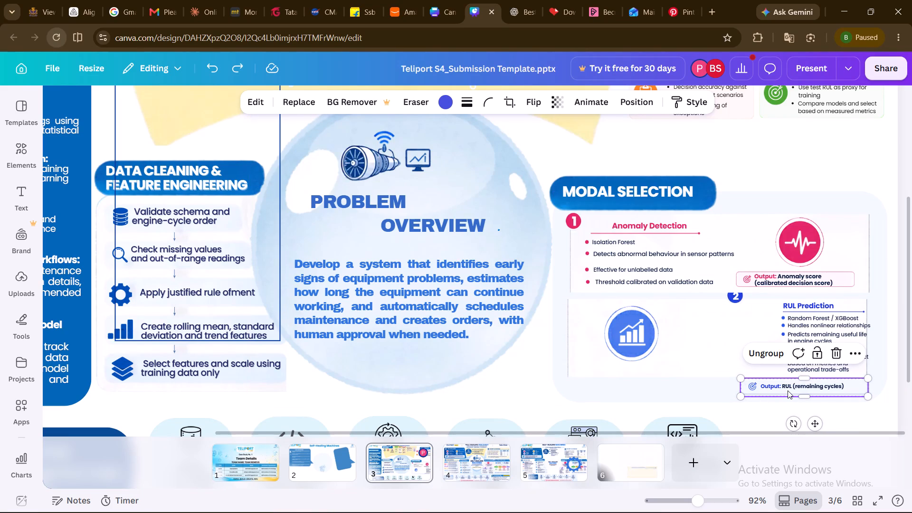
Move the grouped RUL output box down and slightly right, across the Modal Selection panel's bottom edge.
left_click(788, 390)
left_click(773, 387)
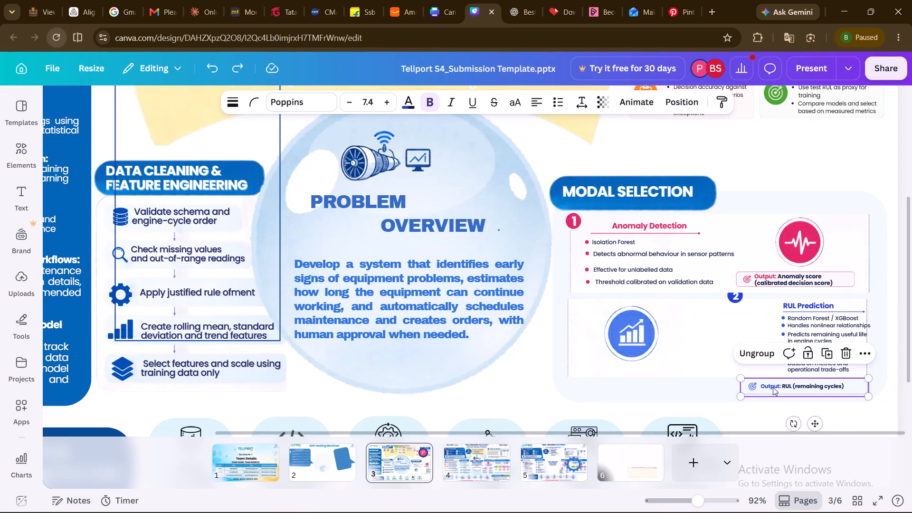
left_click_drag(770, 386, 768, 396)
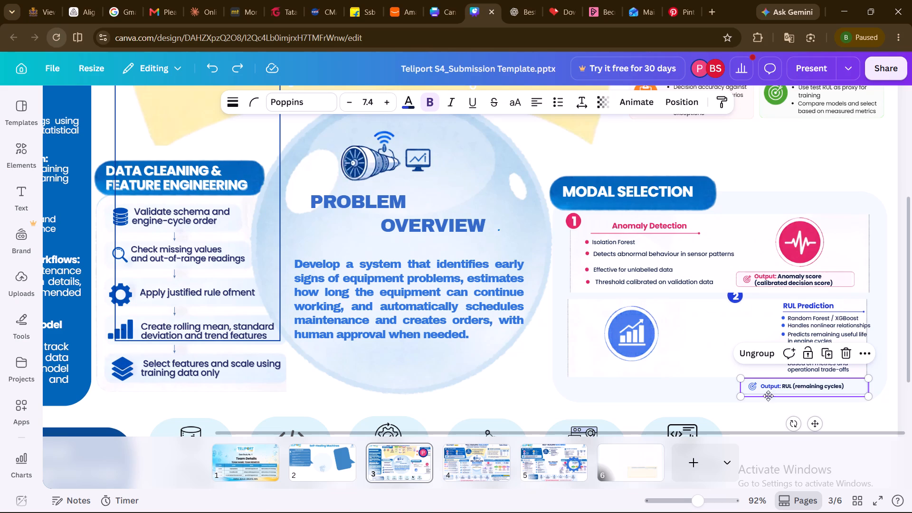
left_click_drag(768, 396, 780, 401)
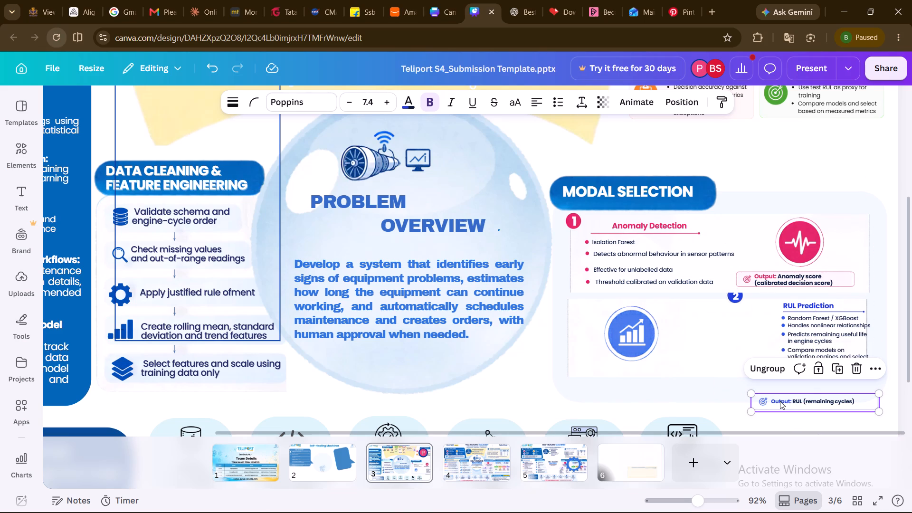
left_click(780, 401, "shift")
left_click(768, 401, "shift")
left_click(766, 401, "shift")
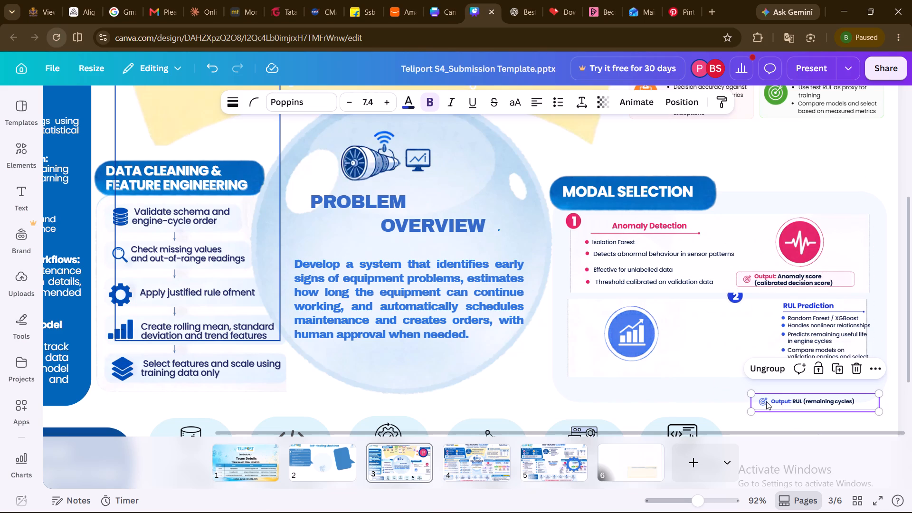
left_click(774, 399)
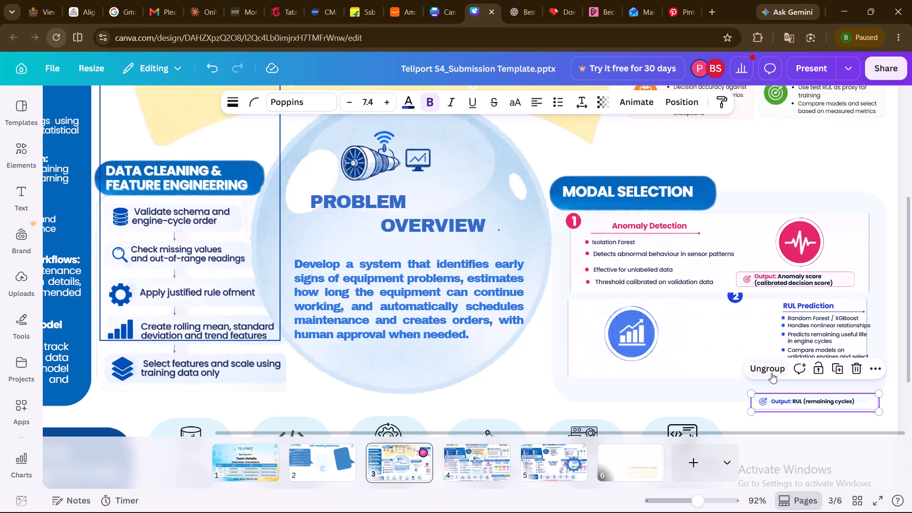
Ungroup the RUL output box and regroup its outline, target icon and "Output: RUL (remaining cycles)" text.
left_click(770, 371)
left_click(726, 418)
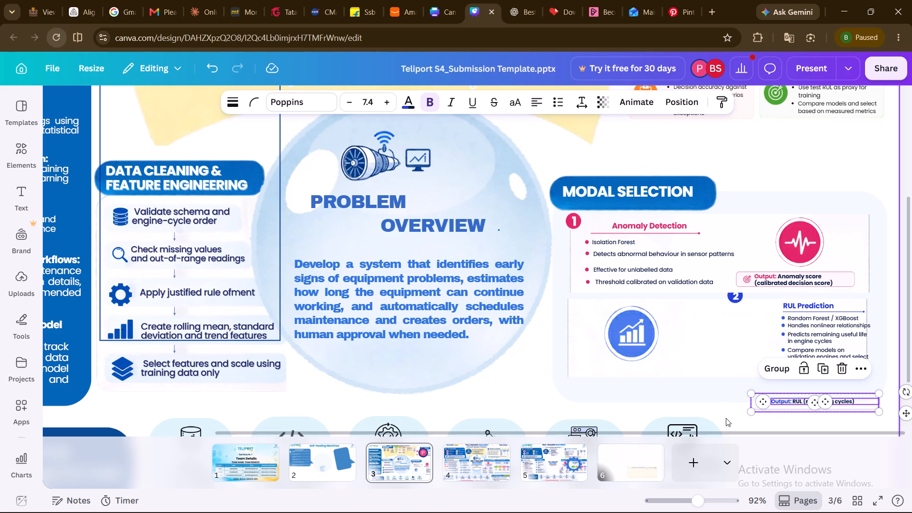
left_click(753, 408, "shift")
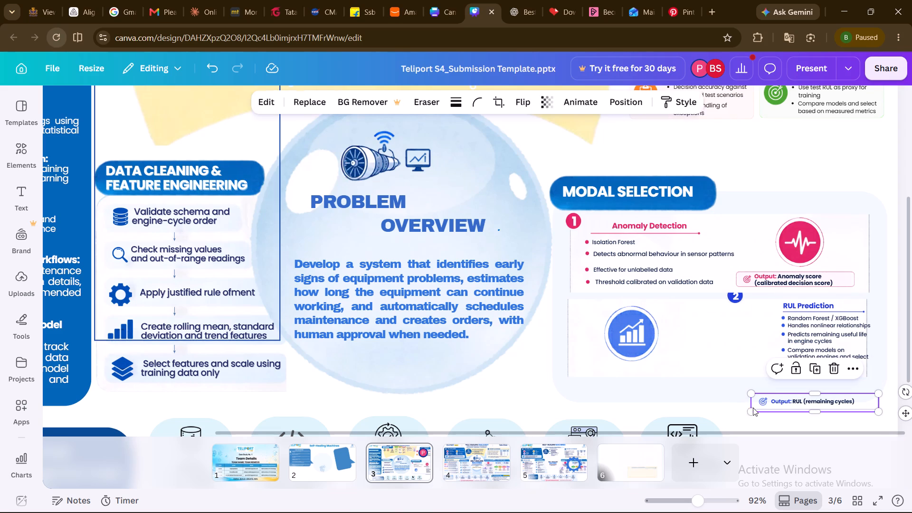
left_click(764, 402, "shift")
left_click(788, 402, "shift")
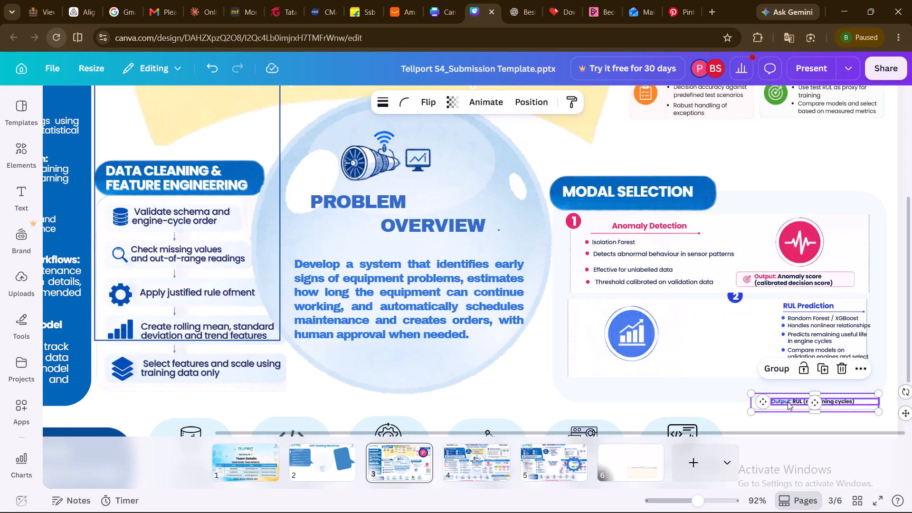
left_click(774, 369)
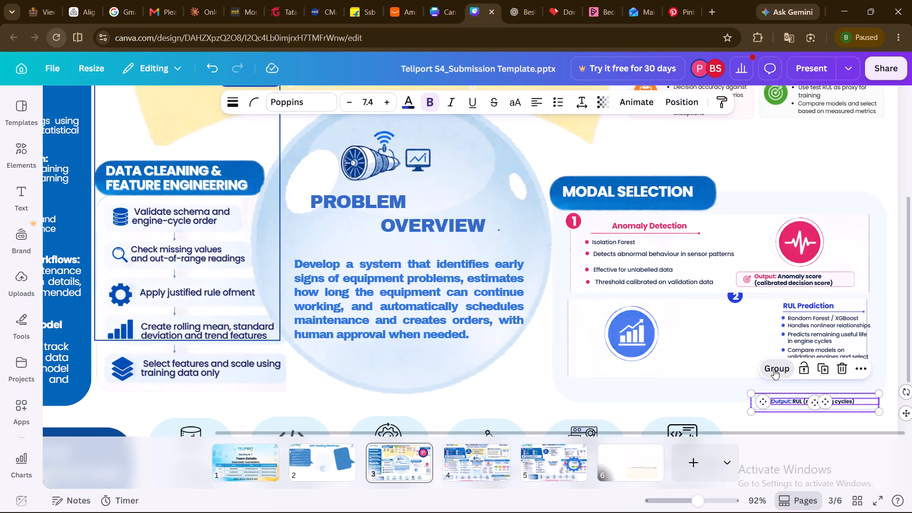
Move the grouped RUL output box up and left, beneath the blue growth-chart icon.
left_click_drag(779, 411, 774, 402)
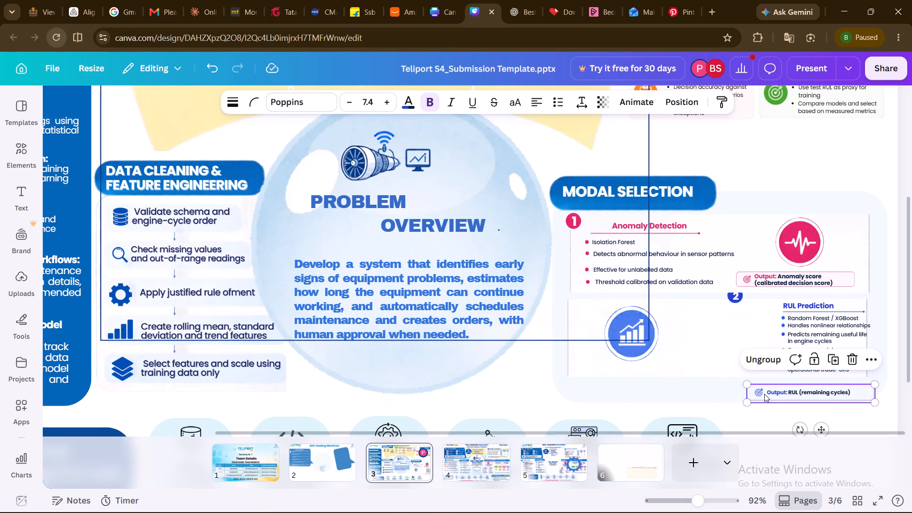
left_click_drag(764, 394, 605, 375)
Shift the grouped "Output: Anomaly score (calibrated decision score)" box slightly right and up, beneath the pink pulse icon.
scroll(605, 375, "left", 2)
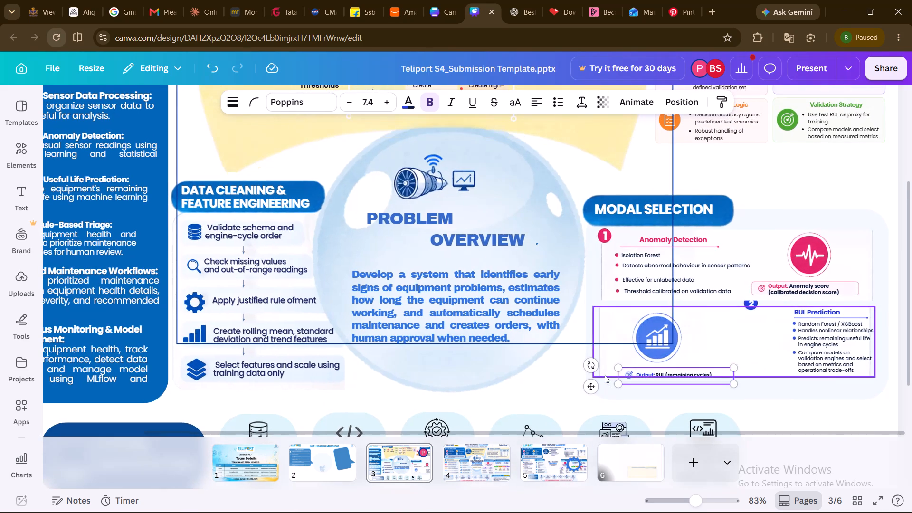
scroll(605, 375, "left", 3)
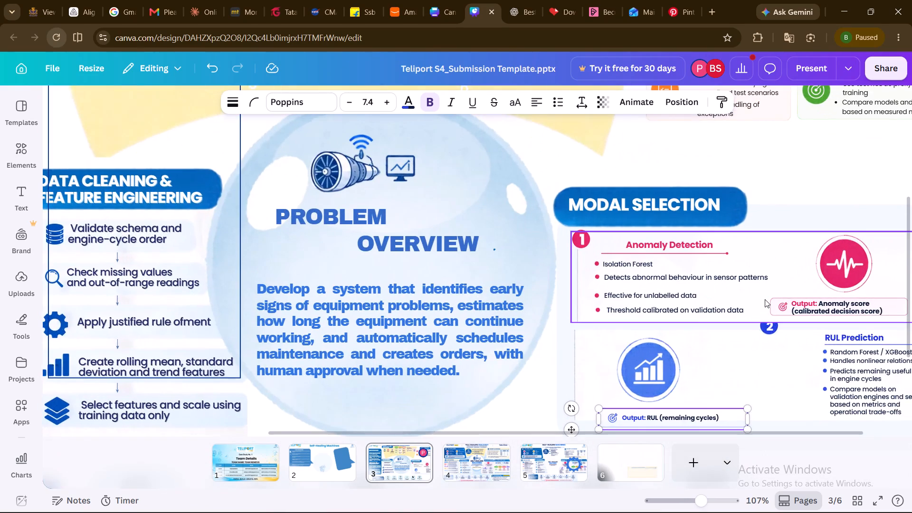
scroll(761, 299, "left", 2)
scroll(761, 299, "down", 1)
scroll(761, 299, "left", 1)
scroll(761, 299, "down", 1)
scroll(761, 299, "up", 2)
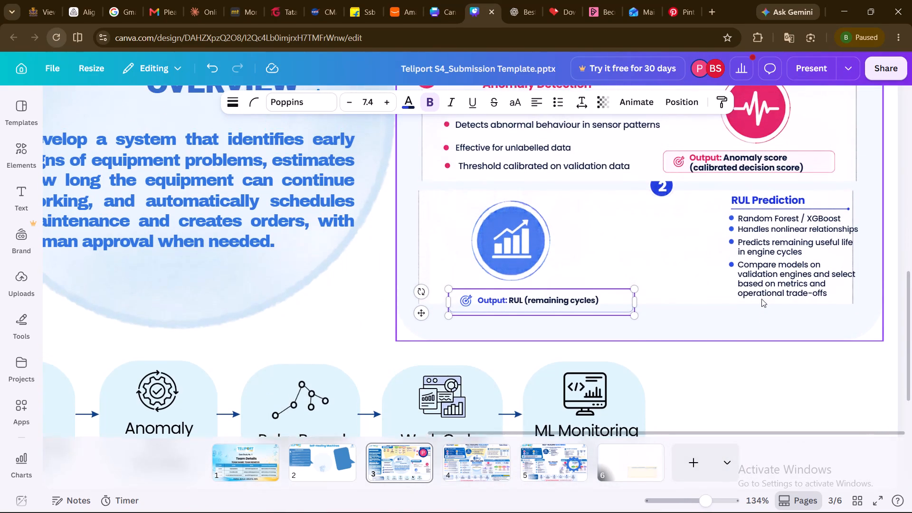
scroll(761, 299, "up", 2)
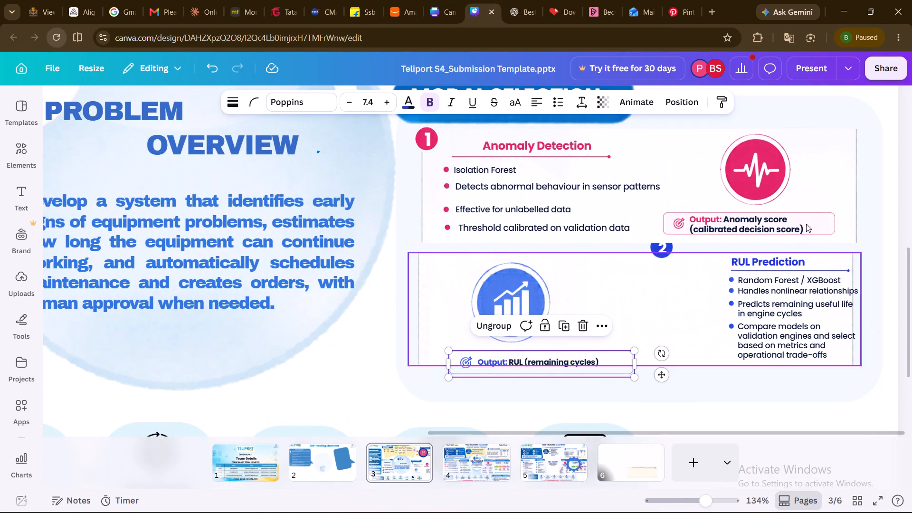
left_click_drag(807, 228, 825, 225)
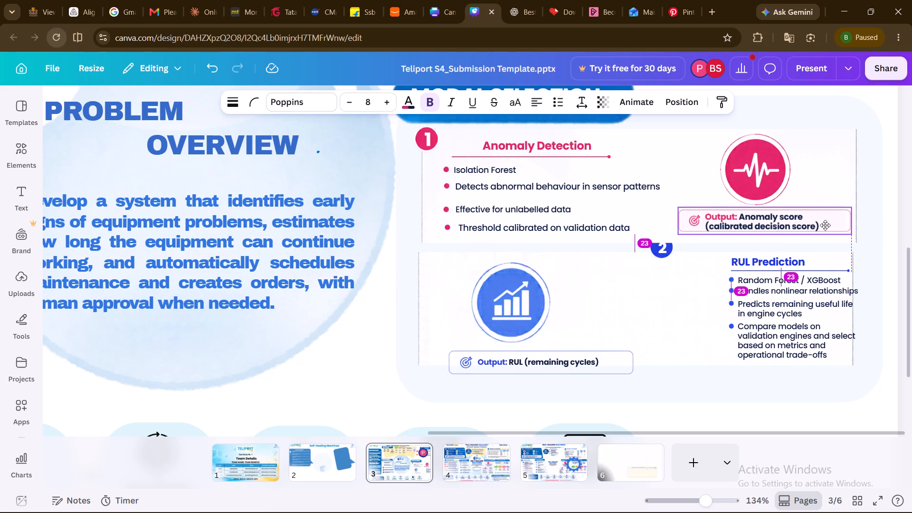
left_click_drag(825, 225, 822, 225)
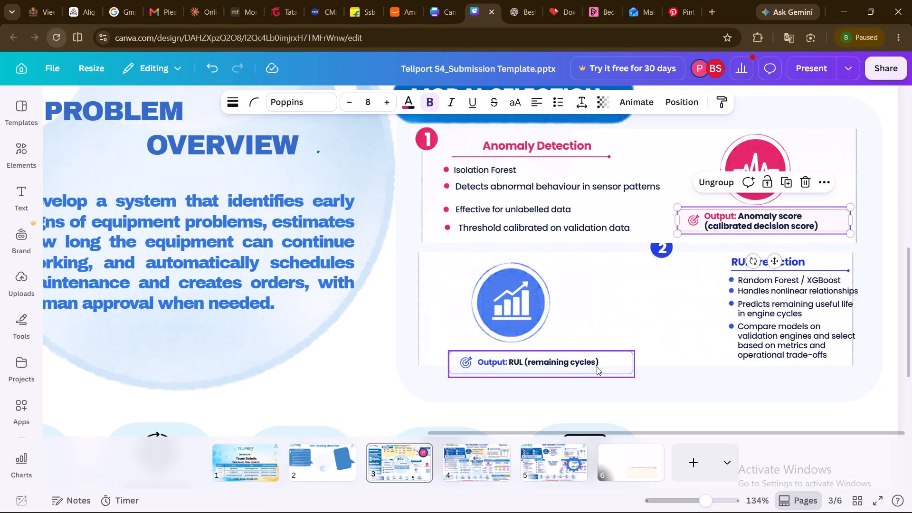
Shrink the blue growth-chart icon slightly near the RUL card's top edge and raise the RUL output box directly beneath it, inside the card.
left_click(665, 307)
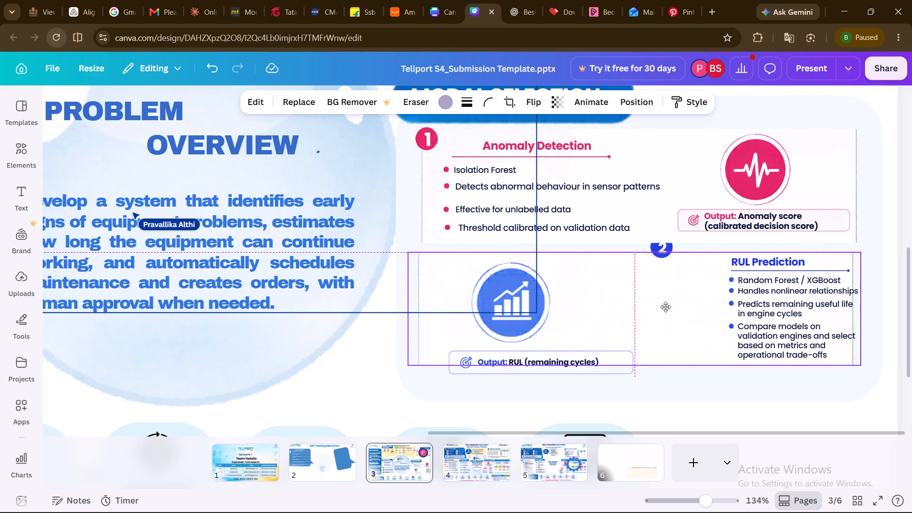
left_click_drag(507, 295, 495, 287)
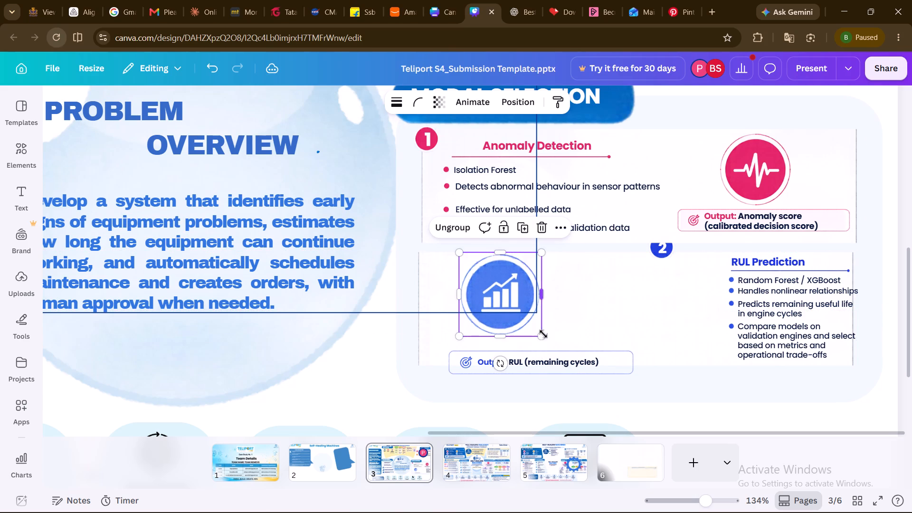
left_click_drag(543, 335, 533, 330)
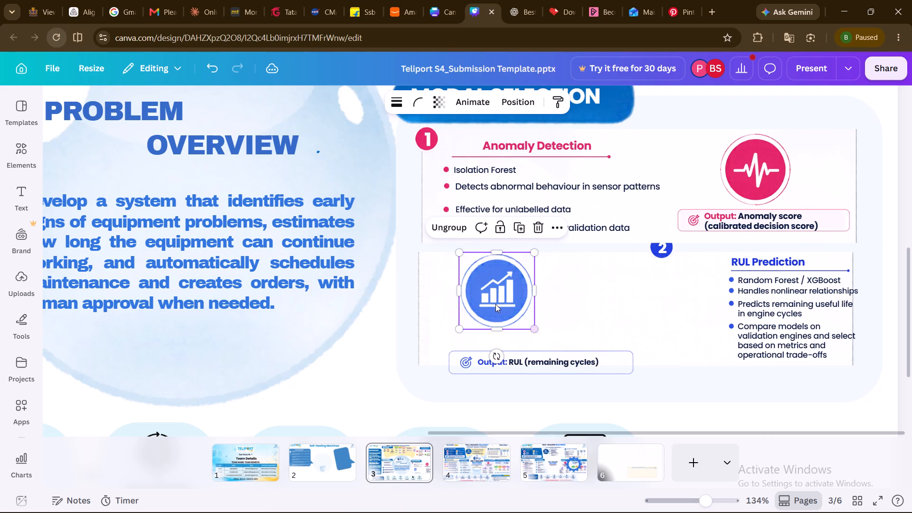
left_click_drag(495, 303, 516, 307)
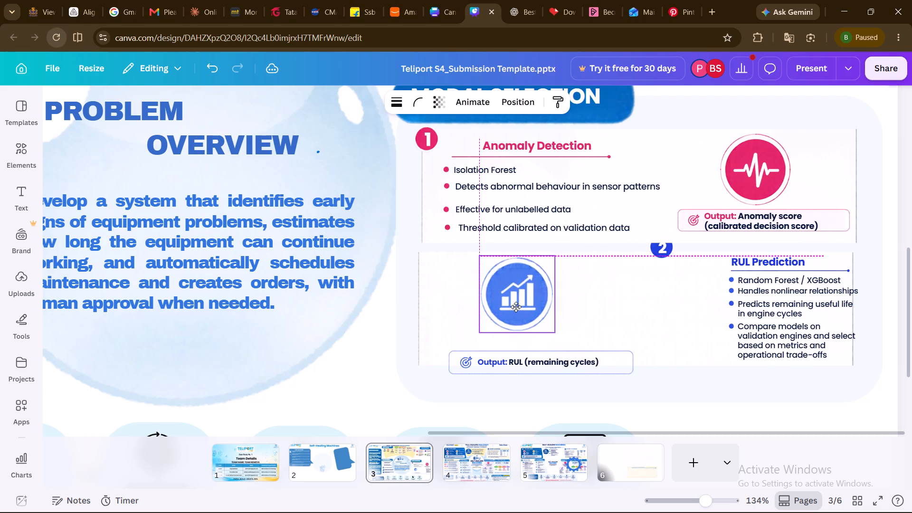
left_click_drag(516, 307, 513, 307)
left_click_drag(538, 359, 528, 342)
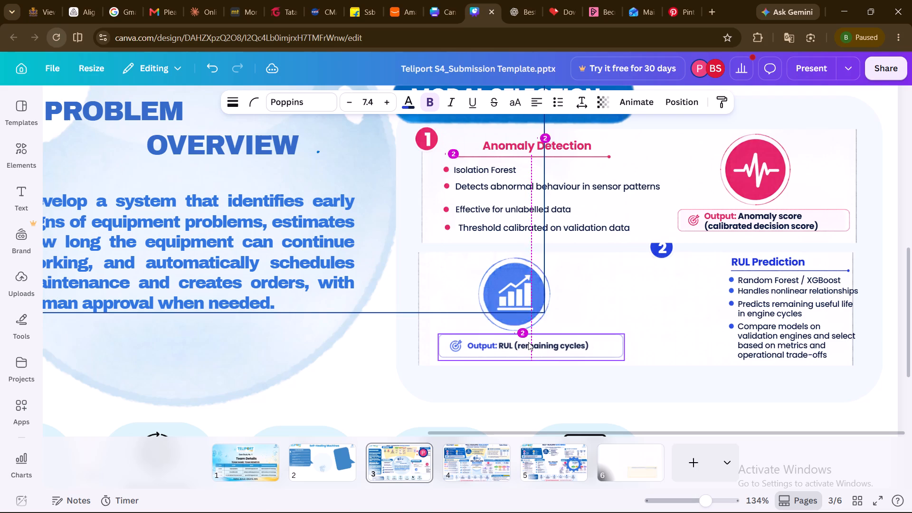
Move the "RUL Prediction" heading left to the middle of the card's top edge and place its blue underline just below it.
left_click_drag(755, 258, 709, 264)
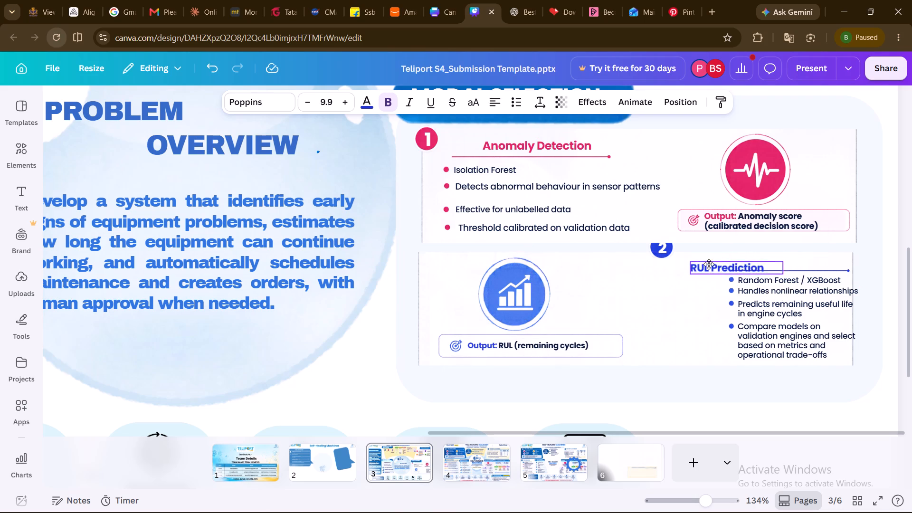
left_click_drag(709, 264, 645, 266)
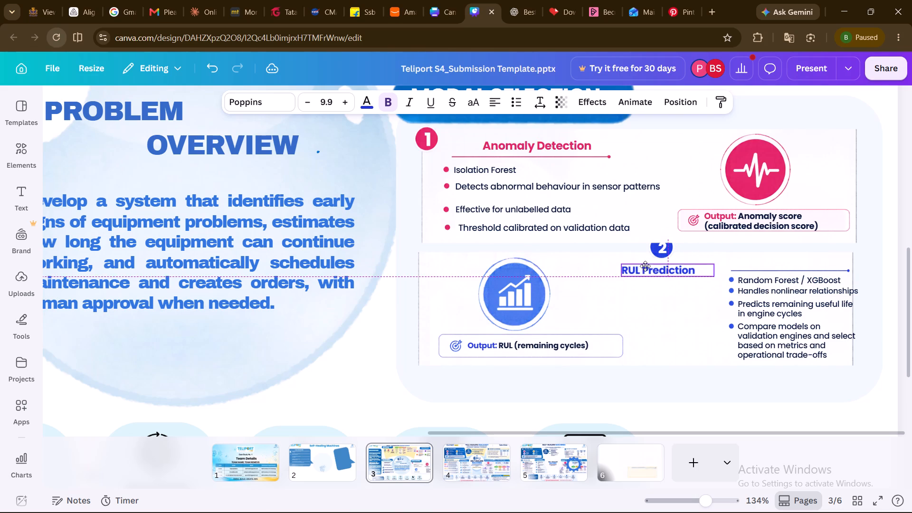
left_click_drag(645, 266, 645, 266)
left_click_drag(752, 270, 718, 286)
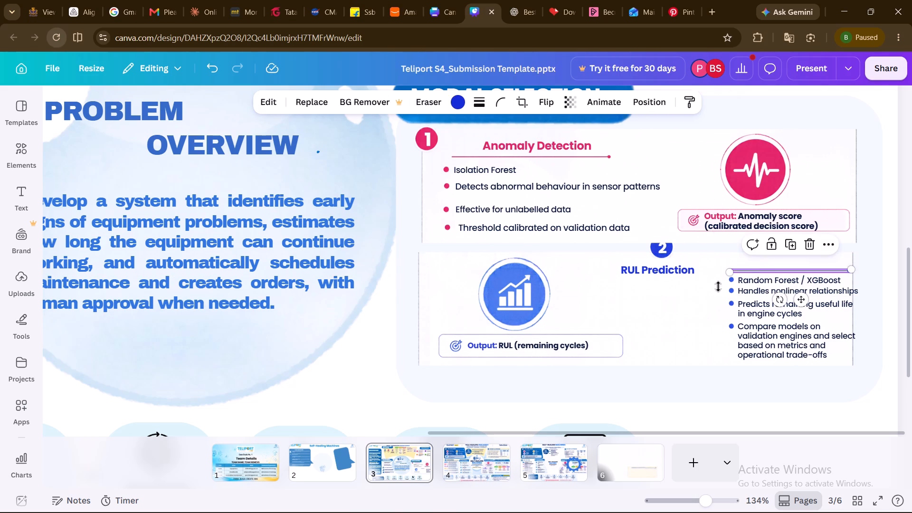
left_click_drag(718, 286, 634, 285)
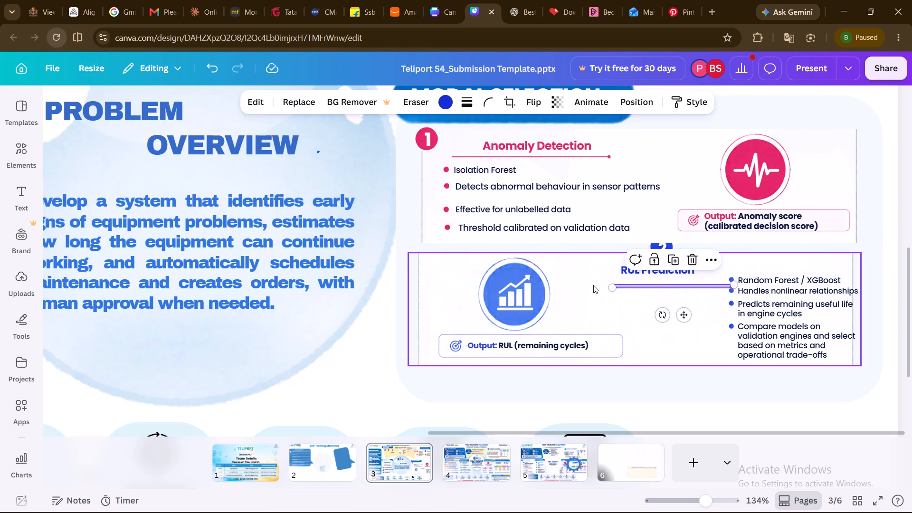
left_click(591, 295)
left_click_drag(651, 269, 650, 265)
left_click(618, 284)
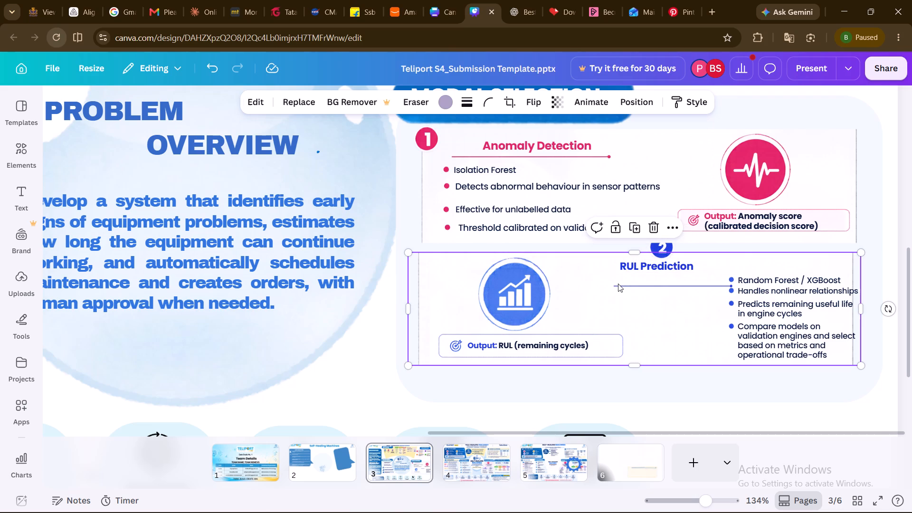
left_click_drag(654, 265, 654, 261)
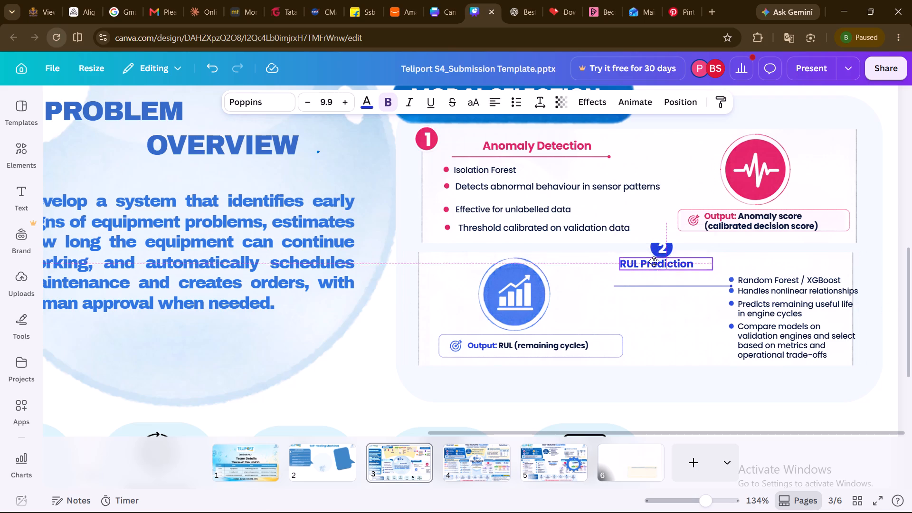
left_click_drag(654, 261, 654, 260)
left_click(590, 303)
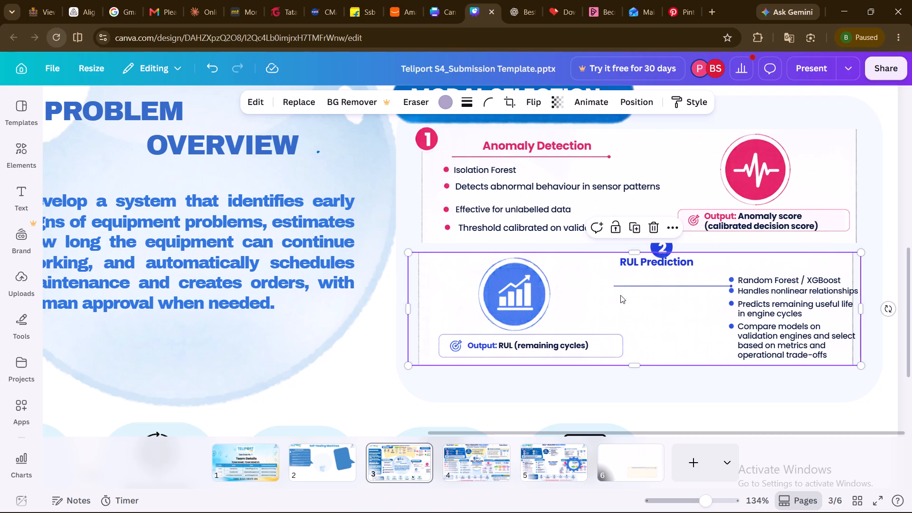
left_click_drag(645, 284, 643, 276)
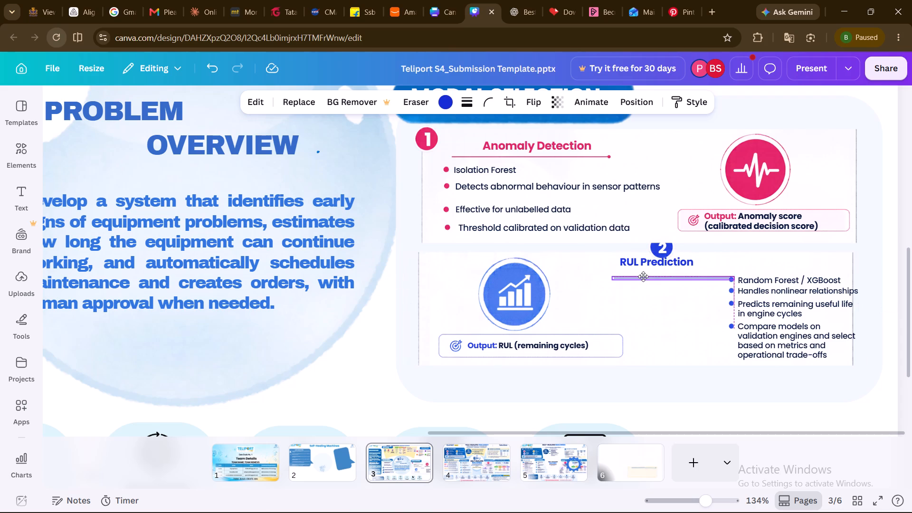
left_click_drag(643, 276, 640, 270)
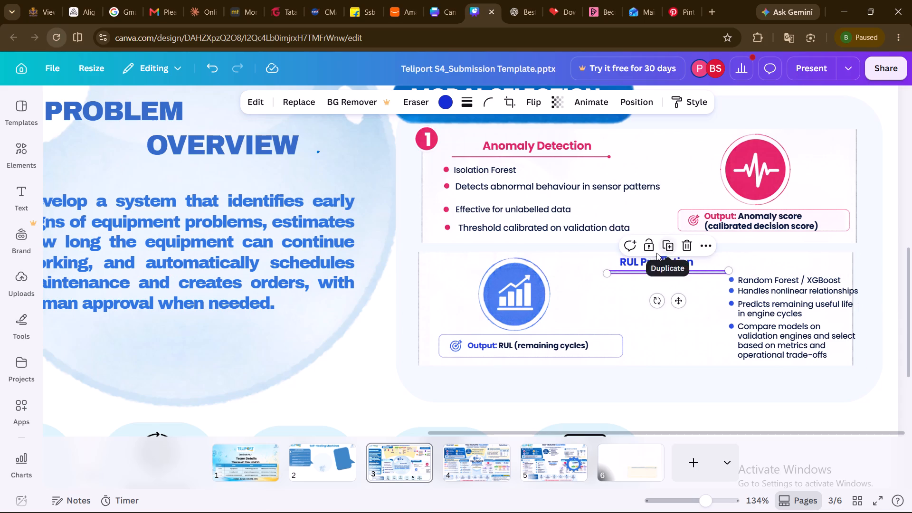
left_click(589, 263)
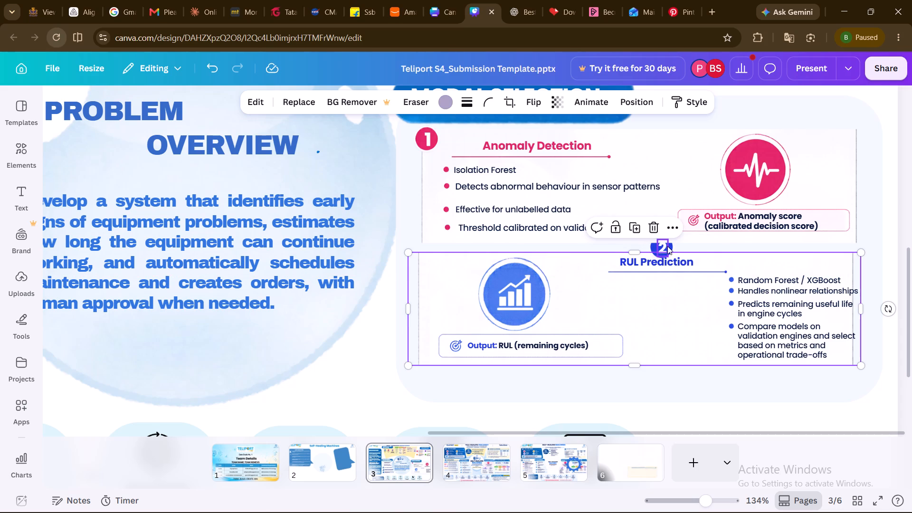
Group the number 2 with its blue circle and move the badge to the RUL Prediction card's upper-right corner.
left_click(697, 245)
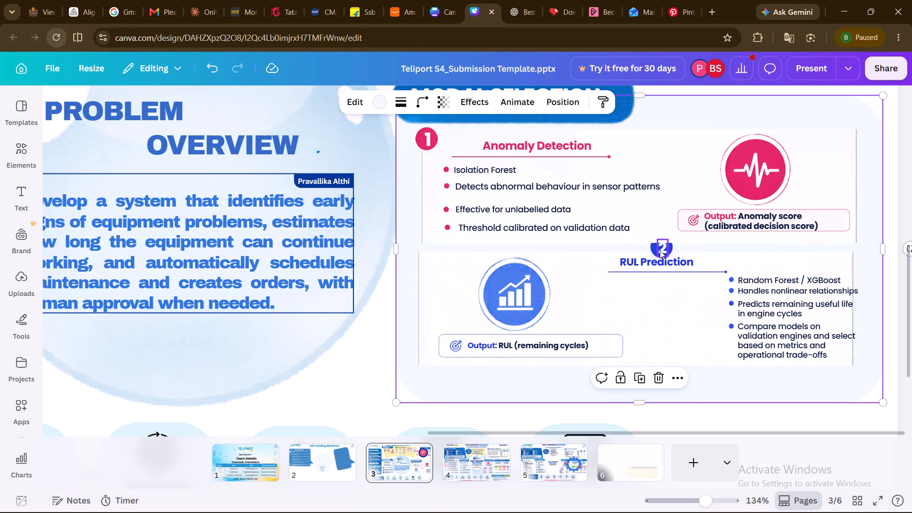
left_click(660, 250)
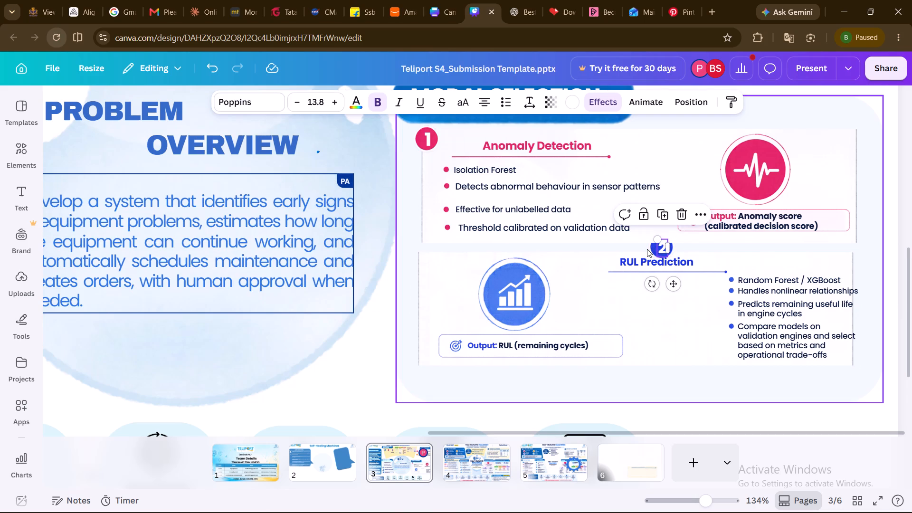
left_click(647, 249, "shift")
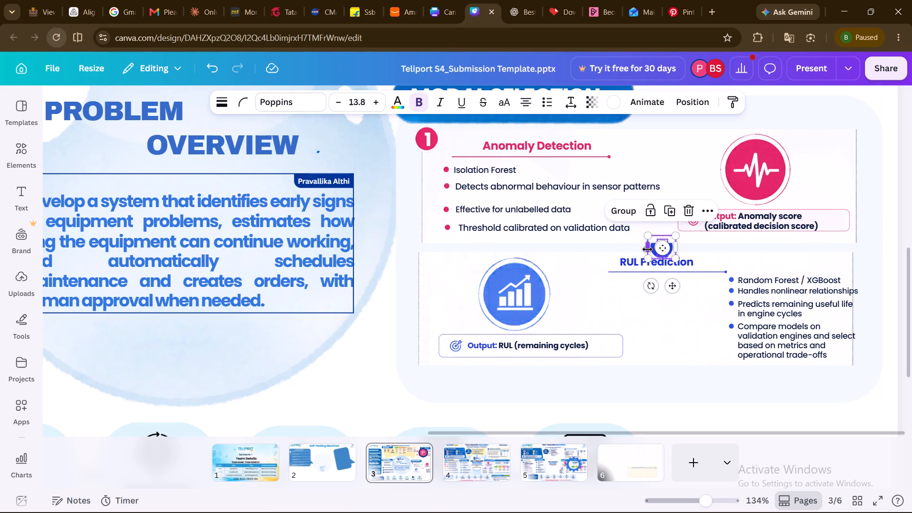
left_click(633, 213)
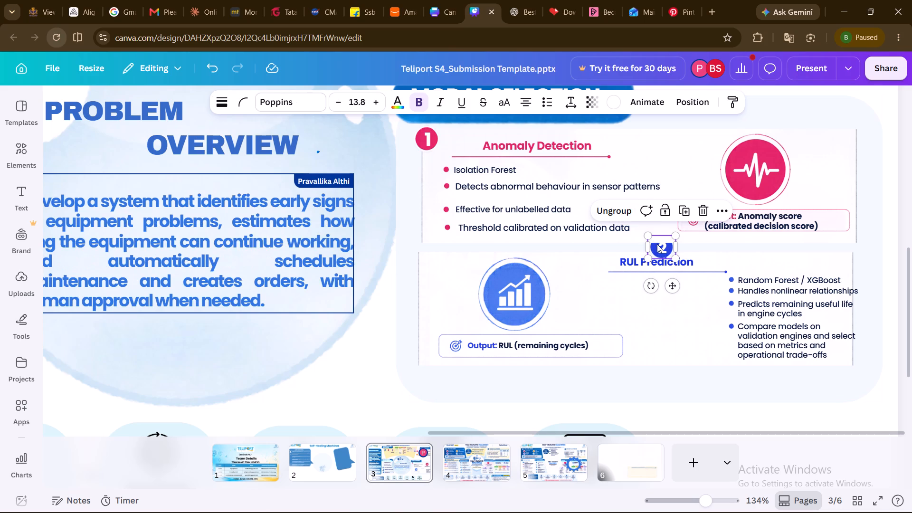
left_click_drag(674, 288, 791, 300)
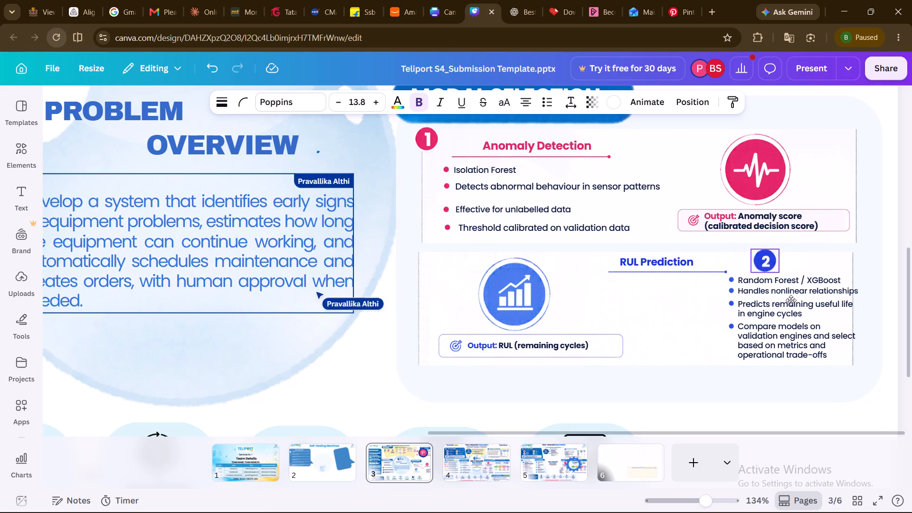
left_click_drag(791, 300, 858, 298)
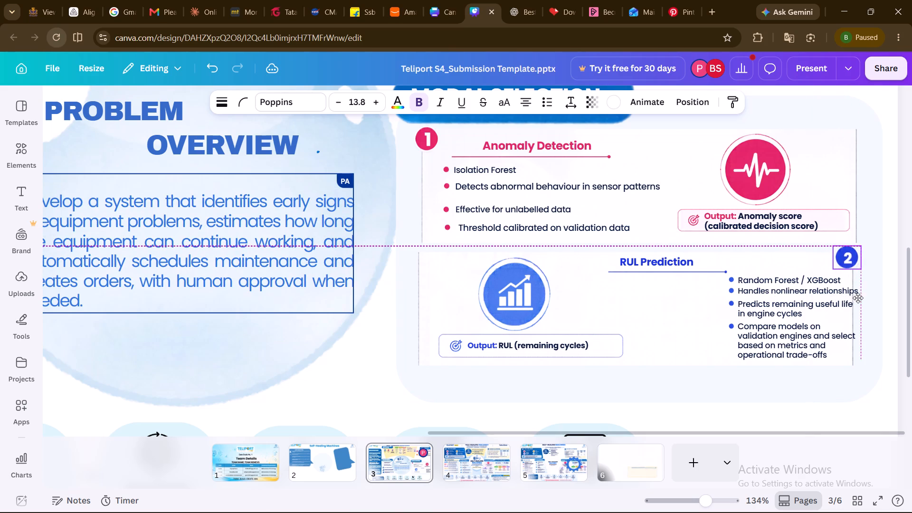
left_click_drag(858, 298, 861, 298)
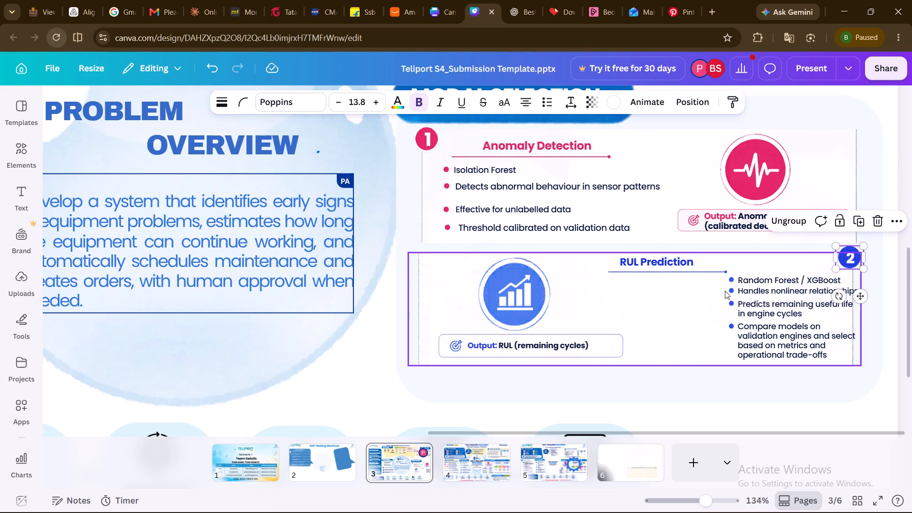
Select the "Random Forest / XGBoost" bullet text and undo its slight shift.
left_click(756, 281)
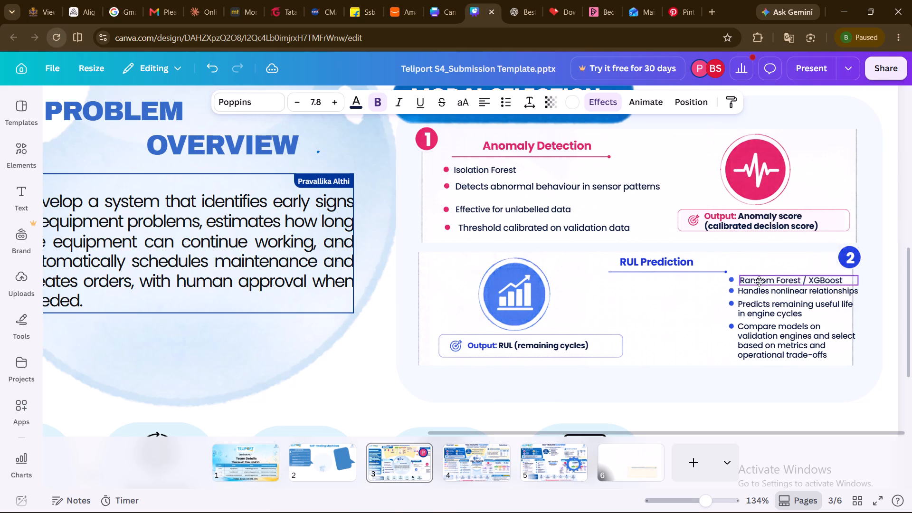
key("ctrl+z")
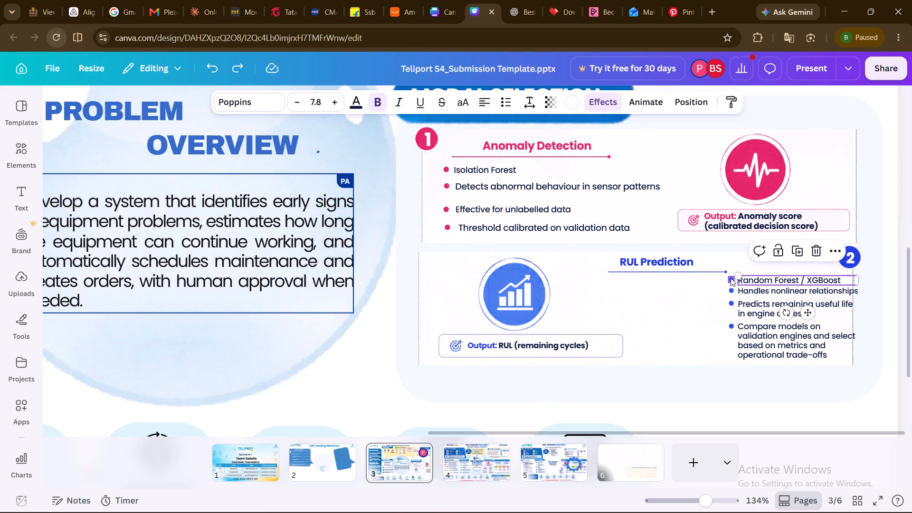
Group the "Random Forest / XGBoost" text with its blue dot and move the bullet left to just below the RUL Prediction underline.
left_click(731, 278, "shift")
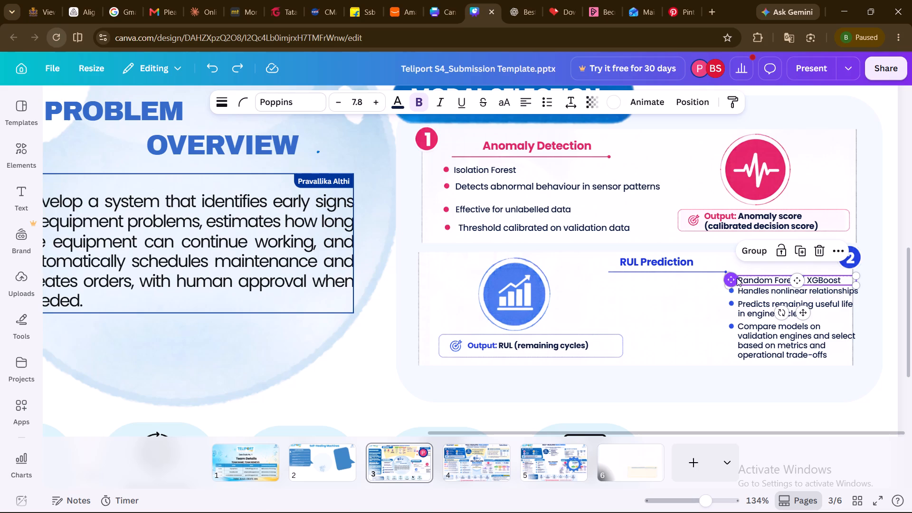
left_click(755, 252)
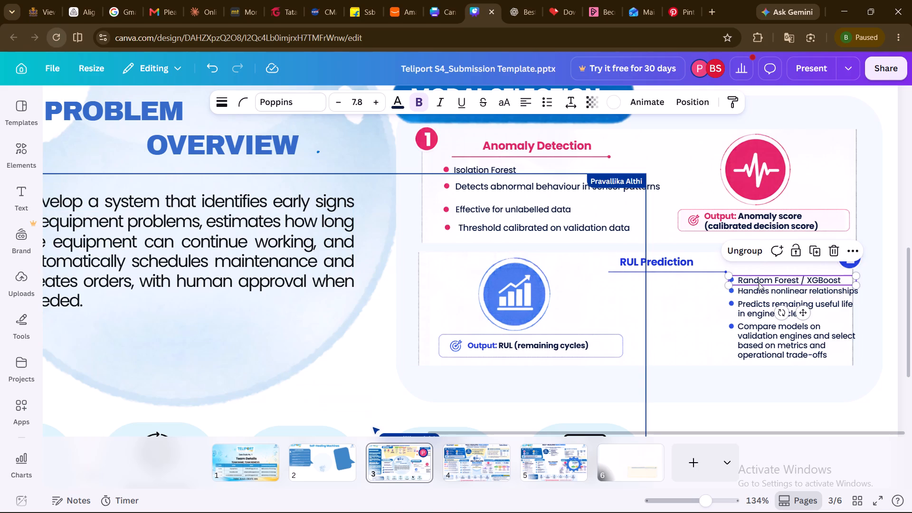
left_click_drag(759, 281, 640, 284)
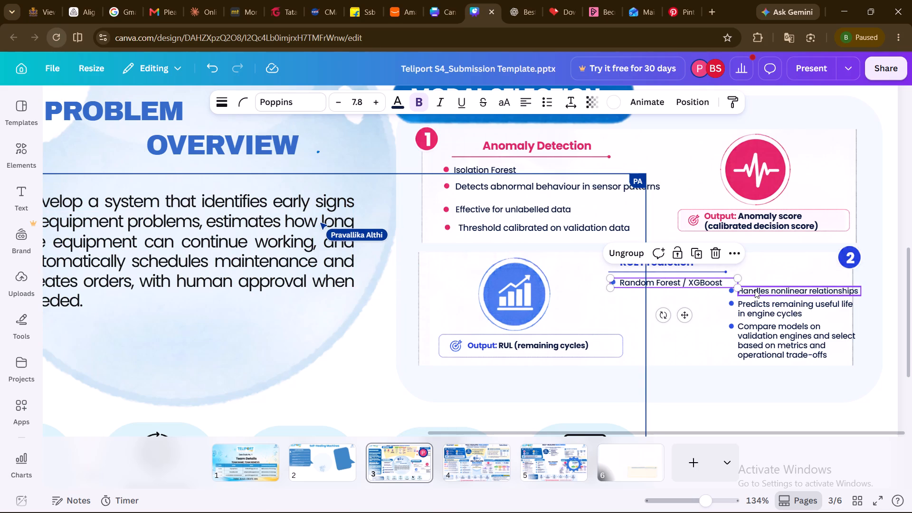
Group "Handles nonlinear relationships" with its blue dot and move it left, directly beneath the "Random Forest / XGBoost" bullet.
left_click(755, 290, "shift")
left_click(731, 292, "shift")
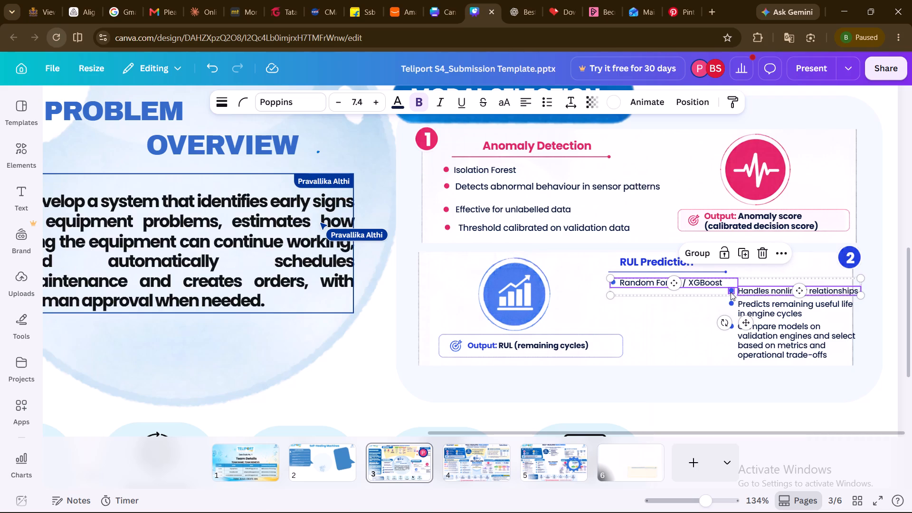
left_click(704, 313)
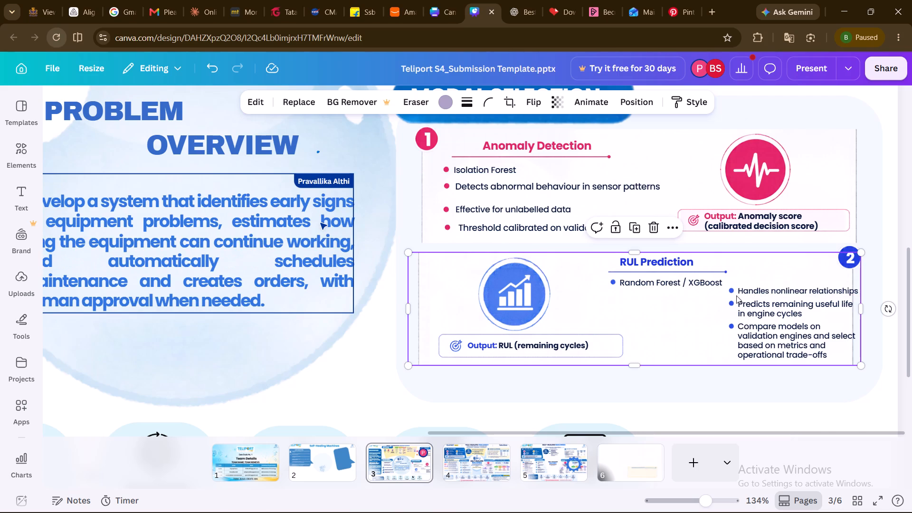
left_click(730, 289)
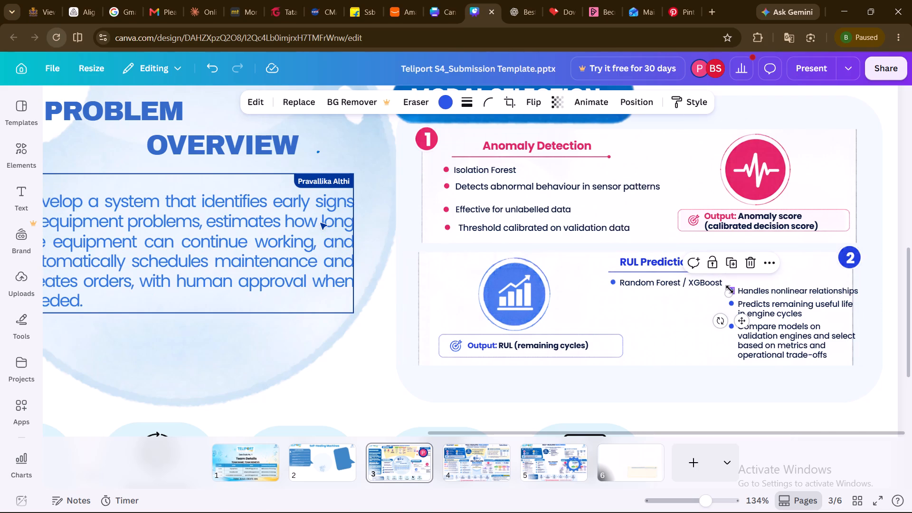
left_click(756, 289, "shift")
left_click(756, 289)
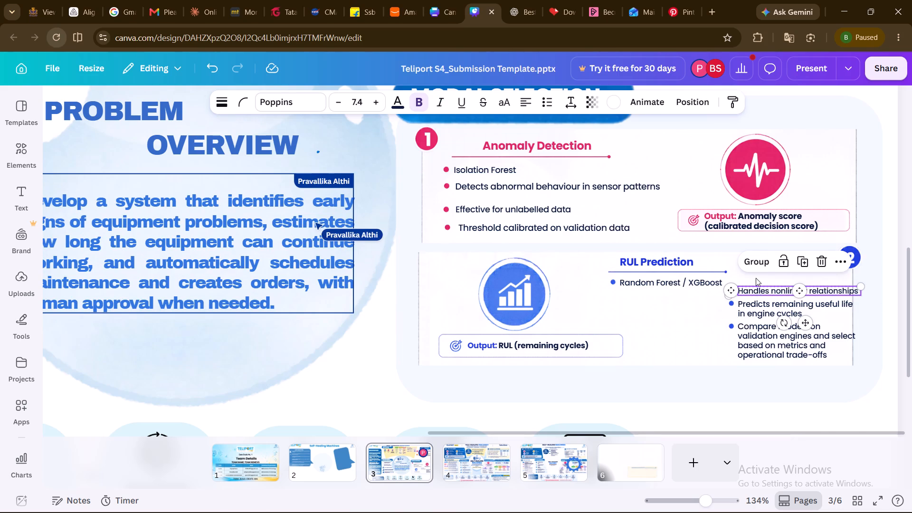
left_click(755, 262)
left_click_drag(753, 290, 751, 290)
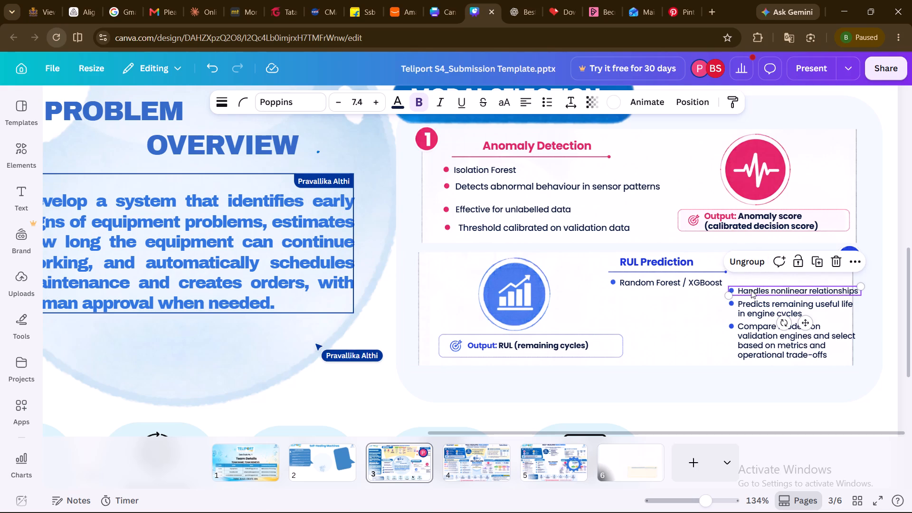
left_click_drag(751, 290, 636, 297)
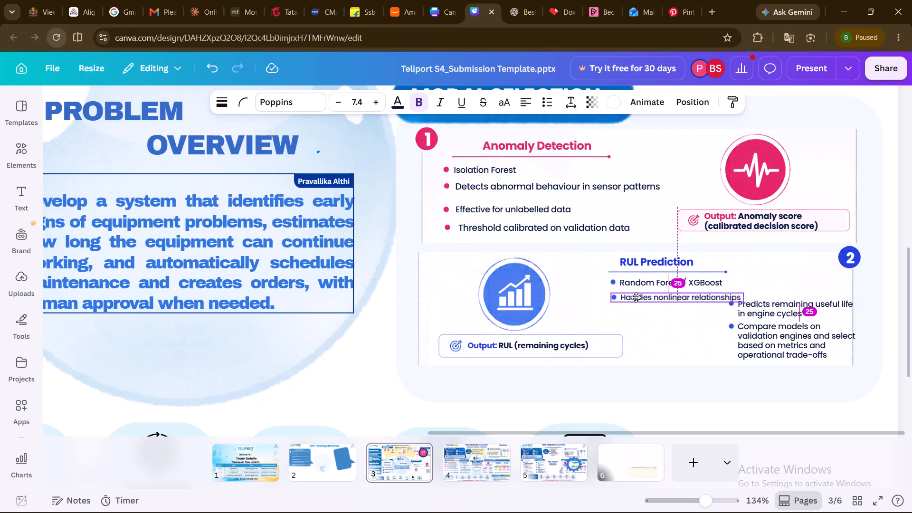
Group "Predicts remaining useful life in engine cycles" with its blue dot and place it left-aligned under the "Handles nonlinear relationships" bullet.
left_click(751, 308)
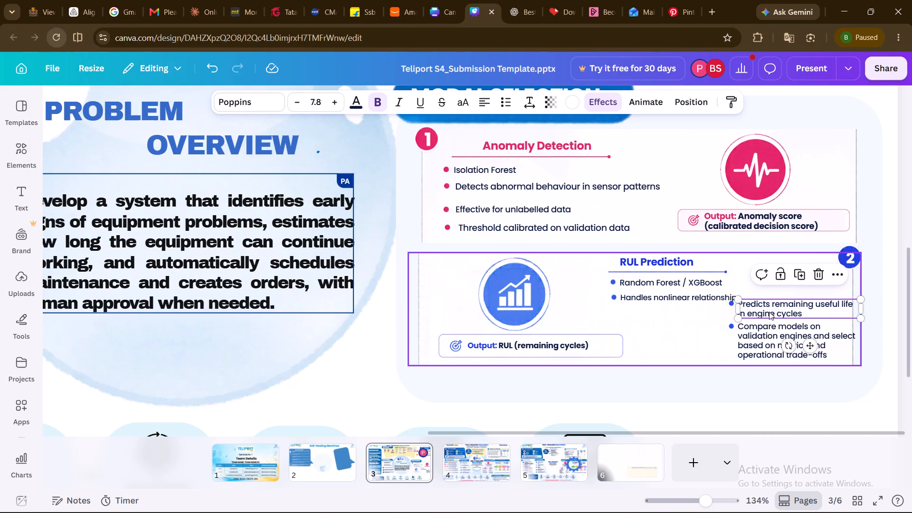
left_click(728, 304, "shift")
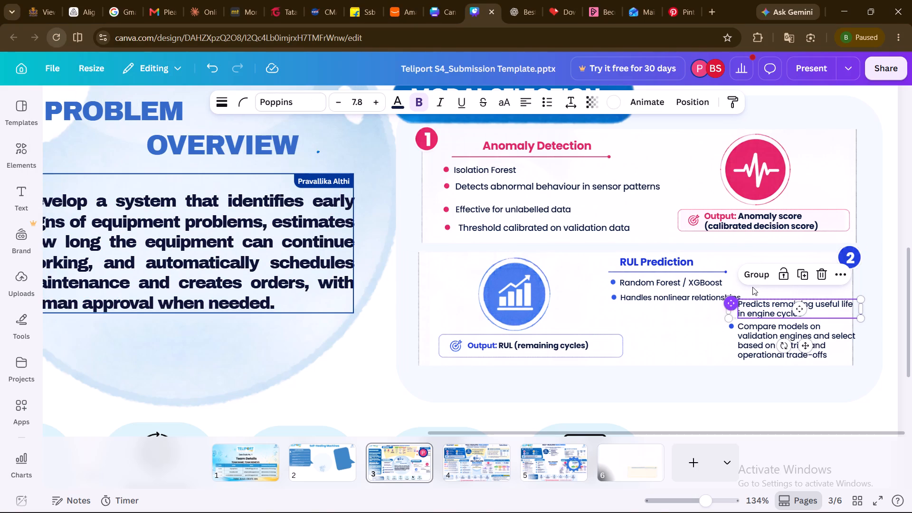
left_click(762, 278)
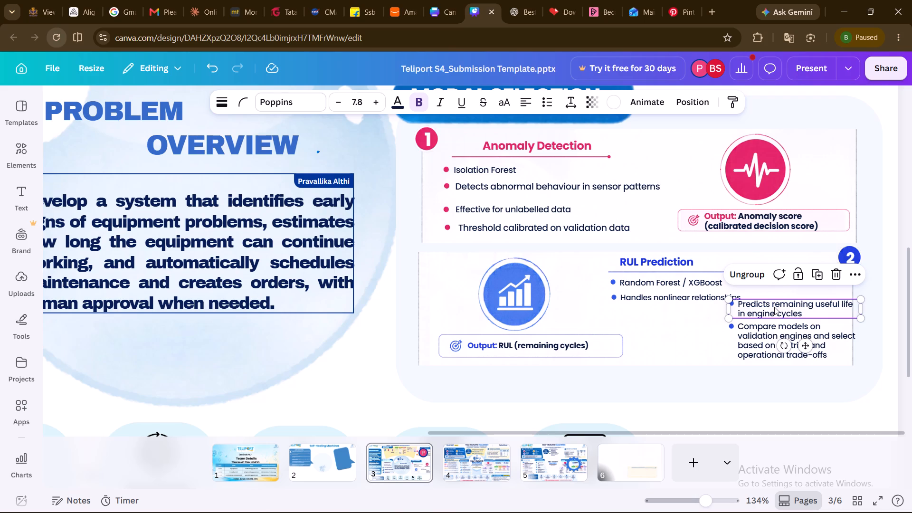
left_click_drag(774, 307, 671, 315)
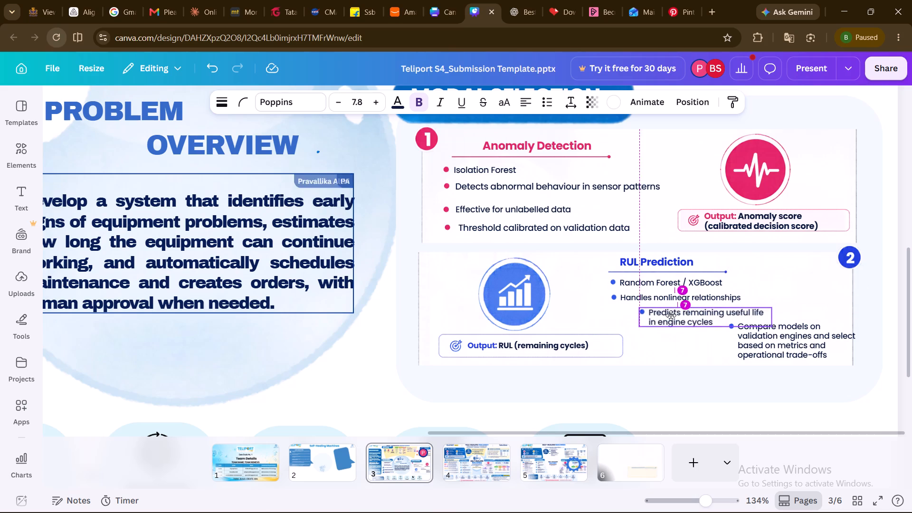
left_click_drag(671, 315, 661, 315)
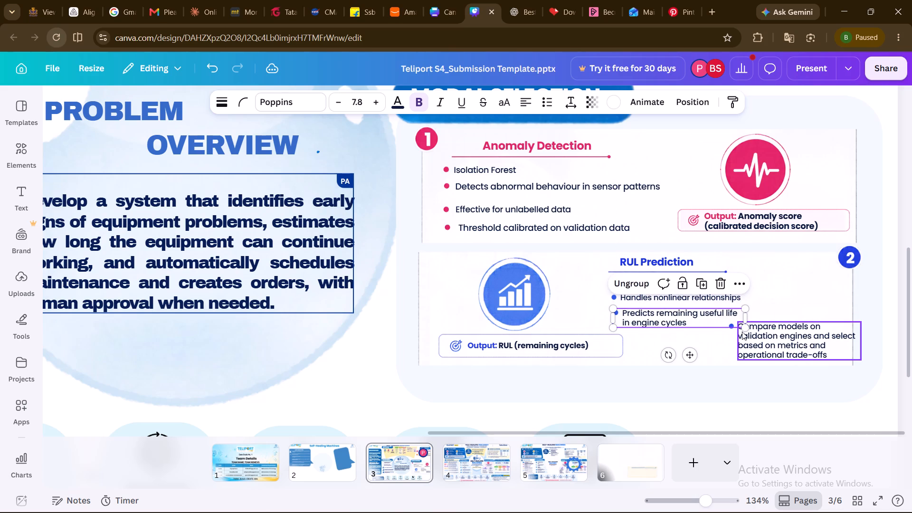
Group the "Compare models on validation engines" text with its blue dot and move it left, below the "Predicts remaining useful life" bullet.
left_click(762, 341)
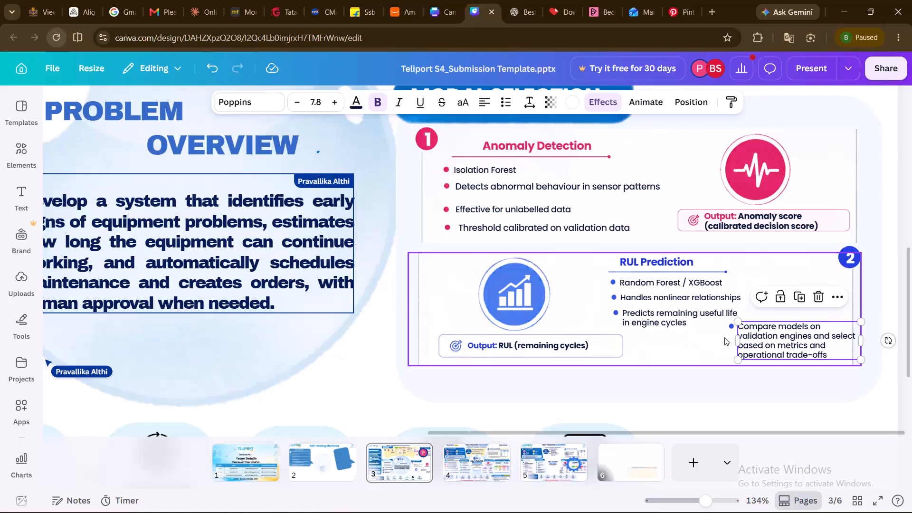
left_click(723, 338)
left_click(731, 327)
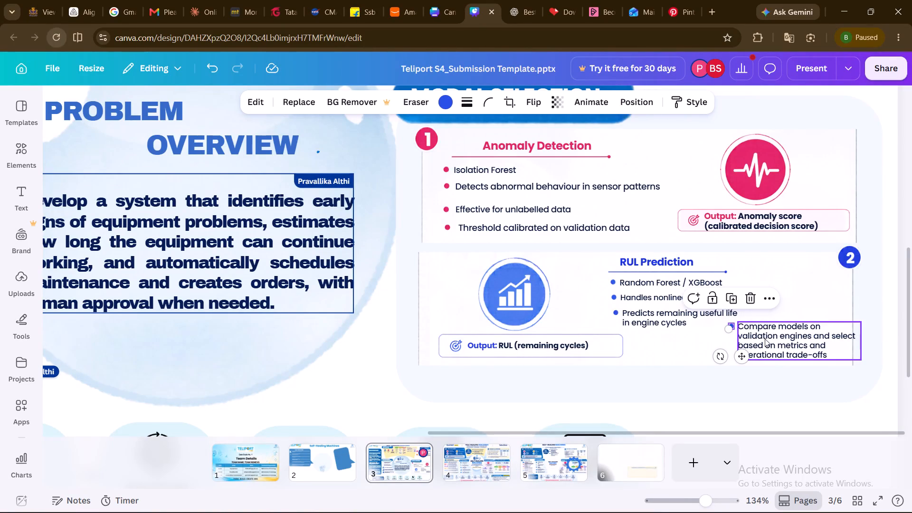
left_click(768, 339, "shift")
left_click(753, 299)
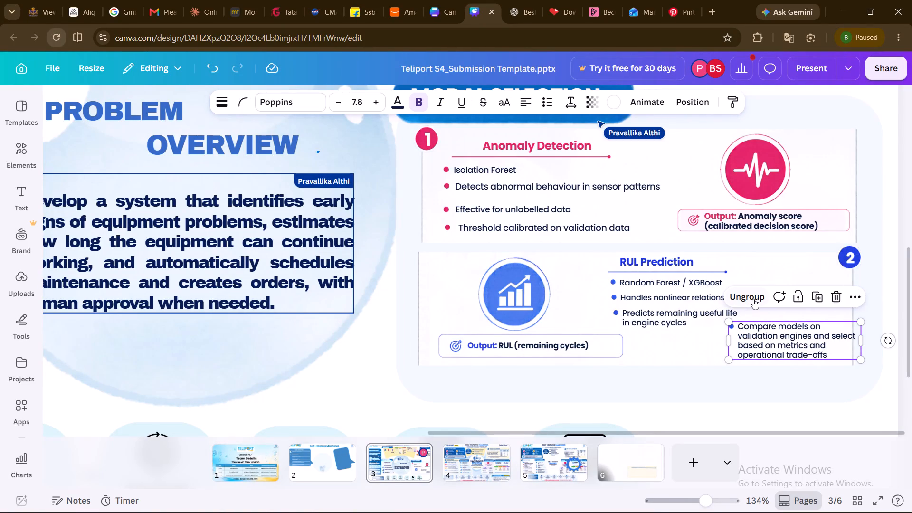
left_click_drag(768, 342, 673, 348)
Widen the "Compare models" bullet so its text box extends nearly to the RUL card's right edge.
left_click_drag(766, 345, 802, 338)
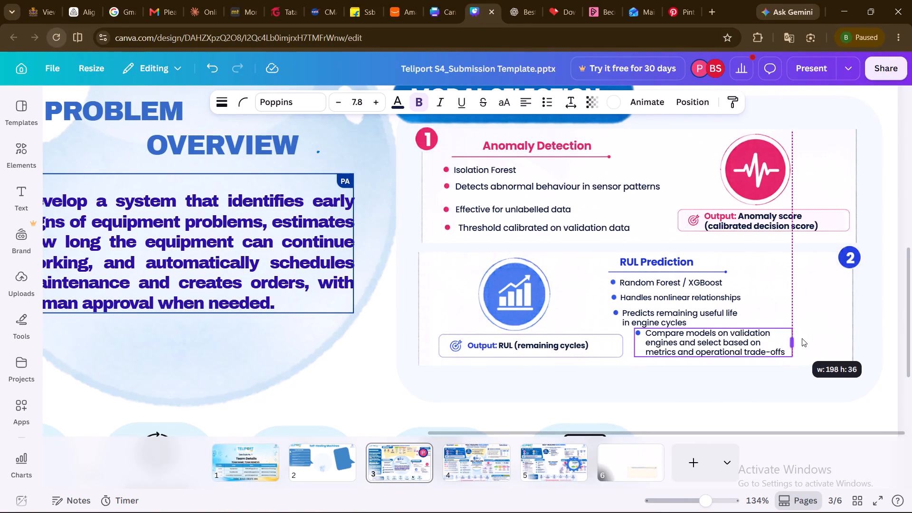
left_click_drag(802, 338, 843, 342)
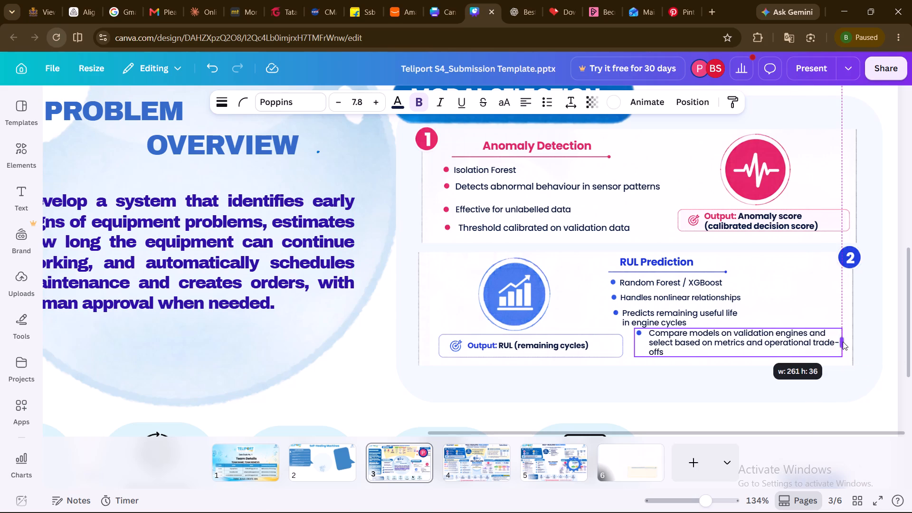
left_click_drag(843, 342, 845, 342)
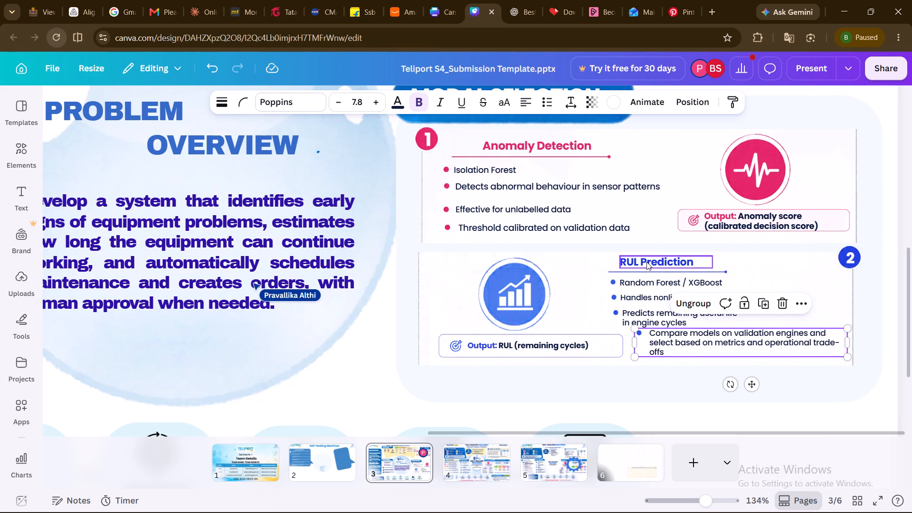
Move the "RUL Prediction" heading and its blue underline right, centring them over the card's text area.
left_click_drag(646, 262, 727, 264)
left_click_drag(678, 271, 704, 273)
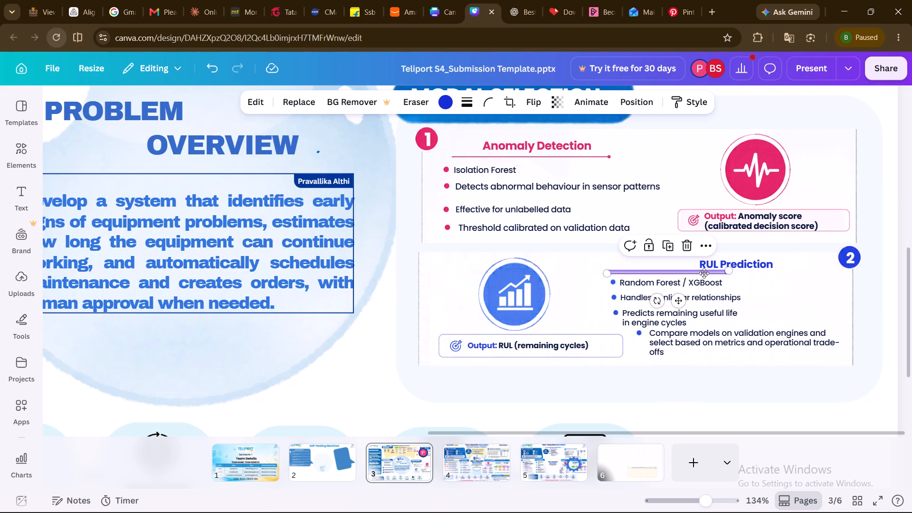
left_click_drag(704, 273, 753, 271)
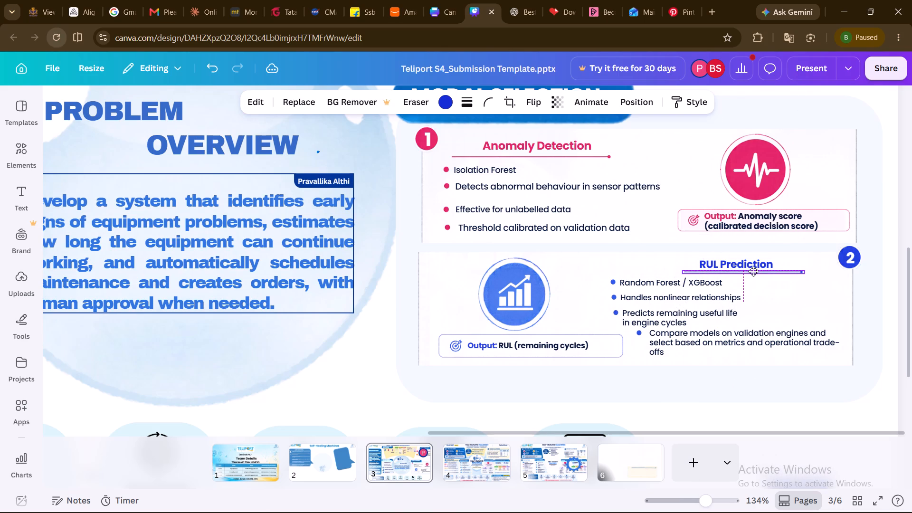
left_click_drag(753, 271, 753, 271)
Put "Predicts remaining useful life in engine cycles" on one line by replacing its line break with a space and widening its text box.
left_click(675, 320)
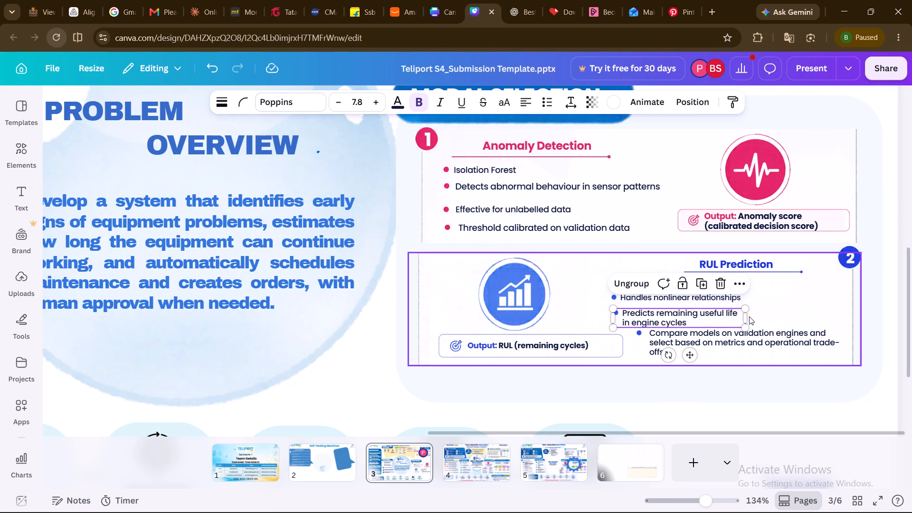
left_click_drag(744, 316, 814, 309)
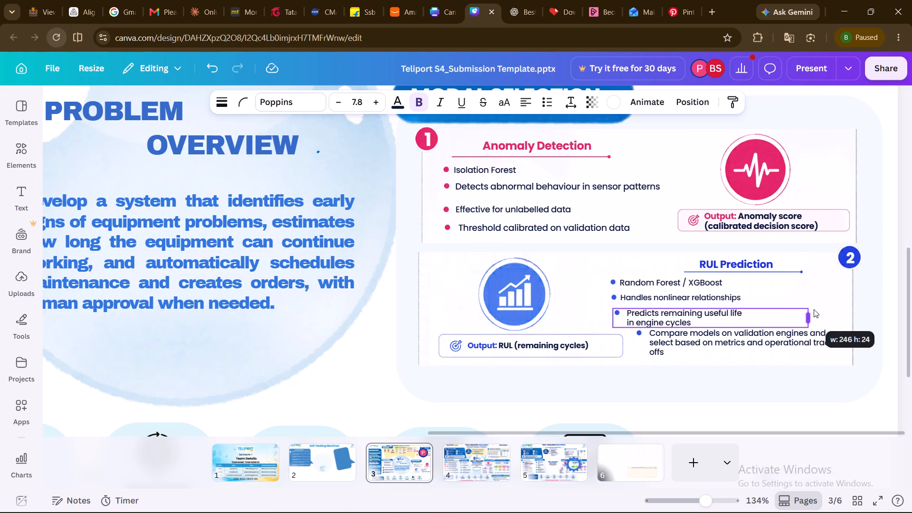
left_click_drag(814, 309, 736, 314)
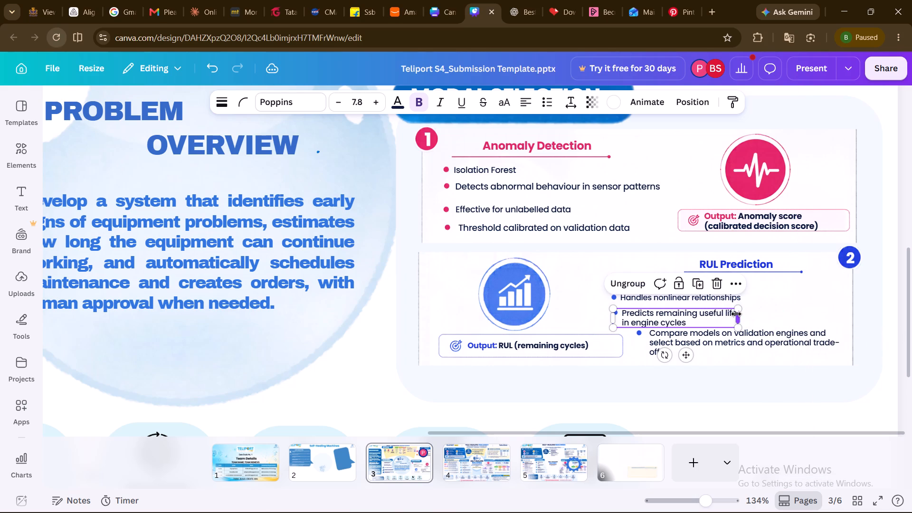
double_click(695, 311)
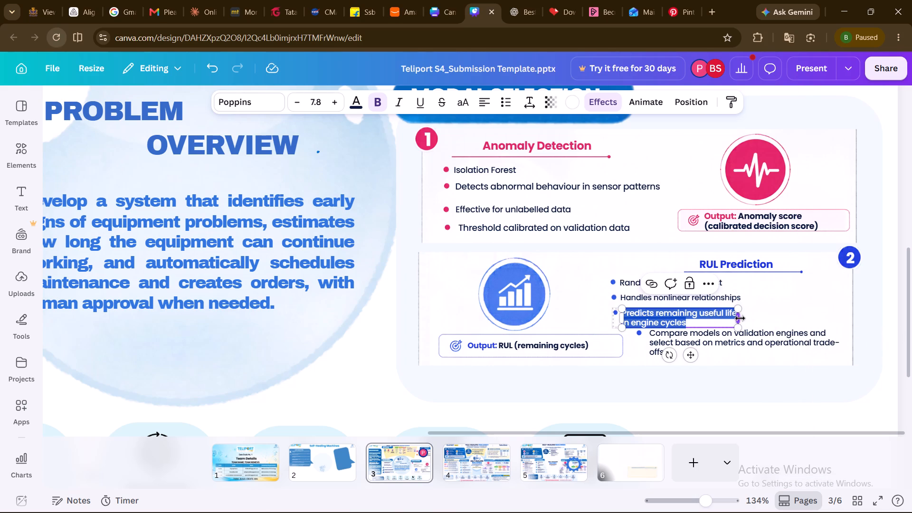
left_click_drag(740, 318, 765, 314)
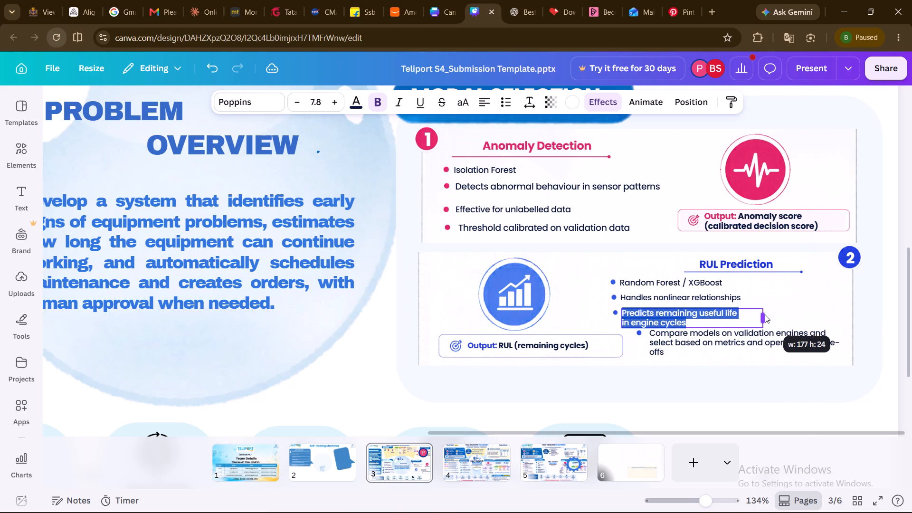
left_click_drag(765, 314, 771, 314)
left_click(627, 327)
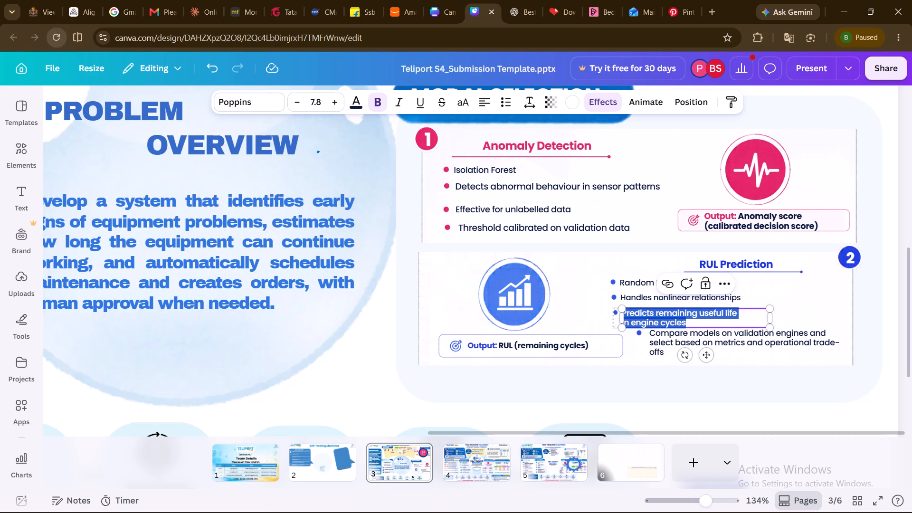
key("Left")
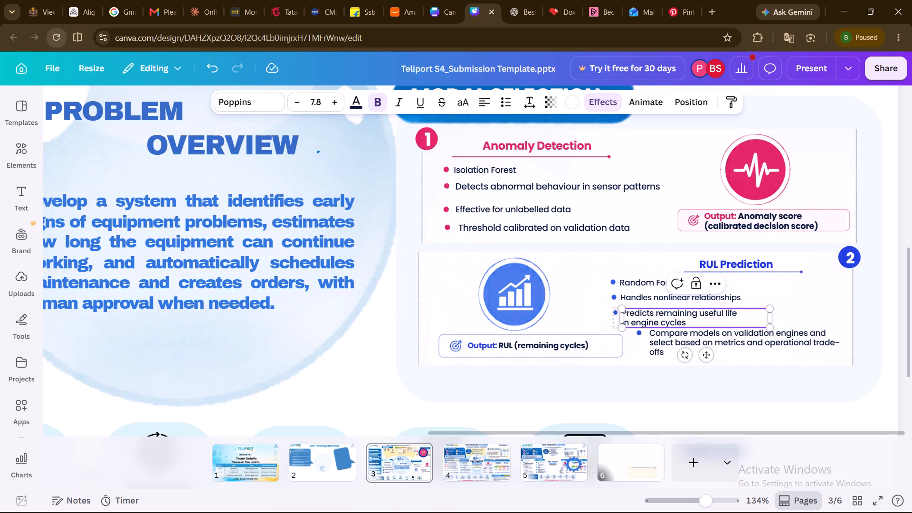
key("Left")
key("backslash")
key("BackSpace")
key("BackSpace")
key("space")
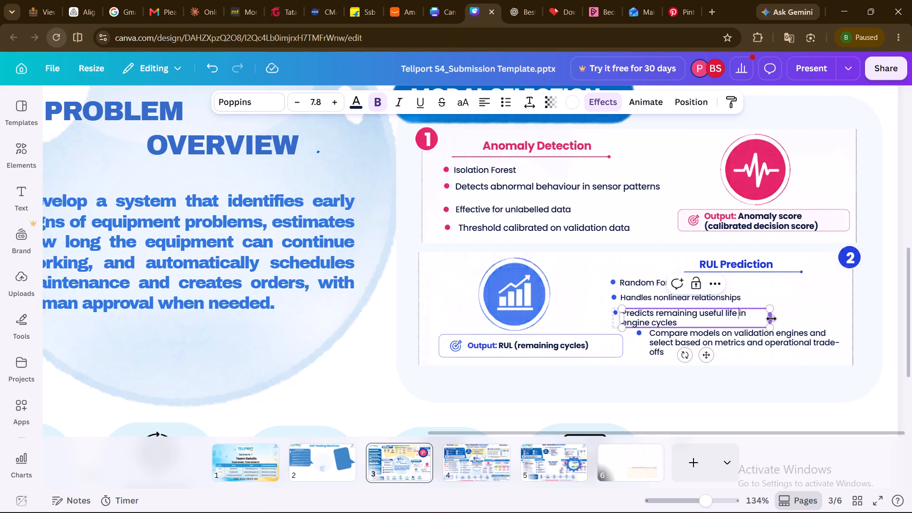
left_click_drag(771, 319, 812, 317)
Move the "Random Forest / XGBoost" bullet right so it sits directly beneath the RUL Prediction underline.
left_click_drag(656, 281, 702, 283)
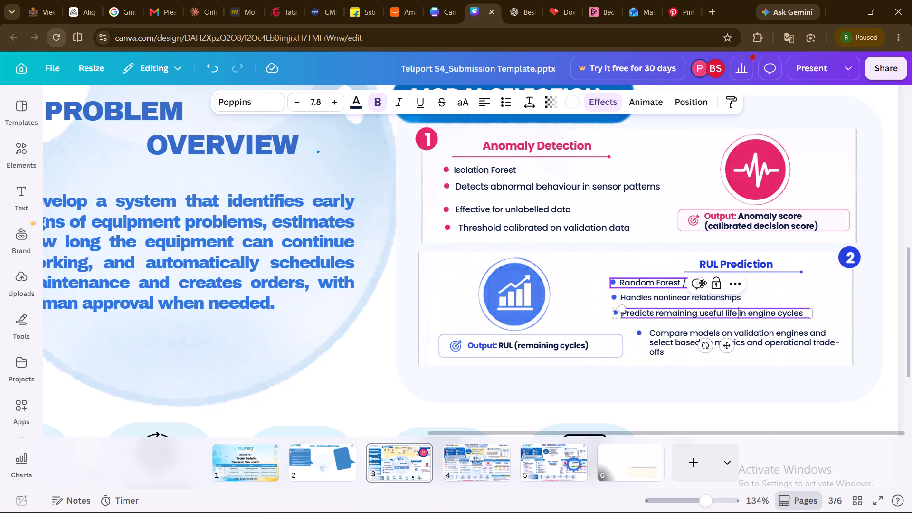
left_click_drag(702, 283, 724, 280)
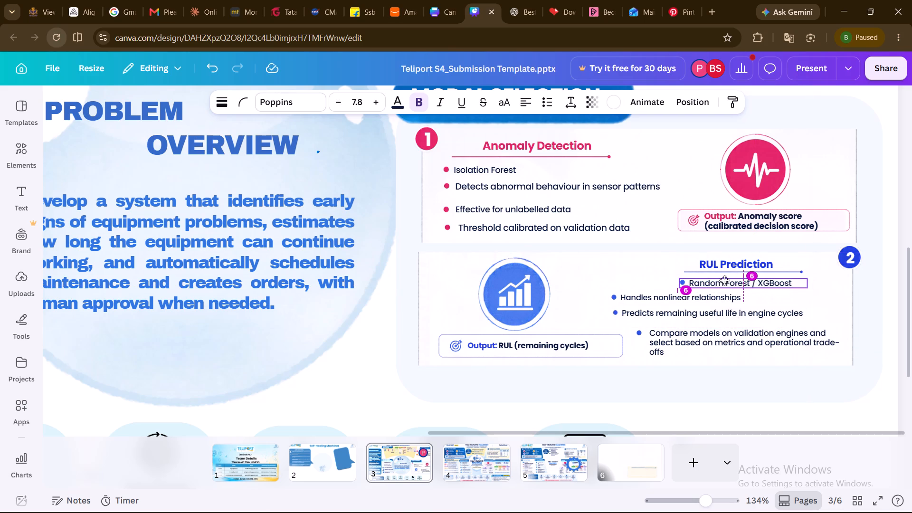
left_click_drag(724, 280, 723, 280)
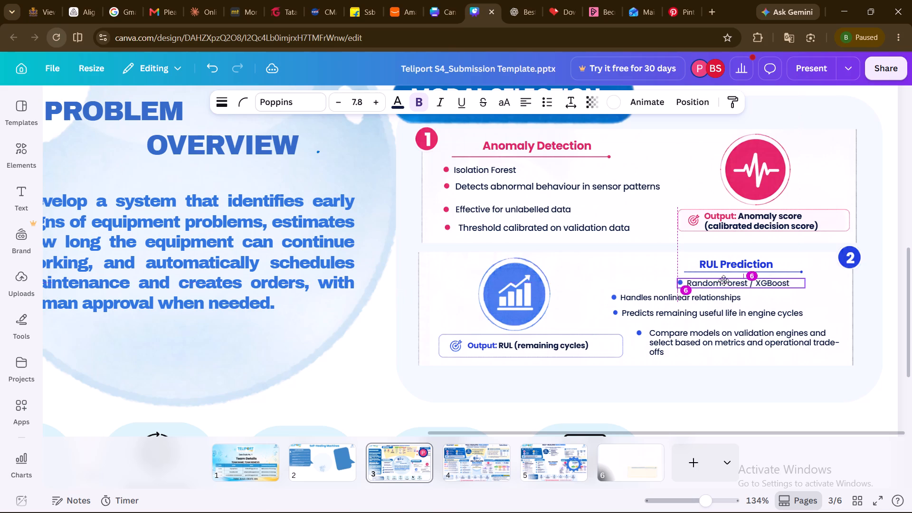
left_click_drag(723, 280, 723, 280)
Move the "Handles nonlinear relationships" and "Predicts remaining useful life" bullets right, aligning their left edges beneath the RUL Prediction heading.
left_click_drag(719, 293, 731, 297)
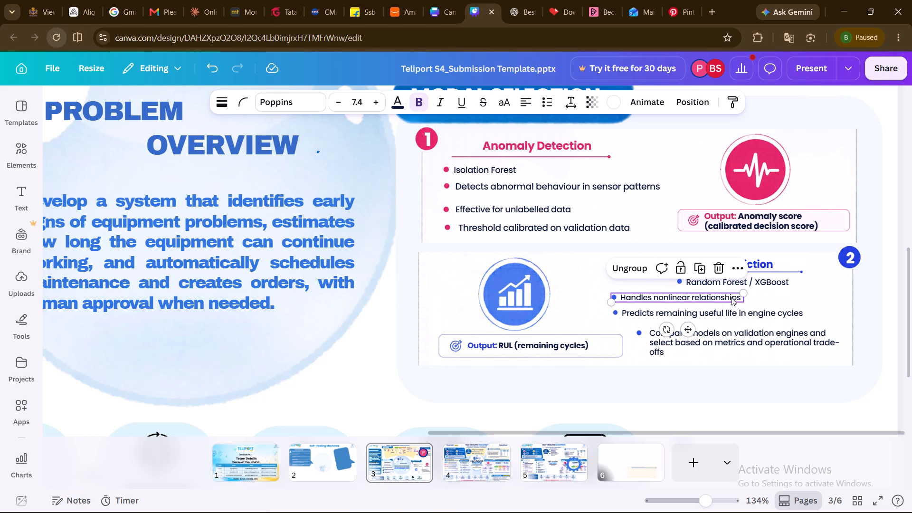
left_click_drag(731, 297, 773, 295)
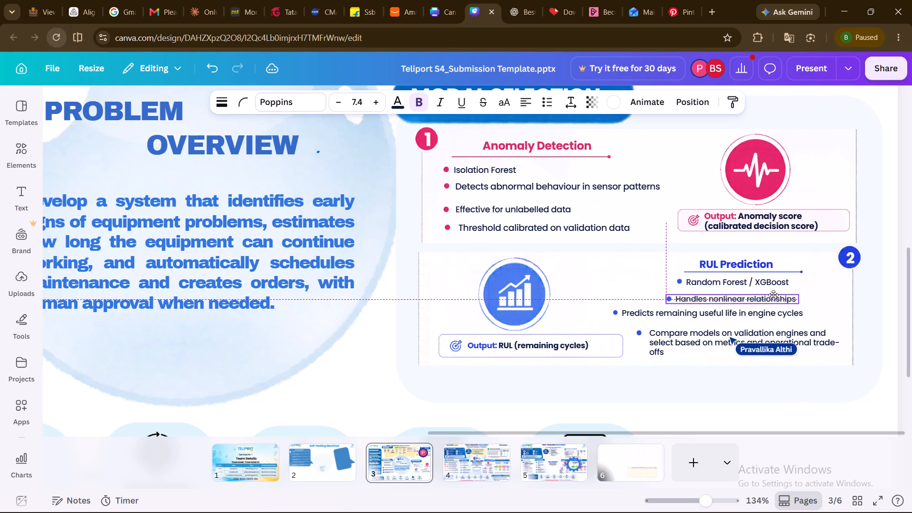
left_click_drag(773, 295, 770, 295)
left_click_drag(691, 314, 727, 314)
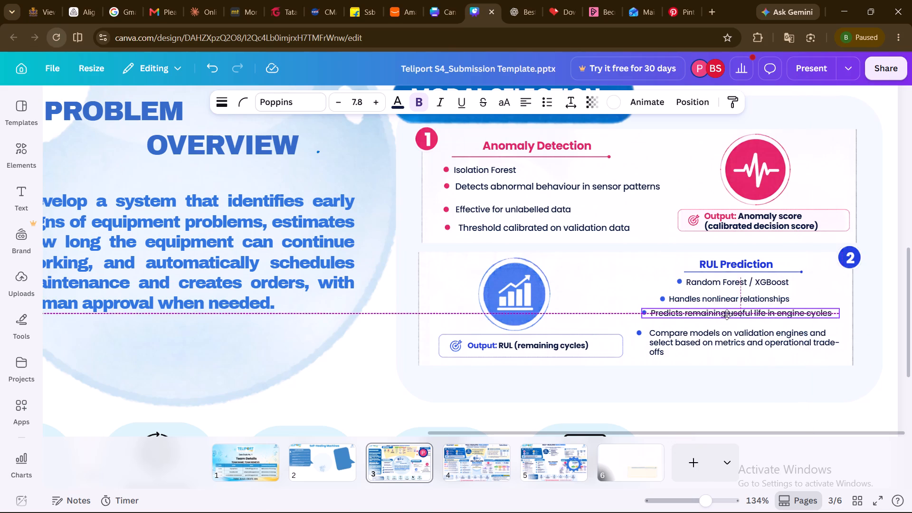
left_click_drag(727, 314, 728, 313)
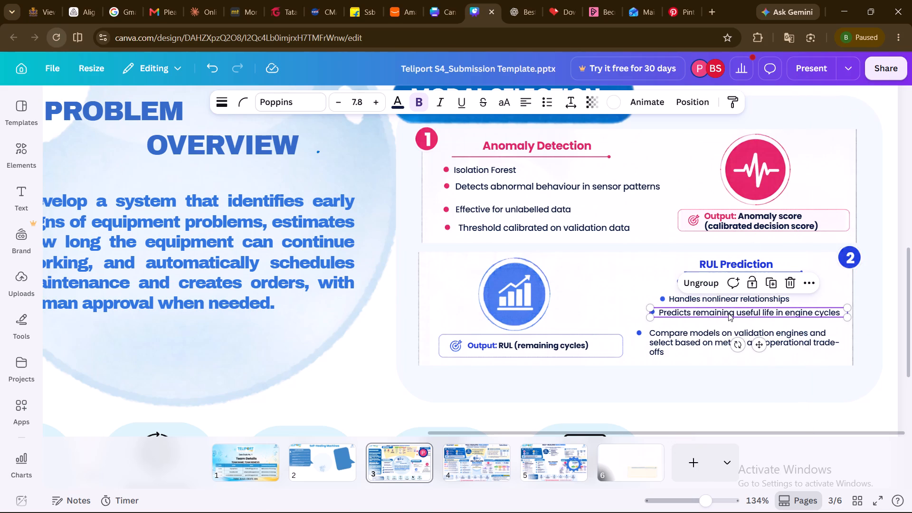
left_click_drag(693, 295, 680, 294)
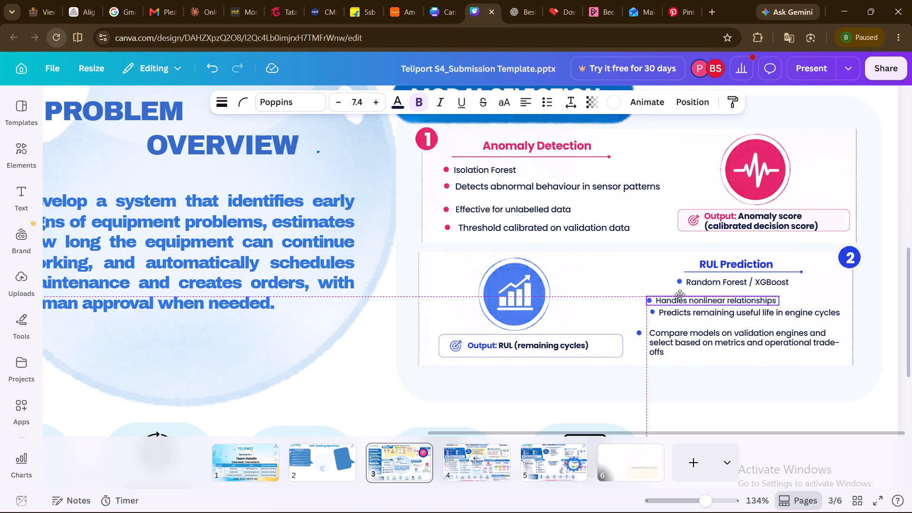
left_click_drag(680, 294, 682, 291)
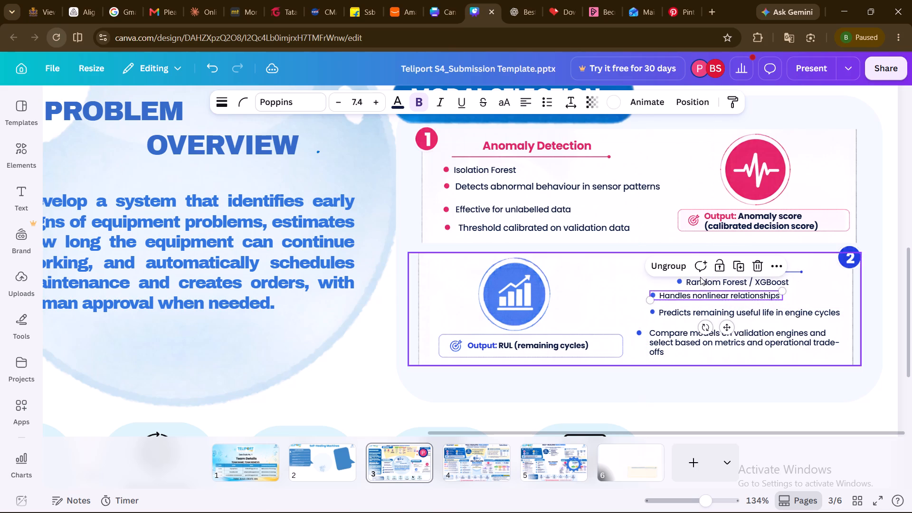
left_click(703, 276)
Move the "Compare models" bullet right and narrow its text box to fit inside the RUL card, left-aligned with the bullets above.
left_click_drag(662, 336, 664, 341)
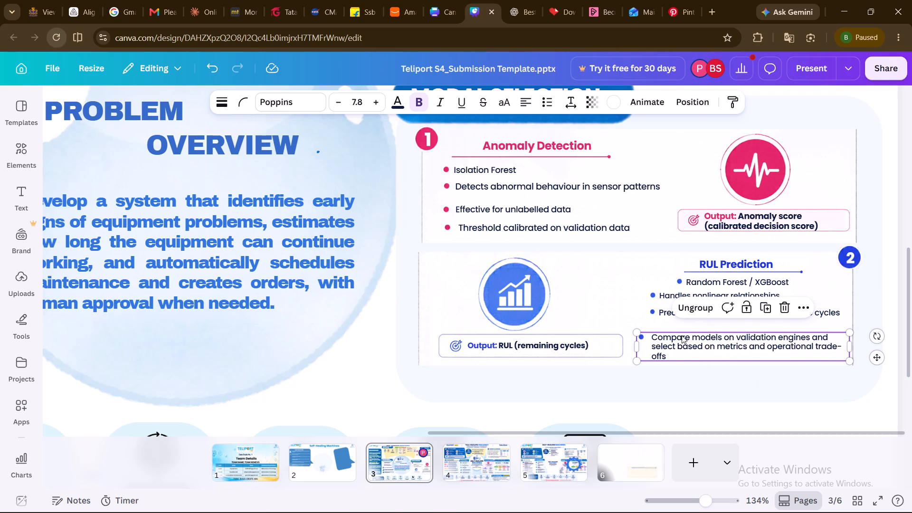
left_click_drag(681, 337, 698, 336)
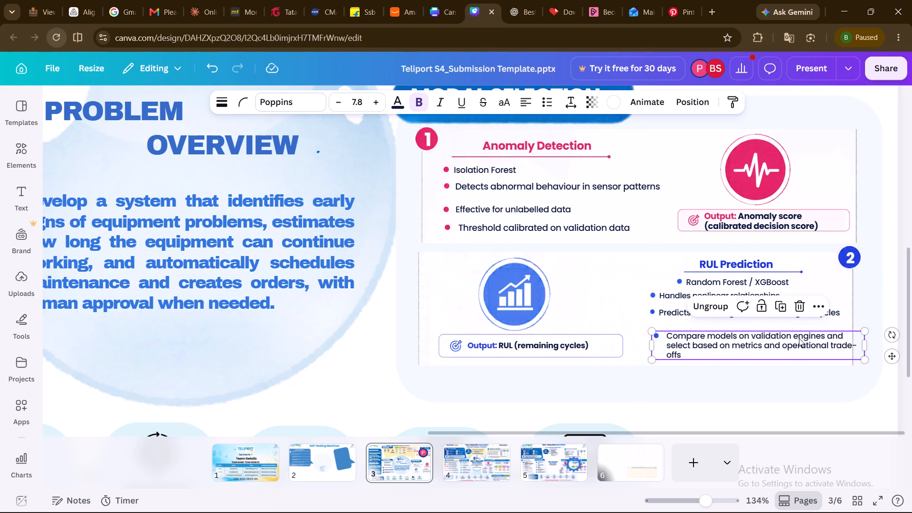
left_click_drag(865, 345, 850, 345)
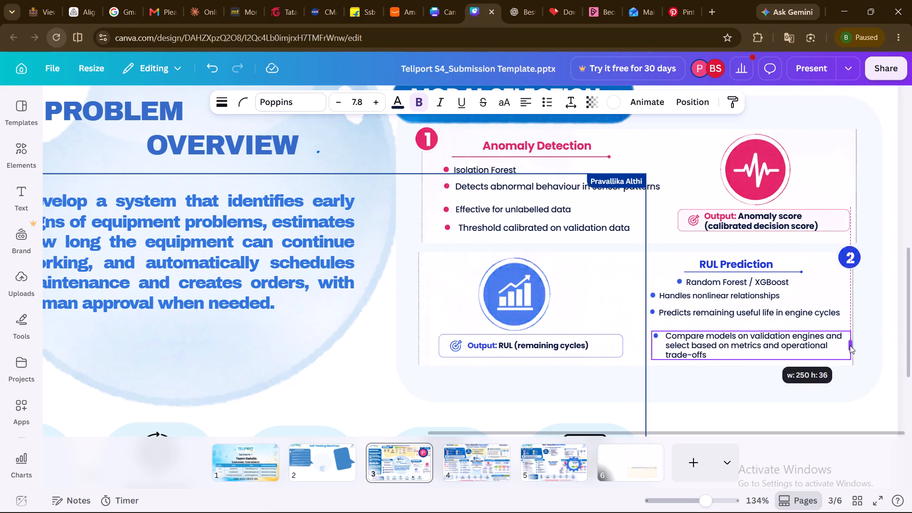
left_click_drag(850, 345, 846, 345)
left_click(777, 337)
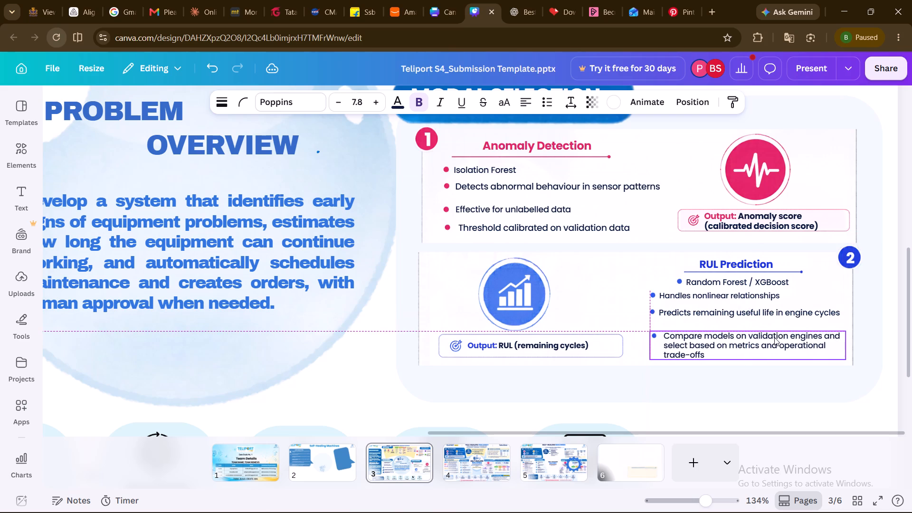
Left-align "Random Forest / XGBoost" with the other RUL bullets and shift the four bullets down slightly to even out their vertical spacing.
left_click_drag(831, 311, 830, 314)
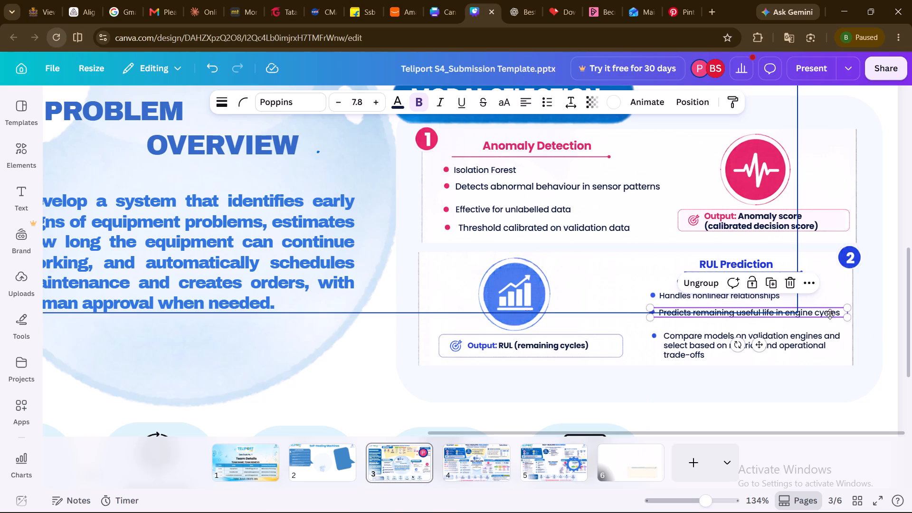
left_click_drag(830, 314, 831, 315)
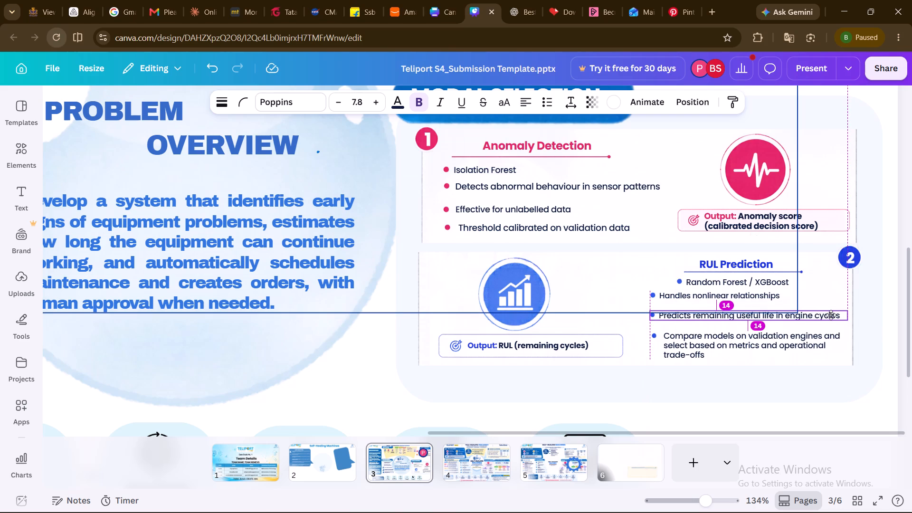
left_click_drag(831, 315, 831, 315)
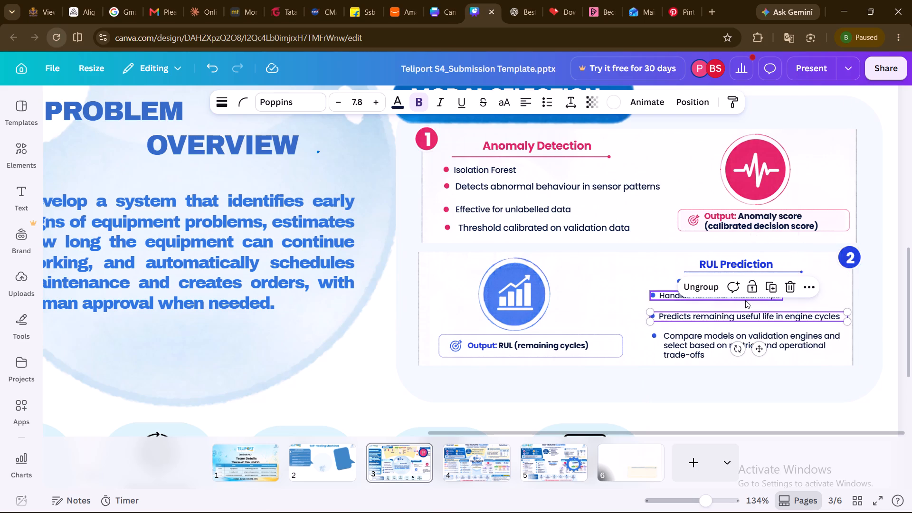
left_click(668, 297)
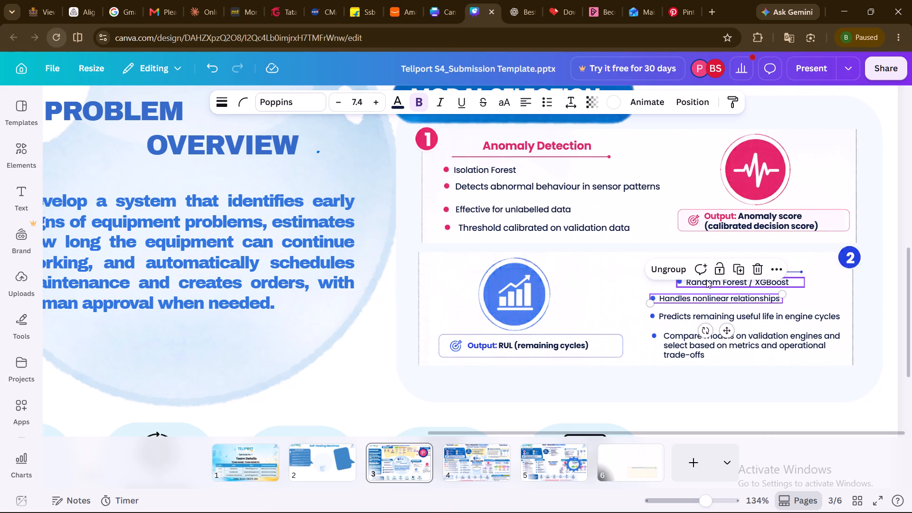
left_click_drag(706, 280, 678, 279)
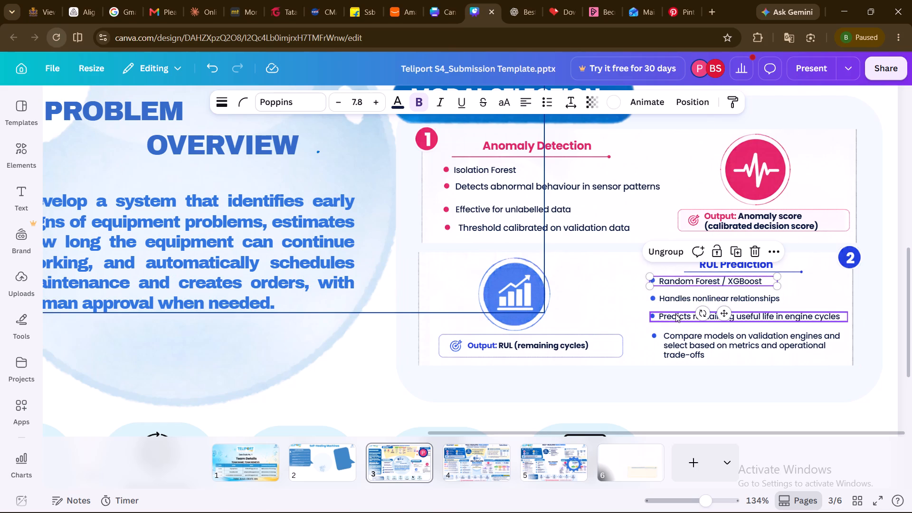
left_click(675, 314)
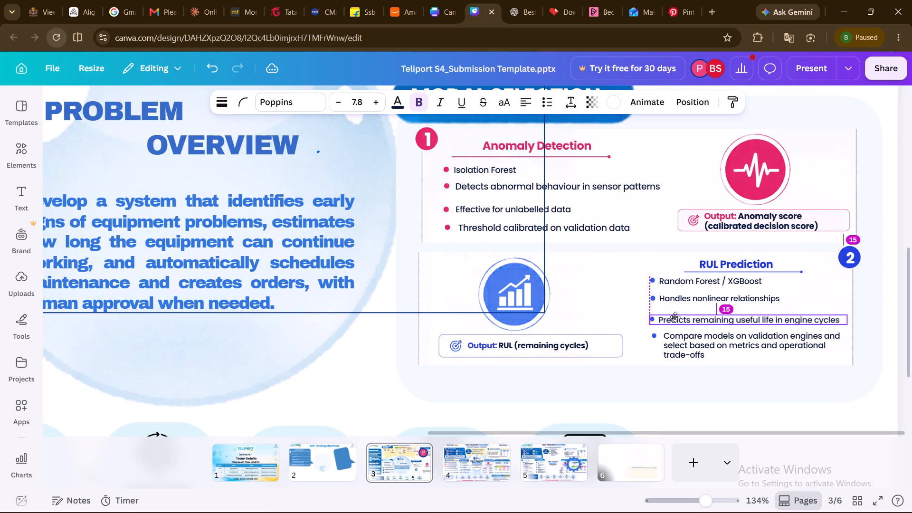
left_click_drag(666, 300, 666, 304)
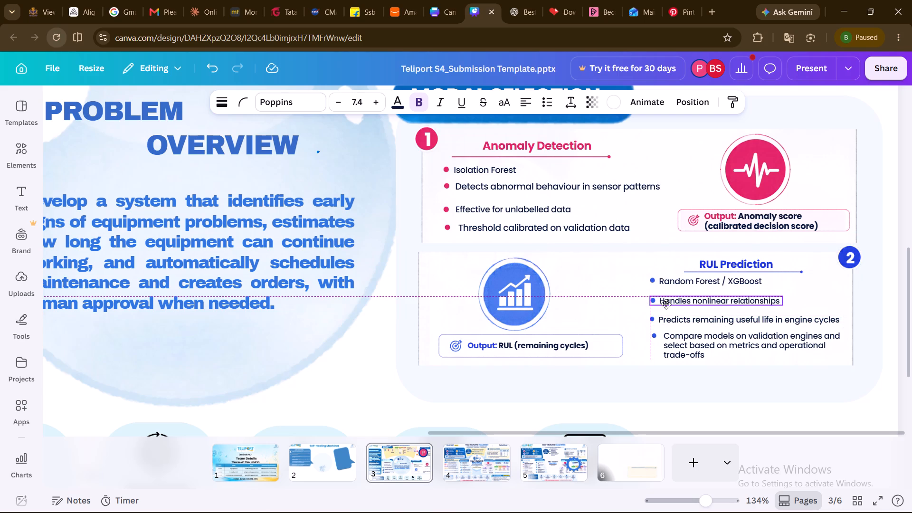
left_click_drag(666, 304, 665, 304)
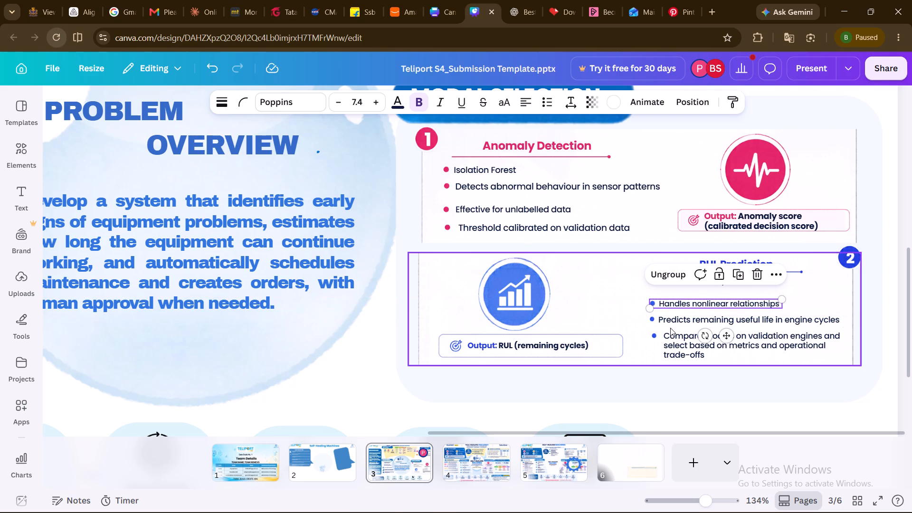
left_click(673, 332)
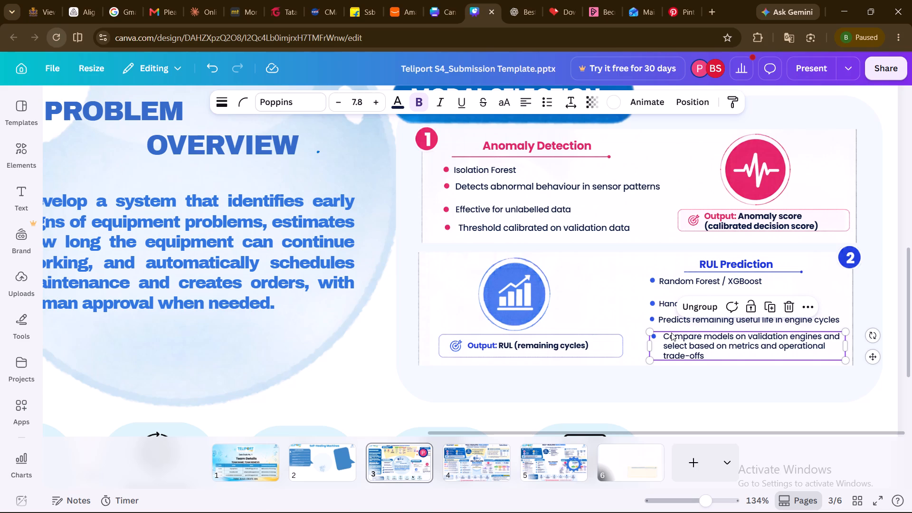
left_click_drag(661, 283, 662, 290)
left_click(865, 297)
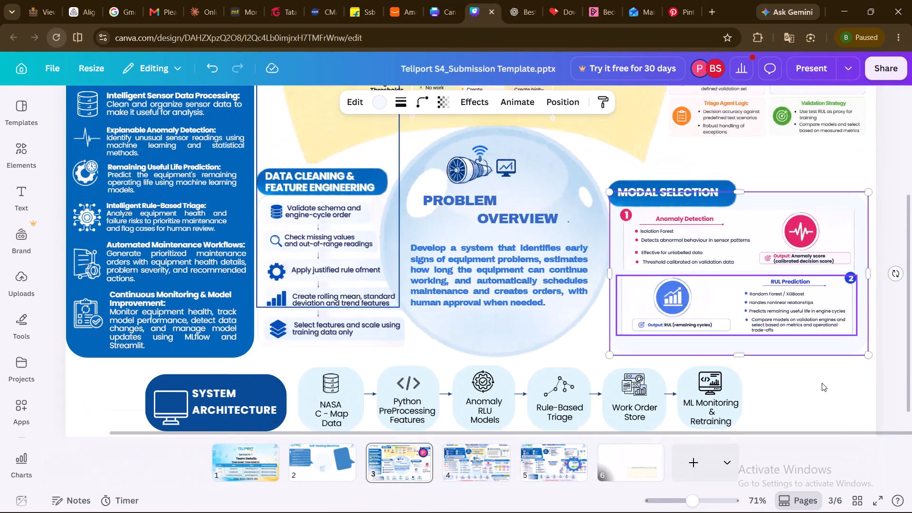
Group the Modal Selection heading, background and both cards, and move the group slightly up and right towards the slide's edge.
left_click(803, 388)
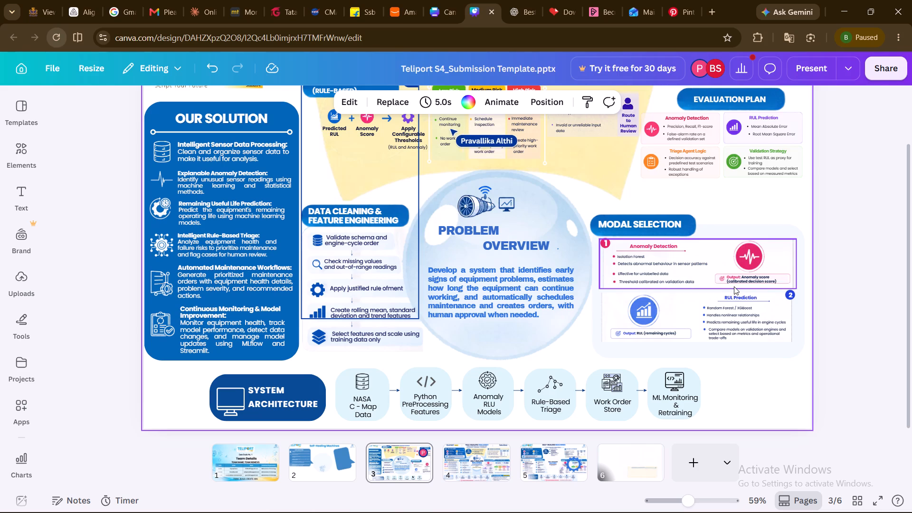
left_click_drag(597, 203, 796, 349)
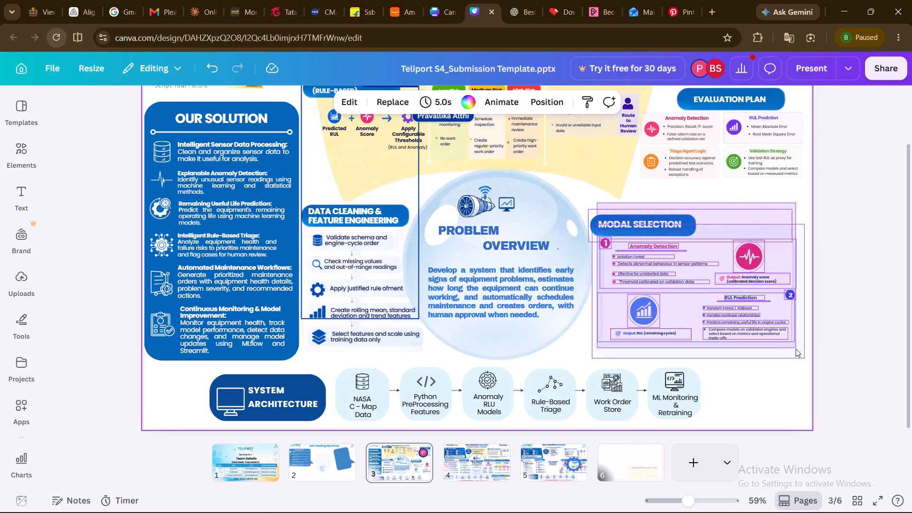
left_click_drag(796, 349, 800, 356)
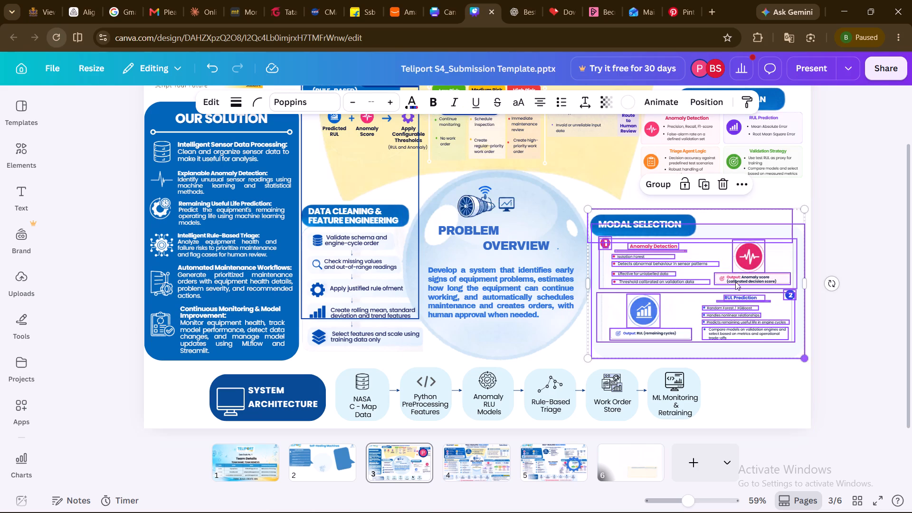
left_click(657, 189)
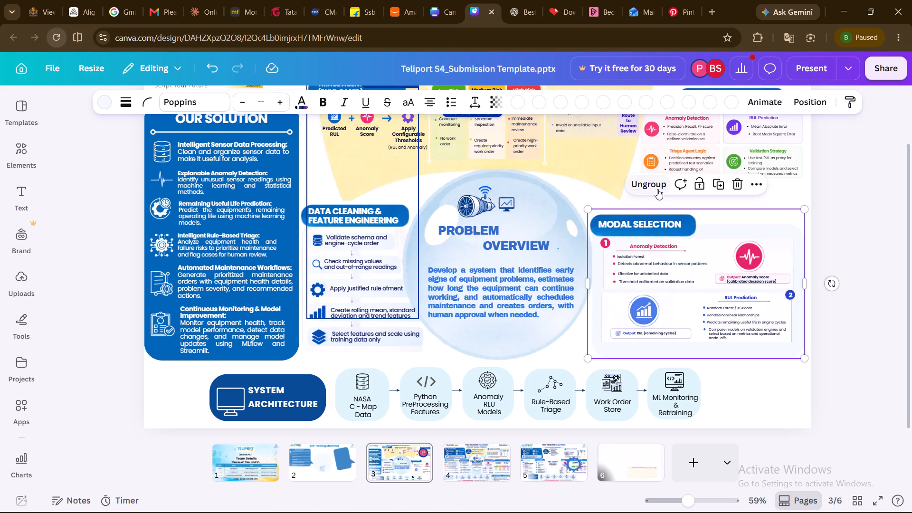
left_click_drag(749, 274, 753, 269)
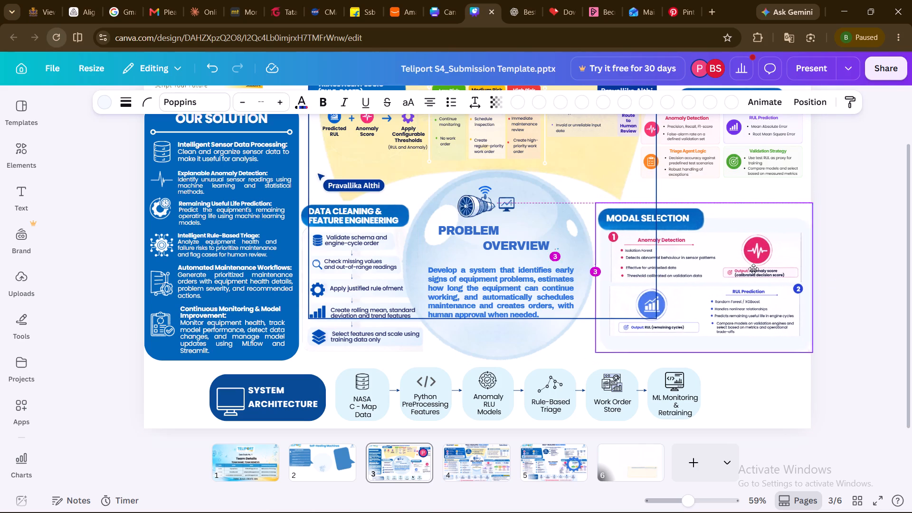
left_click_drag(753, 269, 758, 290)
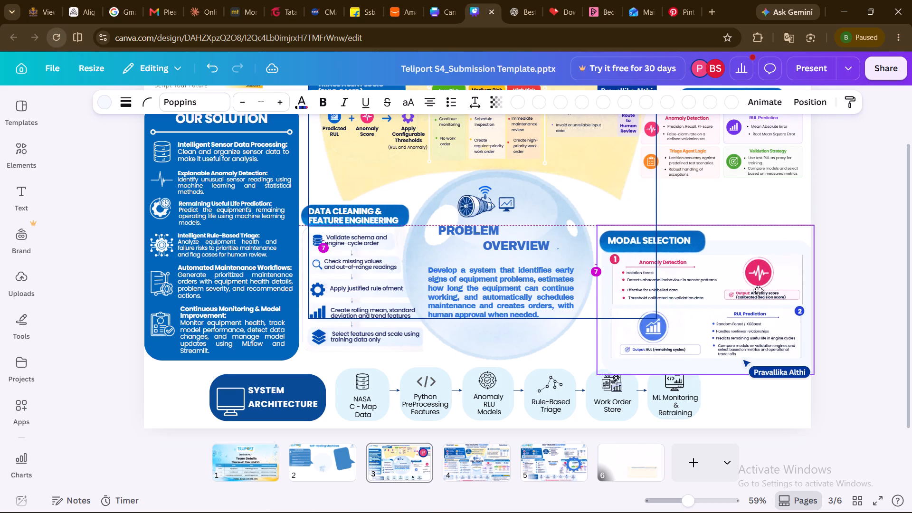
left_click_drag(758, 290, 753, 266)
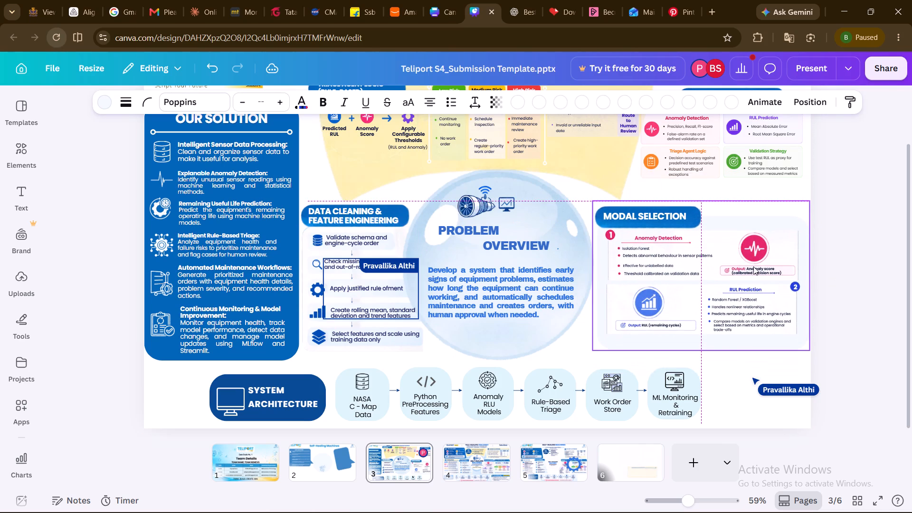
Move the System Architecture row right so it sits centred along the bottom of the slide.
left_click_drag(588, 375, 608, 373)
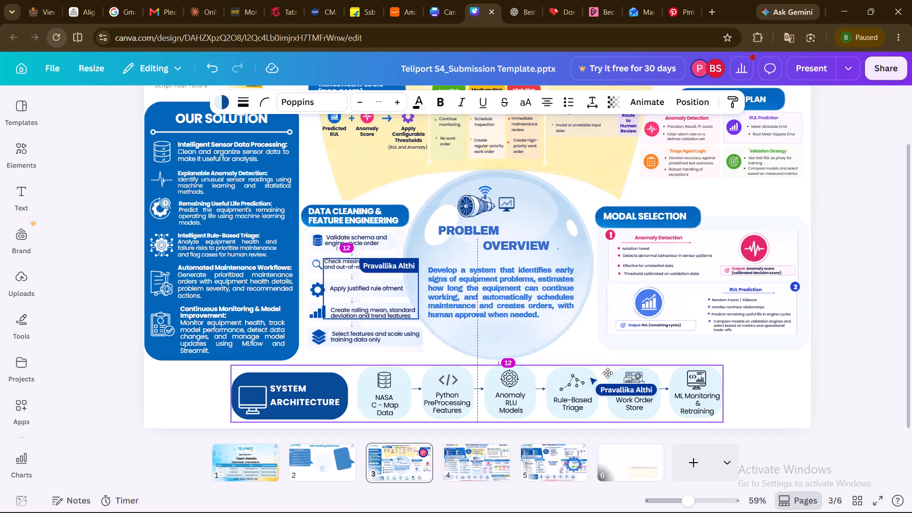
left_click_drag(608, 373, 606, 374)
Move the four-card Evaluation Plan grid slightly right and down, aligning its right edge with the Modal Selection section.
scroll(836, 255, "up", 1)
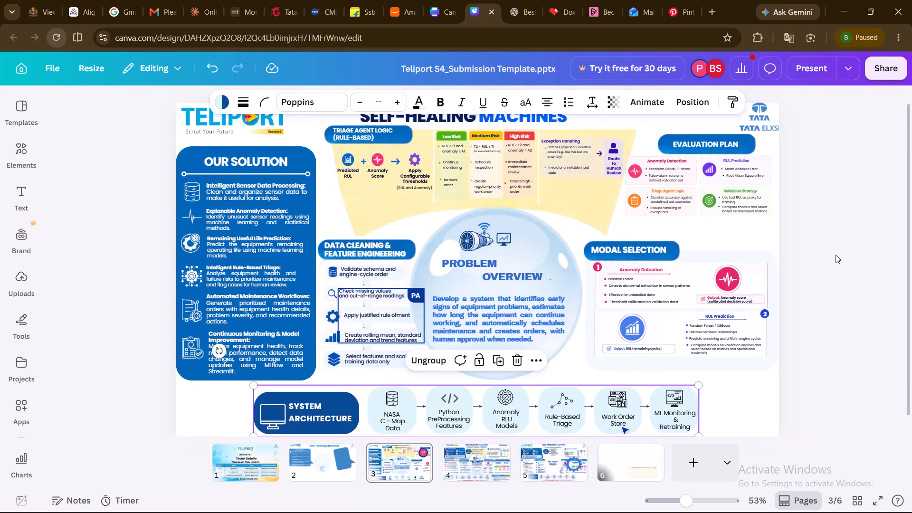
scroll(836, 255, "left", 3)
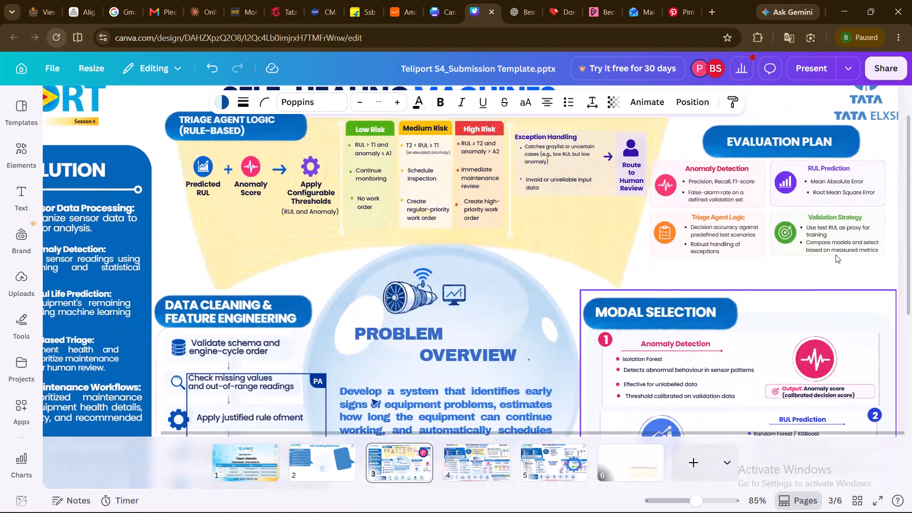
scroll(836, 255, "left", 5)
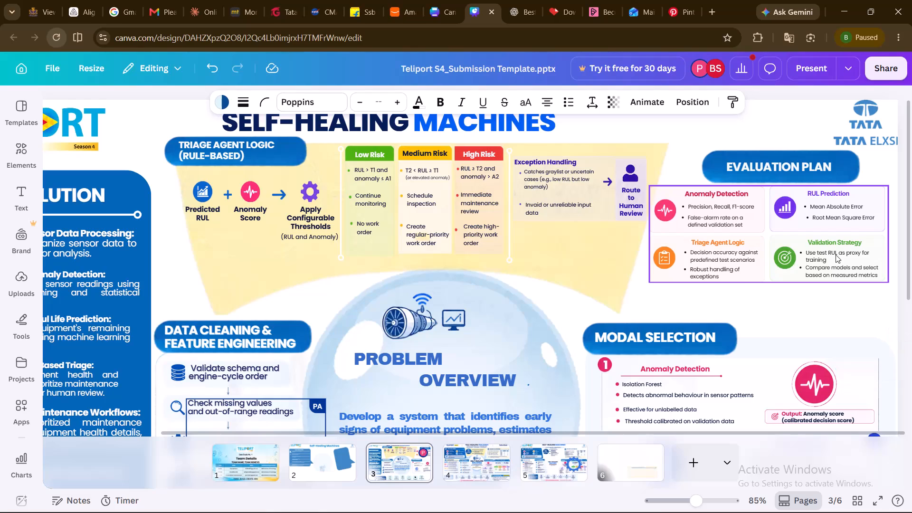
left_click(751, 241)
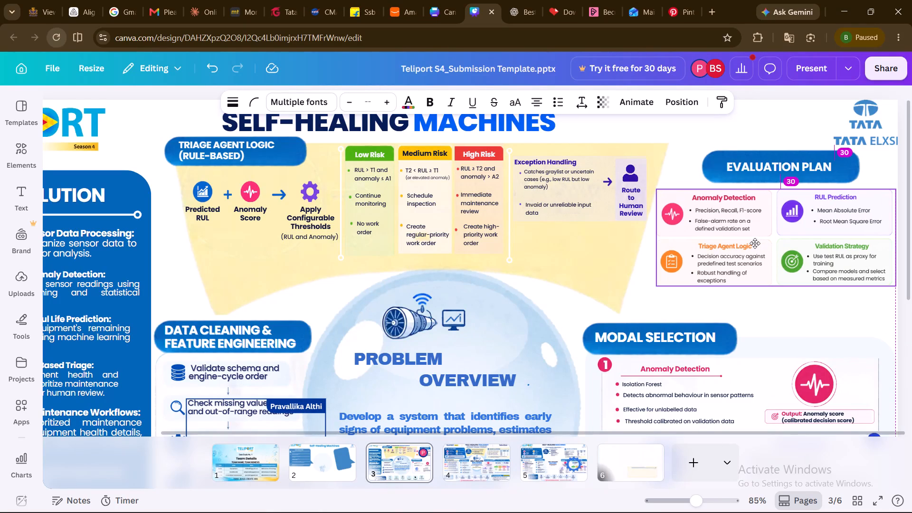
left_click(863, 304)
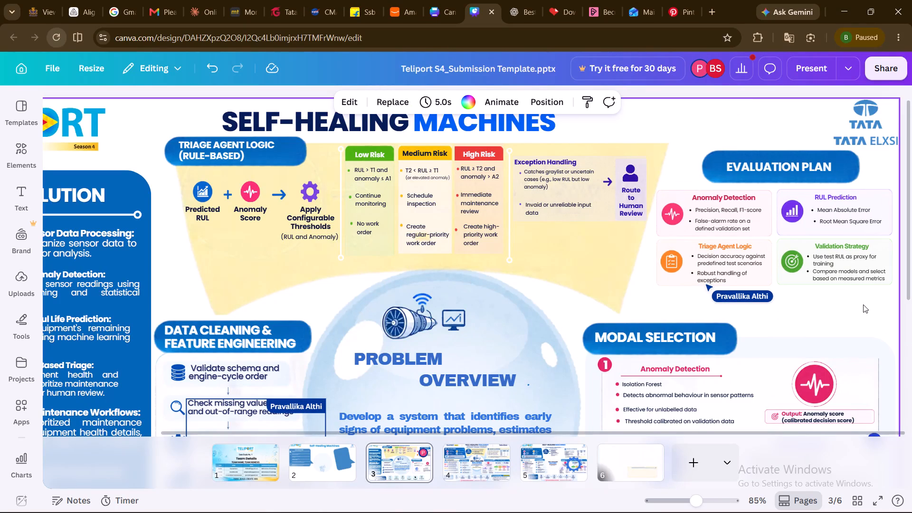
View the whole of slide 3 and start the full-screen presentation.
scroll(863, 304, "left", 1)
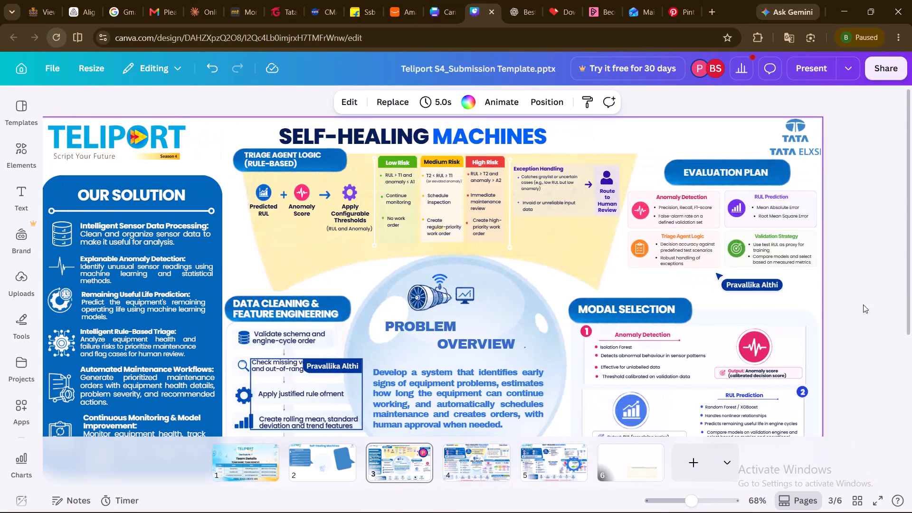
scroll(863, 304, "left", 1)
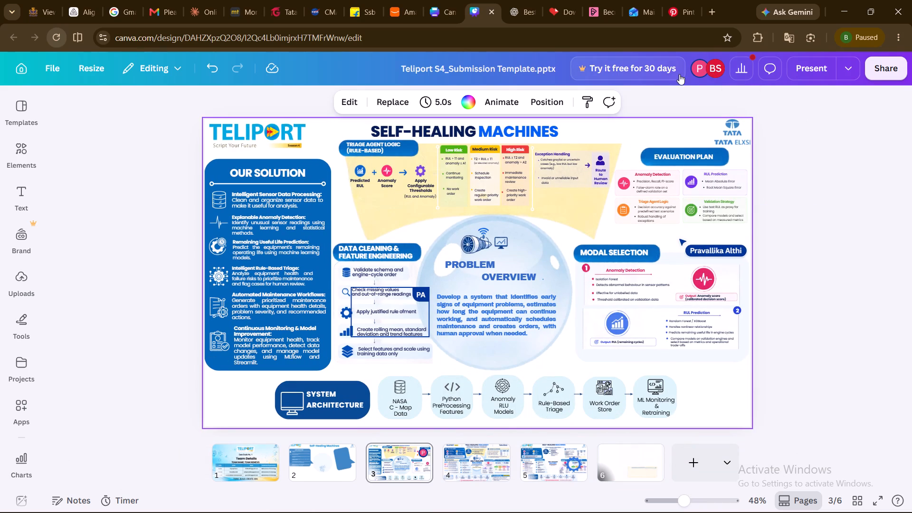
left_click(799, 64)
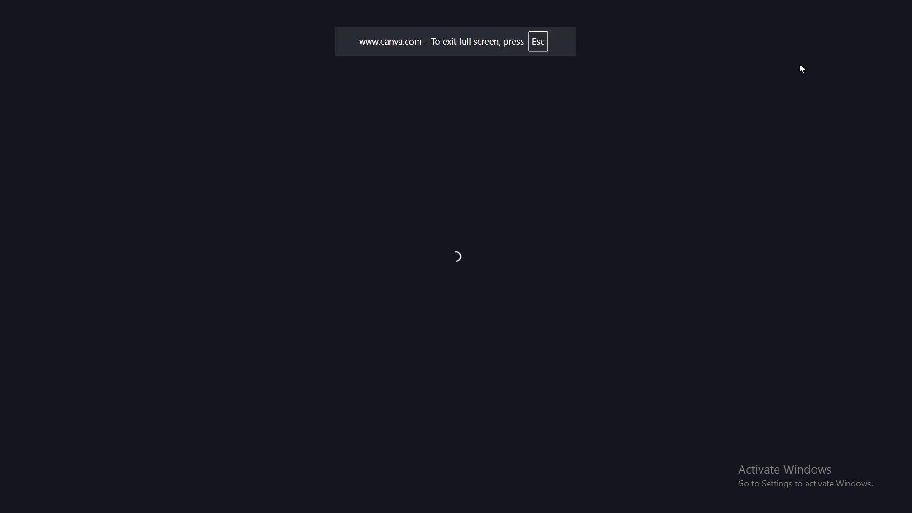
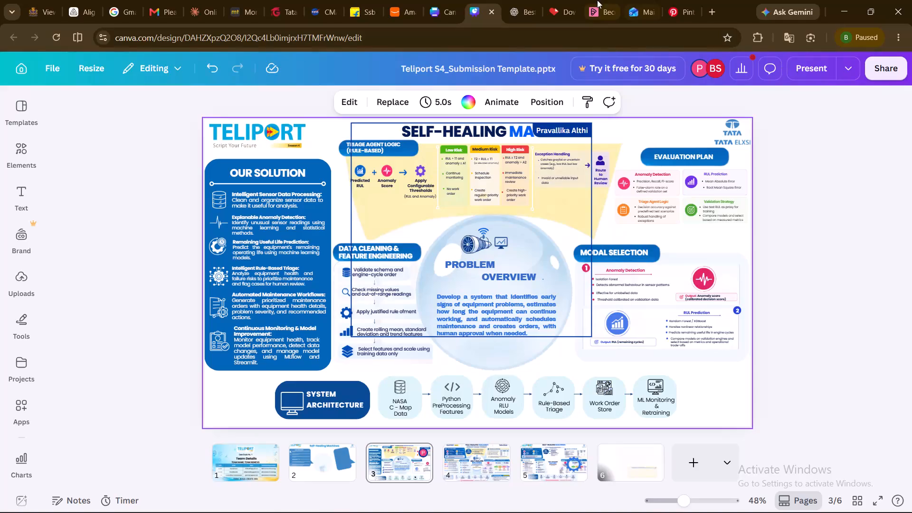
Enlarge the Triage Agent Logic group from its lower corner towards the Our Solution panel and shift it slightly right and up.
left_click(537, 197)
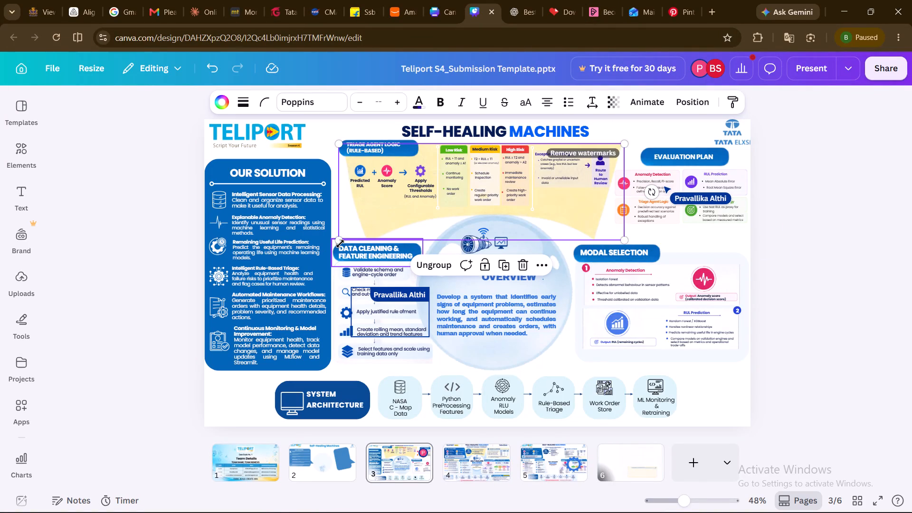
left_click_drag(339, 238, 327, 242)
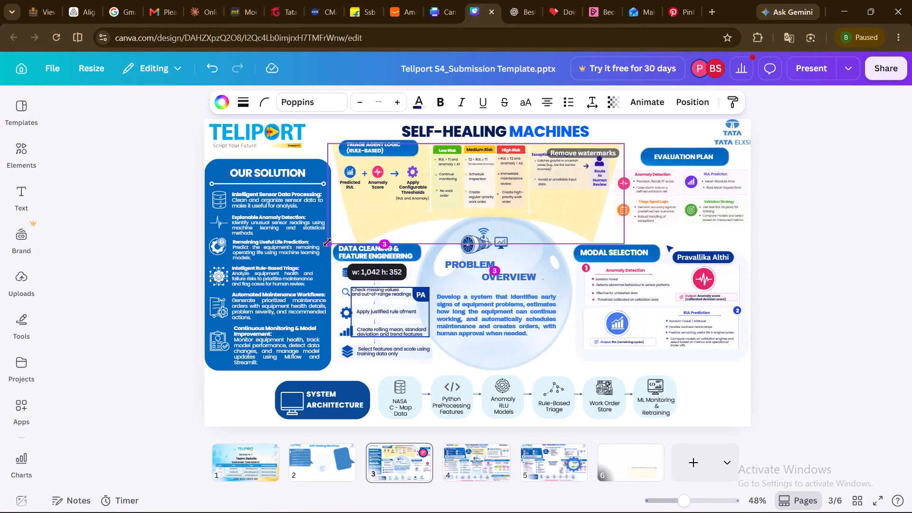
left_click_drag(327, 242, 313, 246)
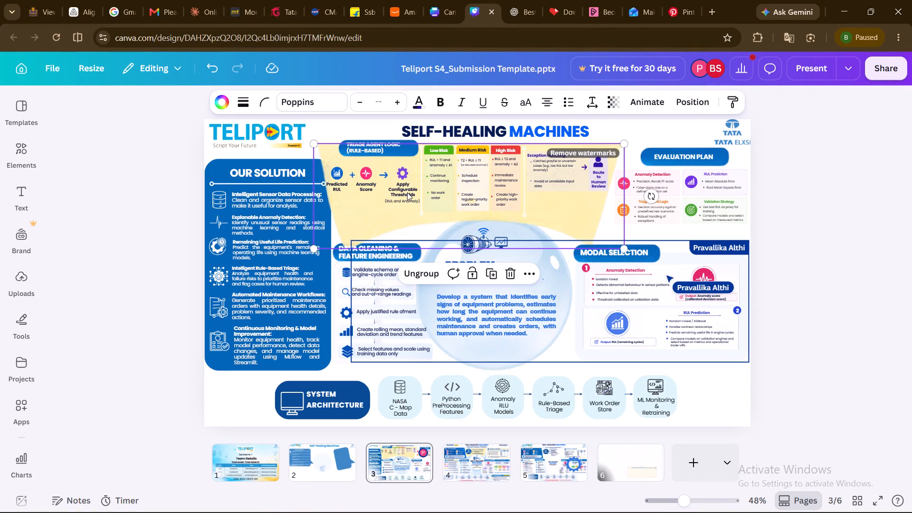
left_click_drag(442, 193, 456, 190)
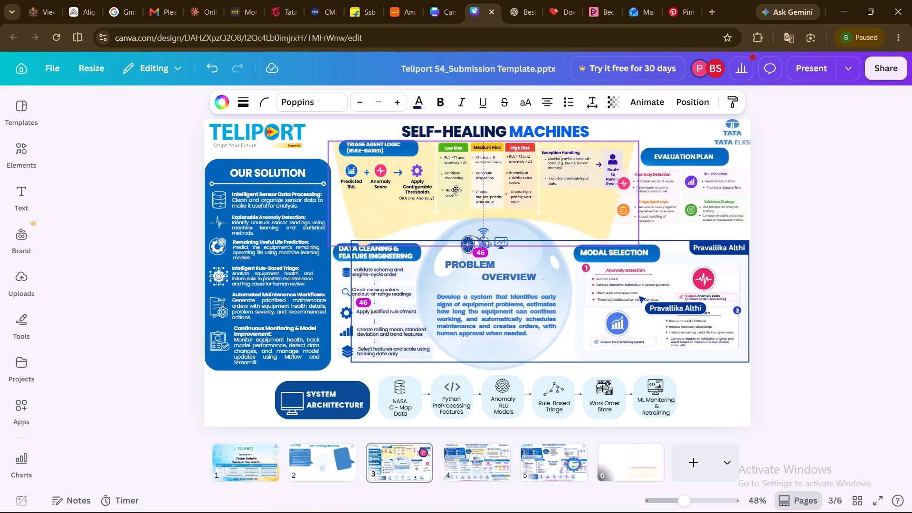
left_click_drag(456, 190, 454, 190)
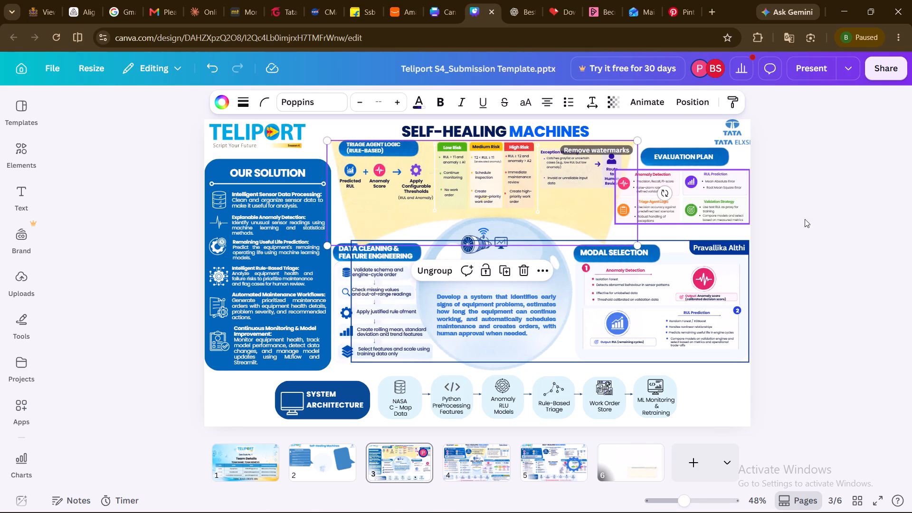
left_click(848, 228)
Preview slide 3 in the full-screen presentation and return to editing.
left_click(819, 68)
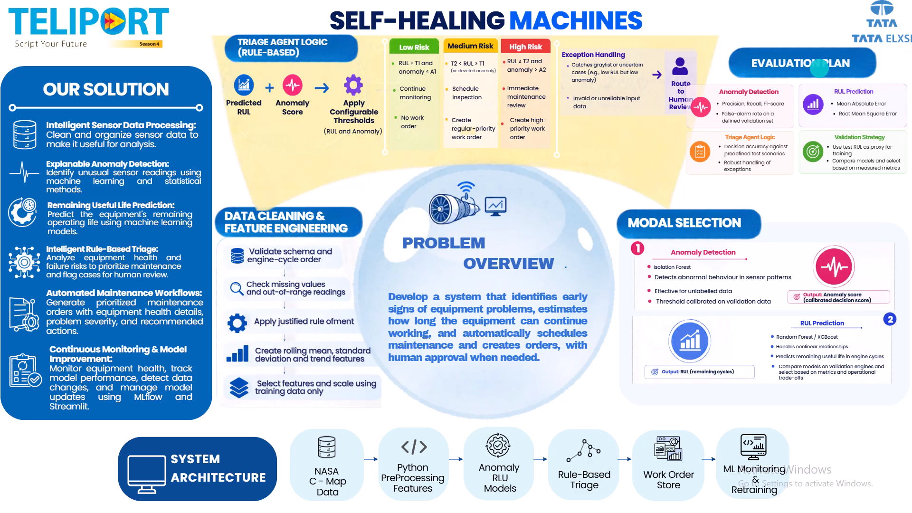
key("Escape")
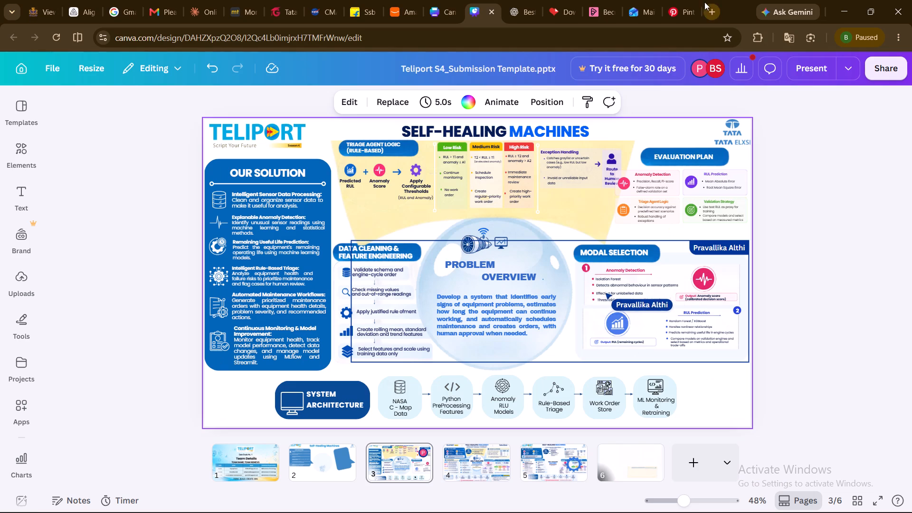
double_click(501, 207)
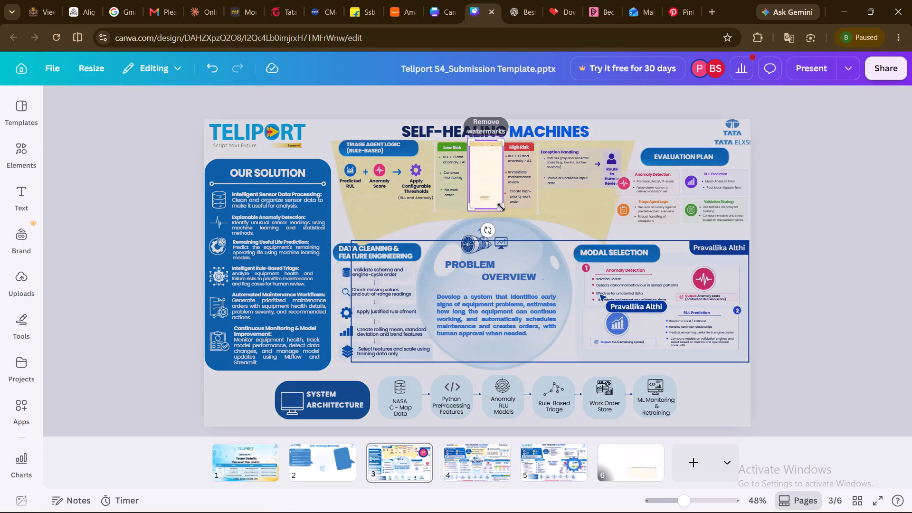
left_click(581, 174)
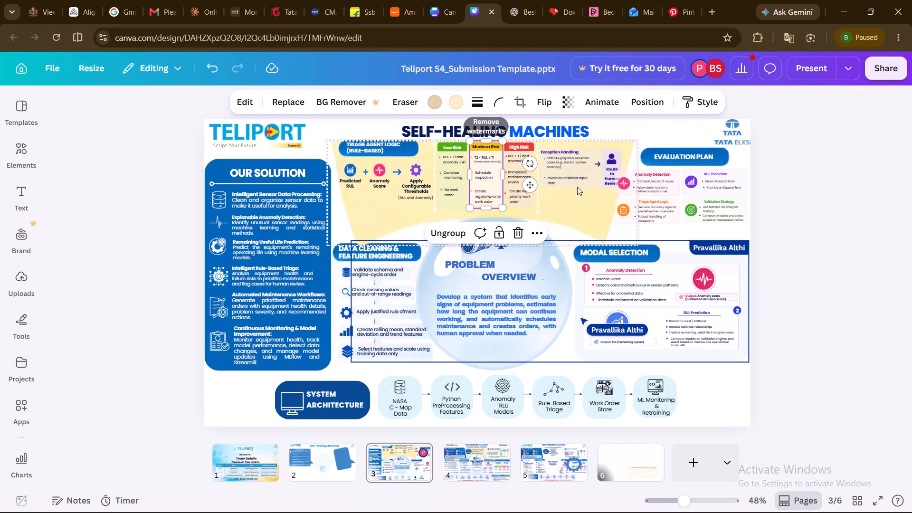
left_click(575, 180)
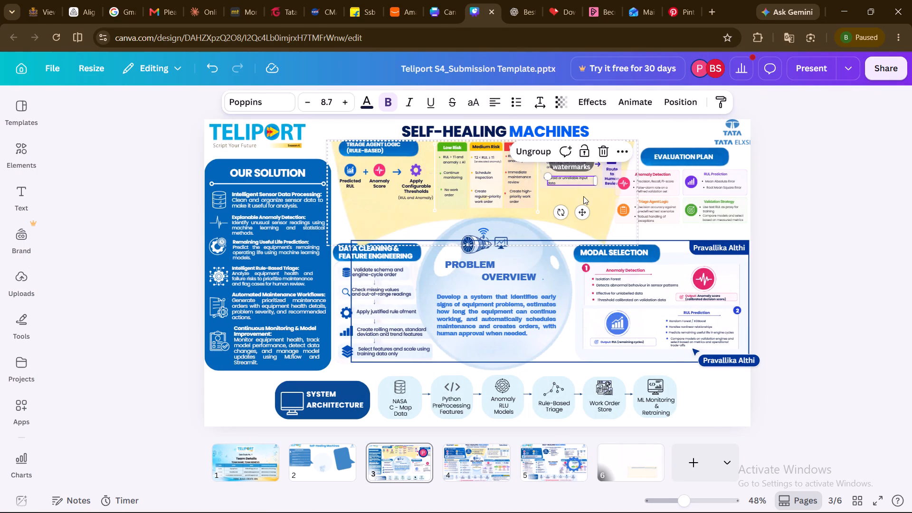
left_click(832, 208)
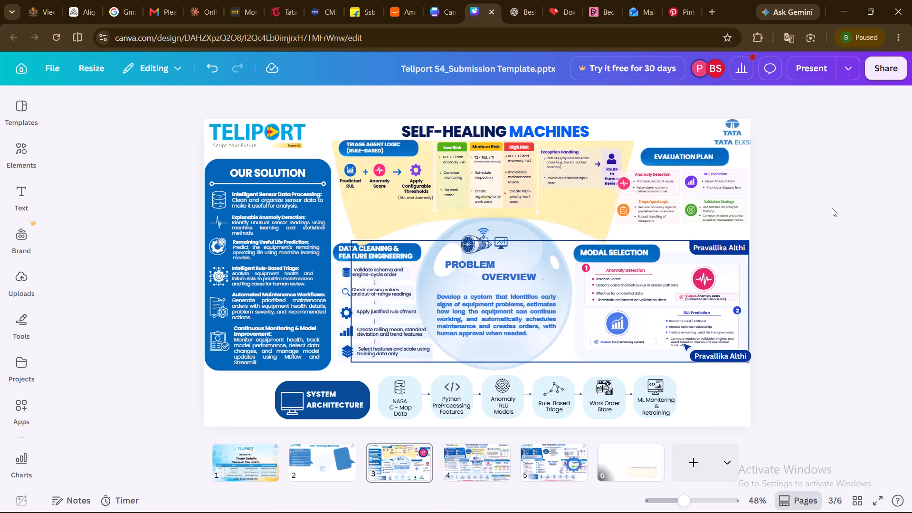
Crop the yellow Triage Agent Logic background, trimming its lower edge to just above the Data Cleaning & Feature Engineering heading.
left_click(379, 210)
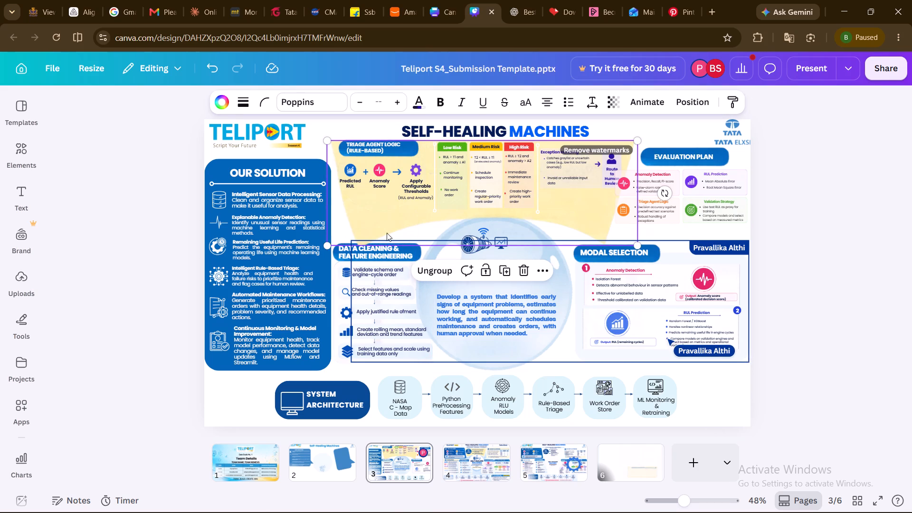
double_click(371, 228)
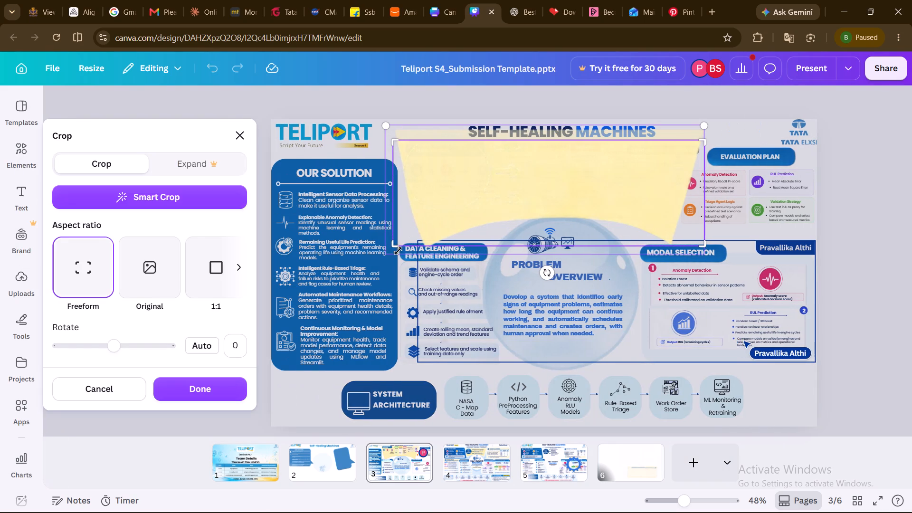
left_click_drag(391, 246, 391, 238)
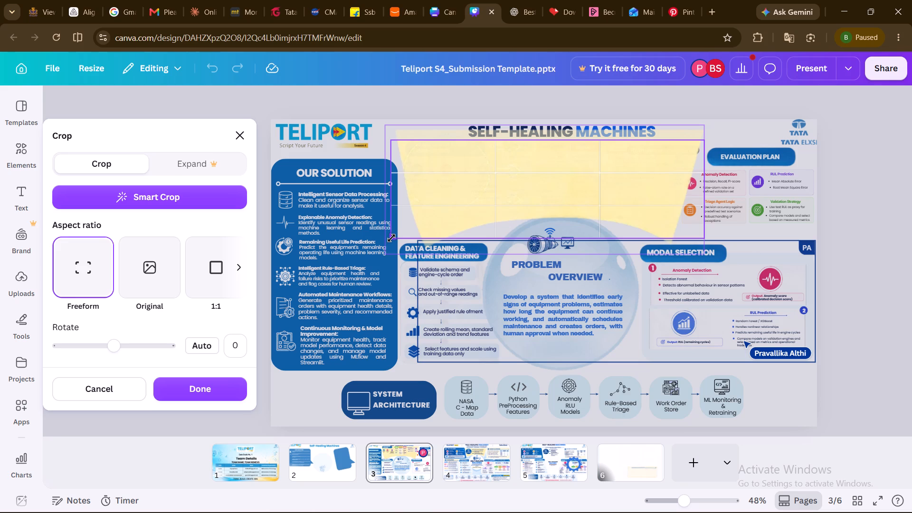
left_click_drag(391, 238, 390, 236)
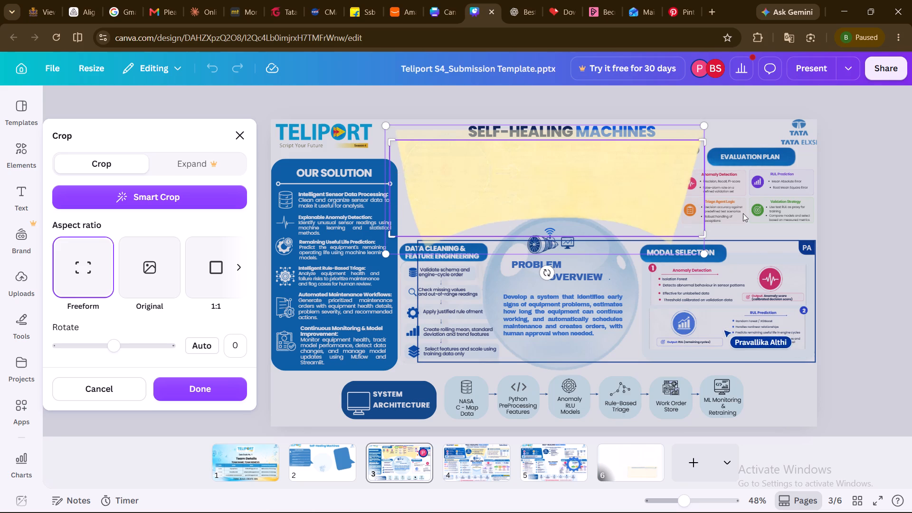
left_click(908, 191)
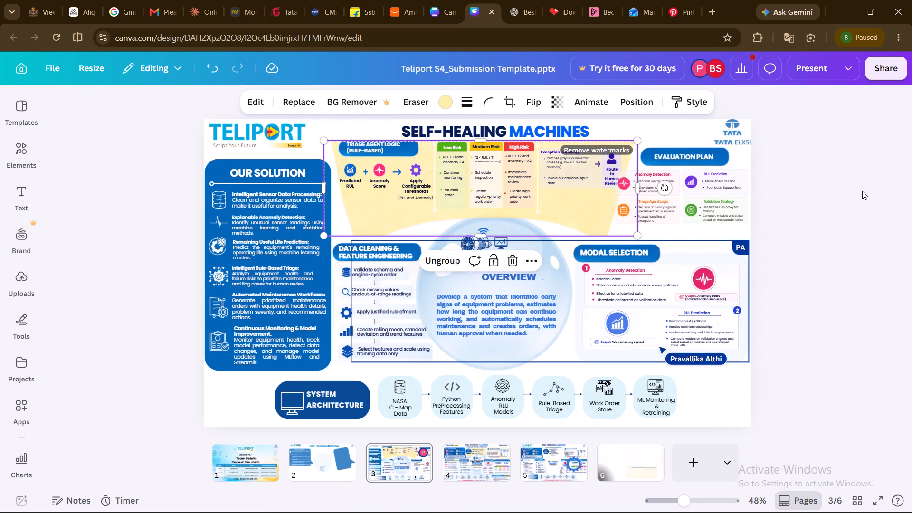
left_click(911, 167)
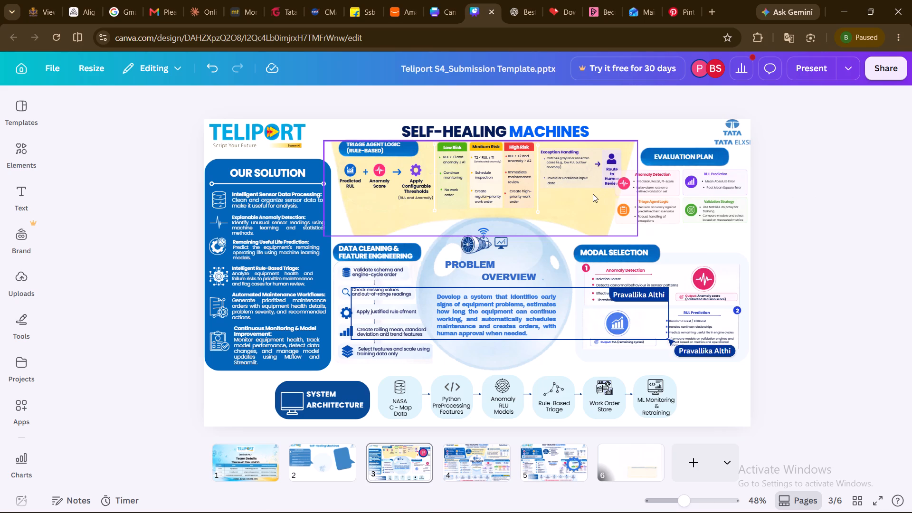
Move the whole Triage Agent Logic group slightly left, away from the Evaluation Plan cards.
left_click_drag(588, 199, 582, 200)
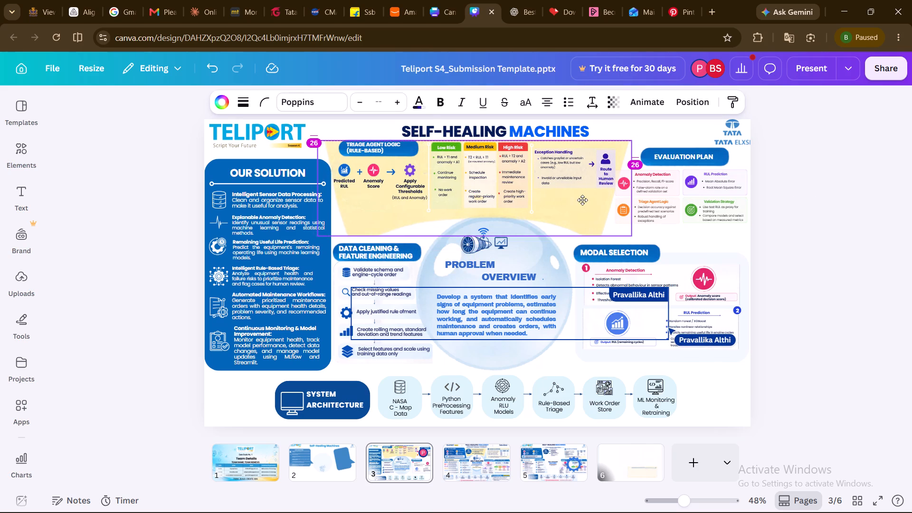
left_click_drag(582, 200, 582, 200)
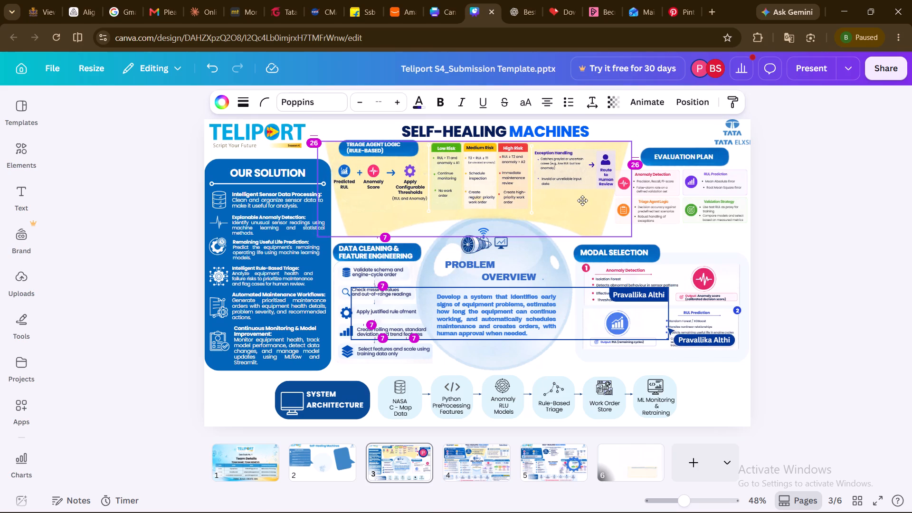
left_click_drag(582, 200, 582, 200)
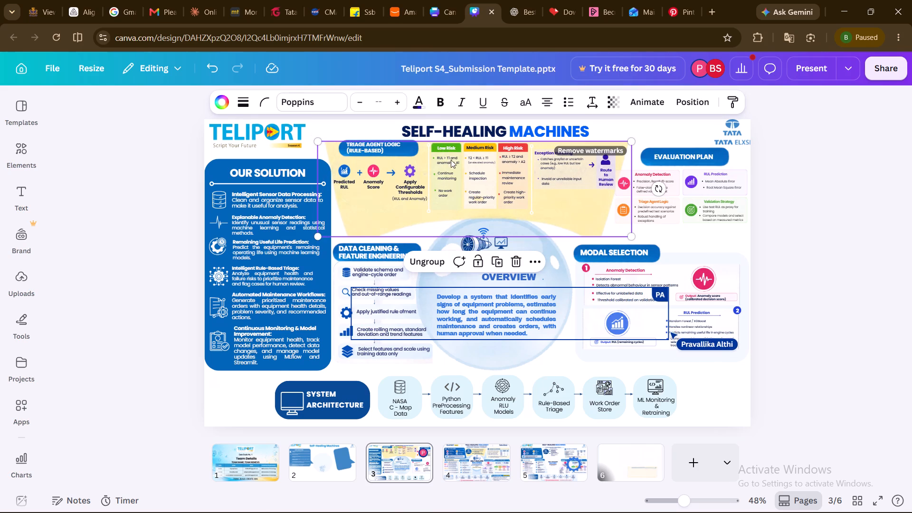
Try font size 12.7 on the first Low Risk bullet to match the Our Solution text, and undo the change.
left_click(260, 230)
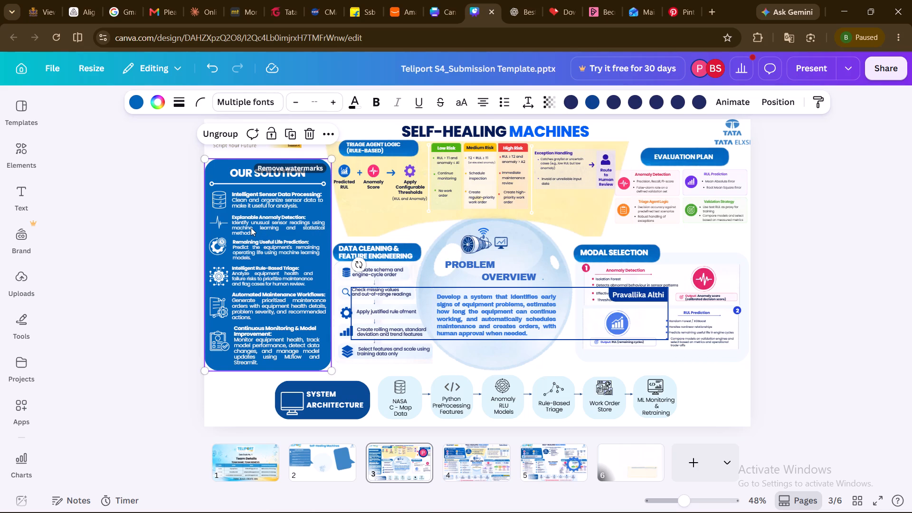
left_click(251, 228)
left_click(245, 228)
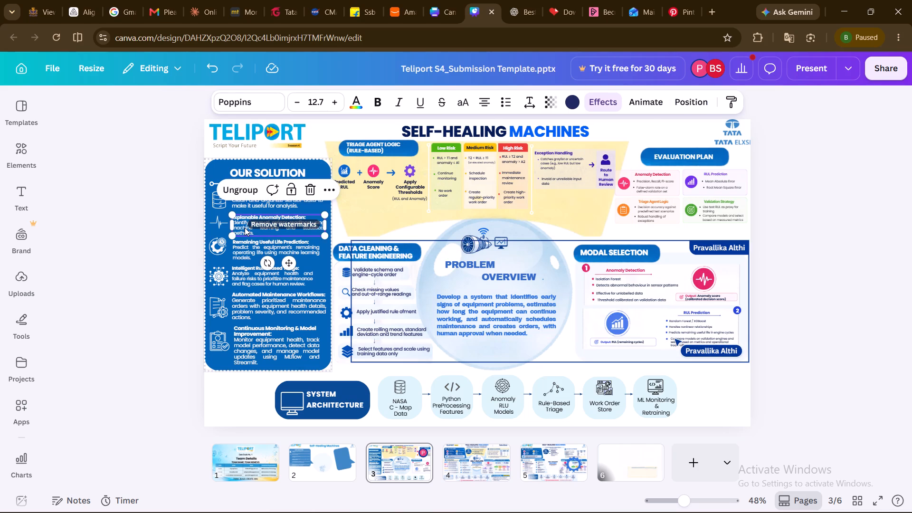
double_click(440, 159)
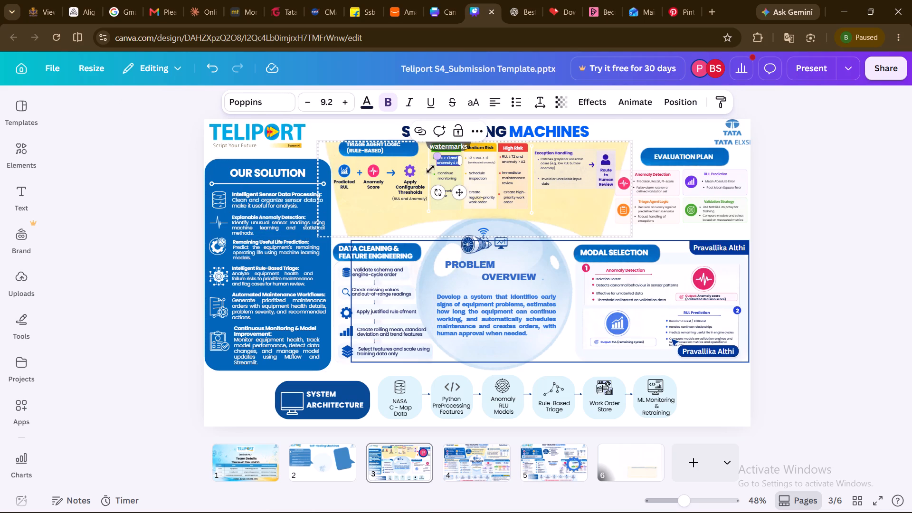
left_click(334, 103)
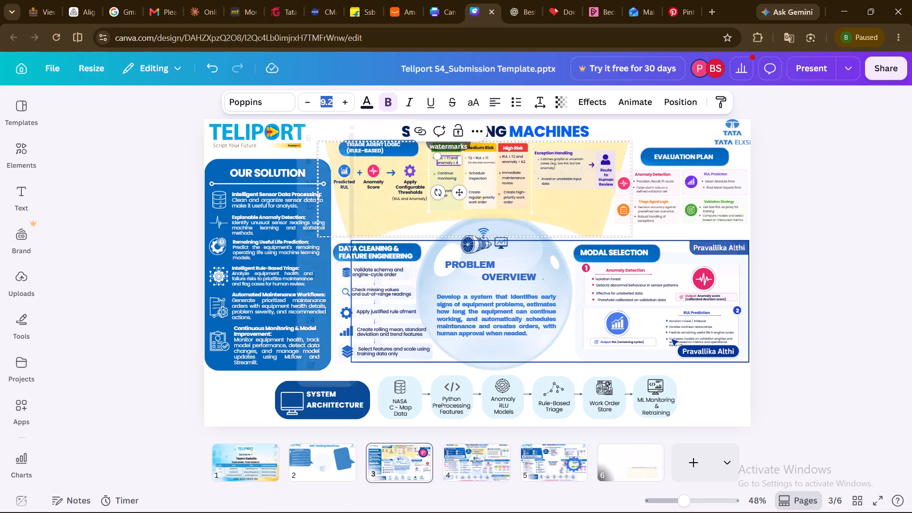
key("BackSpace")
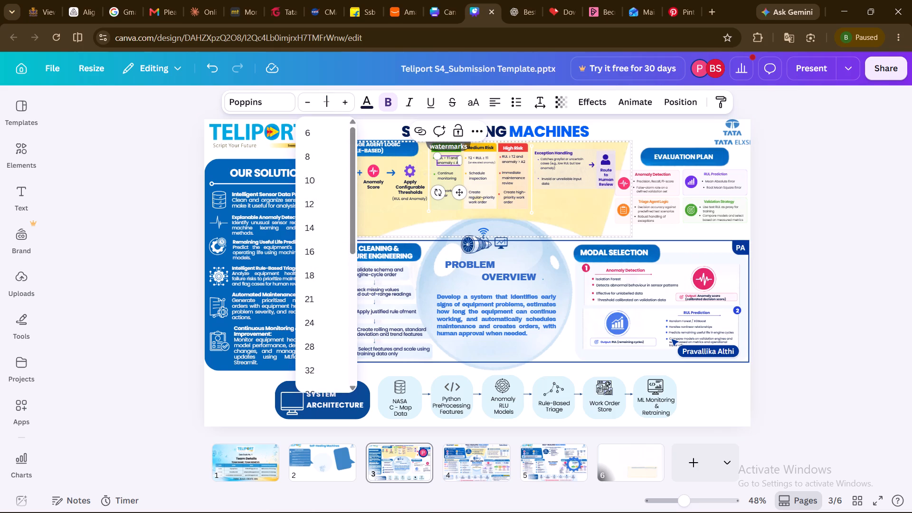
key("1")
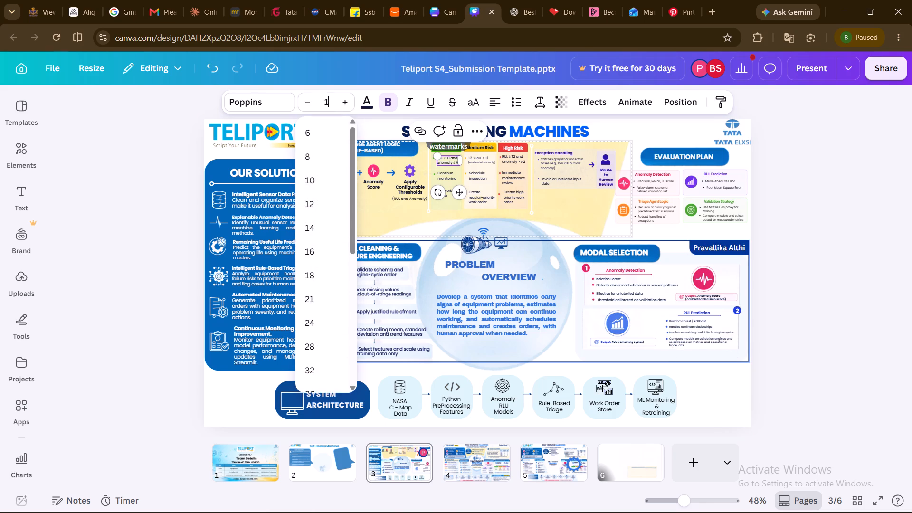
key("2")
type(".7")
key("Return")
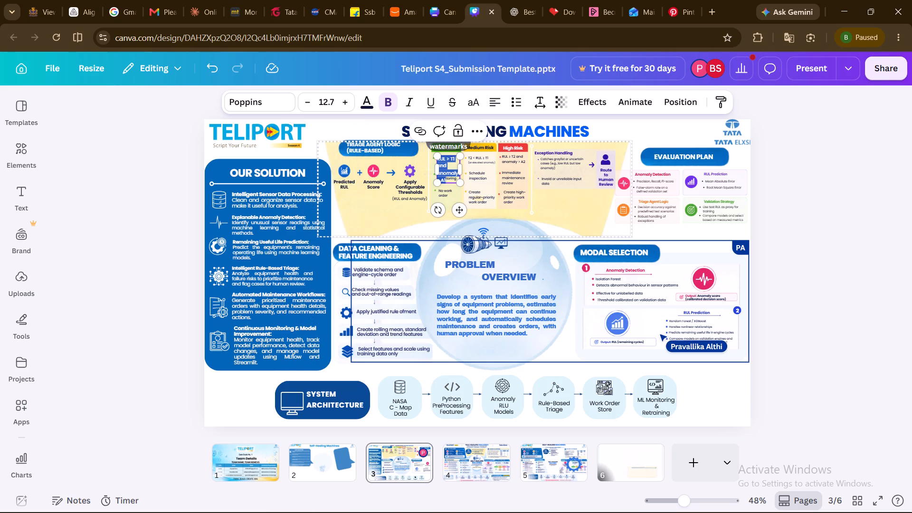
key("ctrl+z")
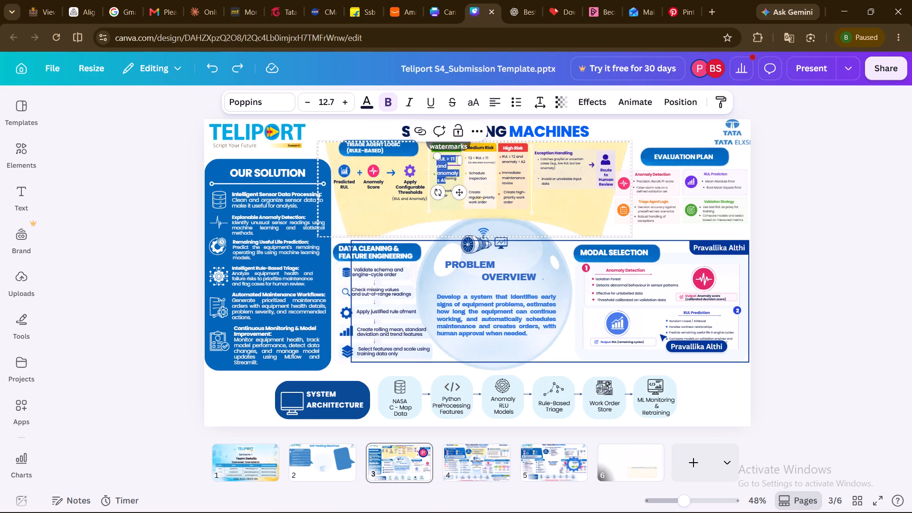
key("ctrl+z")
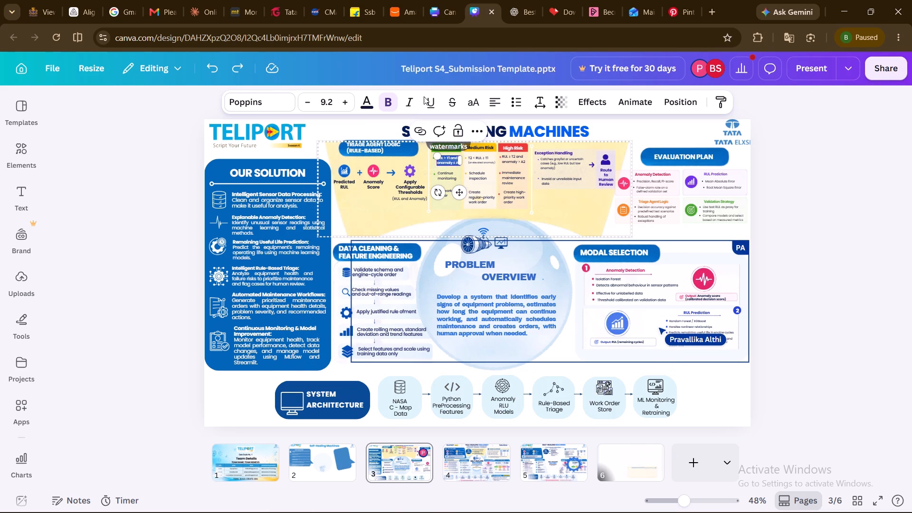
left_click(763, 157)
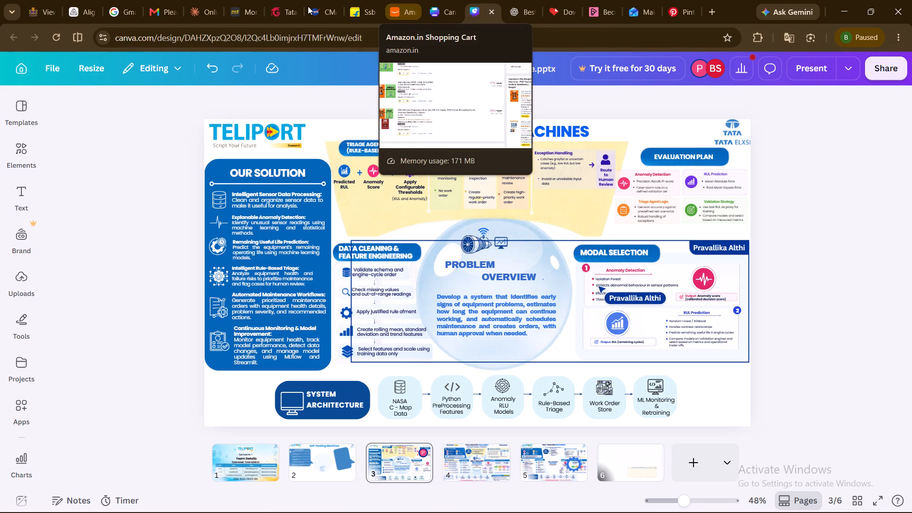
Switch to the Grad Partners page, open the Round 1 submission form and select Case Study 1 - ACTG_Predictive_Maintenance.
left_click(285, 10)
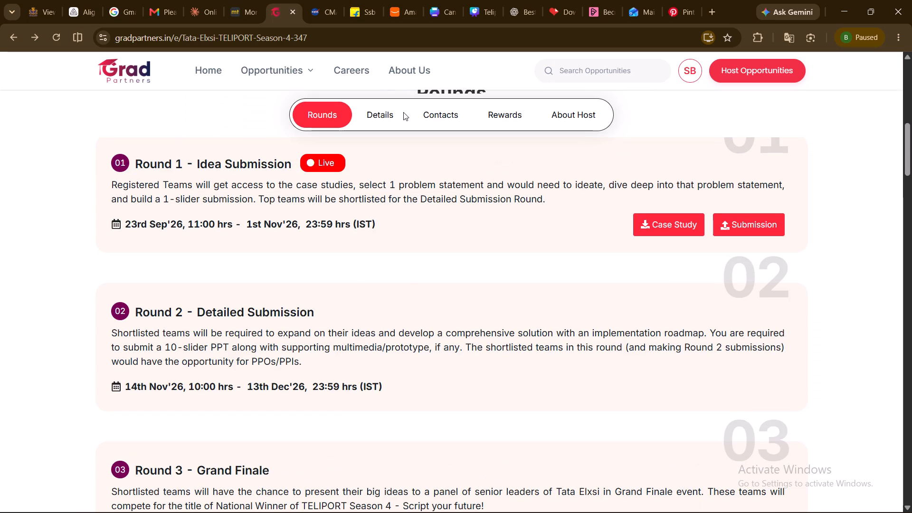
left_click(736, 226)
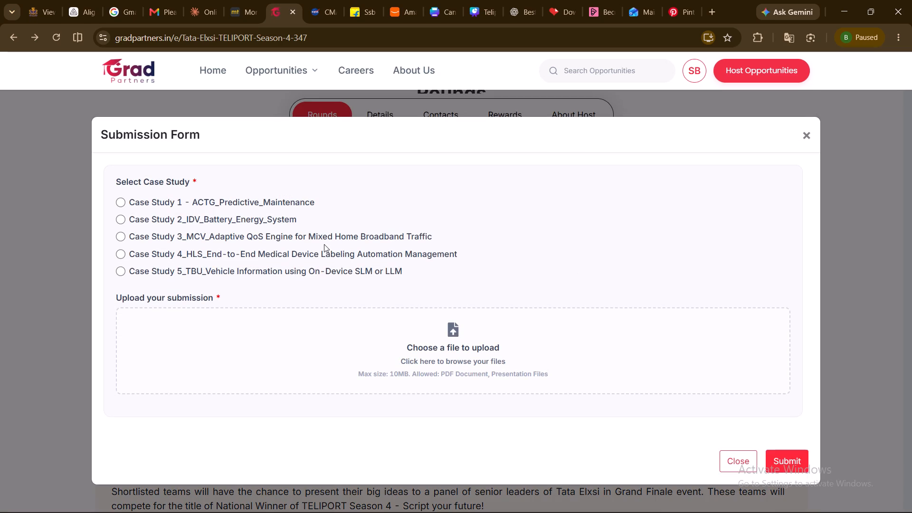
left_click(224, 201)
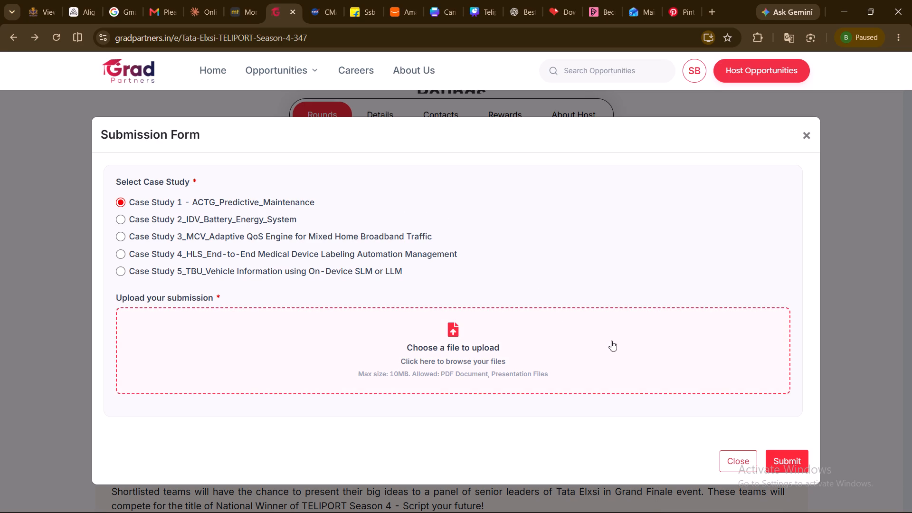
Switch to the Canva presentation and delete slides 6, 5, 4 and 2, keeping only the Team Details slide and the finished Self-Healing Machines infographic.
left_click(473, 10)
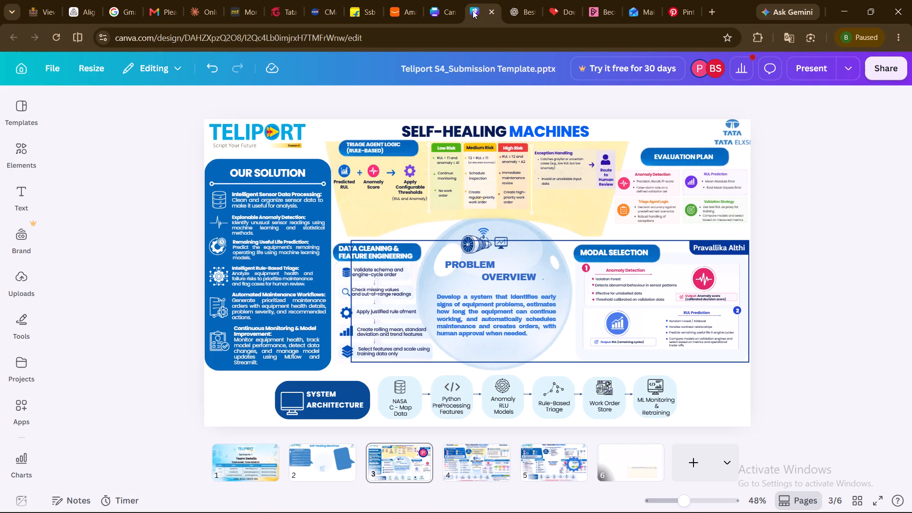
left_click(556, 459)
left_click(658, 468)
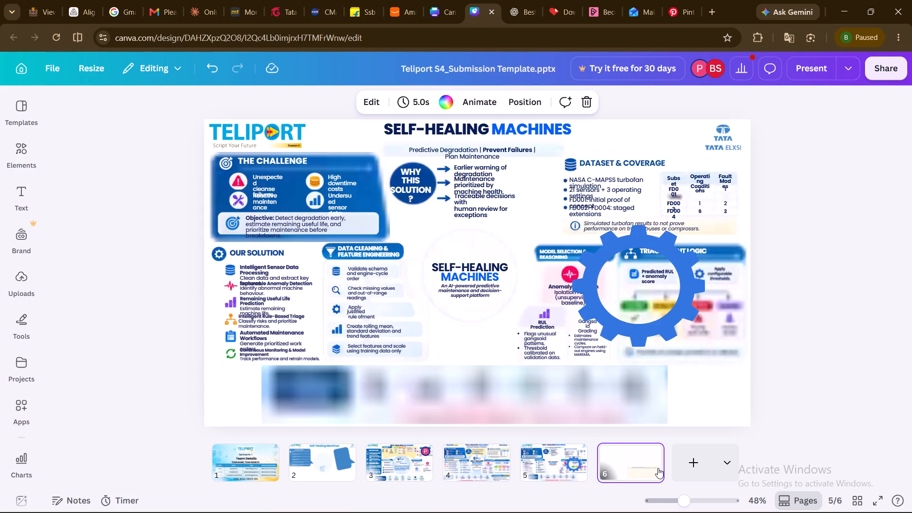
key("Delete")
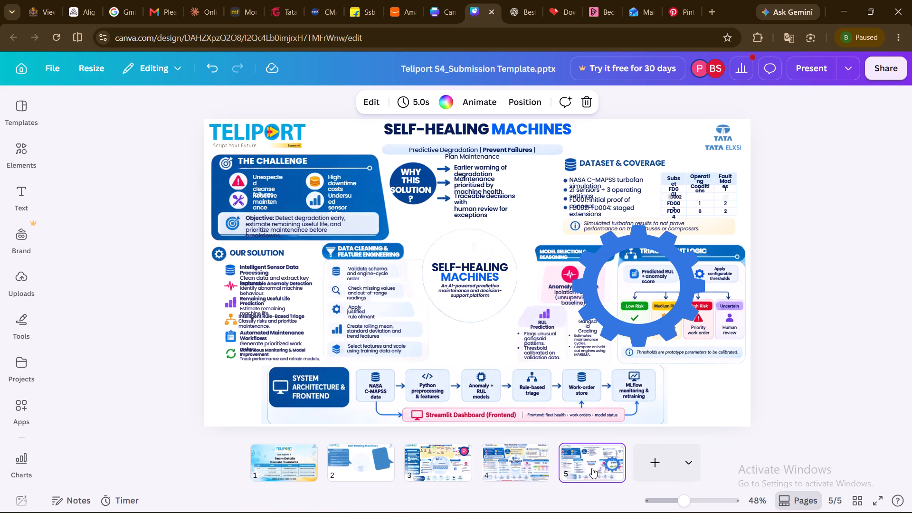
left_click(589, 467)
key("Delete")
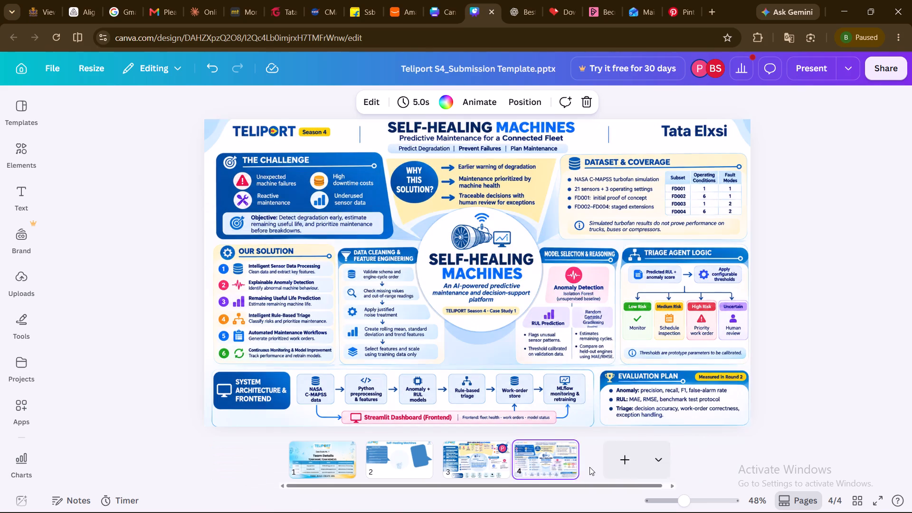
left_click(559, 467)
key("Delete")
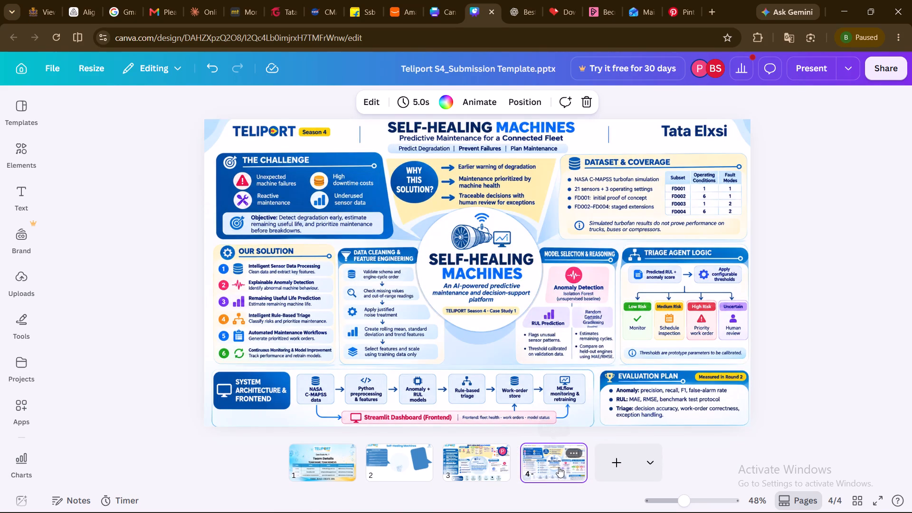
left_click(429, 466)
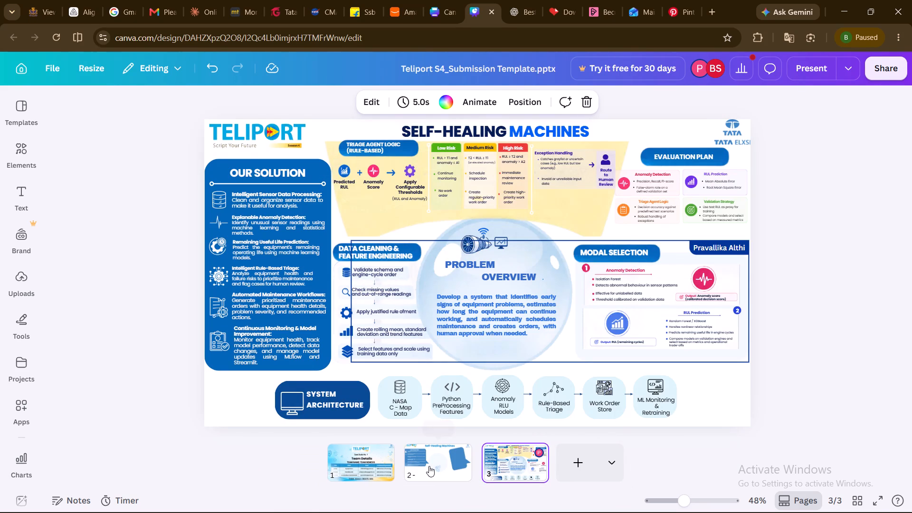
key("Delete")
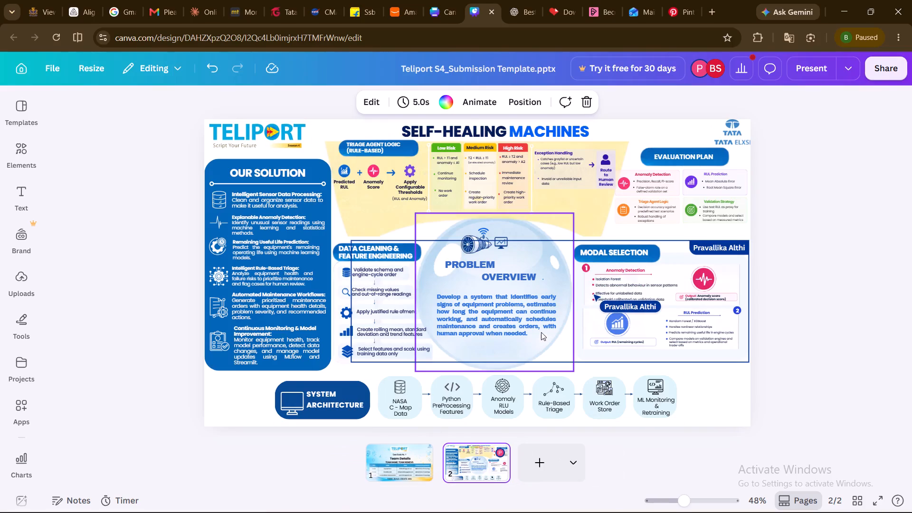
left_click(859, 328)
Open the Team Details slide to review it.
scroll(859, 328, "down", 1)
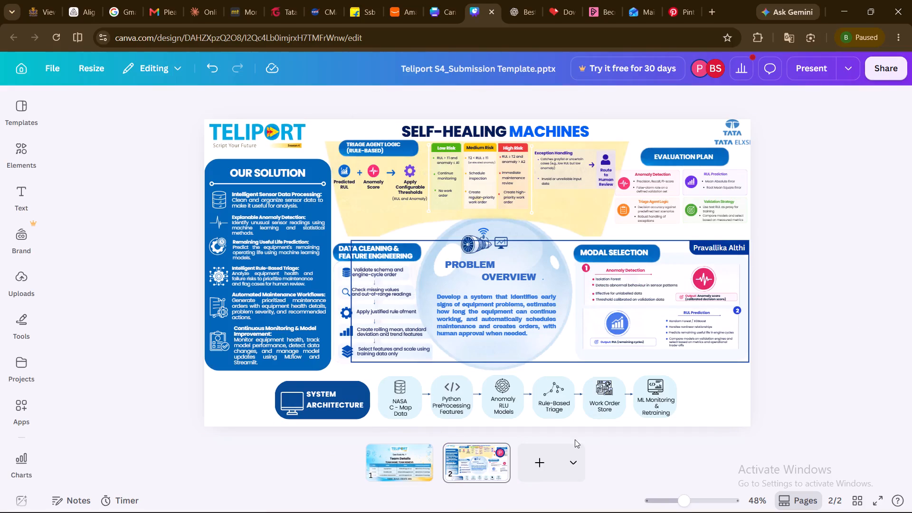
left_click(402, 461)
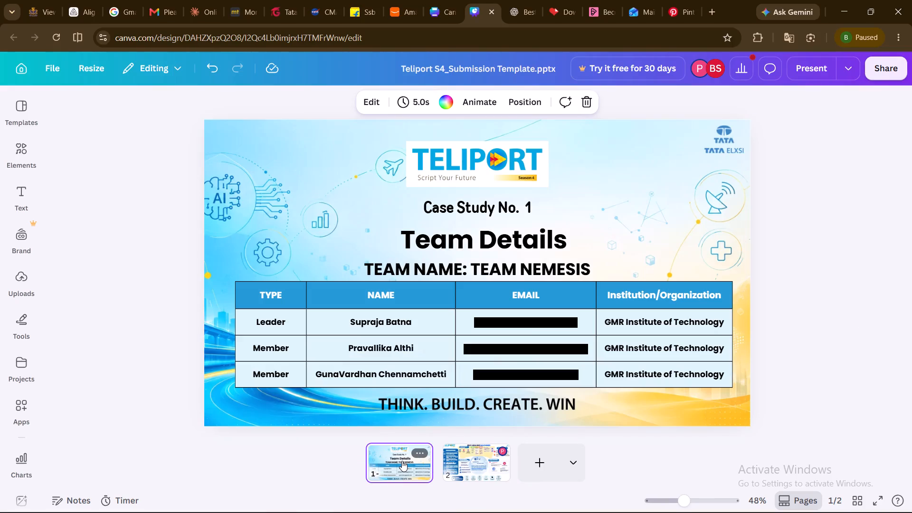
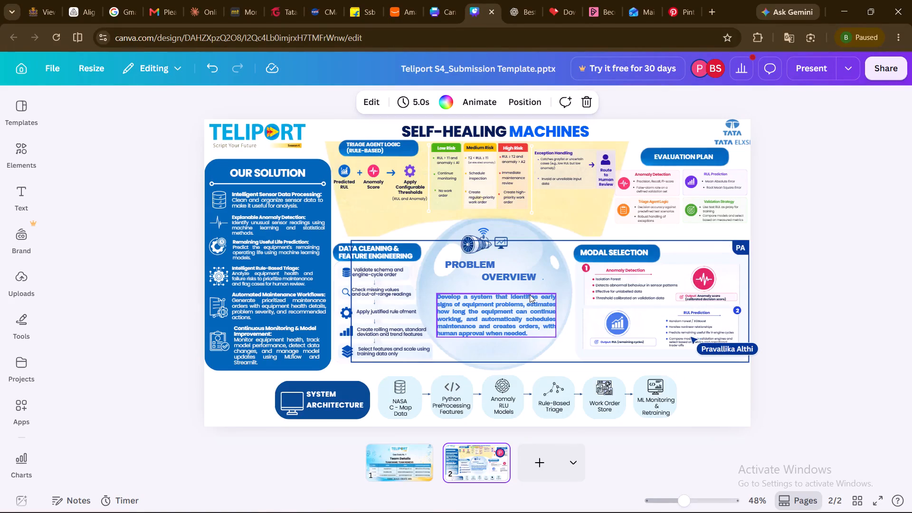
Examine the Self-Healing Machines slide up close, from the title and triage logic through Problem Overview and Modal Selection to System Architecture.
scroll(530, 294, "down", 1)
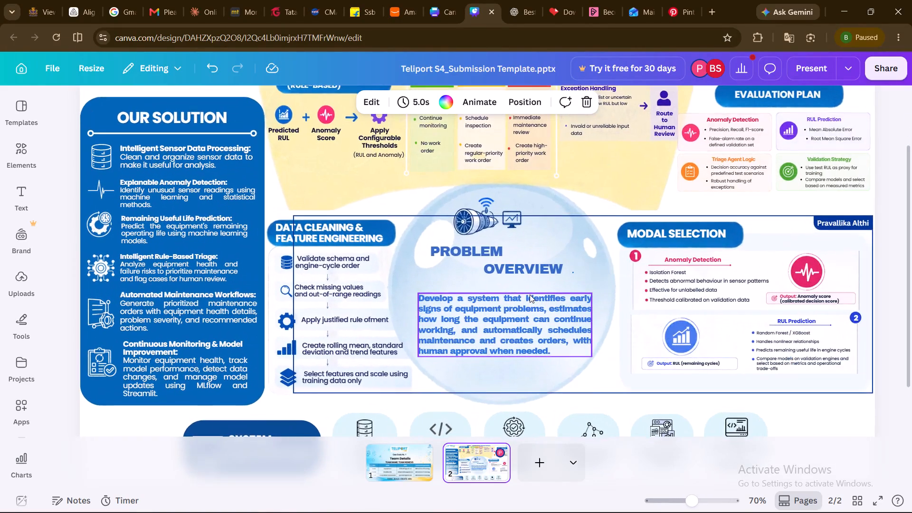
scroll(530, 294, "down", 1)
scroll(530, 294, "up", 1)
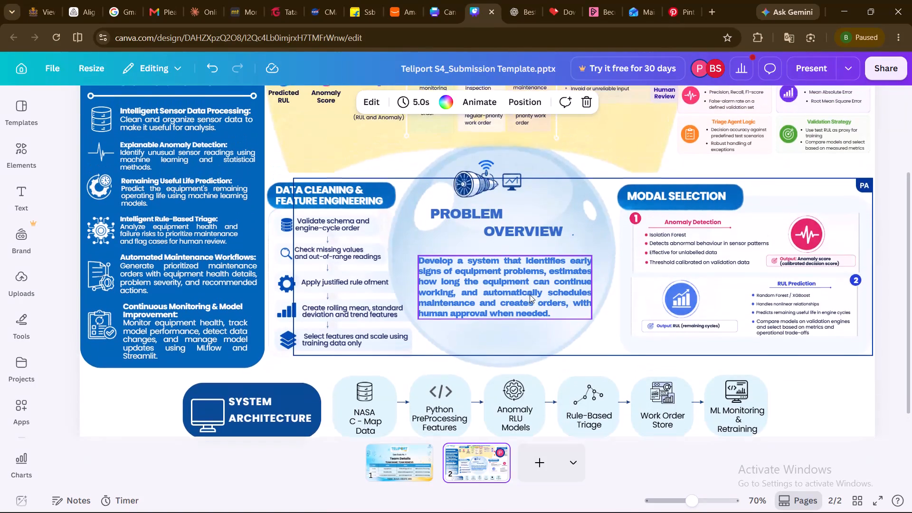
scroll(530, 294, "up", 1)
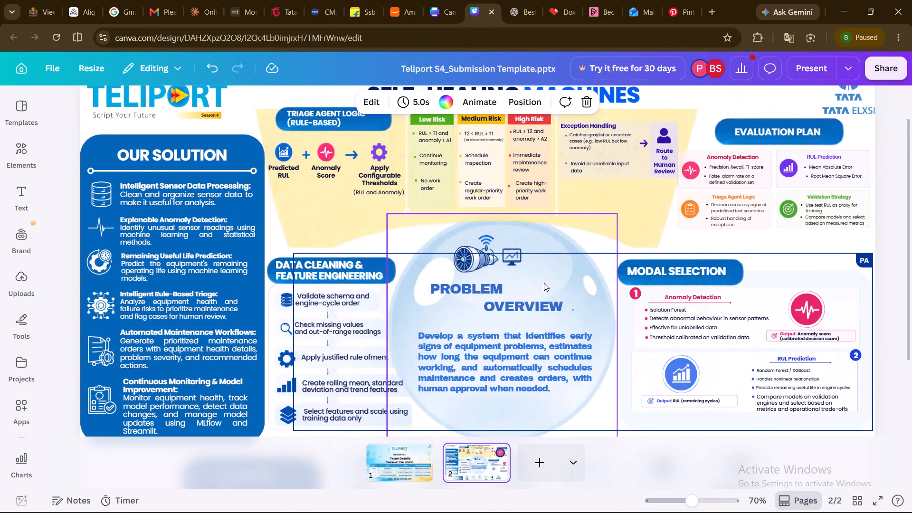
scroll(544, 283, "down", 1)
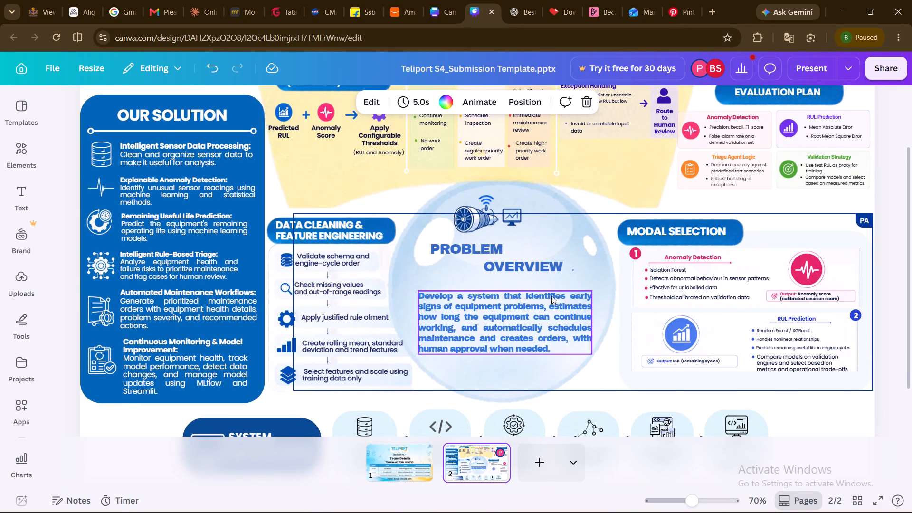
scroll(547, 207, "up", 1)
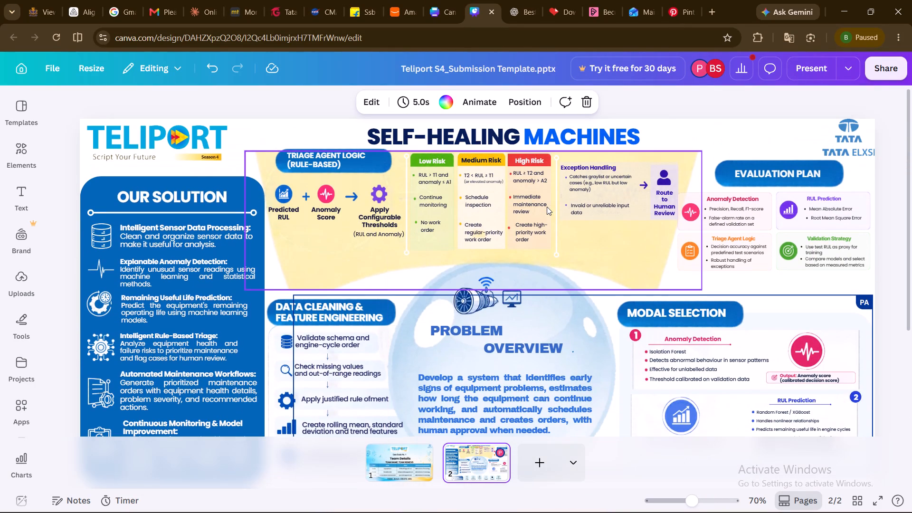
scroll(579, 243, "down", 1)
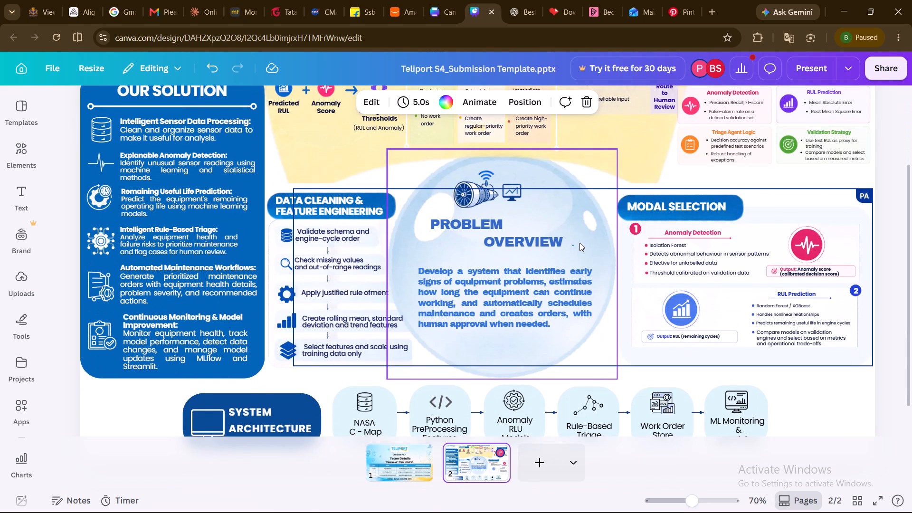
scroll(579, 243, "left", 1)
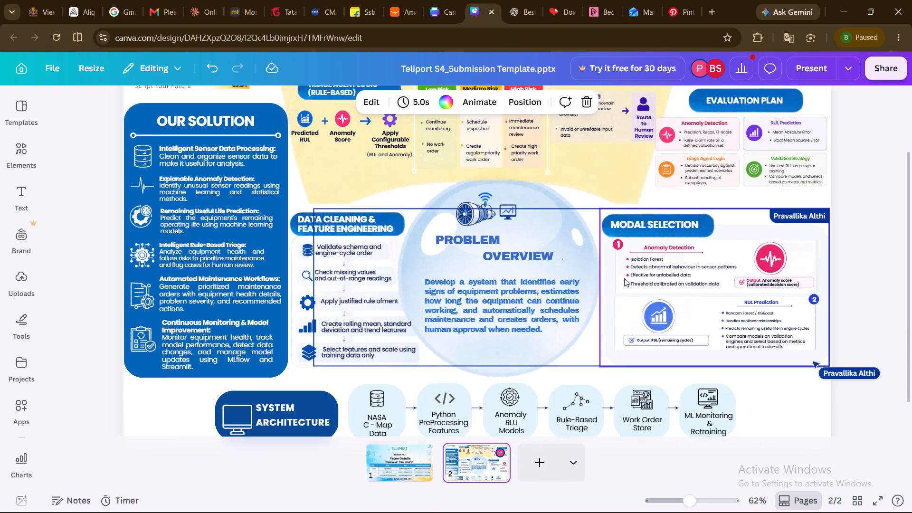
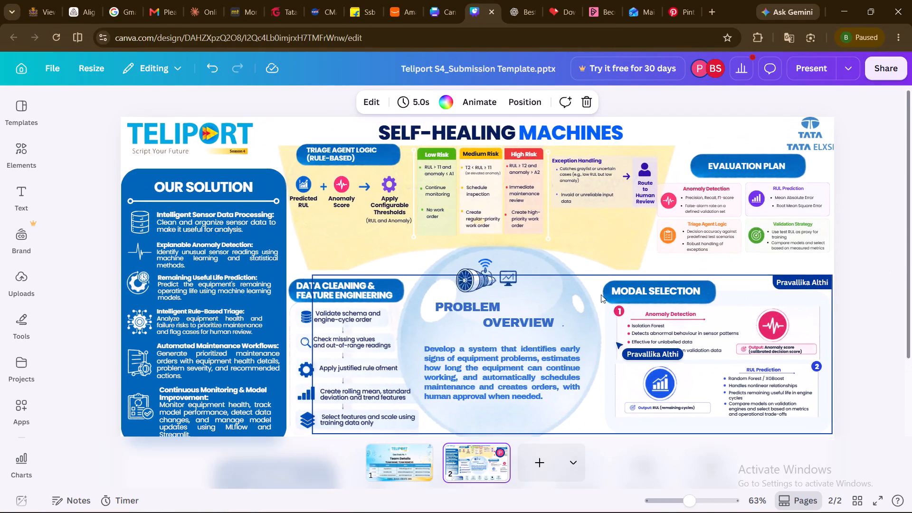
Examine the Data Cleaning & Feature Engineering, Our Solution and System Architecture sections of the Self-Healing Machines slide.
left_click(364, 312)
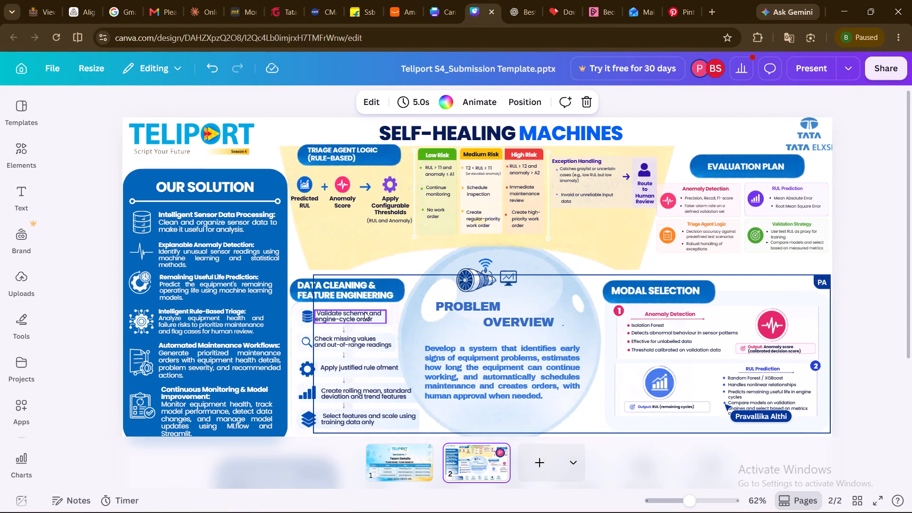
scroll(503, 286, "down", 1)
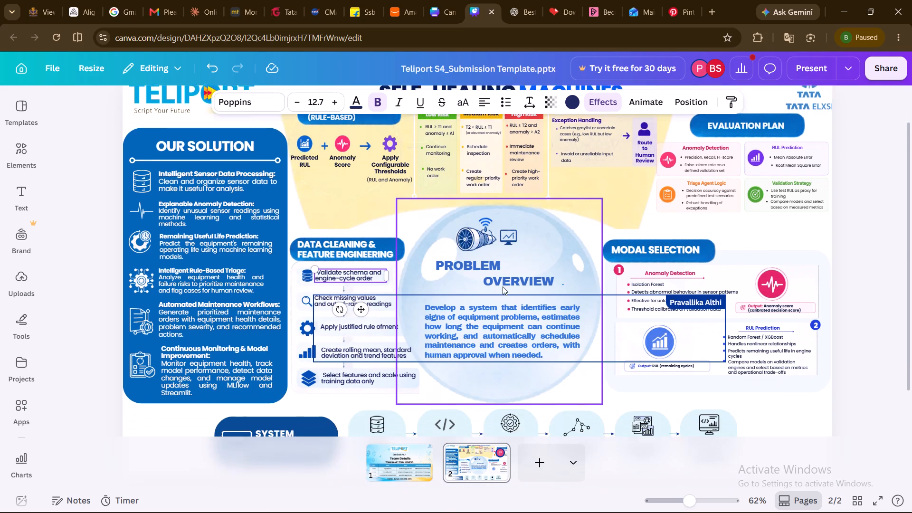
scroll(503, 286, "down", 1)
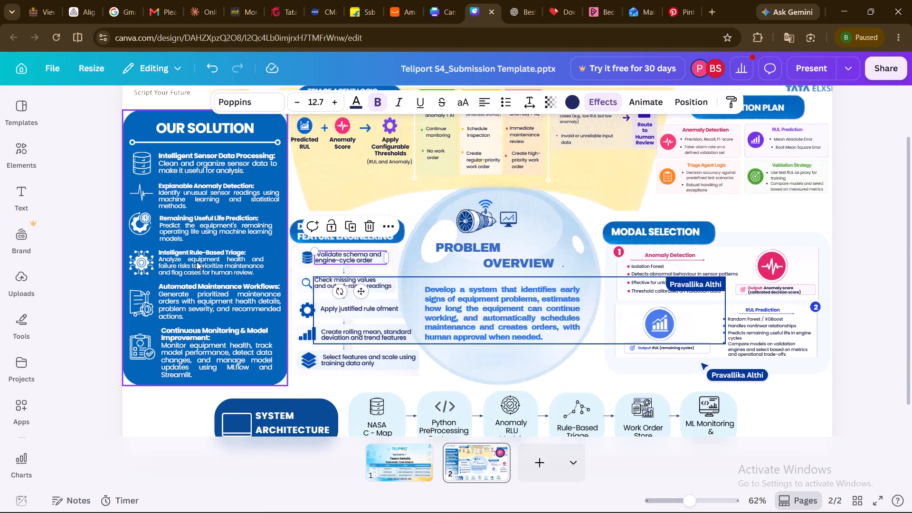
left_click(197, 263)
scroll(377, 300, "down", 1)
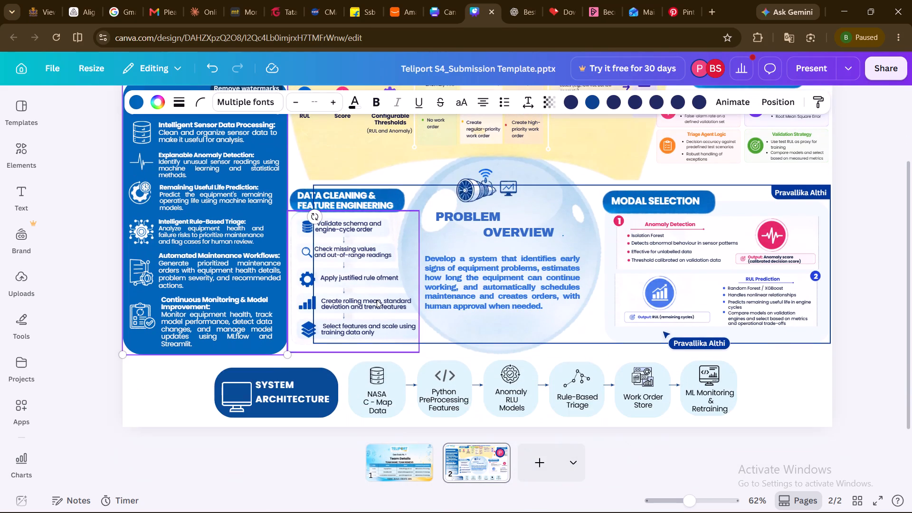
scroll(377, 300, "down", 1)
left_click(375, 396)
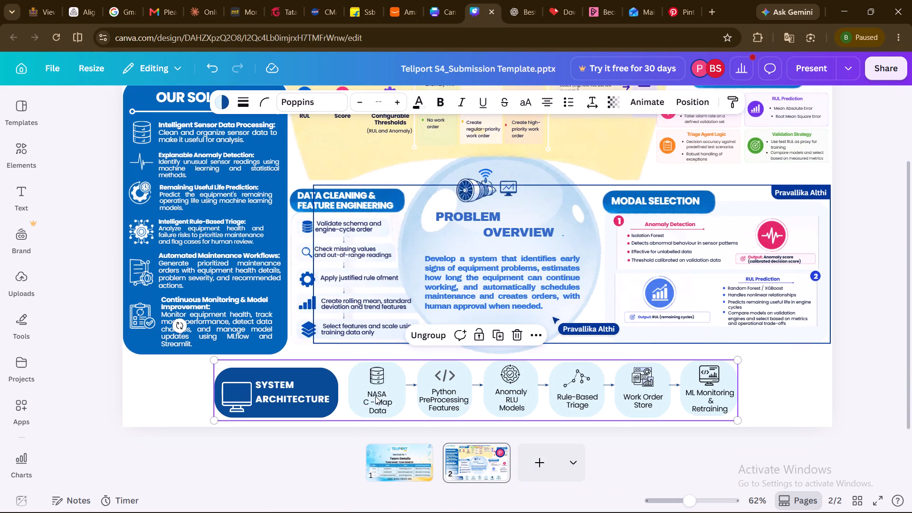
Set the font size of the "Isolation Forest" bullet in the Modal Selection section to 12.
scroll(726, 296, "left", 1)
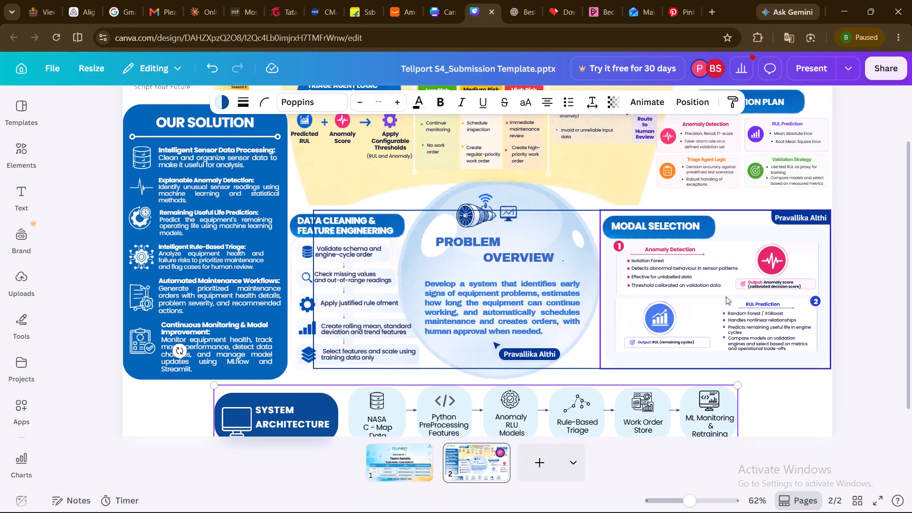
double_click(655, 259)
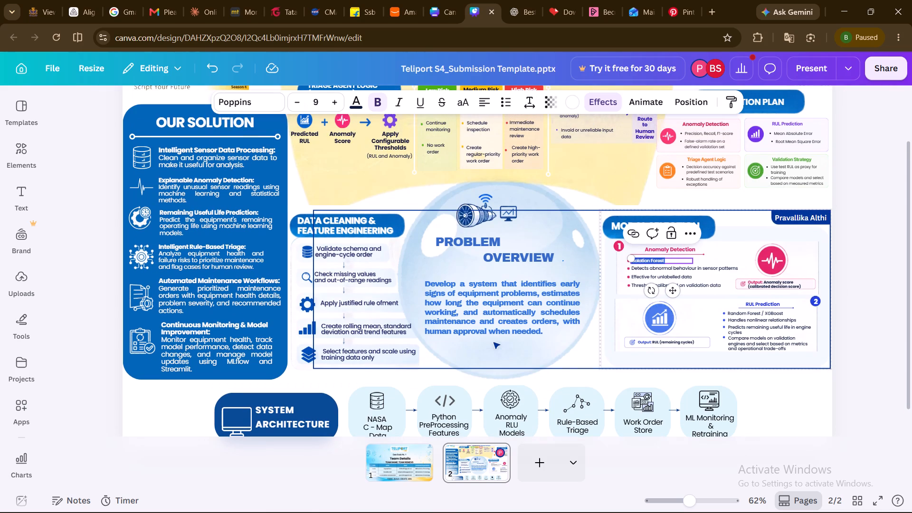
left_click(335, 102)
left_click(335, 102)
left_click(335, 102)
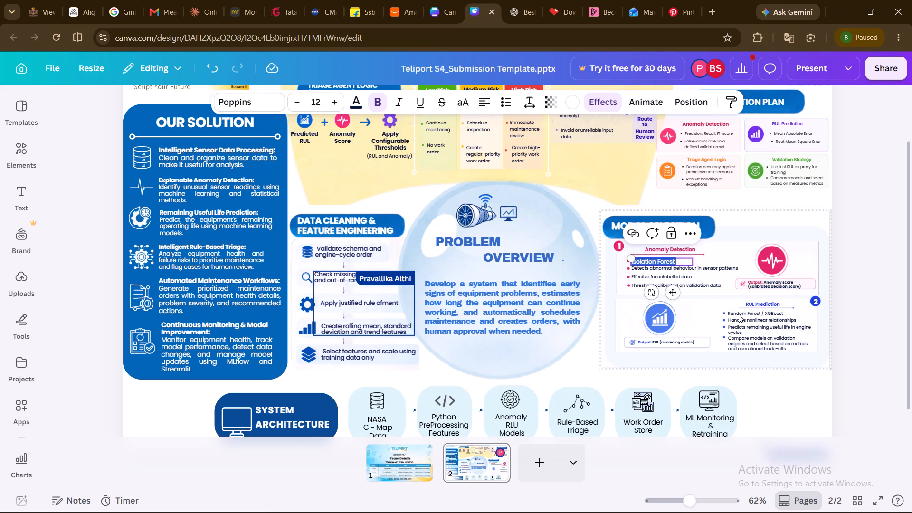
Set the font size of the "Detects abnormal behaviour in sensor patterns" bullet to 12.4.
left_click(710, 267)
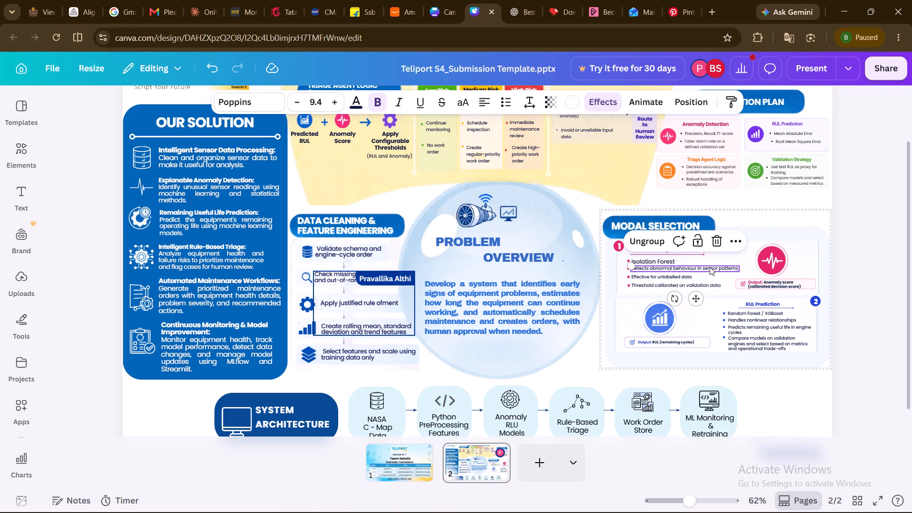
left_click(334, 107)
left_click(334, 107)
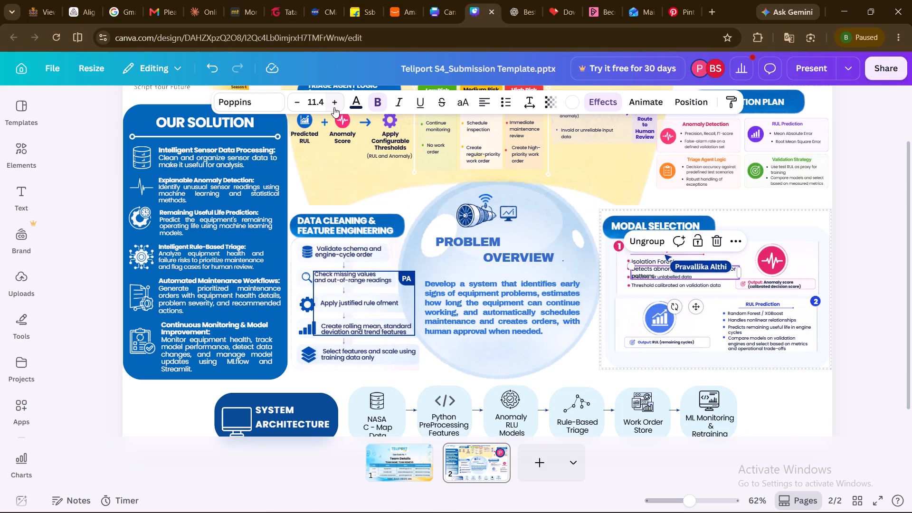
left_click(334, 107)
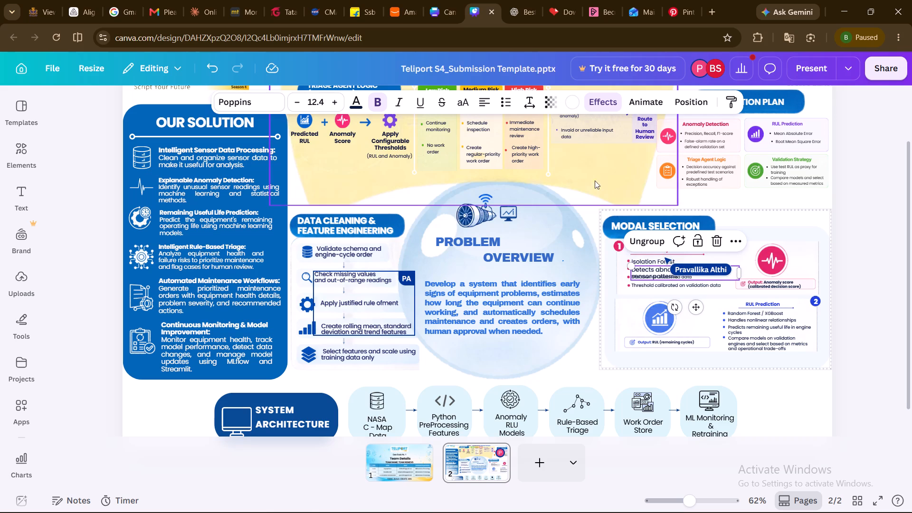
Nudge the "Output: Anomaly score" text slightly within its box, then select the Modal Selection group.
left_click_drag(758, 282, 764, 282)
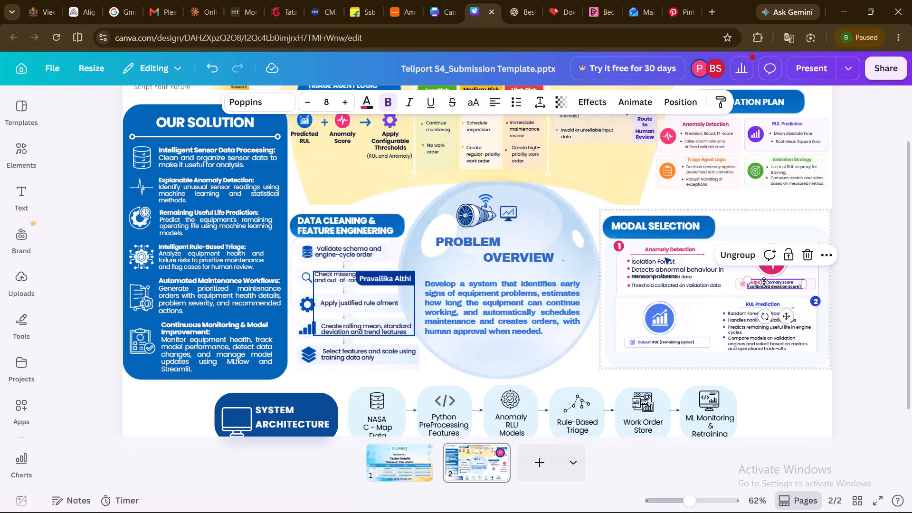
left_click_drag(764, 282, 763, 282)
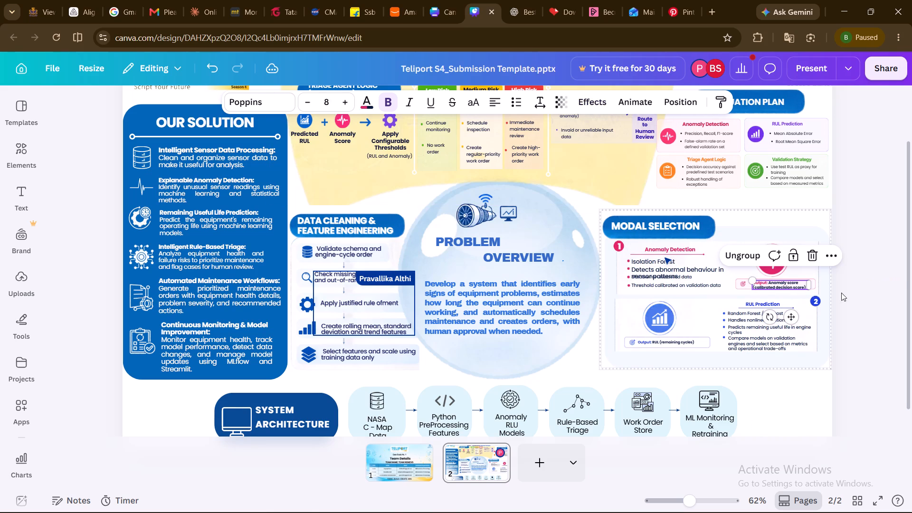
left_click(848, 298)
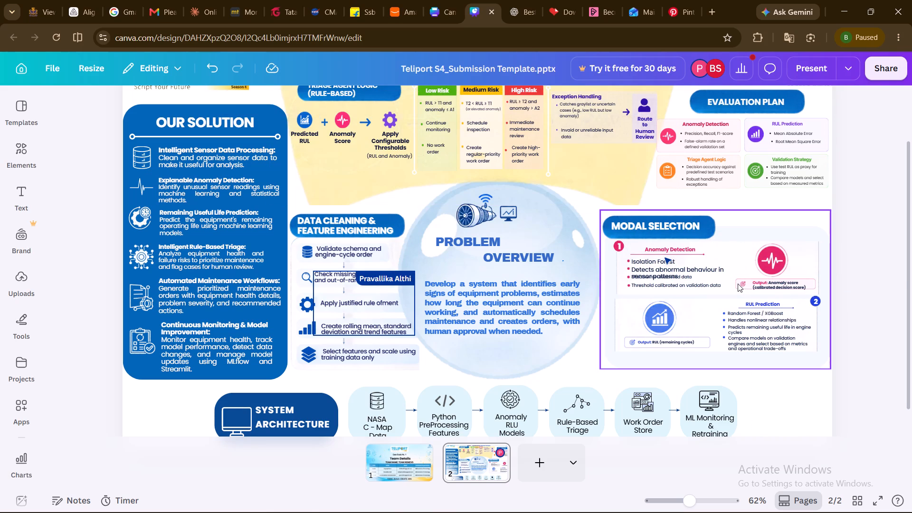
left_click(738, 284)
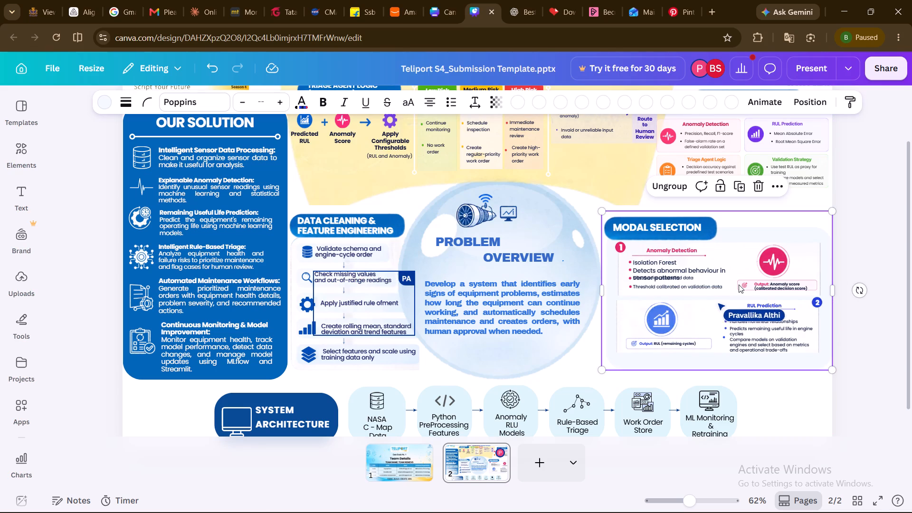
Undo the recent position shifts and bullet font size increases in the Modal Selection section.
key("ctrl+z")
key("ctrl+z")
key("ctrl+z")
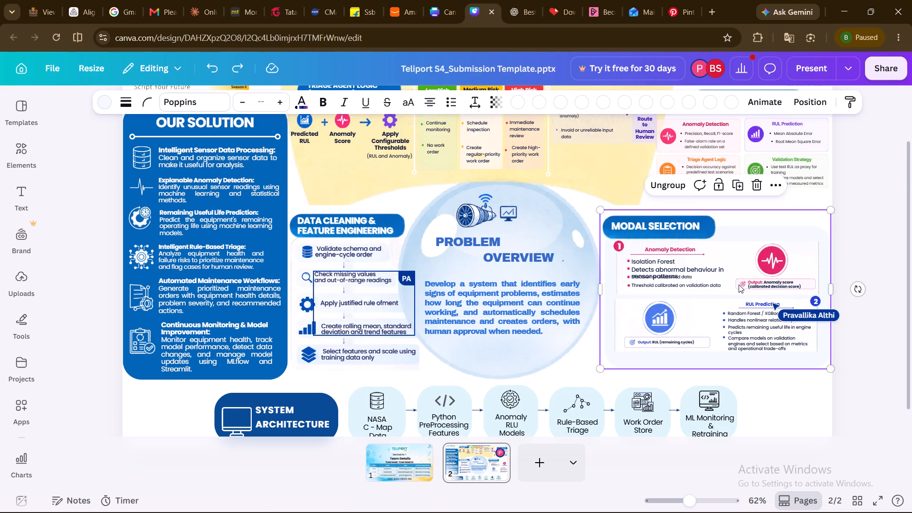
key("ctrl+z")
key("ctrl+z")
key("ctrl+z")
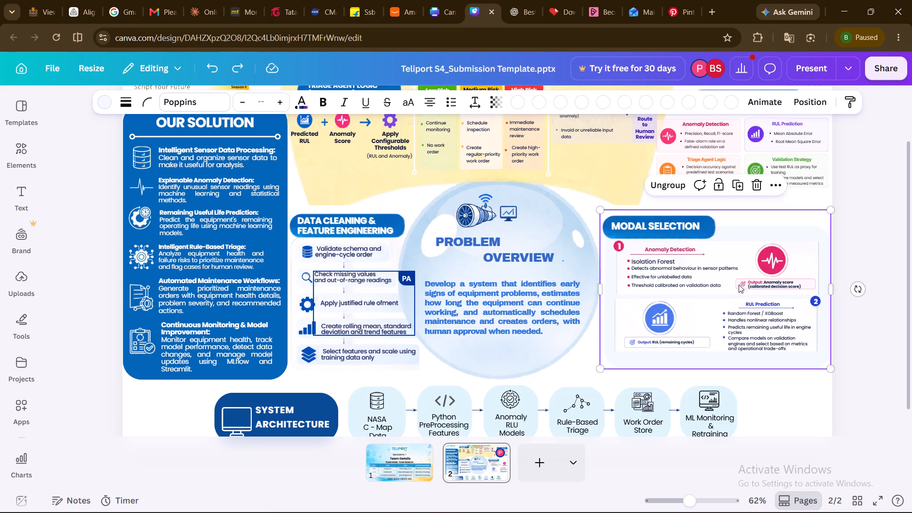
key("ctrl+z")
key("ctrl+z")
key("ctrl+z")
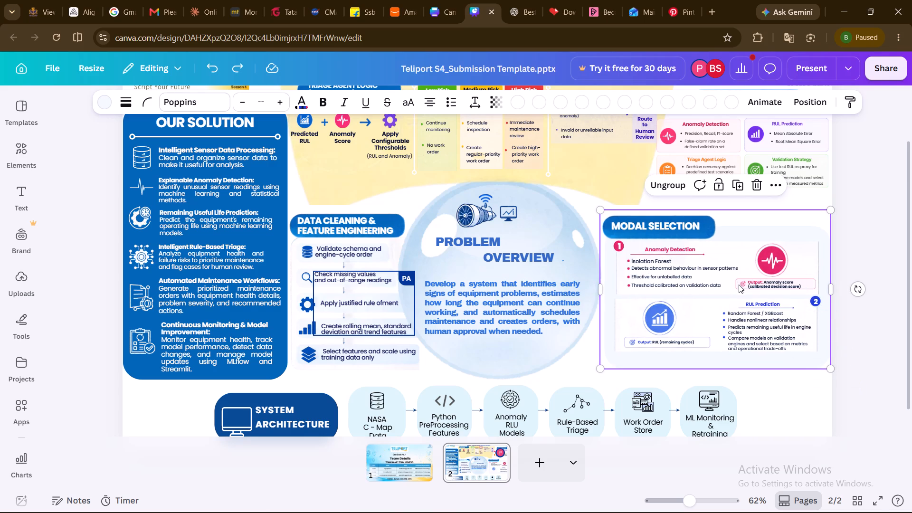
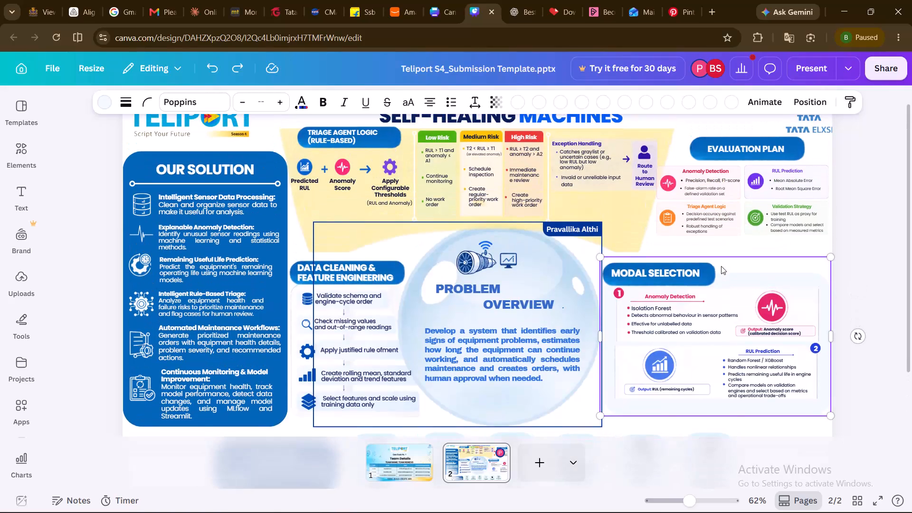
Undo the remaining font size and position changes of the "Isolation Forest" bullet in the Modal Selection section.
left_click(658, 310)
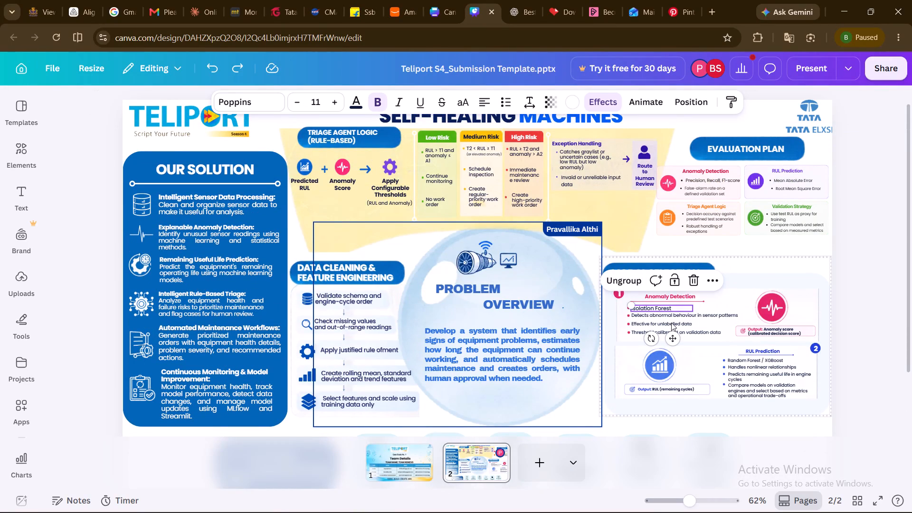
key("ctrl+z")
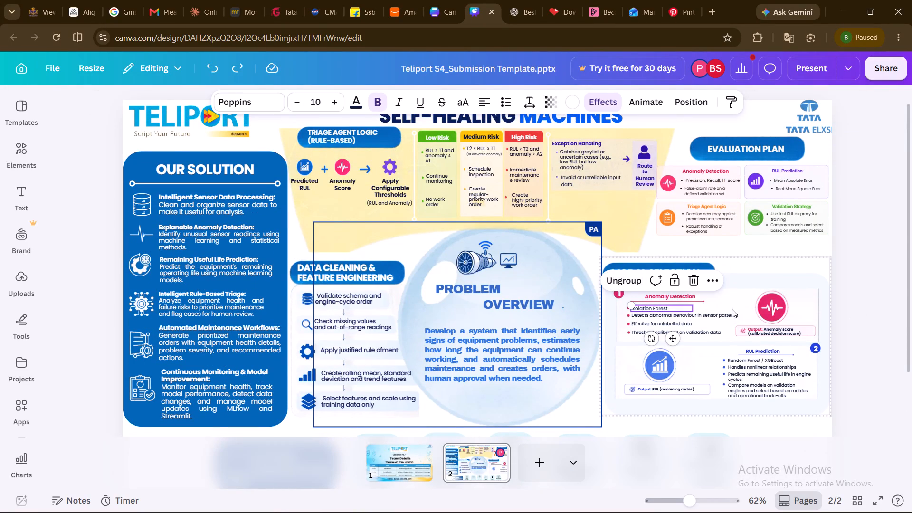
key("ctrl+z")
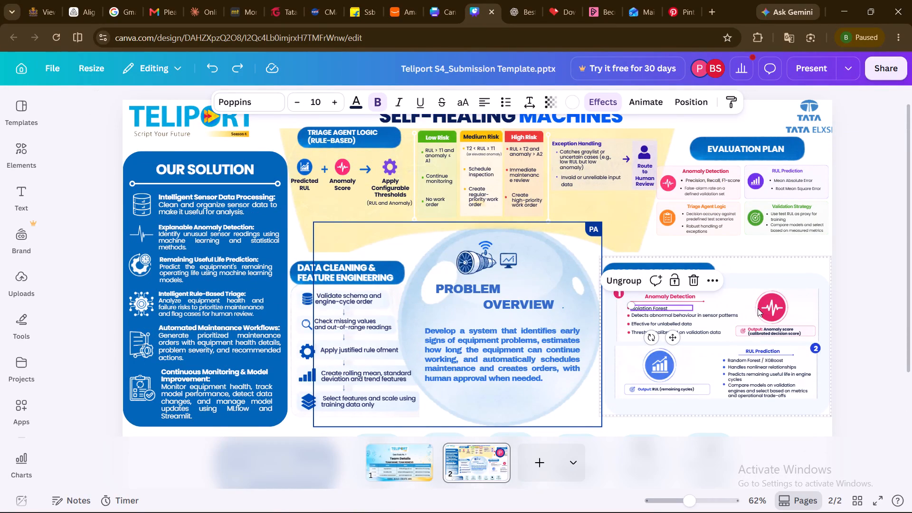
key("ctrl+z")
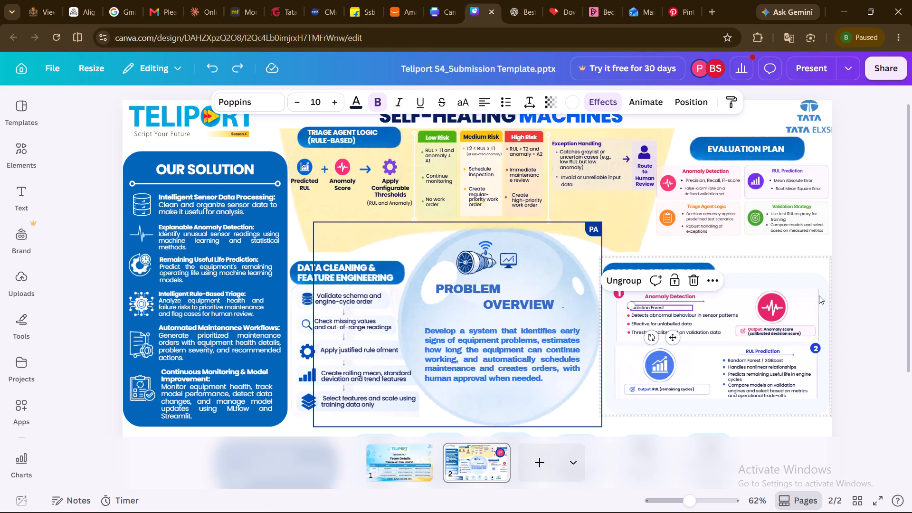
left_click(837, 297)
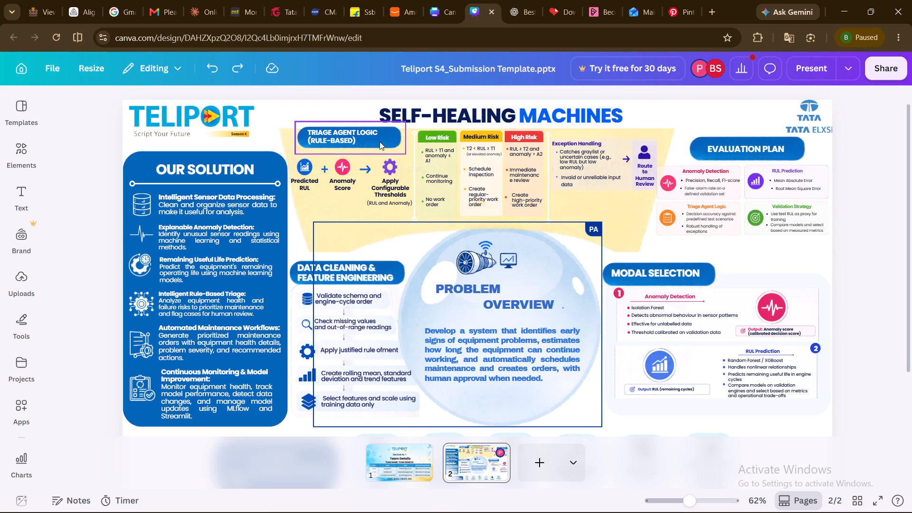
Shift the "Triage Agent Logic (Rule-Based)" heading slightly left and down, toward the left edge of its yellow section.
left_click_drag(380, 142, 361, 143)
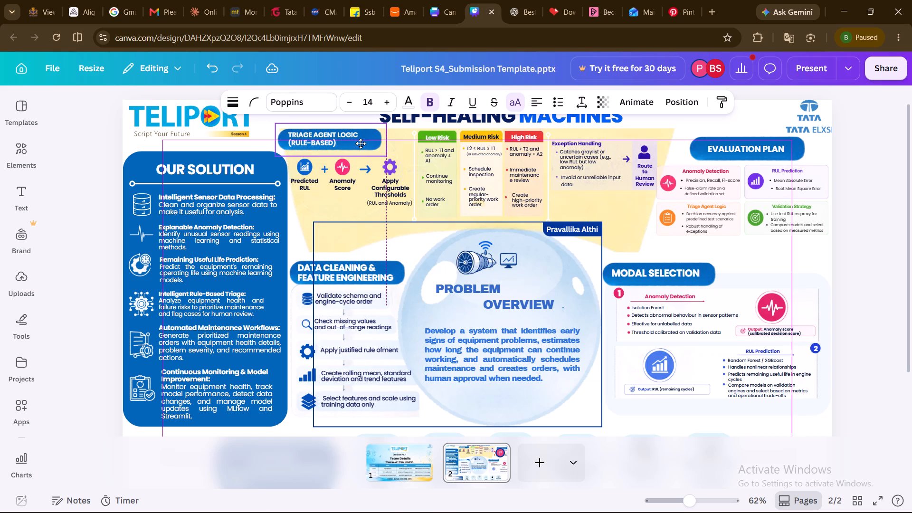
left_click_drag(361, 143, 363, 145)
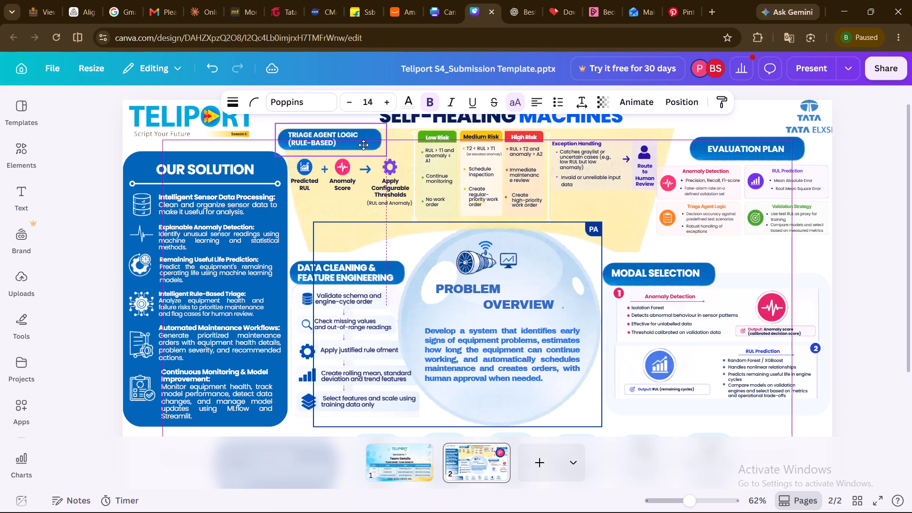
left_click_drag(363, 145, 364, 145)
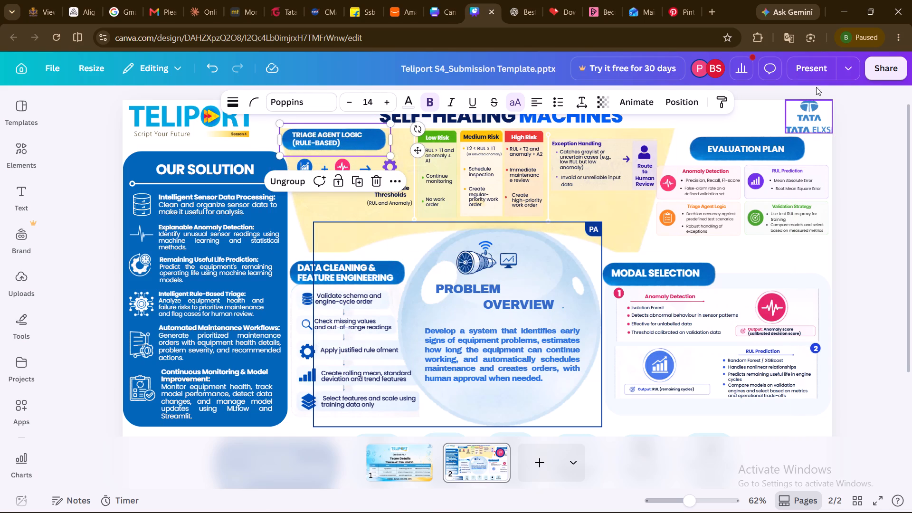
Preview the Self-Healing Machines slide in full-screen presentation mode, then return to editing.
left_click(820, 72)
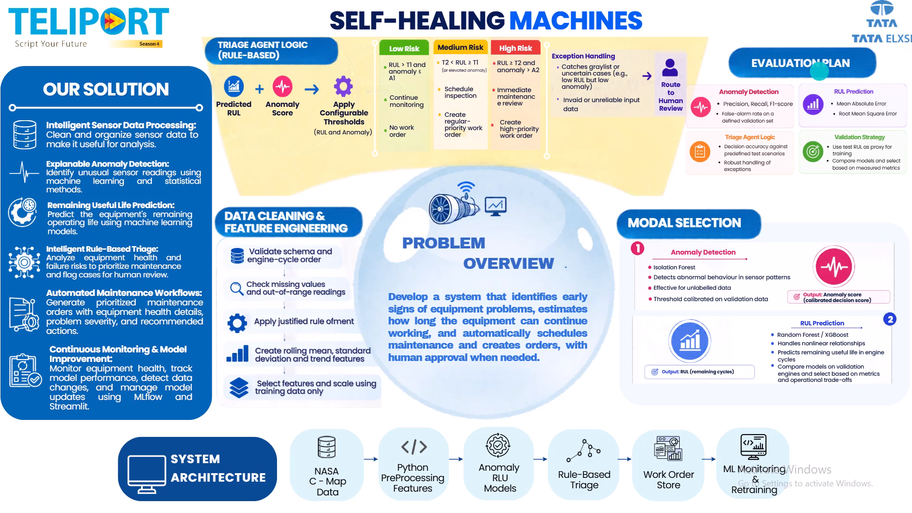
key("Escape")
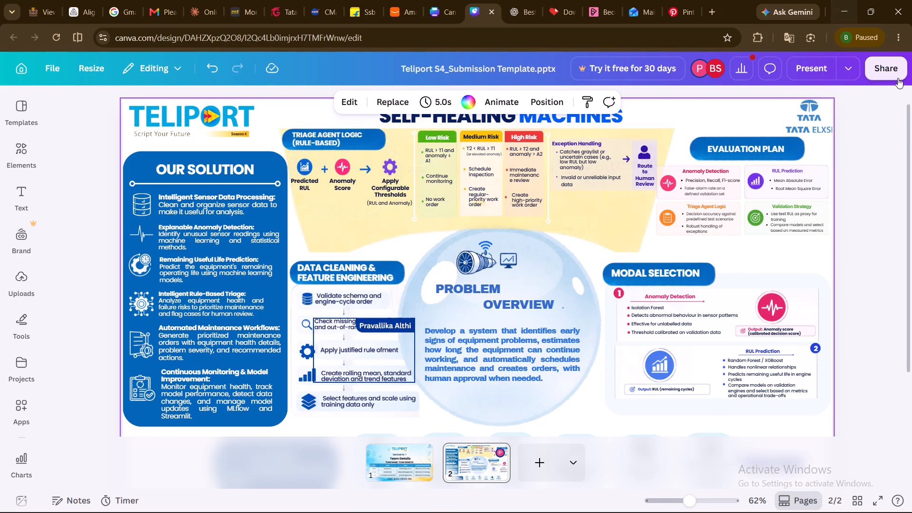
Move the whole System Architecture row slightly down toward the slide's bottom edge.
scroll(840, 253, "down", 1)
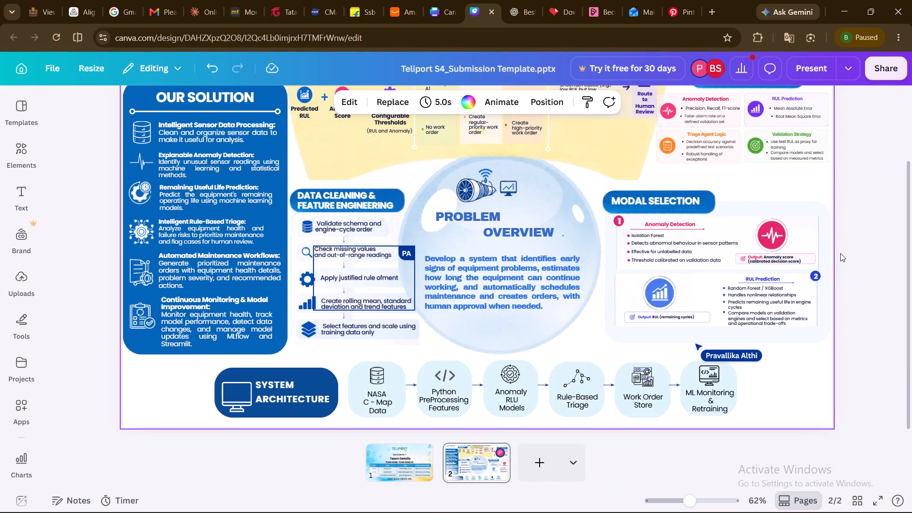
left_click_drag(682, 378, 681, 383)
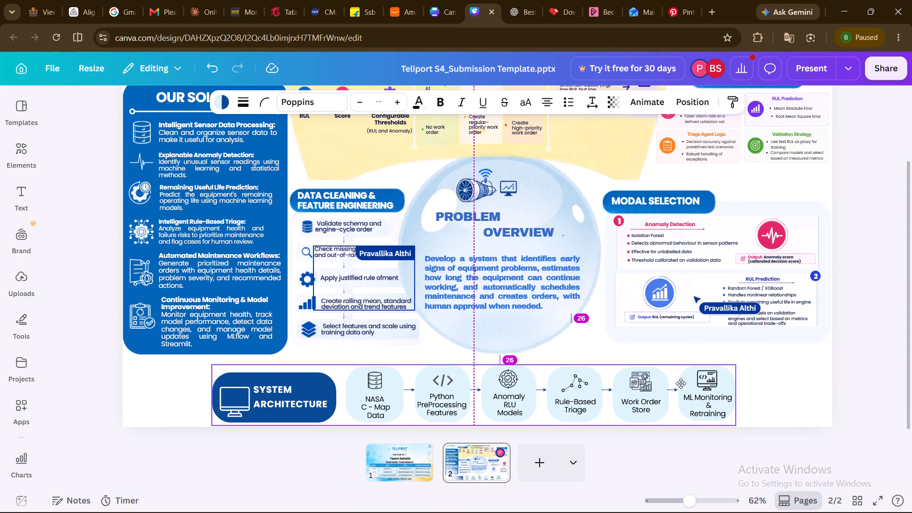
left_click_drag(681, 383, 682, 382)
Move the group of four Evaluation Plan cards slightly right and down below its heading.
scroll(863, 313, "up", 1)
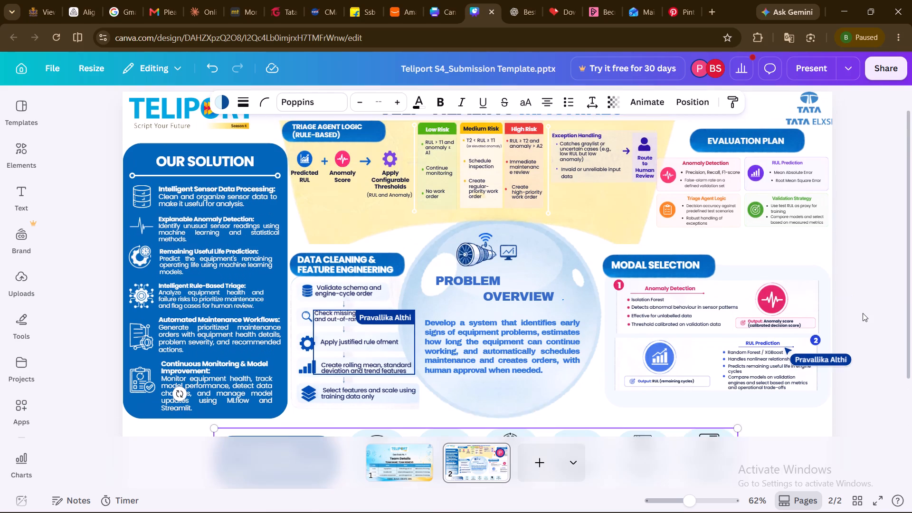
scroll(863, 313, "up", 1)
left_click_drag(719, 229, 719, 237)
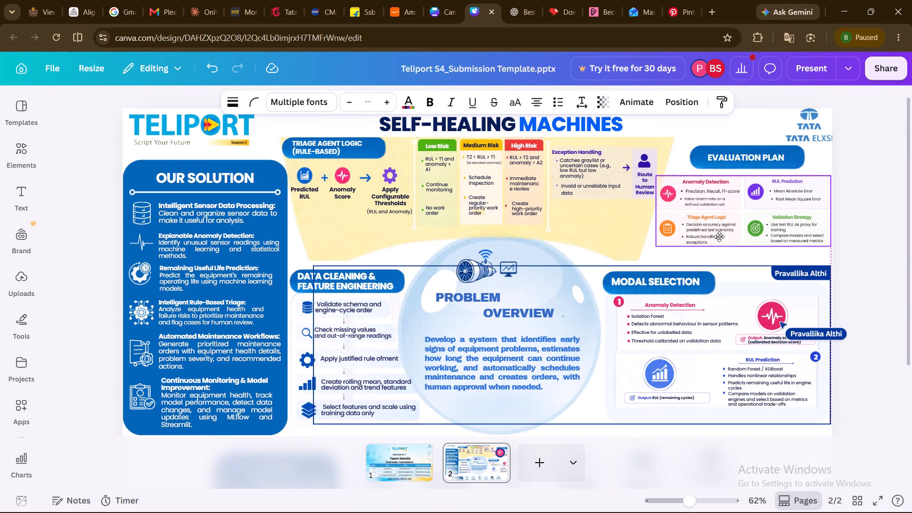
left_click_drag(719, 237, 723, 234)
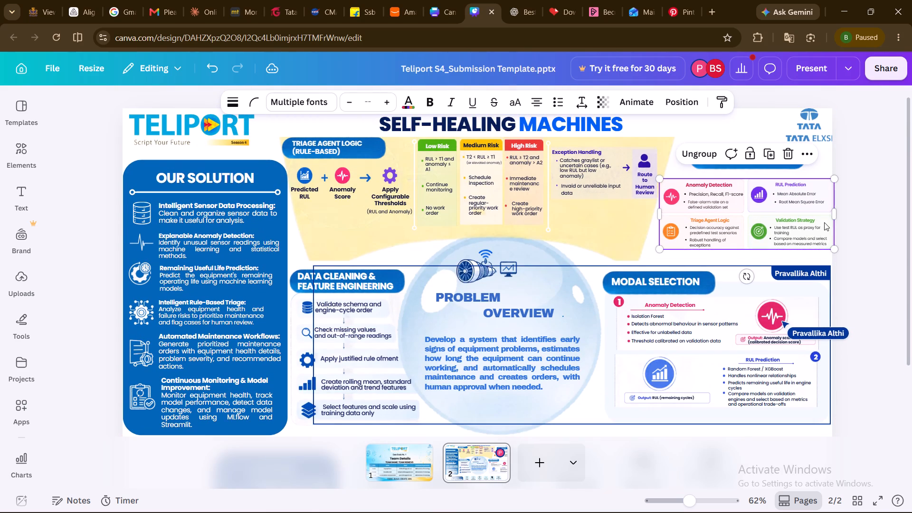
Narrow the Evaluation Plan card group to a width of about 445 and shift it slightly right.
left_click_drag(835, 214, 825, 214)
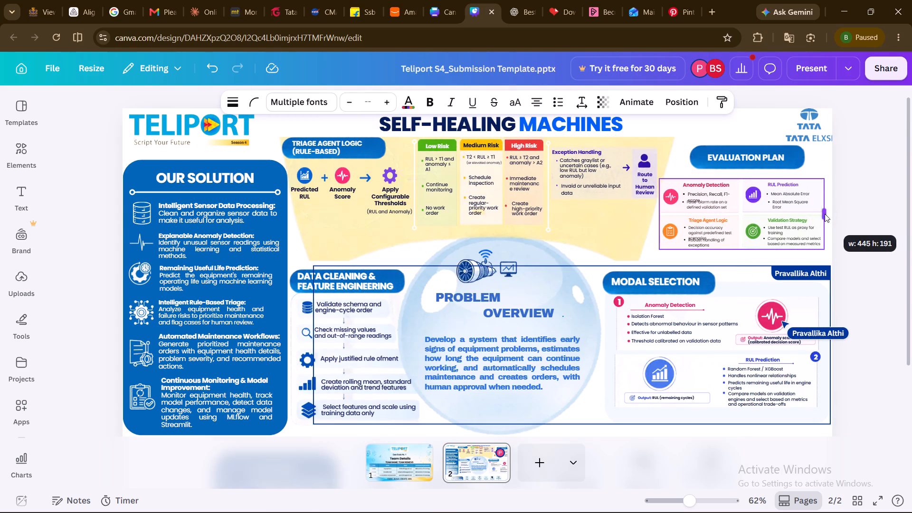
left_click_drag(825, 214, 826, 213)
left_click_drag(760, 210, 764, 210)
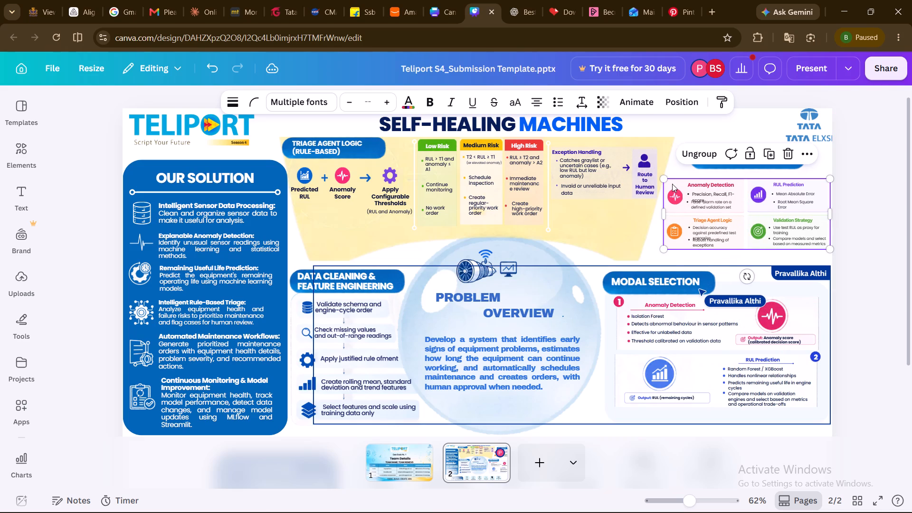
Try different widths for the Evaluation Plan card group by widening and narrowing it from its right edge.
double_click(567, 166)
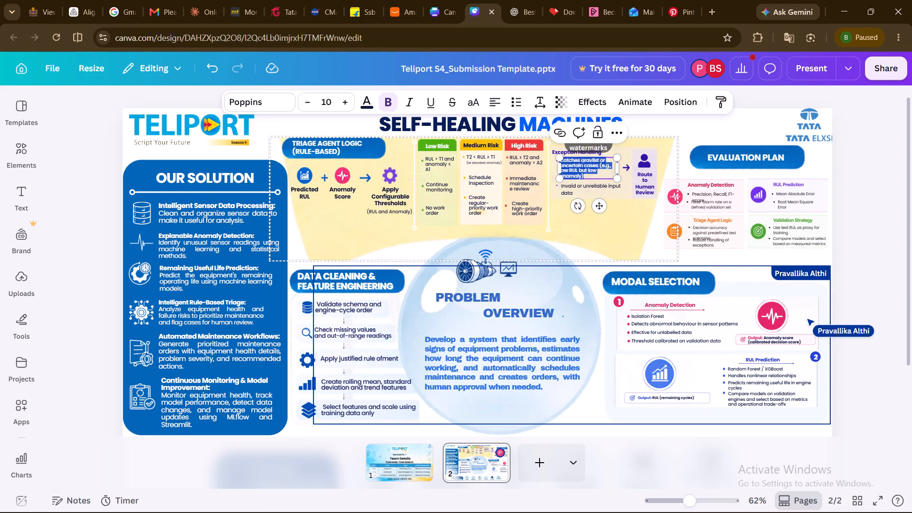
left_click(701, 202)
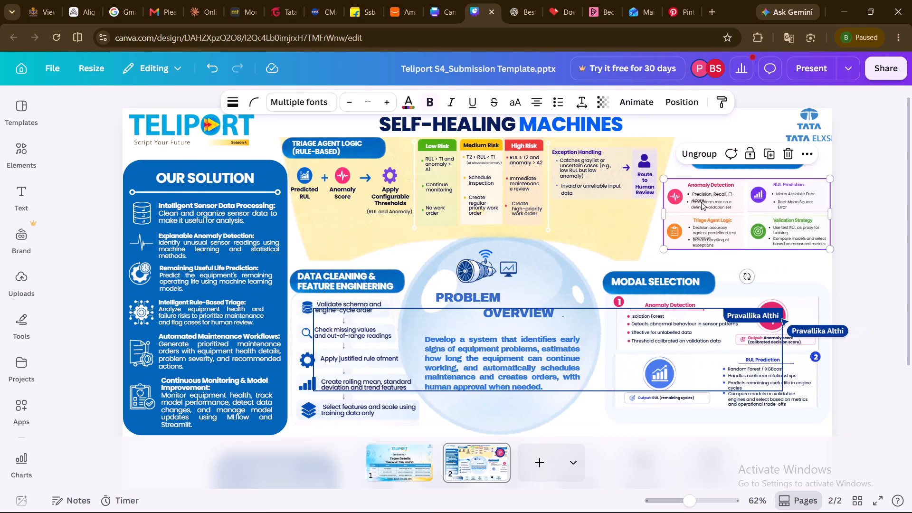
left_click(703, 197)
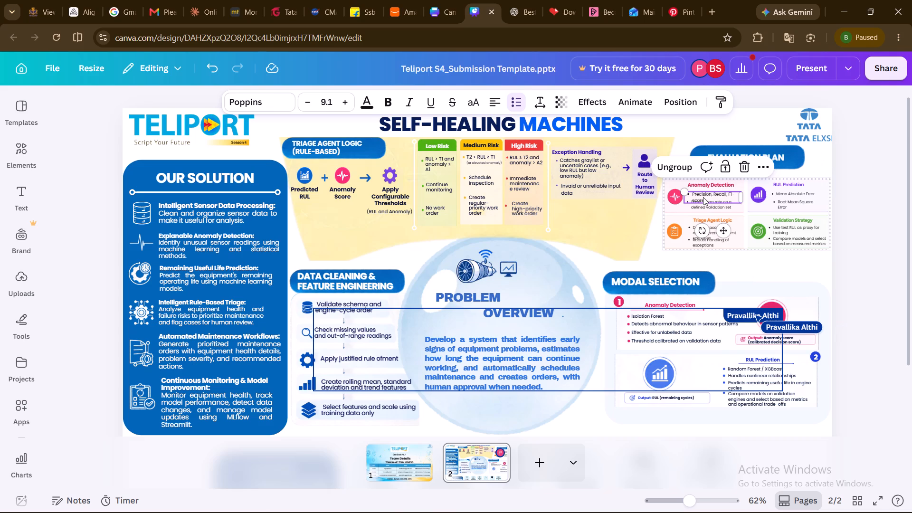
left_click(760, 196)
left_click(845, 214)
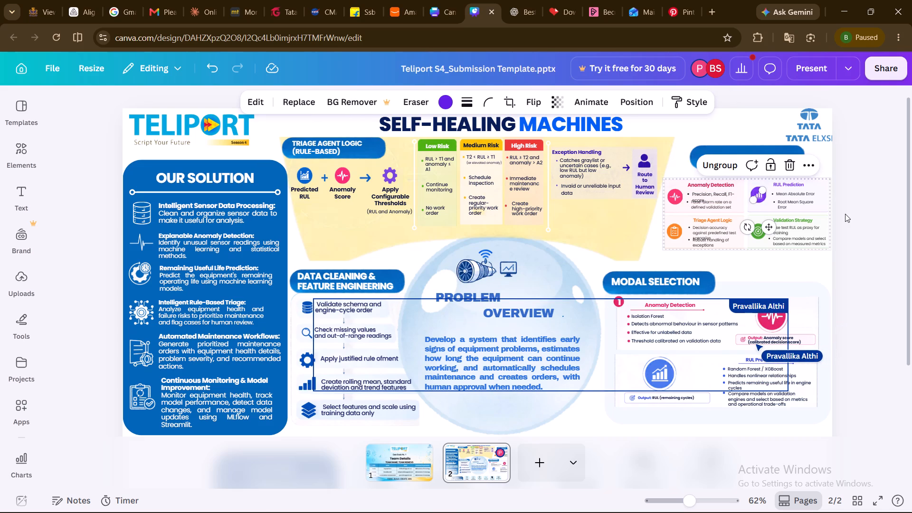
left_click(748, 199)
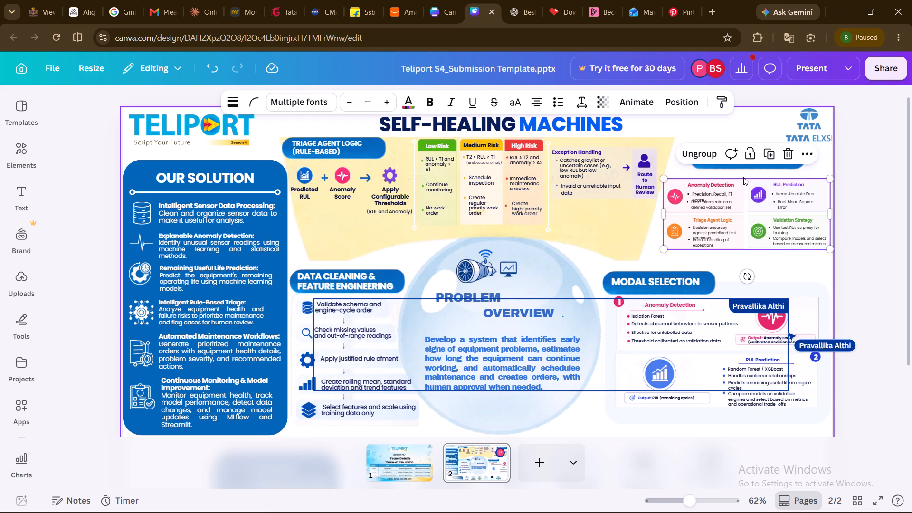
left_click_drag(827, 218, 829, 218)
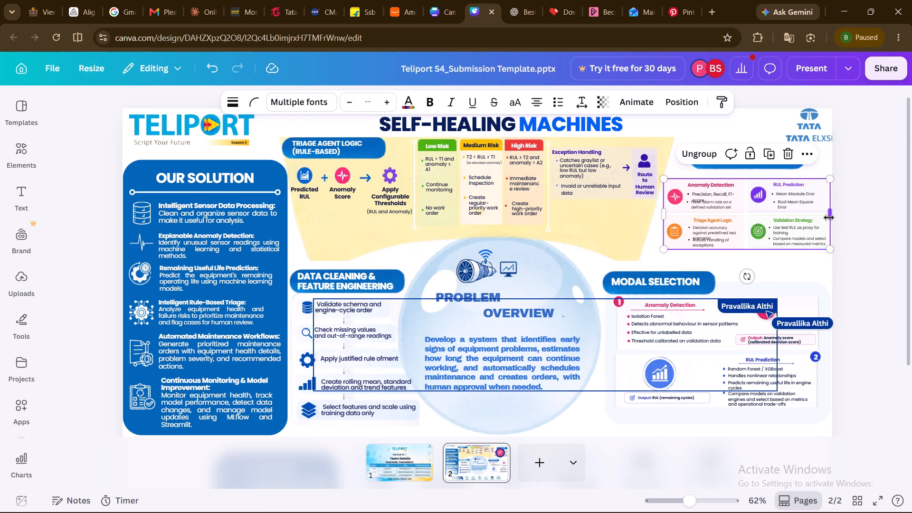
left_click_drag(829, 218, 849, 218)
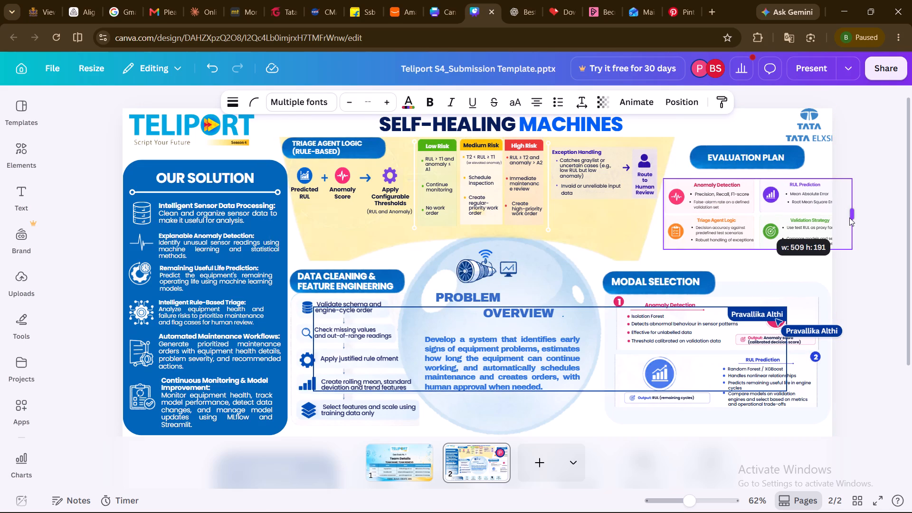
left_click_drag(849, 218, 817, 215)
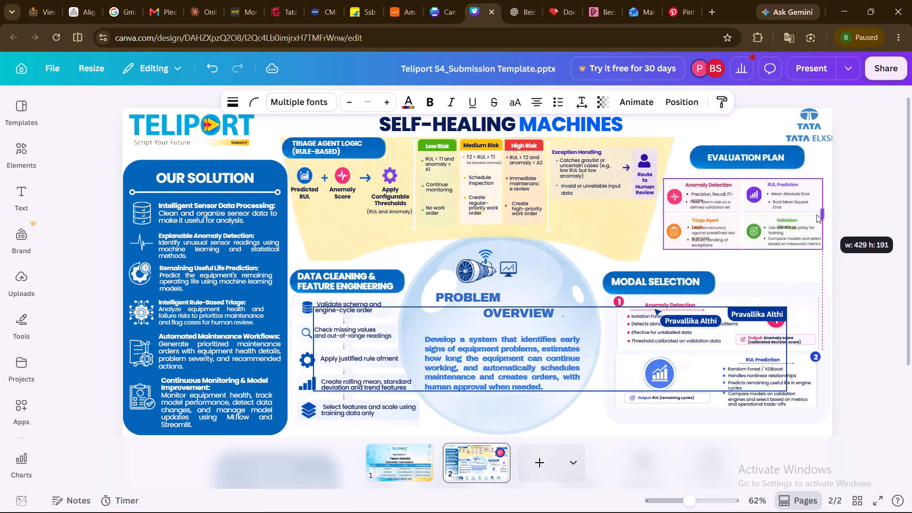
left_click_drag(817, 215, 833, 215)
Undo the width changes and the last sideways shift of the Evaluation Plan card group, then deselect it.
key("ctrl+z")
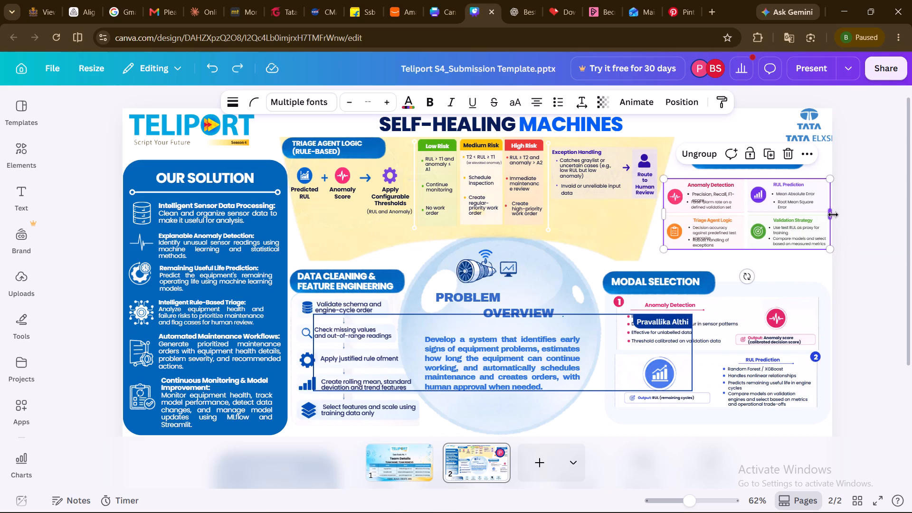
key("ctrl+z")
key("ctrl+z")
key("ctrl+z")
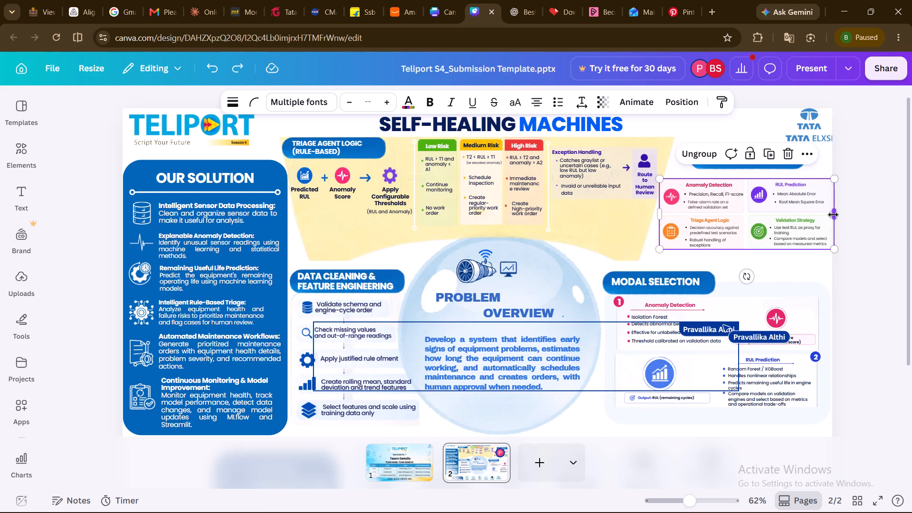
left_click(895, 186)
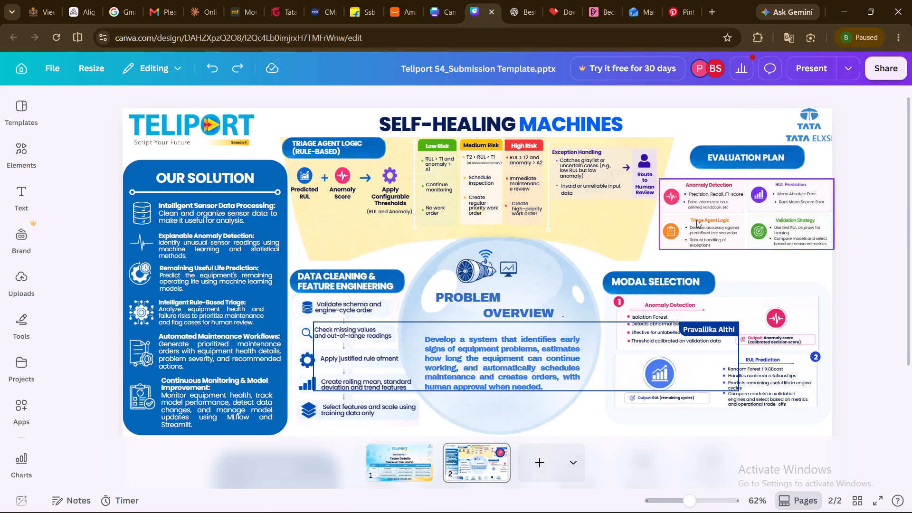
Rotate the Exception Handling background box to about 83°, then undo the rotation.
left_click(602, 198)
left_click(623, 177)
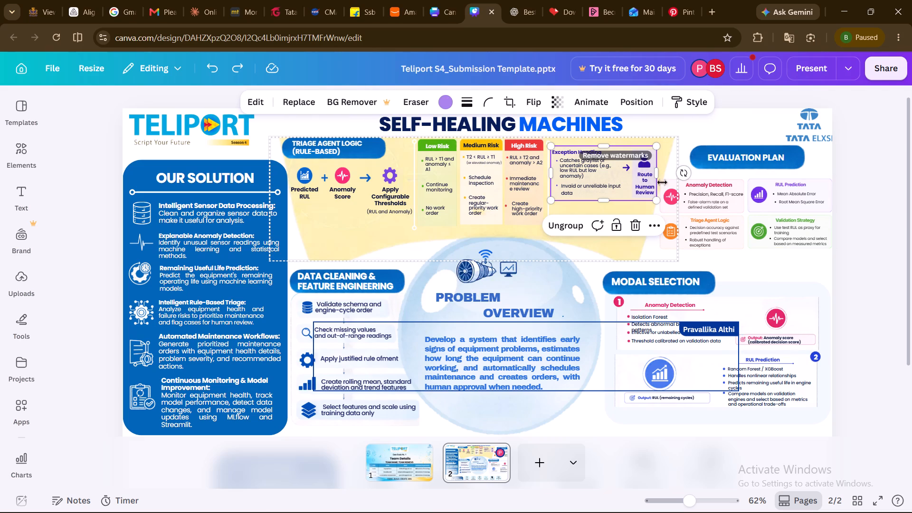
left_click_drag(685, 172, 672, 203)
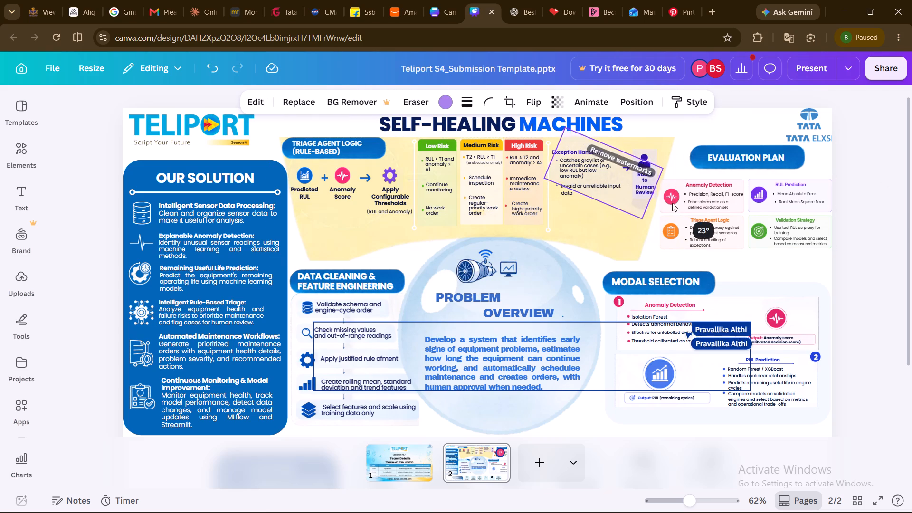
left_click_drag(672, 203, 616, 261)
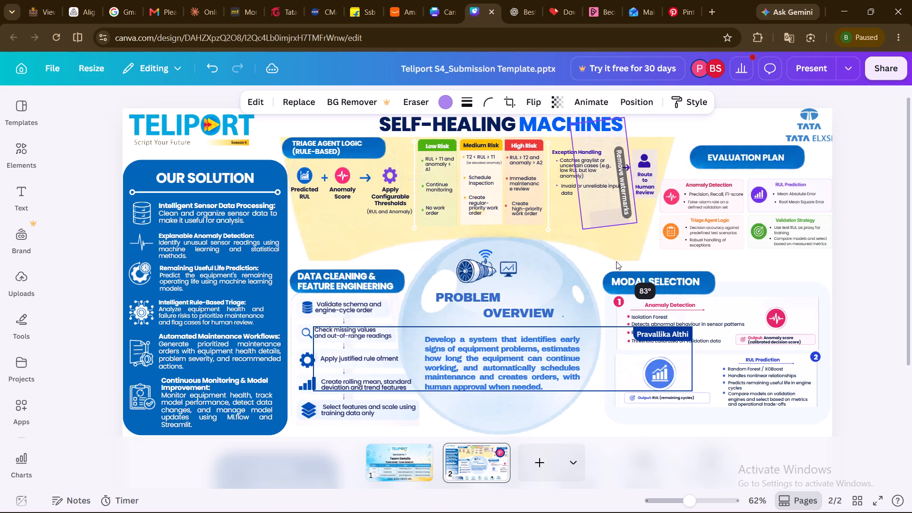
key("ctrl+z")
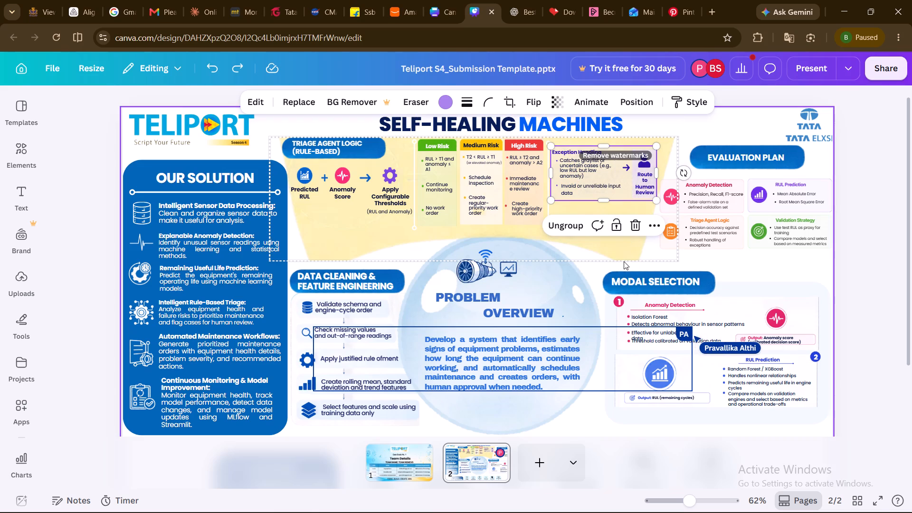
Move the arrow in the Exception Handling section slightly left, away from the "Route to Human Review" box.
left_click(628, 169)
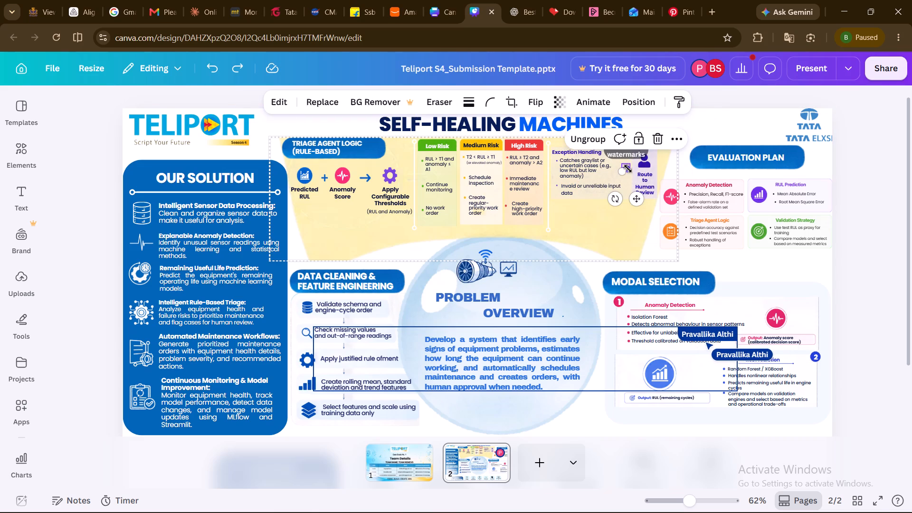
left_click_drag(636, 198, 628, 198)
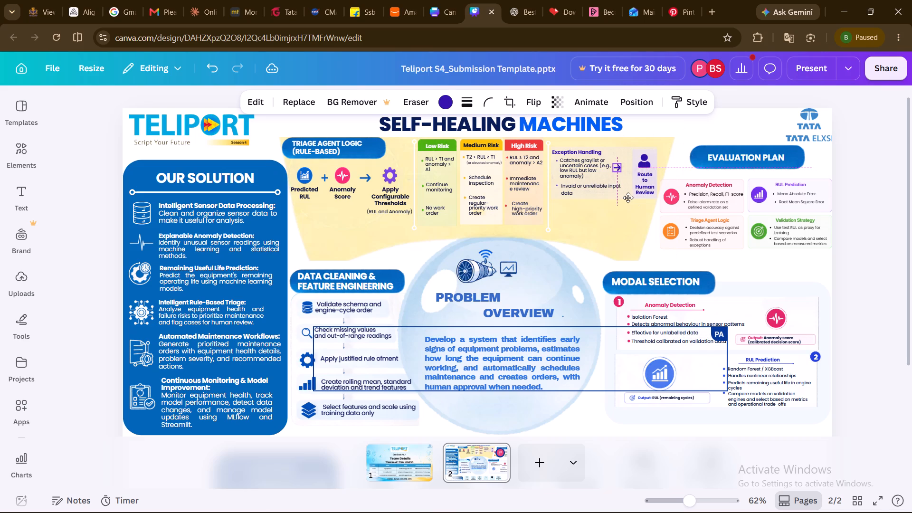
left_click_drag(628, 198, 629, 198)
Shift the lavender background box behind "Route to Human Review" slightly left, closer to the Exception Handling arrow.
left_click_drag(638, 170, 636, 170)
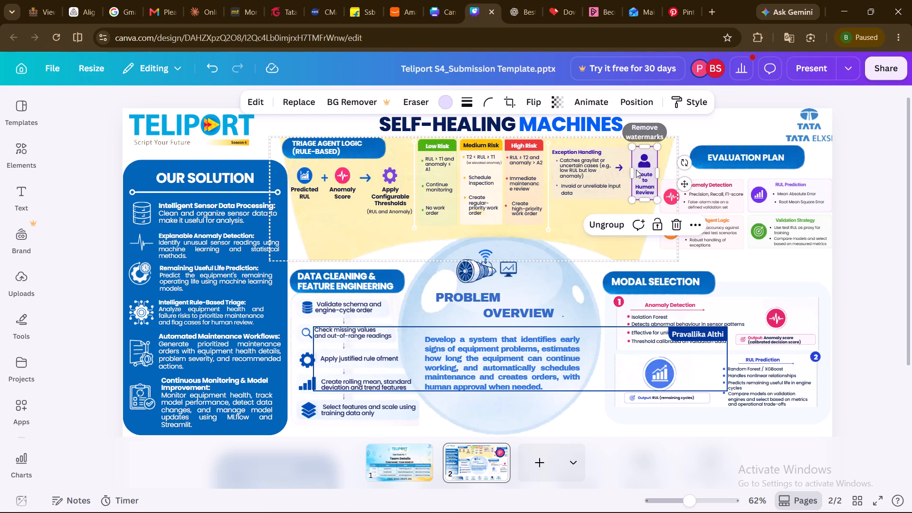
left_click_drag(636, 170, 631, 170)
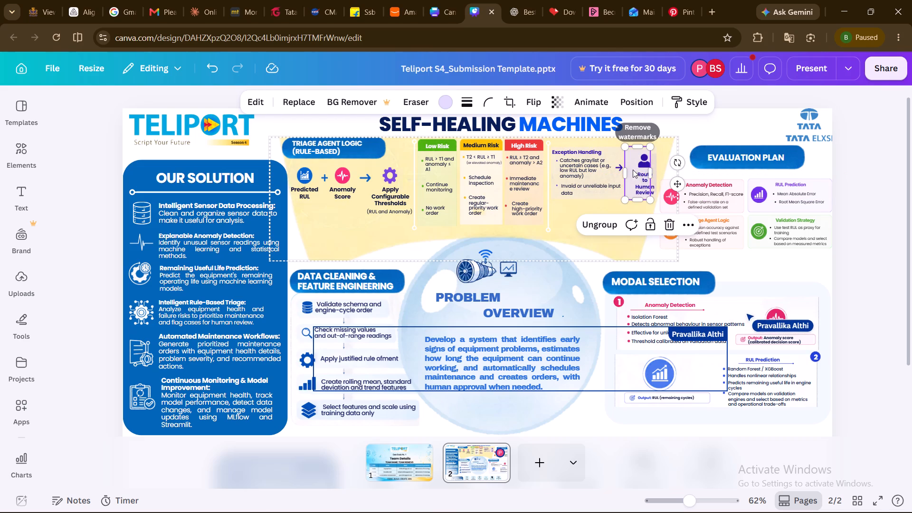
left_click(643, 162)
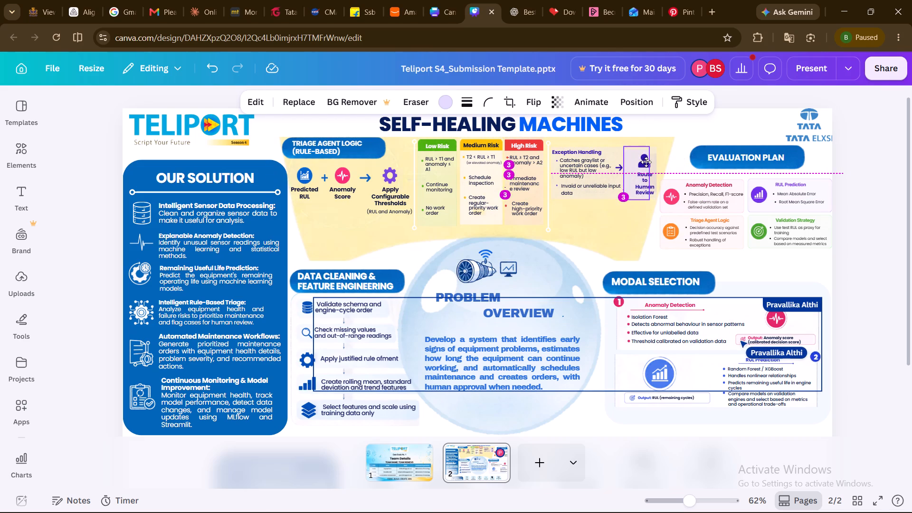
left_click(663, 160)
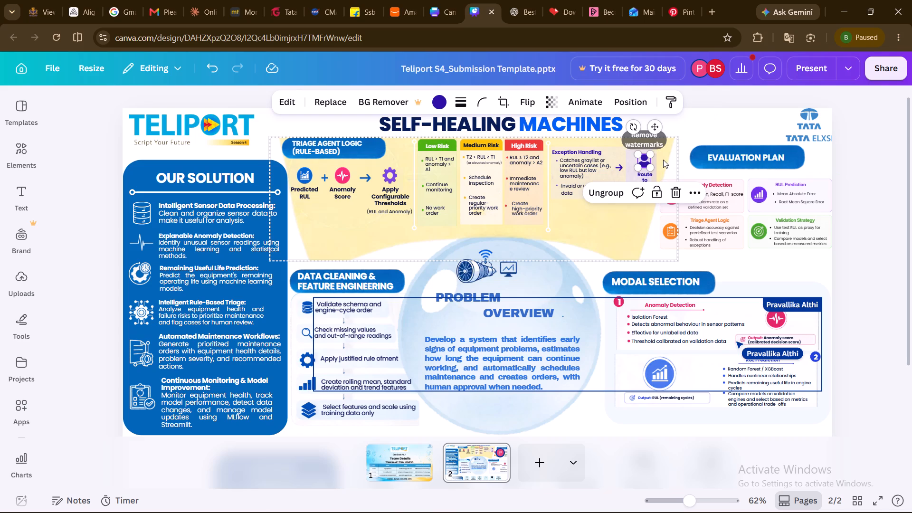
Move the "Route to Human Review" label and its person icon slightly left so both sit centred in the lavender box.
left_click(646, 189)
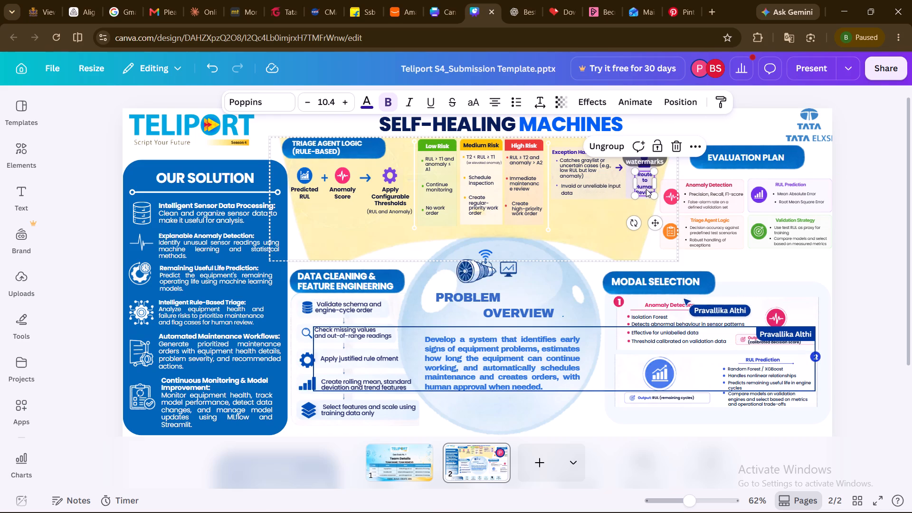
left_click(646, 189)
left_click_drag(653, 222, 645, 223)
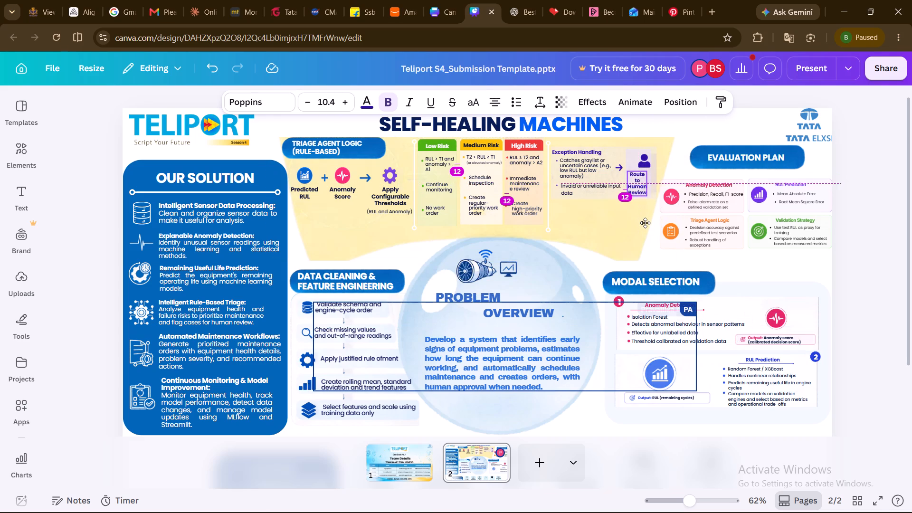
left_click_drag(645, 223, 645, 223)
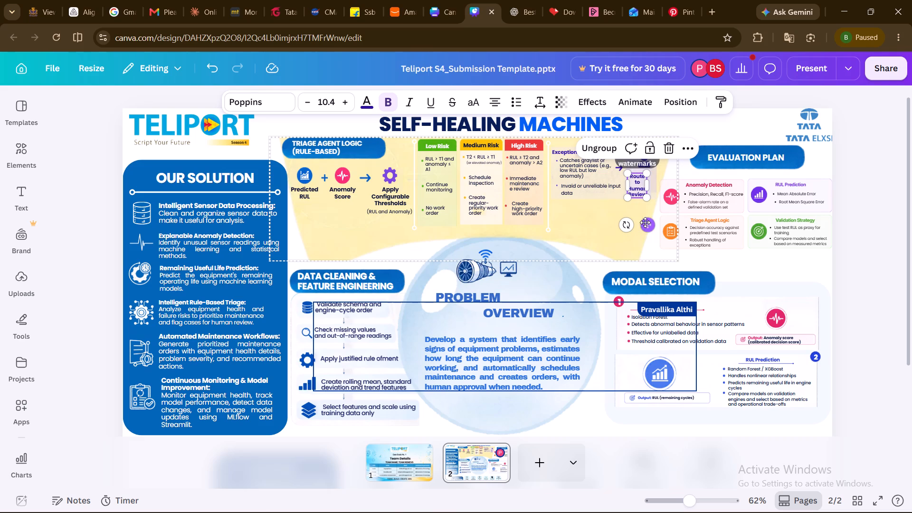
left_click(656, 168)
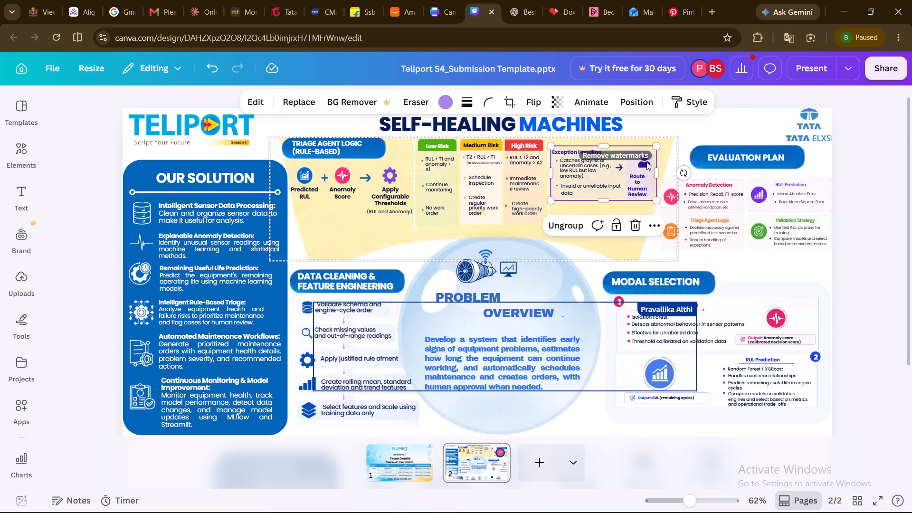
left_click(644, 162)
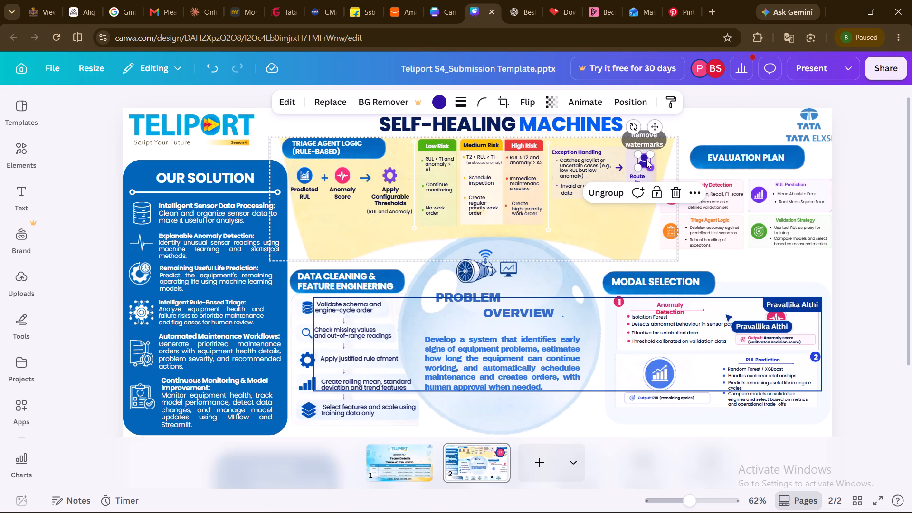
left_click_drag(655, 124, 649, 124)
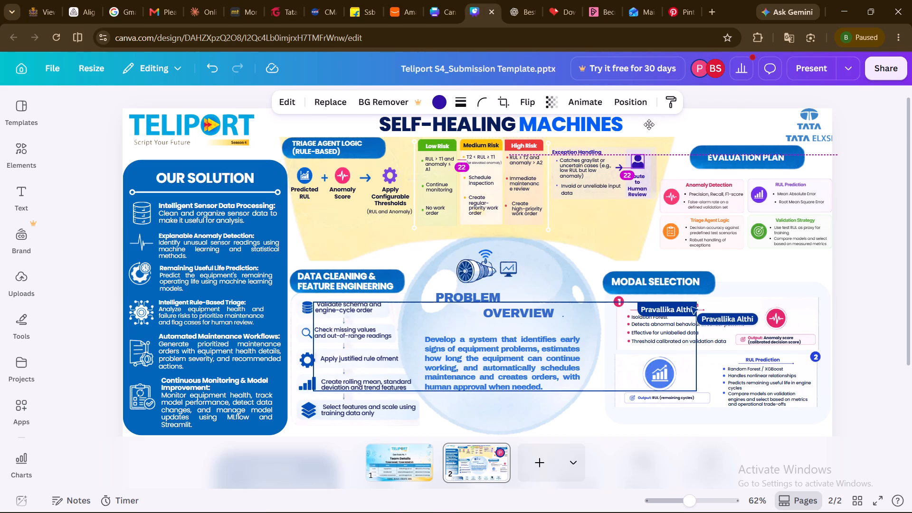
left_click_drag(649, 124, 647, 123)
left_click(650, 127)
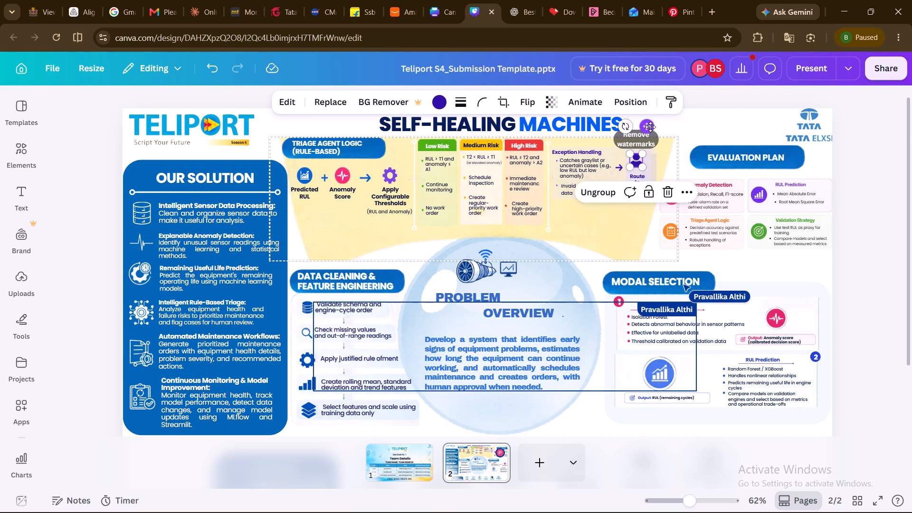
Narrow the Exception Handling background box from its right edge to a width of about 270.
left_click(683, 162)
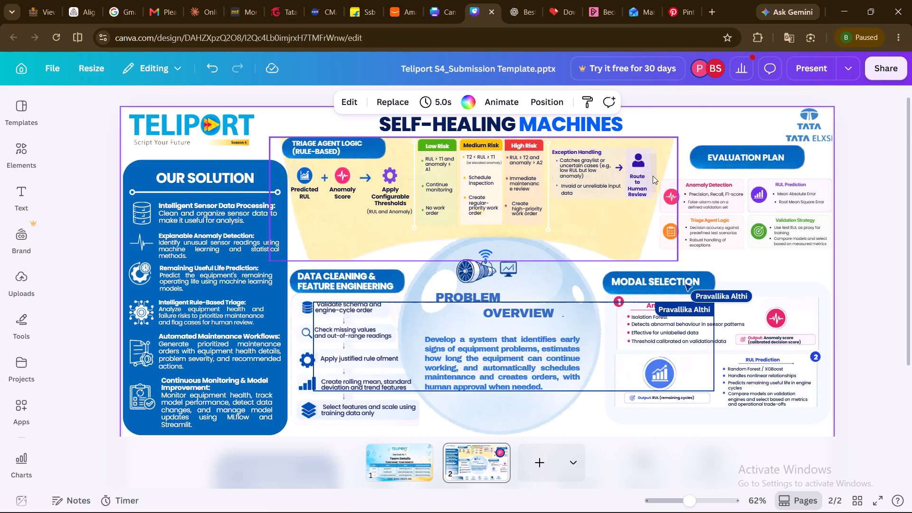
left_click(653, 177)
left_click(653, 177)
left_click(653, 177)
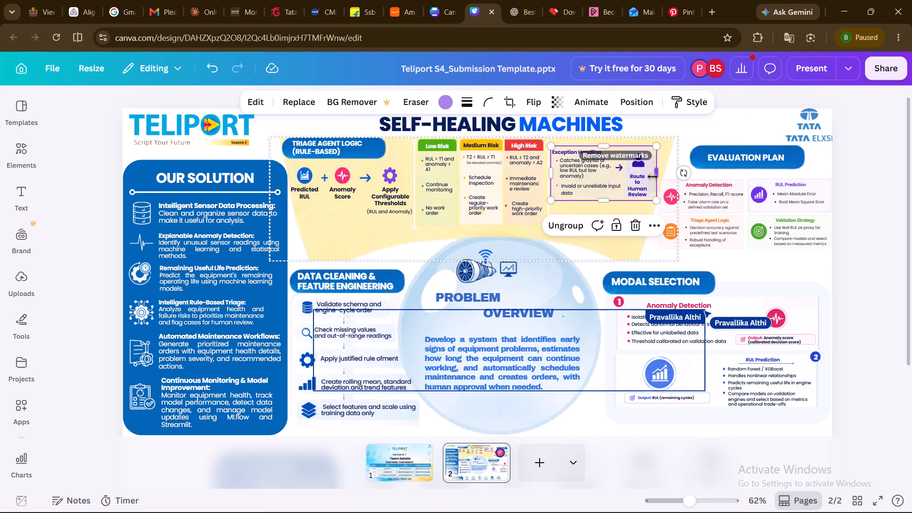
left_click(657, 175)
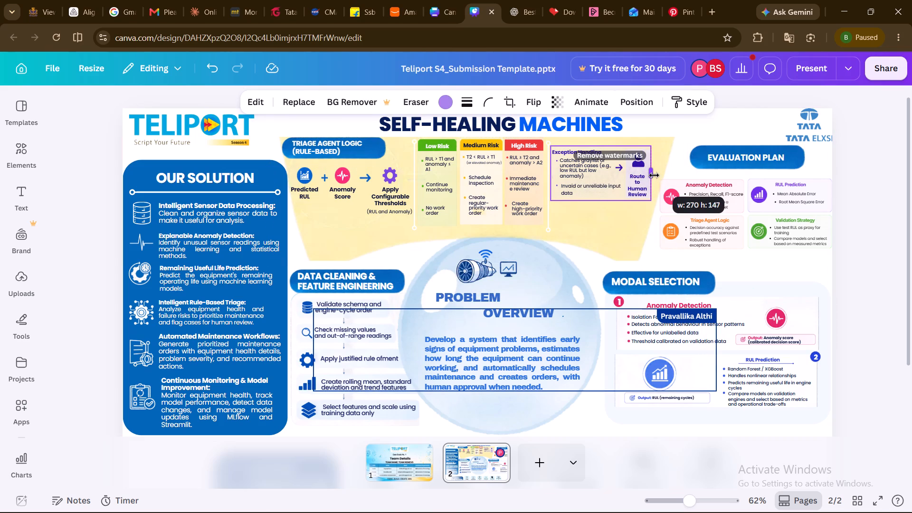
Narrow the yellow Triage Agent Logic background from its right edge until it ends flush with the Exception Handling box.
left_click(629, 251)
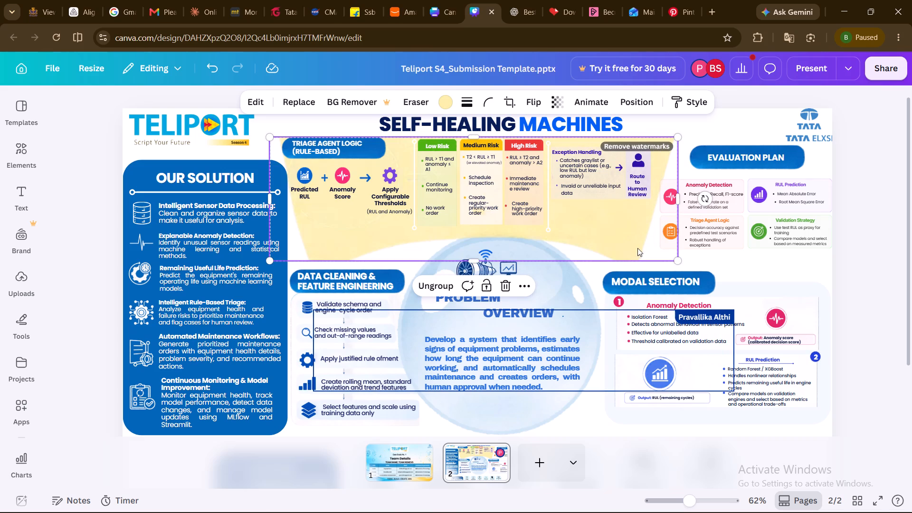
left_click_drag(678, 203, 671, 202)
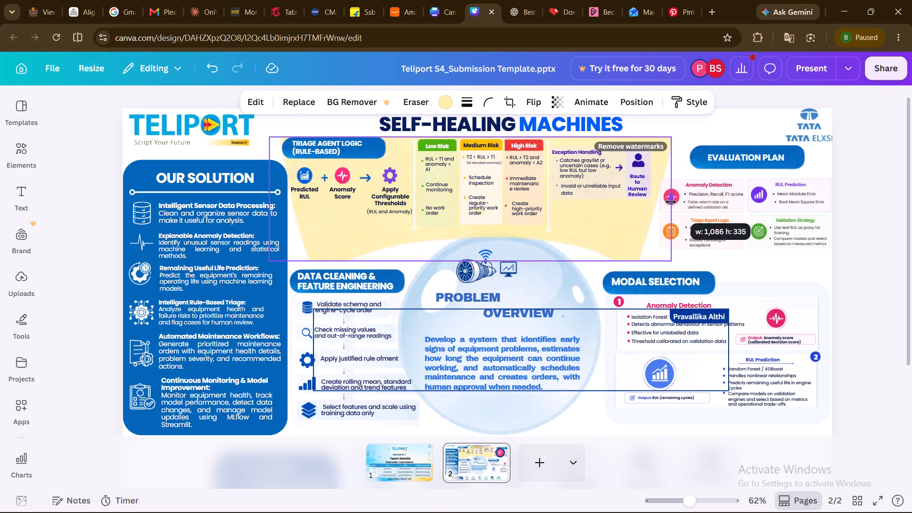
left_click_drag(671, 202, 659, 201)
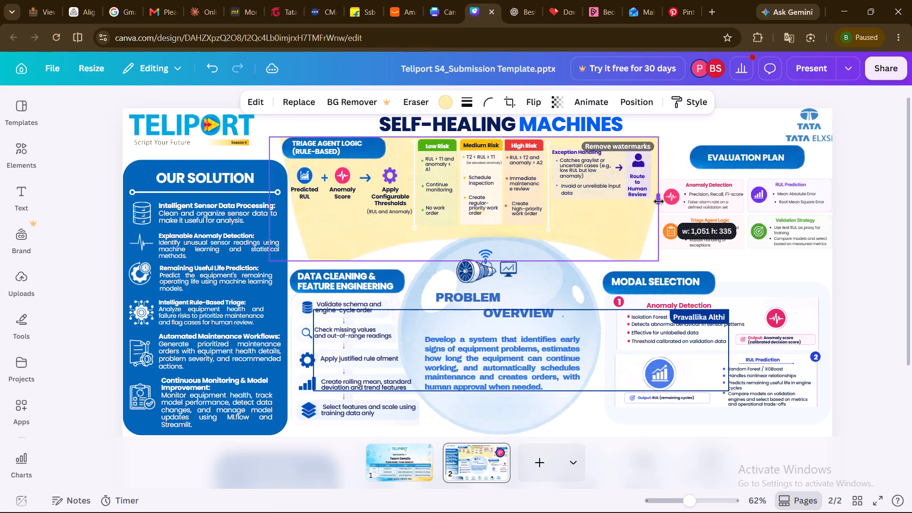
left_click_drag(659, 201, 658, 201)
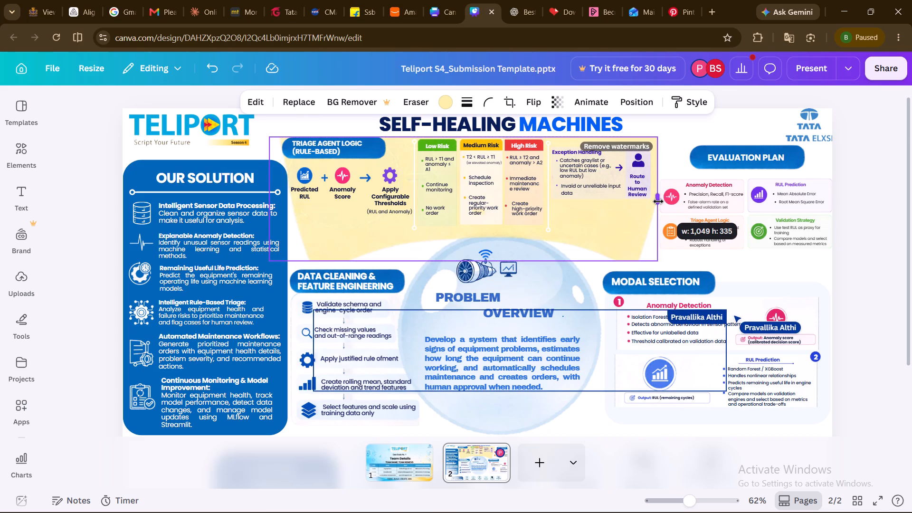
left_click_drag(658, 201, 657, 201)
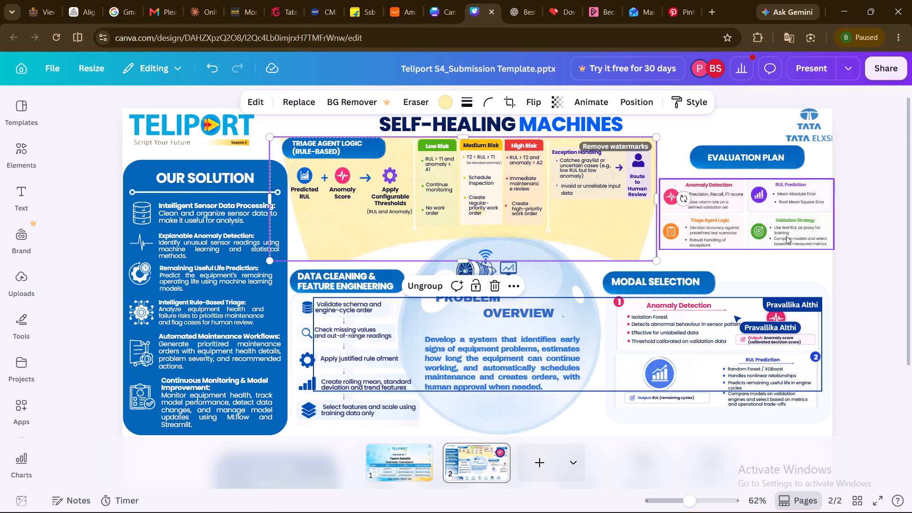
left_click(897, 238)
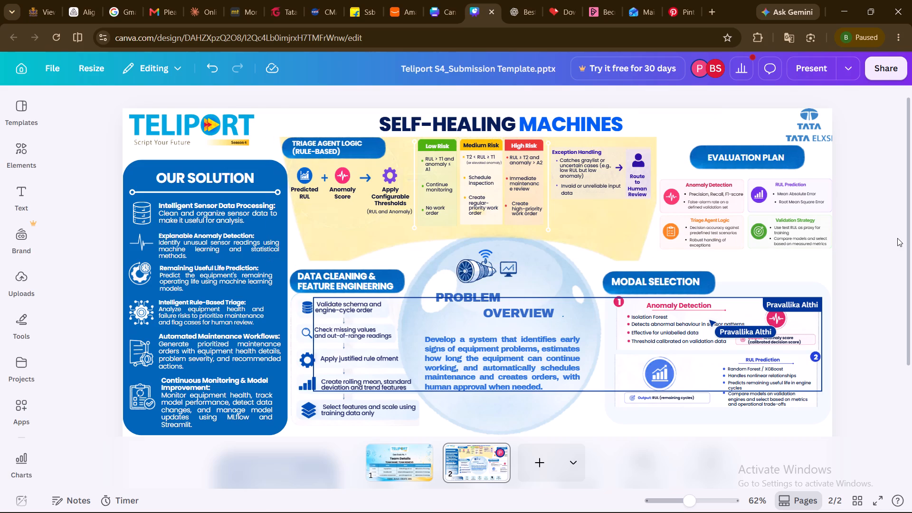
left_click(588, 210)
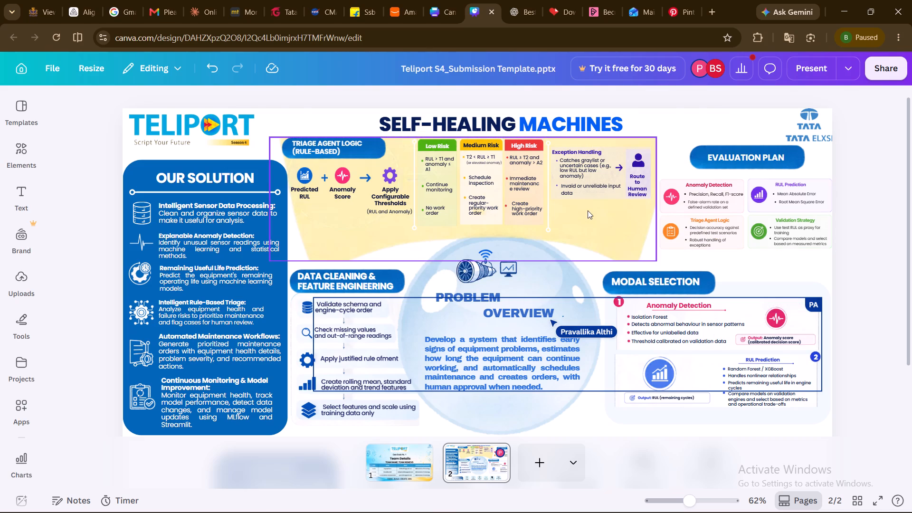
left_click(636, 210)
left_click(655, 198)
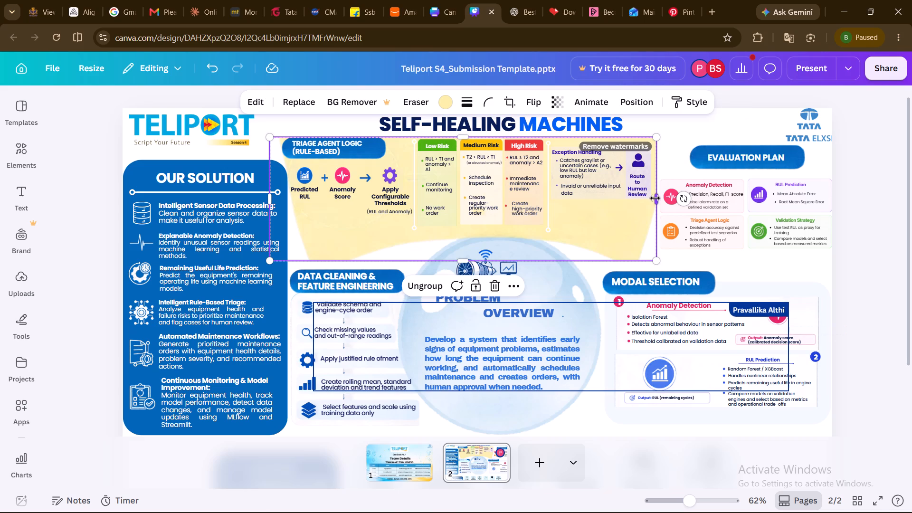
left_click(675, 157)
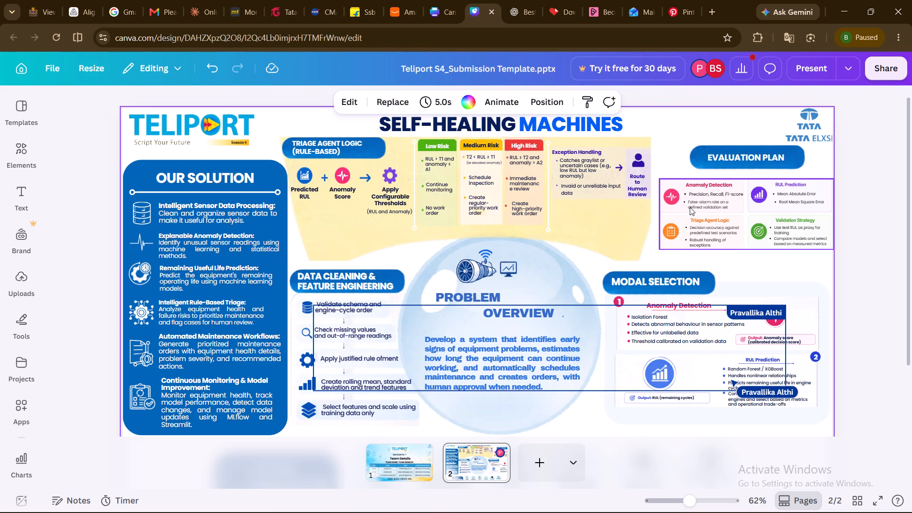
Move the Evaluation Plan card group slightly left and up, close to the yellow background's edge, and deselect it.
left_click_drag(690, 207, 684, 203)
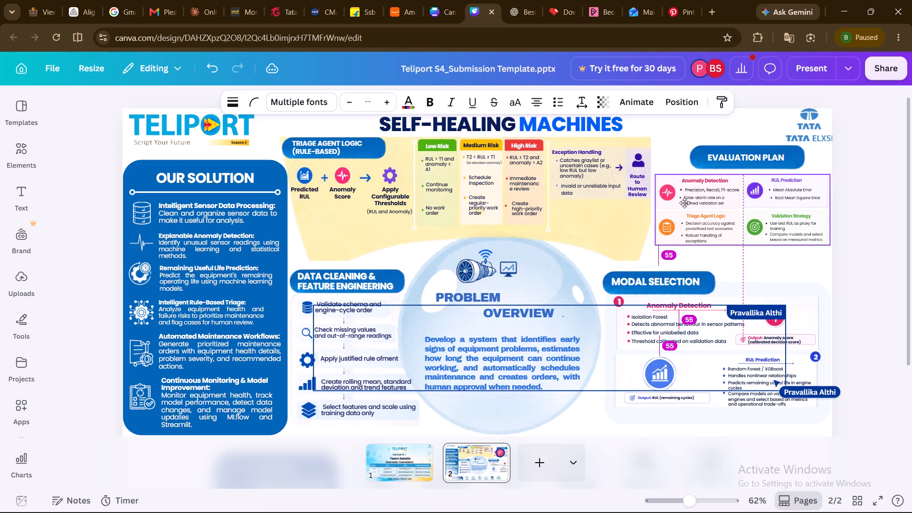
left_click_drag(684, 203, 684, 205)
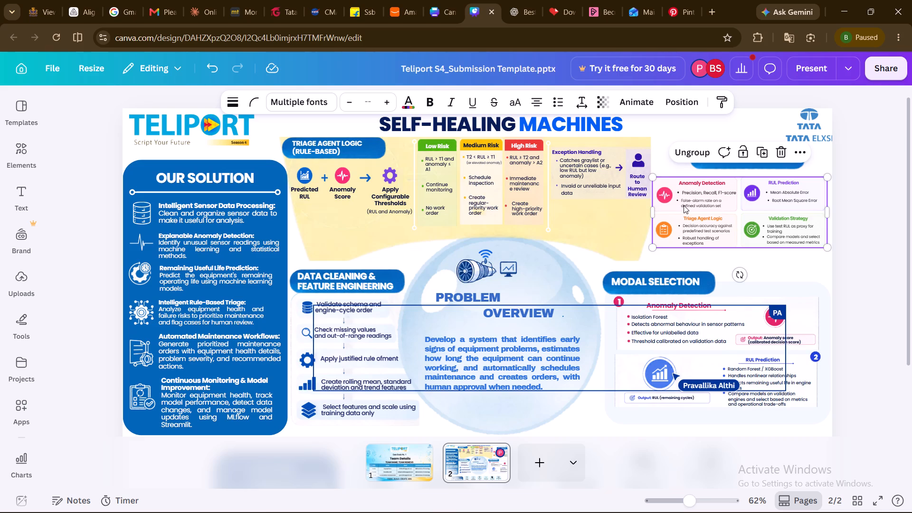
left_click(891, 260)
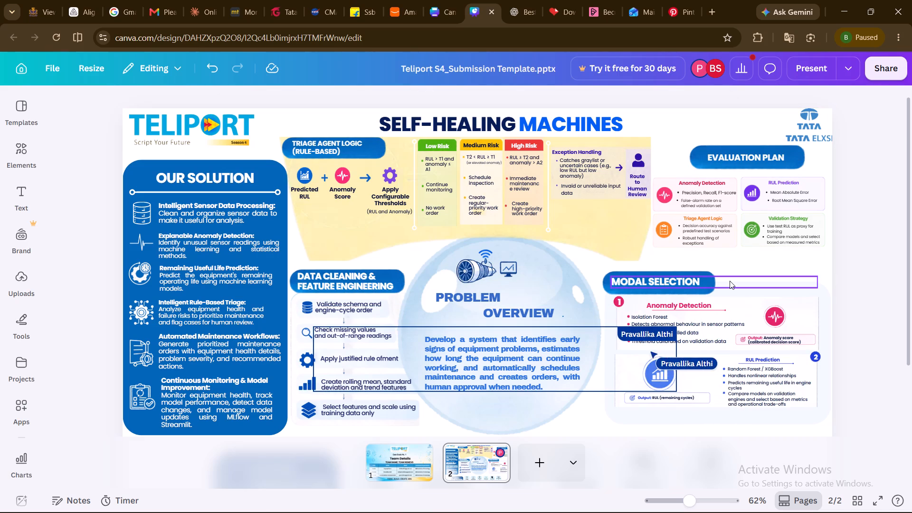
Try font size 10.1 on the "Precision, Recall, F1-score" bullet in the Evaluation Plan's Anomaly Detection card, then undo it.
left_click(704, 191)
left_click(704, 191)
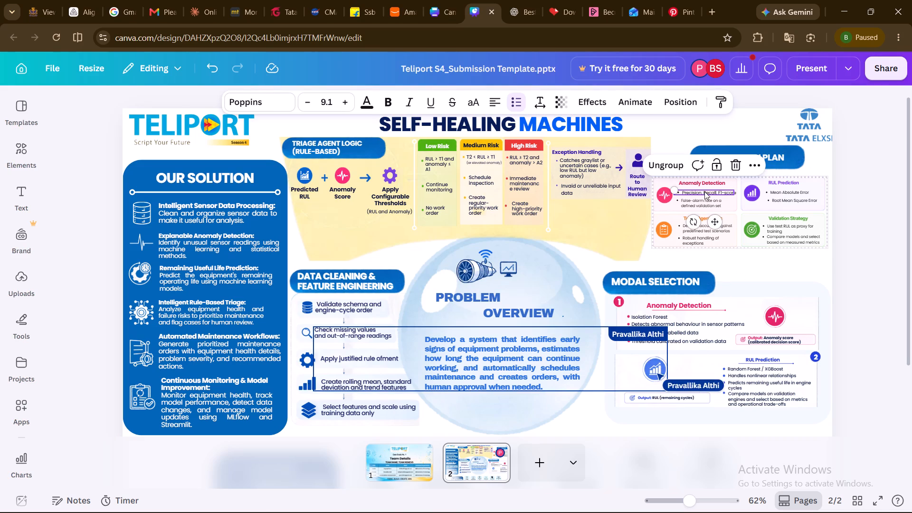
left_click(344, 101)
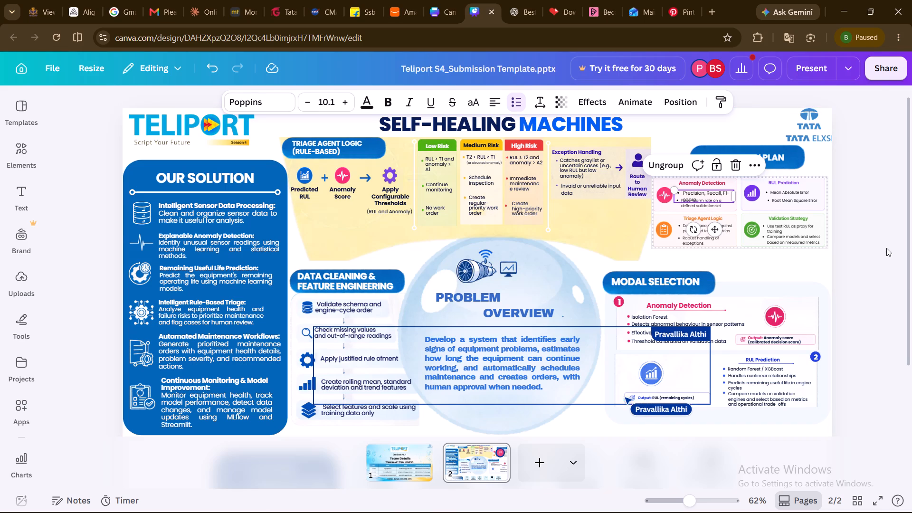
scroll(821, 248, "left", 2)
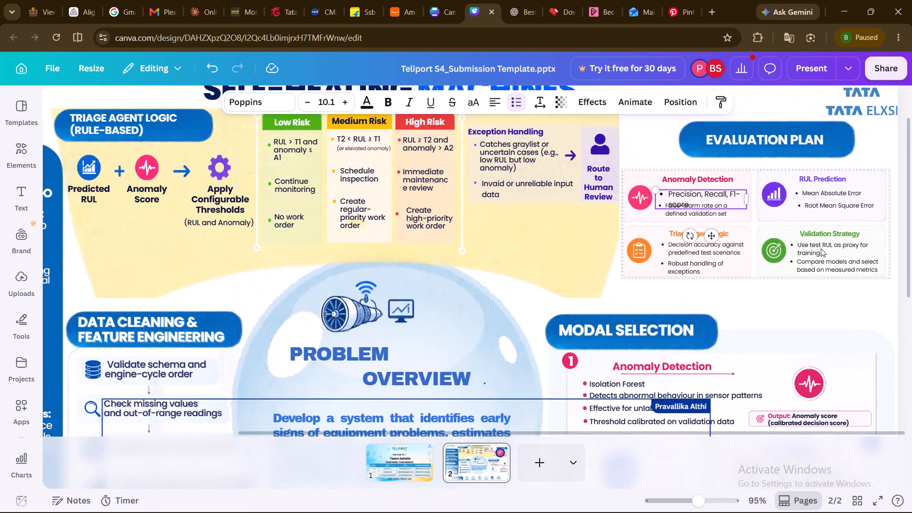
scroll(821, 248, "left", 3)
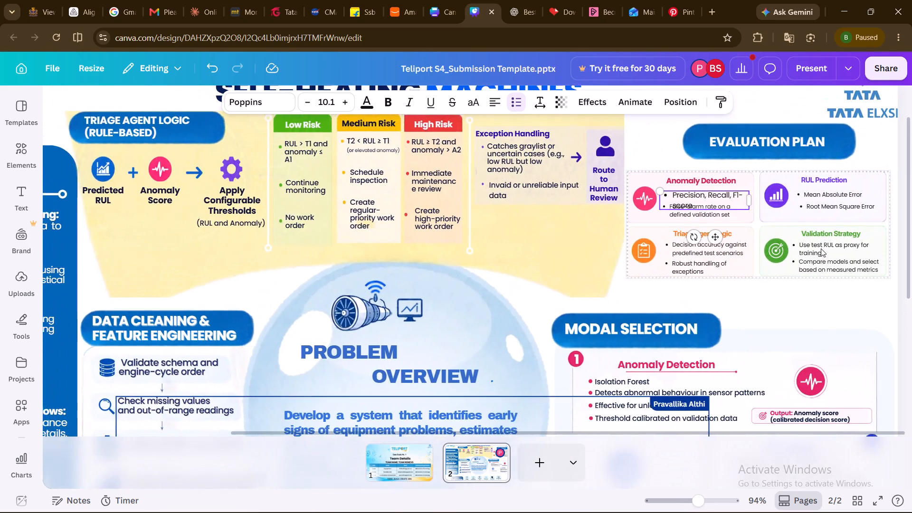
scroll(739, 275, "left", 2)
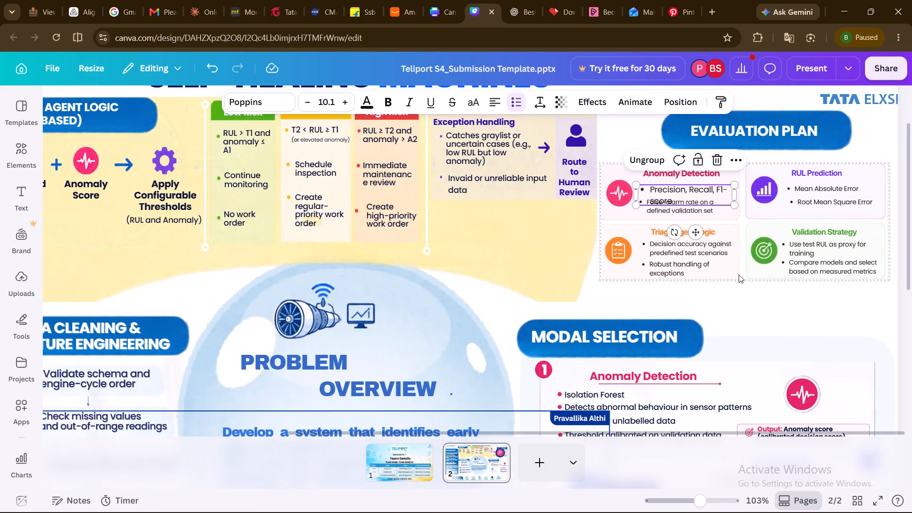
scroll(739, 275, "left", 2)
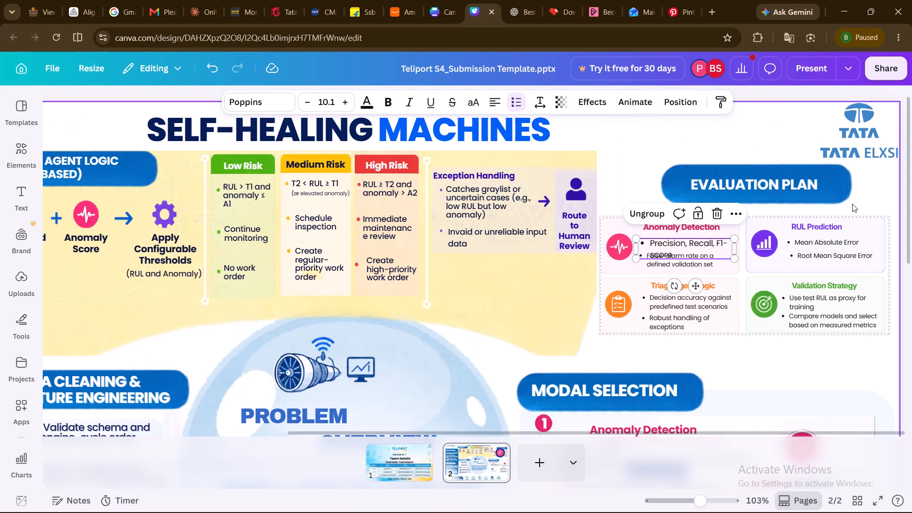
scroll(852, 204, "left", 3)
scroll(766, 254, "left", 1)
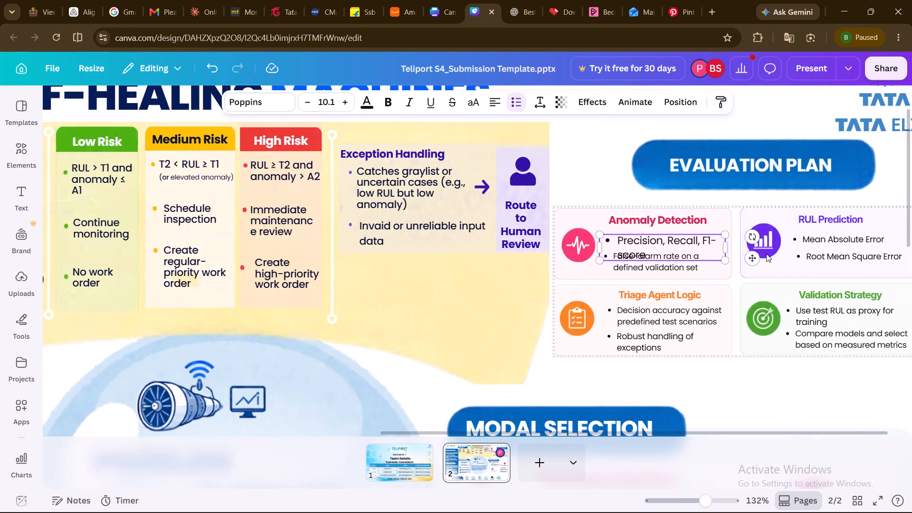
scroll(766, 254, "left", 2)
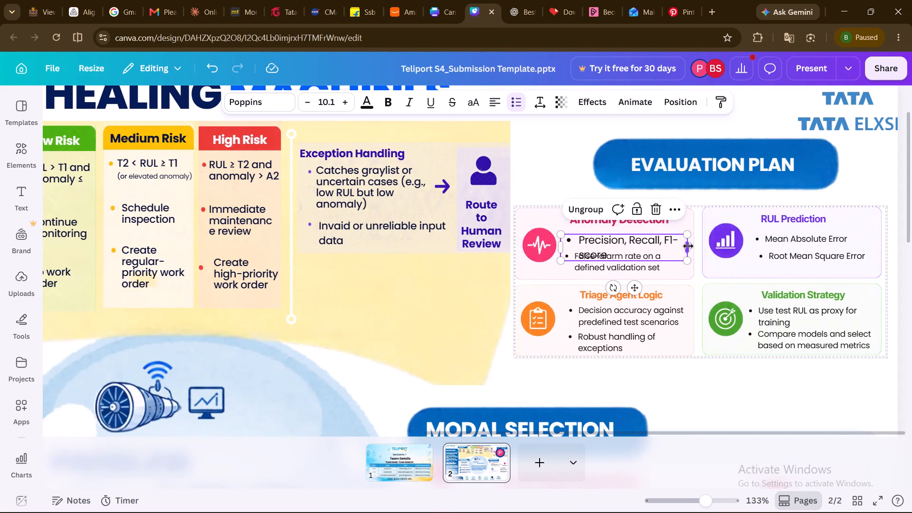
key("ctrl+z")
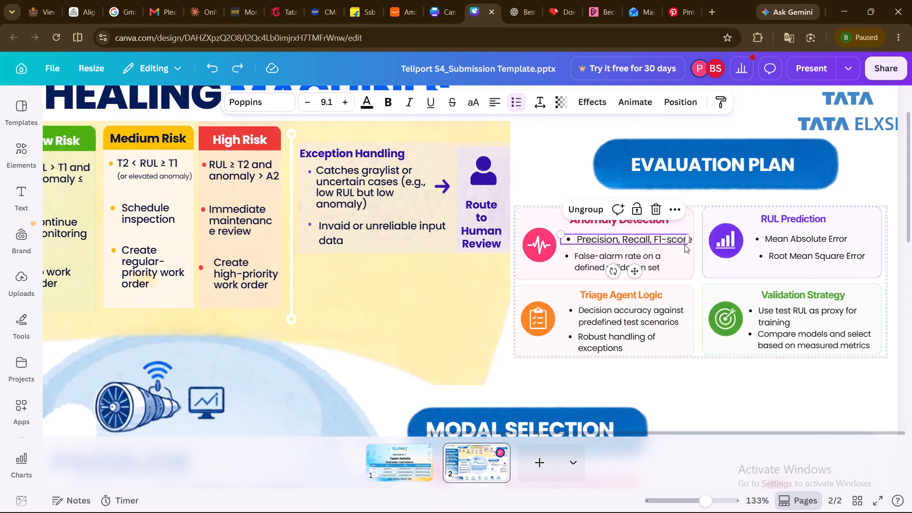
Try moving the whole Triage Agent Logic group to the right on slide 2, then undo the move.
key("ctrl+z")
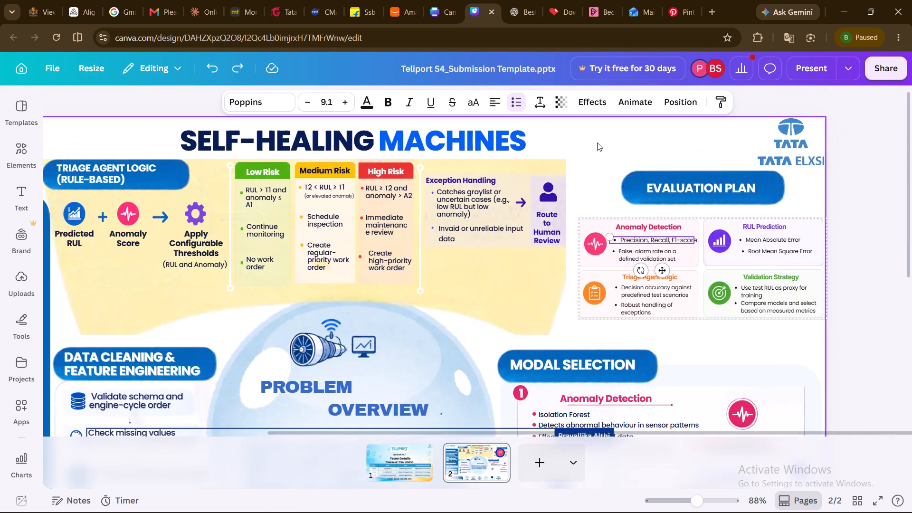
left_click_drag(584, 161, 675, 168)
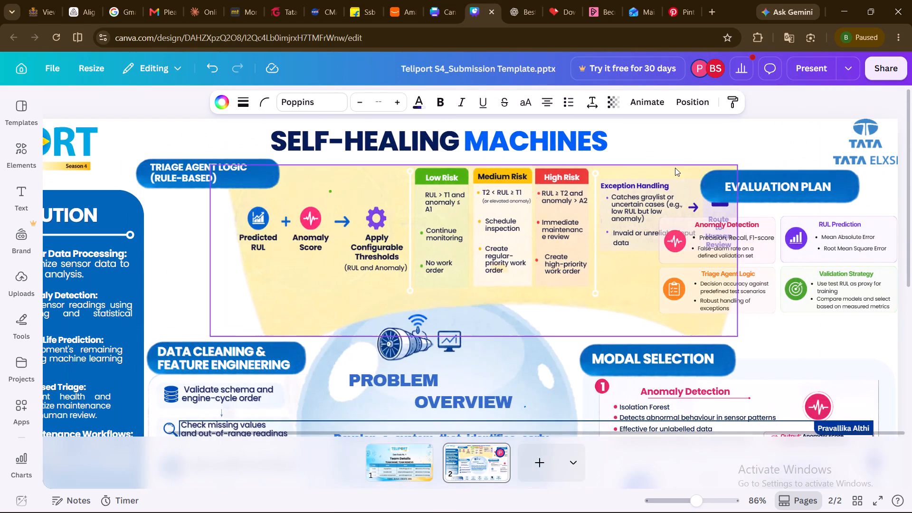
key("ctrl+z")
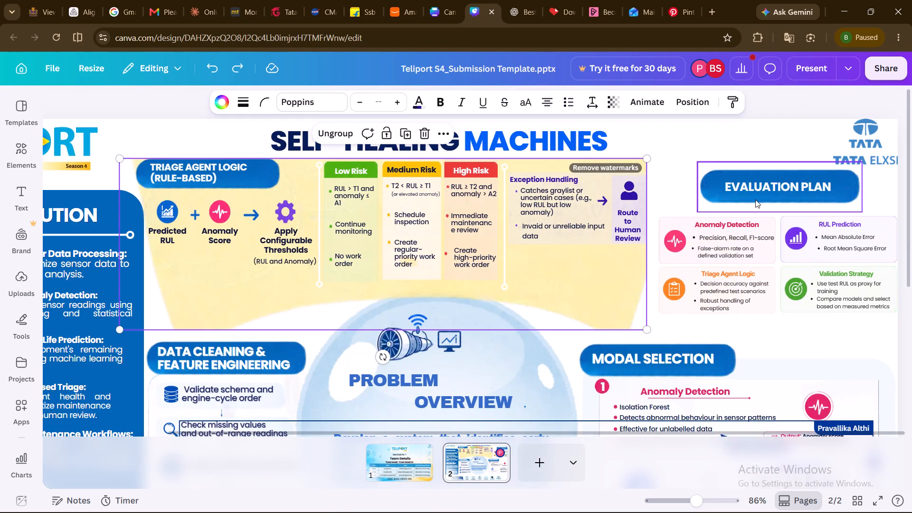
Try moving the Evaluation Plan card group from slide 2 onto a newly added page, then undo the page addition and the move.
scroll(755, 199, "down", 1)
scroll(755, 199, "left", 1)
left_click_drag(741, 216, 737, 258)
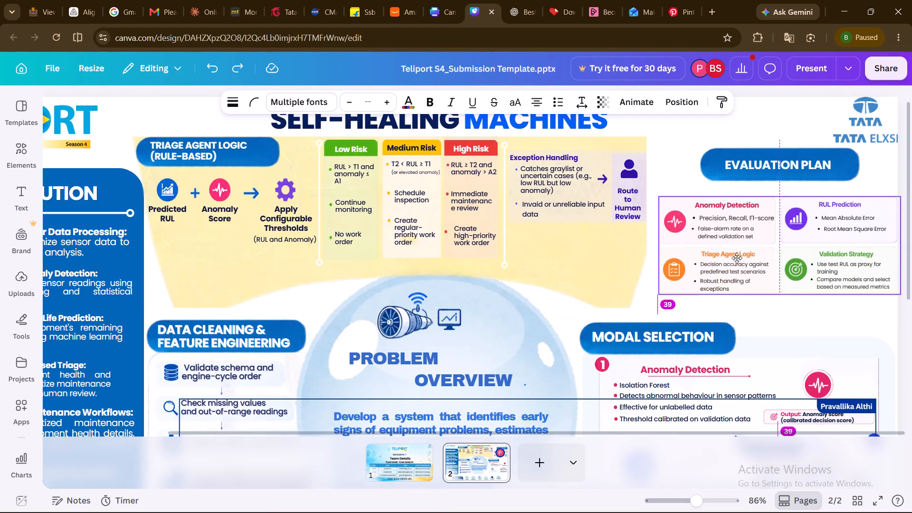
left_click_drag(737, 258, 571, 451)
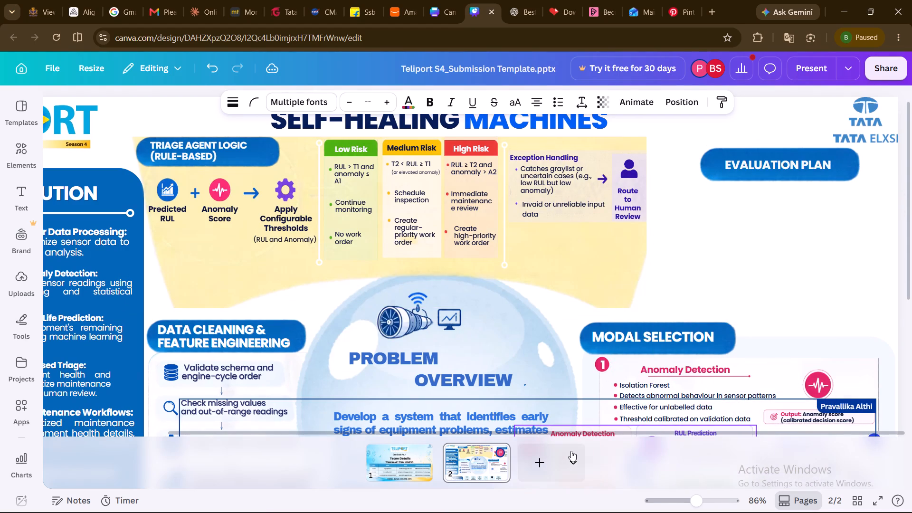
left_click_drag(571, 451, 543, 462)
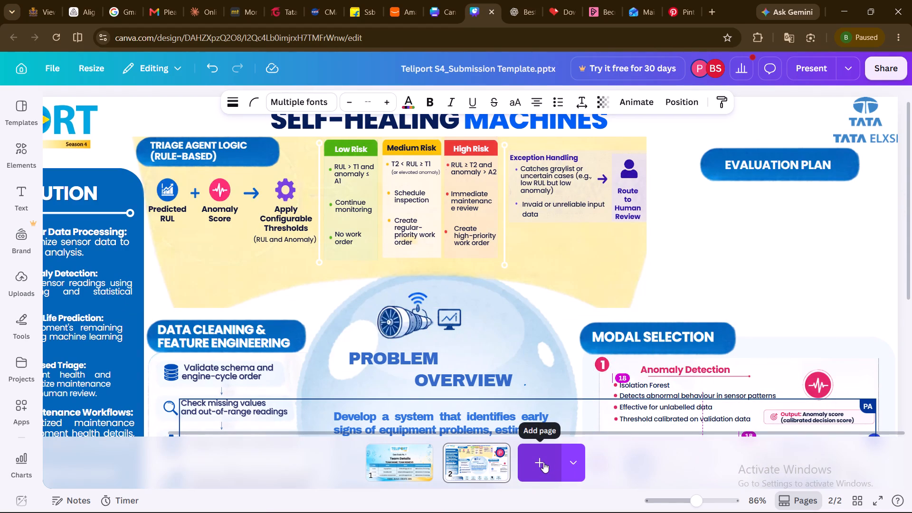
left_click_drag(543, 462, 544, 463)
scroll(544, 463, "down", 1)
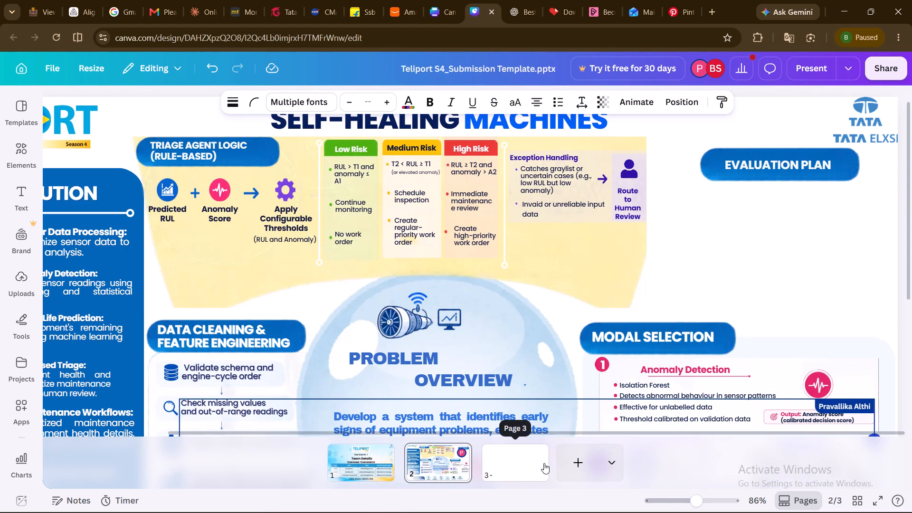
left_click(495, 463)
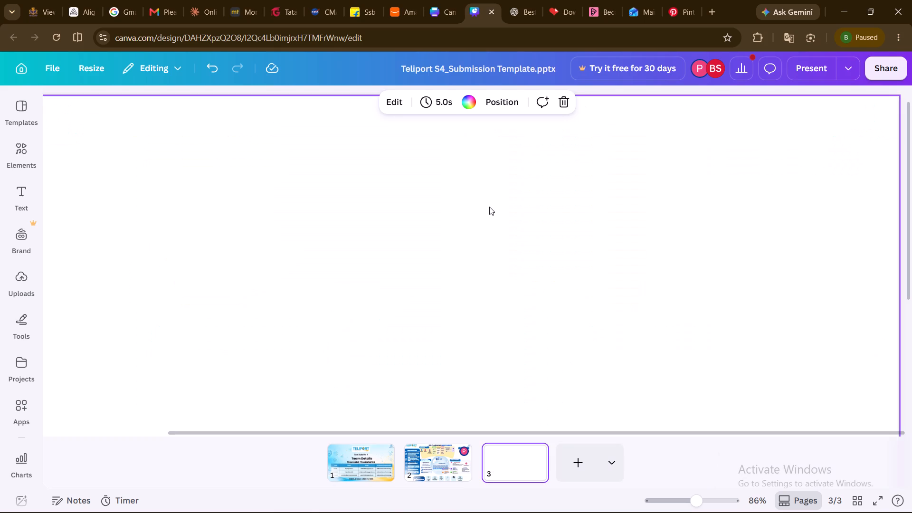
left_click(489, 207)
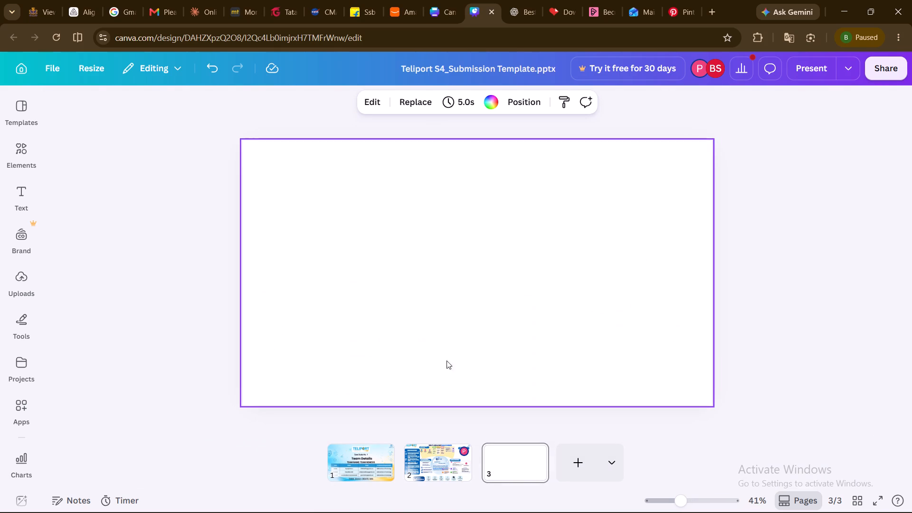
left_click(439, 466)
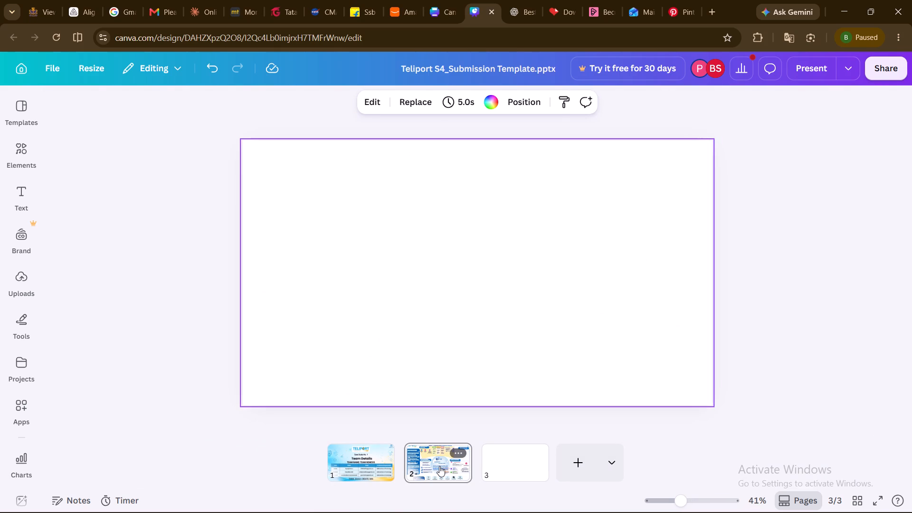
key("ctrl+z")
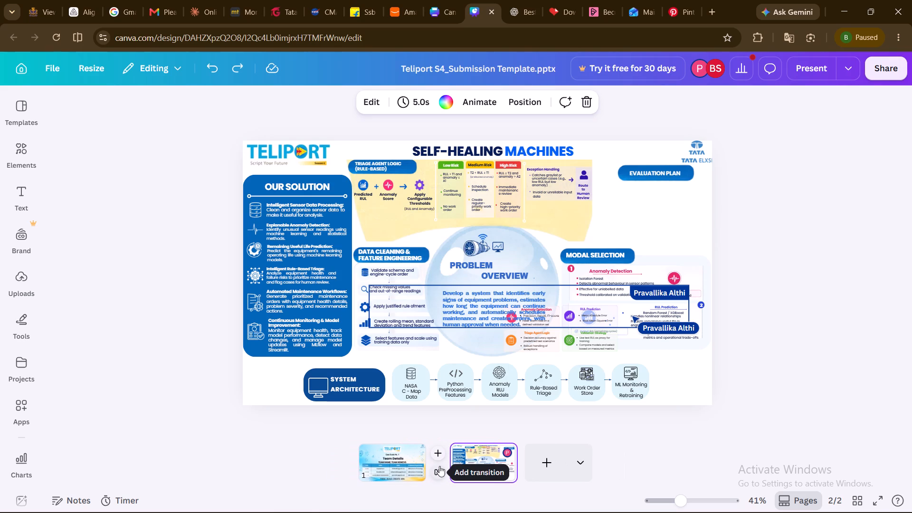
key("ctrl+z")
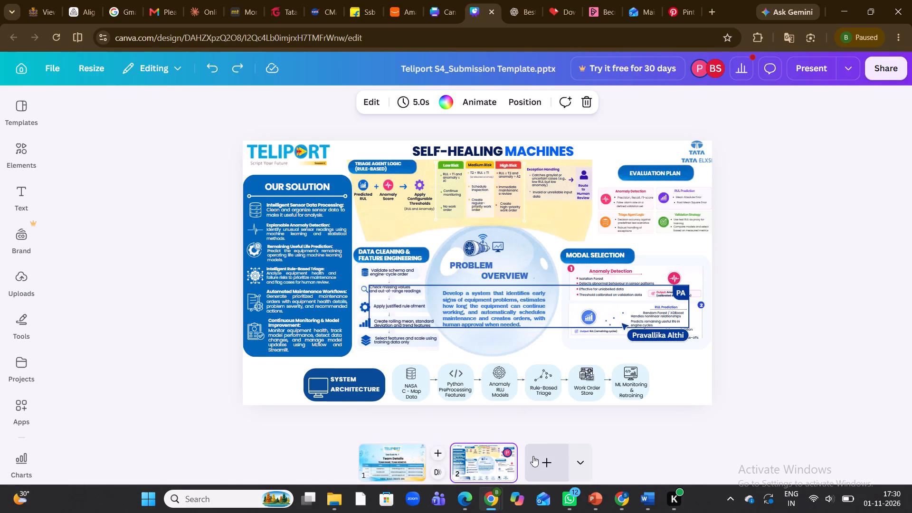
Add a blank page 3 and move the Evaluation Plan card group from slide 2 onto it.
left_click(543, 462)
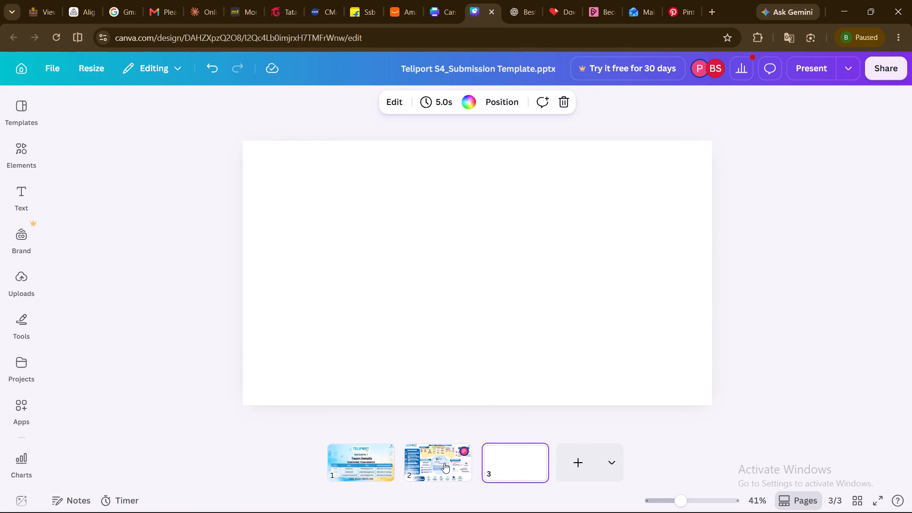
left_click(443, 463)
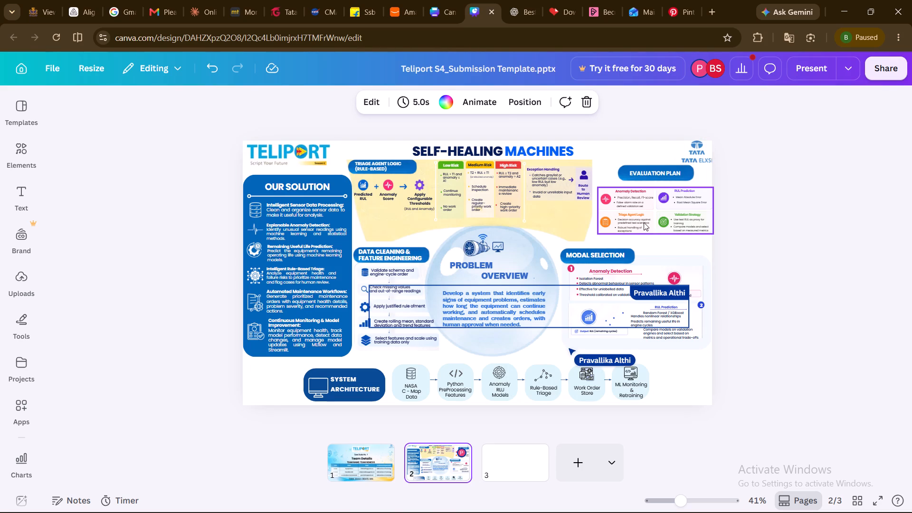
left_click_drag(644, 222, 524, 471)
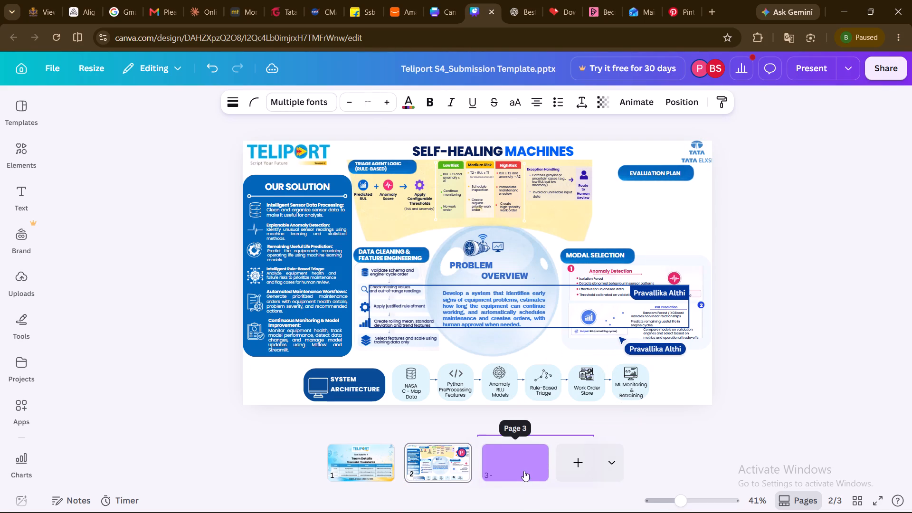
left_click_drag(524, 471, 529, 418)
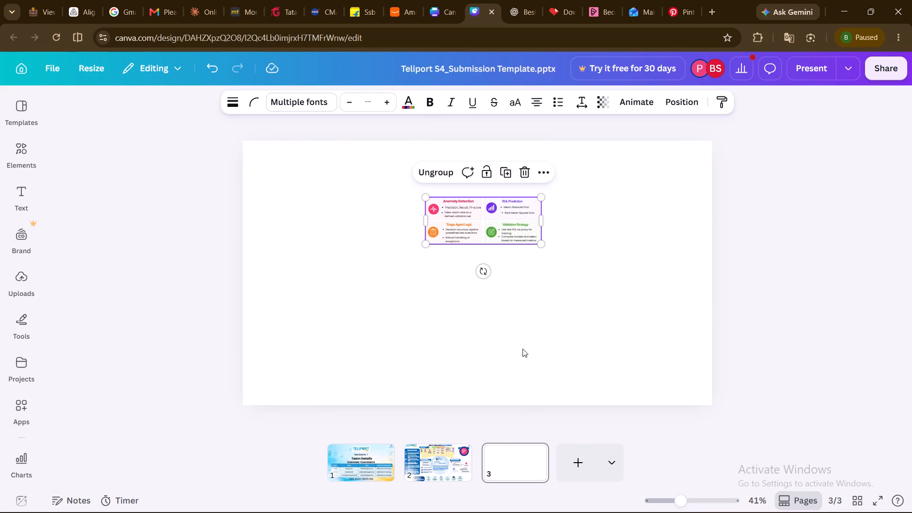
Enlarge the Evaluation Plan card group proportionally until it spans most of page 3's width.
left_click_drag(538, 241, 646, 348)
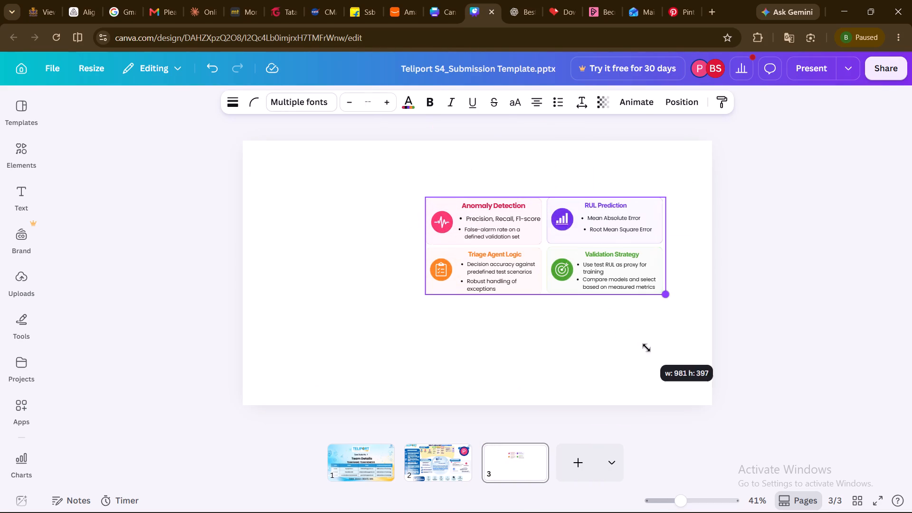
left_click_drag(646, 348, 648, 349)
left_click_drag(425, 294, 327, 322)
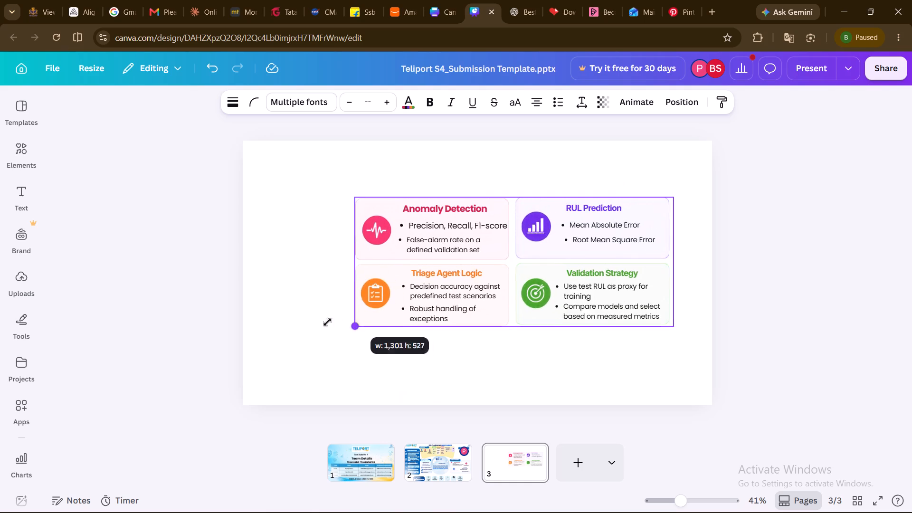
left_click_drag(327, 322, 271, 328)
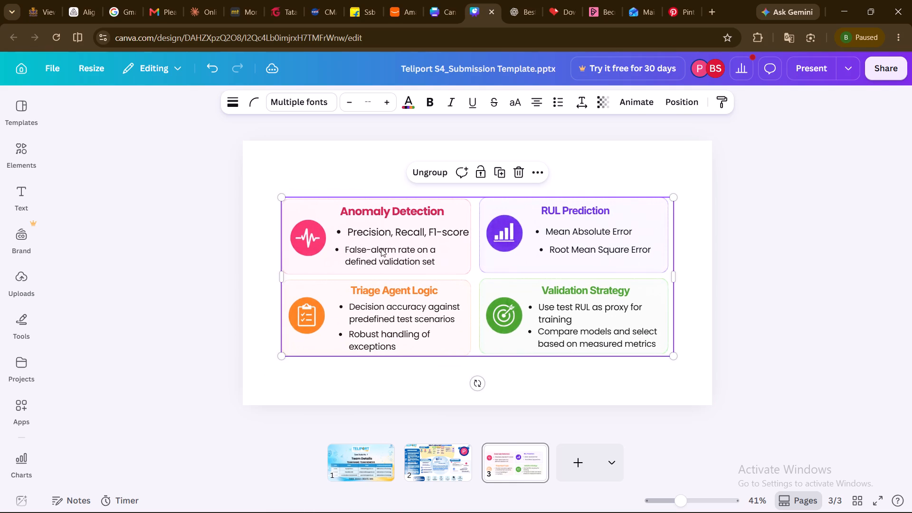
Widen the "Precision, Recall, F1-score" text box in the Anomaly Detection card to contain the full line.
left_click(393, 234)
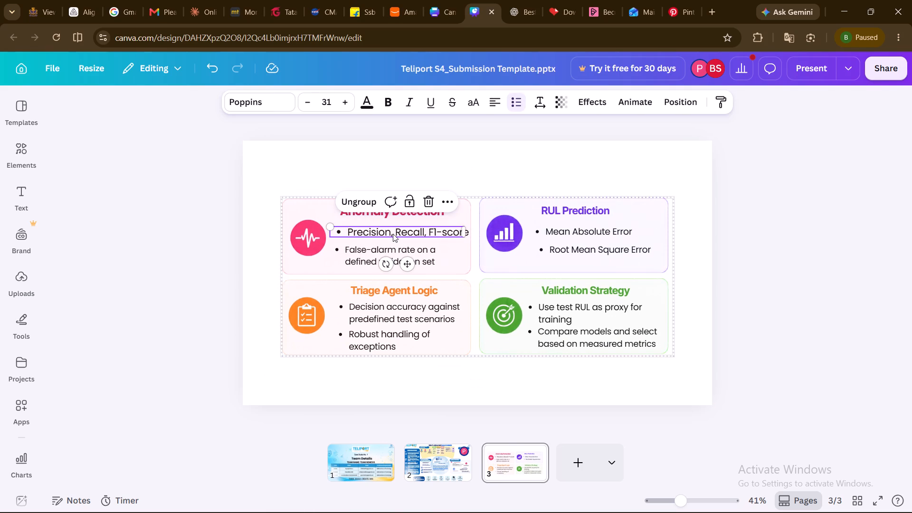
left_click_drag(463, 233, 472, 233)
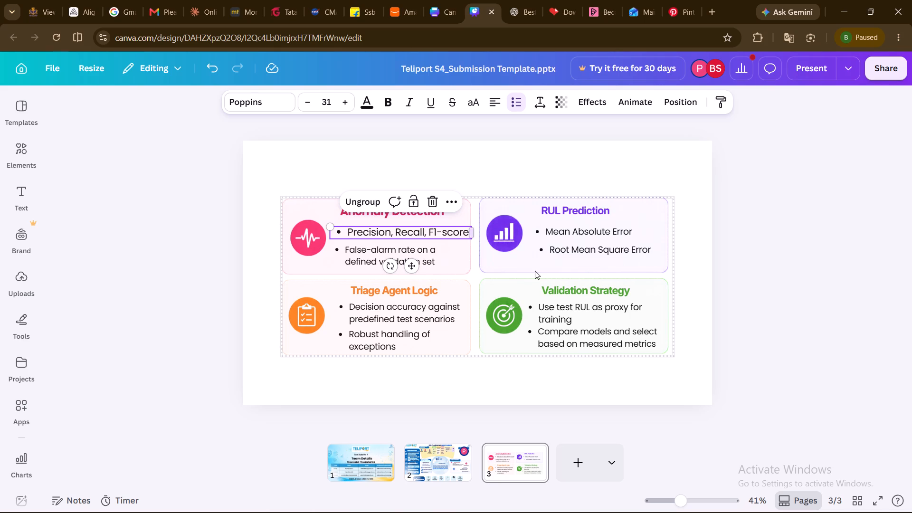
Set the "False-alarm rate on a defined validation set" bullet to font size 31.
left_click(372, 250)
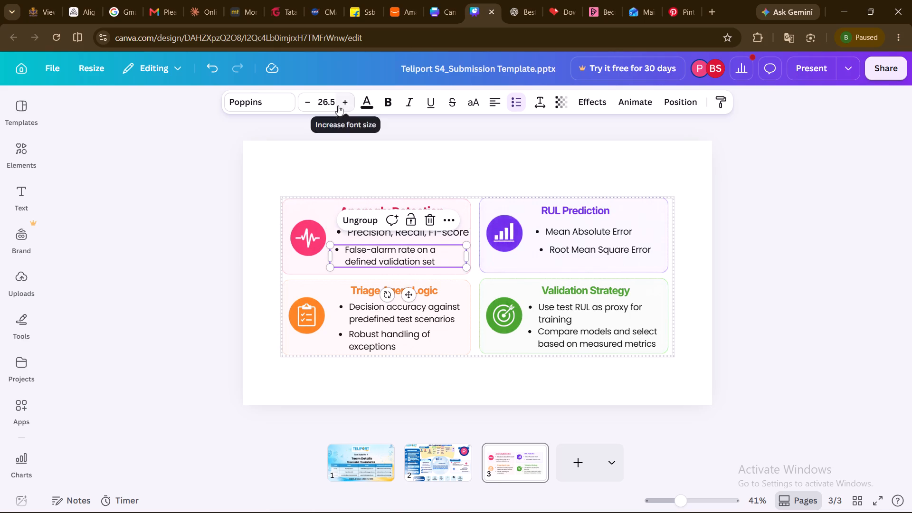
left_click(333, 100)
key("BackSpace")
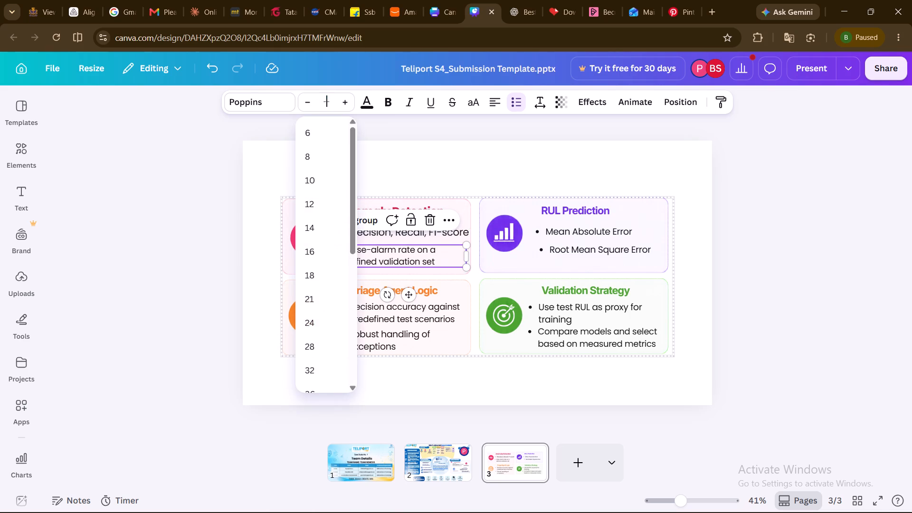
type("31")
key("Return")
left_click(742, 234)
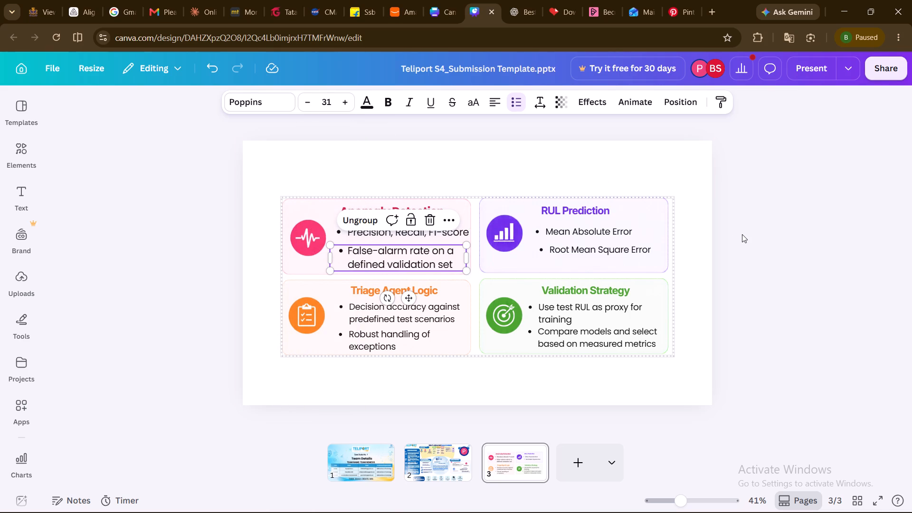
Set the RUL Prediction card's "Mean Absolute Error" bullet to font size 31, matching the "Precision, Recall, F1-score" bullet.
left_click(444, 229)
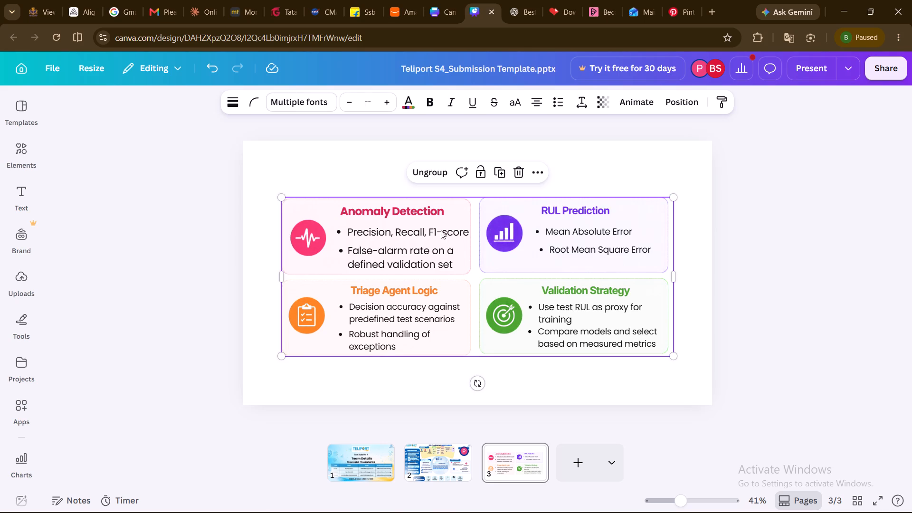
left_click(434, 232)
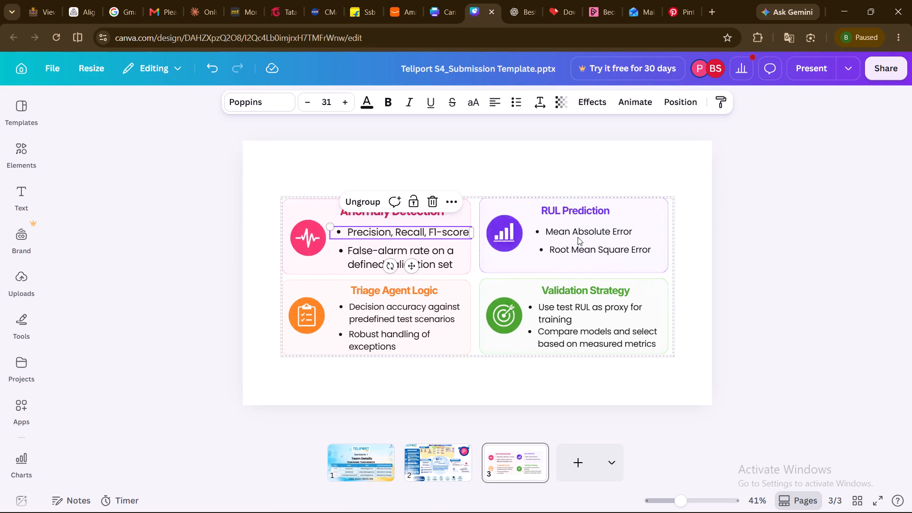
left_click(578, 237)
left_click(338, 101)
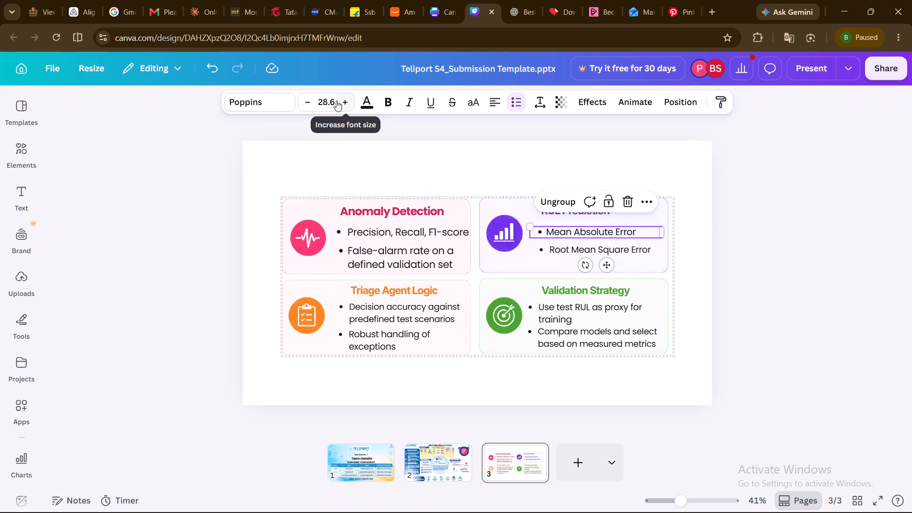
double_click(336, 101)
left_click(335, 101)
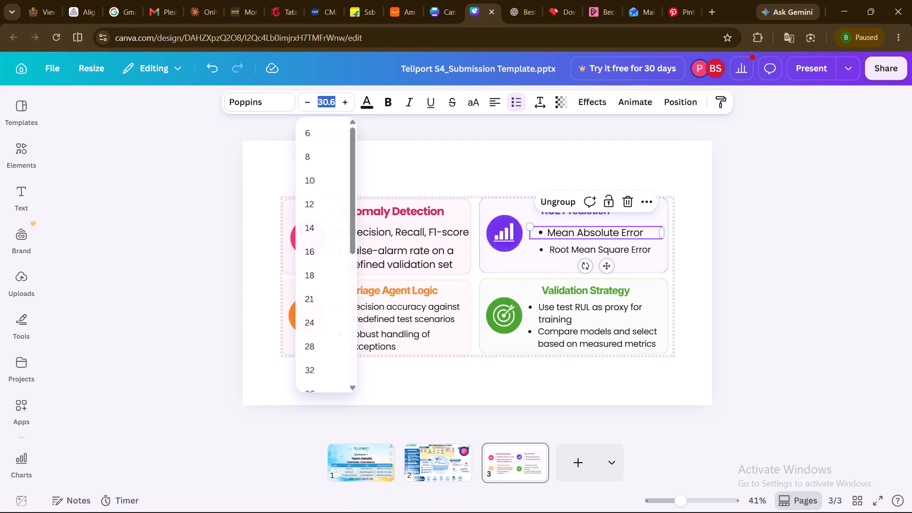
key("BackSpace")
type("31")
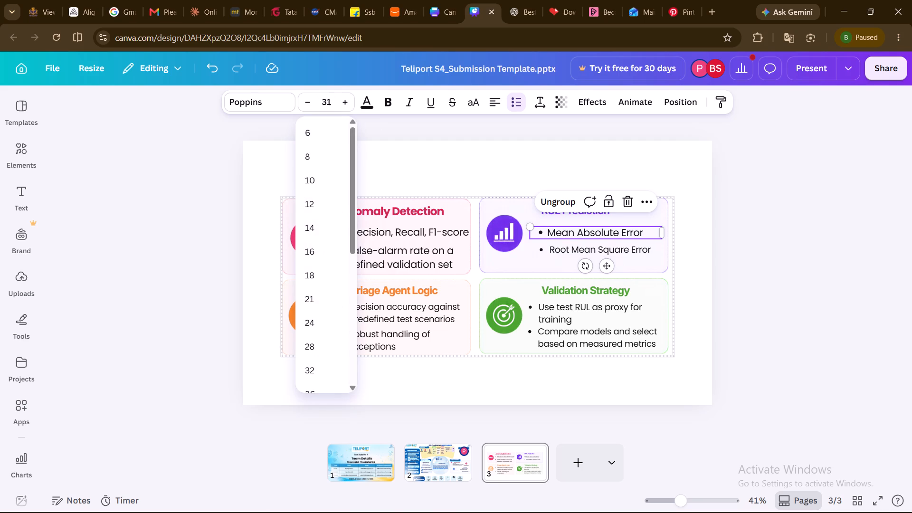
key("Return")
Set the RUL Prediction card's "Root Mean Square Error" bullet to font size 31.
left_click(557, 247)
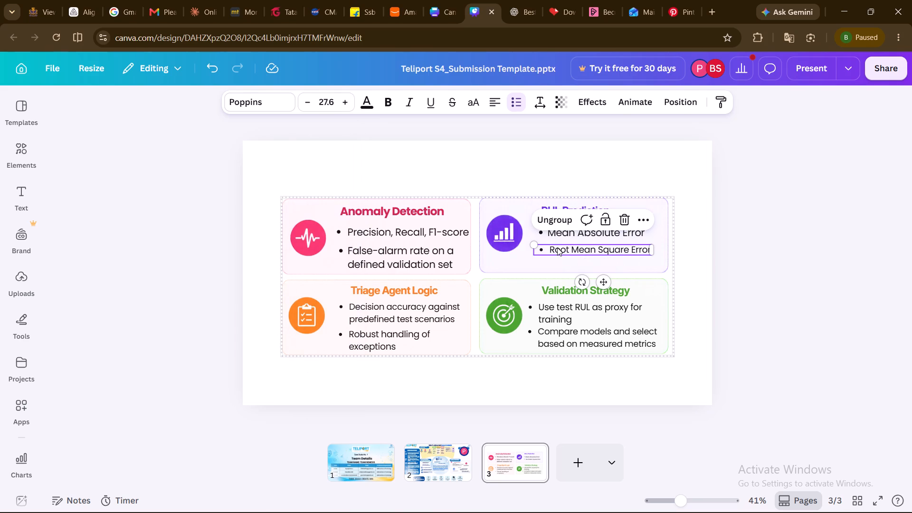
left_click(334, 102)
key("BackSpace")
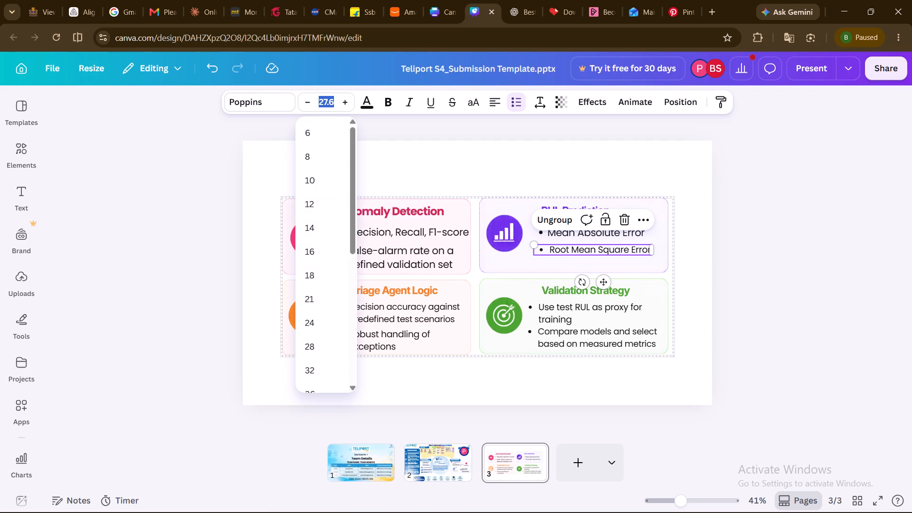
type("31")
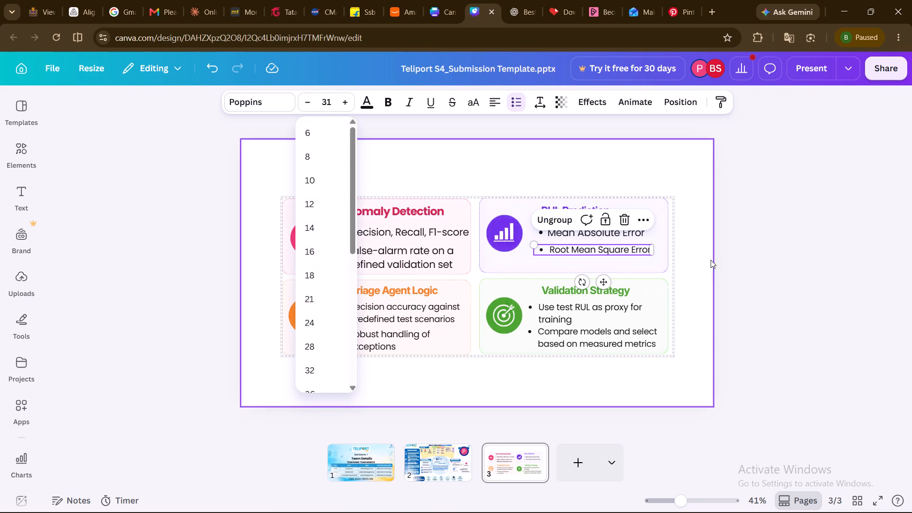
left_click(693, 261)
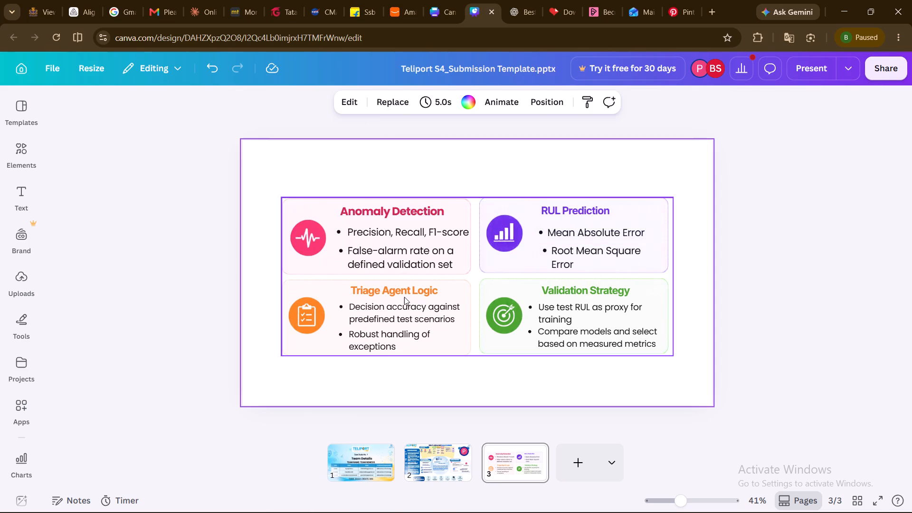
Slightly widen the "Root Mean Square Error" text box within the RUL Prediction card.
left_click(572, 259)
left_click(567, 258)
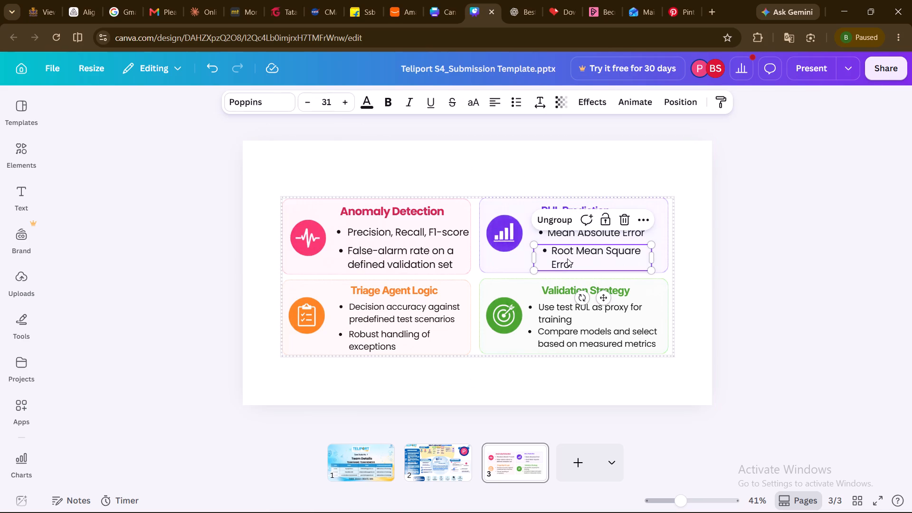
left_click(651, 258)
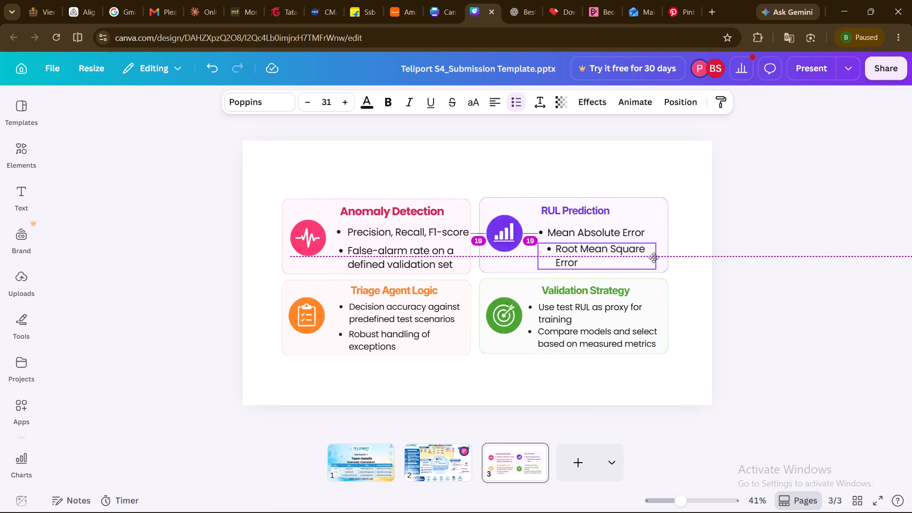
key("ctrl+z")
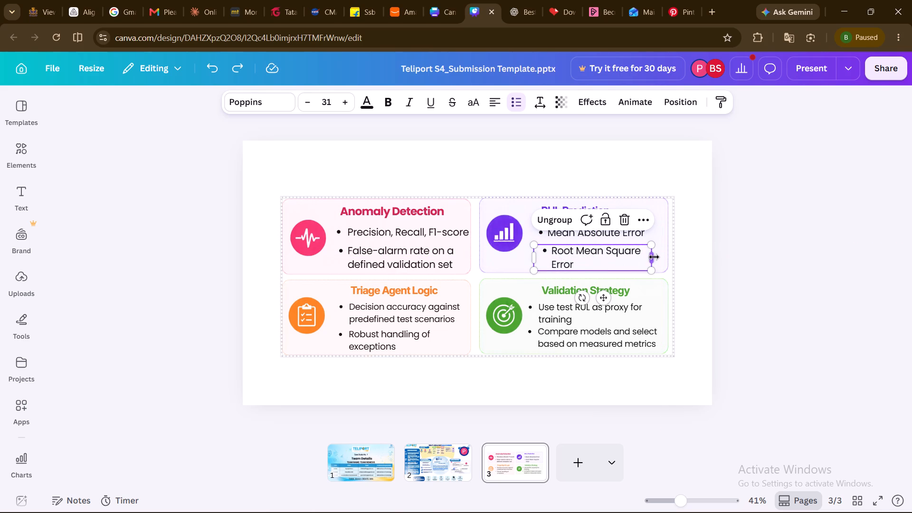
left_click_drag(654, 256, 667, 256)
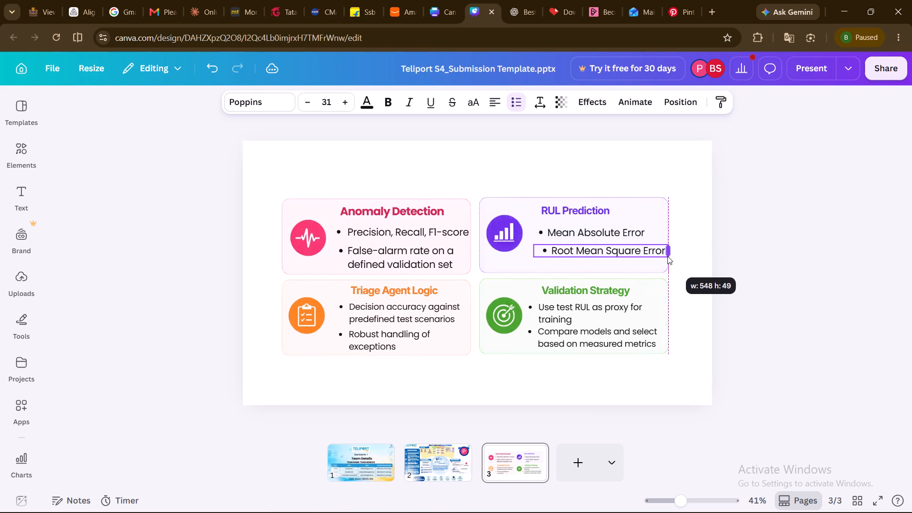
left_click_drag(667, 256, 665, 256)
left_click(714, 256)
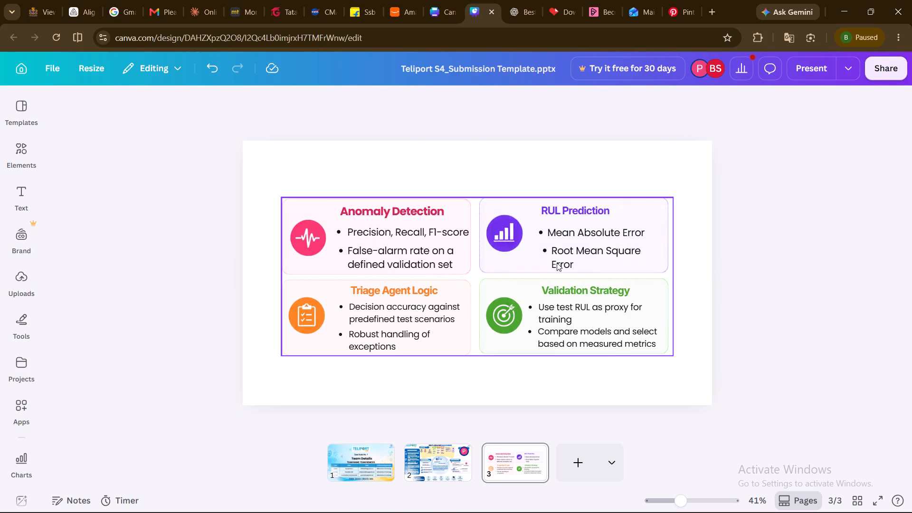
double_click(557, 263)
left_click(705, 266)
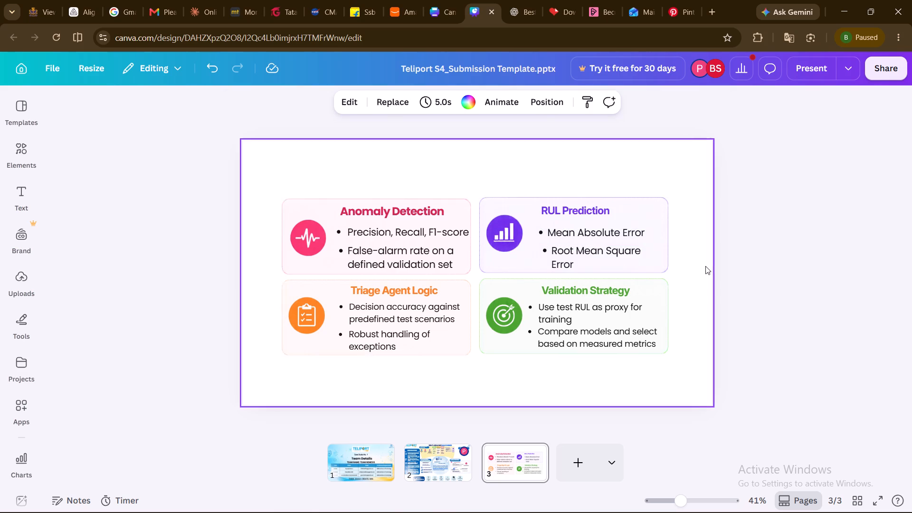
Move the "Root Mean Square Error" text box to line up its bullet with the "Mean Absolute Error" bullet above.
left_click(579, 248)
left_click(579, 248)
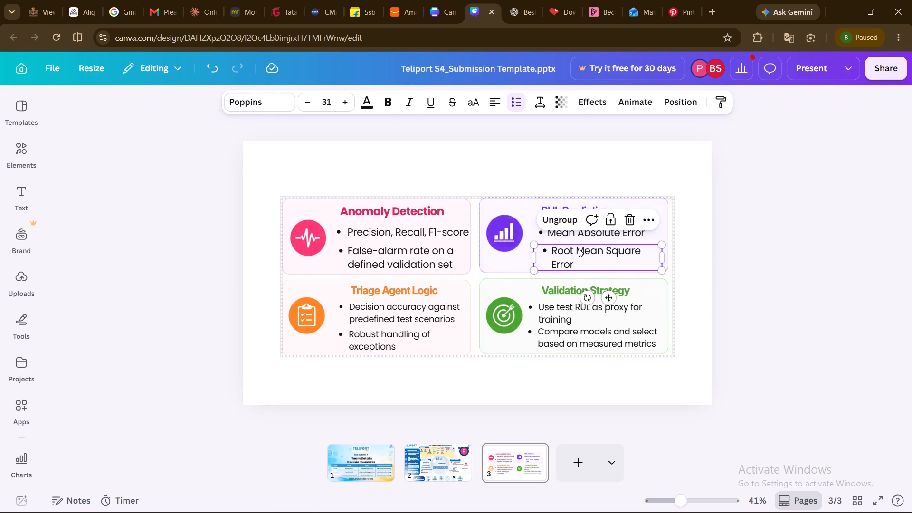
left_click_drag(579, 248, 574, 248)
left_click(732, 251)
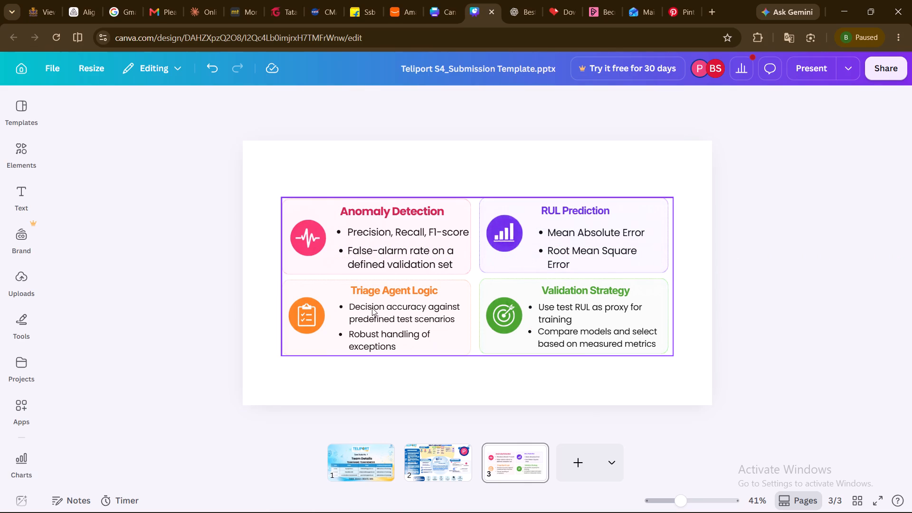
Set the Triage Agent Logic card's "Decision accuracy against predefined test scenarios" bullet to font size 31.
left_click(372, 308)
double_click(372, 308)
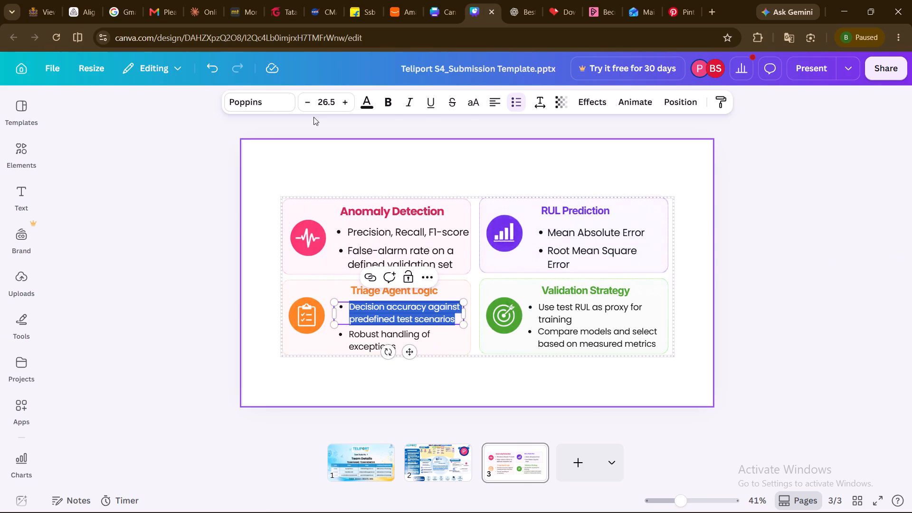
left_click(334, 105)
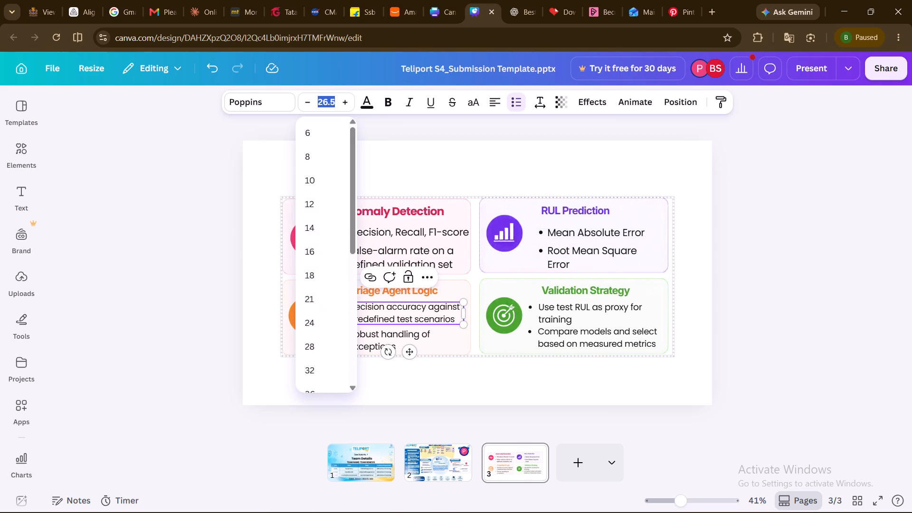
key("BackSpace")
type("31")
key("Return")
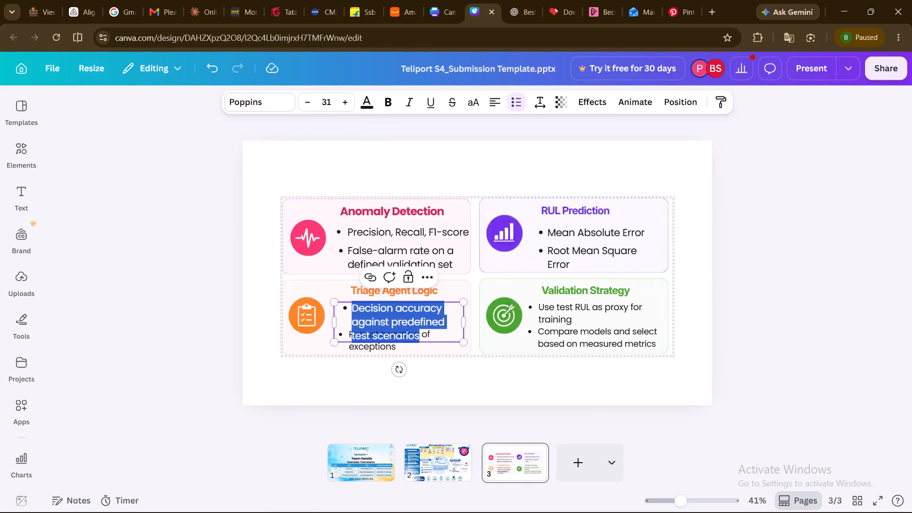
left_click(206, 312)
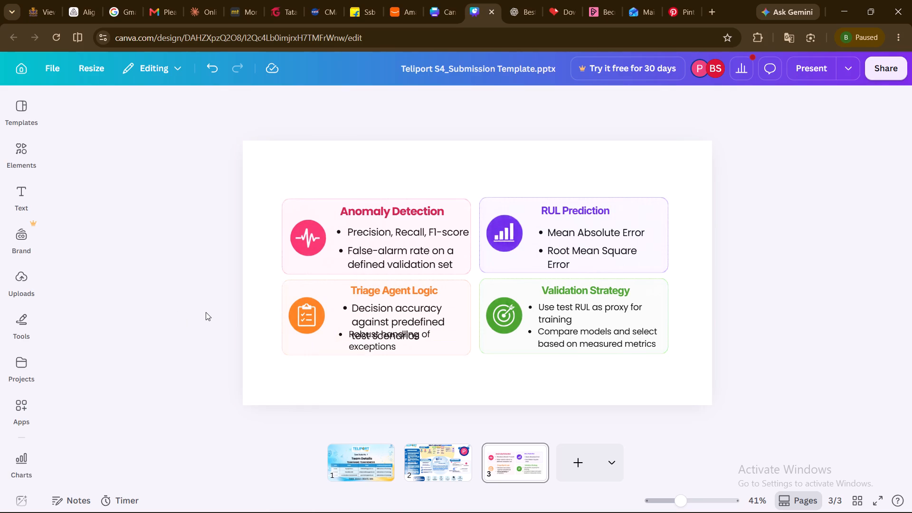
Widen the "Decision accuracy against predefined test scenarios" text box to fit its text on two lines.
left_click(399, 320)
left_click(389, 316)
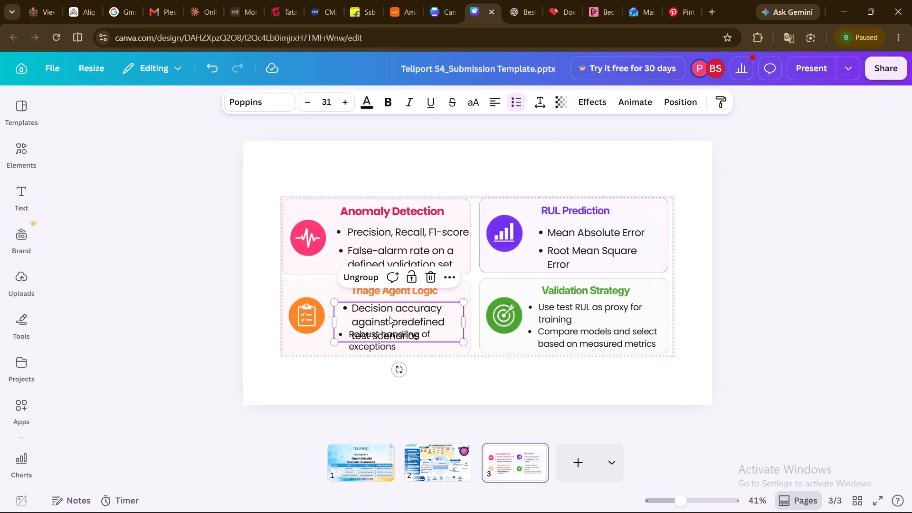
left_click_drag(465, 324, 471, 323)
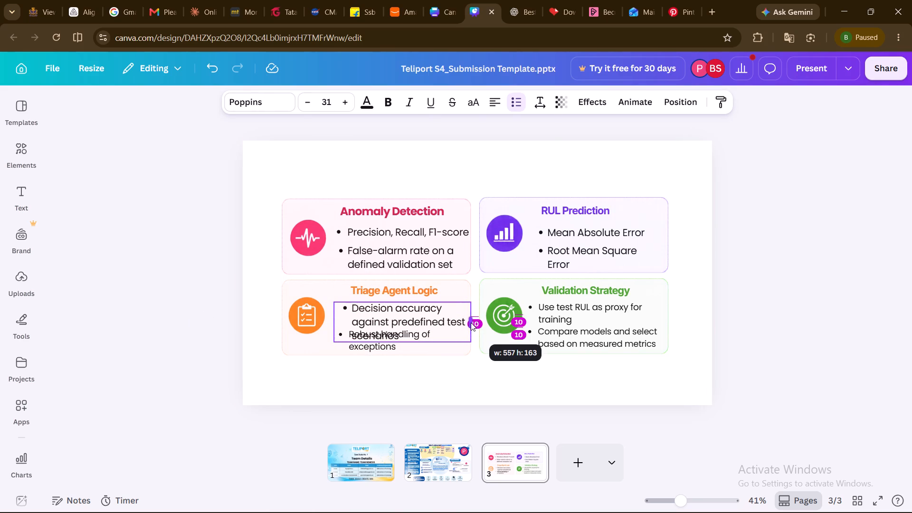
left_click_drag(471, 323, 467, 318)
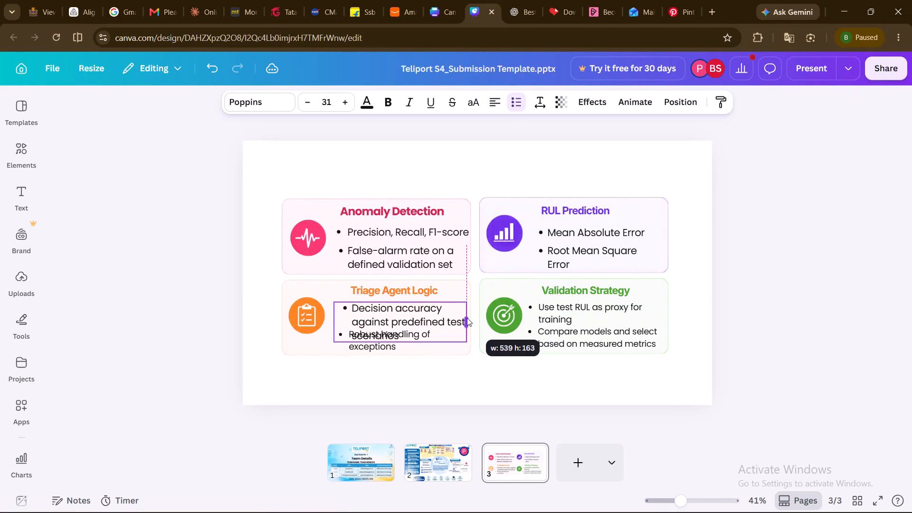
left_click_drag(467, 318, 500, 314)
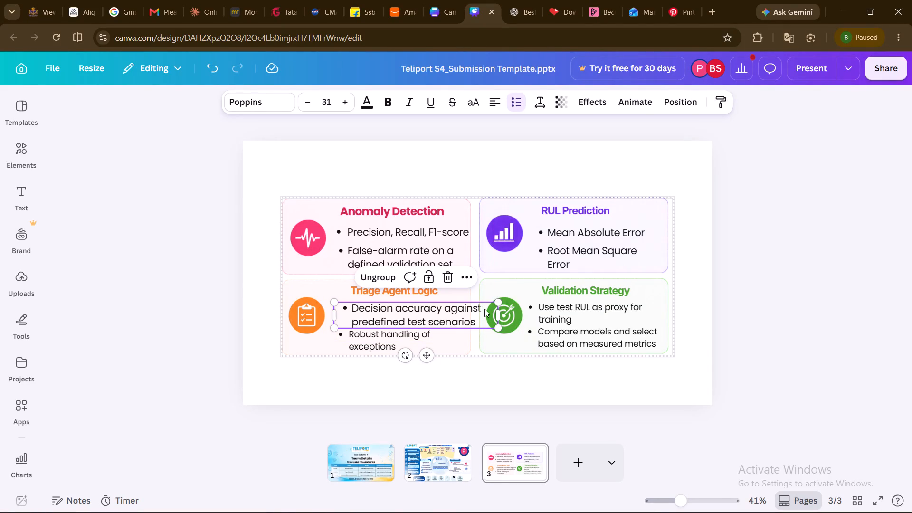
left_click(485, 309)
left_click(457, 308)
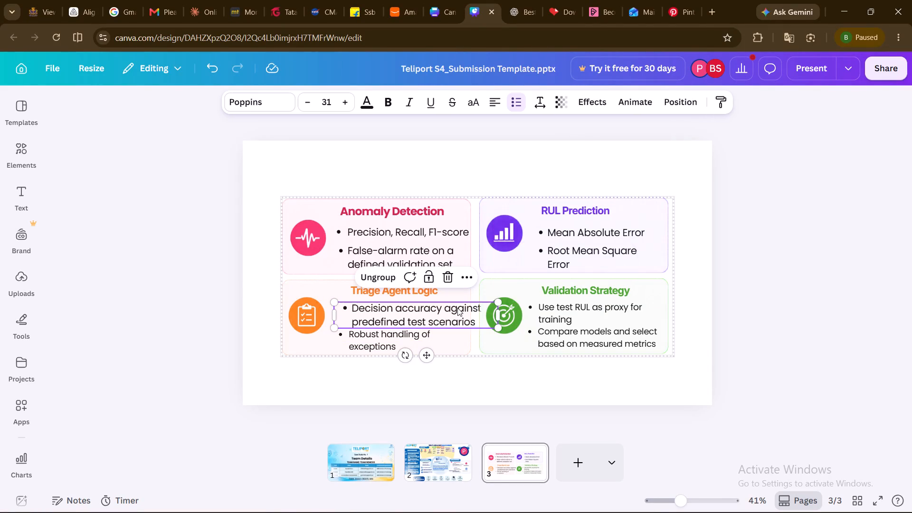
left_click(457, 308)
left_click(466, 308)
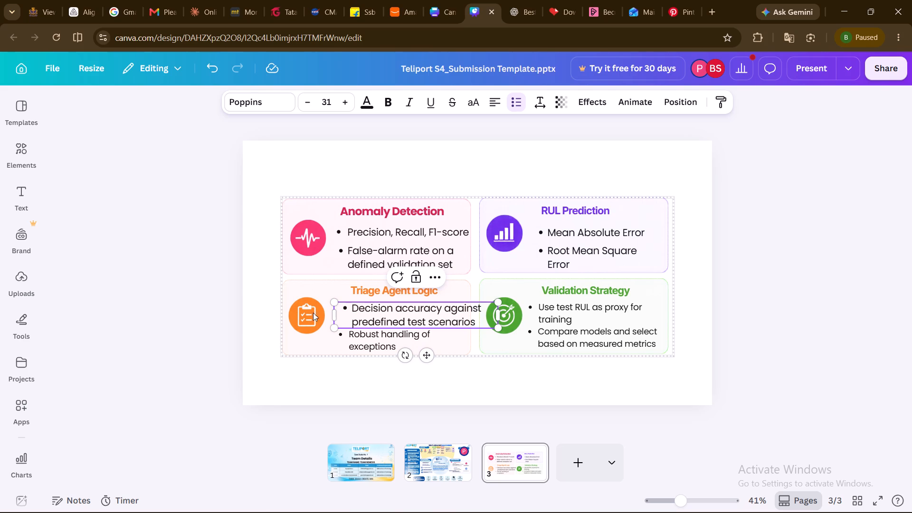
Ungroup the four Evaluation Plan cards on page 3 into separate elements.
left_click(294, 305)
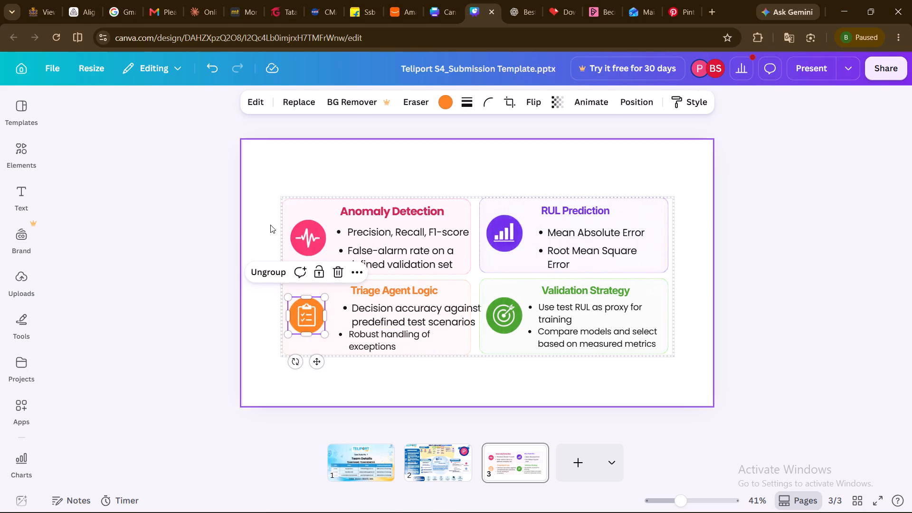
left_click(271, 223)
left_click(339, 201)
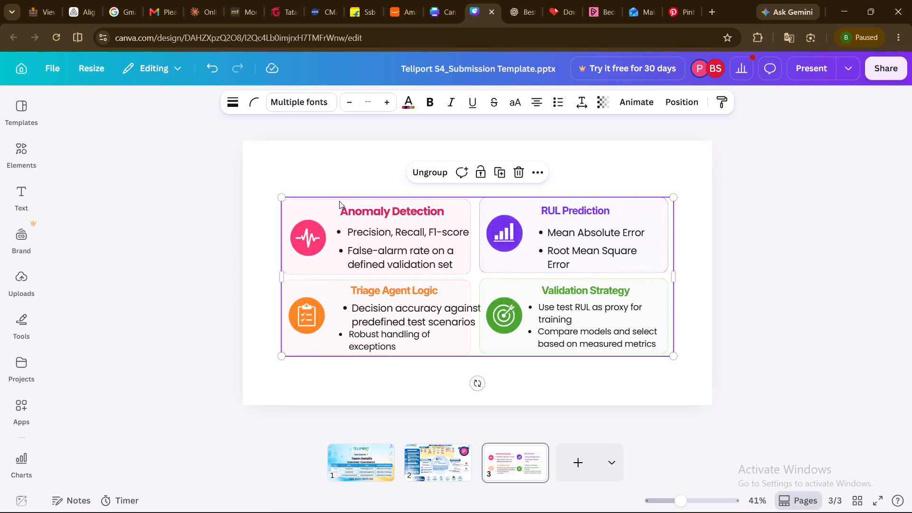
left_click(444, 170)
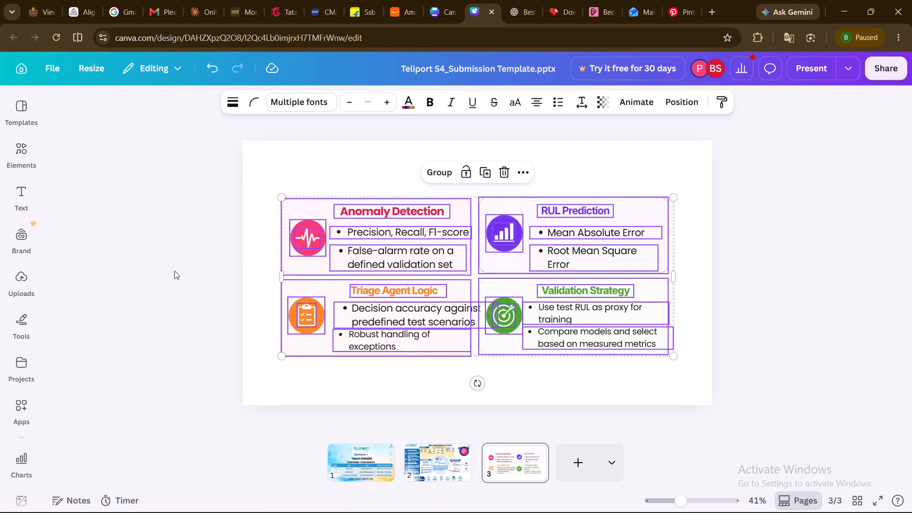
left_click(174, 271)
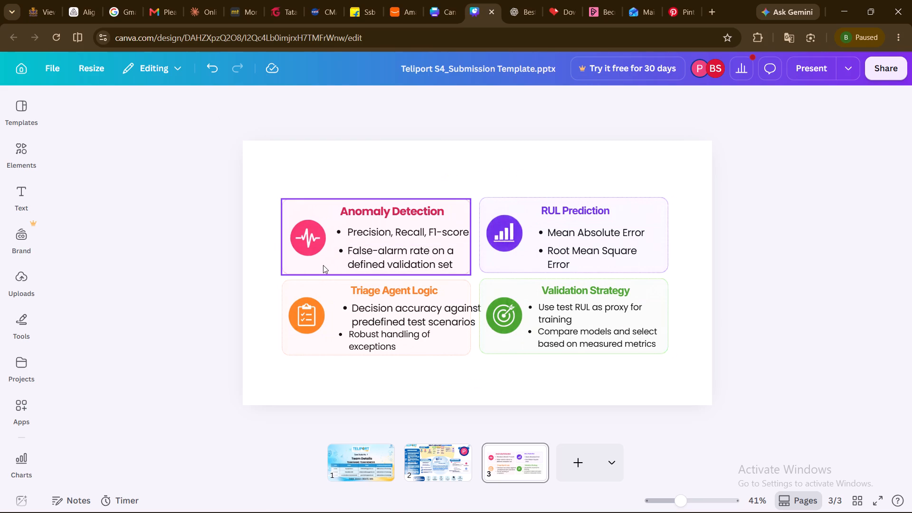
Reshape the Anomaly Detection card's pink background into a wide strip about 1,622 by 260 and move it up toward the page's upper edge.
left_click(321, 265)
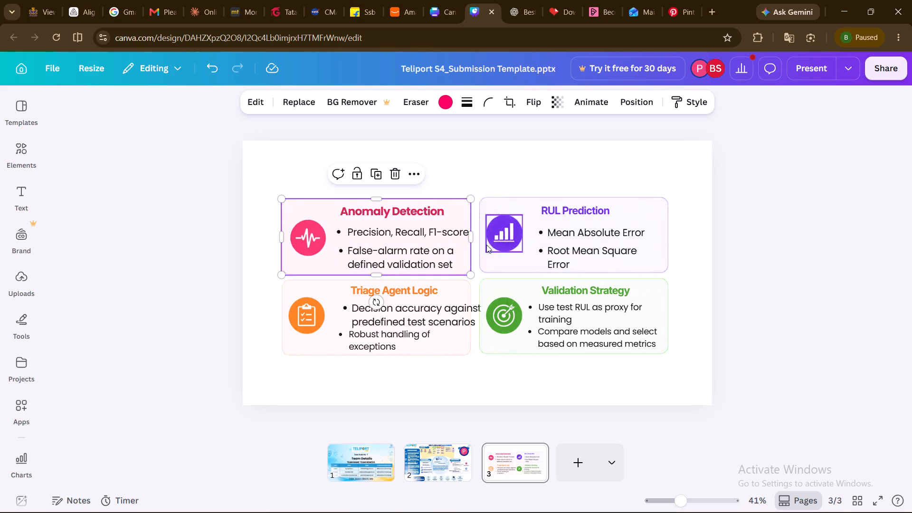
left_click_drag(468, 238, 494, 238)
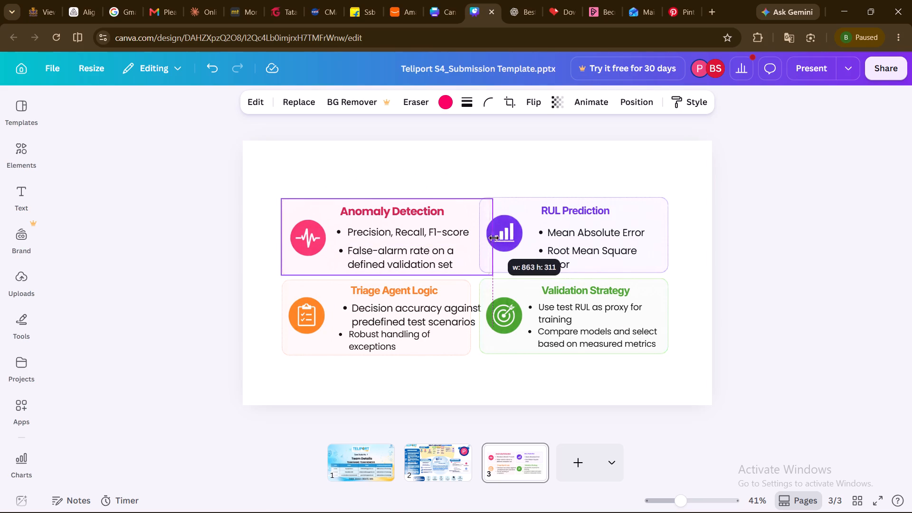
left_click_drag(494, 238, 506, 240)
left_click_drag(461, 212, 461, 211)
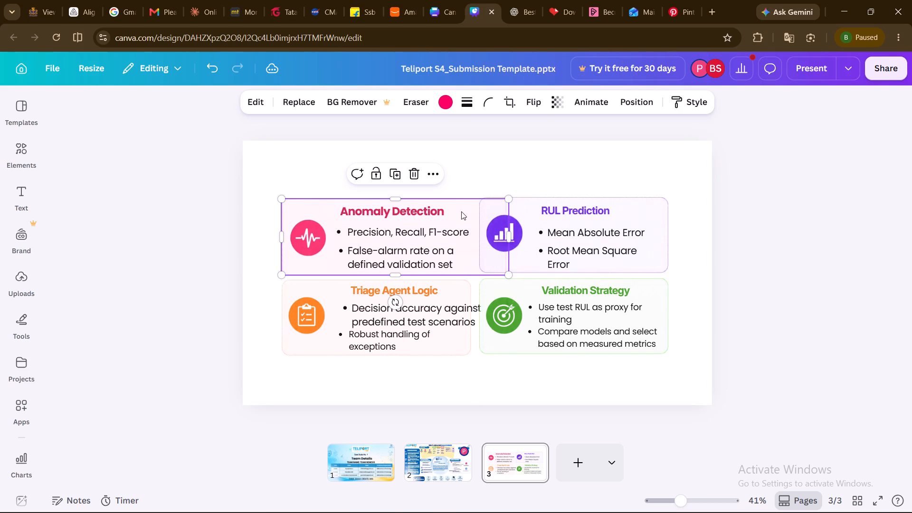
left_click_drag(461, 211, 453, 161)
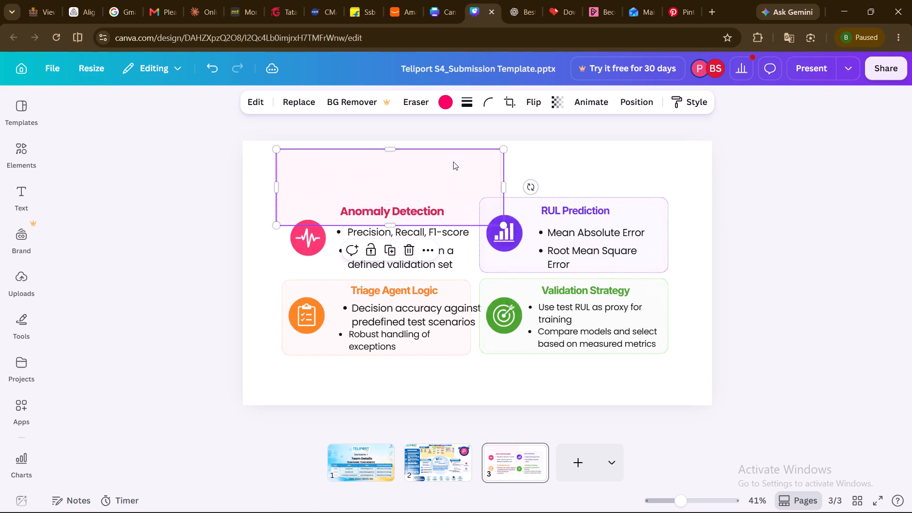
left_click_drag(391, 148, 390, 160)
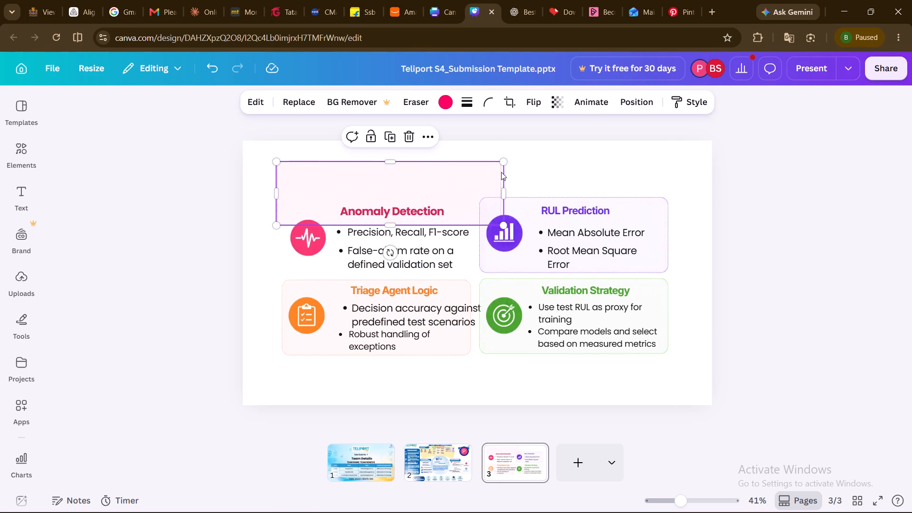
left_click_drag(505, 189, 650, 176)
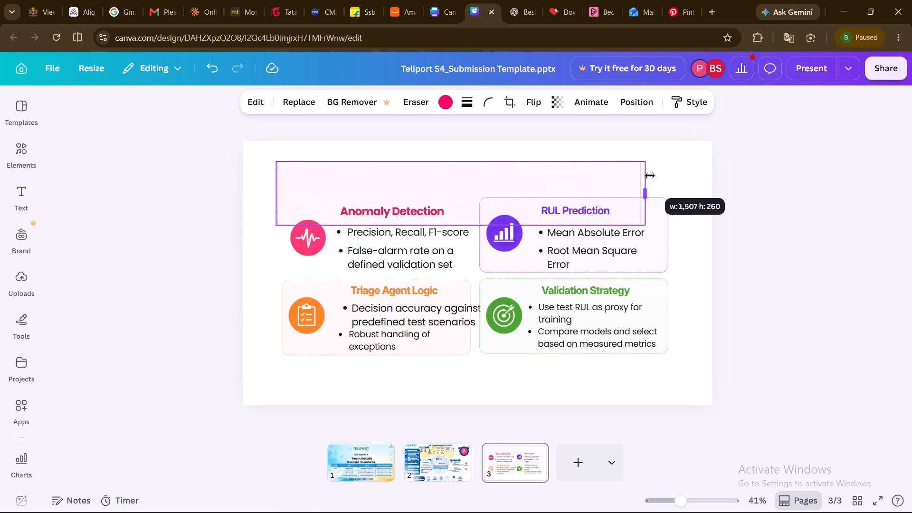
left_click_drag(650, 176, 678, 174)
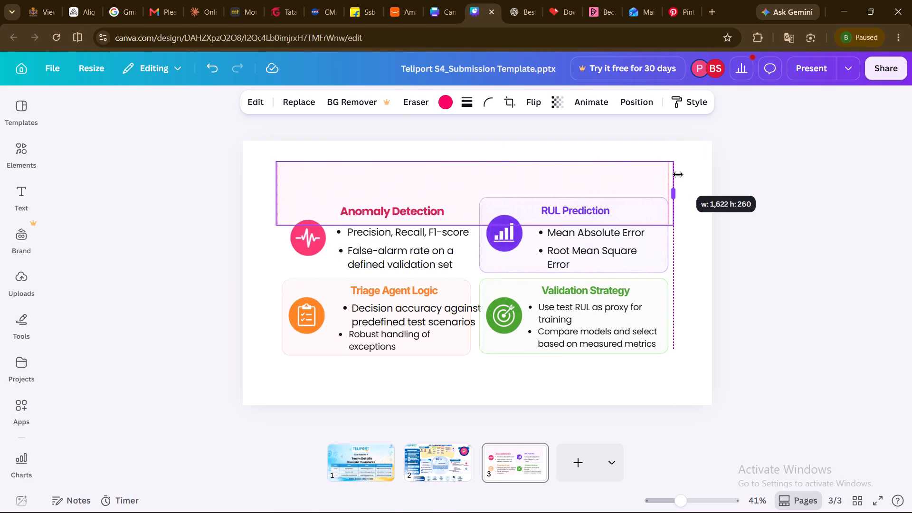
left_click_drag(678, 174, 677, 174)
left_click_drag(503, 176, 506, 161)
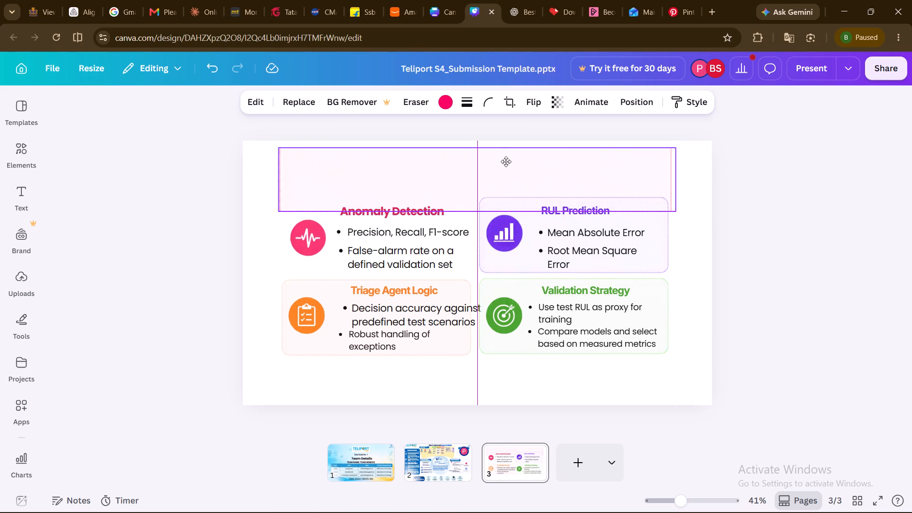
left_click_drag(506, 161, 502, 166)
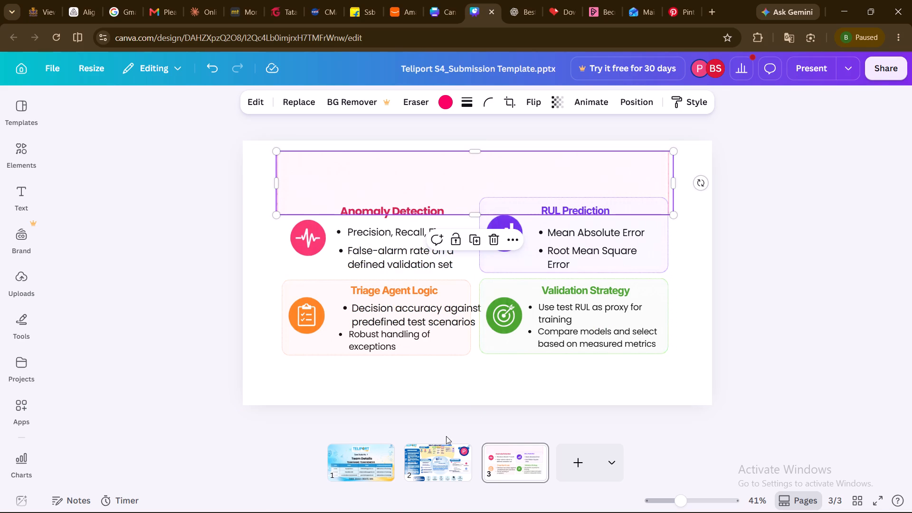
Check the Evaluation Plan space on page 2, and move page 3's pink strip further up, clear of the Anomaly Detection heading.
left_click(442, 456)
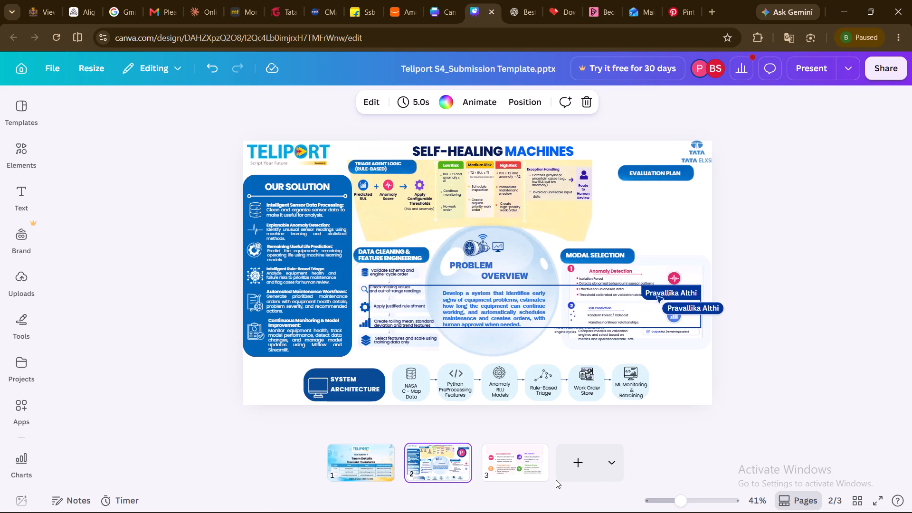
left_click(518, 476)
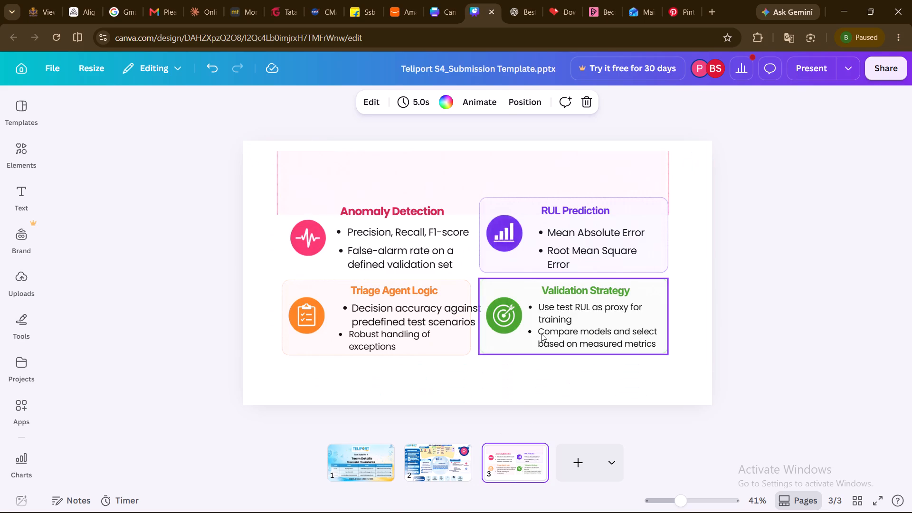
left_click(515, 262)
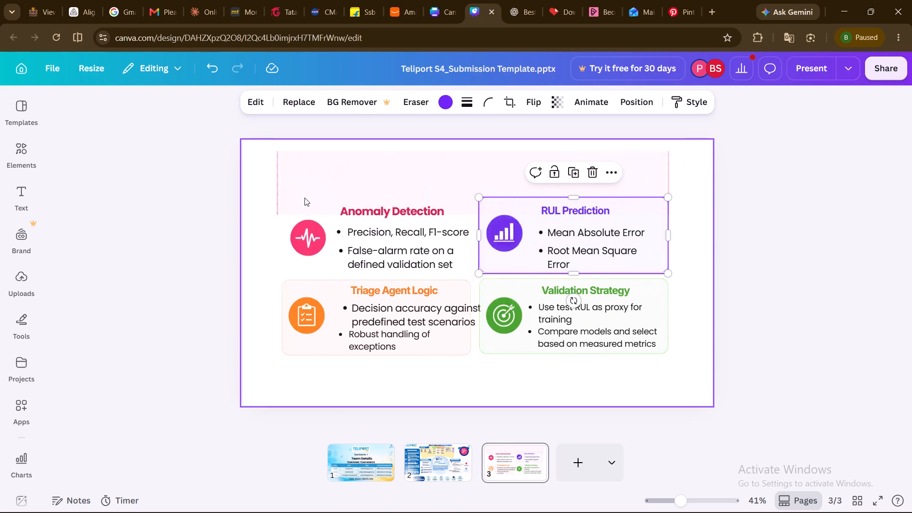
left_click_drag(304, 198, 304, 168)
Group the Anomaly Detection icon, heading and bullet texts, and move the group up onto the pink strip.
left_click_drag(280, 205, 308, 214)
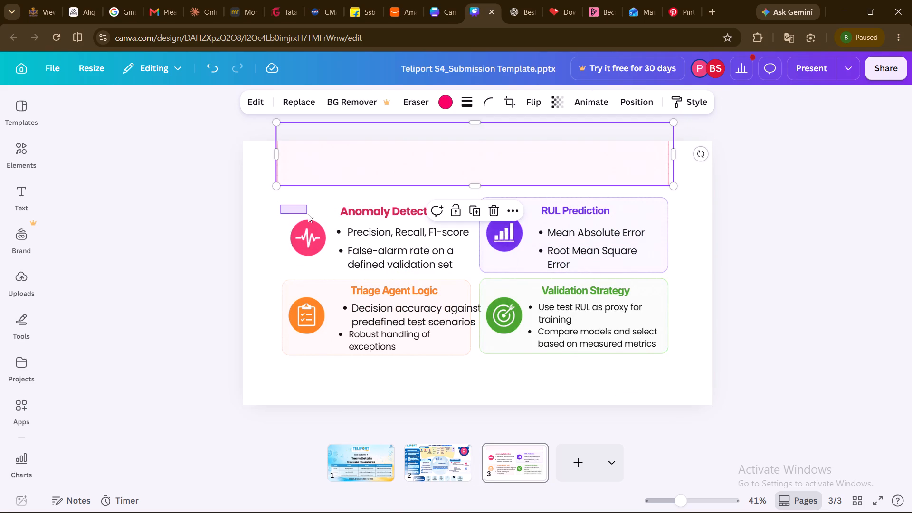
left_click_drag(308, 214, 473, 271)
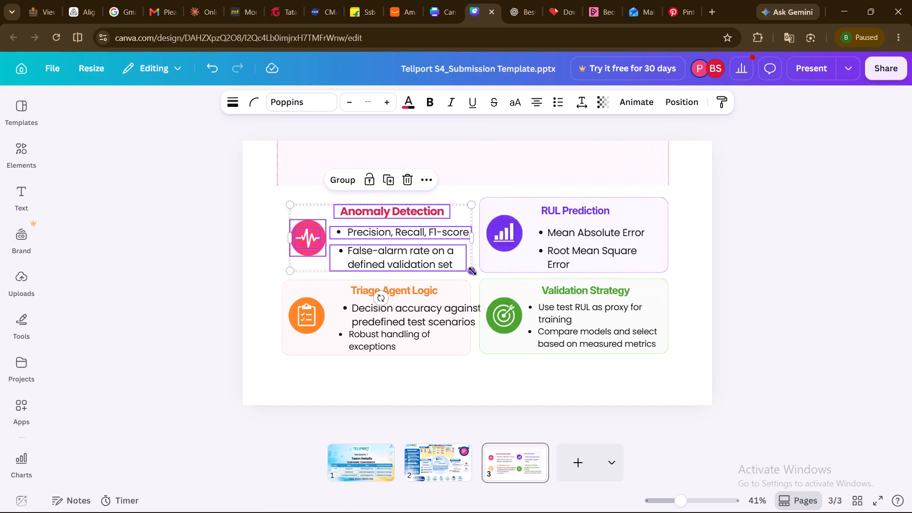
left_click(345, 179)
left_click_drag(361, 254, 366, 178)
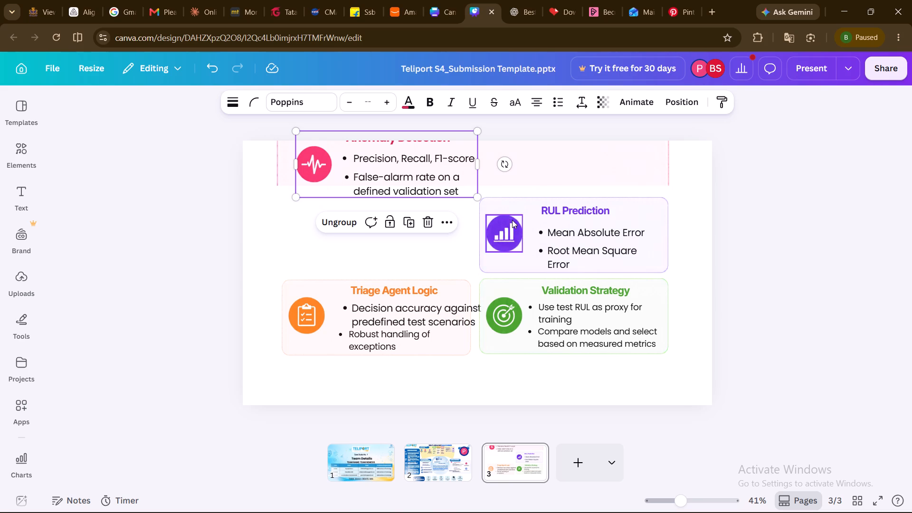
Move the purple background away from the RUL Prediction content, and group that card's icon, heading and bullet texts.
left_click_drag(522, 253, 380, 256)
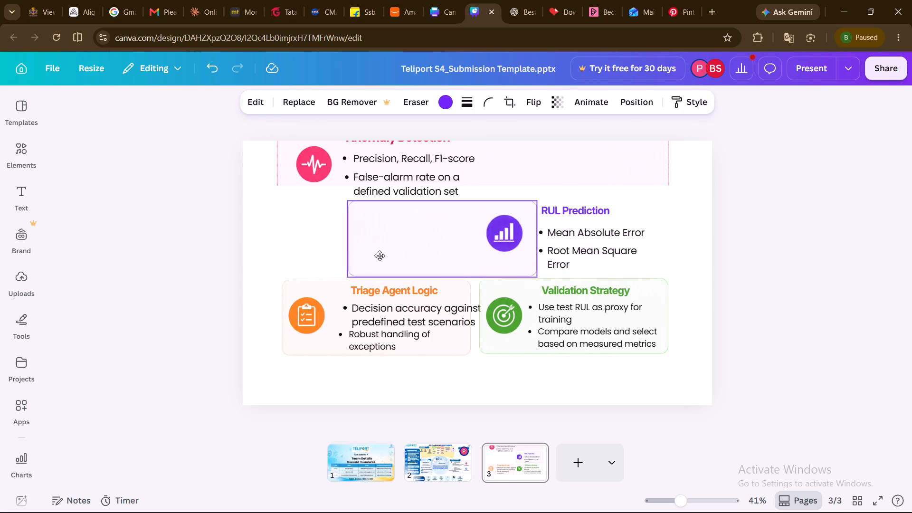
left_click_drag(380, 256, 373, 256)
left_click_drag(430, 253, 339, 232)
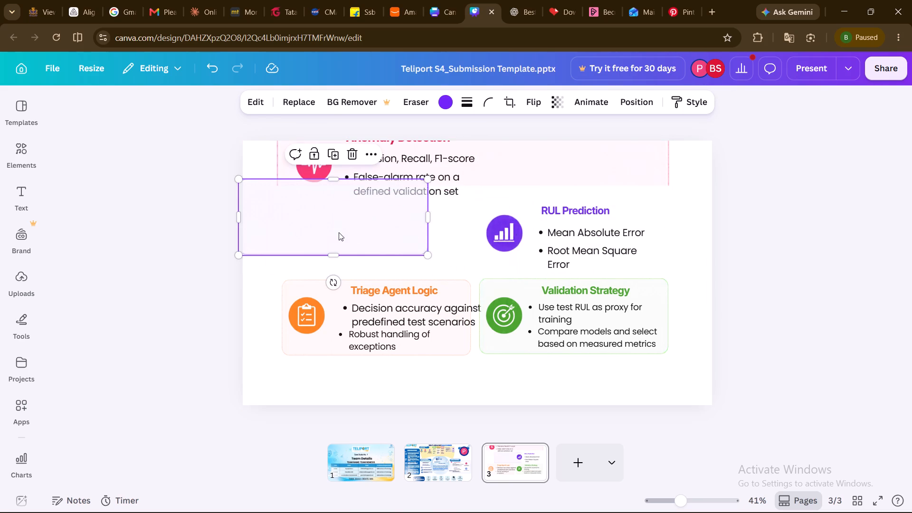
left_click_drag(483, 198, 633, 260)
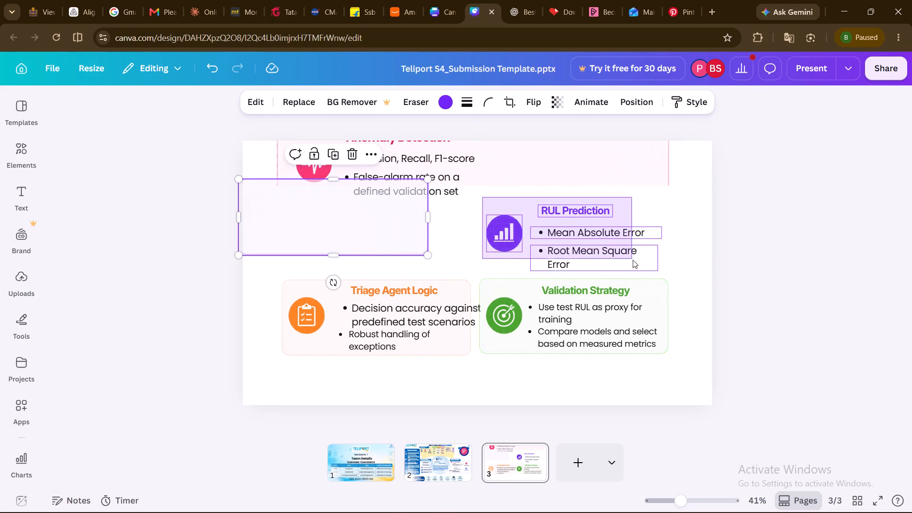
left_click_drag(633, 260, 636, 262)
left_click(522, 176)
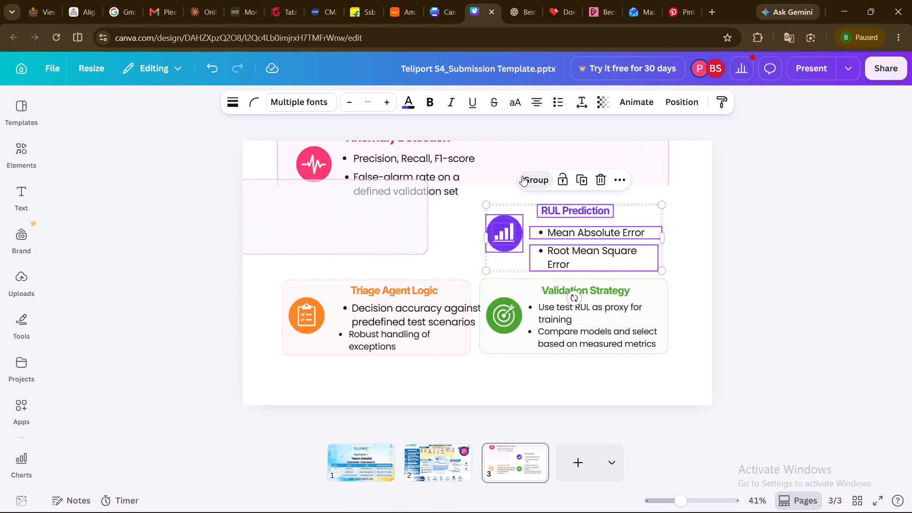
Move the orange background below the Triage Agent Logic content, group that content, and shift it clear of the Validation Strategy card.
left_click_drag(317, 345, 322, 426)
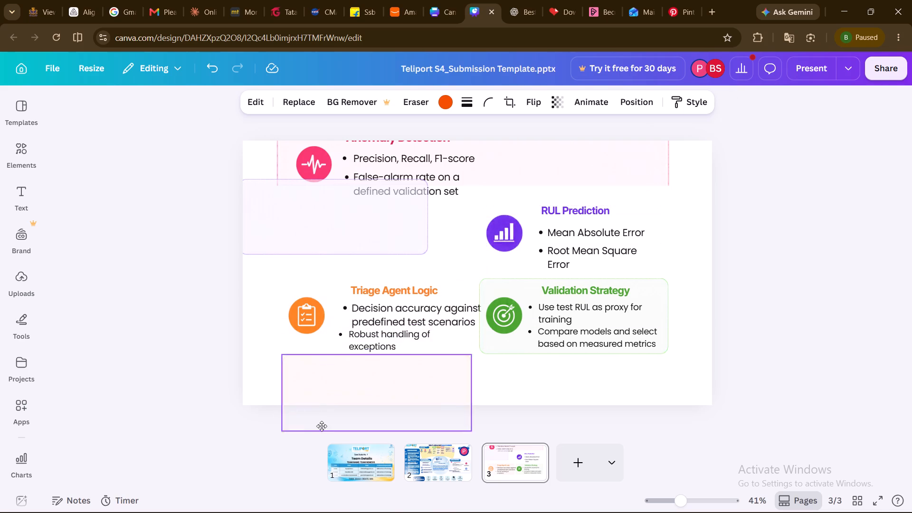
left_click_drag(322, 426, 324, 442)
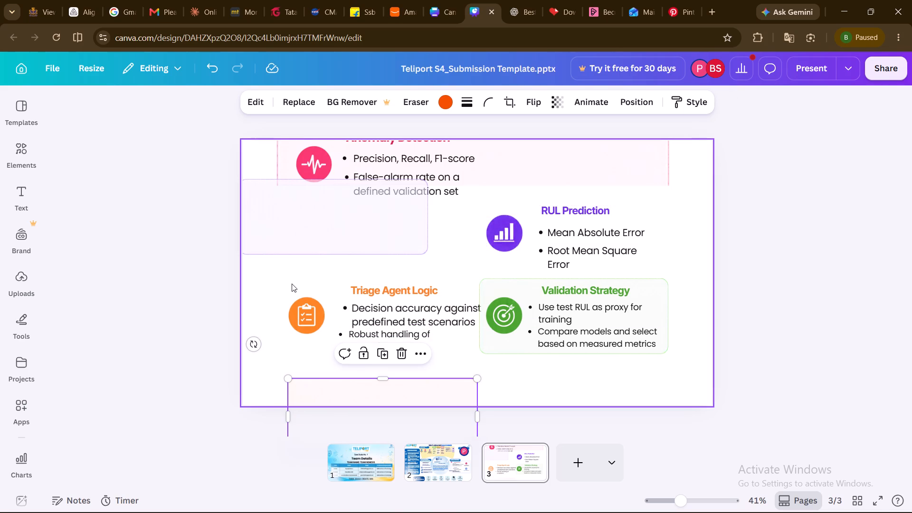
left_click_drag(291, 273, 470, 366)
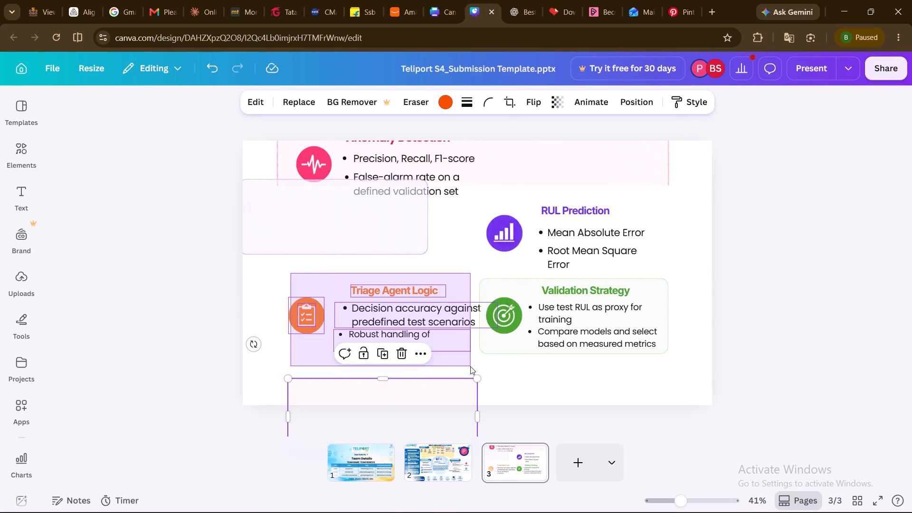
left_click(358, 256)
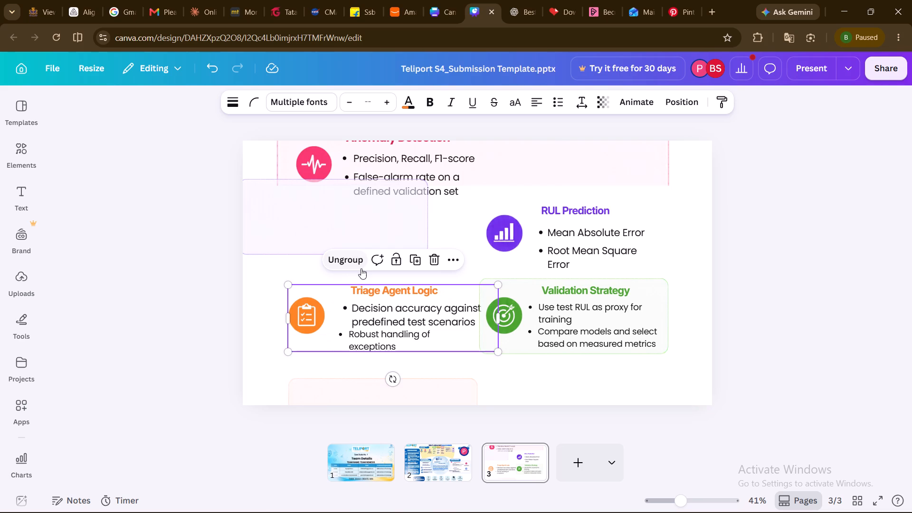
left_click_drag(396, 304, 376, 300)
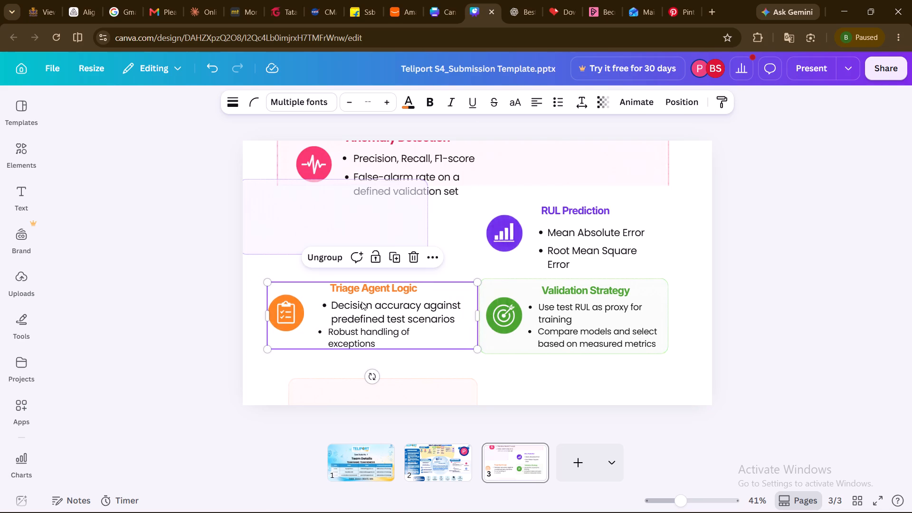
left_click_drag(404, 305, 392, 304)
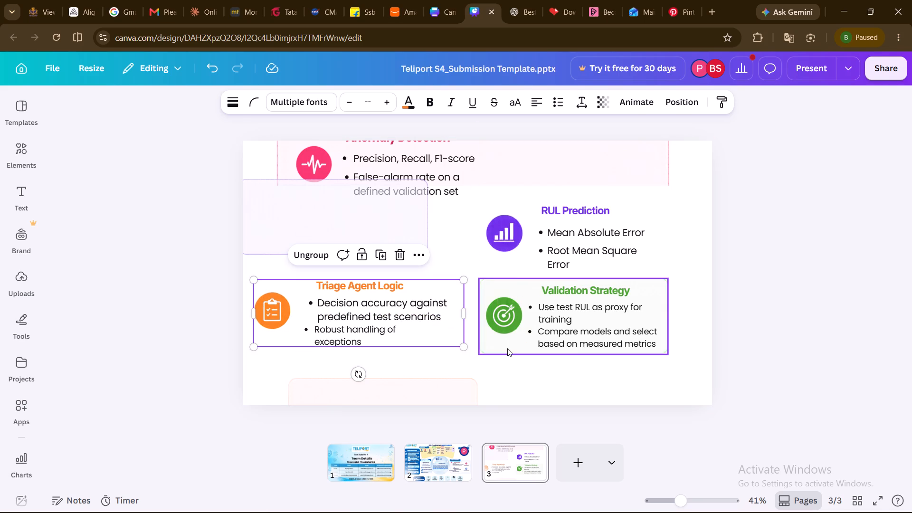
Move the green background below the Validation Strategy content, and group that card's icon, heading and bullet texts.
left_click_drag(507, 348, 532, 421)
left_click_drag(485, 284, 645, 343)
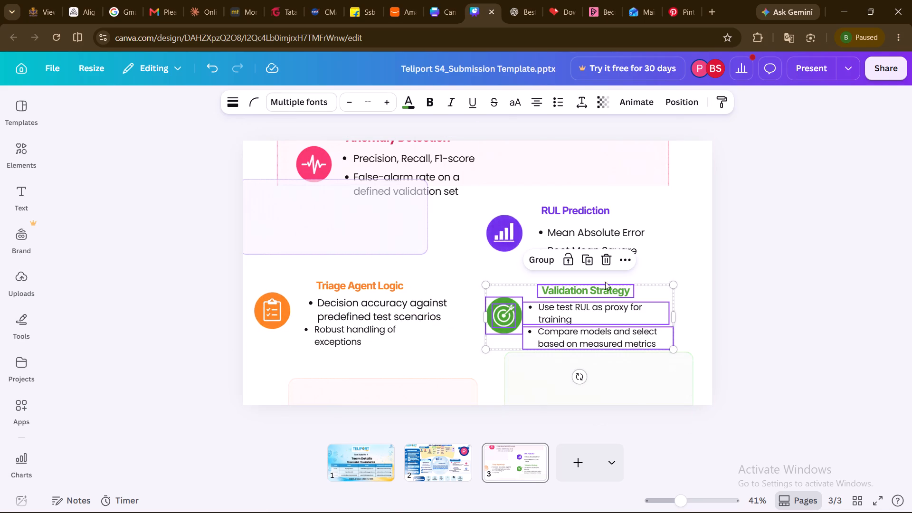
left_click(538, 255)
Add a blank page 4 and move the wide pink strip from page 3 to its upper part.
left_click(576, 460)
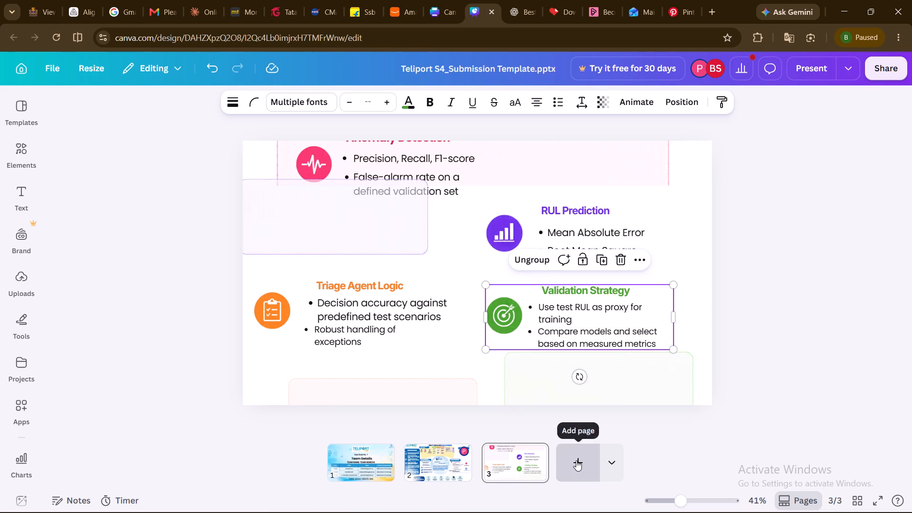
left_click(470, 466)
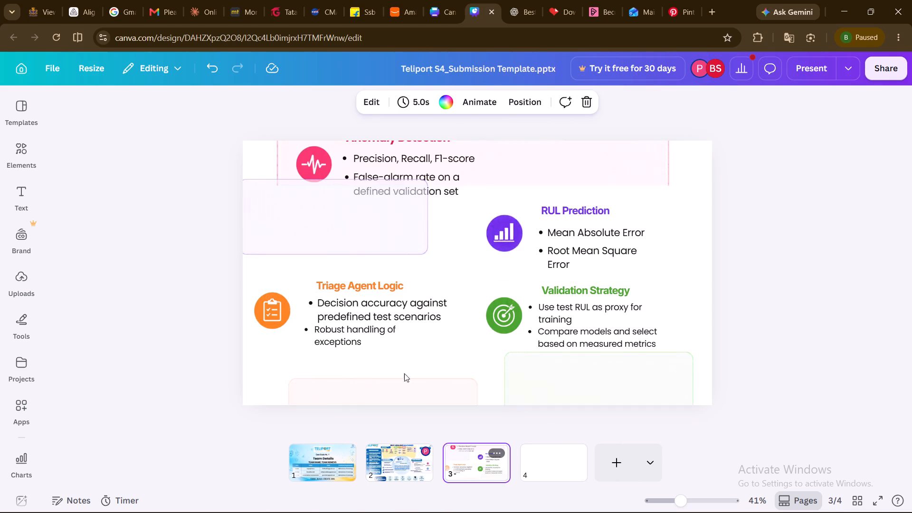
left_click_drag(517, 164, 566, 452)
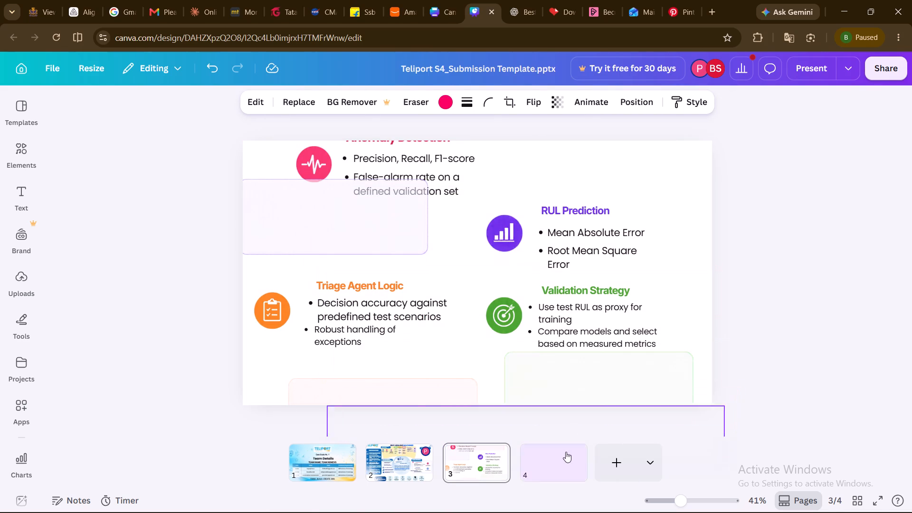
left_click_drag(566, 452, 552, 361)
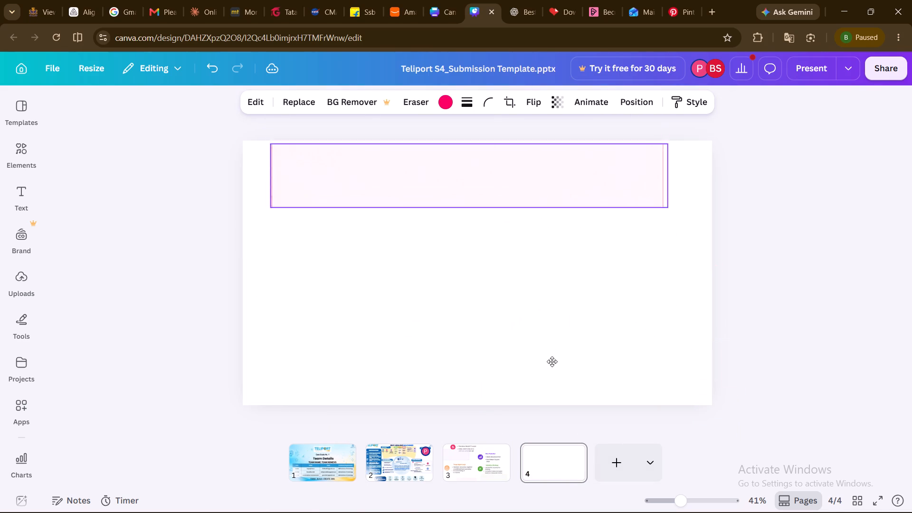
left_click_drag(552, 361, 560, 372)
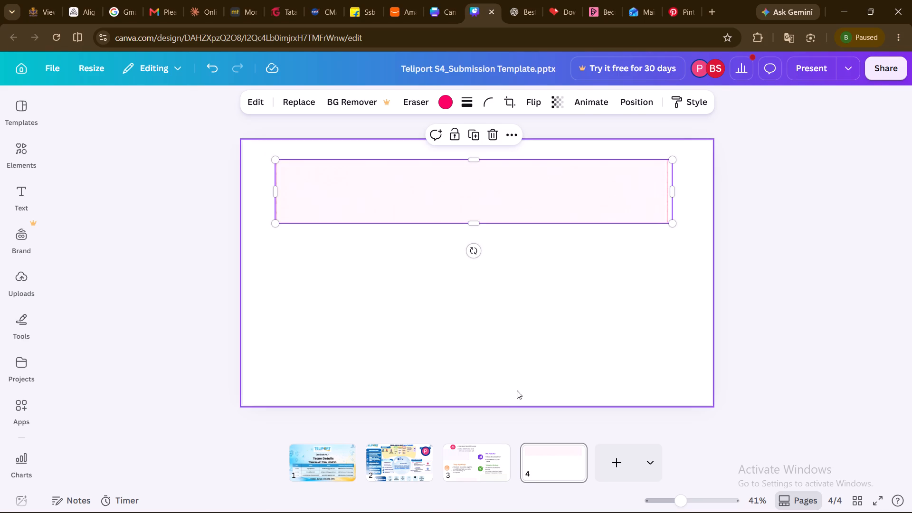
Move the RUL Prediction card's purple background from page 3 to page 4, below the pink strip and aligned with its left edge.
left_click(485, 478)
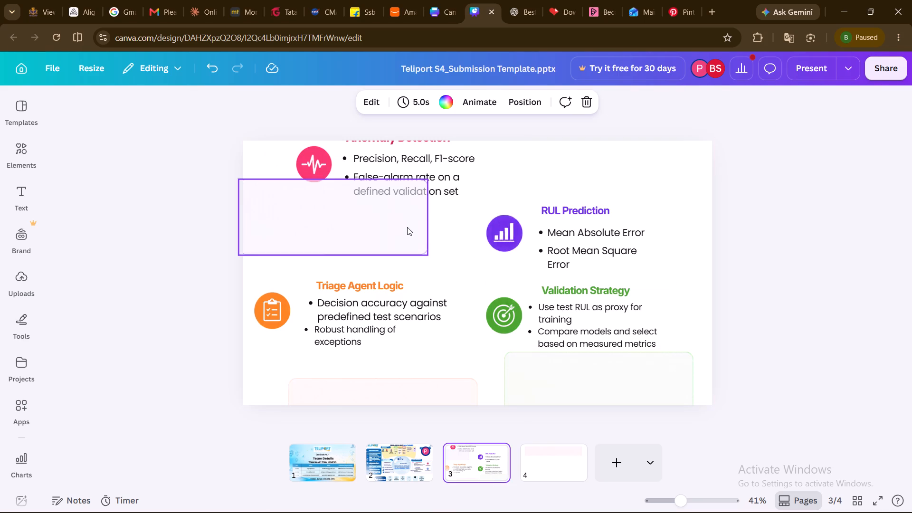
left_click_drag(402, 226, 566, 461)
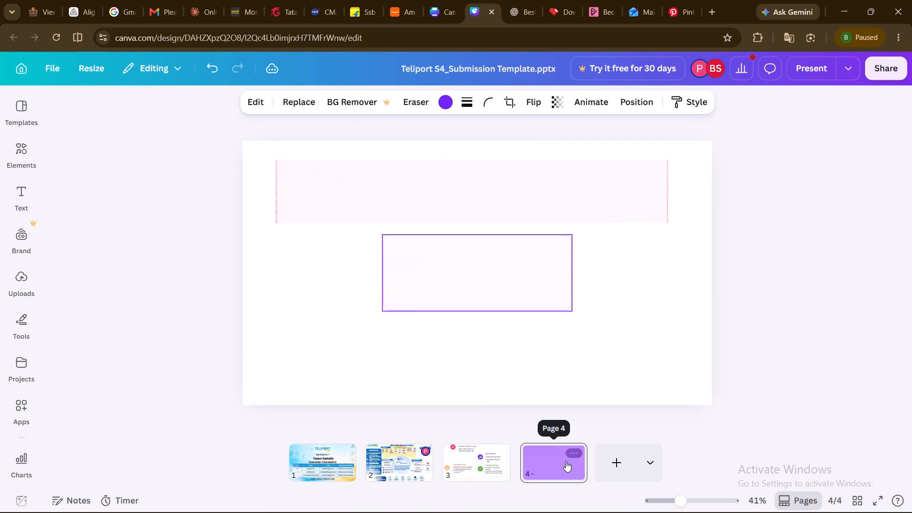
left_click_drag(566, 461, 477, 493)
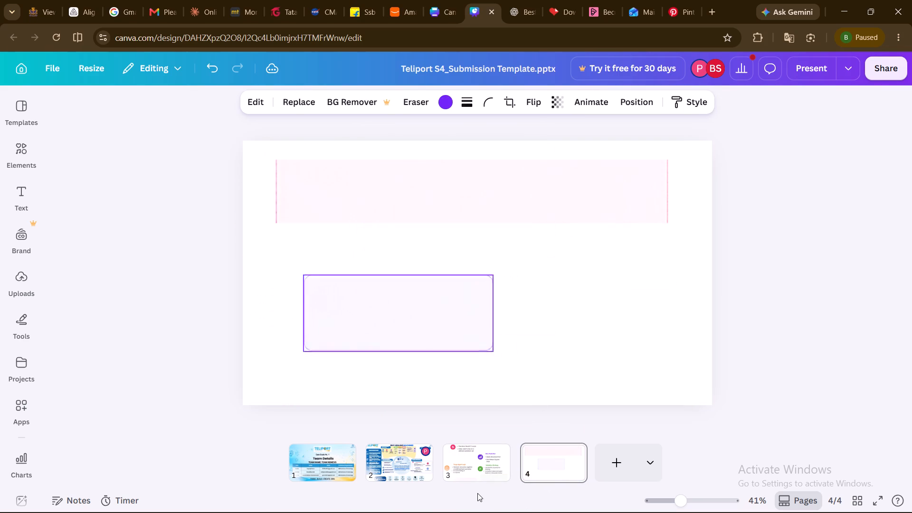
left_click_drag(477, 493, 456, 460)
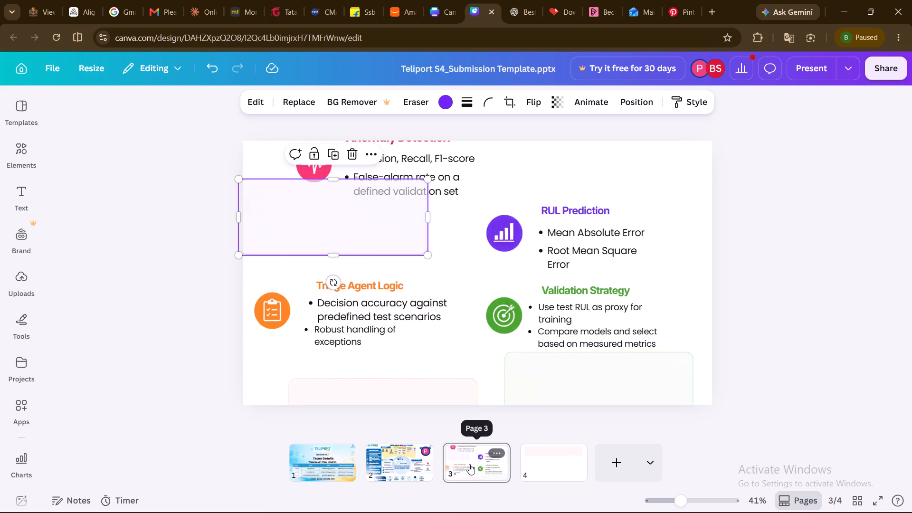
left_click_drag(320, 232, 506, 471)
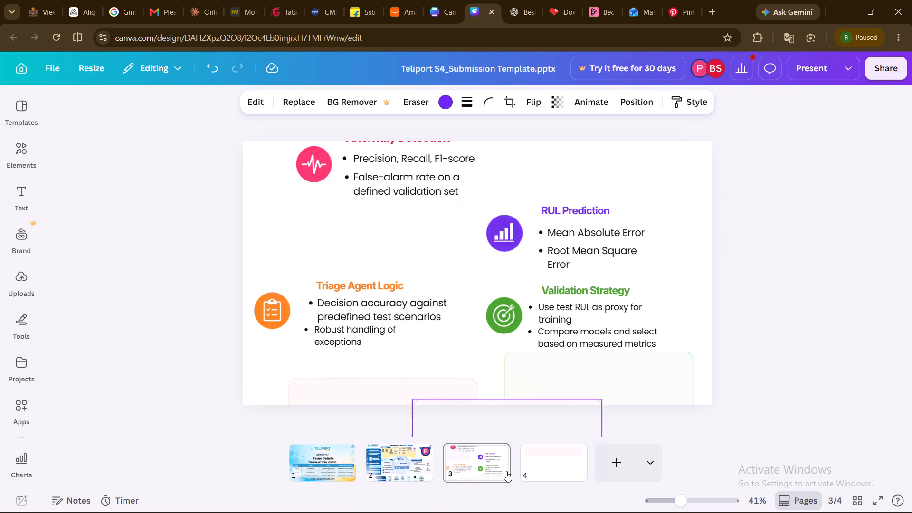
left_click_drag(506, 471, 536, 467)
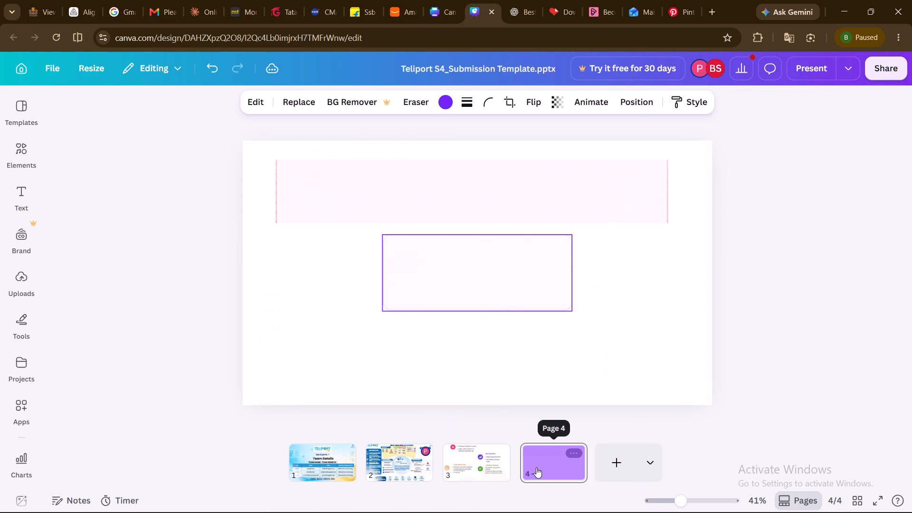
left_click_drag(536, 467, 542, 471)
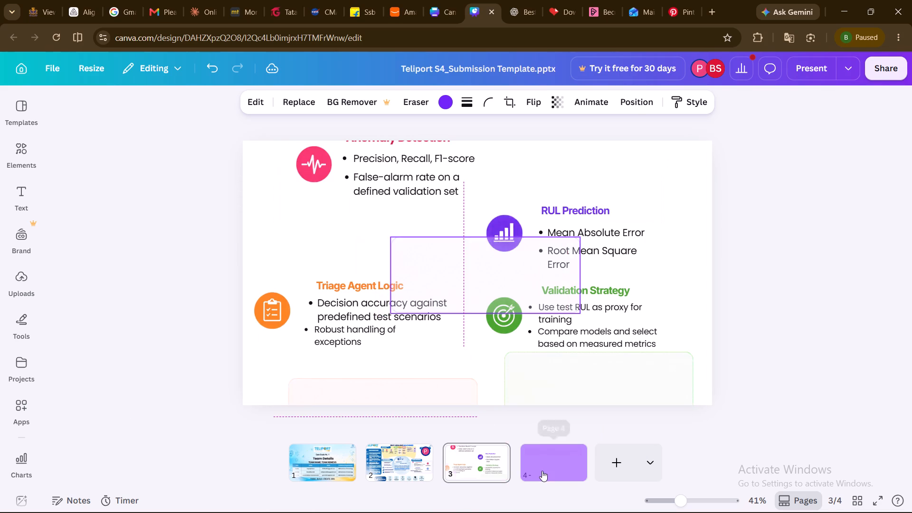
left_click_drag(542, 471, 542, 470)
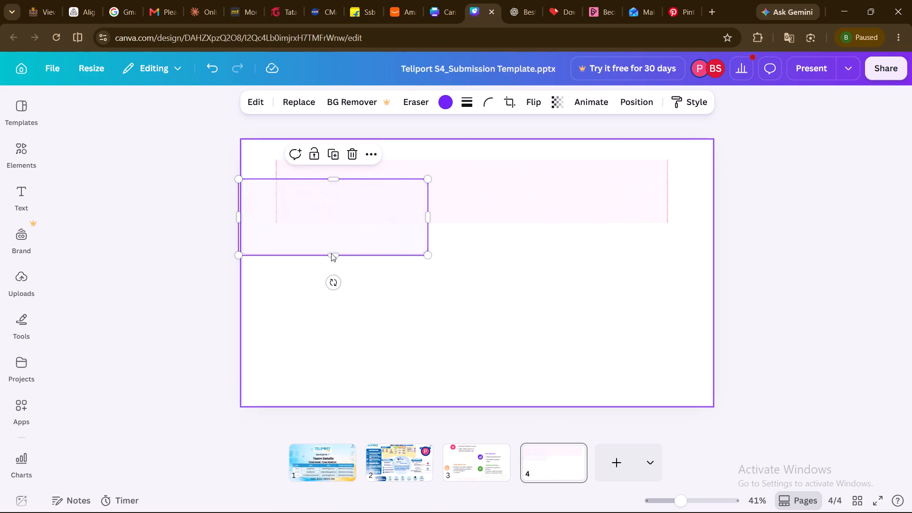
left_click_drag(341, 240, 381, 296)
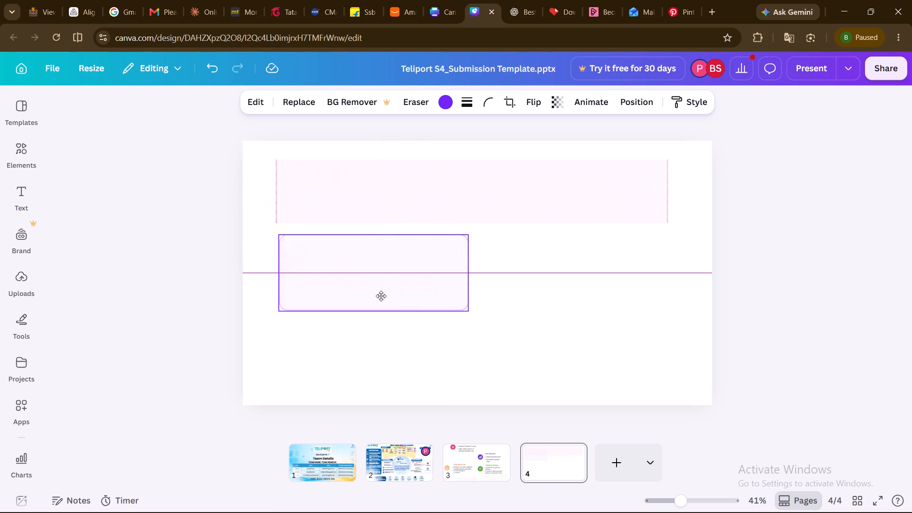
left_click_drag(381, 296, 377, 296)
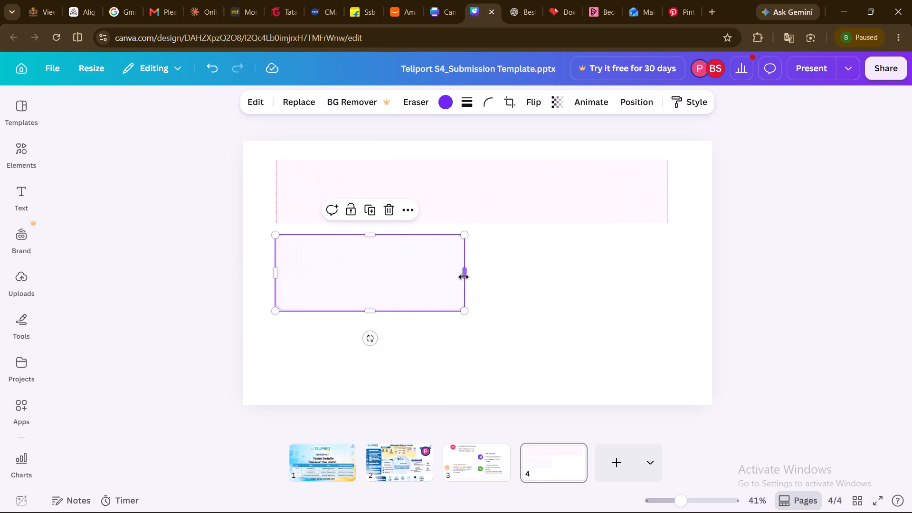
Widen the purple background on page 4 to 1,622, matching the pink strip, and reduce its height to about the strip's.
left_click_drag(464, 276, 670, 266)
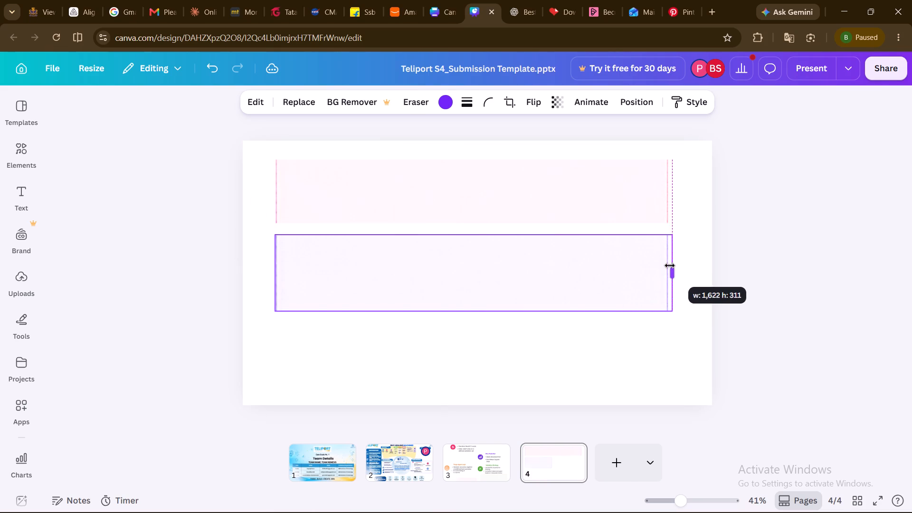
left_click_drag(670, 266, 670, 266)
left_click_drag(475, 308, 474, 295)
left_click(654, 350)
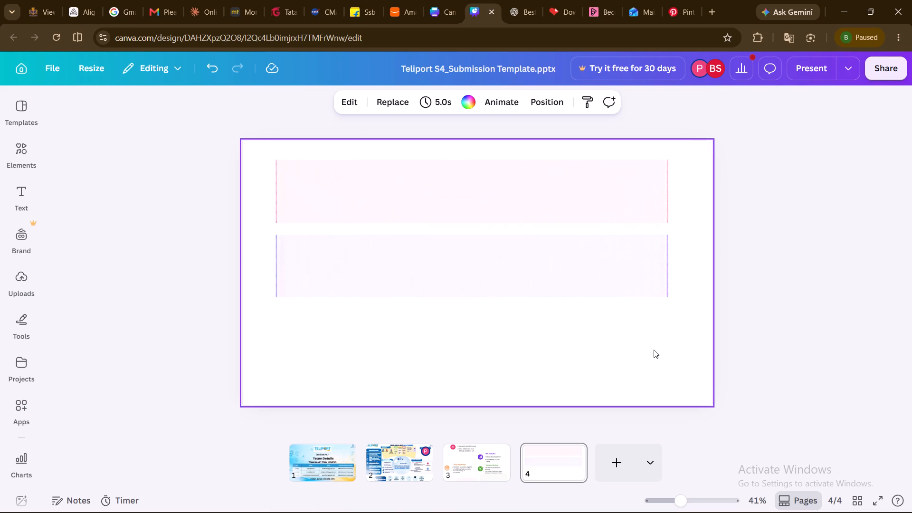
Delete the wide pink strip from page 4.
left_click(573, 293)
left_click(582, 193)
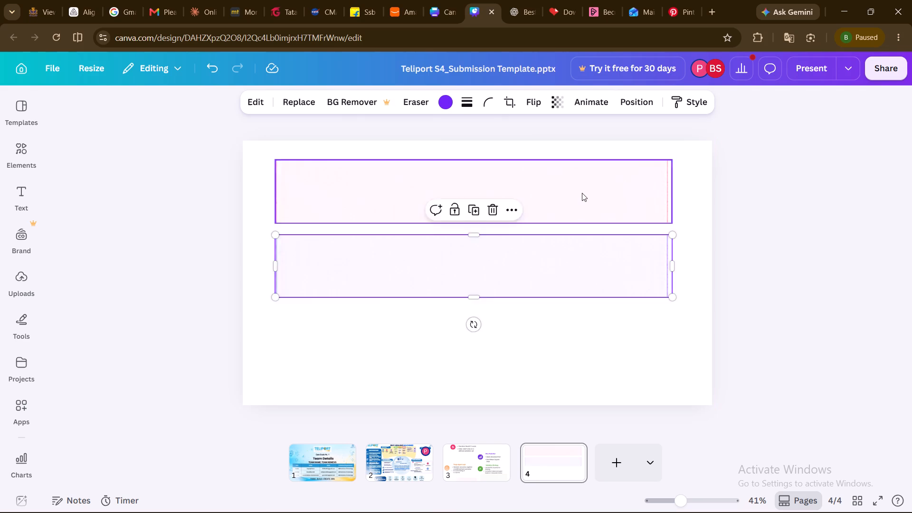
key("Delete")
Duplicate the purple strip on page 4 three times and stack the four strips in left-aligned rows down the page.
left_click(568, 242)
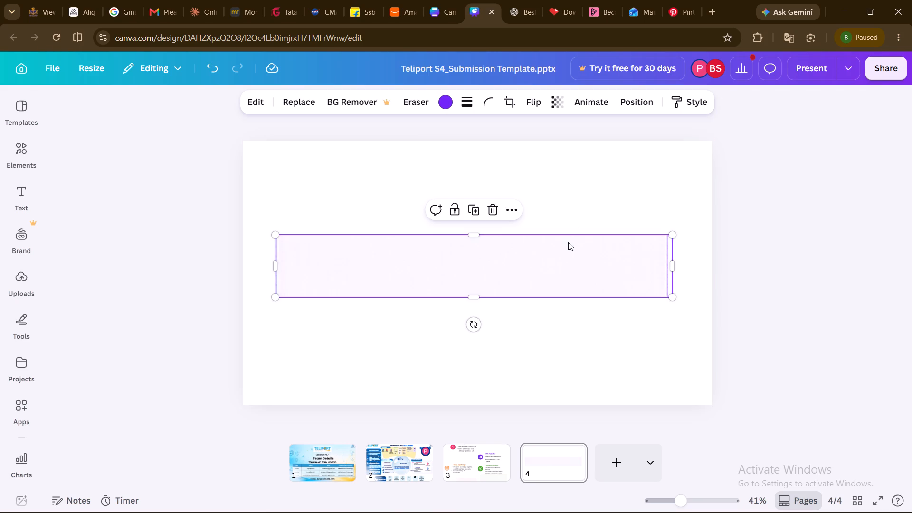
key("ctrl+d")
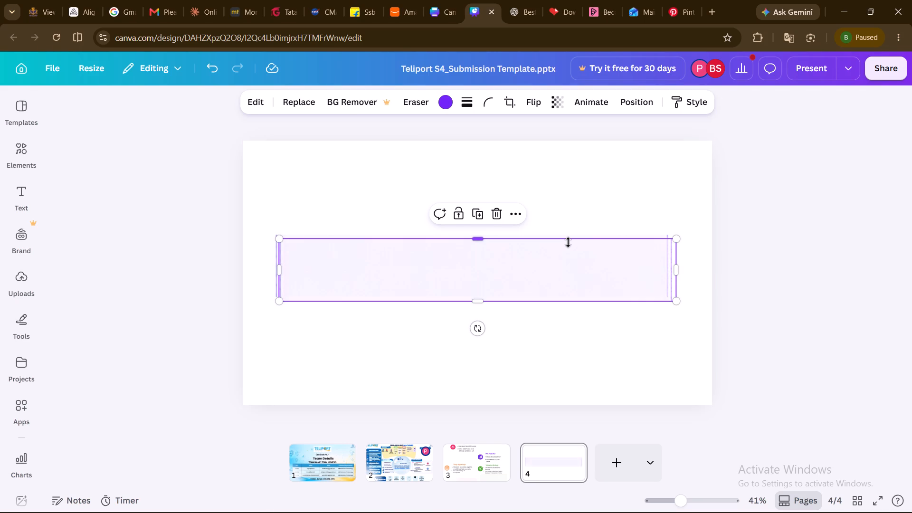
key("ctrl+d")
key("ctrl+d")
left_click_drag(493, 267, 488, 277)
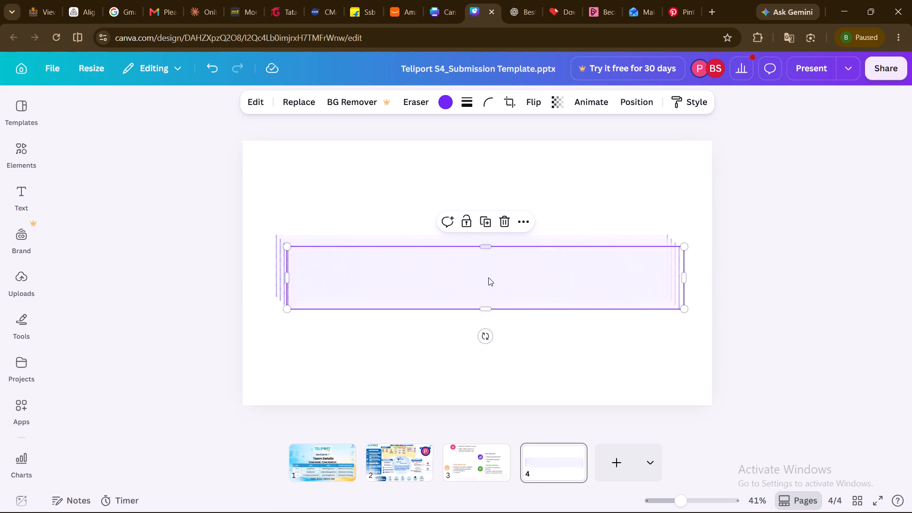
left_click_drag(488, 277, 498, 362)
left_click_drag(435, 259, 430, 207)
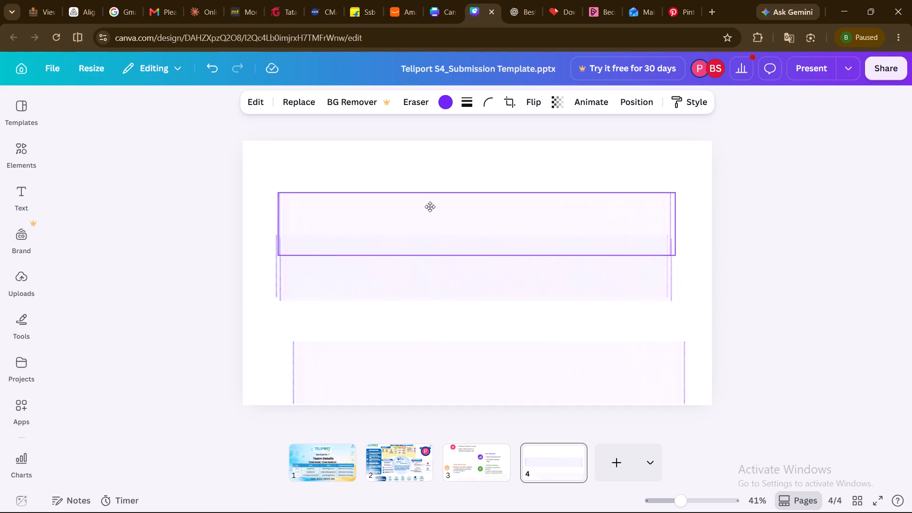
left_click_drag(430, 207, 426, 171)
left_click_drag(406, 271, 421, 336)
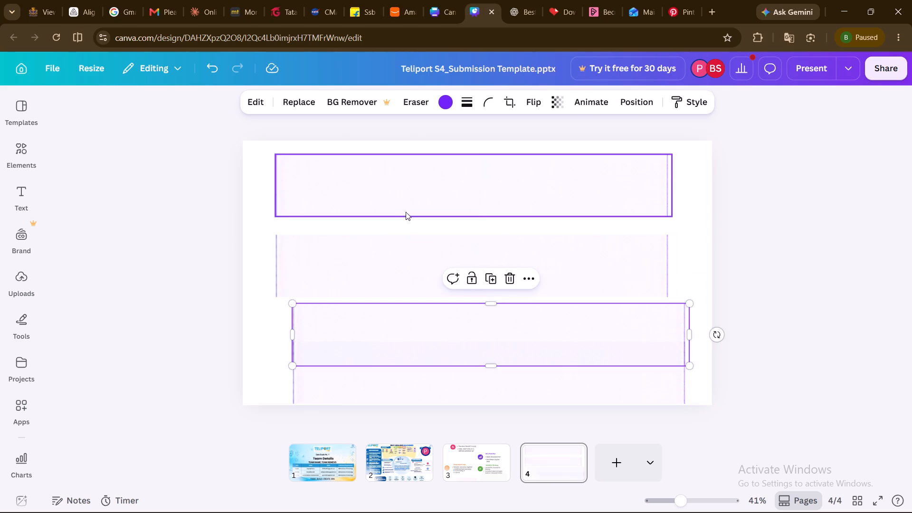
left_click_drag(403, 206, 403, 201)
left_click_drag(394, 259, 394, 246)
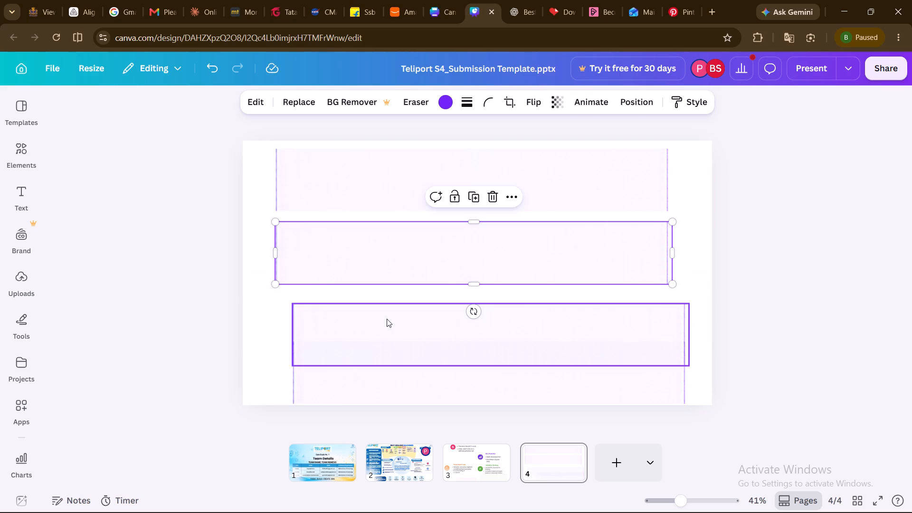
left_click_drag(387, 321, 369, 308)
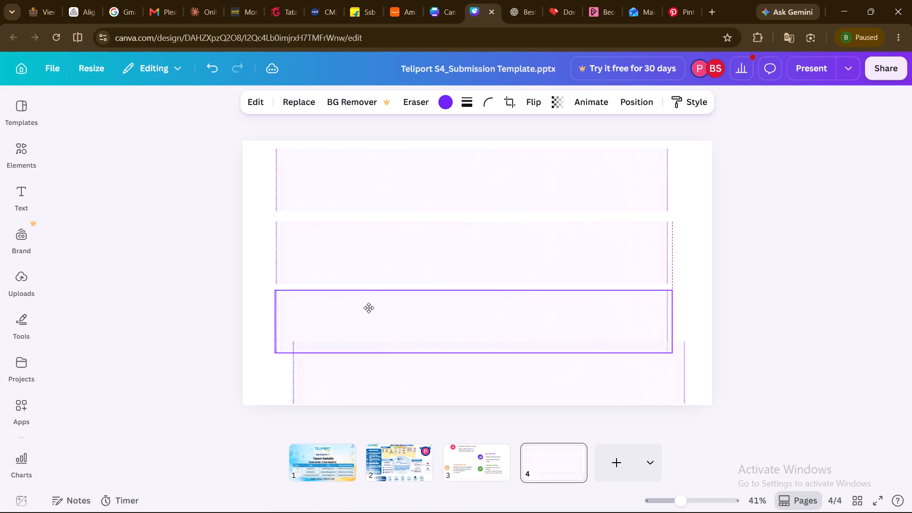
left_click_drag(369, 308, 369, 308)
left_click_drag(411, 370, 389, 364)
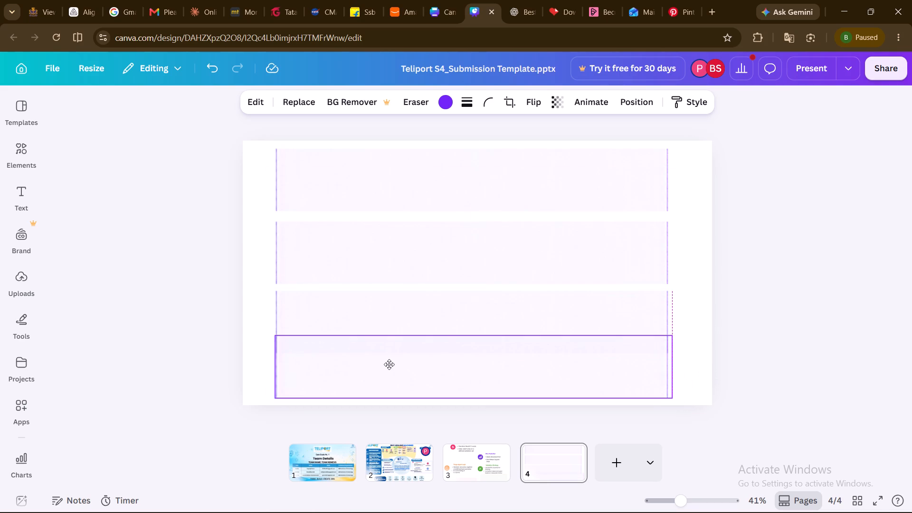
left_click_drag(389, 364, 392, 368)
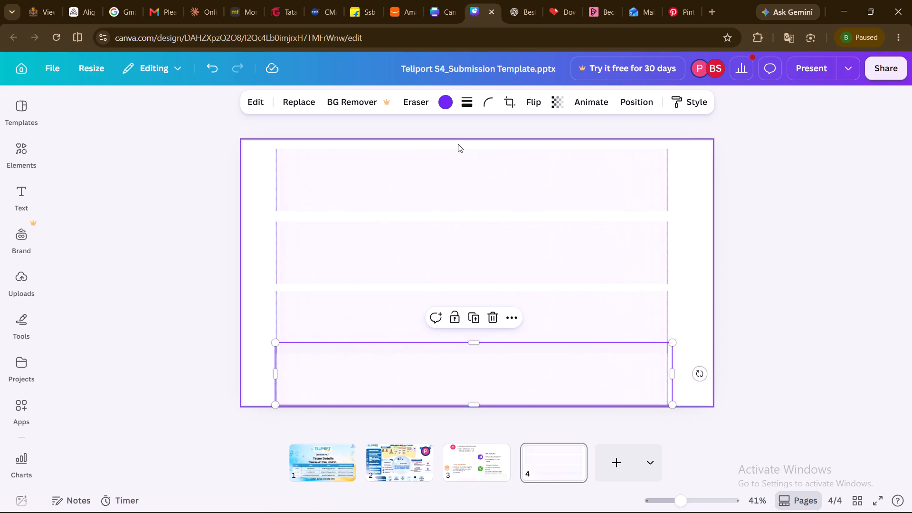
Move the topmost purple strip up flush with the upper edge of page 4.
left_click_drag(452, 156, 452, 152)
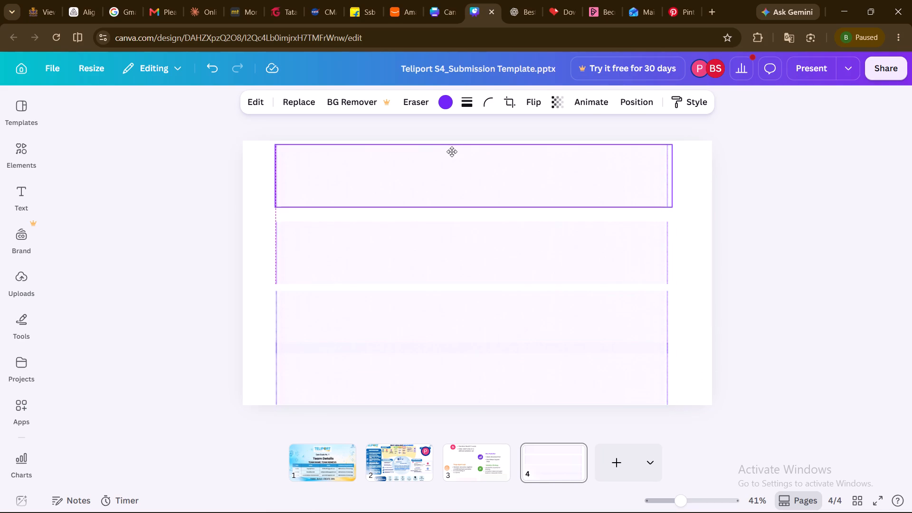
left_click_drag(452, 152, 452, 151)
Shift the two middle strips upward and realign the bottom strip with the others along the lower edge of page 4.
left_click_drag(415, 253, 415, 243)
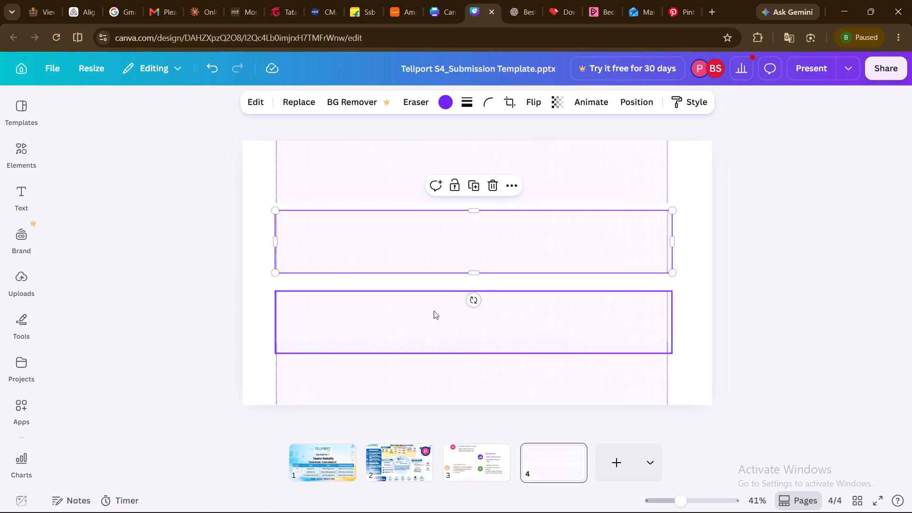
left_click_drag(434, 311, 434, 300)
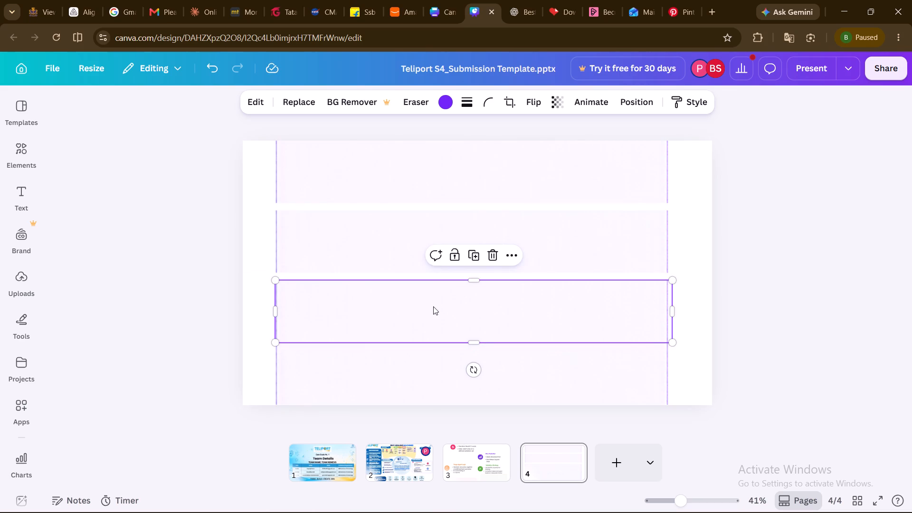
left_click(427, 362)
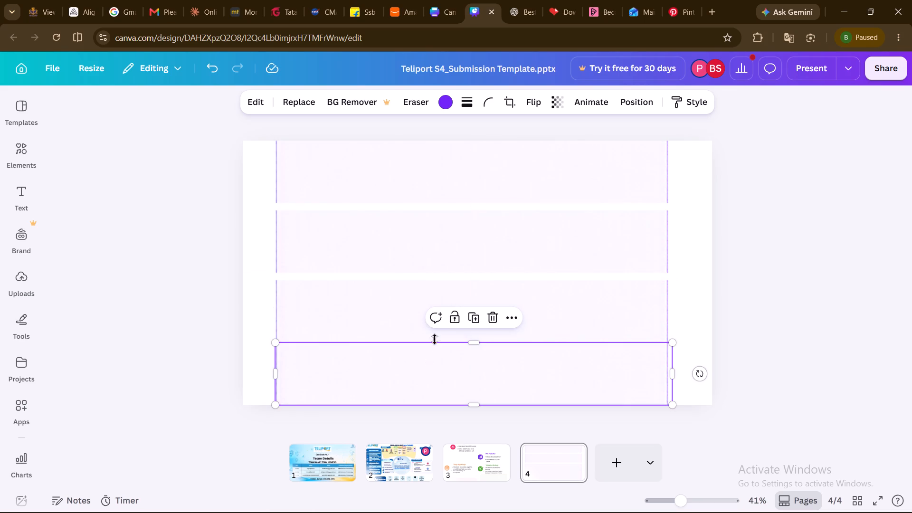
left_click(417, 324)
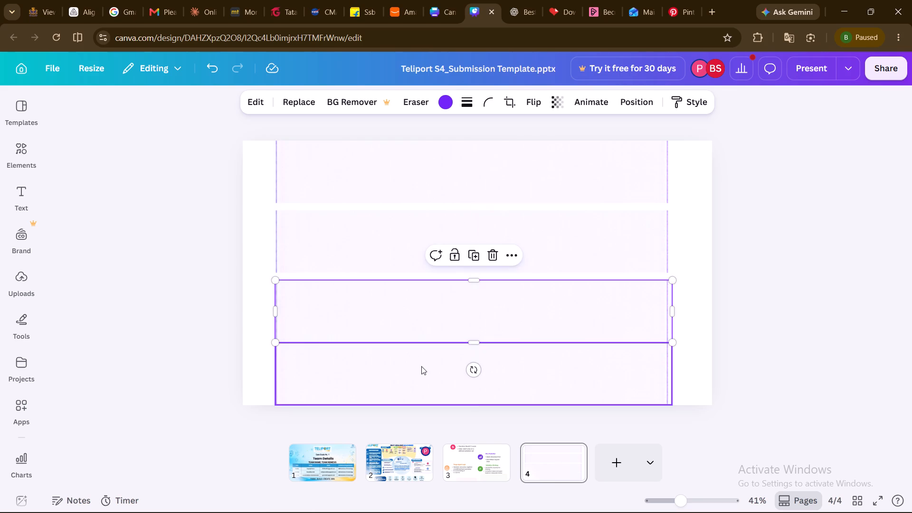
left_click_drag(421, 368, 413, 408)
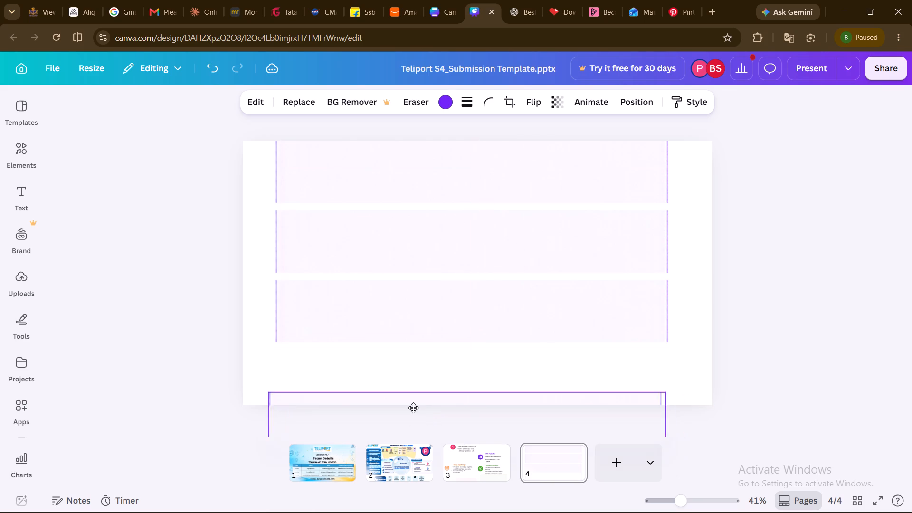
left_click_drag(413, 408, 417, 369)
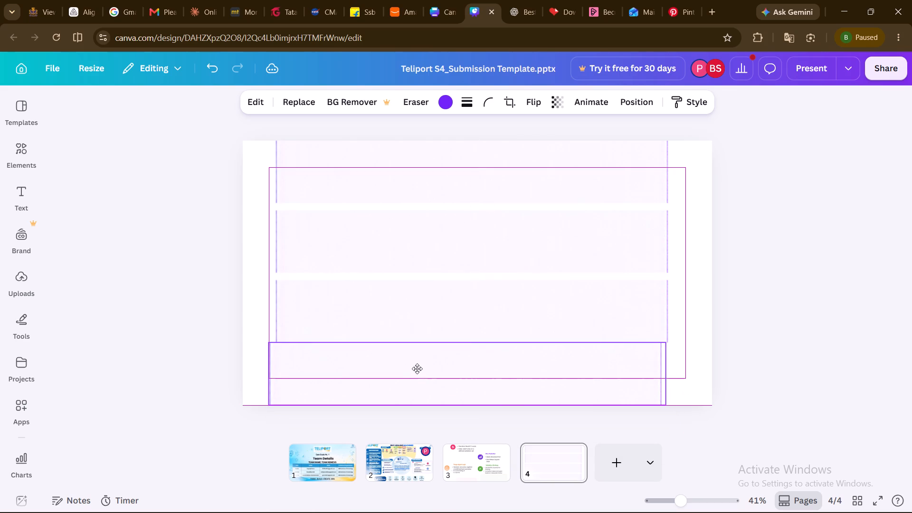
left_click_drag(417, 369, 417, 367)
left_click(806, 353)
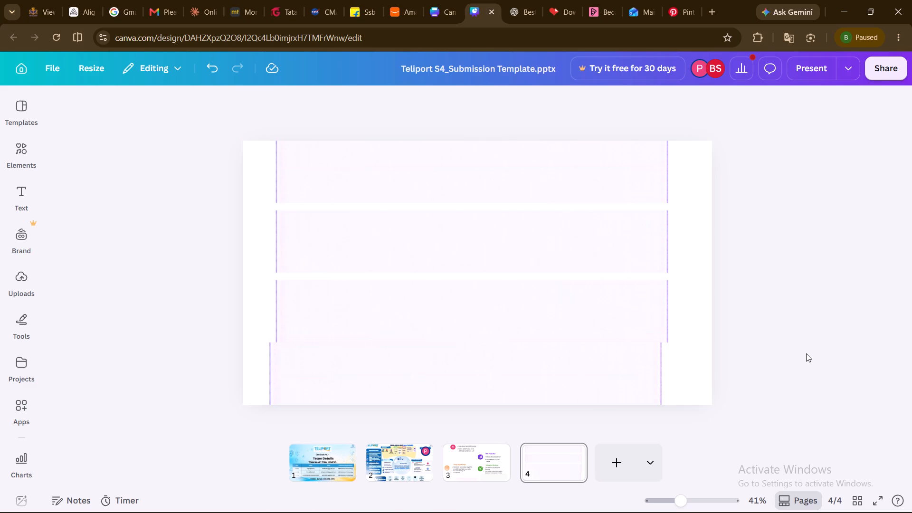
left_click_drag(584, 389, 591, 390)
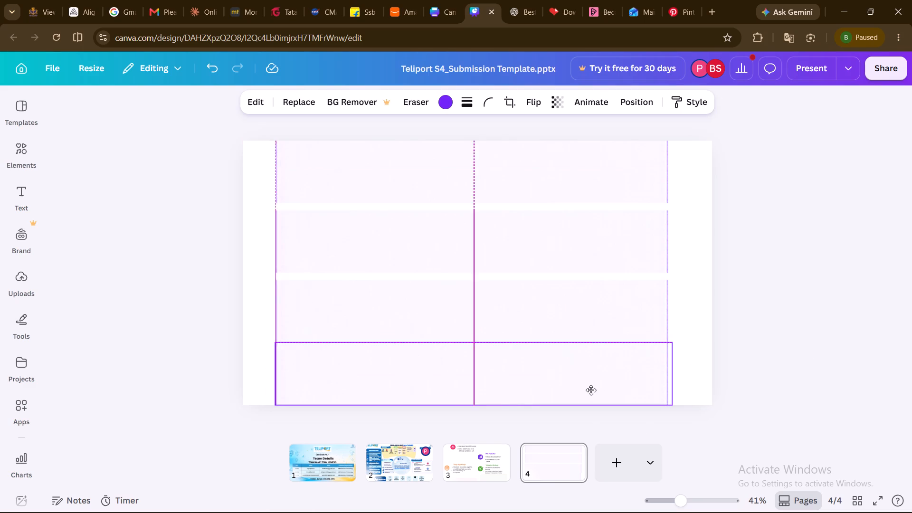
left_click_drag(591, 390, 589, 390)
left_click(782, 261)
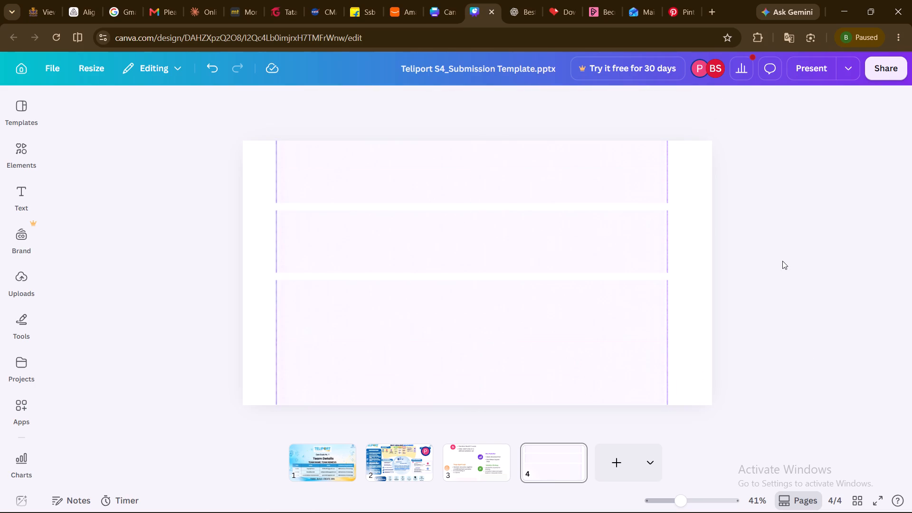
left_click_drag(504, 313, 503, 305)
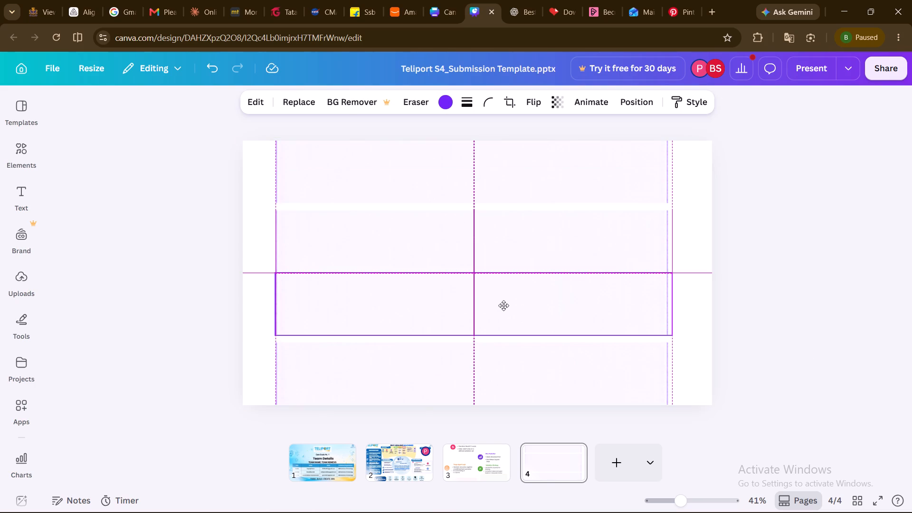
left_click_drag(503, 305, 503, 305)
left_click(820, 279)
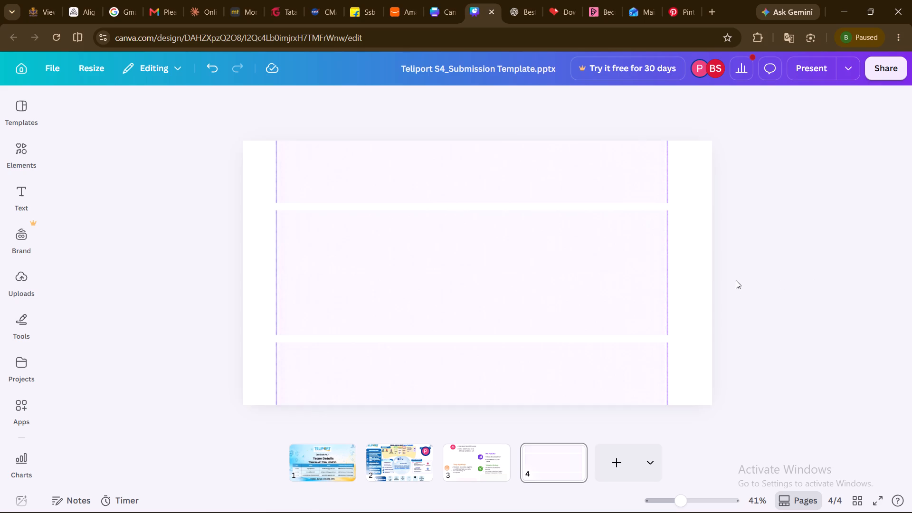
Shorten the top strip slightly by lowering its upper edge, leaving a small gap below the page's upper edge.
left_click(618, 209)
left_click(592, 187)
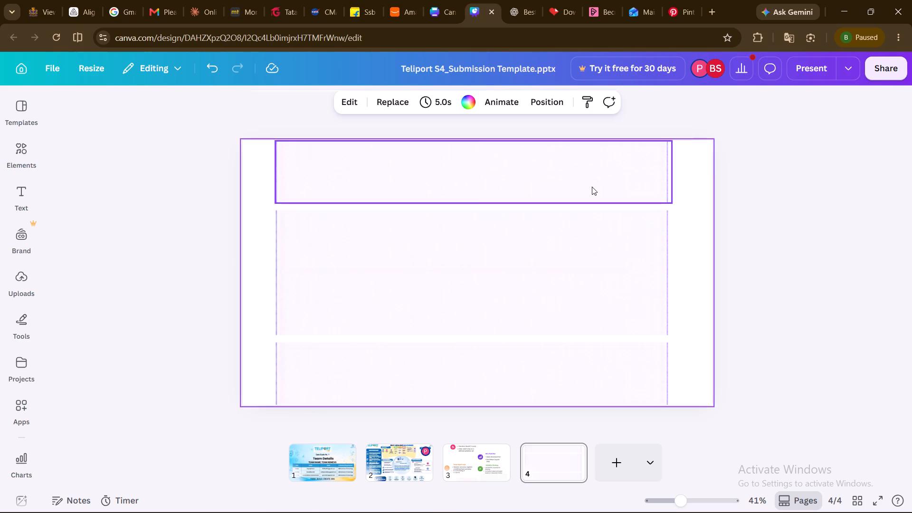
left_click_drag(480, 137, 480, 141)
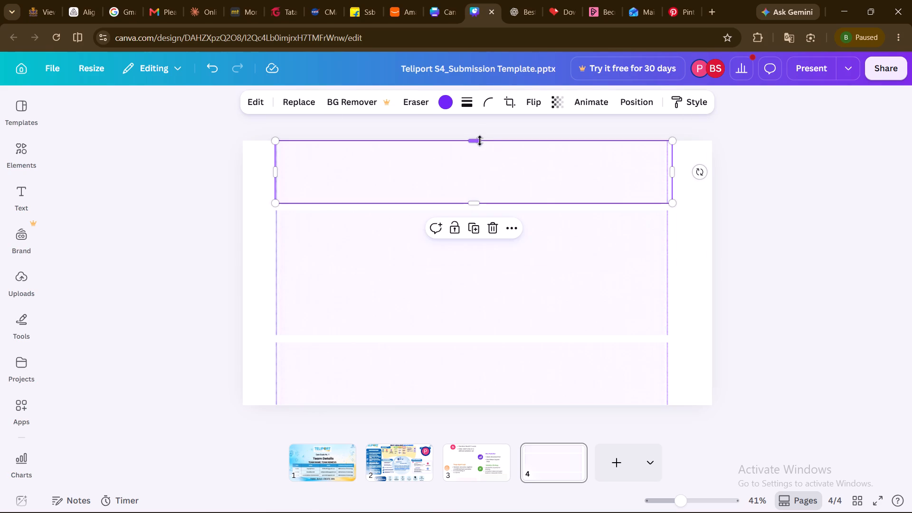
left_click_drag(480, 141, 480, 142)
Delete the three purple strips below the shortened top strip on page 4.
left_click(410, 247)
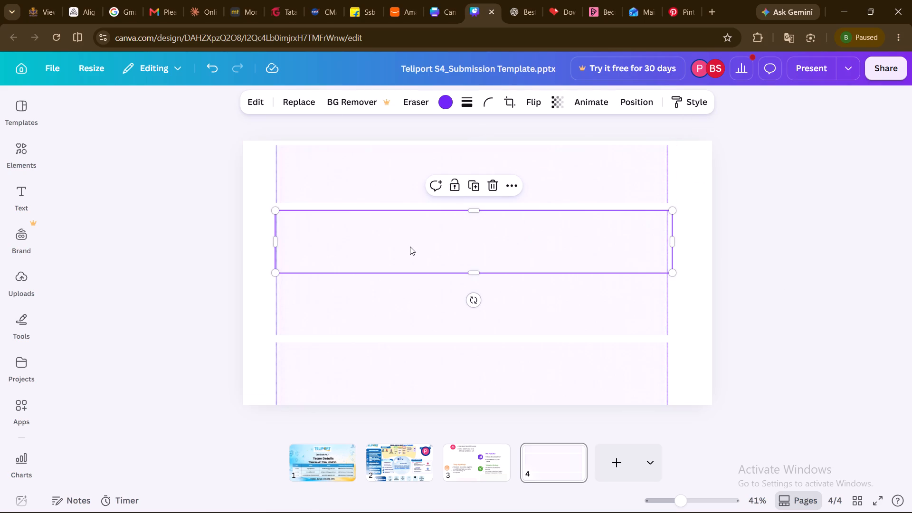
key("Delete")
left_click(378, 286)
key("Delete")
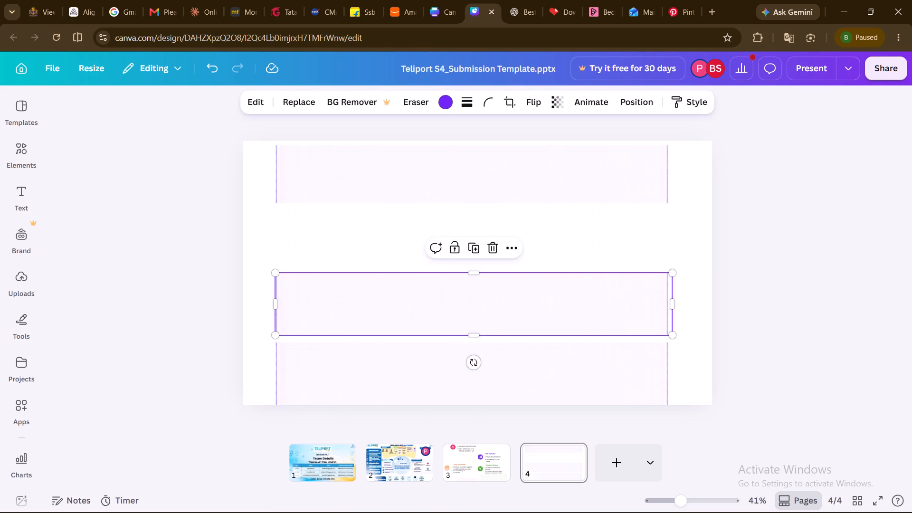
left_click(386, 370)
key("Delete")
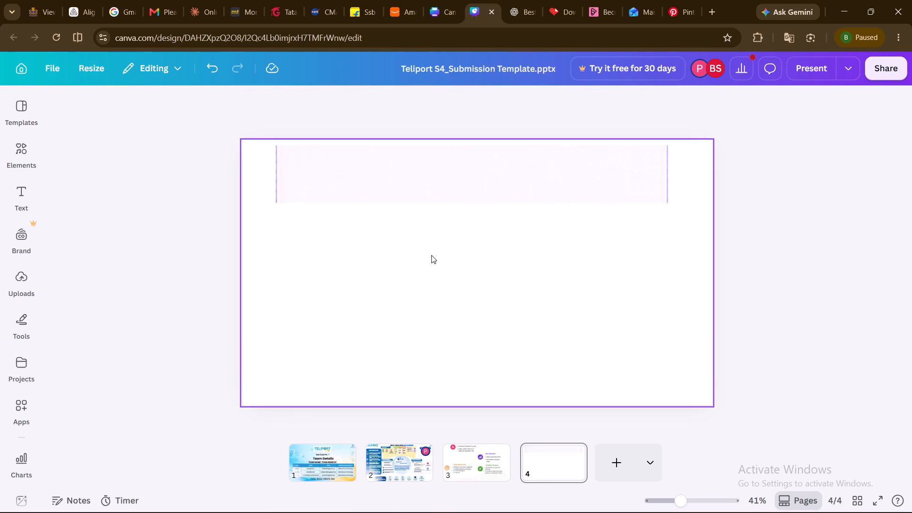
Duplicate the shortened purple strip three times, stacking the copies beneath it left-aligned with equal small gaps.
left_click(473, 154)
key("ctrl+d")
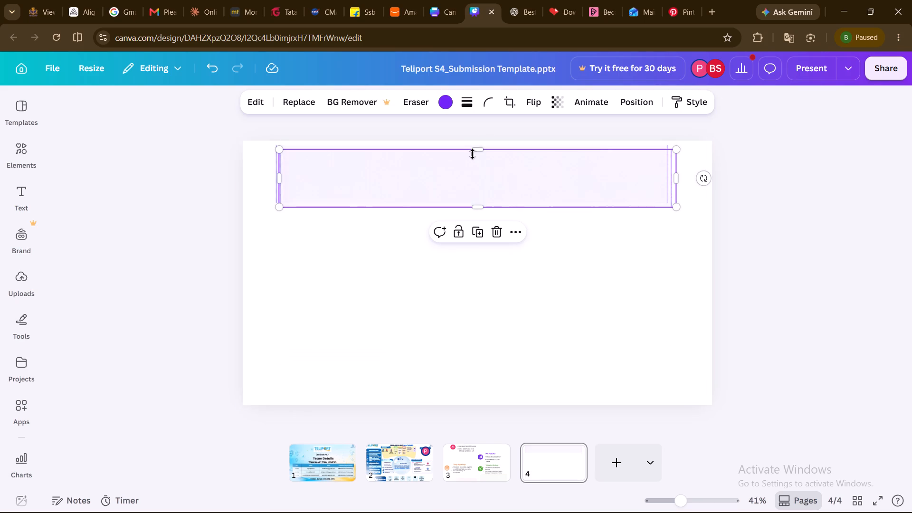
left_click_drag(460, 165, 457, 227)
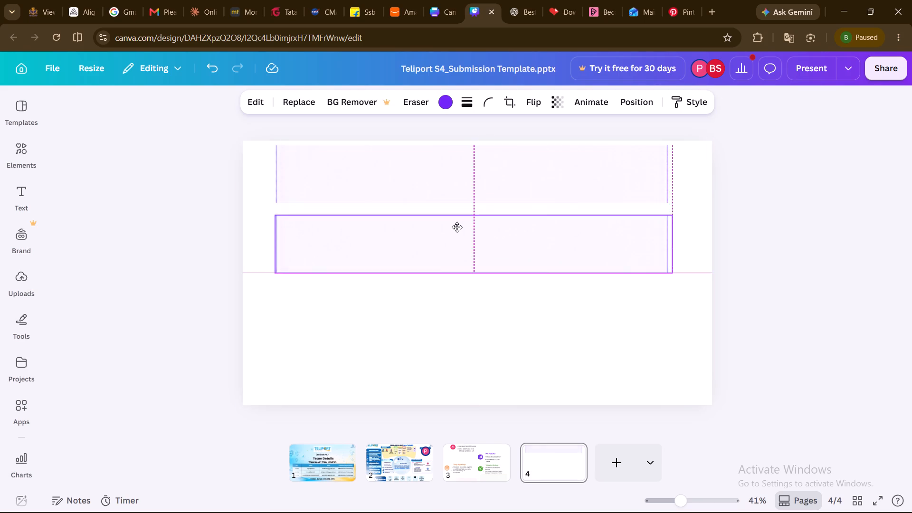
left_click_drag(457, 227, 456, 225)
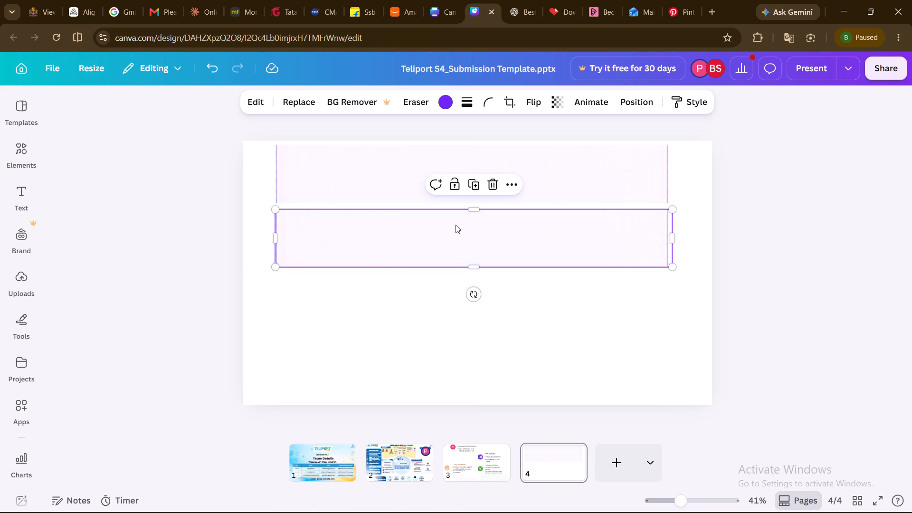
key("ctrl+d")
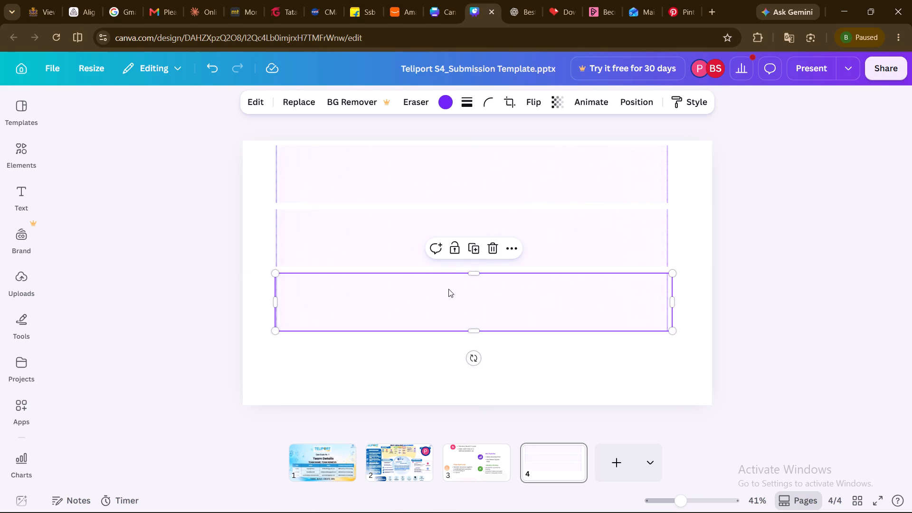
key("ctrl+d")
left_click(873, 307)
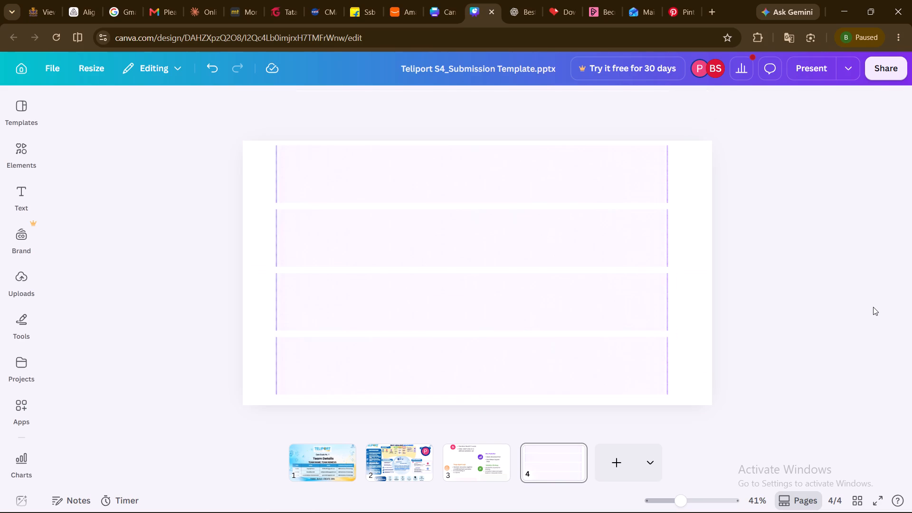
Recolour the top strip on page 4 from purple to the crimson in the design's colours.
left_click(548, 257)
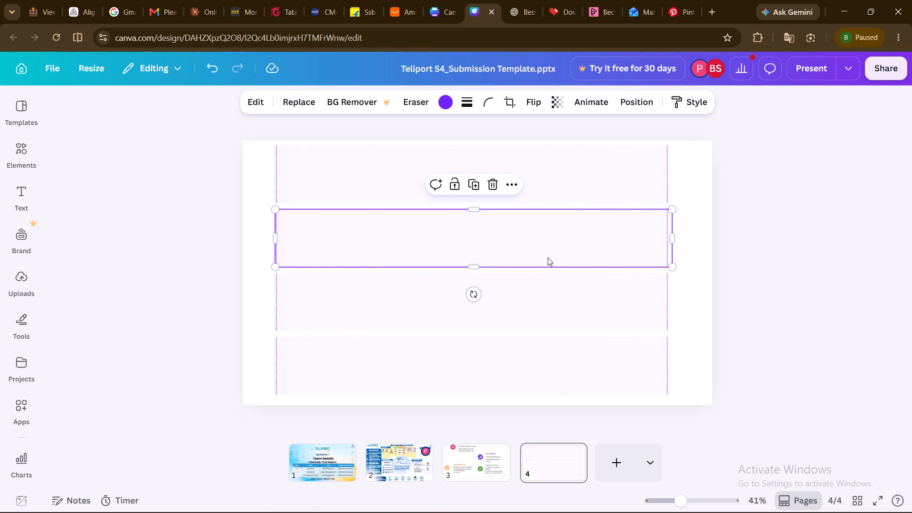
left_click(398, 195)
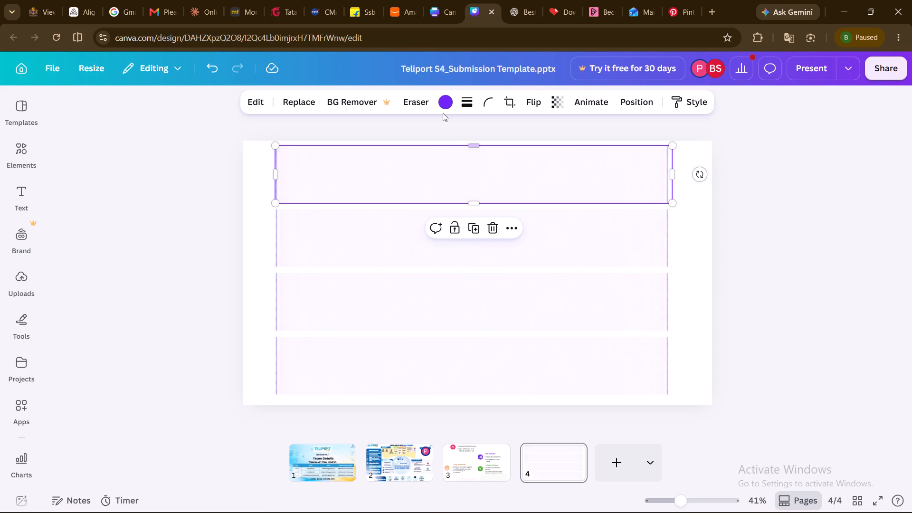
left_click(443, 112)
left_click(446, 93)
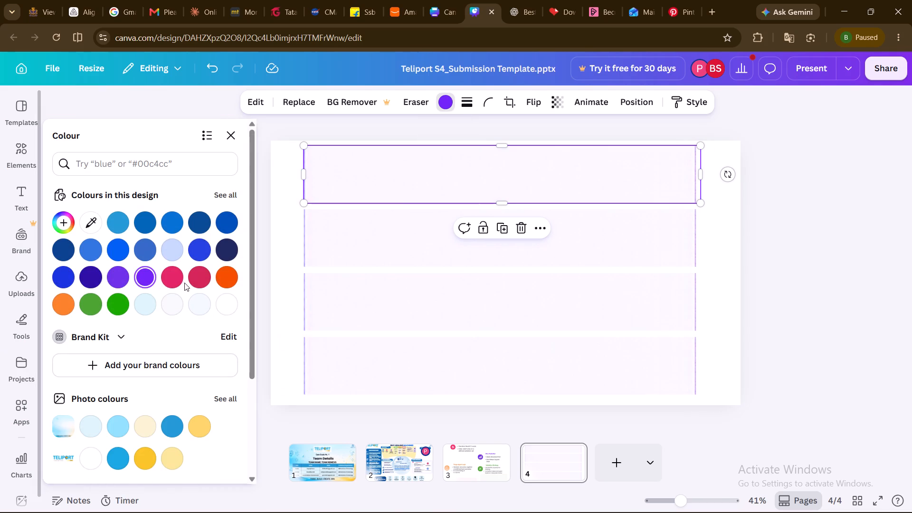
left_click(204, 281)
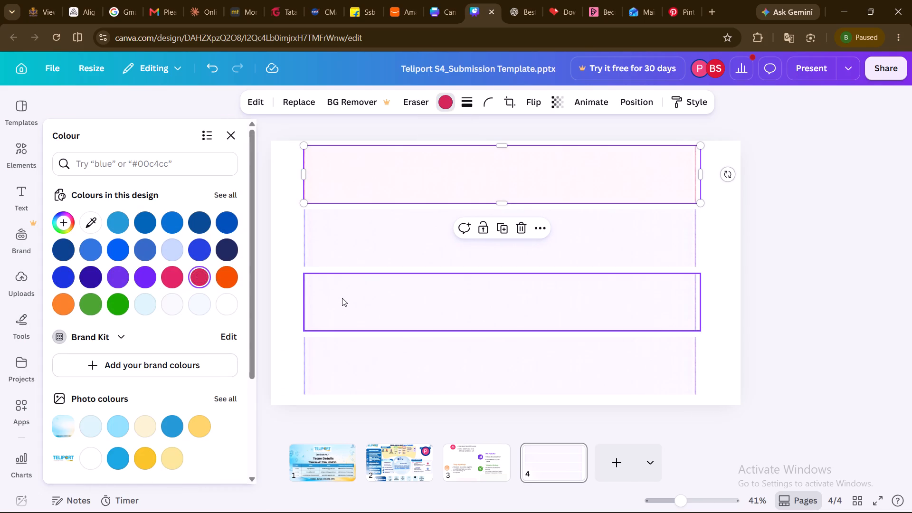
Recolour the third strip on page 4 to orange #fa822b and the bottom strip to the brighter green in the design's colours.
left_click(342, 298)
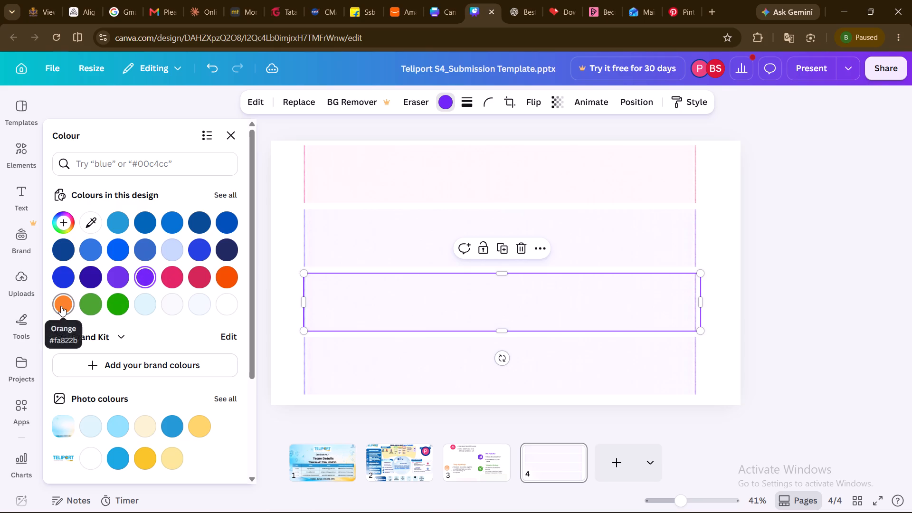
left_click(61, 306)
left_click(355, 374)
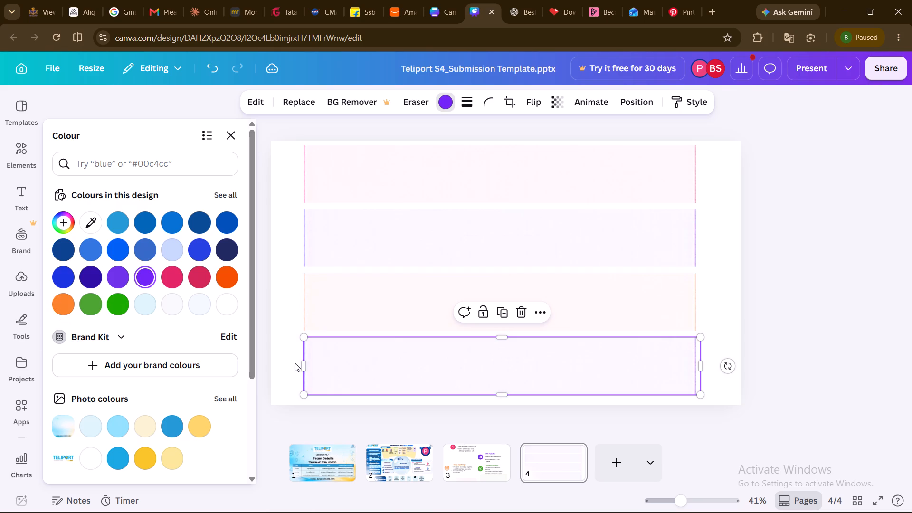
left_click(100, 301)
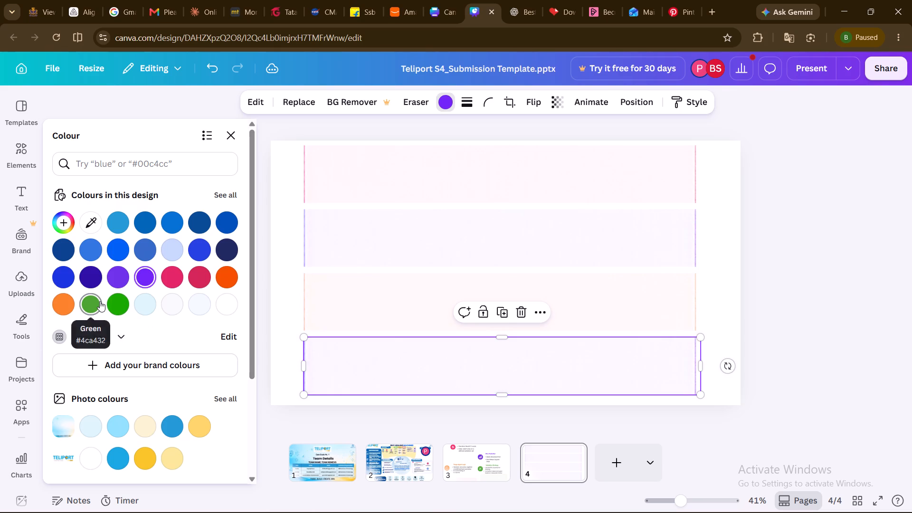
left_click(115, 305)
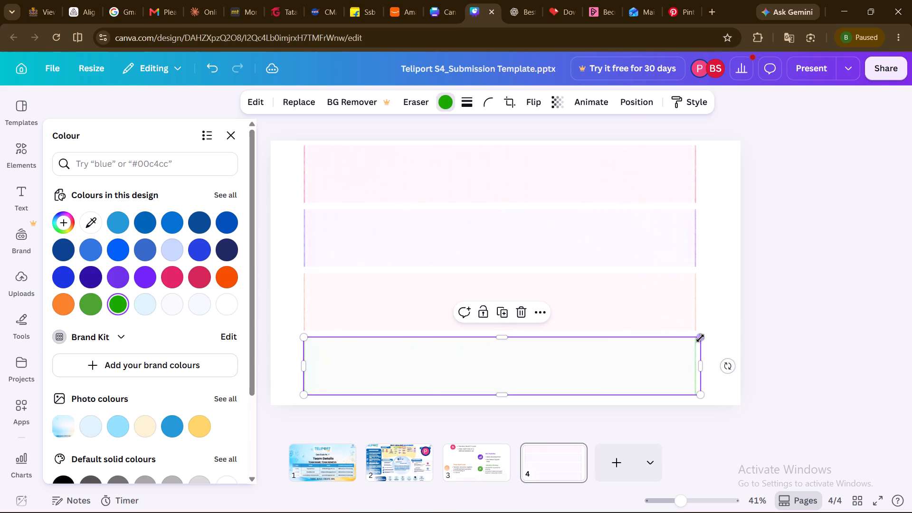
left_click(902, 343)
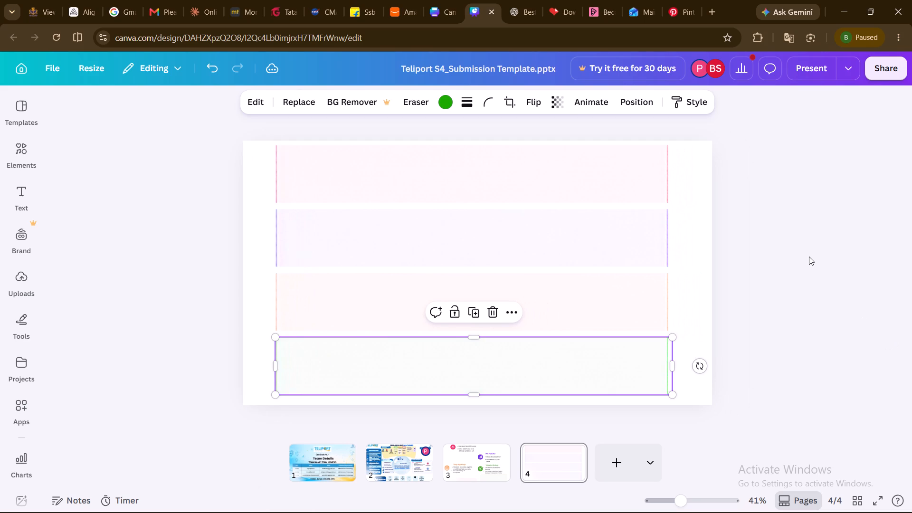
left_click(809, 256)
Move the Anomaly Detection icon-and-text group from page 3 onto the left end of page 4's crimson top strip.
left_click(465, 473)
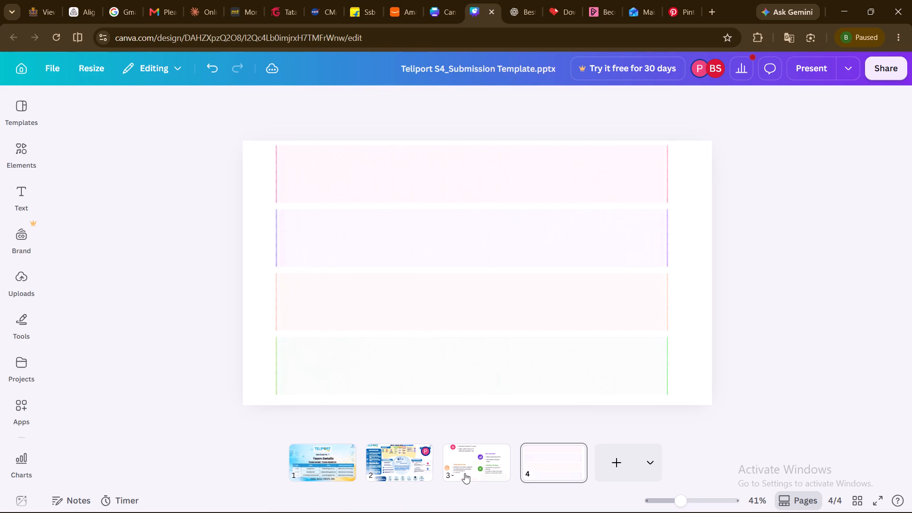
left_click_drag(360, 174, 519, 447)
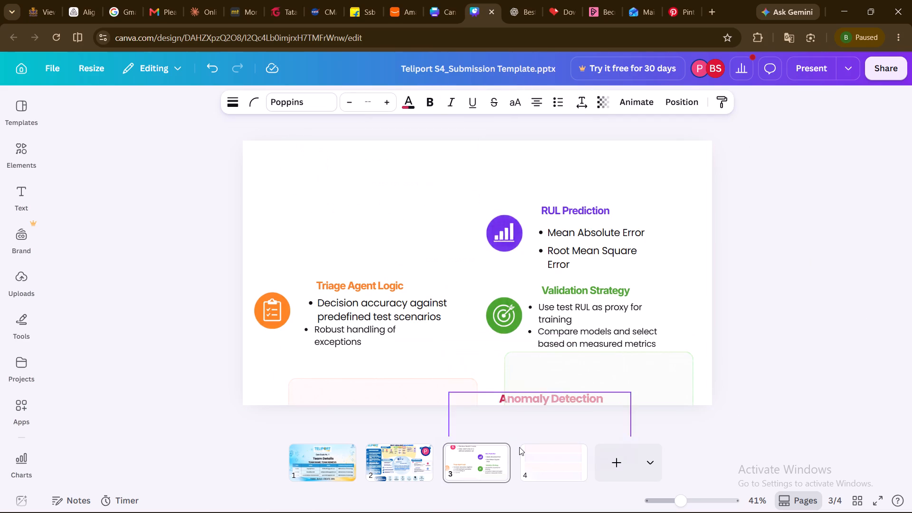
left_click_drag(519, 447, 402, 341)
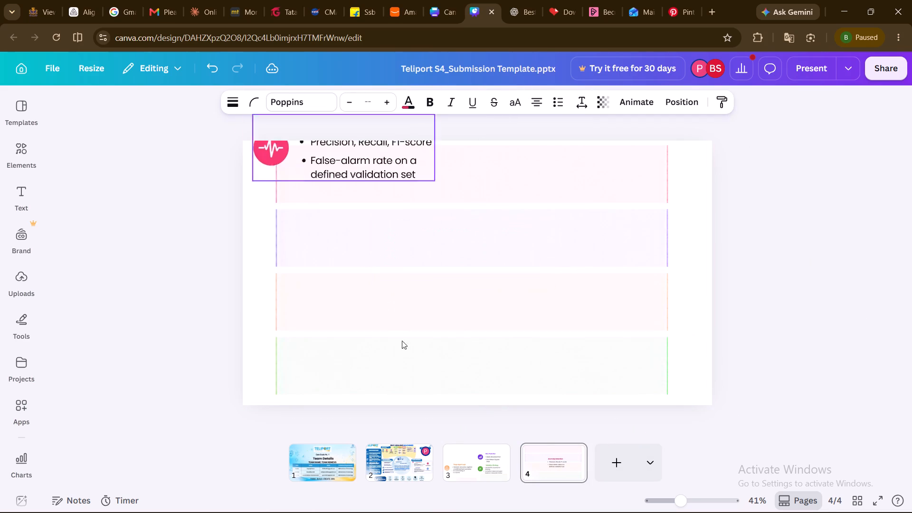
left_click_drag(402, 341, 415, 363)
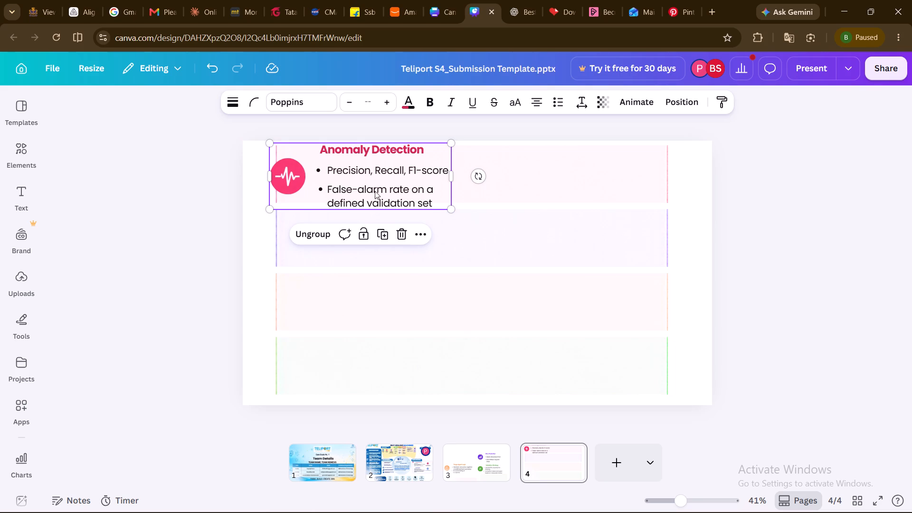
left_click_drag(373, 185, 384, 185)
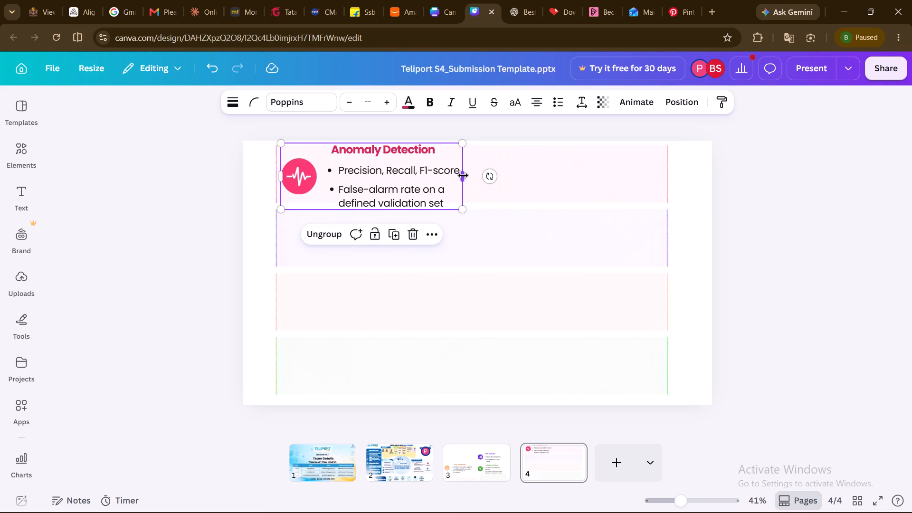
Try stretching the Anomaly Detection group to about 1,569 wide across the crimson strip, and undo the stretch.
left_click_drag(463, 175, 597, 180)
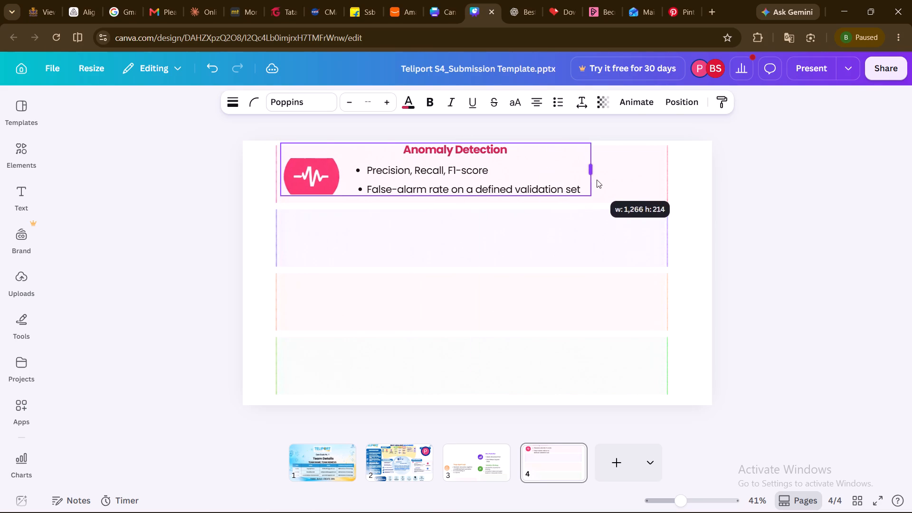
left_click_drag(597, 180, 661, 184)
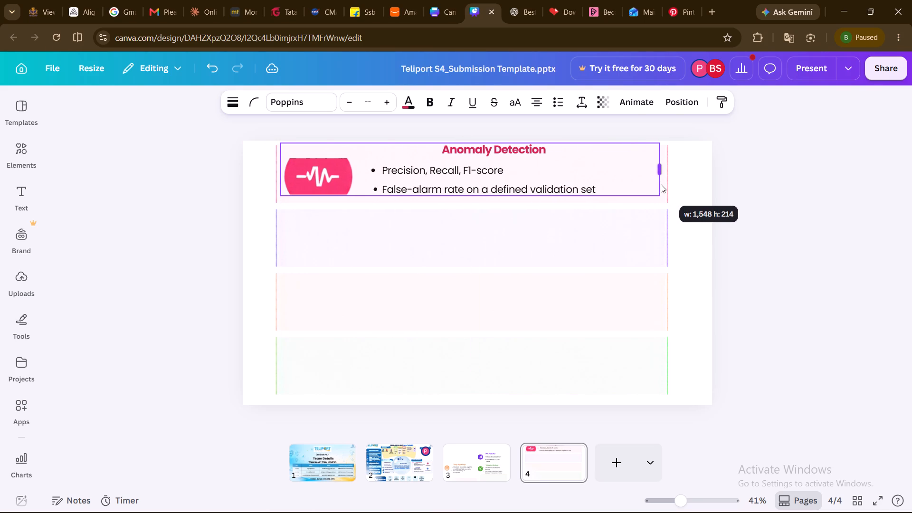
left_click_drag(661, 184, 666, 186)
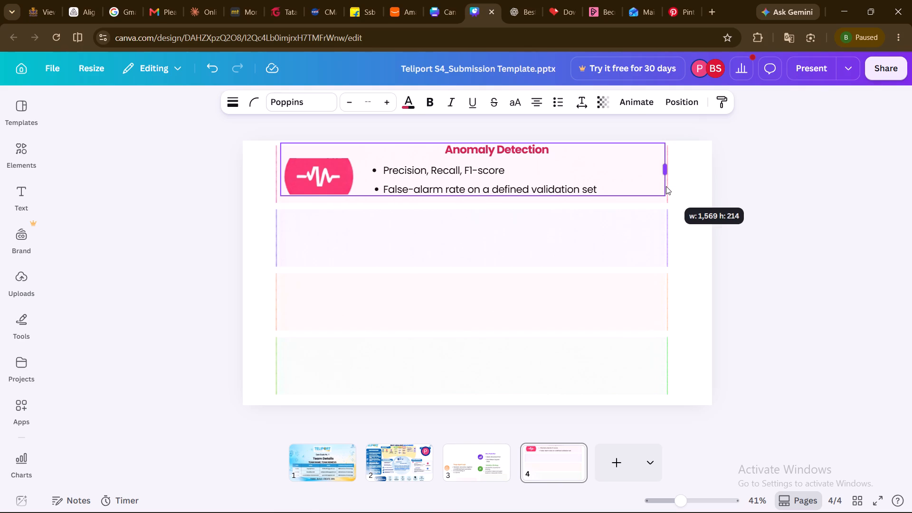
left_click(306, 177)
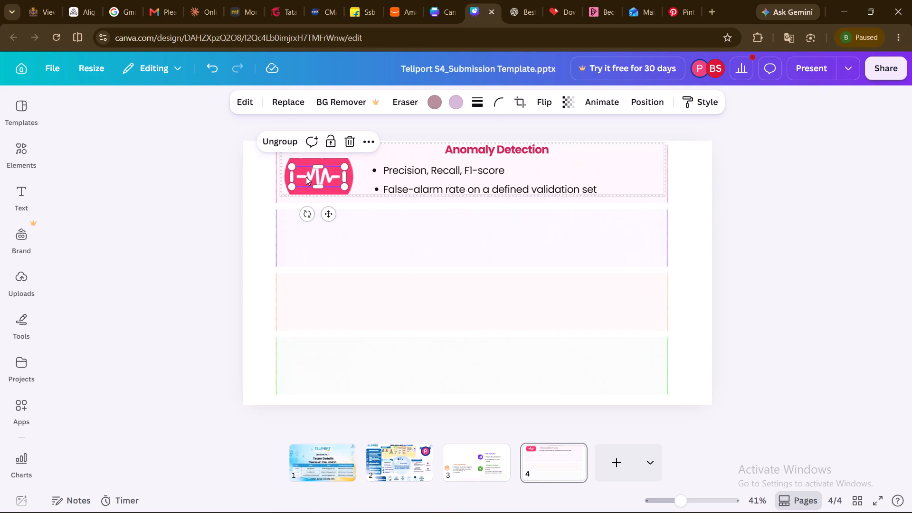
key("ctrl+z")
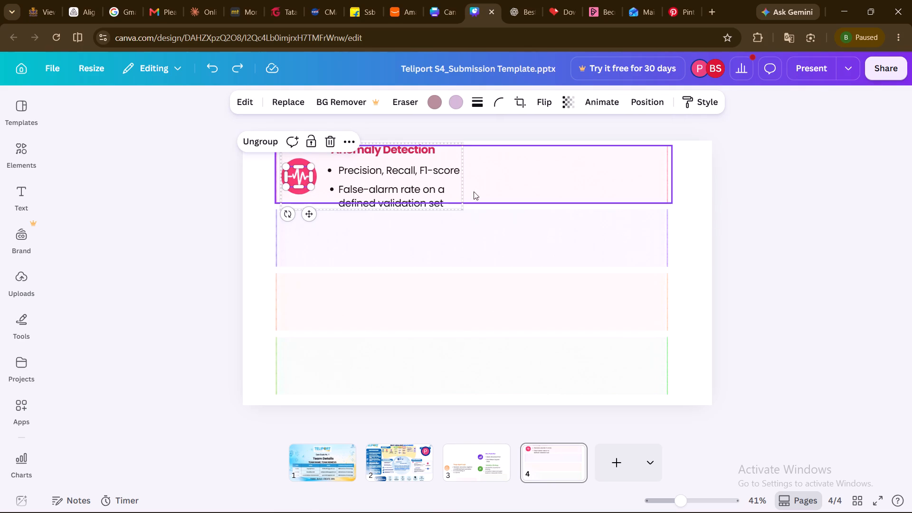
Ungroup the Anomaly Detection icon, heading and bullet texts on page 4.
left_click(228, 174)
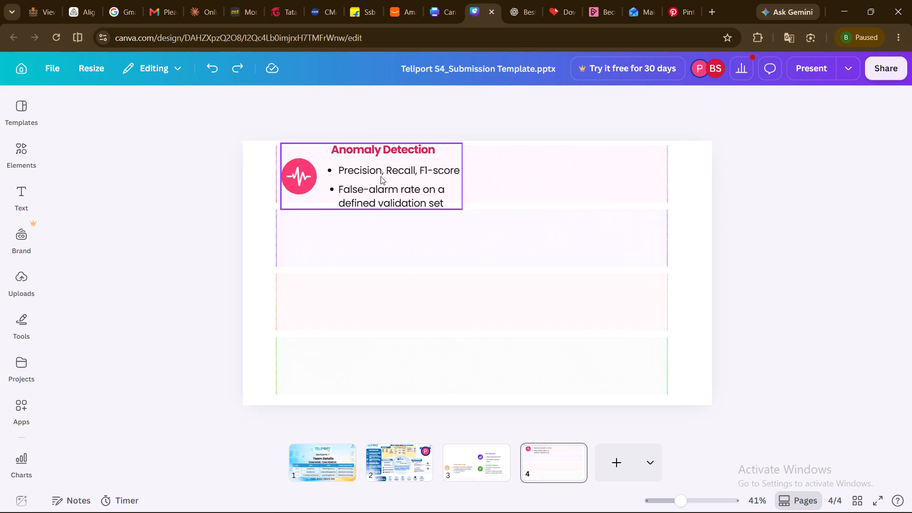
left_click(383, 178)
left_click(336, 238)
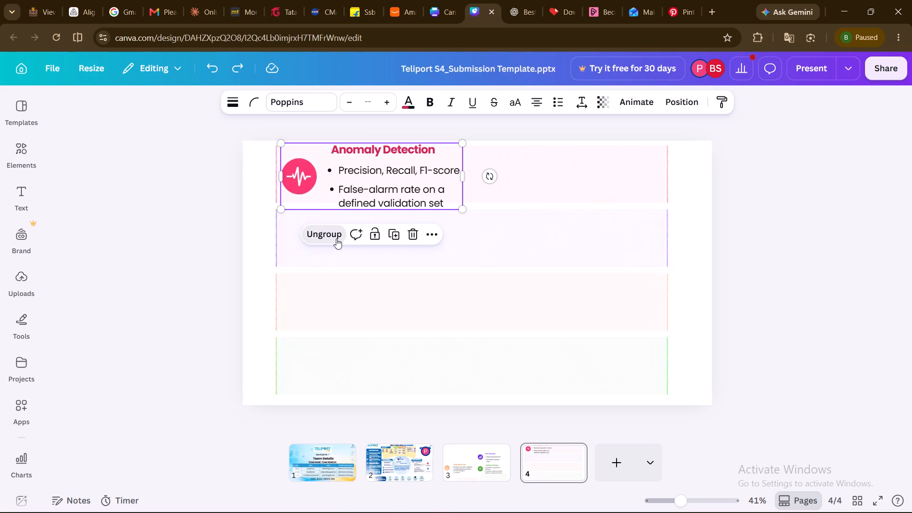
left_click(764, 210)
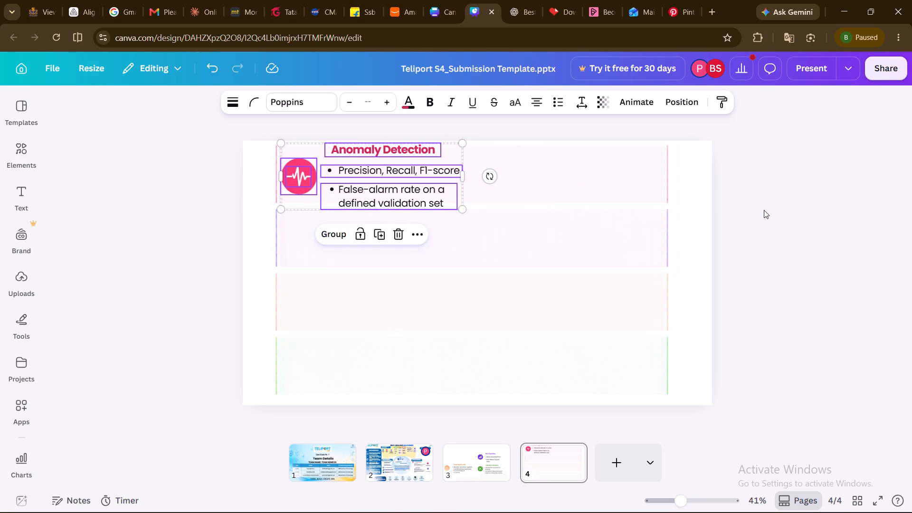
Widen the false-alarm rate bullet's text box so the whole bullet fits on one line.
left_click(393, 196)
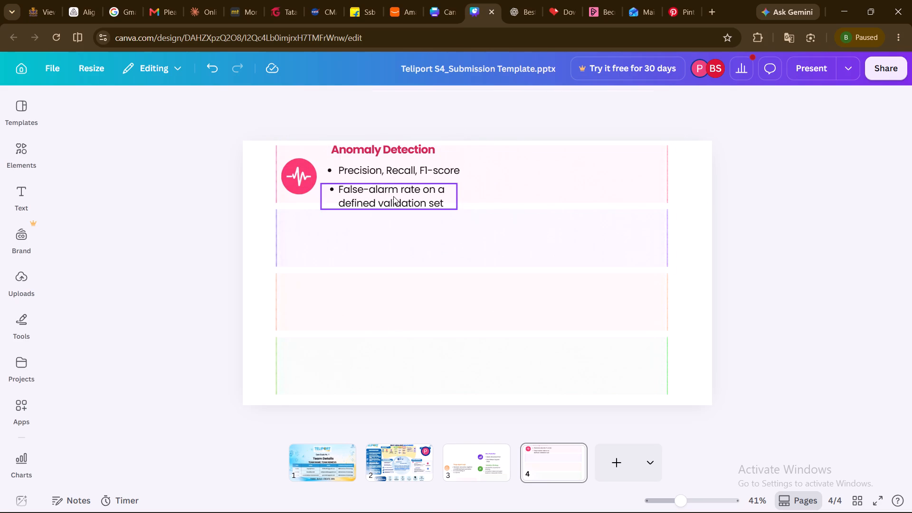
left_click_drag(457, 197, 523, 190)
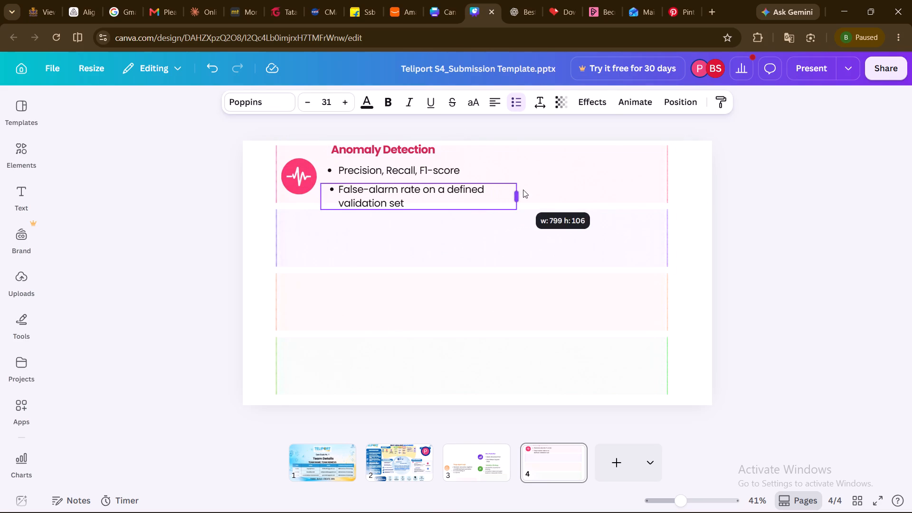
left_click_drag(523, 190, 588, 188)
left_click(768, 194)
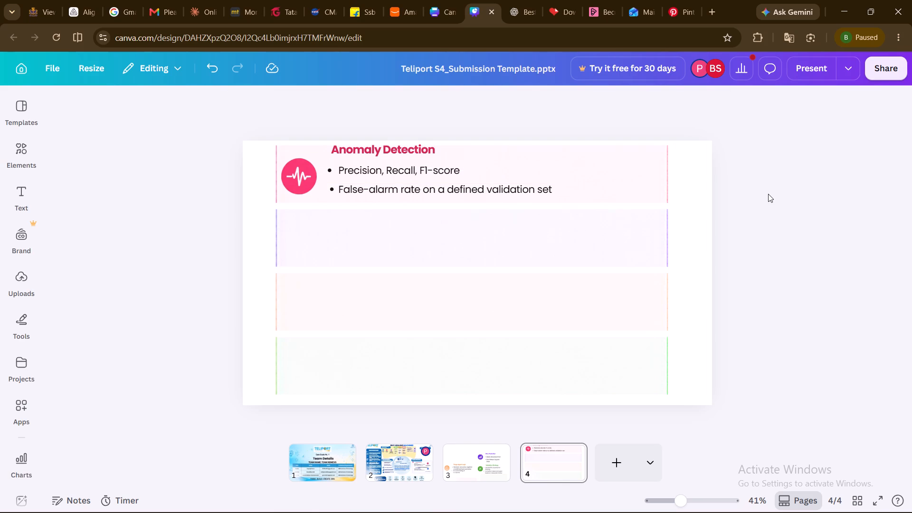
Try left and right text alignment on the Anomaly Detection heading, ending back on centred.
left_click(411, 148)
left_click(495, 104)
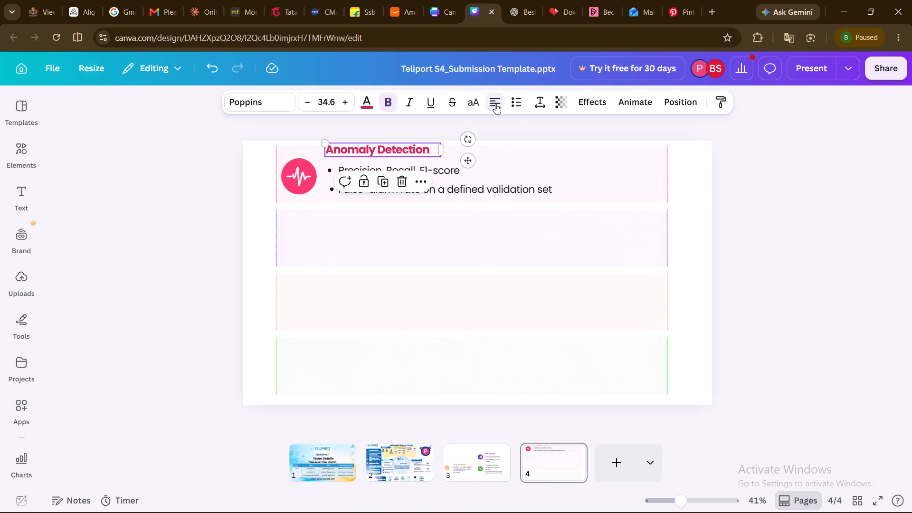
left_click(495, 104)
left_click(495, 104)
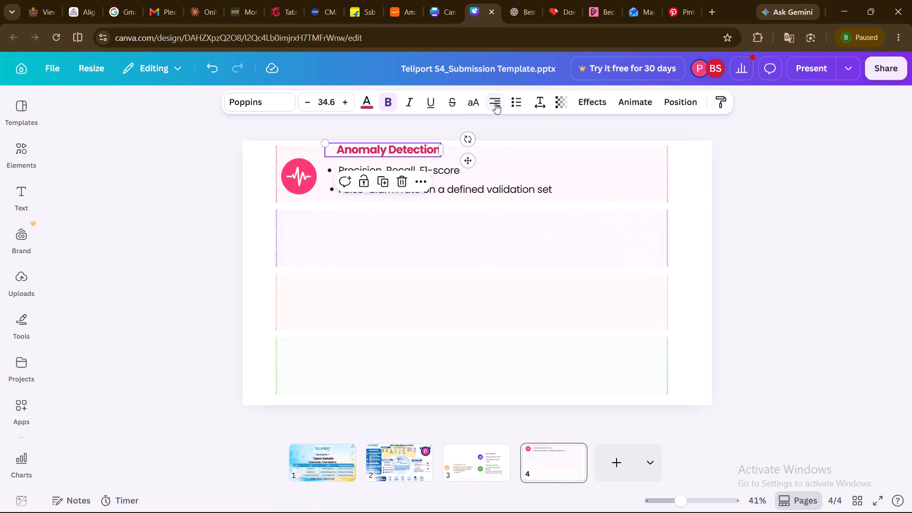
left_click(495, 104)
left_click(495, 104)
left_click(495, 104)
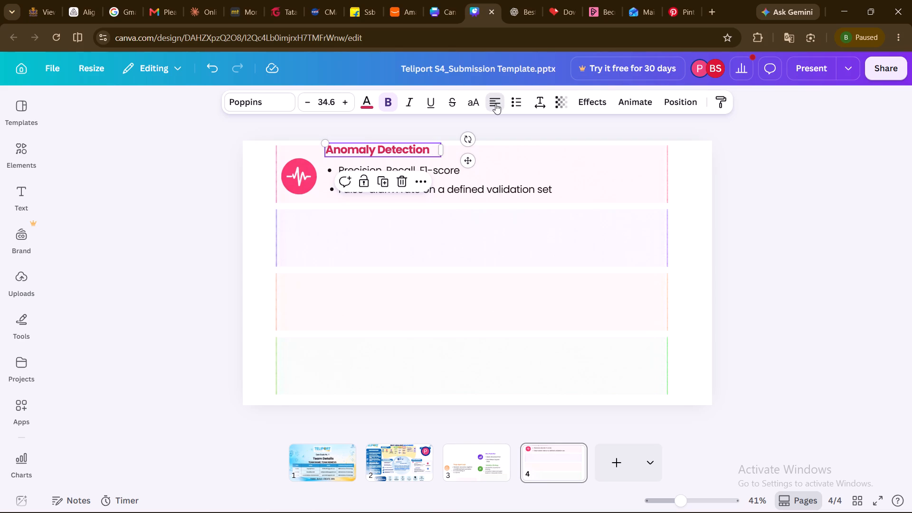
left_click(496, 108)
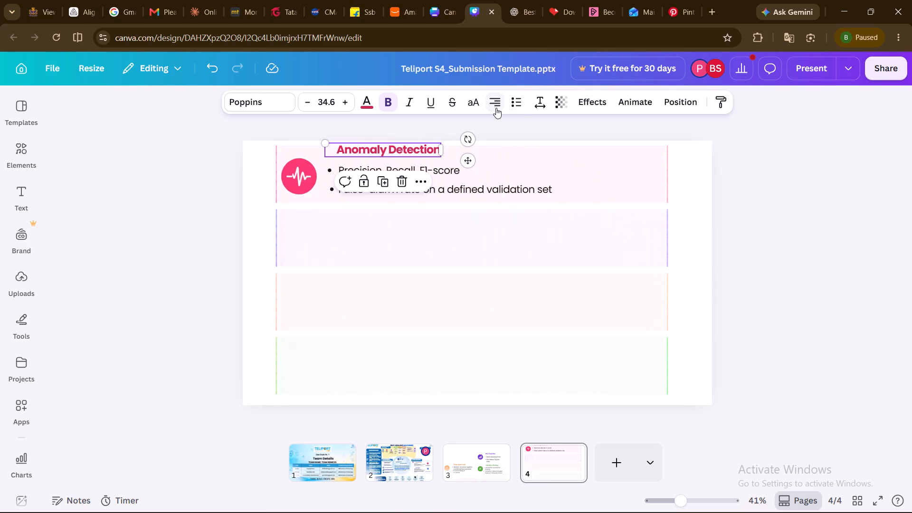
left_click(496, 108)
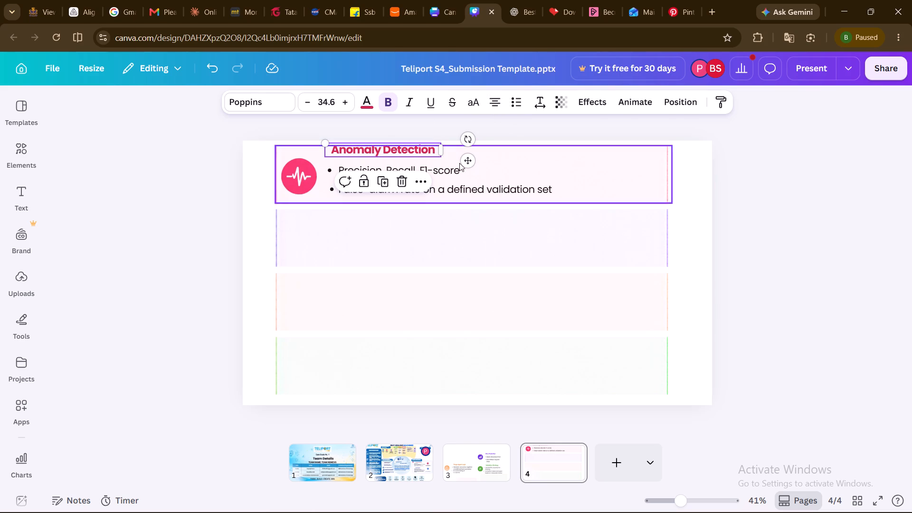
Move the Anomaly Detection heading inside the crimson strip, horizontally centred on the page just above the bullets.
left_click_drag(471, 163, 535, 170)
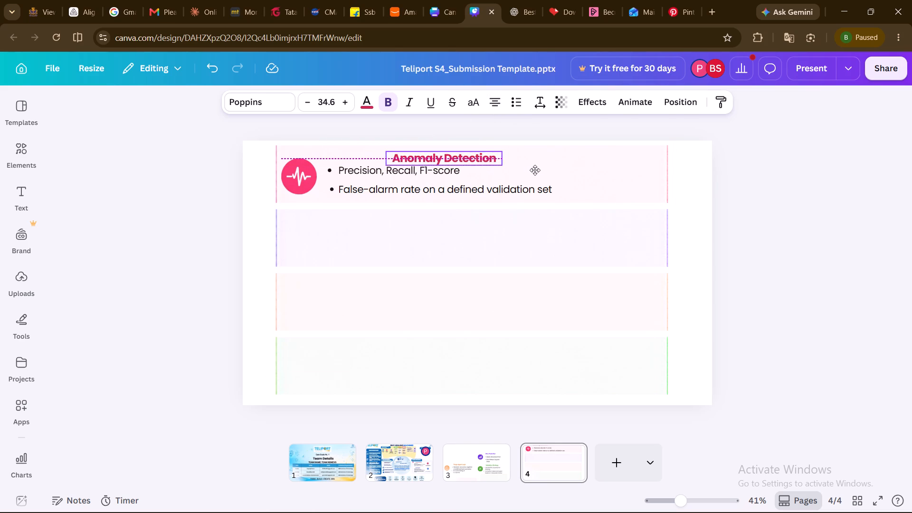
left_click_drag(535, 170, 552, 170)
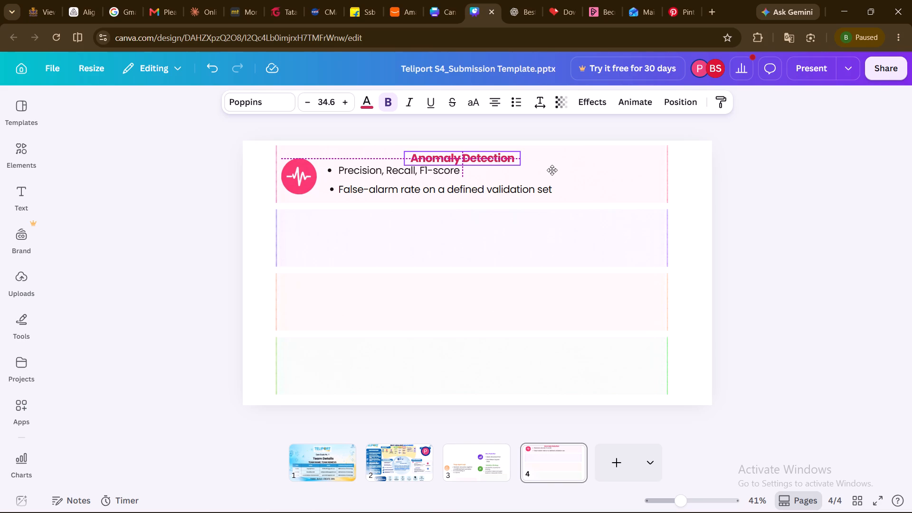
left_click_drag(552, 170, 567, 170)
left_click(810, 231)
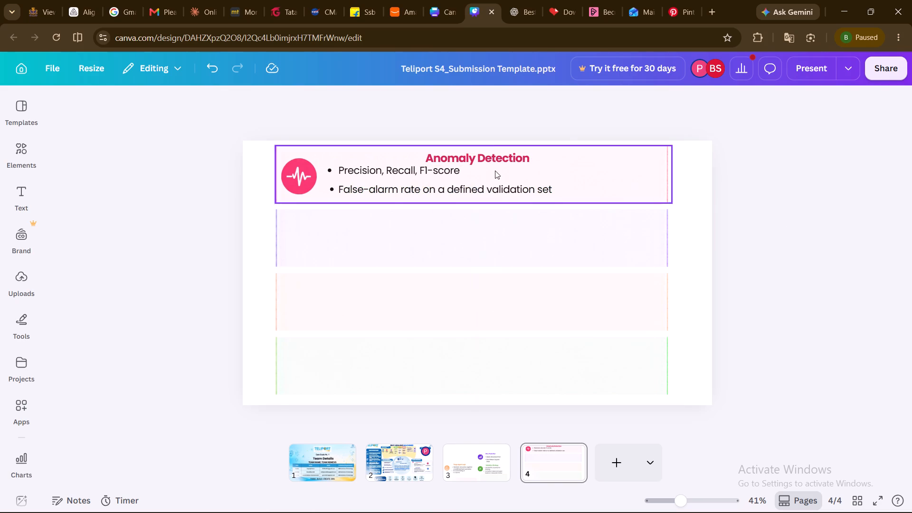
Move the Anomaly Detection heading to the crimson strip's upper-right corner, just inside its right edge.
left_click_drag(493, 161, 588, 173)
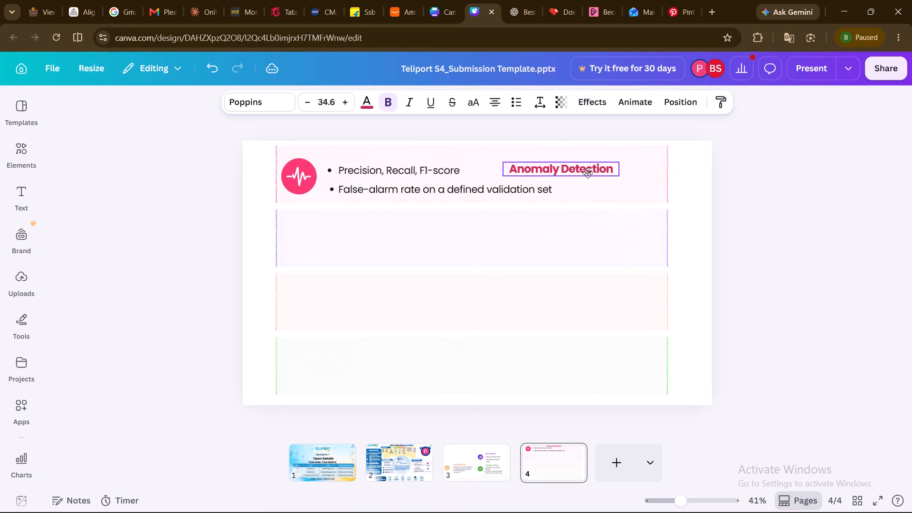
left_click_drag(588, 173, 612, 174)
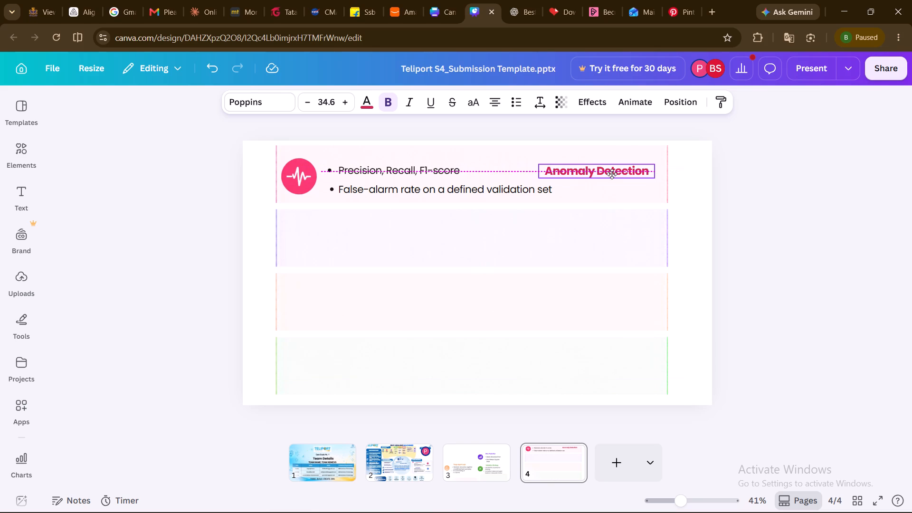
left_click_drag(612, 174, 620, 172)
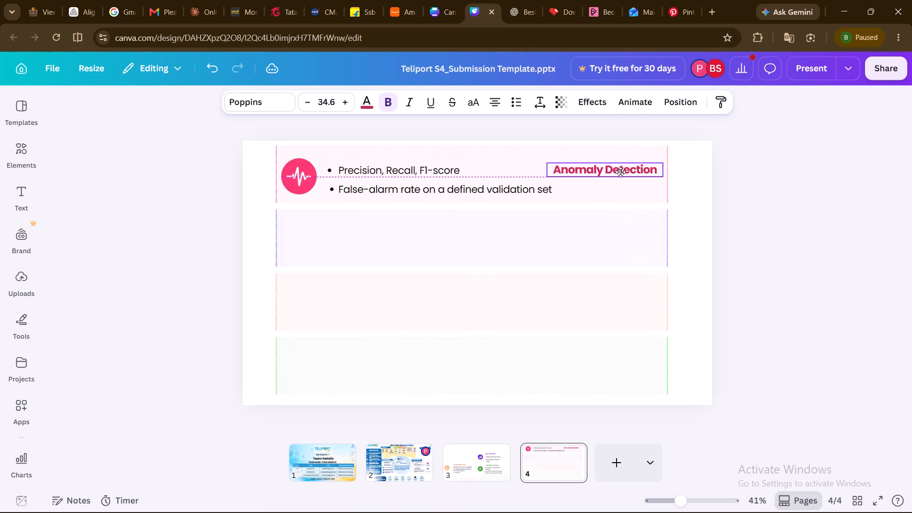
left_click_drag(620, 172, 623, 160)
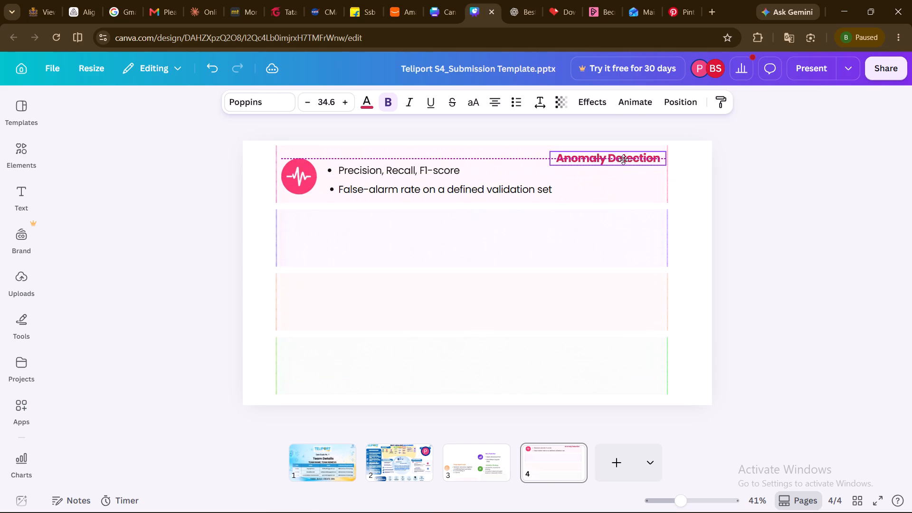
left_click_drag(623, 160, 621, 160)
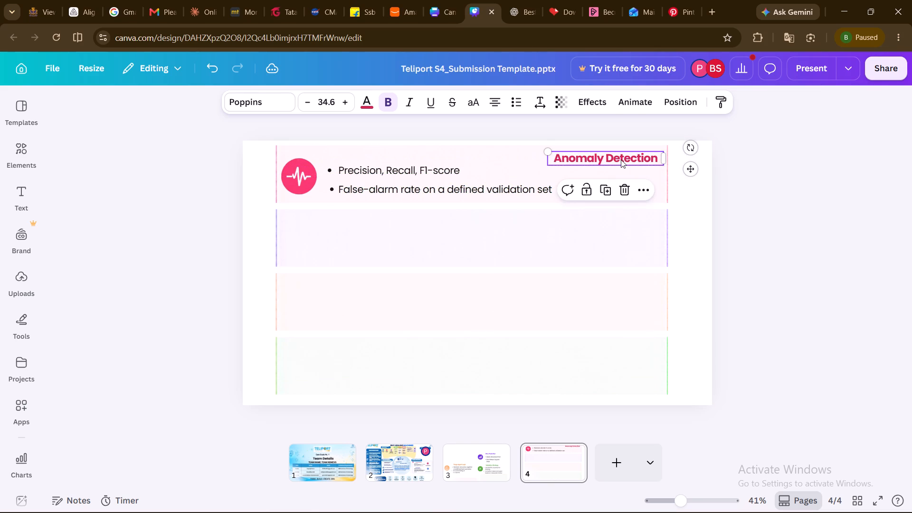
left_click(815, 186)
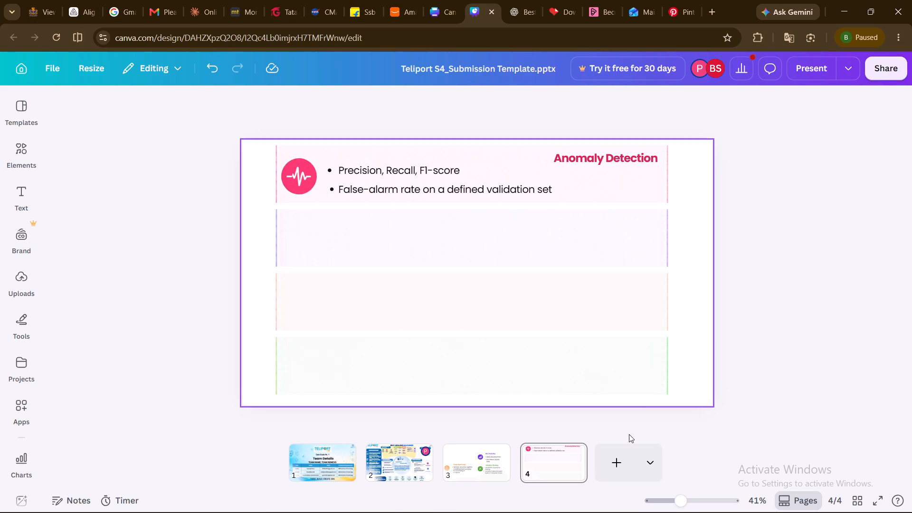
Move the RUL Prediction group from page 3 onto the purple strip on page 4 and ungroup it.
left_click(469, 461)
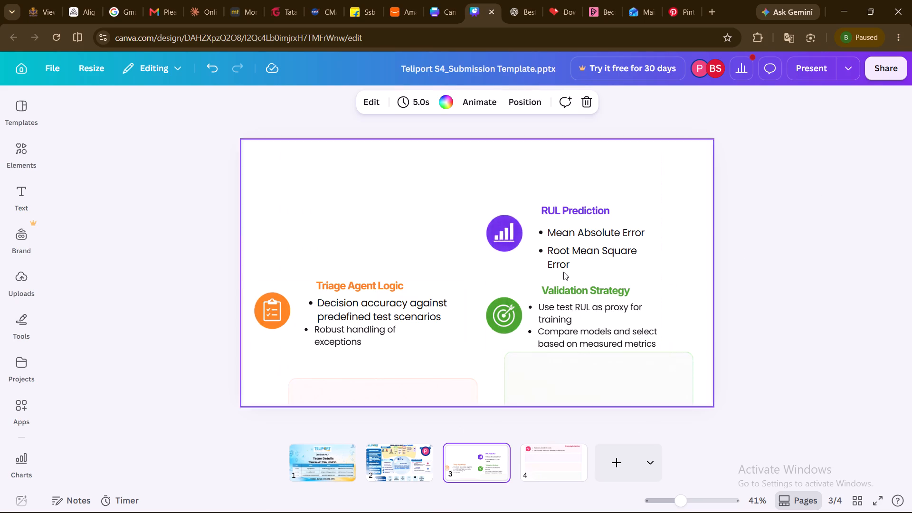
left_click_drag(563, 228, 553, 460)
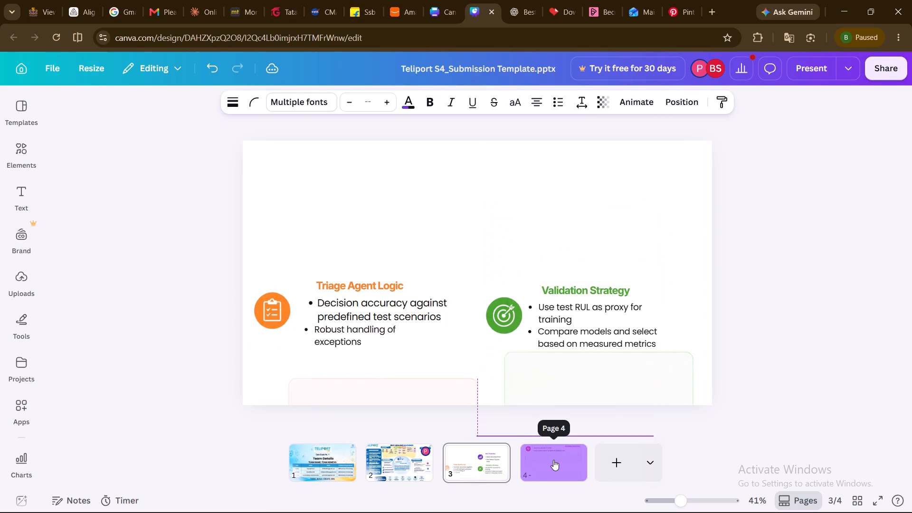
left_click_drag(553, 460, 562, 431)
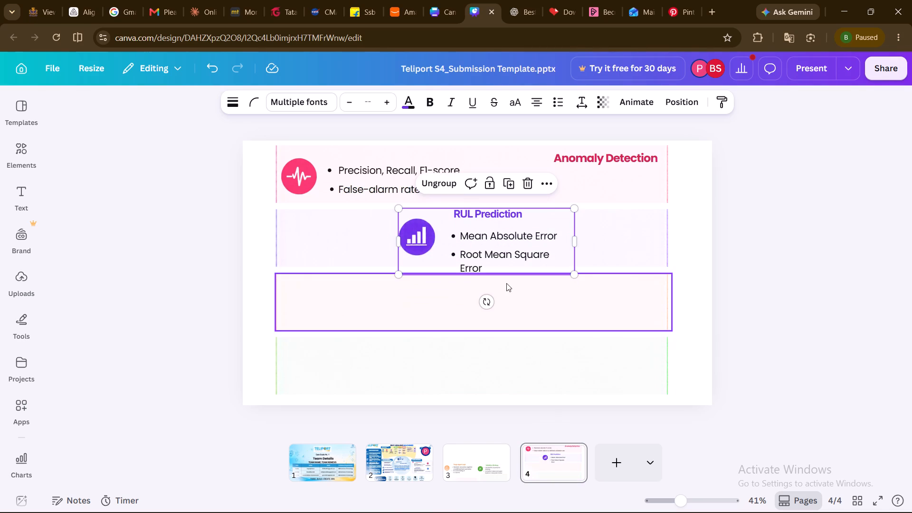
left_click(440, 185)
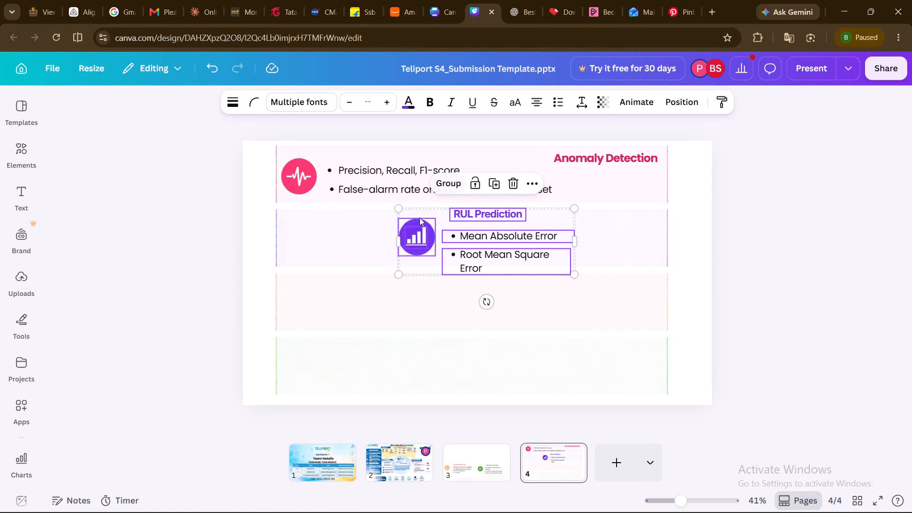
Group the purple circle with its bar-chart icon and move it to the purple strip's right end.
left_click(364, 247)
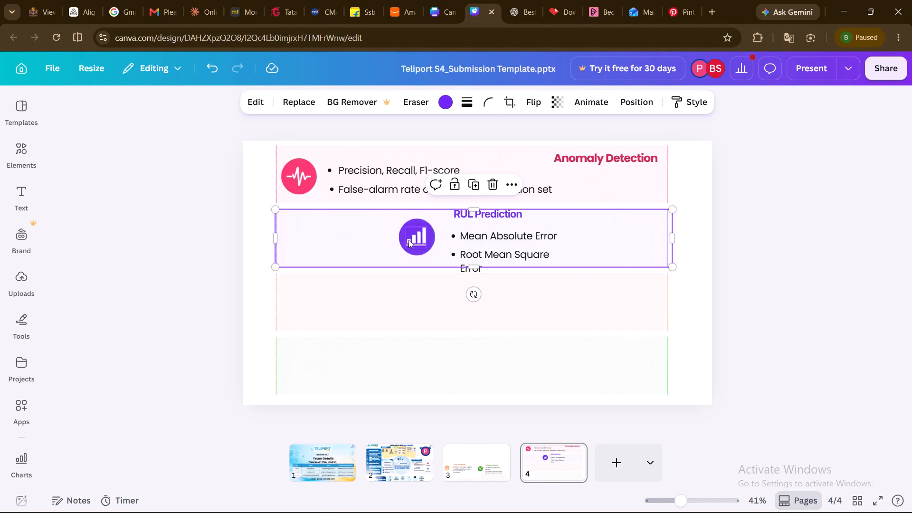
left_click(408, 240)
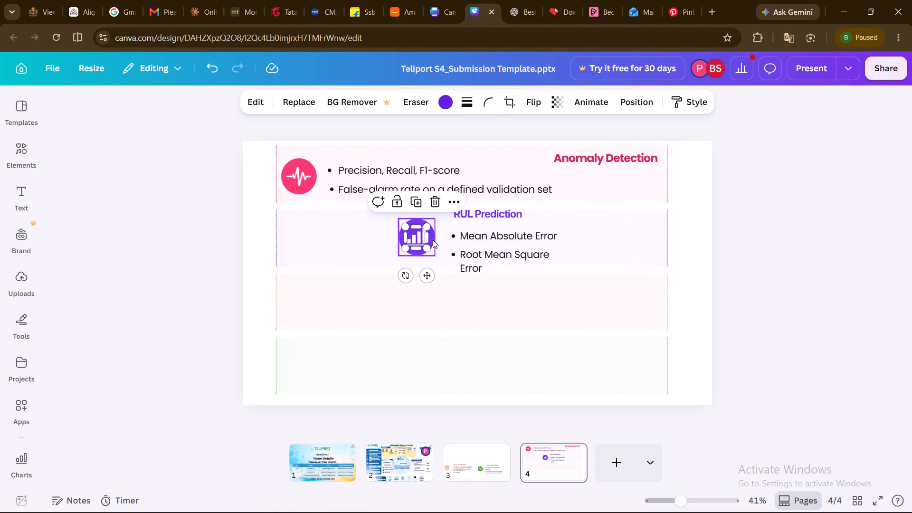
left_click(433, 240, "shift")
left_click(377, 190)
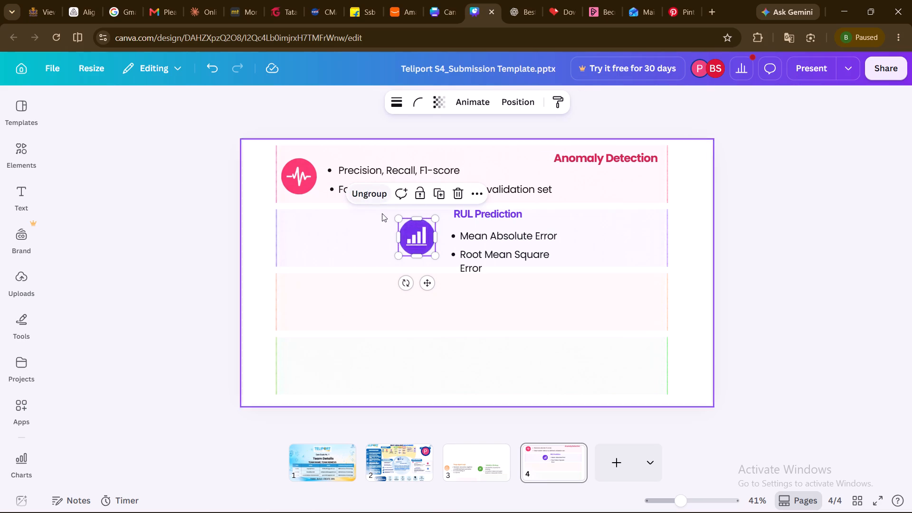
left_click_drag(415, 237, 633, 242)
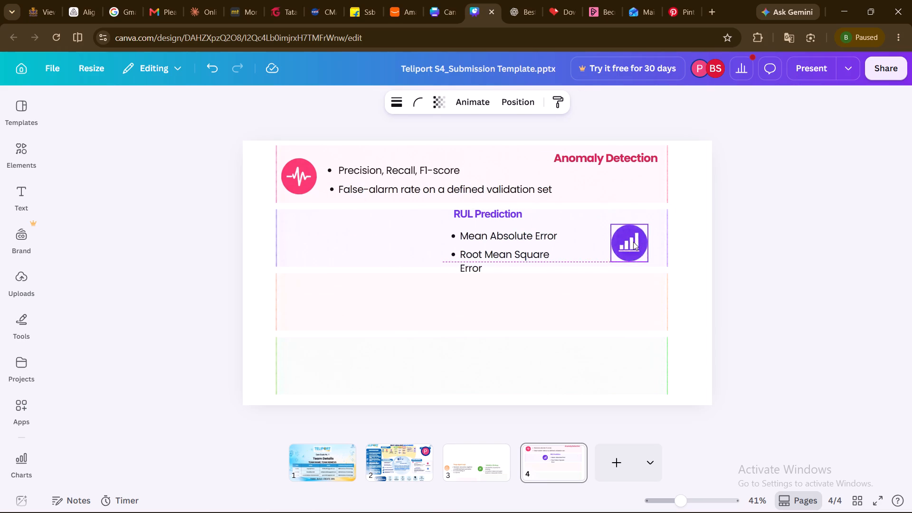
Move the RUL Prediction heading to the purple strip's upper-left corner, just inside its left edge.
left_click_drag(467, 212, 306, 239)
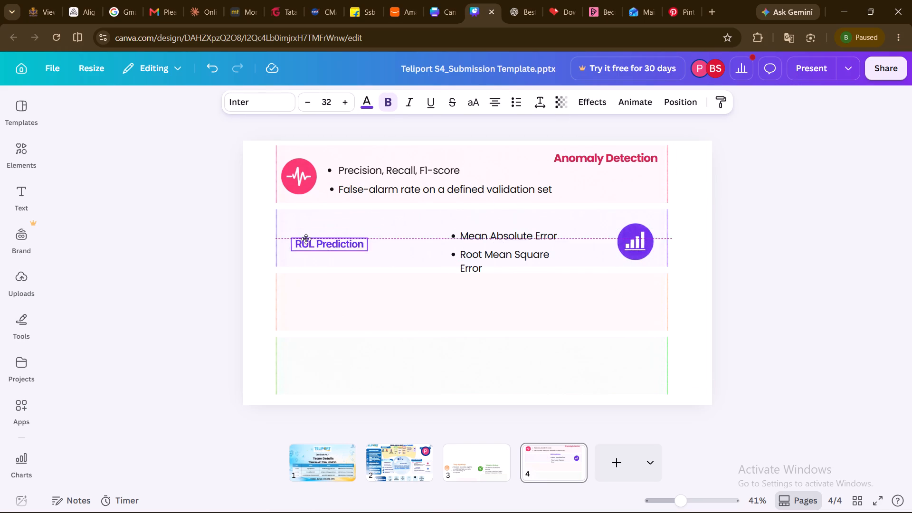
left_click_drag(306, 239, 304, 222)
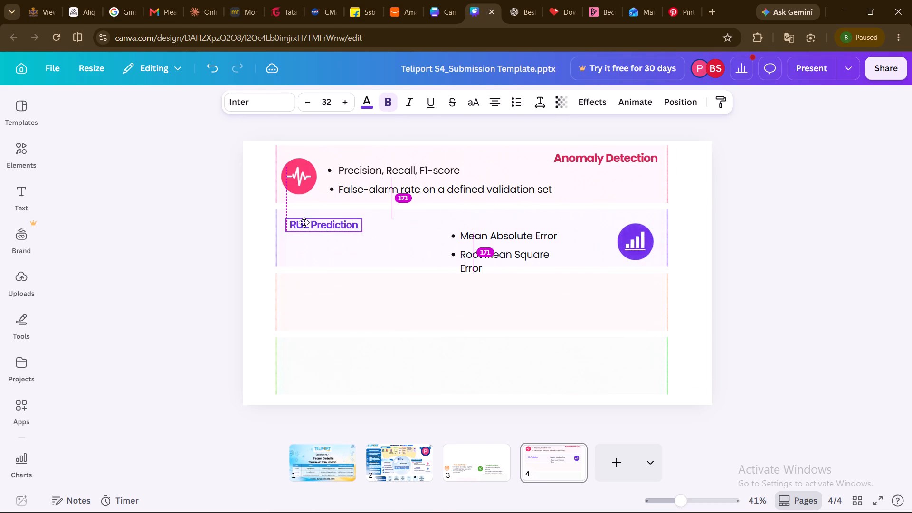
left_click_drag(304, 222, 304, 223)
Stack the Mean Absolute Error and Root Mean Square Error bullets left-aligned mid-strip, widening the second to fit one line.
double_click(488, 244)
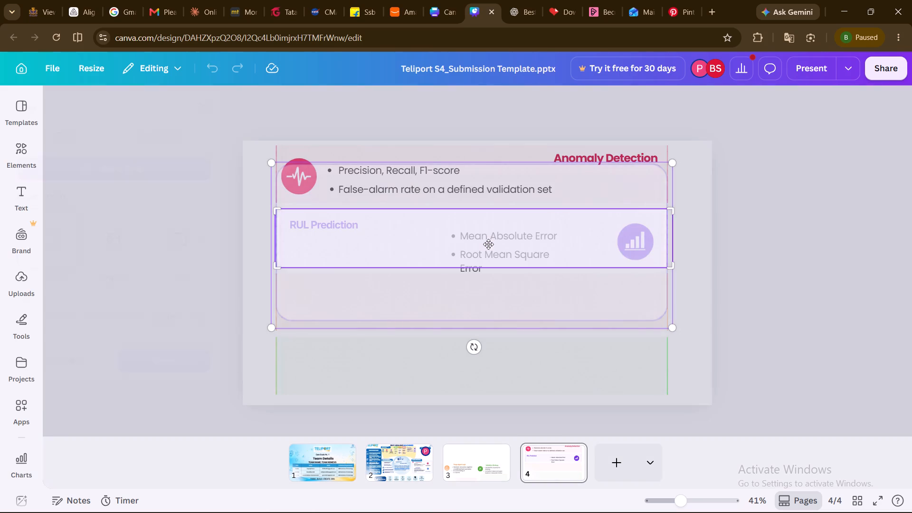
left_click(797, 261)
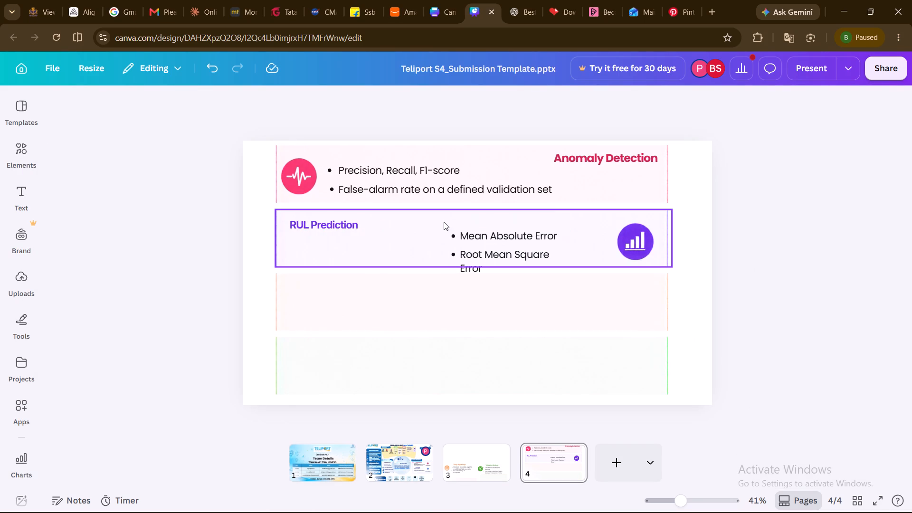
left_click_drag(469, 234, 441, 221)
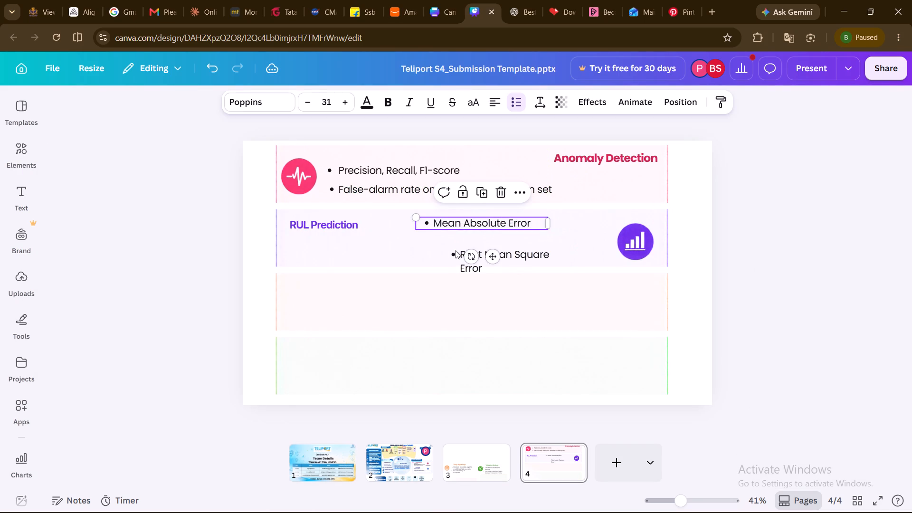
left_click_drag(462, 262, 438, 248)
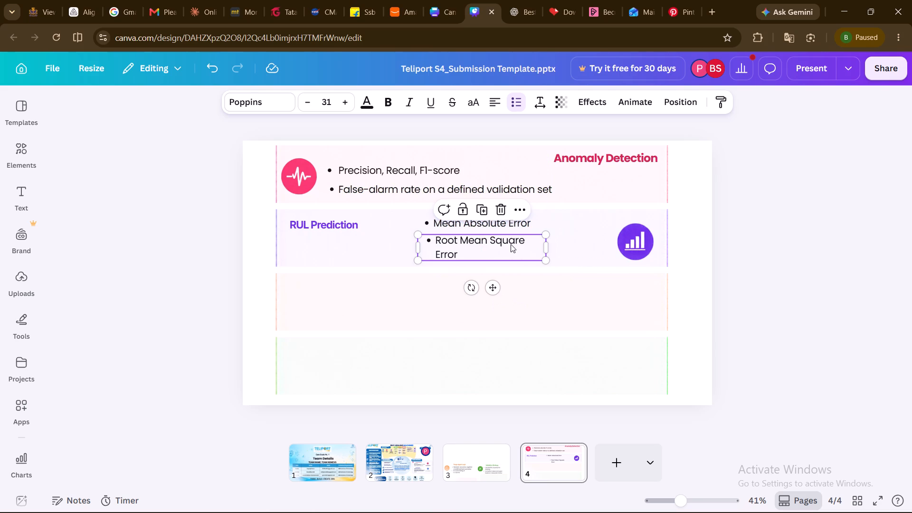
left_click_drag(547, 245, 566, 245)
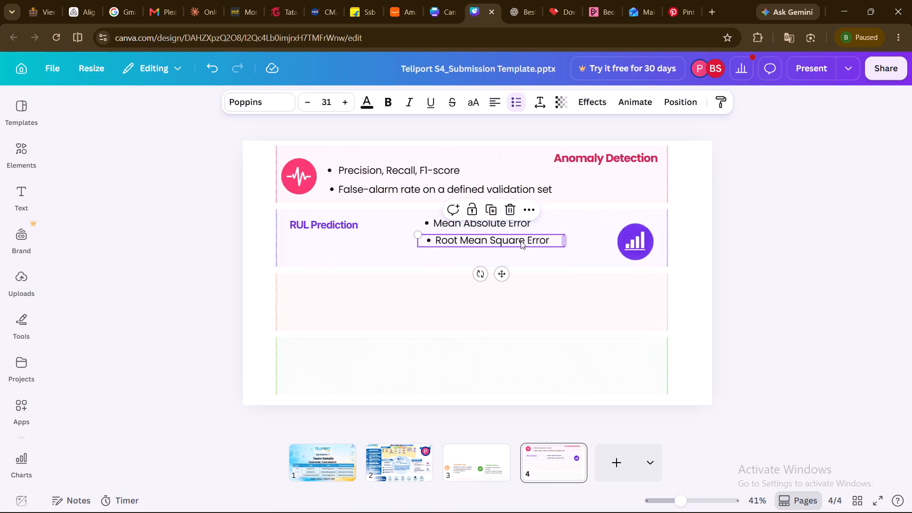
left_click_drag(503, 271, 504, 280)
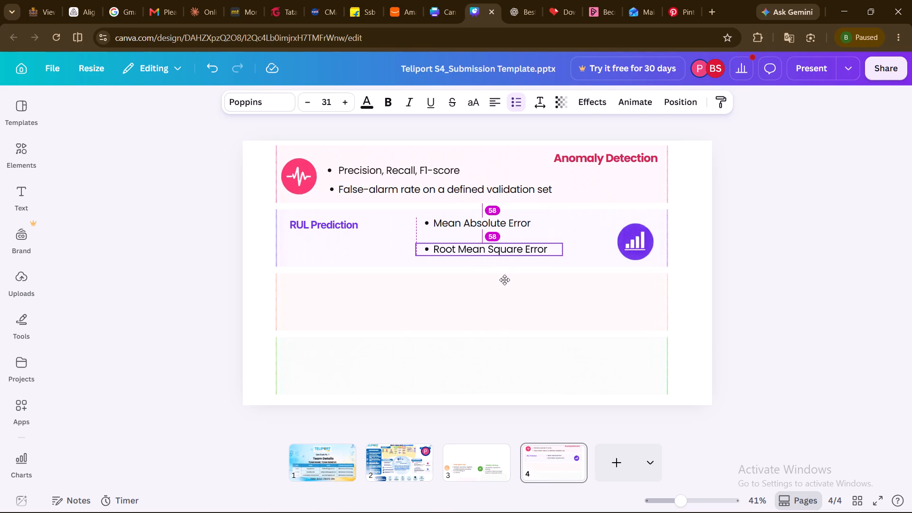
left_click_drag(504, 280, 504, 279)
left_click(753, 254)
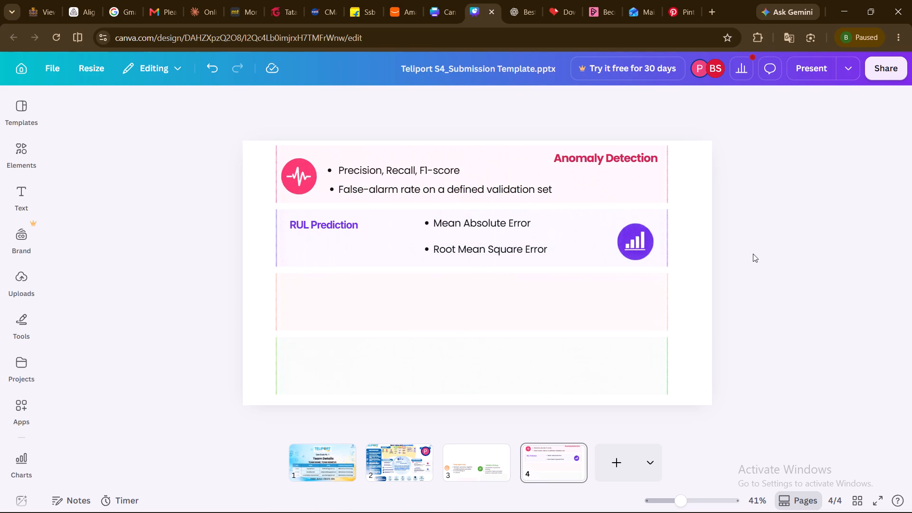
Shift the purple bar-chart icon slightly left and up within the purple strip, roughly centred vertically.
left_click_drag(636, 233, 620, 230)
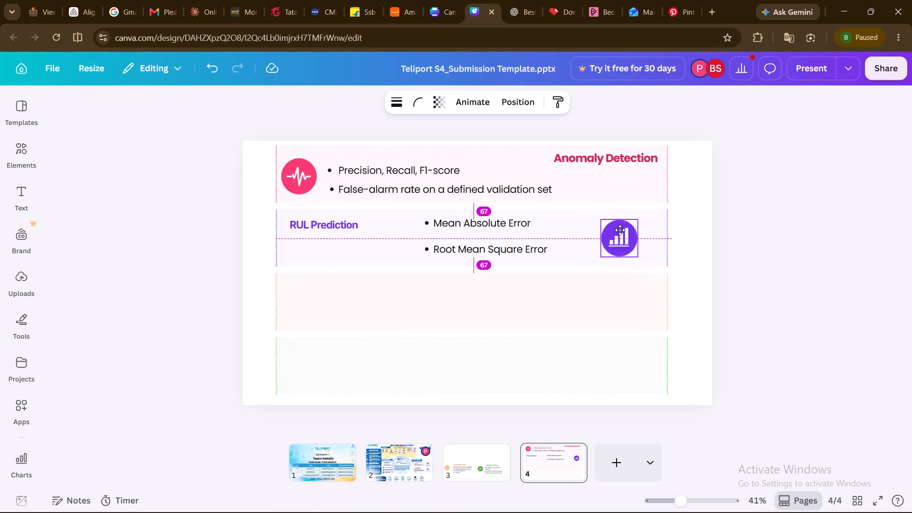
left_click_drag(620, 230, 622, 228)
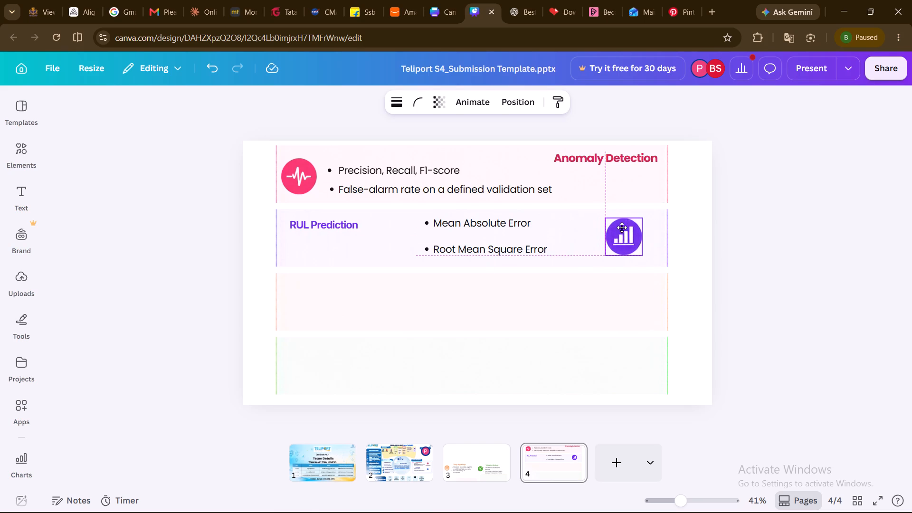
left_click_drag(622, 228, 620, 227)
Move the Triage Agent Logic group from page 3 onto the orange strip on page 4 and ungroup it.
left_click(474, 466)
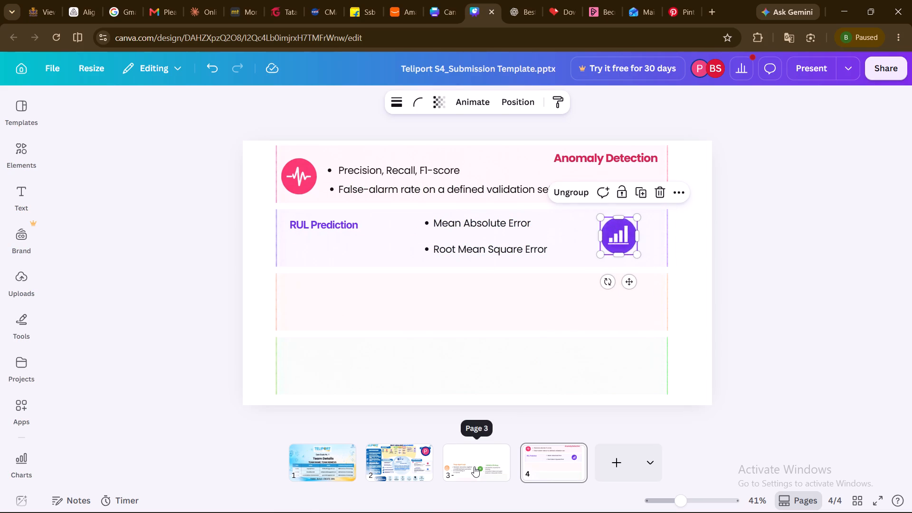
left_click_drag(360, 324, 543, 476)
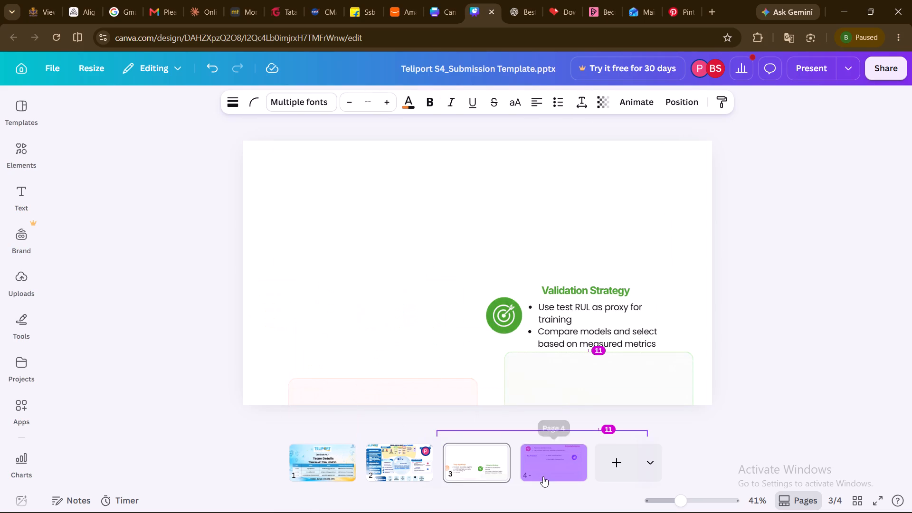
left_click_drag(543, 476, 486, 506)
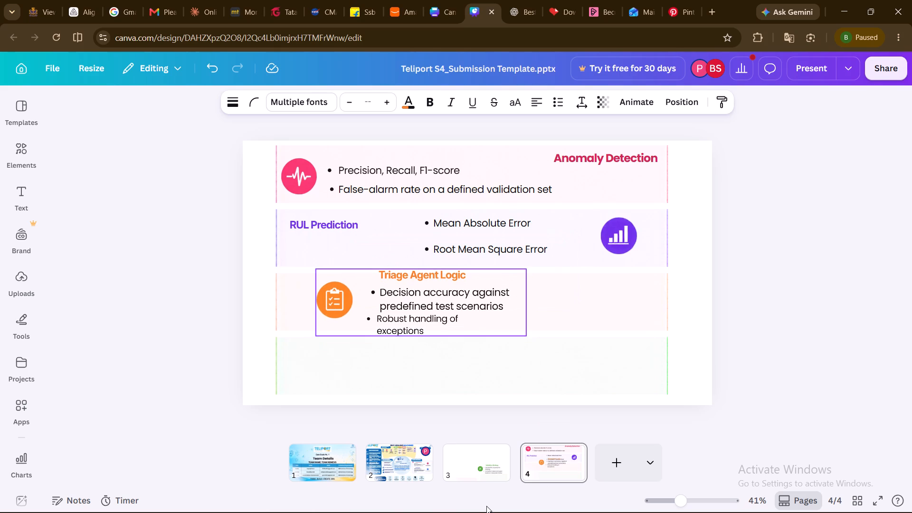
left_click_drag(486, 506, 482, 506)
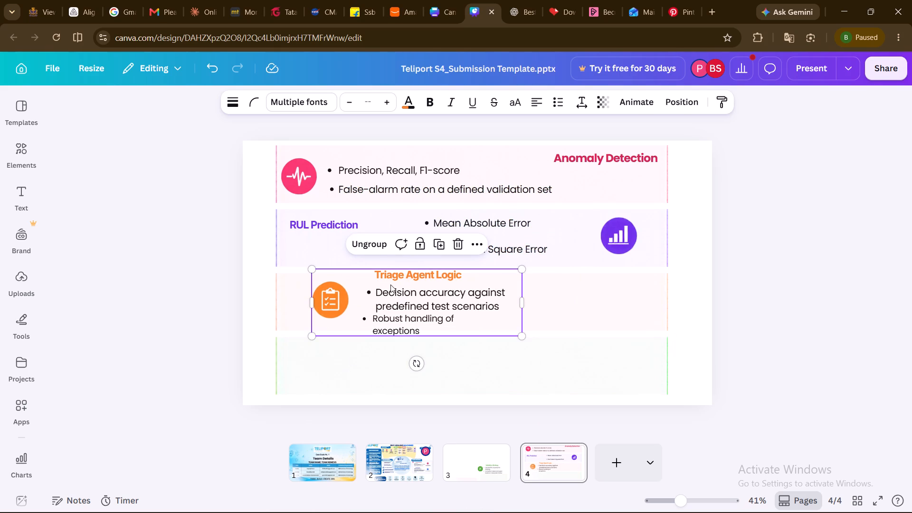
left_click(365, 241)
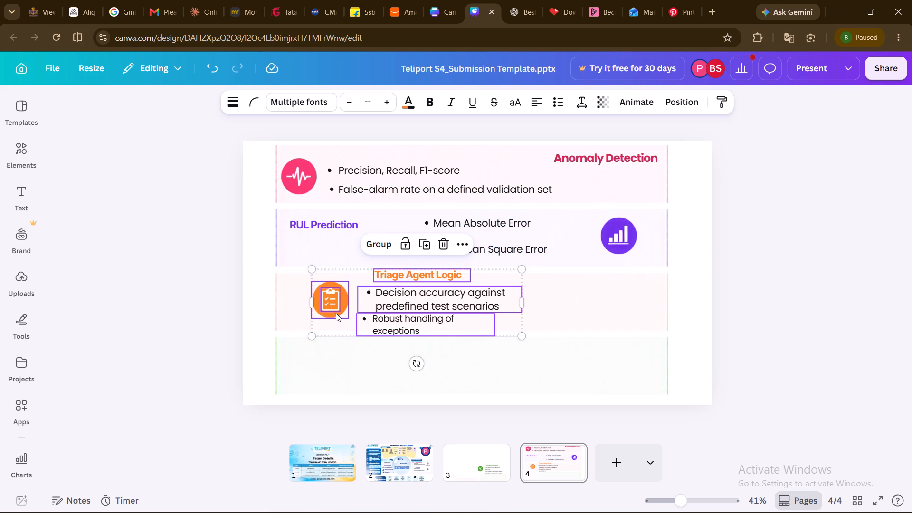
Group the orange circle with its clipboard icon and move it to the orange strip's left end.
left_click(244, 320)
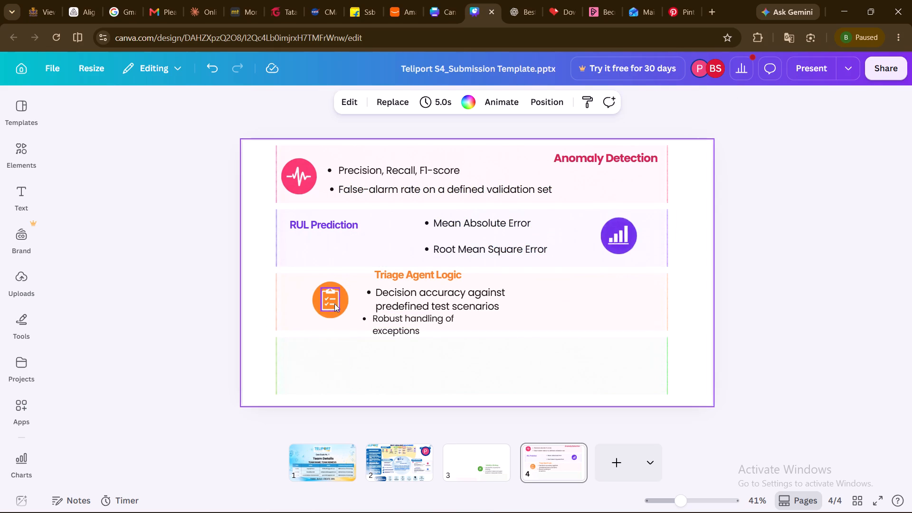
left_click(324, 305)
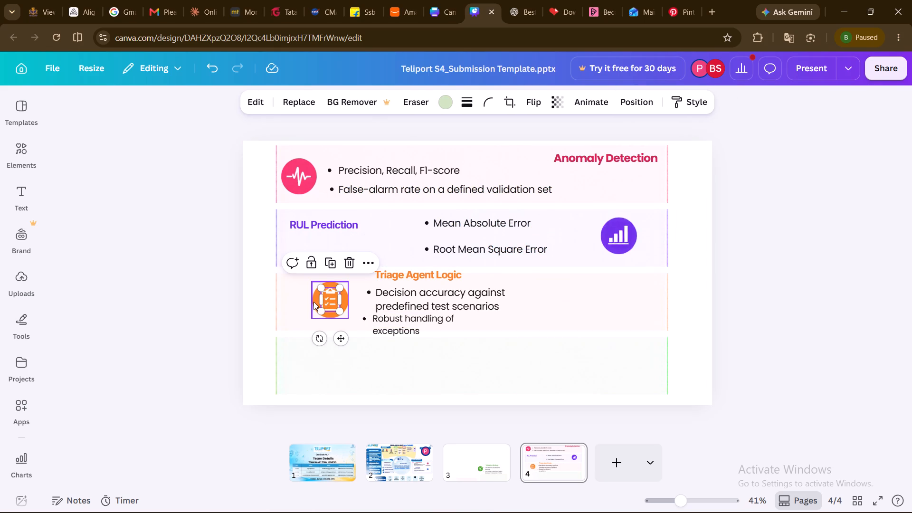
left_click(313, 302, "shift")
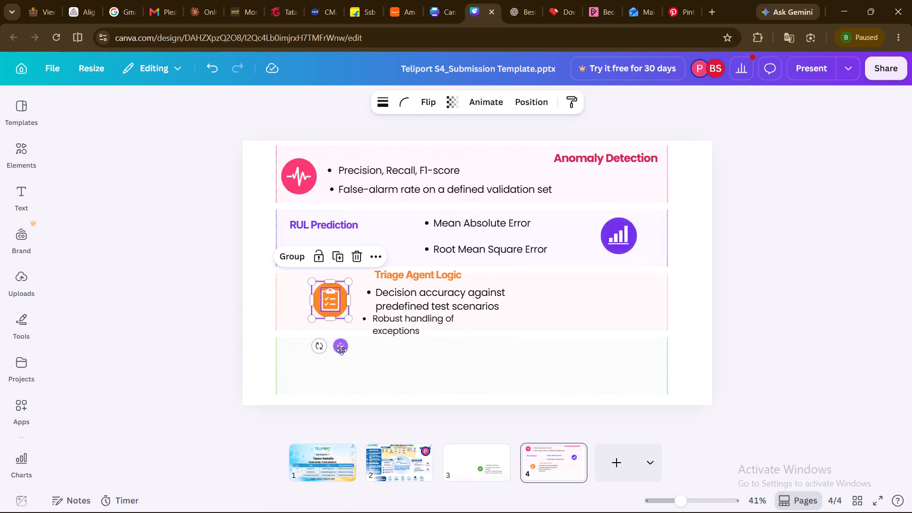
left_click(294, 259)
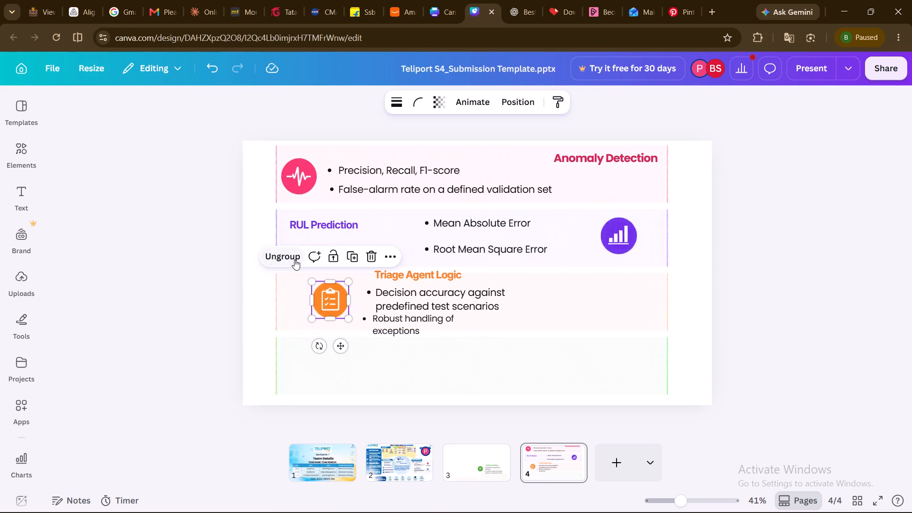
left_click_drag(341, 346, 319, 347)
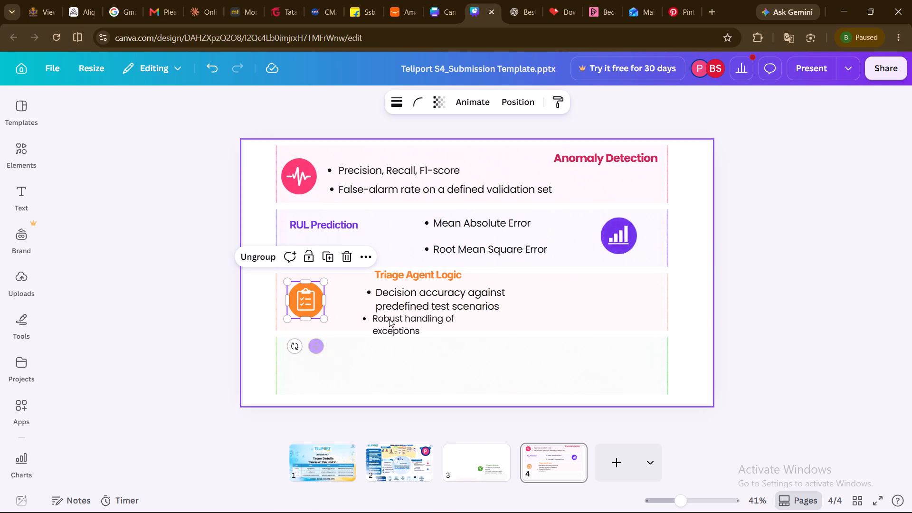
Move the Triage Agent Logic heading to the orange strip's upper-right corner, just inside its right edge.
left_click_drag(411, 275, 598, 289)
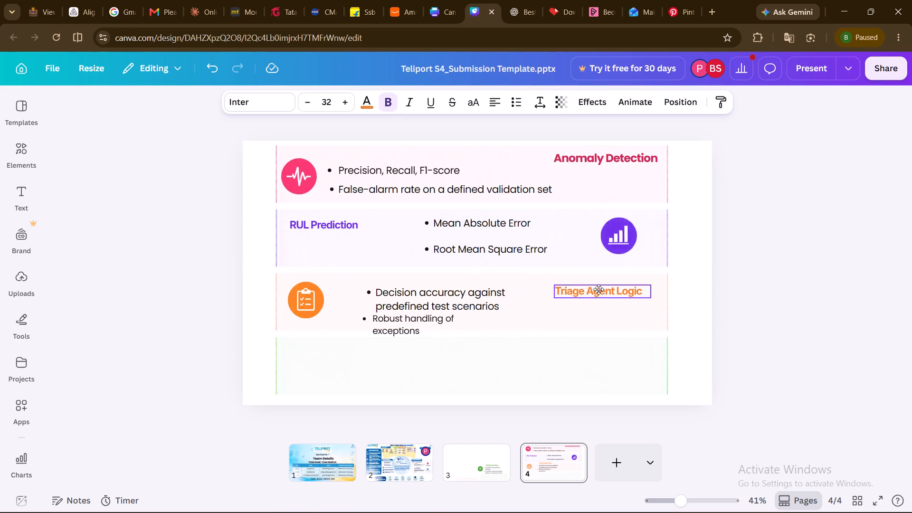
left_click_drag(598, 289, 600, 286)
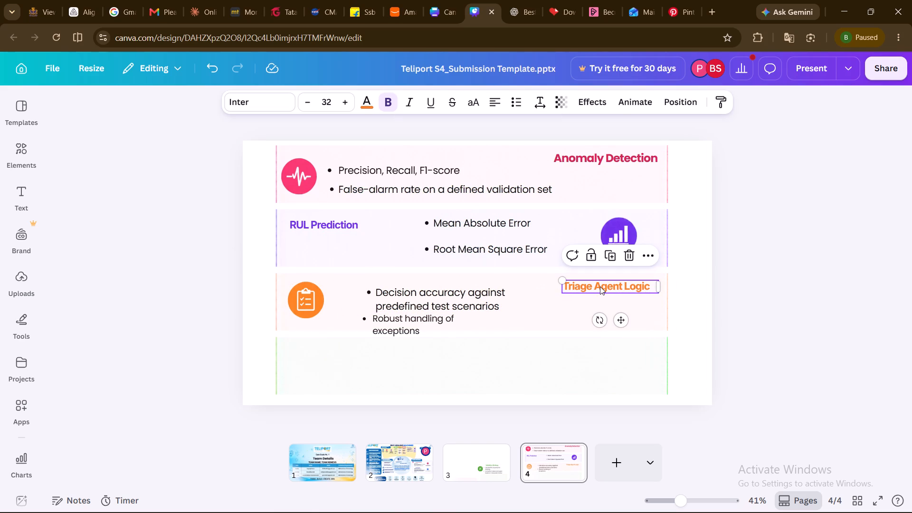
Widen the "Decision accuracy against predefined test scenarios" bullet onto one line and shift it slightly left and down in the orange strip.
left_click(404, 298)
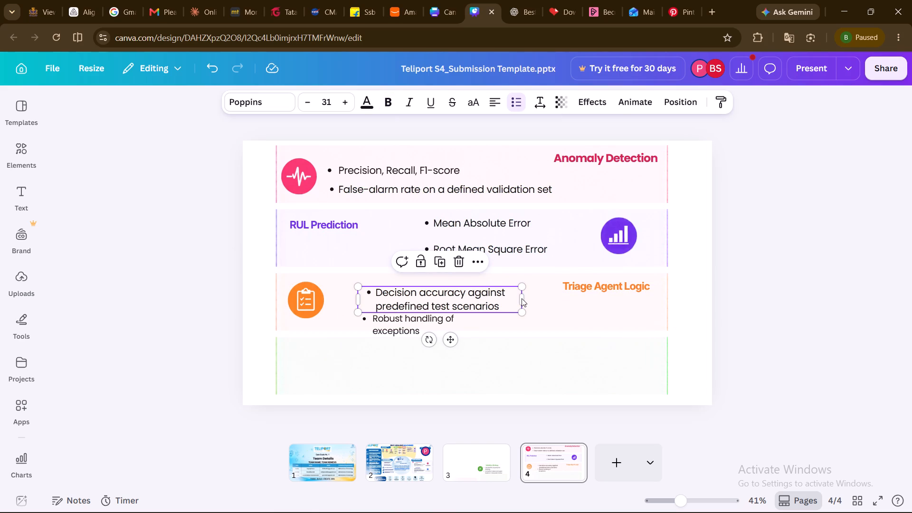
left_click_drag(524, 299, 541, 299)
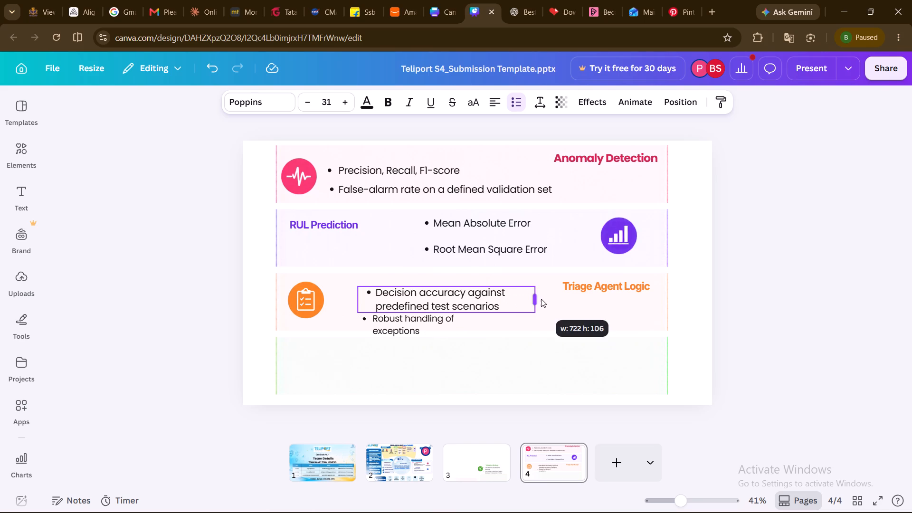
left_click_drag(541, 299, 601, 304)
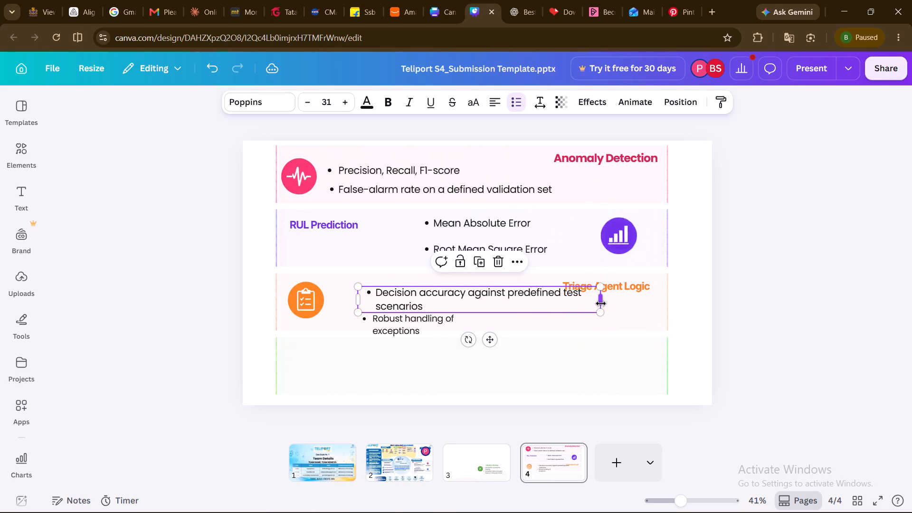
left_click_drag(603, 301, 622, 301)
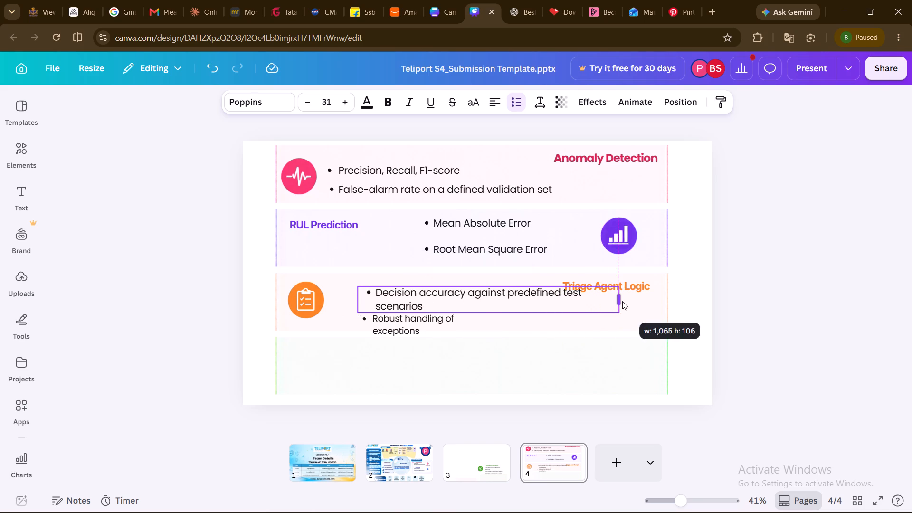
left_click_drag(622, 301, 638, 302)
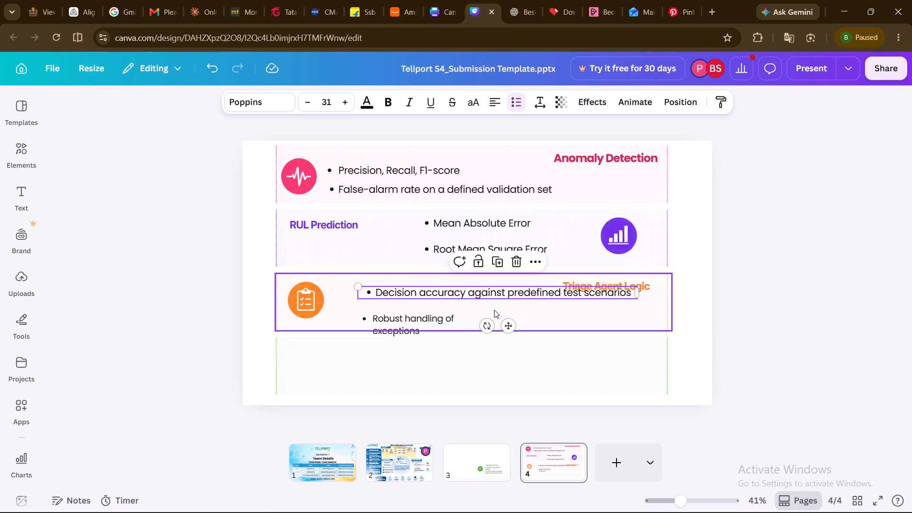
left_click_drag(513, 326, 501, 332)
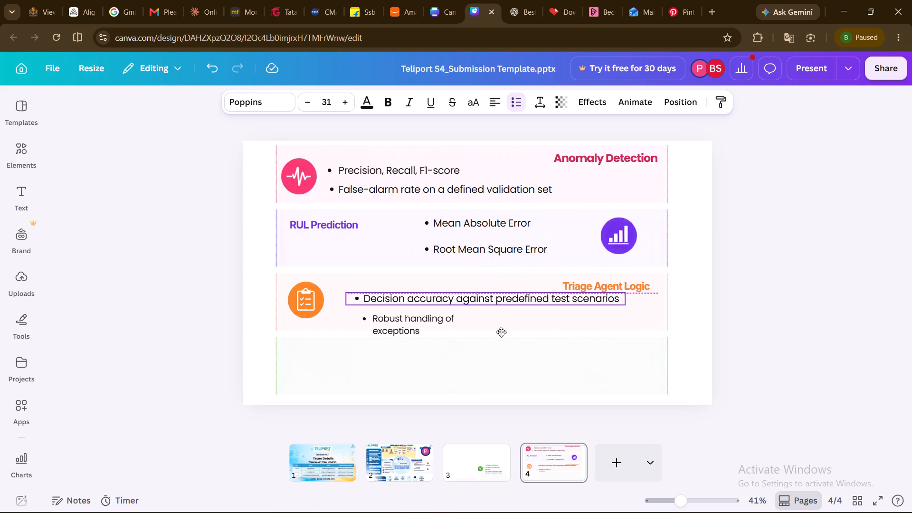
left_click_drag(501, 332, 500, 332)
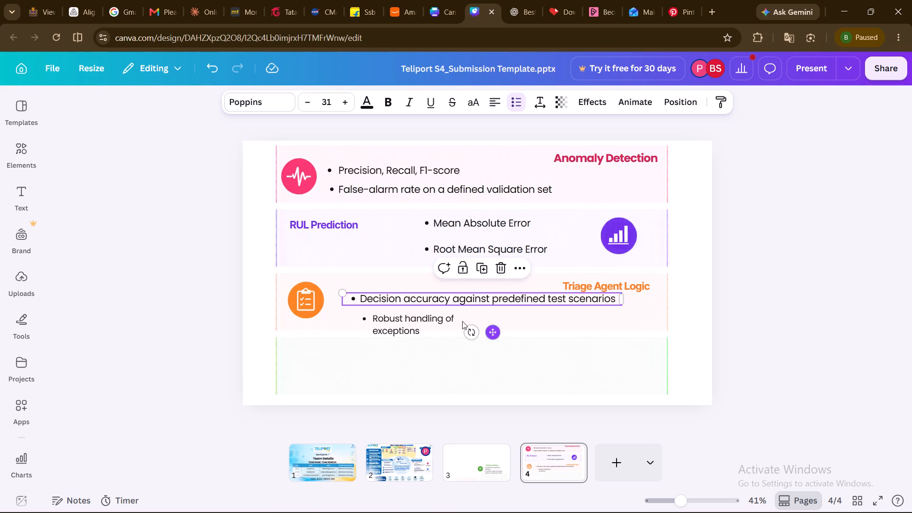
Fit the "Robust handling of exceptions" bullet on one line, shift it slightly left, and set its font size to 31.
left_click(421, 321)
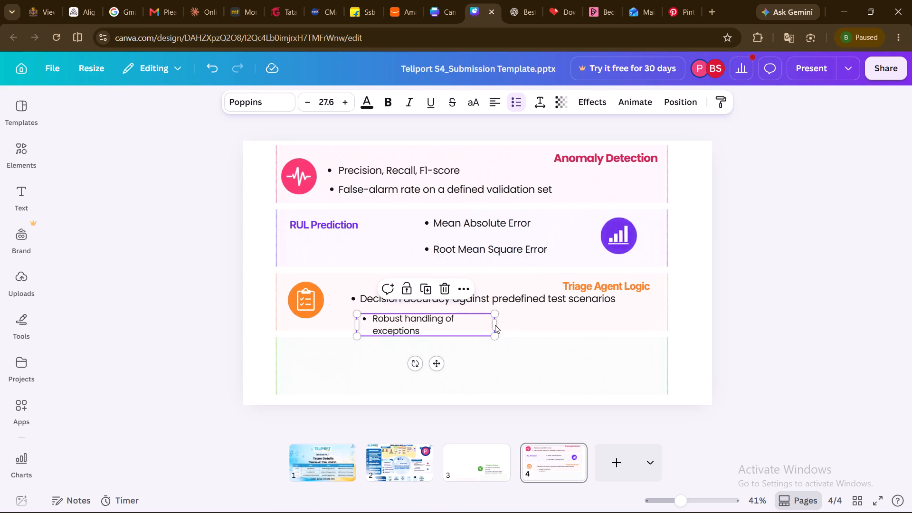
left_click_drag(495, 324, 530, 322)
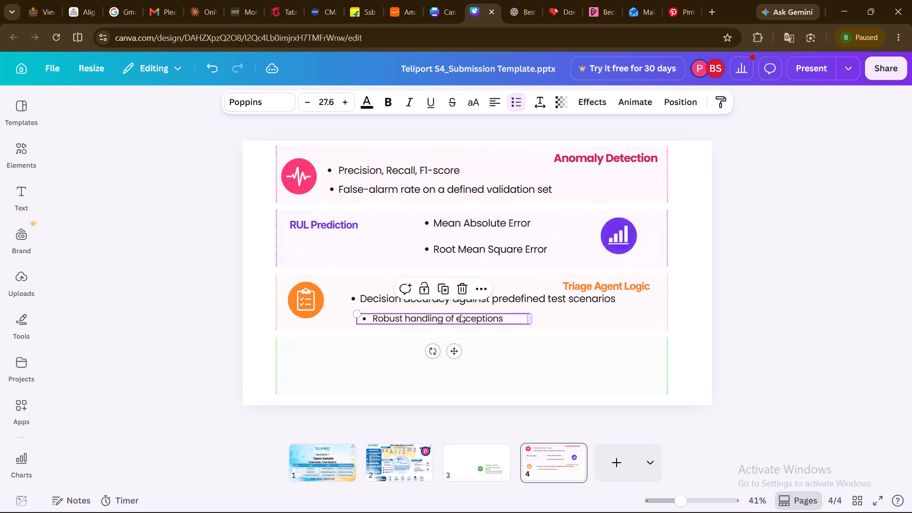
left_click_drag(460, 351, 450, 349)
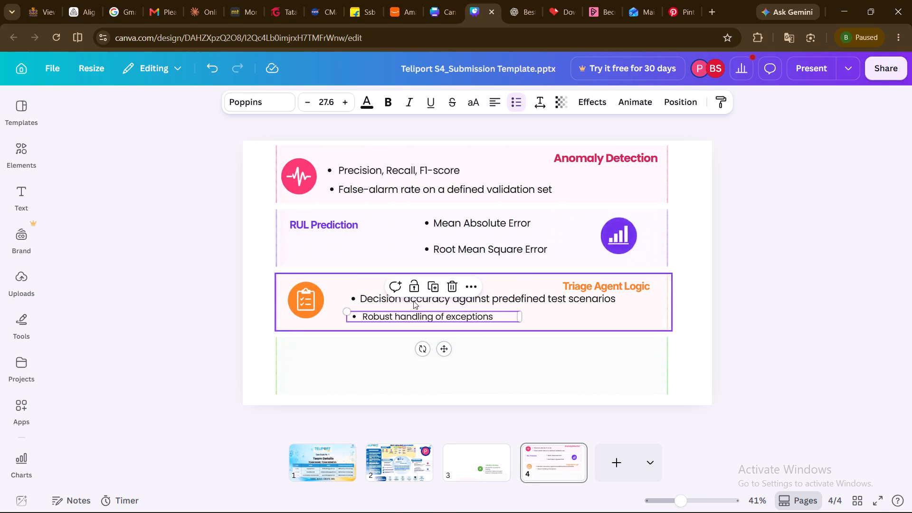
left_click(334, 102)
type("31")
key("Return")
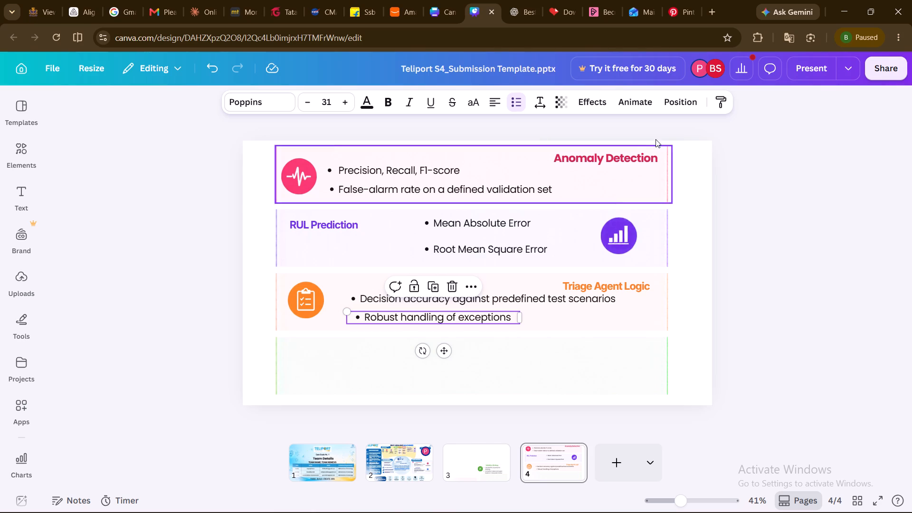
left_click(774, 223)
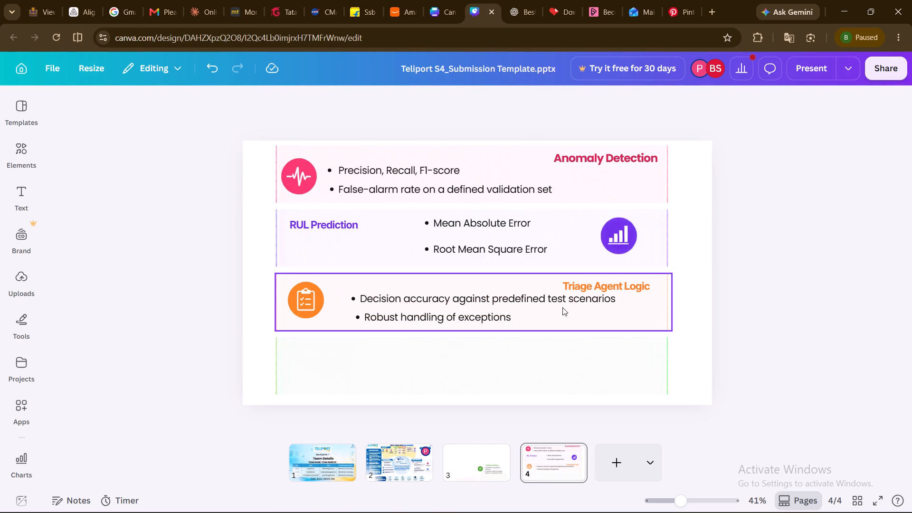
Nudge the Triage Agent Logic heading closer to the orange strip's upper-right corner and left-align the two bullets beneath it.
left_click_drag(544, 297, 536, 299)
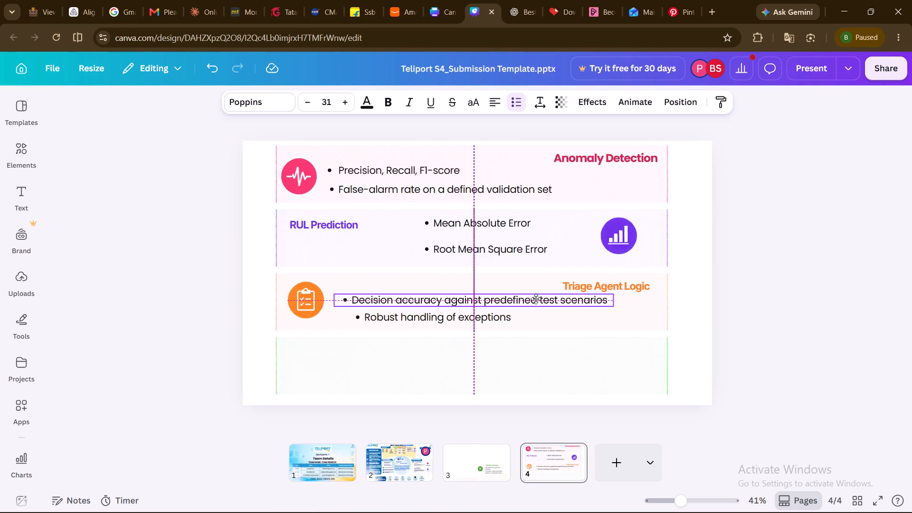
left_click_drag(536, 299, 540, 300)
left_click_drag(641, 288, 646, 286)
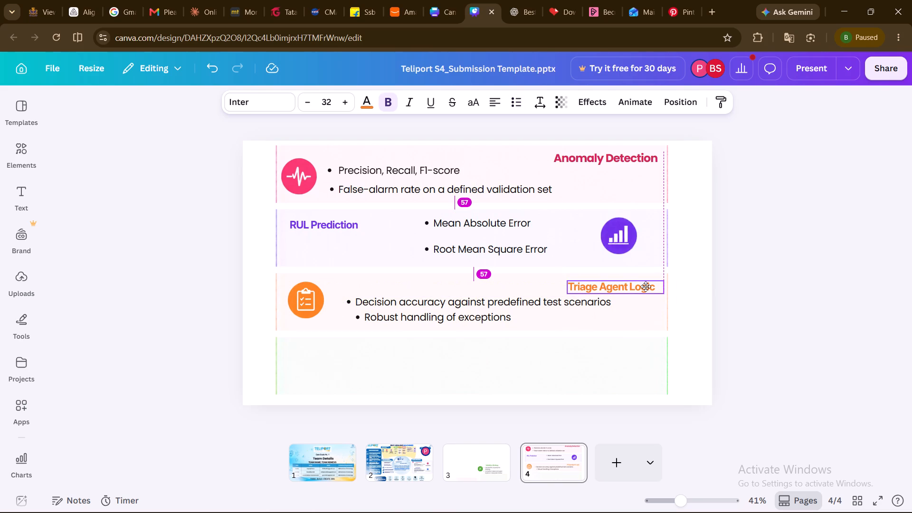
left_click_drag(646, 286, 646, 285)
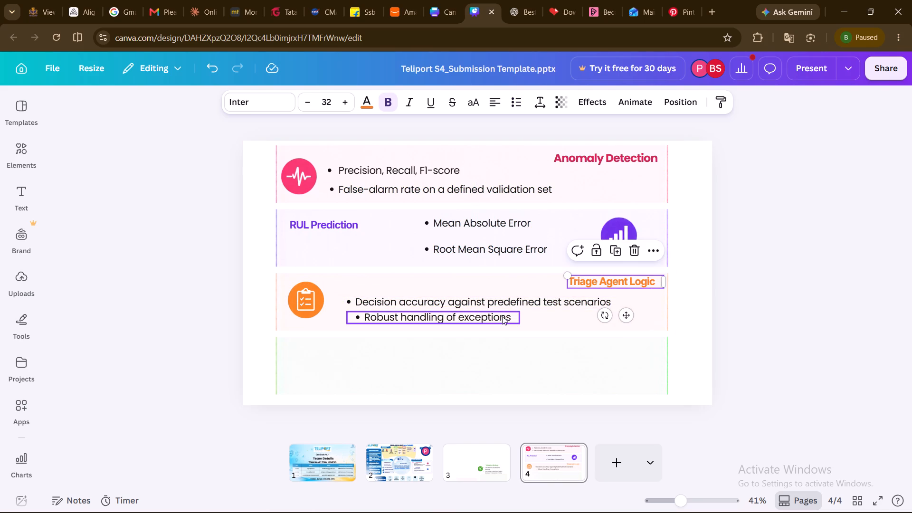
left_click_drag(502, 316, 496, 317)
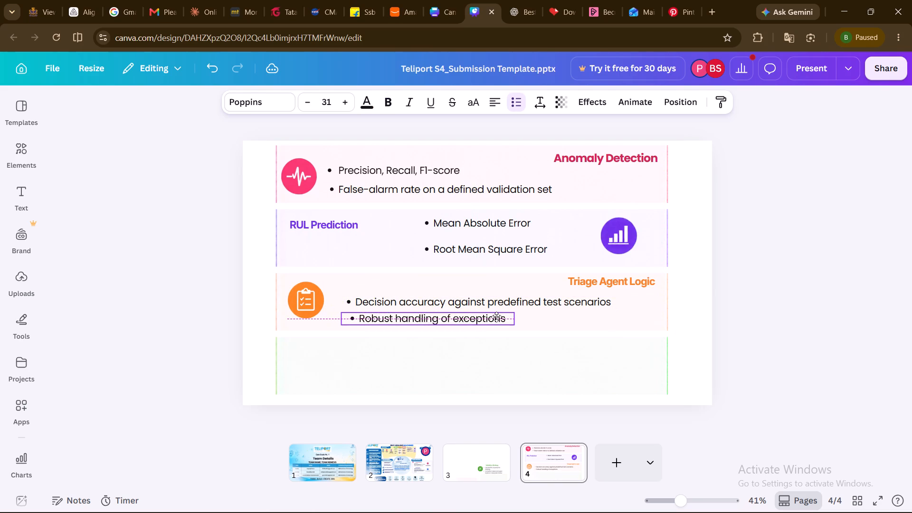
left_click_drag(496, 317, 495, 317)
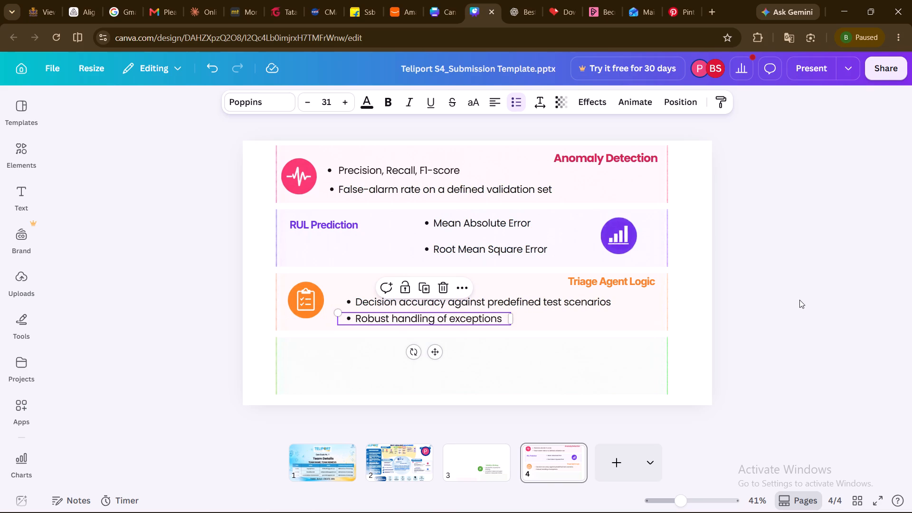
left_click(799, 300)
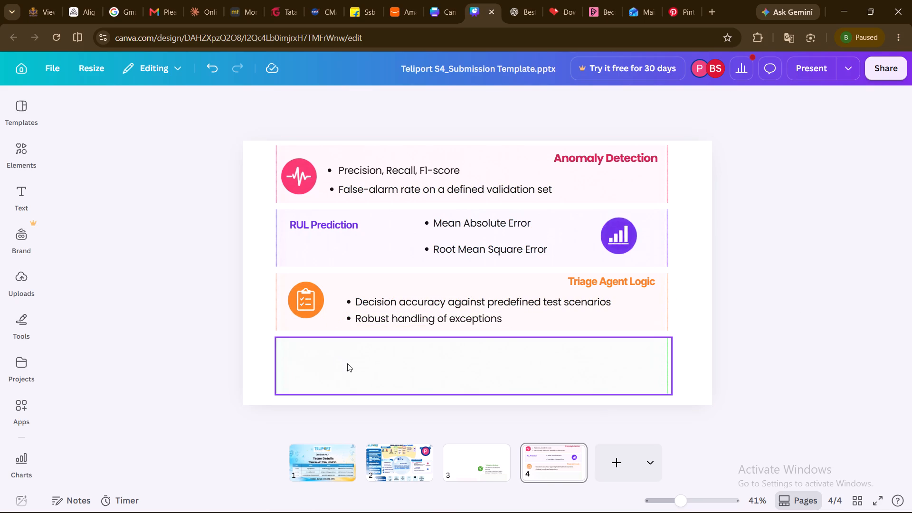
Set the RUL Prediction heading's font size to 34.6 and move it into the purple strip's upper-left corner.
left_click(597, 159)
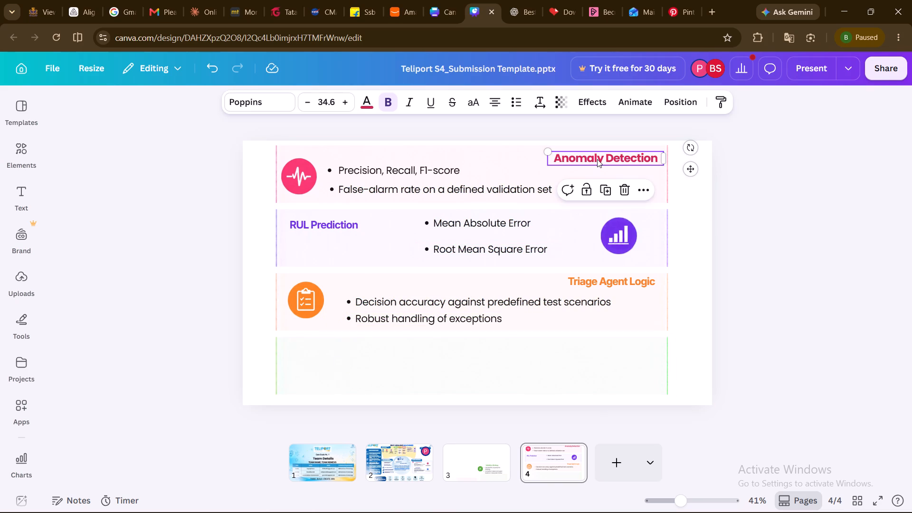
left_click(305, 228)
left_click(331, 102)
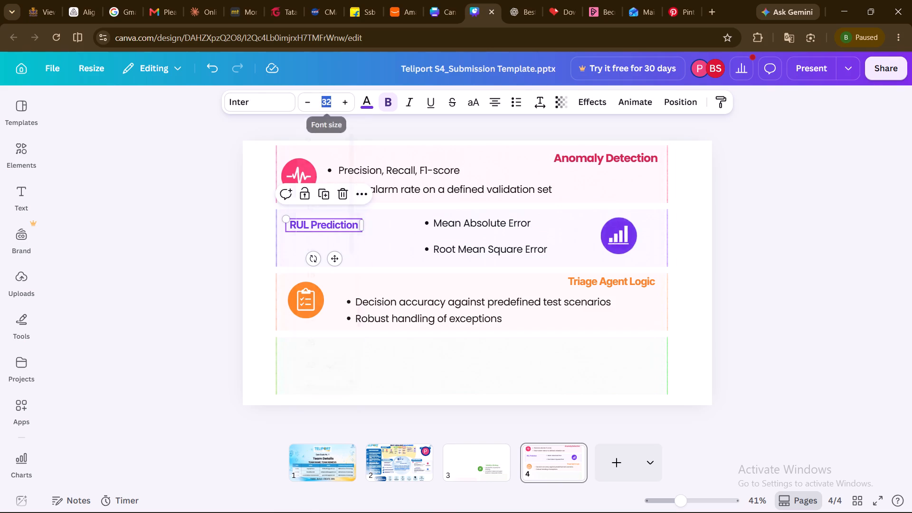
key("BackSpace")
type("34.6")
key("Return")
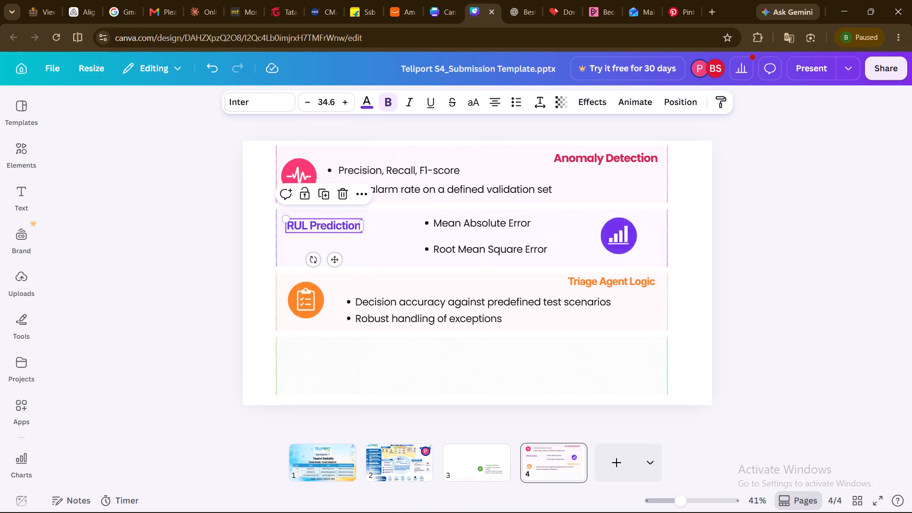
left_click(202, 239)
left_click_drag(309, 224, 301, 218)
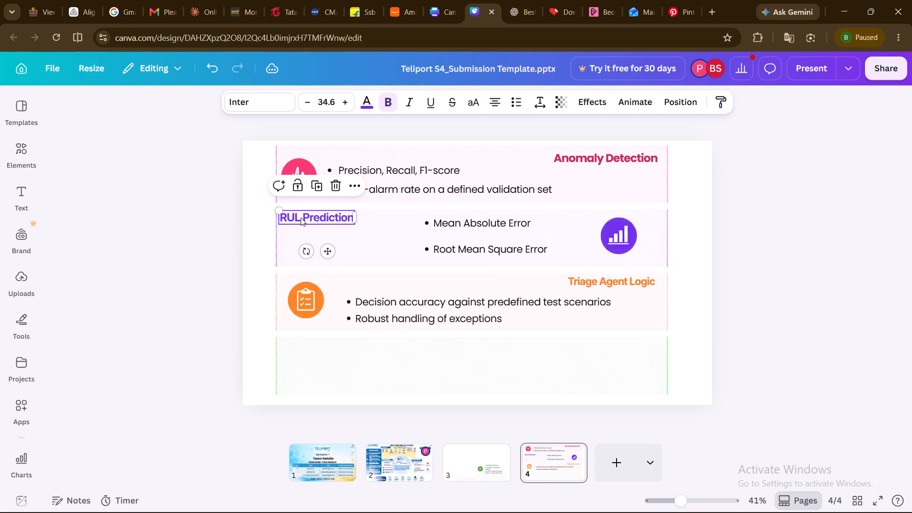
left_click(726, 282)
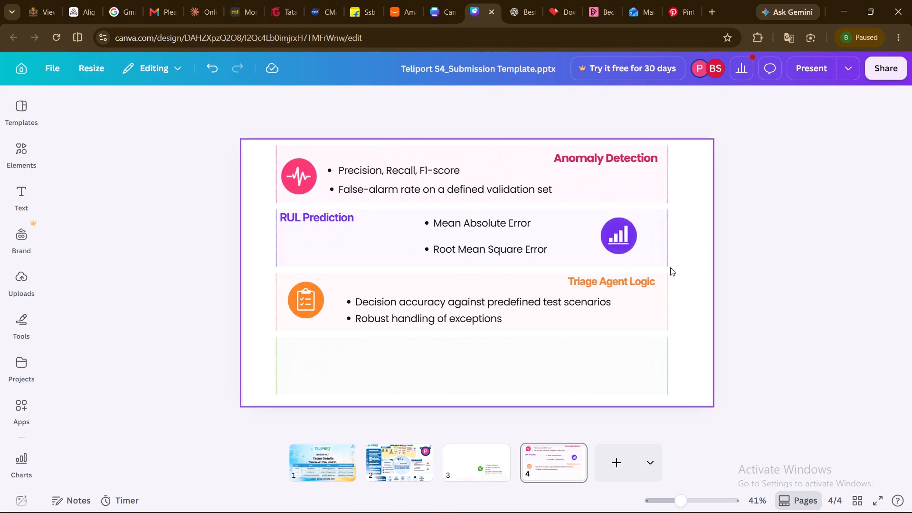
Move the purple bar-chart icon left within its strip, nearer the RUL Prediction bullets, keeping it roughly centred vertically.
left_click_drag(624, 236, 637, 237)
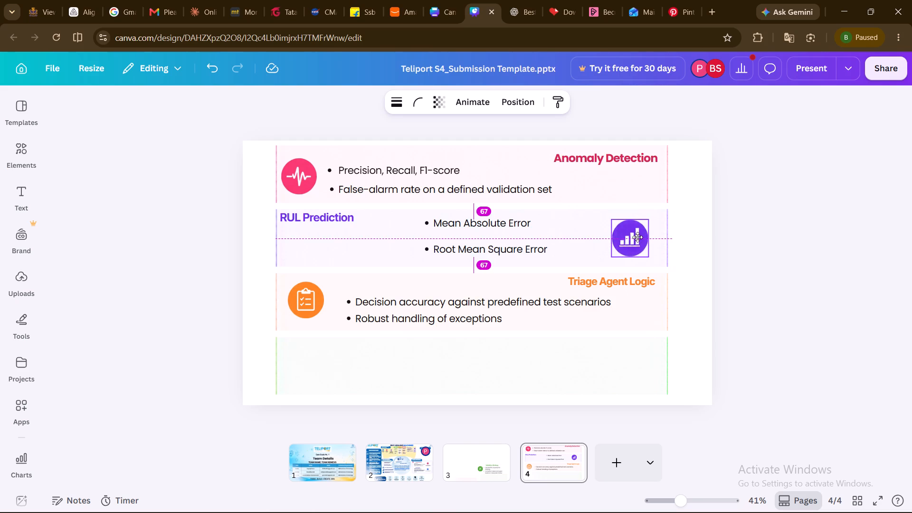
left_click_drag(637, 237, 604, 237)
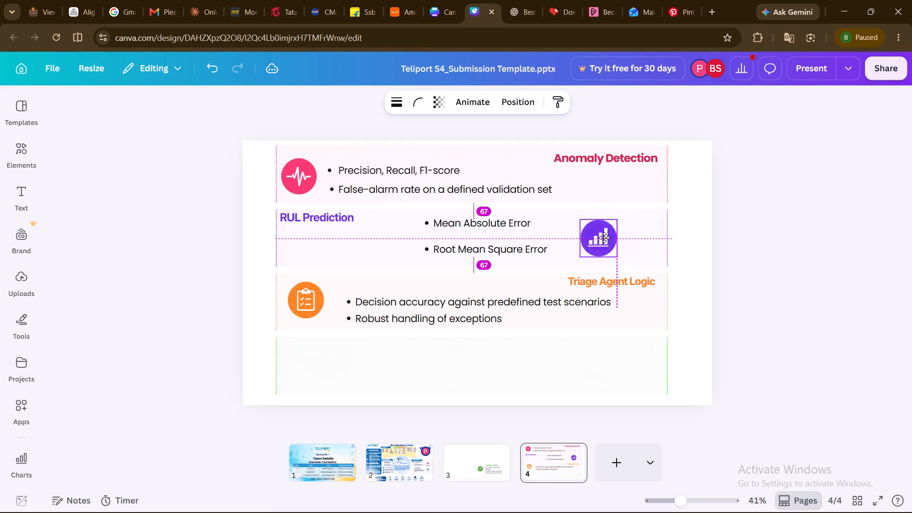
left_click_drag(604, 237, 602, 235)
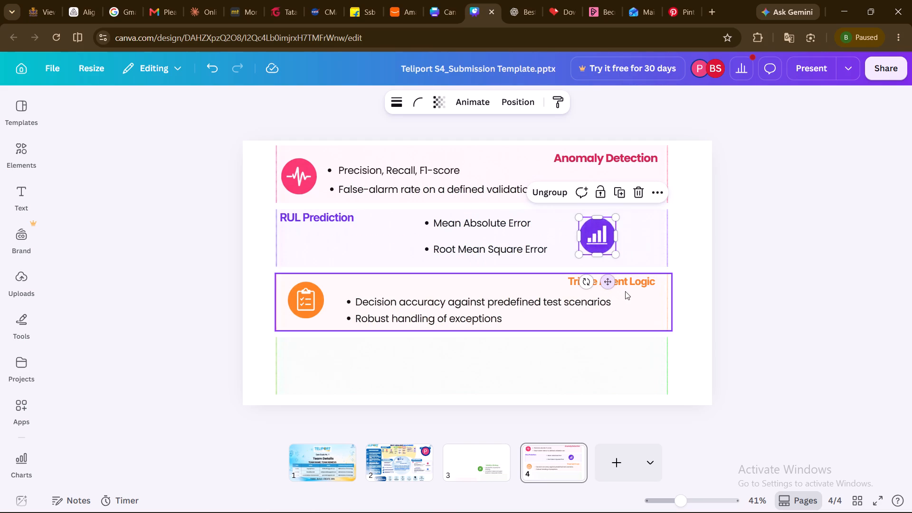
Set the Triage Agent Logic heading's font size to 34.6.
left_click(628, 287)
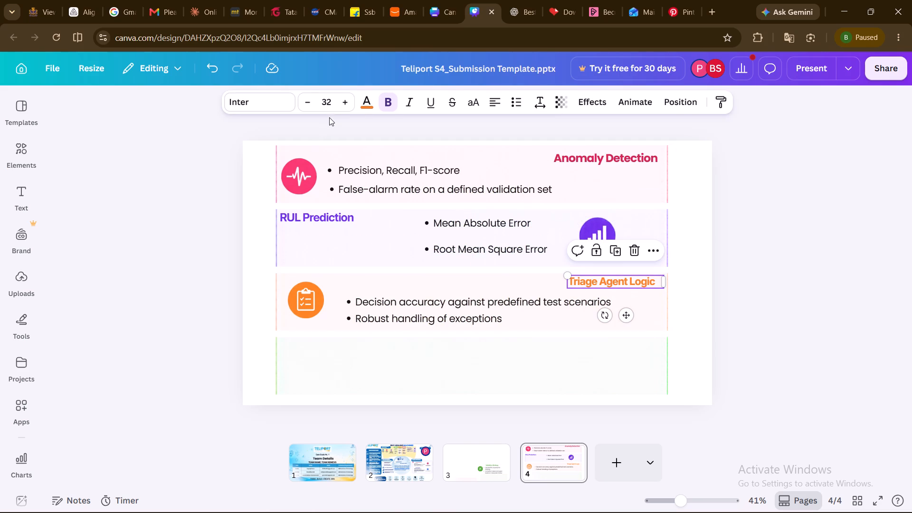
left_click(329, 103)
type("34.6")
key("Return")
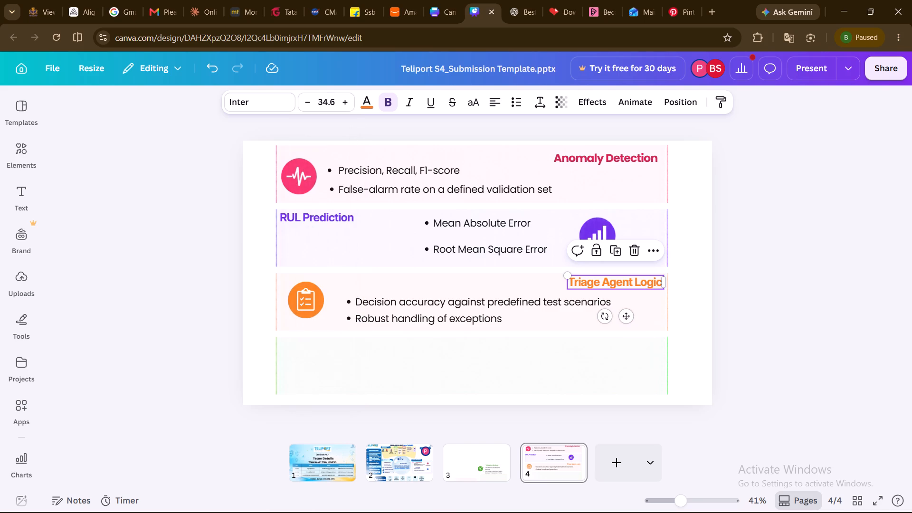
left_click(770, 300)
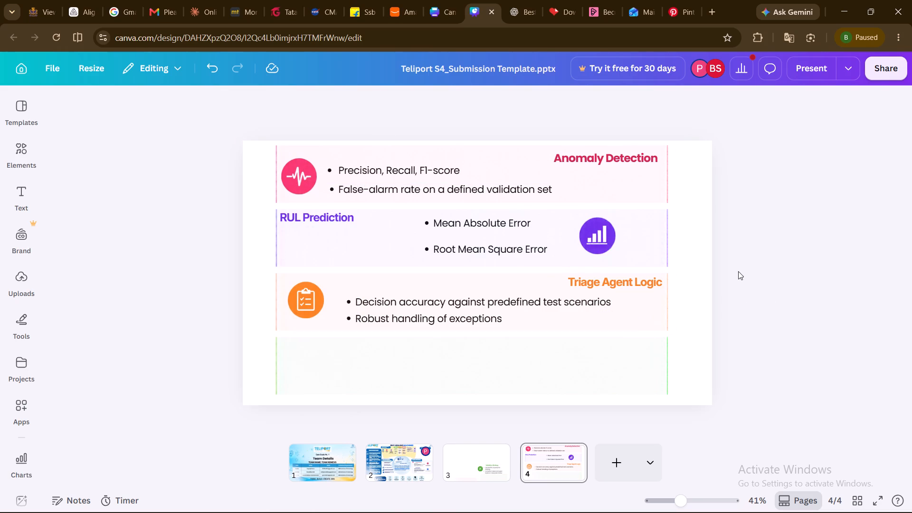
Move the Validation Strategy group from page 3 onto the green strip on page 4 and ungroup it.
left_click(468, 444)
left_click_drag(550, 309, 558, 464)
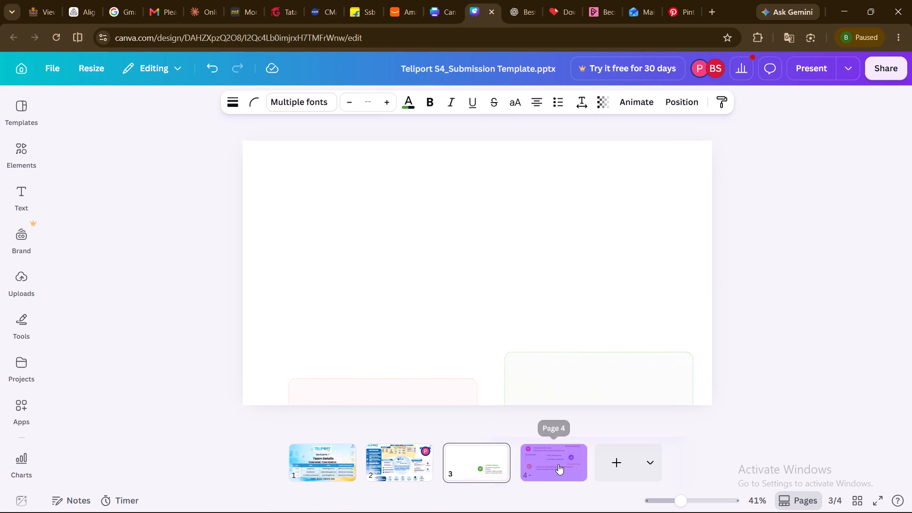
left_click_drag(558, 464, 467, 512)
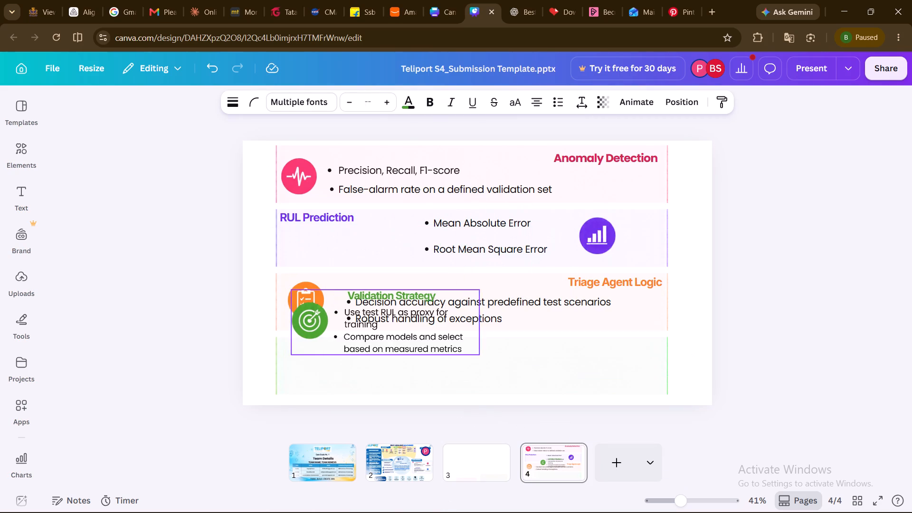
left_click_drag(467, 512, 484, 512)
left_click_drag(435, 334, 436, 370)
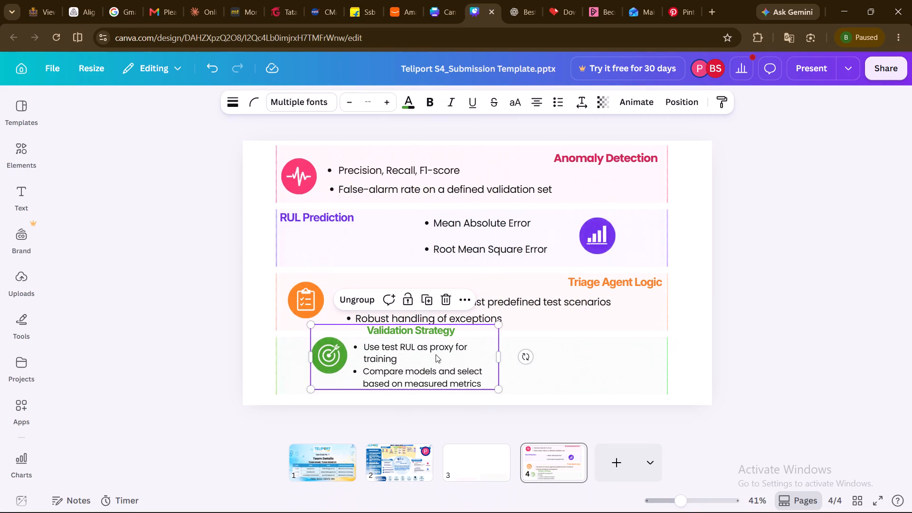
left_click(355, 302)
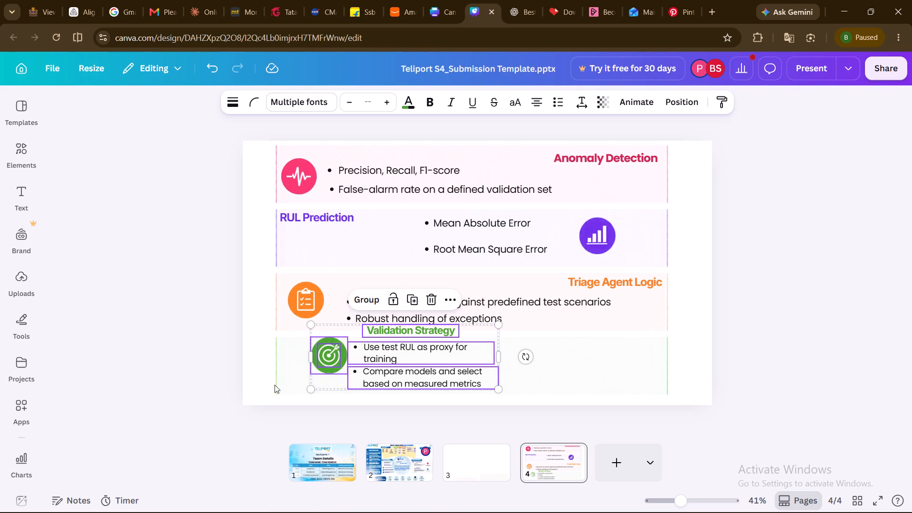
left_click(236, 392)
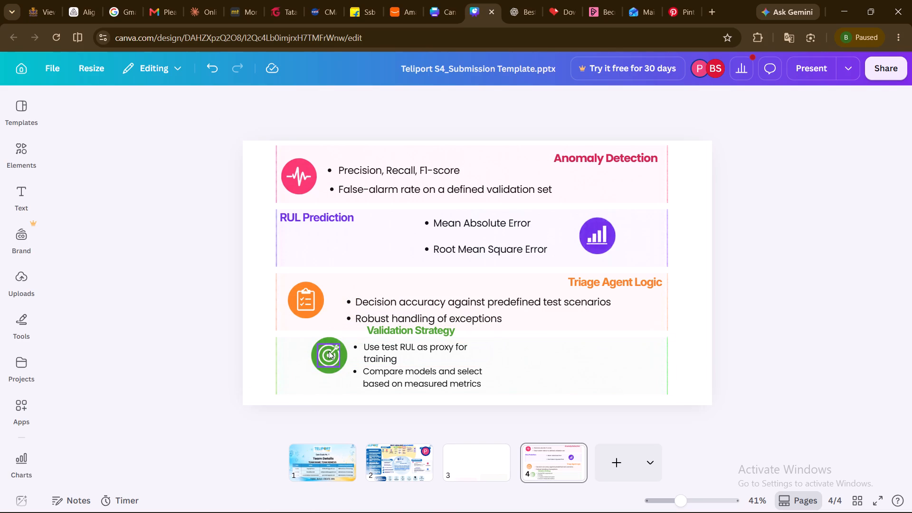
Group the target symbol with its green circle and move the icon to the green strip's right side, below the bar-chart icon.
left_click(329, 351)
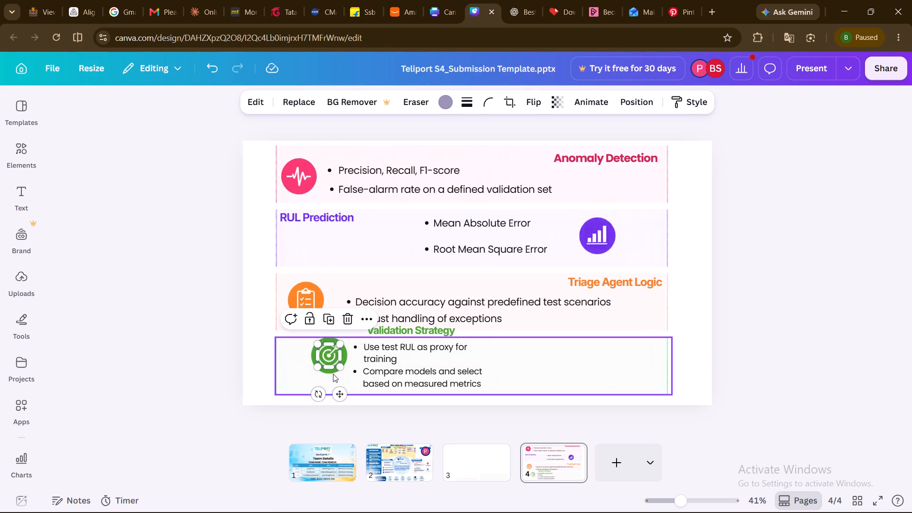
left_click(331, 372, "shift")
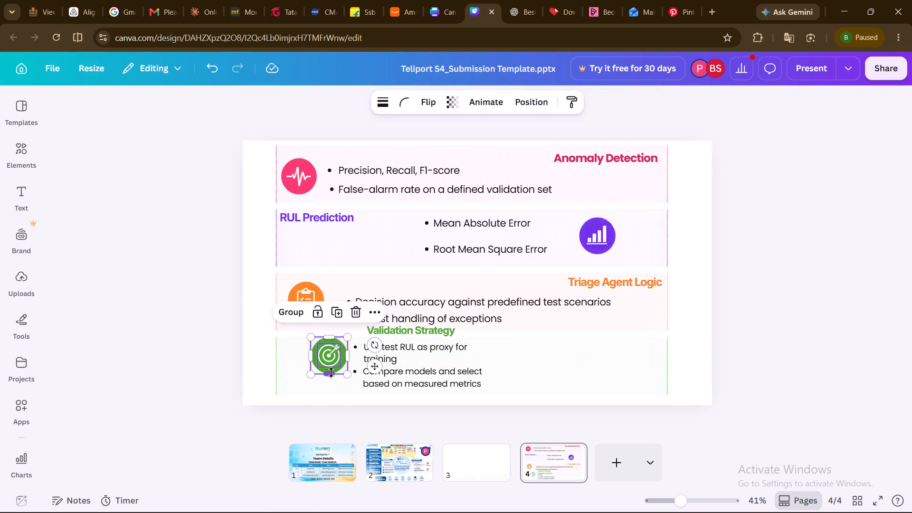
left_click(291, 308)
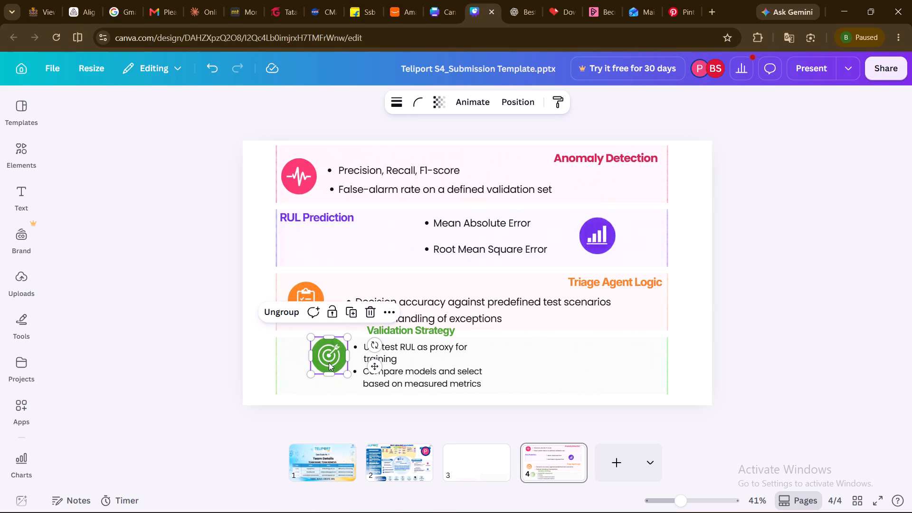
left_click_drag(329, 362, 603, 375)
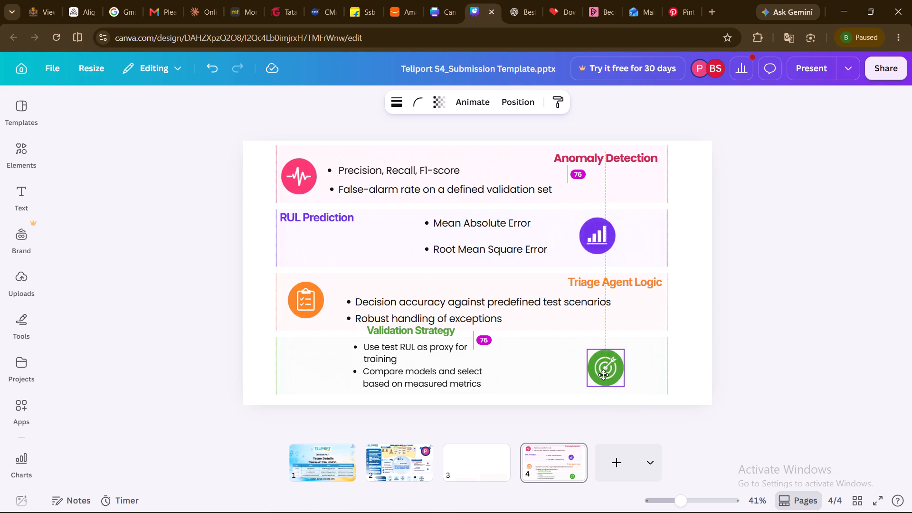
left_click_drag(603, 375, 601, 374)
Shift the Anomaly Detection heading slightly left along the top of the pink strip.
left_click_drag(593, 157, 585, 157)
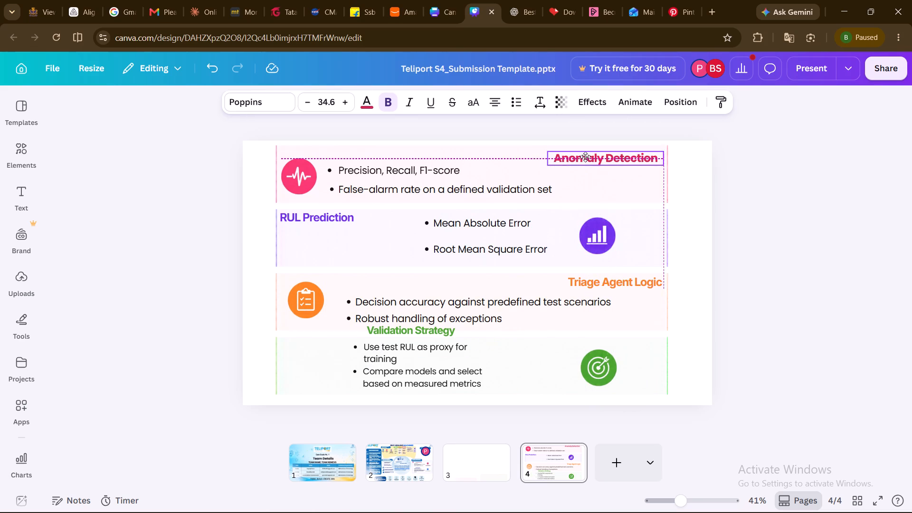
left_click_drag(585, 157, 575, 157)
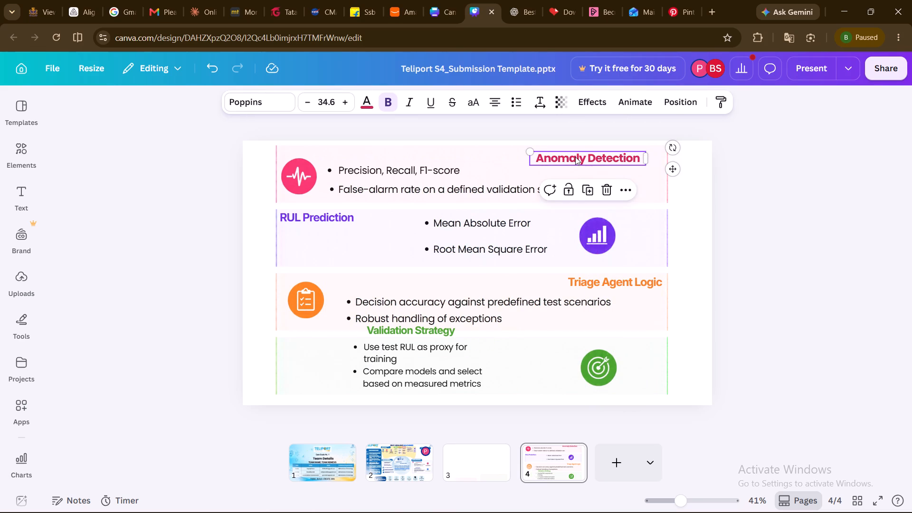
Narrow the purple RUL Prediction strip from its right side so it ends just beyond the bar-chart icon.
left_click(653, 237)
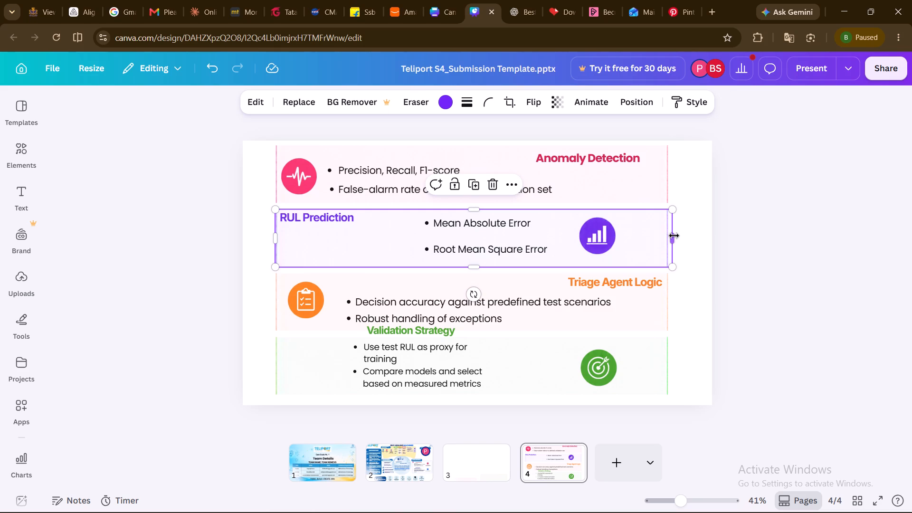
left_click_drag(674, 236, 633, 234)
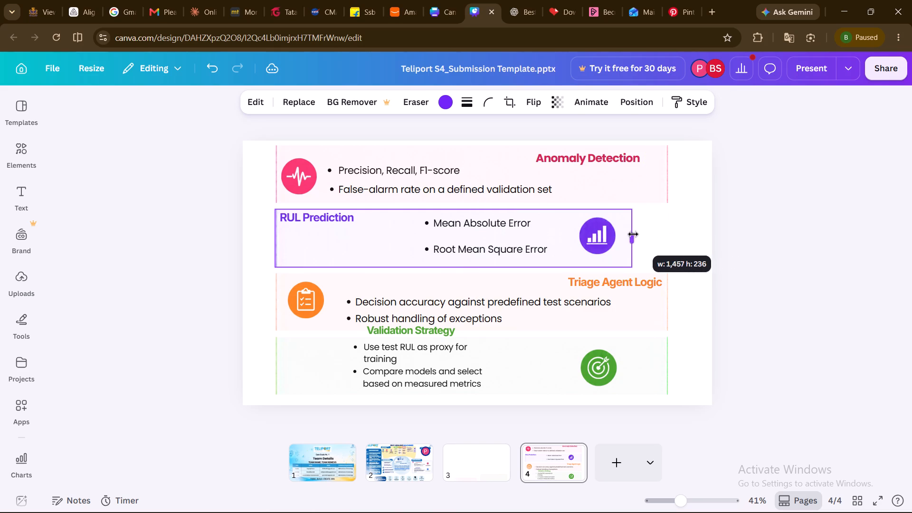
left_click_drag(633, 234, 627, 235)
Narrow the pink strip to line up with the purple strip's right edge, moving the Anomaly Detection heading left inside it.
left_click(654, 172)
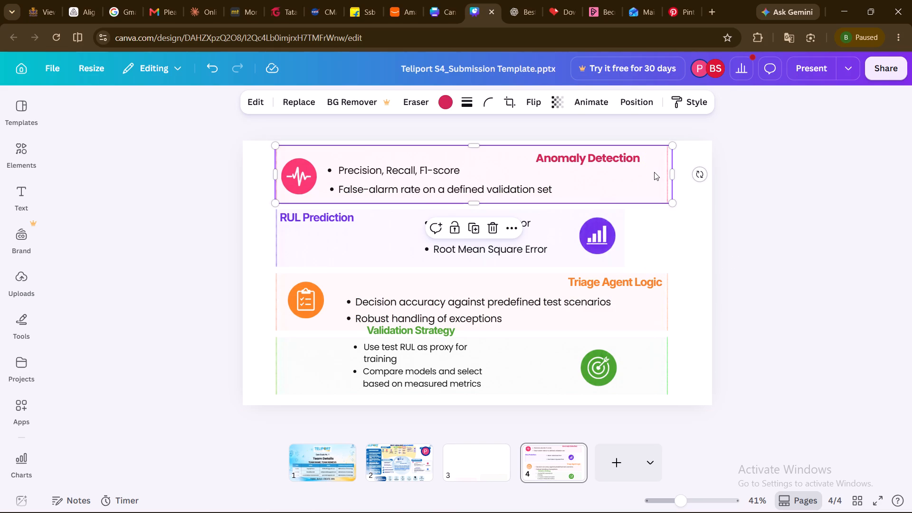
left_click_drag(675, 173, 657, 173)
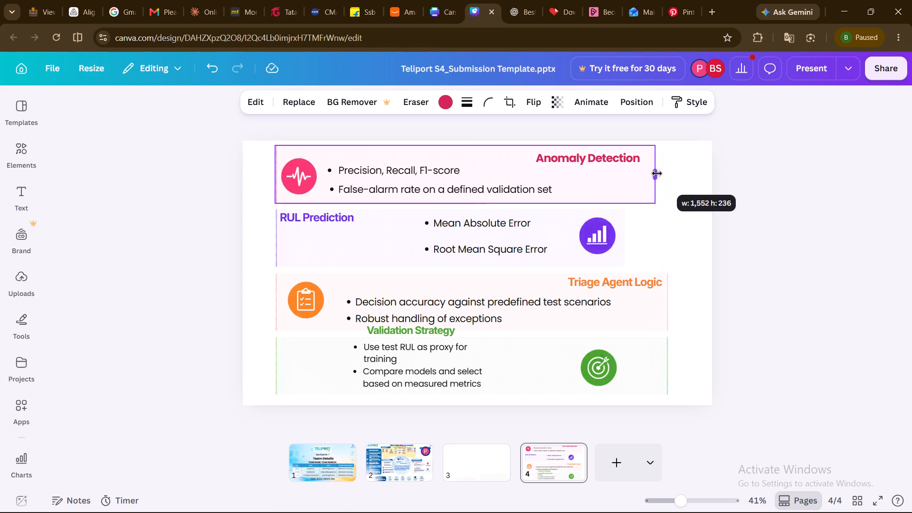
left_click_drag(657, 173, 654, 173)
left_click_drag(602, 156, 575, 153)
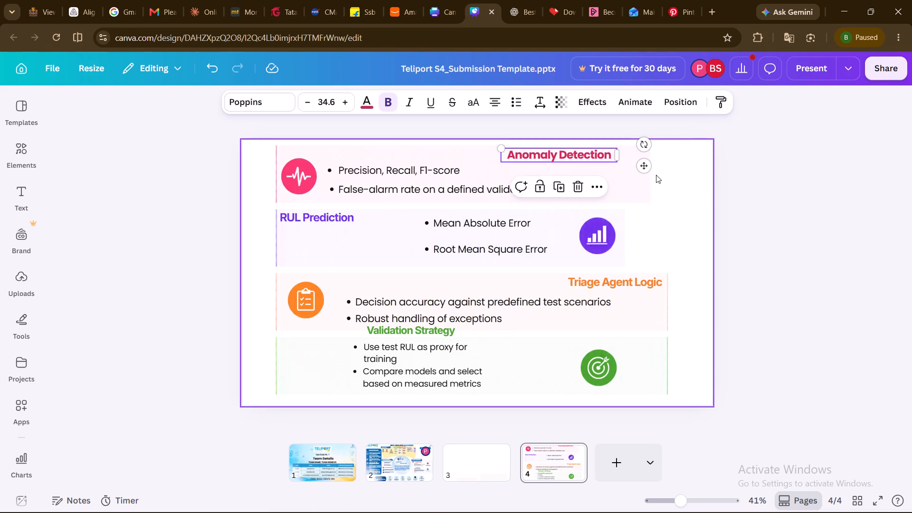
left_click(641, 176)
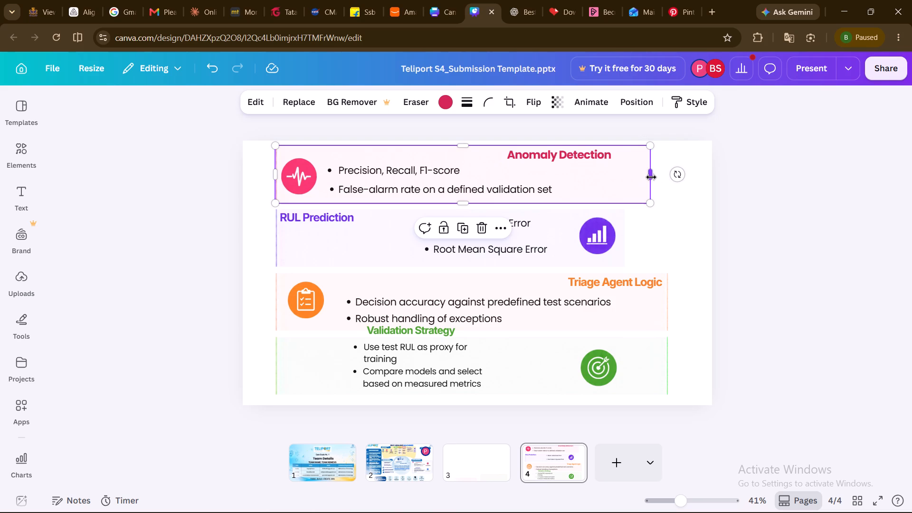
left_click_drag(651, 177, 625, 179)
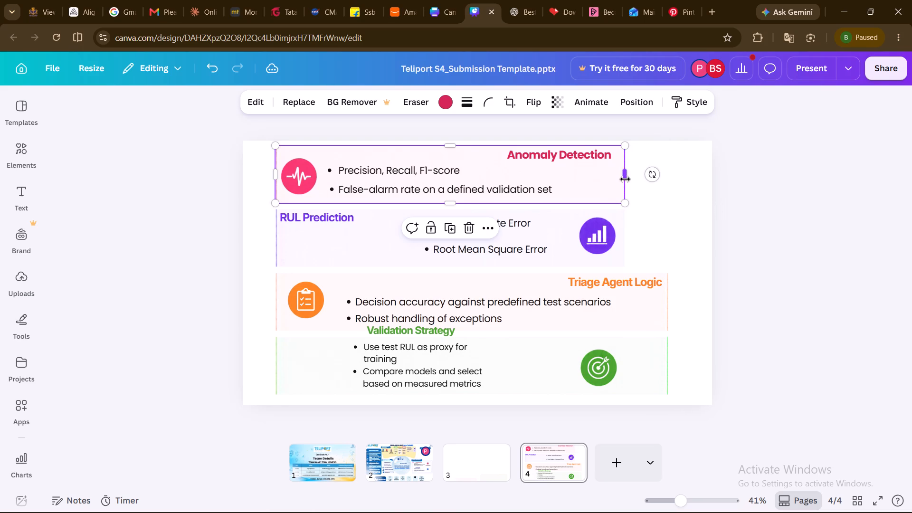
Centre the Anomaly Detection heading near the top of the pink strip and nudge the Precision, Recall, F1-score bullet down beneath it.
left_click_drag(579, 158, 494, 159)
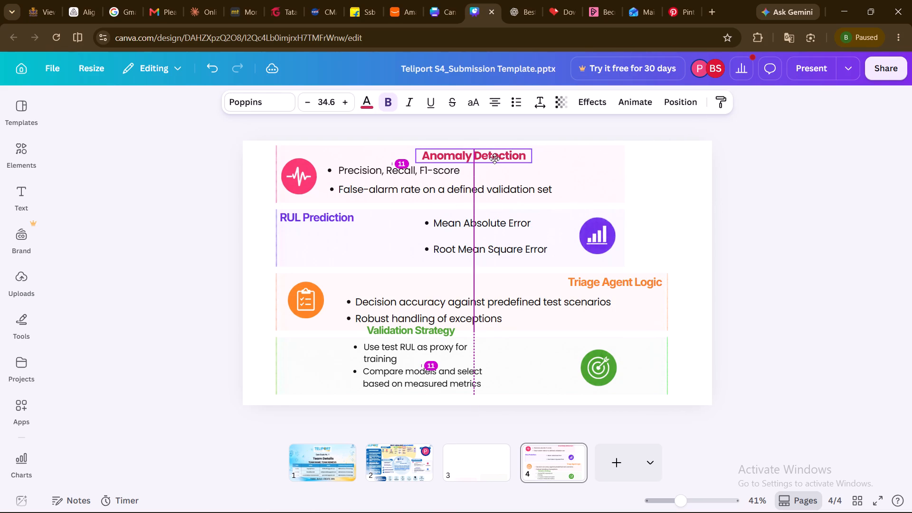
left_click_drag(494, 159, 497, 157)
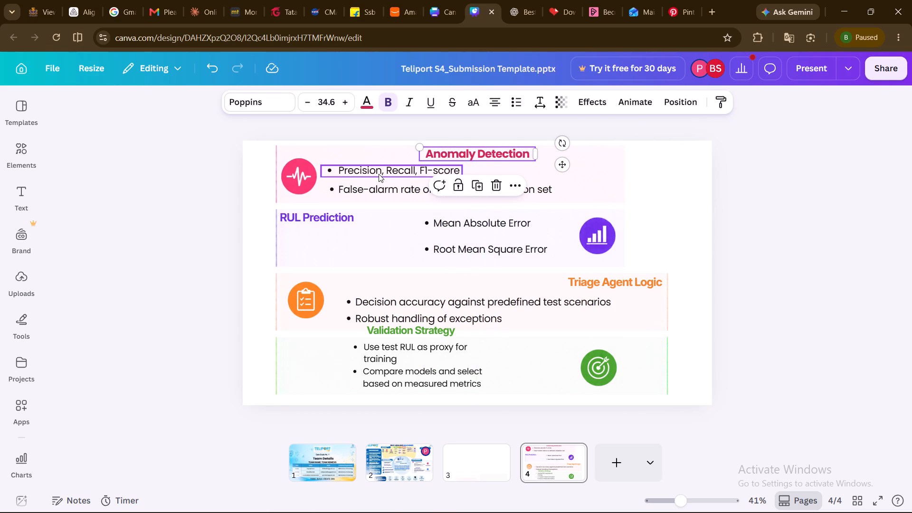
left_click(377, 171)
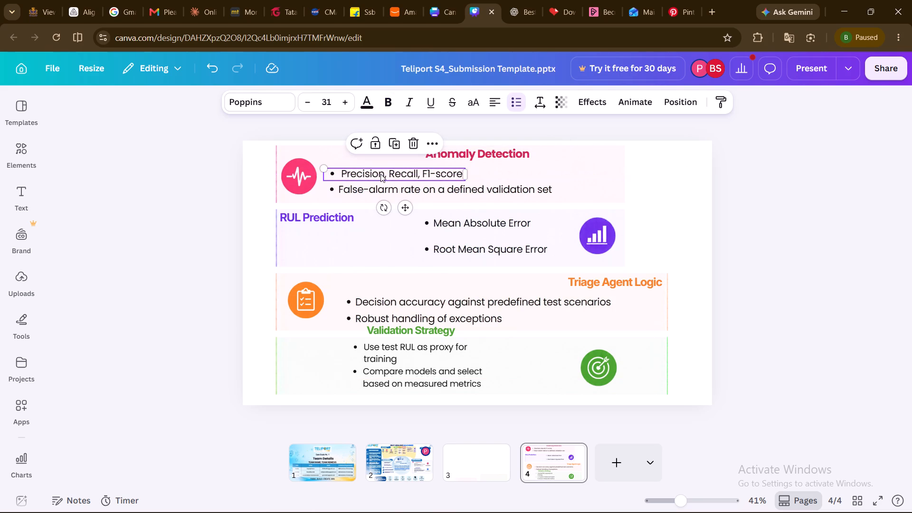
left_click_drag(487, 148, 478, 152)
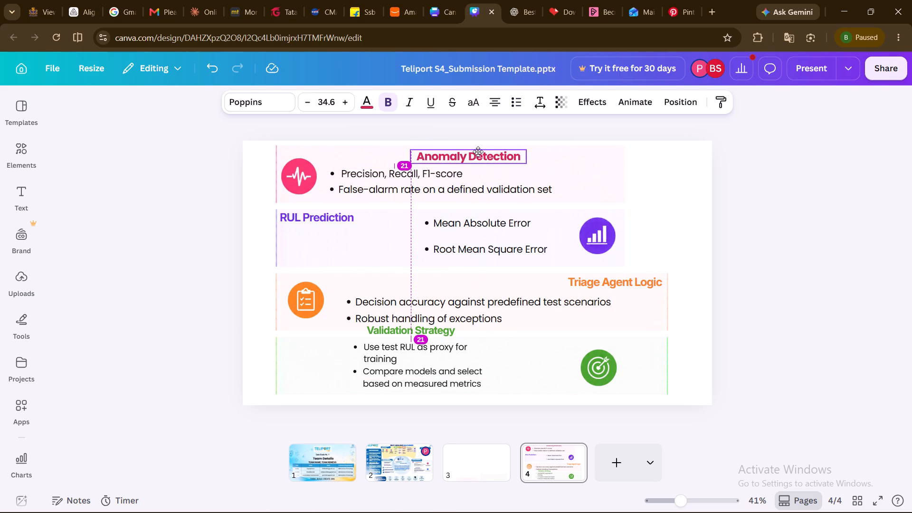
left_click_drag(478, 152, 475, 152)
left_click(738, 175)
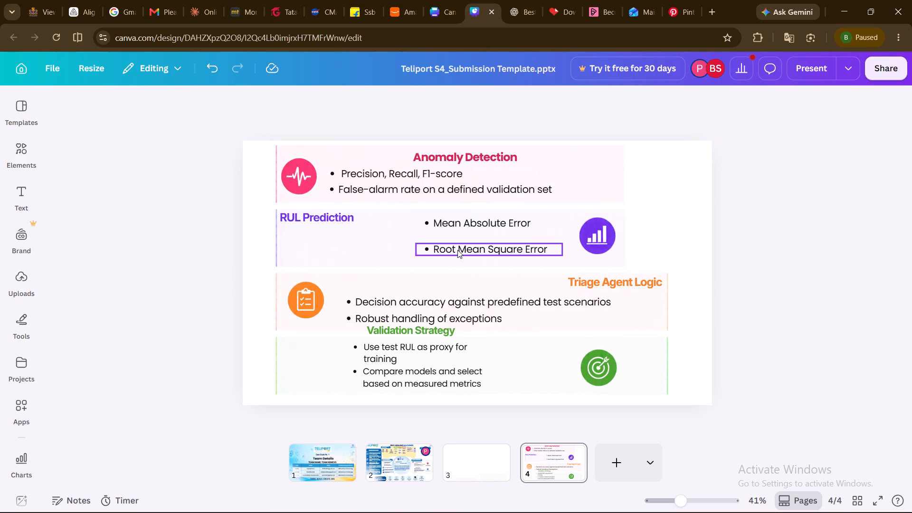
Centre the RUL Prediction heading at the top of the purple strip and stack its two error bullets near the strip's left edge.
left_click_drag(457, 250, 417, 252)
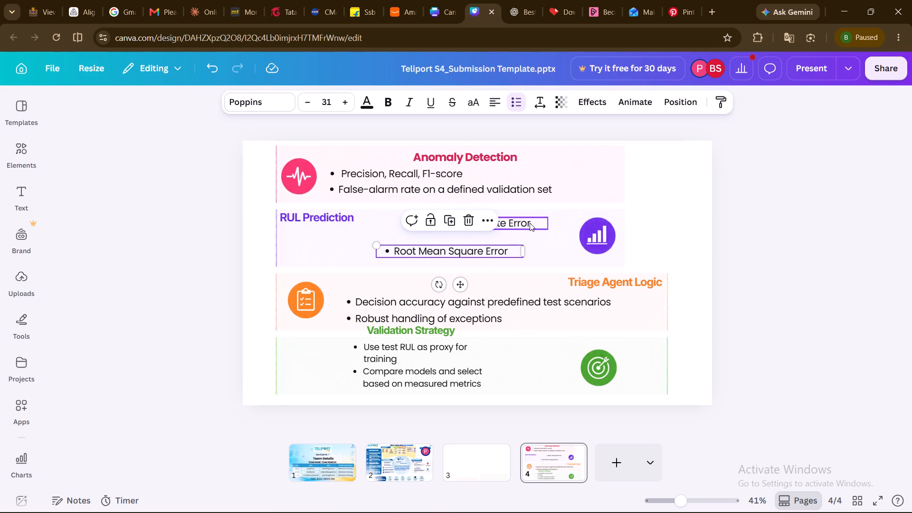
left_click_drag(530, 223, 493, 234)
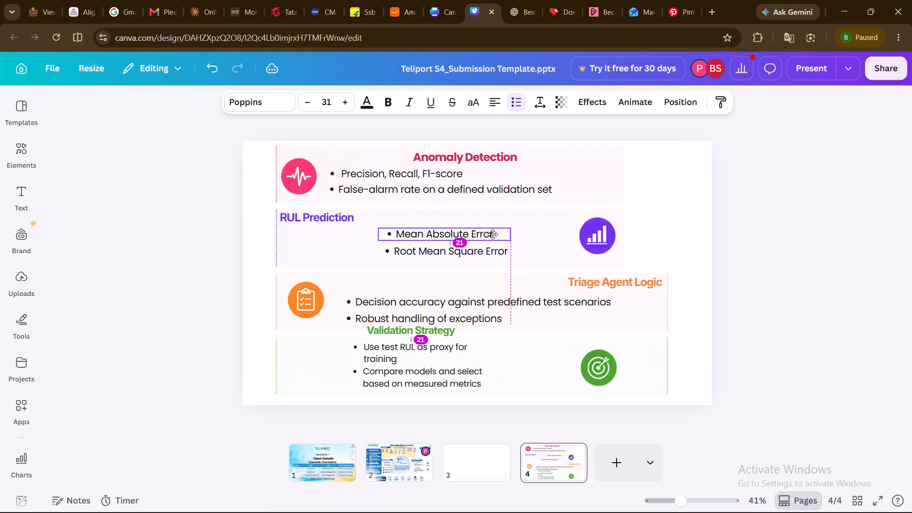
left_click_drag(493, 234, 480, 237)
left_click_drag(321, 219, 441, 219)
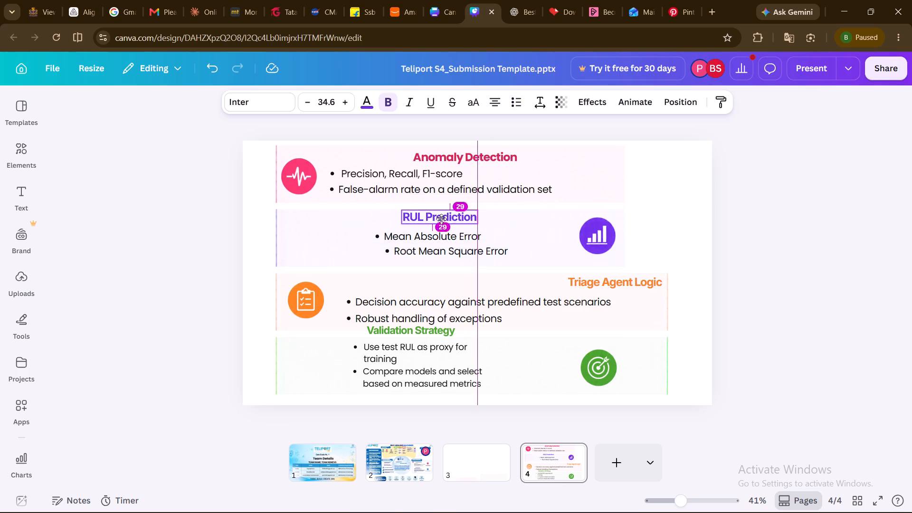
left_click_drag(441, 219, 339, 222)
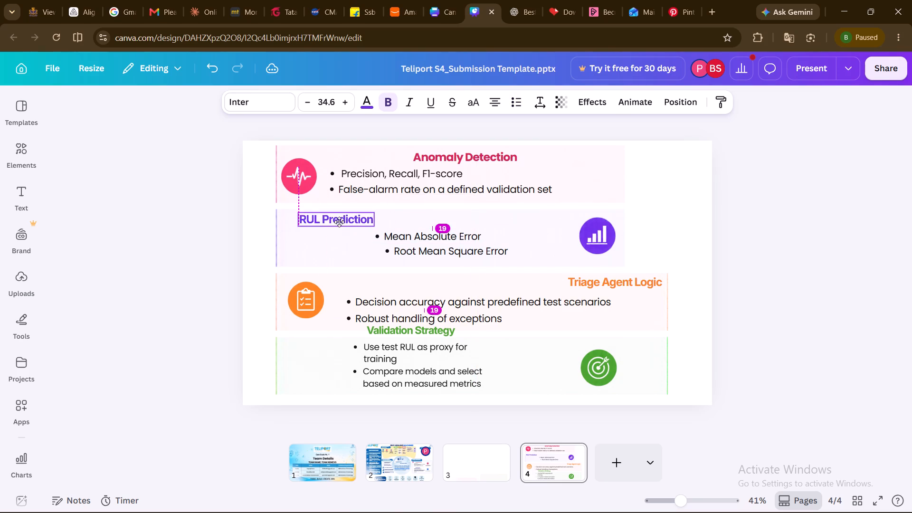
left_click_drag(339, 222, 458, 220)
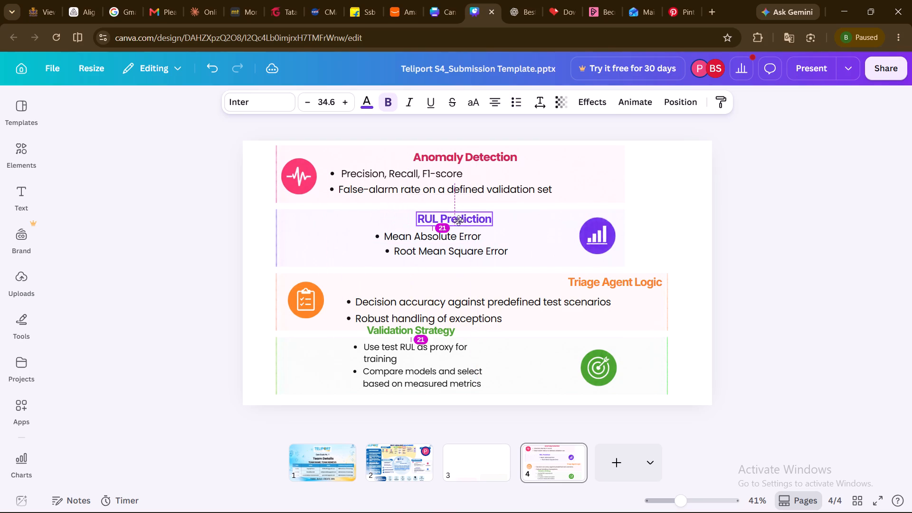
left_click_drag(458, 220, 459, 221)
left_click_drag(421, 236, 363, 237)
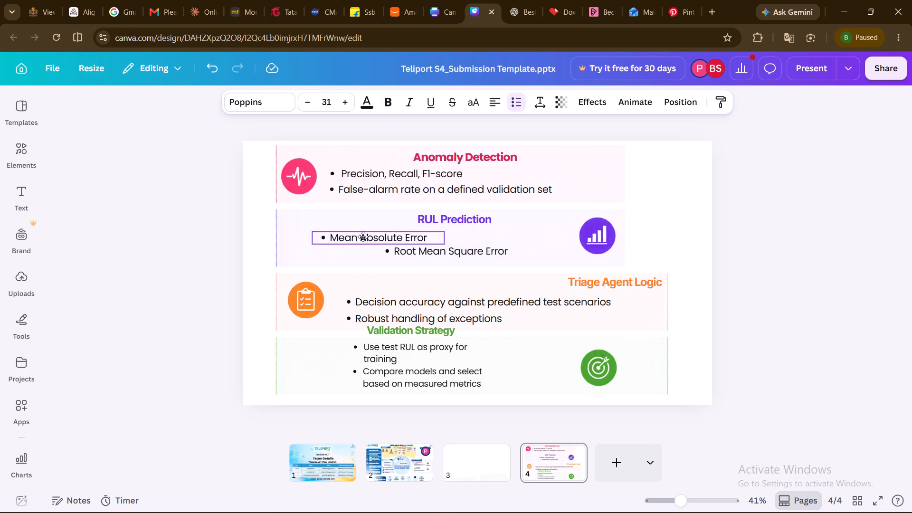
left_click_drag(363, 237, 342, 236)
left_click_drag(409, 251, 323, 255)
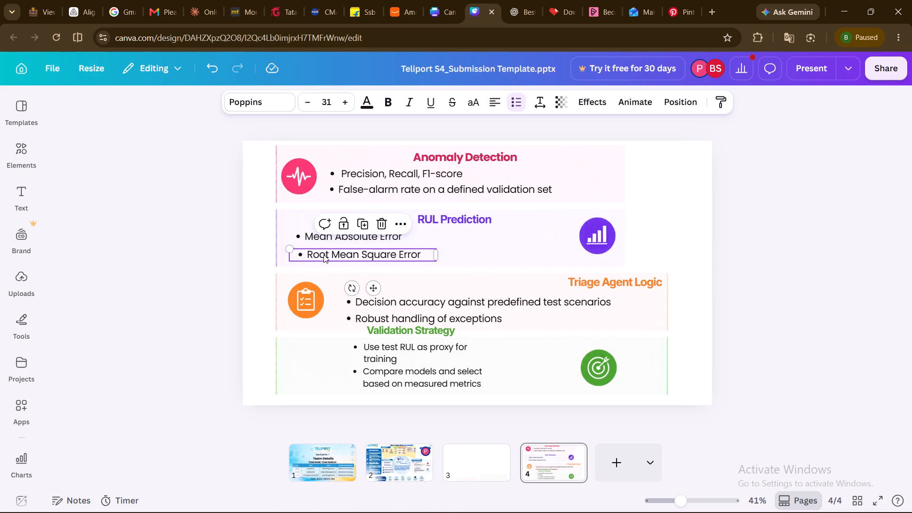
left_click(808, 294)
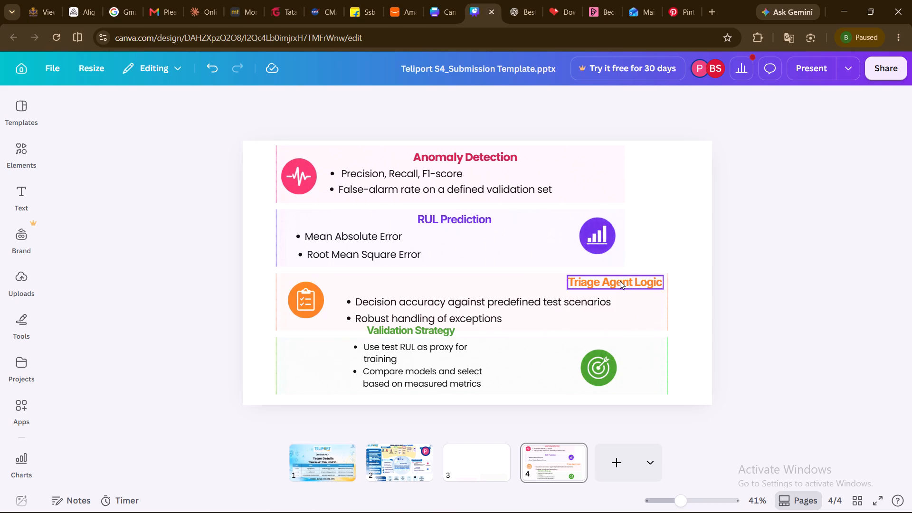
Narrow the orange strip to match the right edge of the strips above, moving the Triage Agent Logic heading left inside it.
left_click_drag(619, 281, 579, 281)
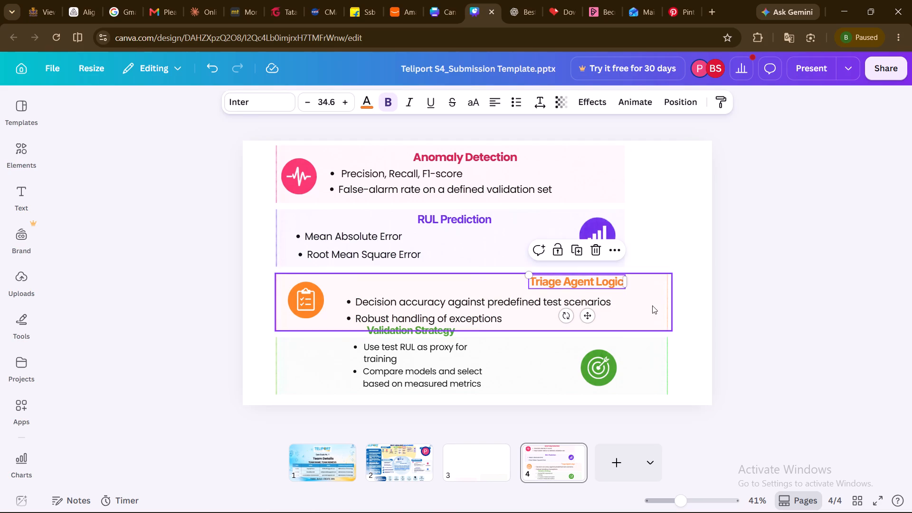
left_click(652, 305)
left_click_drag(674, 301, 641, 301)
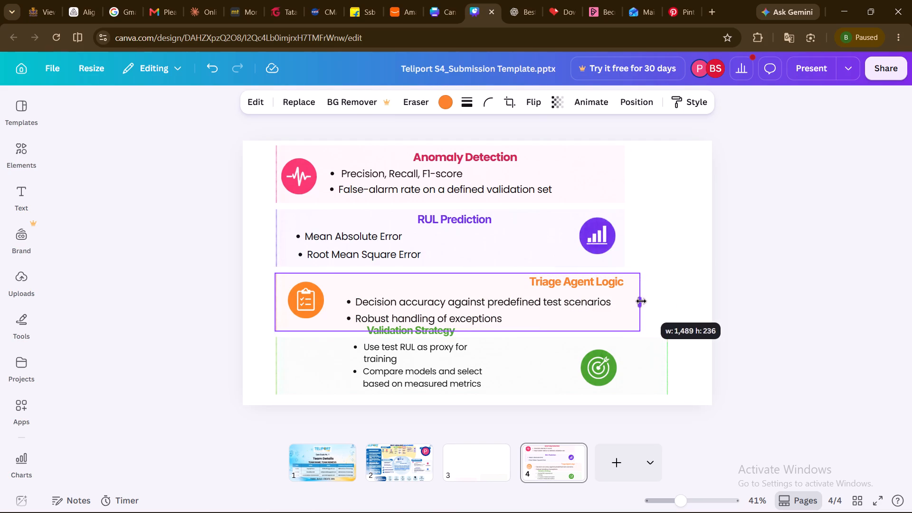
left_click_drag(641, 301, 631, 300)
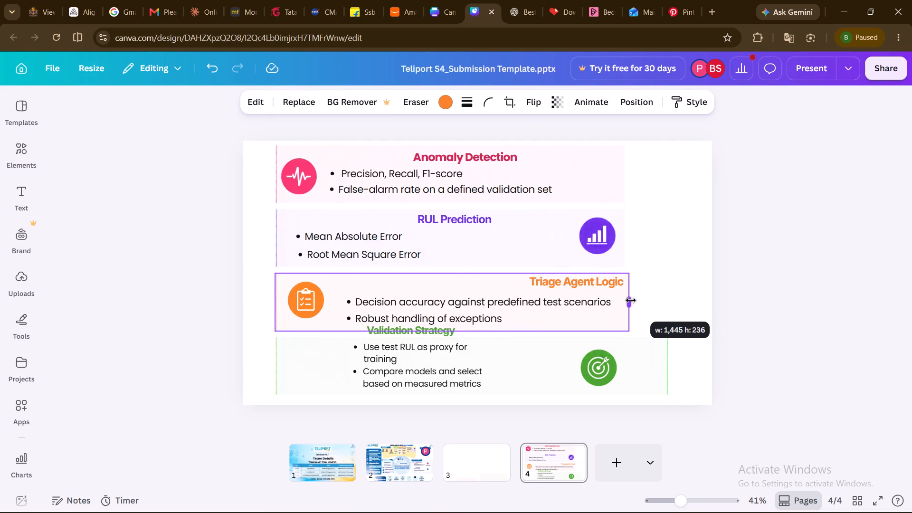
left_click_drag(631, 300, 629, 300)
left_click(773, 294)
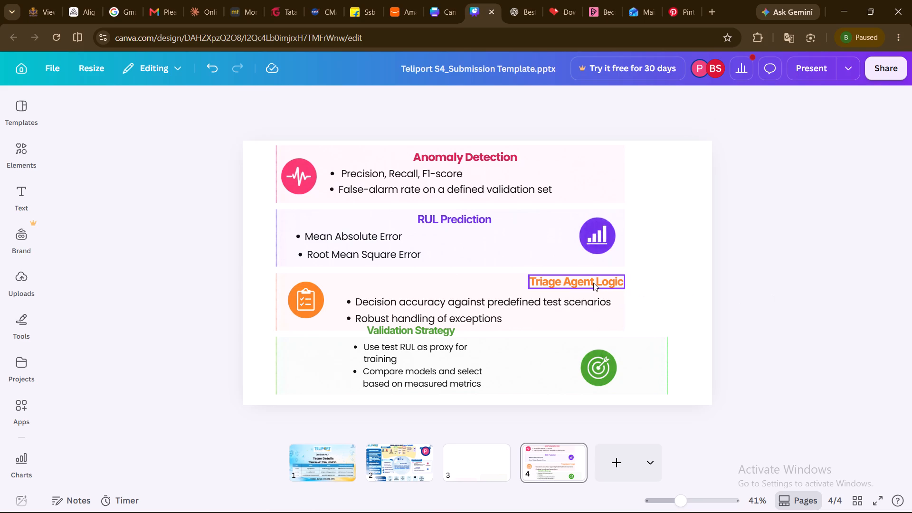
Centre the Triage Agent Logic heading near the top of the orange strip, in line with the headings above.
left_click_drag(593, 283, 490, 285)
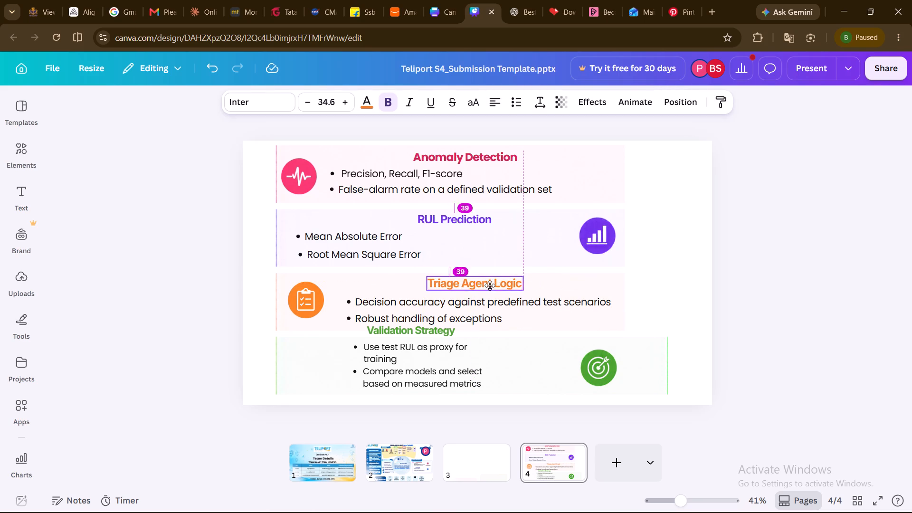
left_click_drag(490, 285, 486, 285)
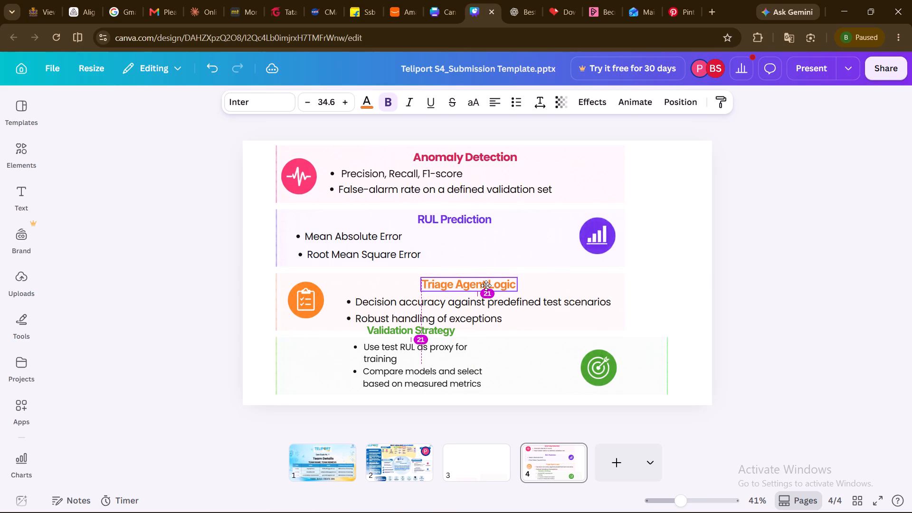
left_click_drag(486, 285, 482, 286)
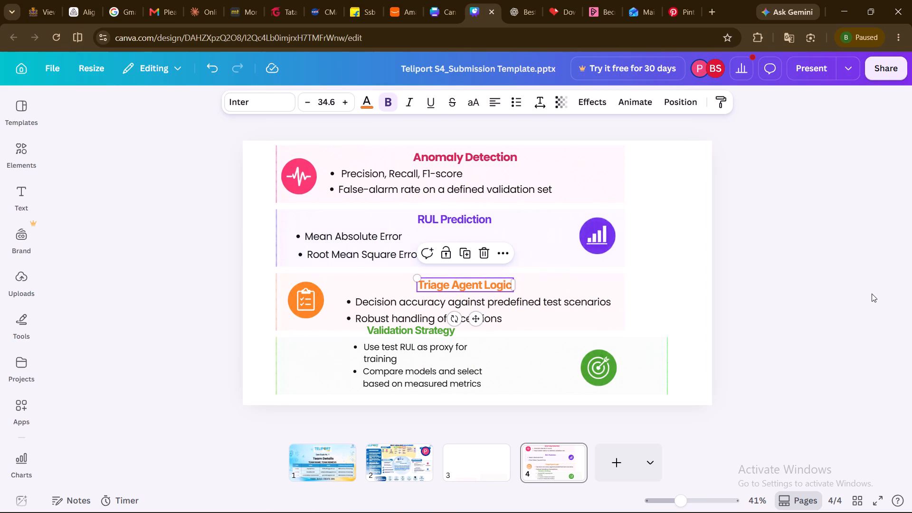
left_click(872, 294)
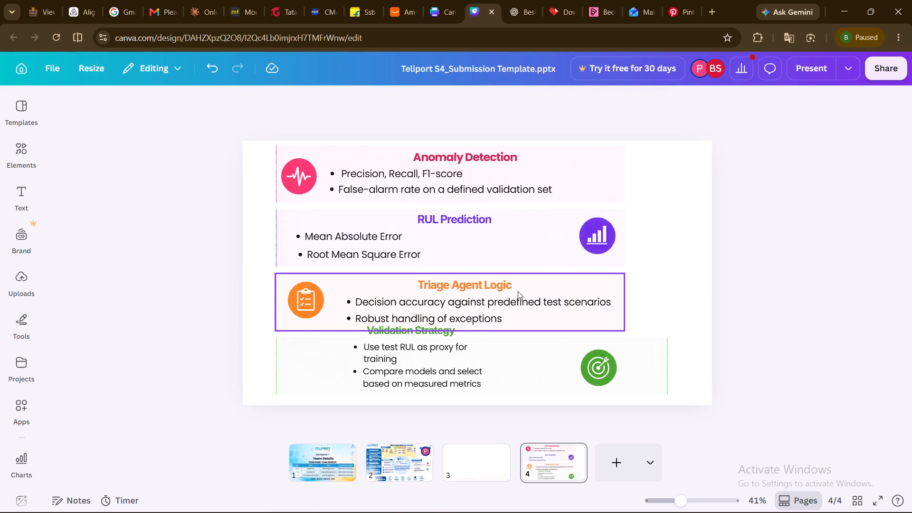
left_click(502, 287)
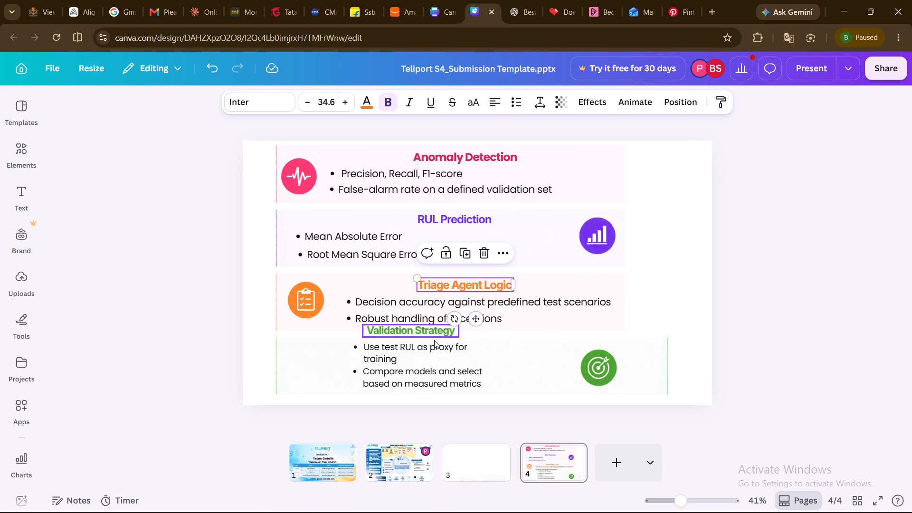
Widen both Validation Strategy bullets to one line each and stack them near the green strip's left edge.
left_click(432, 335)
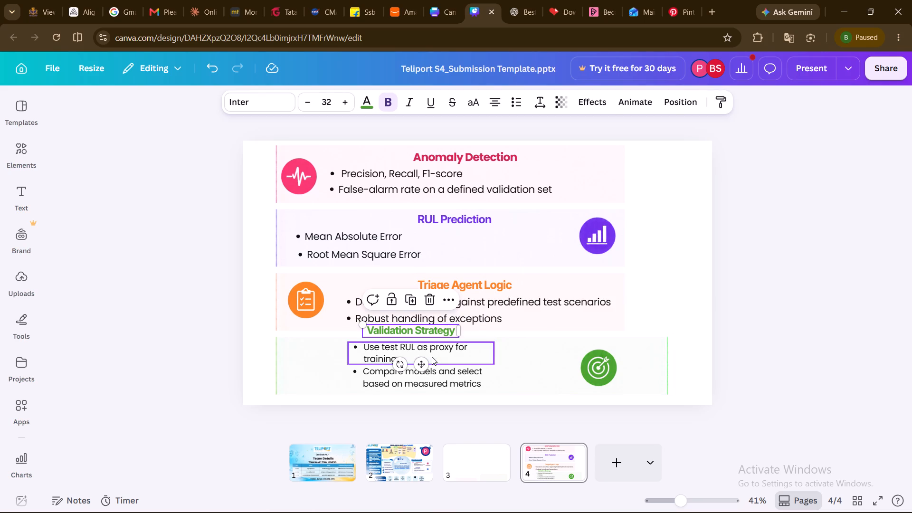
left_click_drag(432, 357, 391, 356)
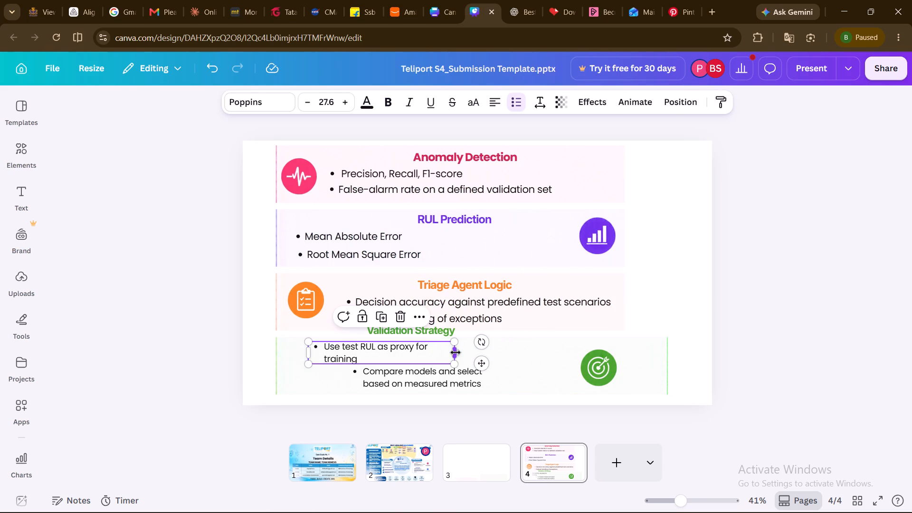
left_click_drag(456, 352, 506, 351)
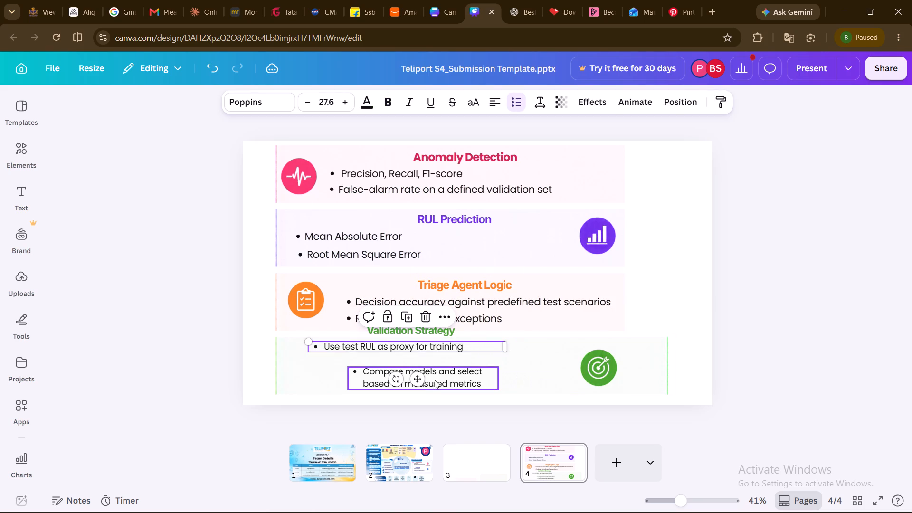
left_click(431, 380)
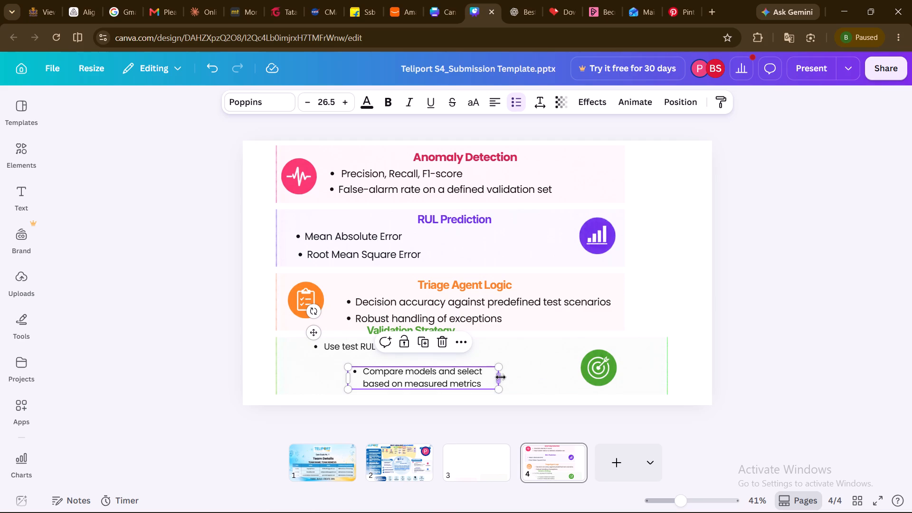
left_click_drag(501, 378, 564, 377)
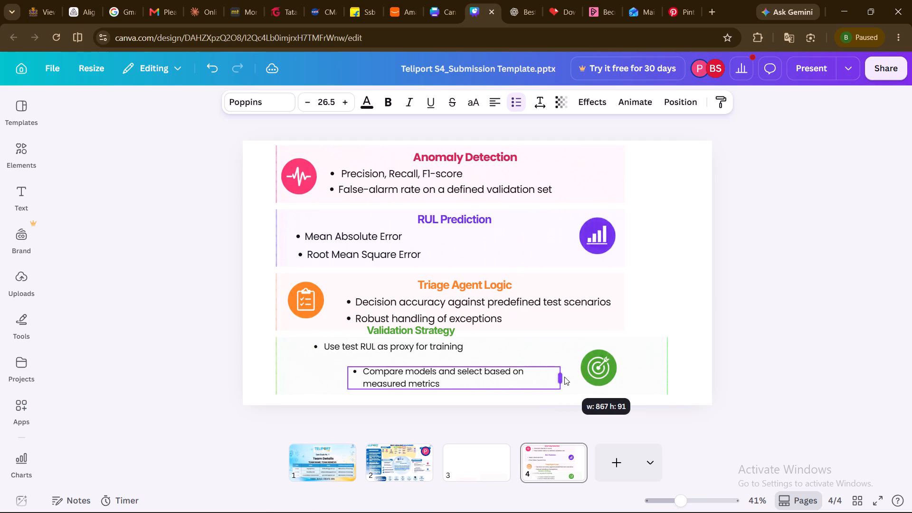
left_click_drag(564, 377, 621, 371)
left_click_drag(642, 381, 552, 386)
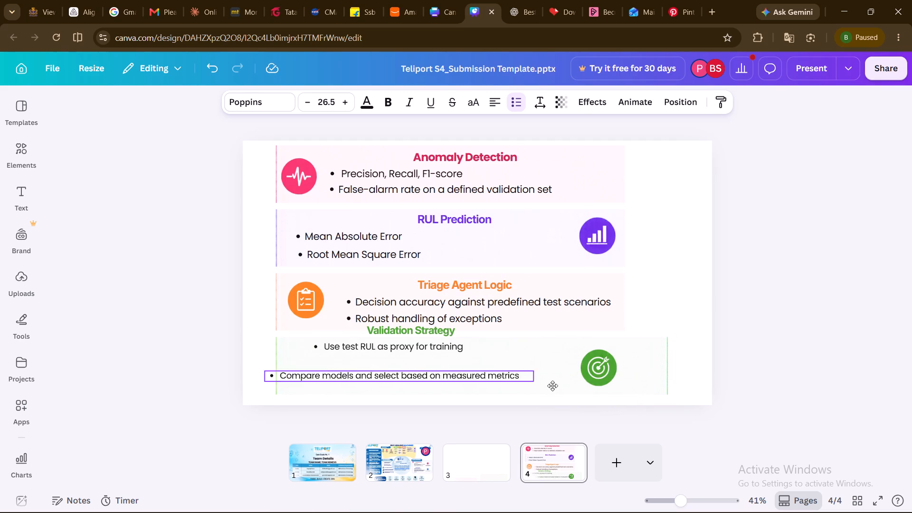
left_click_drag(552, 386, 580, 387)
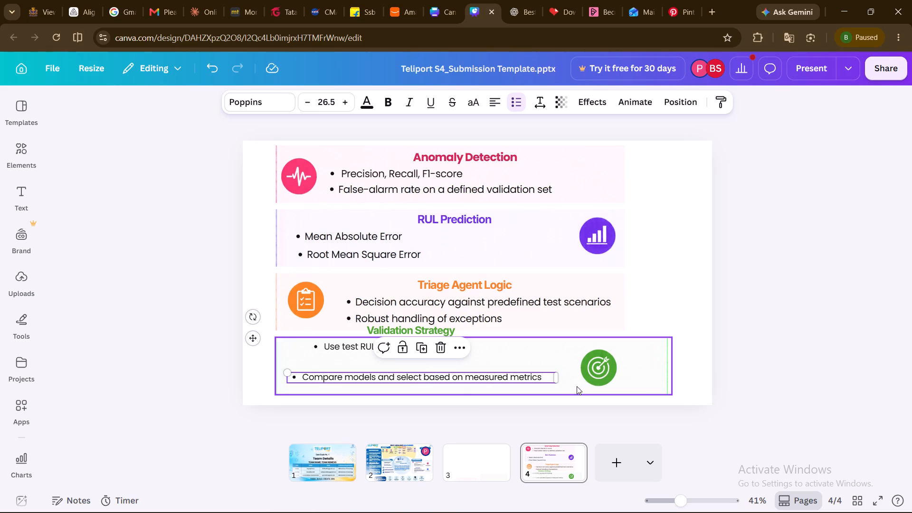
left_click_drag(340, 346, 323, 353)
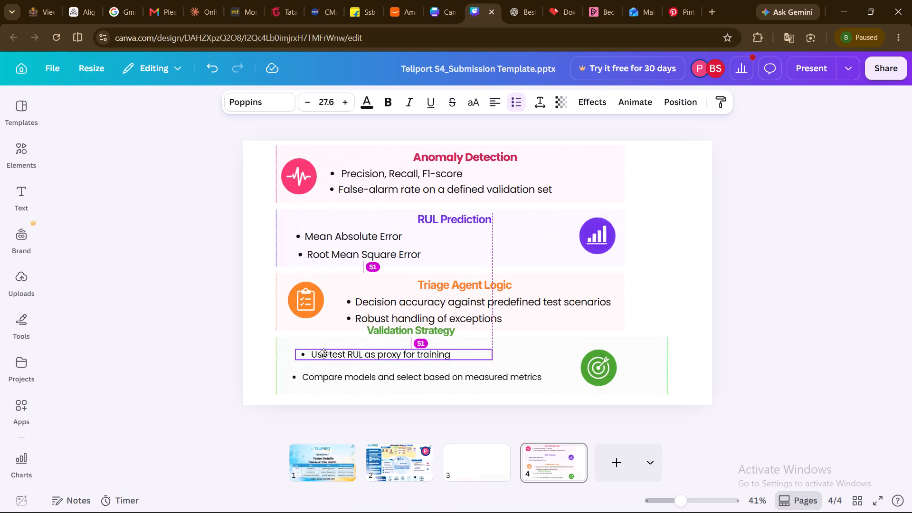
left_click_drag(323, 353, 319, 357)
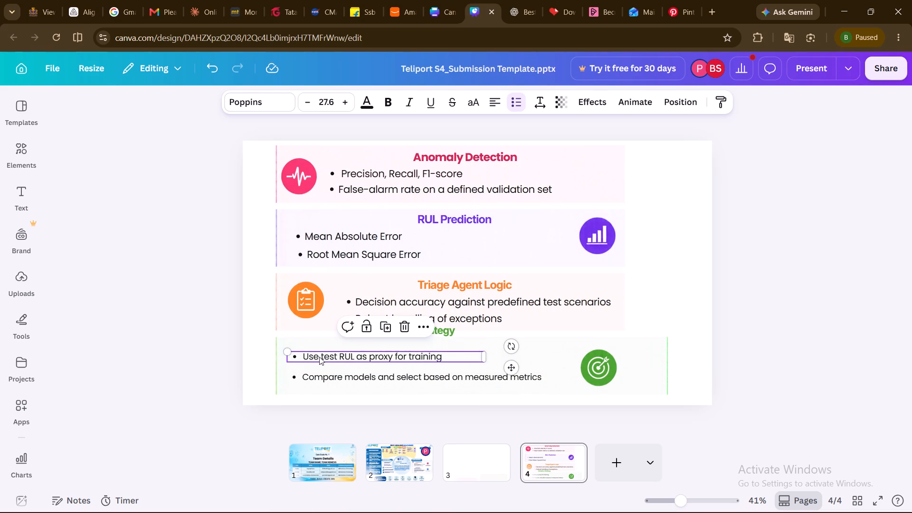
Centre the Validation Strategy heading at the top of the green strip and set its font size to 34.6.
left_click_drag(447, 332, 484, 346)
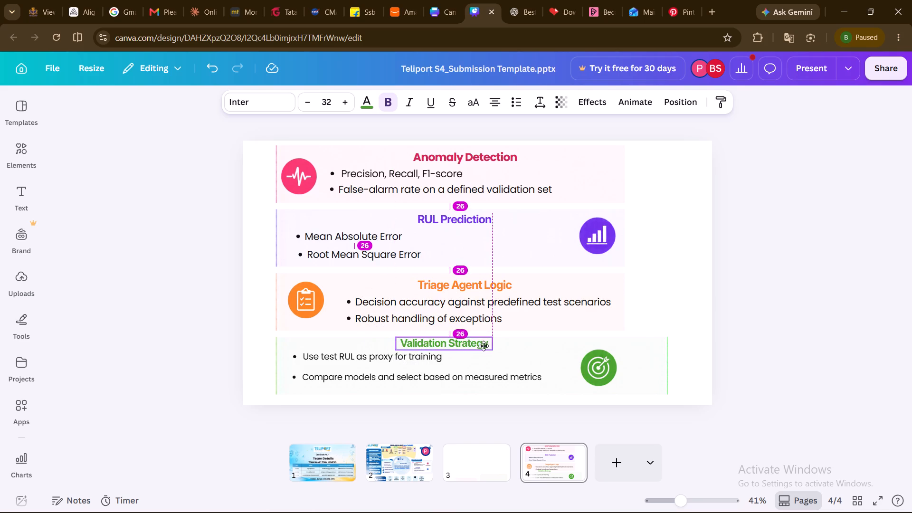
left_click_drag(484, 346, 510, 350)
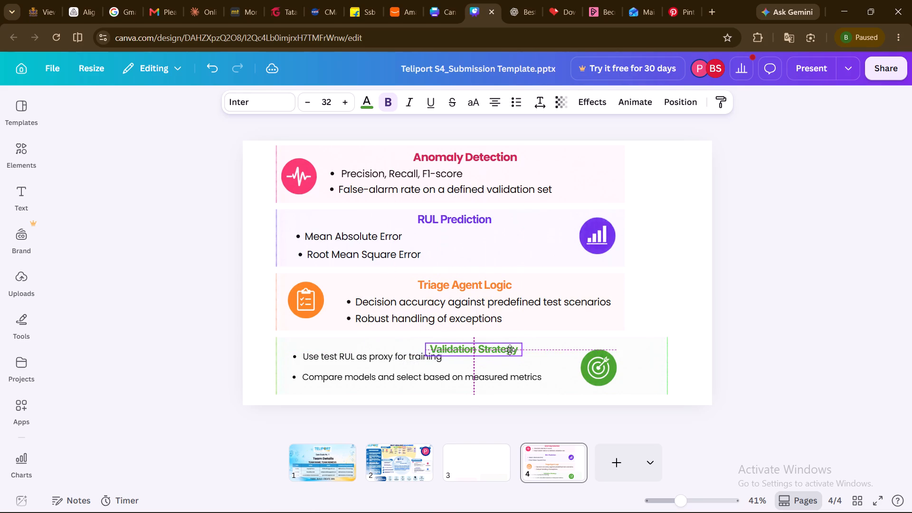
left_click_drag(510, 350, 507, 345)
left_click_drag(507, 345, 517, 343)
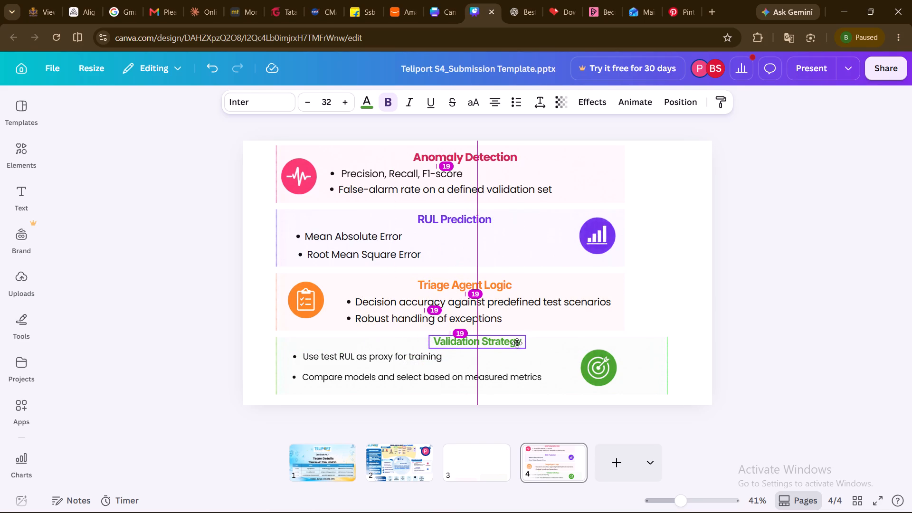
left_click_drag(517, 343, 517, 343)
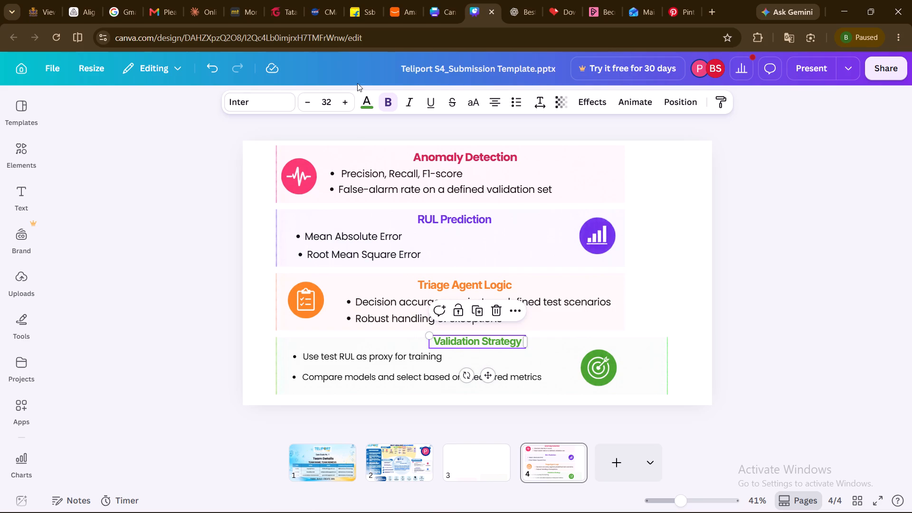
left_click(335, 98)
type("34.6")
key("Return")
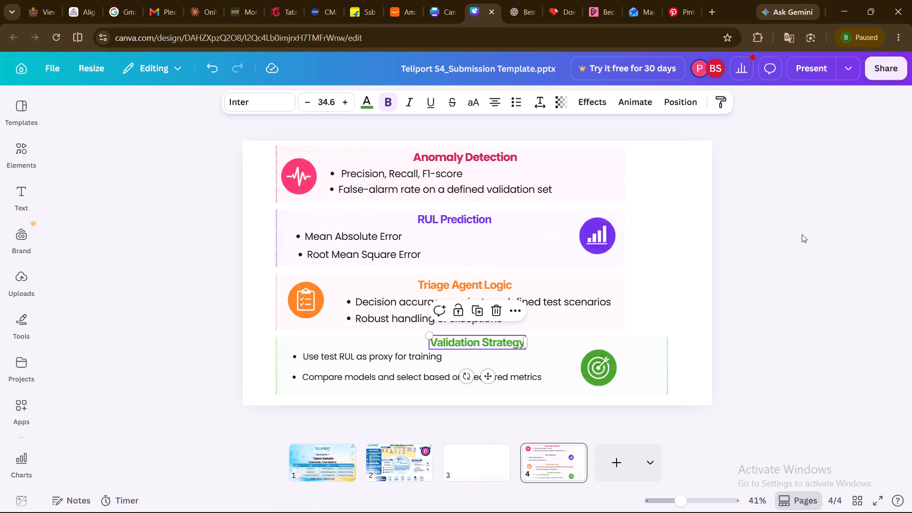
left_click(802, 234)
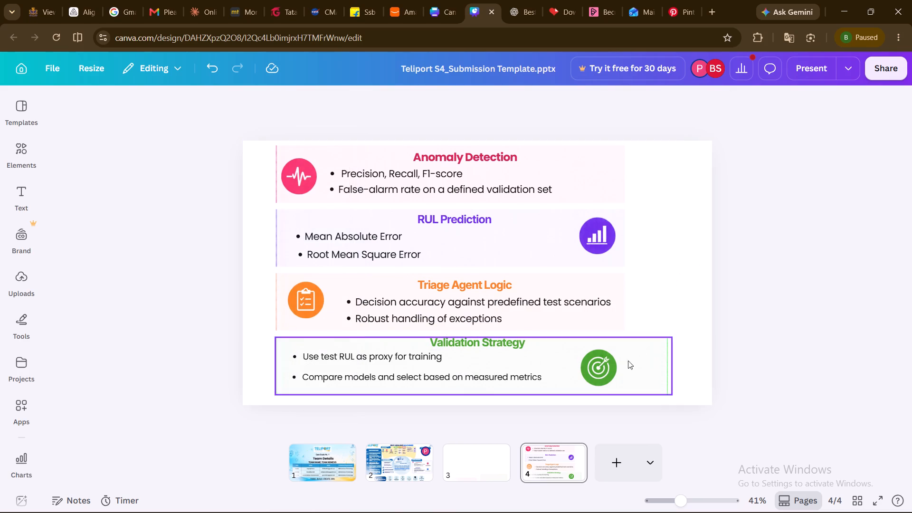
Narrow the green strip to match the strips above and align its target icon beneath the purple chart icon.
left_click_drag(596, 371, 583, 371)
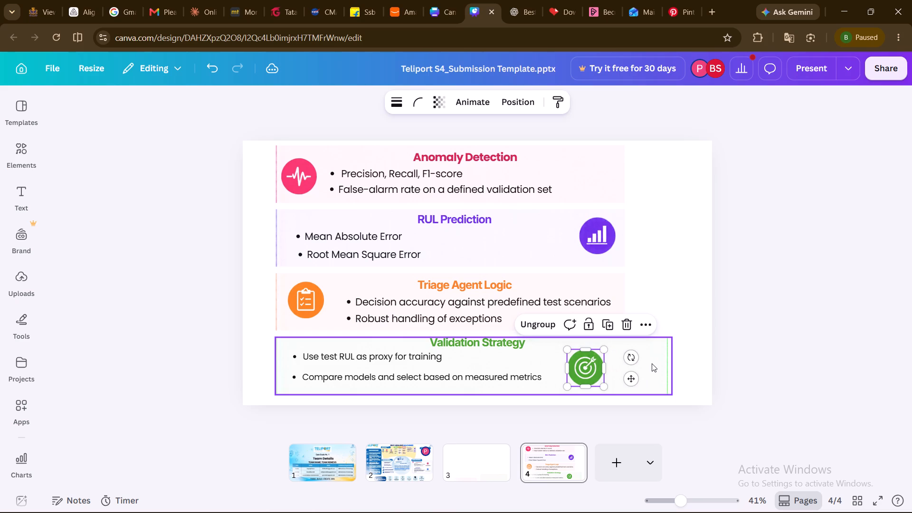
left_click(652, 363)
left_click_drag(671, 361, 638, 361)
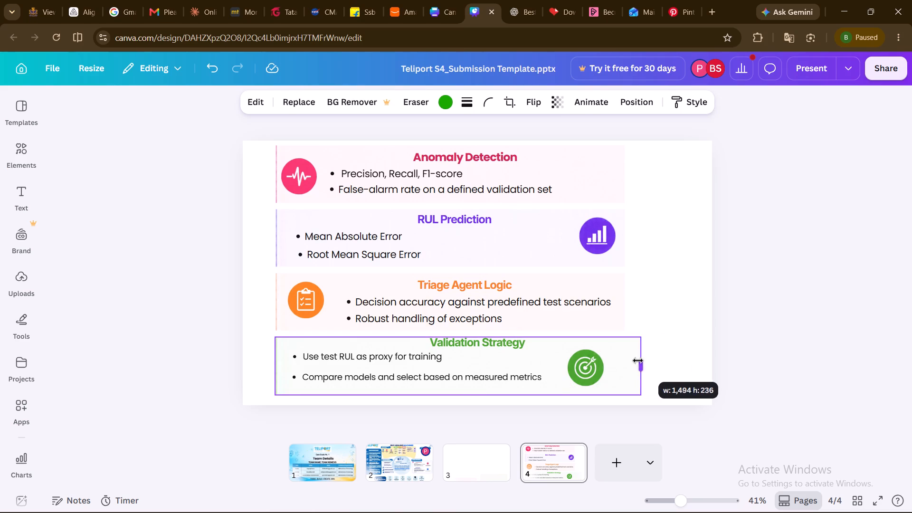
left_click_drag(638, 361, 624, 361)
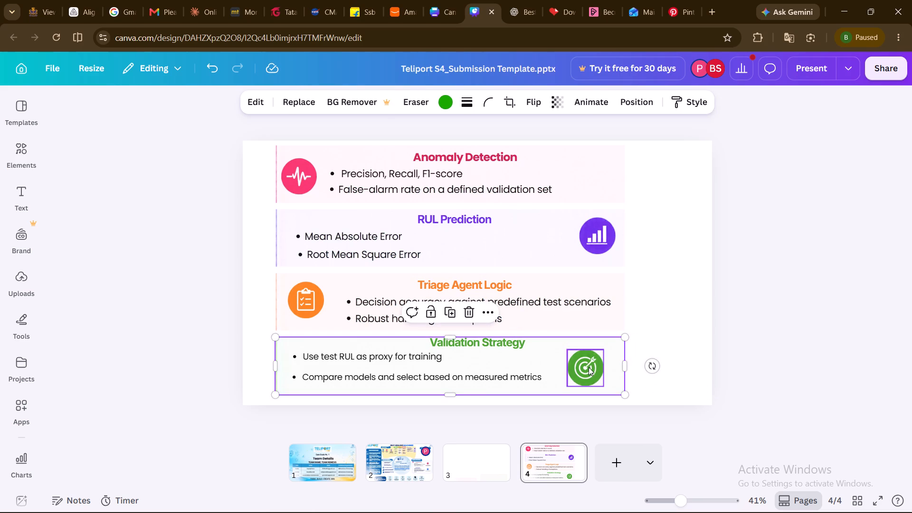
left_click_drag(589, 367, 598, 367)
left_click(802, 355)
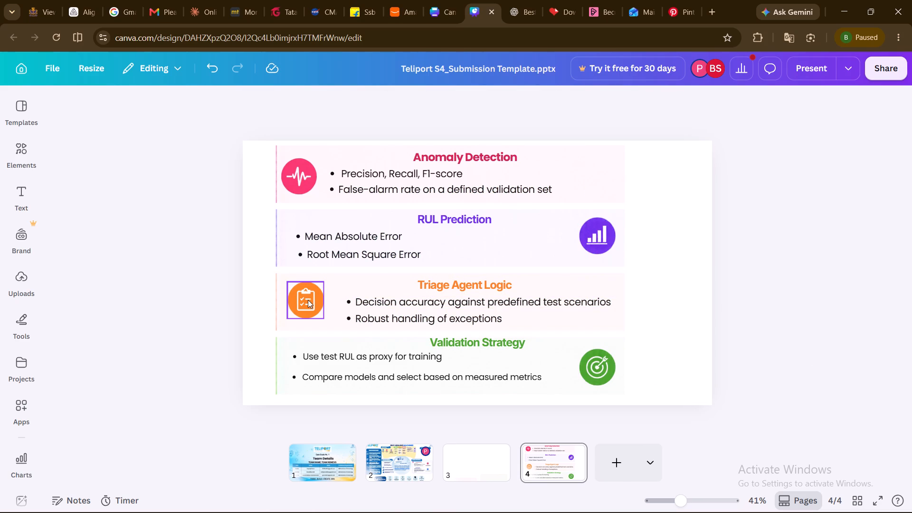
Shift the orange clipboard icon left to line up beneath the pink pulse icon.
left_click_drag(308, 300, 304, 300)
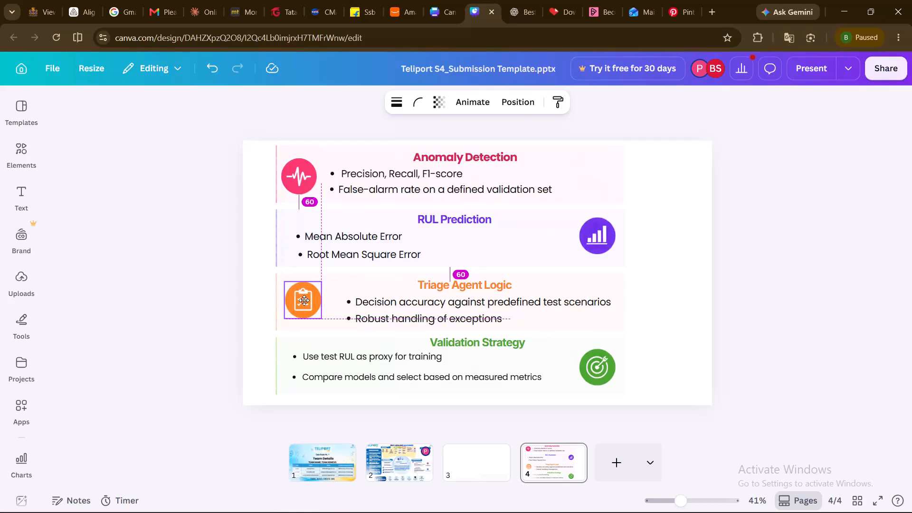
left_click_drag(304, 300, 303, 300)
left_click(825, 361)
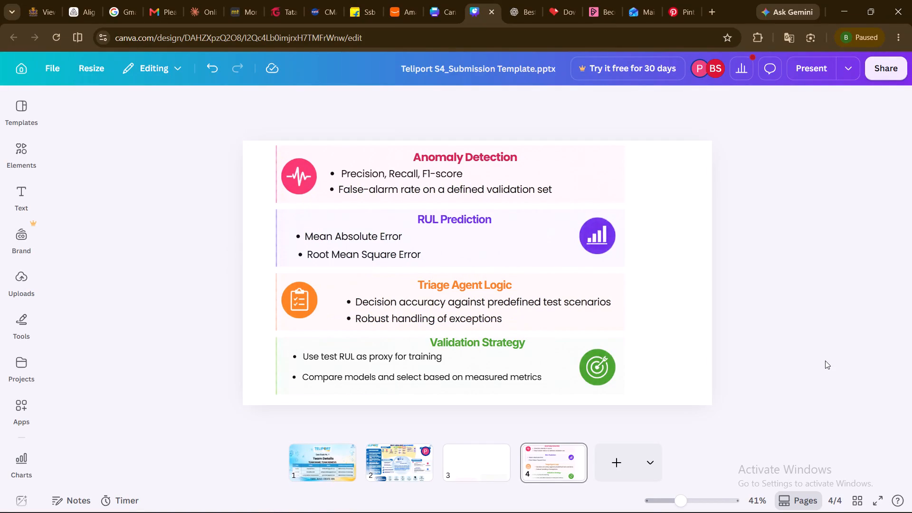
Set the font size of both Validation Strategy bullets to 31.
left_click(383, 361)
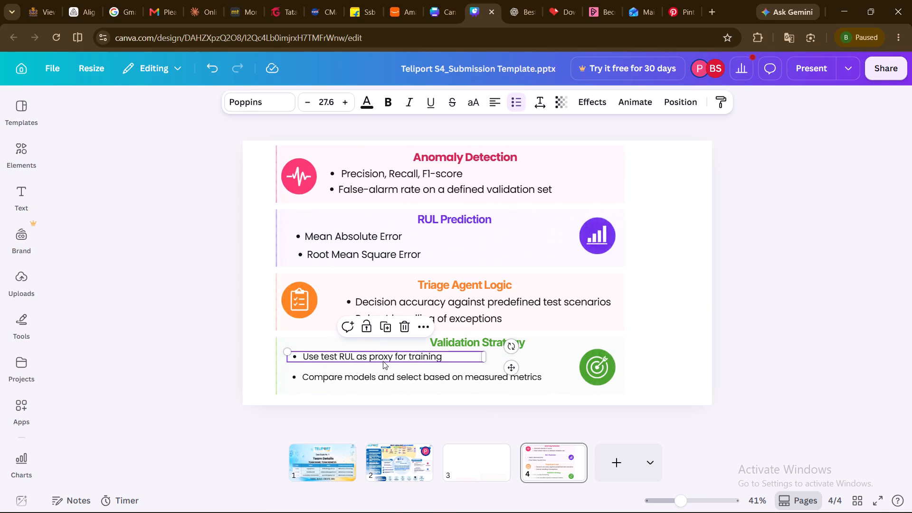
left_click(332, 104)
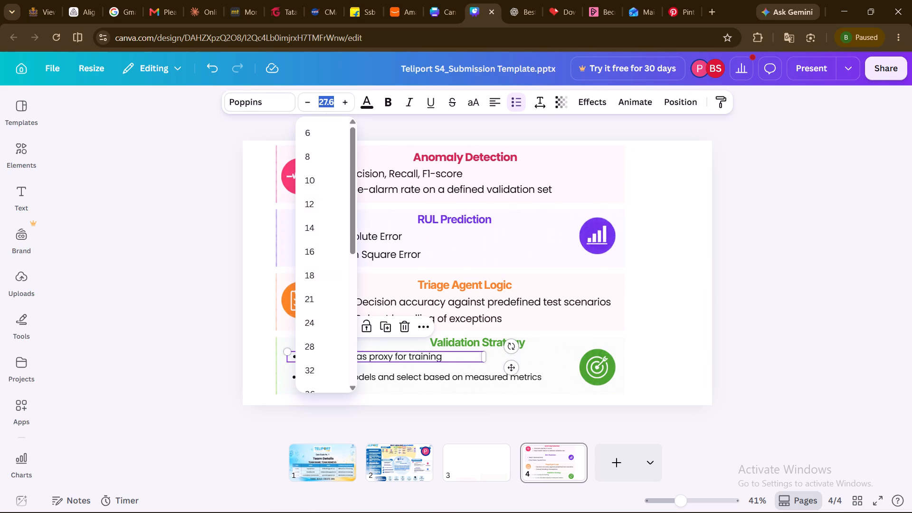
type("31")
key("Return")
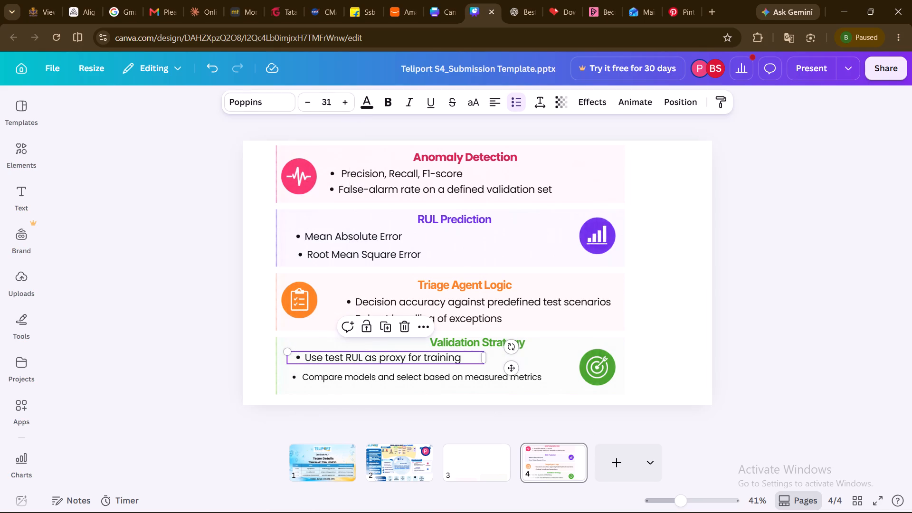
left_click(392, 376)
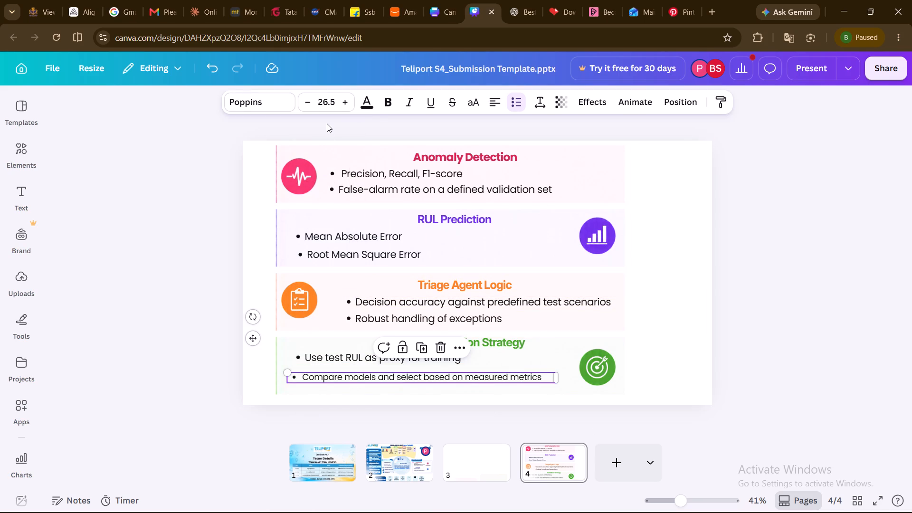
left_click(336, 101)
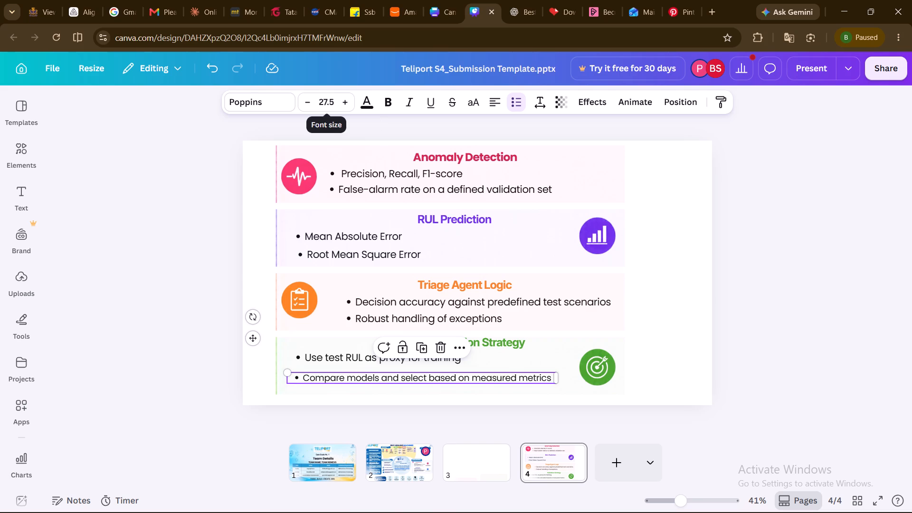
left_click(334, 103)
type("31")
key("Return")
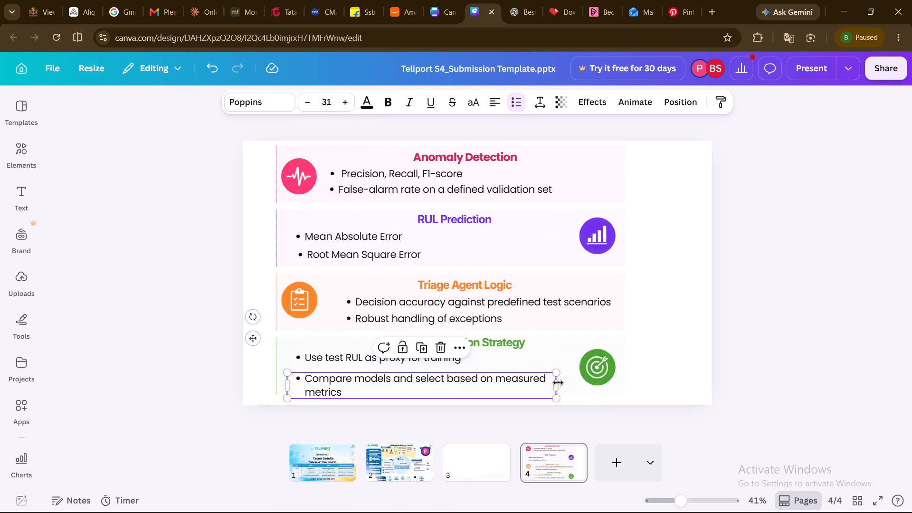
Widen the Compare models bullet to one line and shift both Validation Strategy bullets left, aligned with each other and clear of the target icon.
left_click_drag(559, 384, 590, 380)
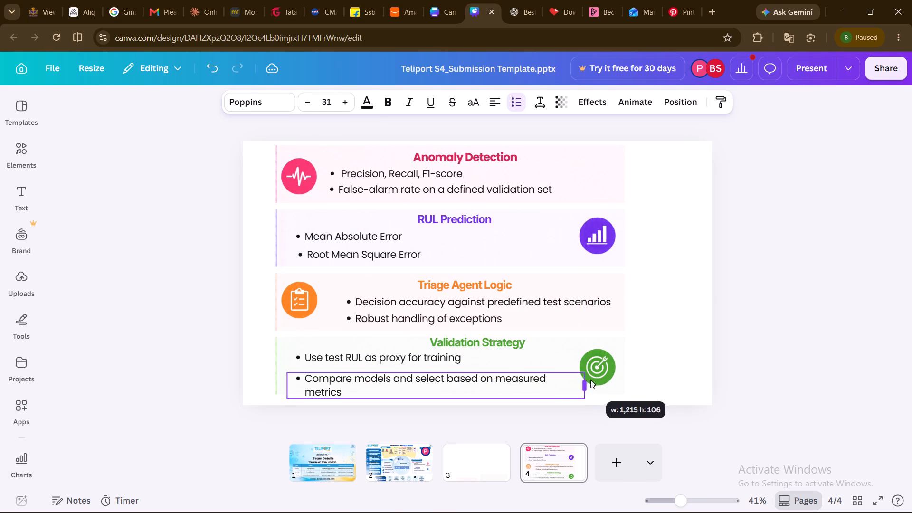
left_click_drag(590, 380, 595, 379)
left_click_drag(433, 377, 427, 378)
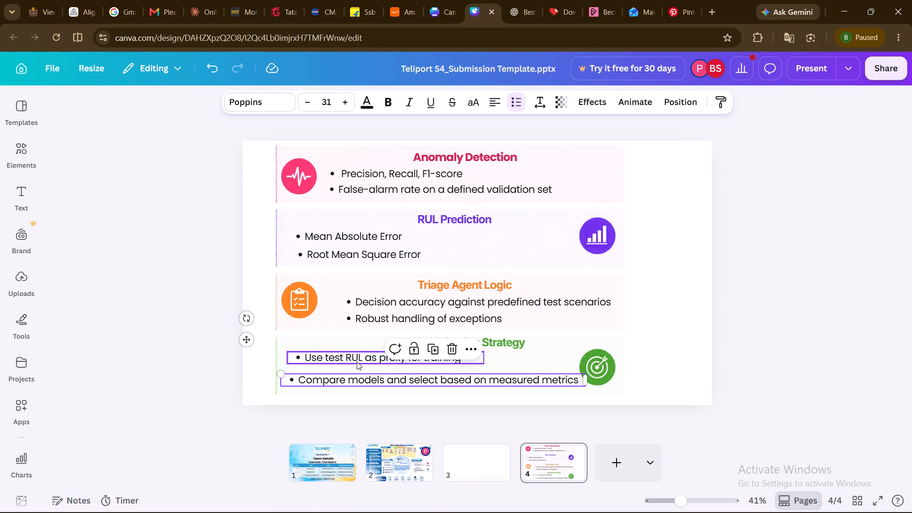
left_click_drag(354, 354, 344, 355)
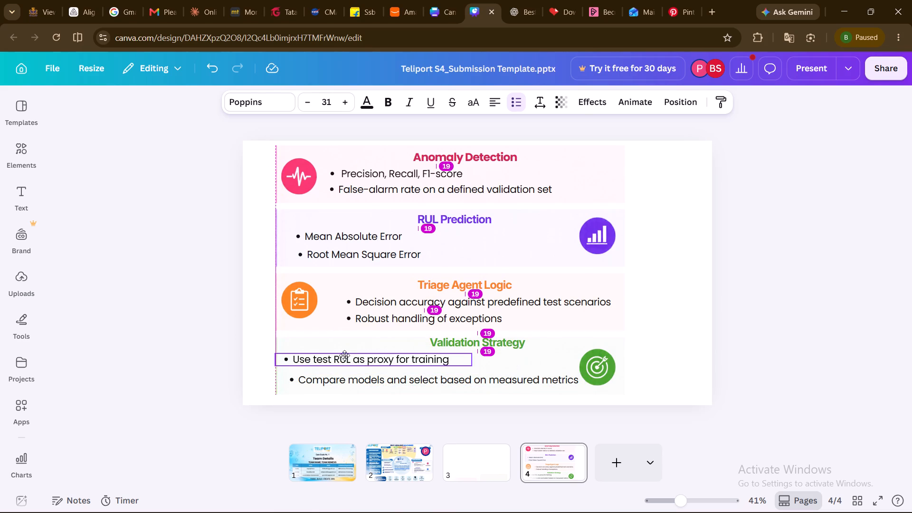
left_click_drag(344, 355, 349, 355)
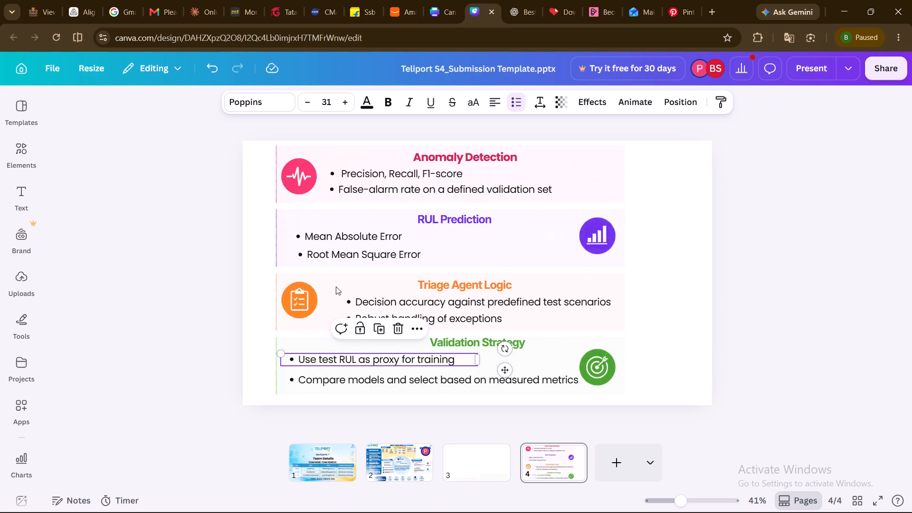
Align the Root Mean Square Error bullet directly beneath the Mean Absolute Error bullet.
left_click(335, 250)
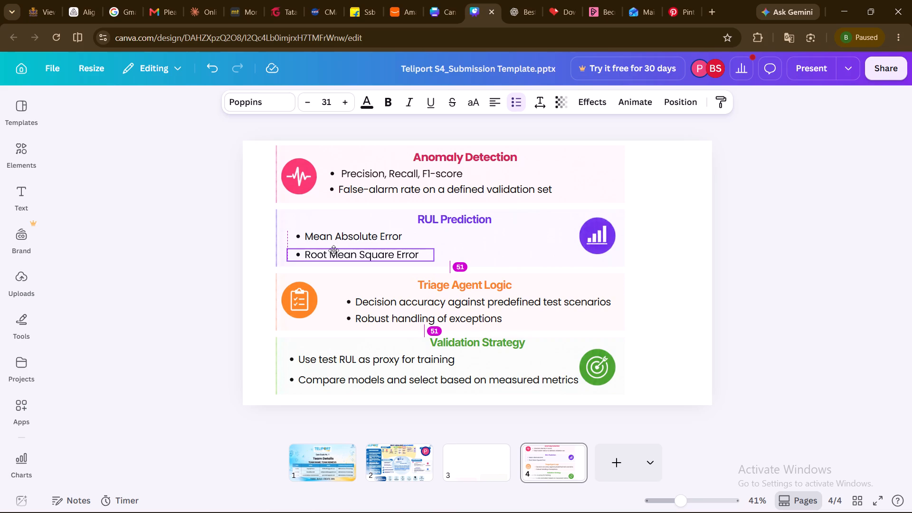
left_click(812, 247)
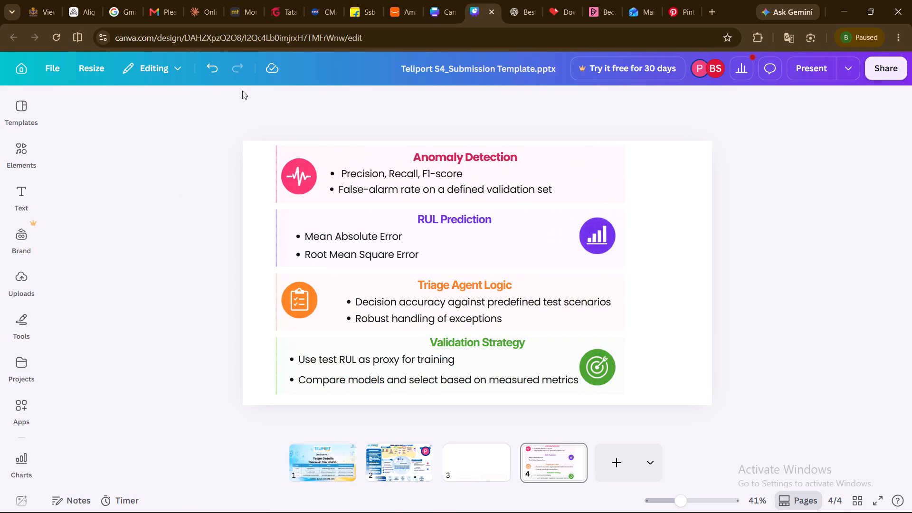
Group all four Evaluation Plan strips on page 4 with their headings, bullets and icons.
left_click_drag(262, 146, 618, 375)
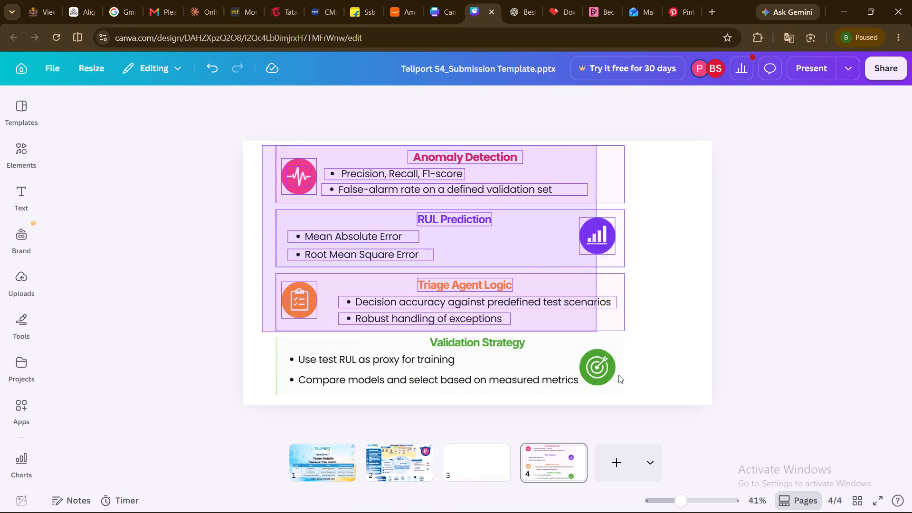
left_click_drag(618, 375, 645, 404)
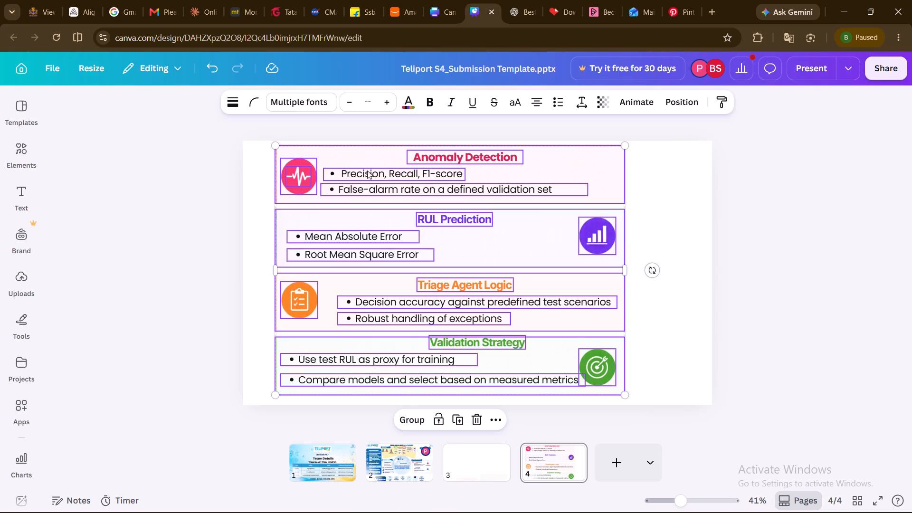
left_click(409, 418)
Move the grouped Evaluation Plan strips from page 4 onto page 2.
left_click_drag(424, 302, 433, 330)
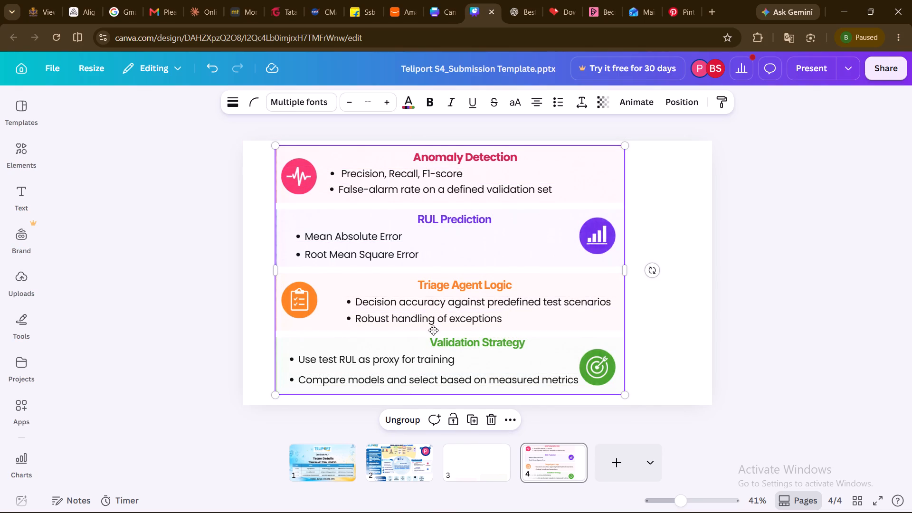
left_click_drag(433, 330, 406, 467)
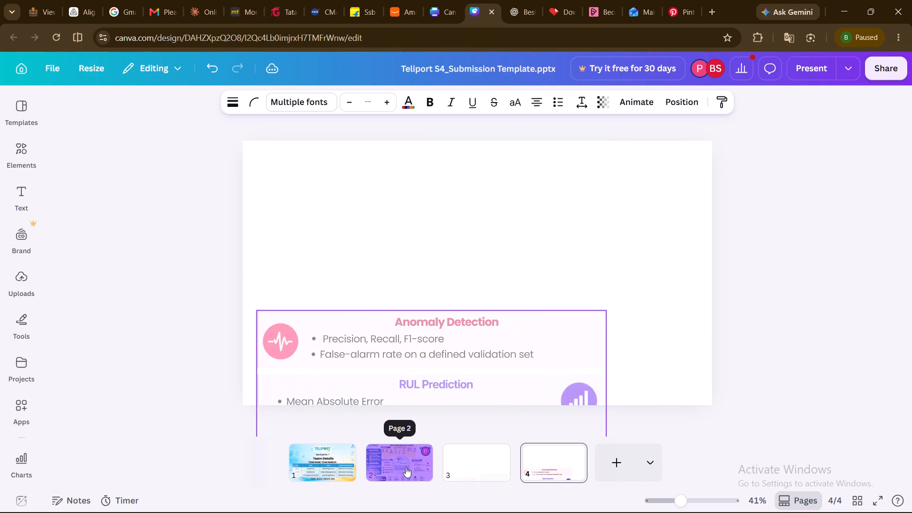
left_click_drag(406, 467, 527, 299)
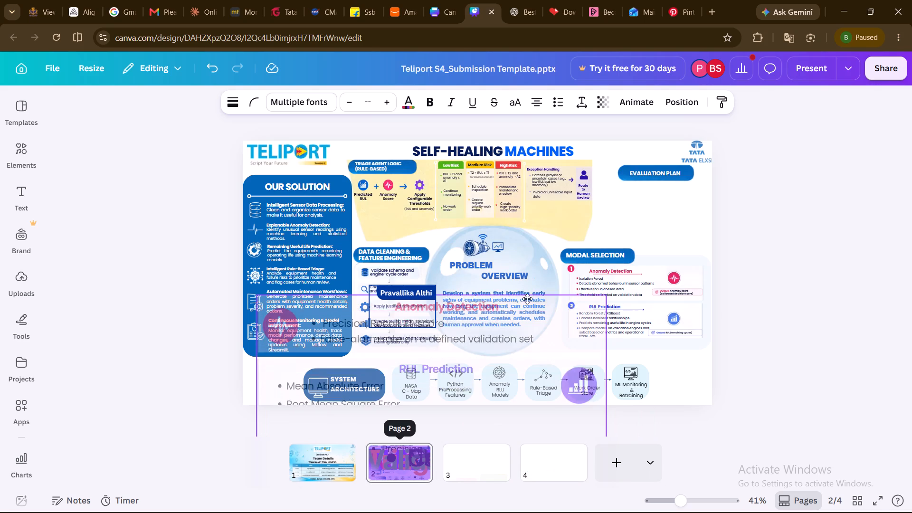
left_click_drag(527, 299, 528, 280)
Scale the grouped strips down and place them beneath the Evaluation Plan heading, above the Modal Selection section.
left_click_drag(729, 372, 544, 270)
left_click_drag(485, 172, 558, 200)
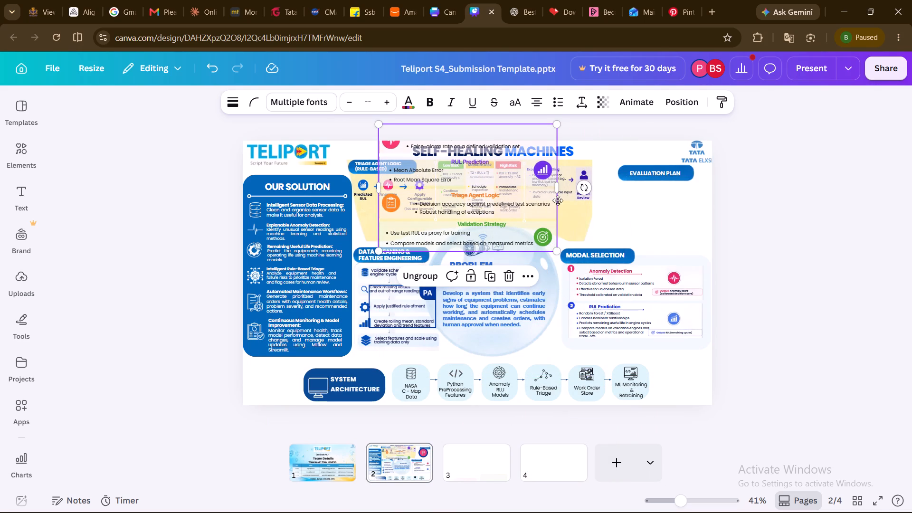
left_click_drag(558, 200, 635, 228)
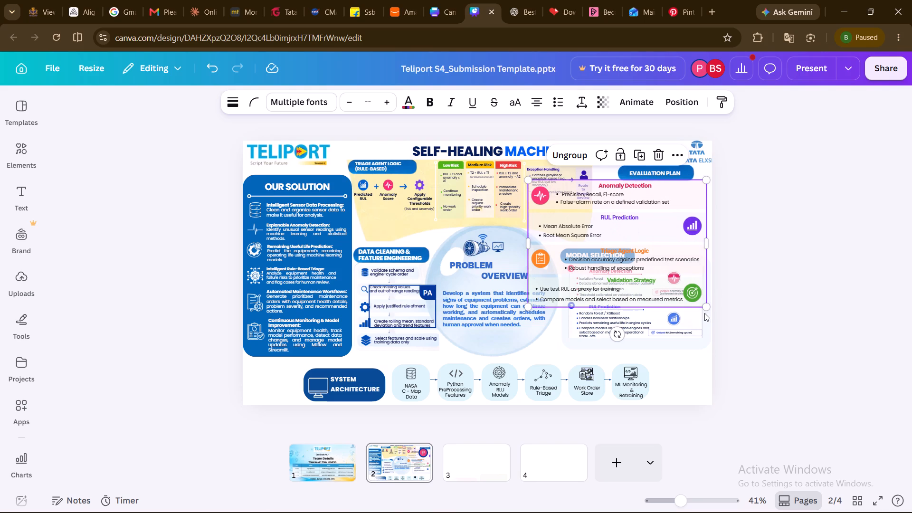
left_click_drag(708, 304, 647, 245)
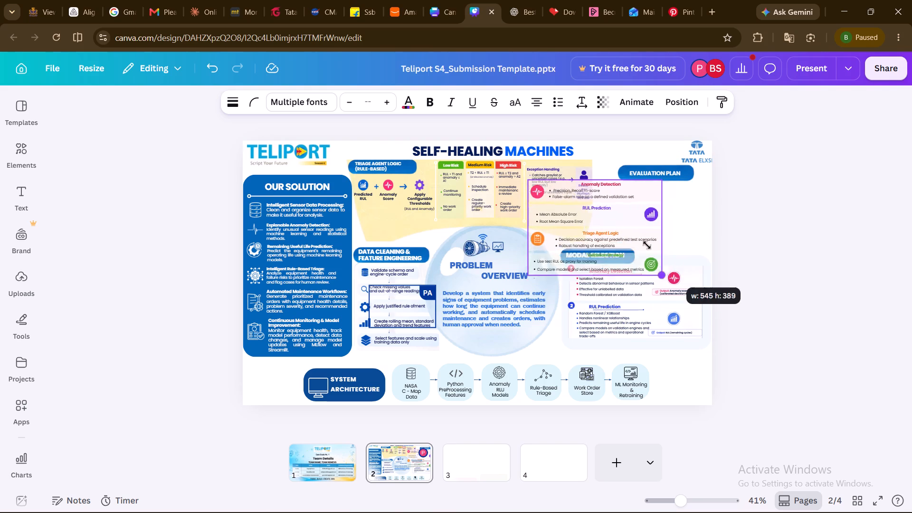
left_click_drag(647, 245, 637, 235)
left_click_drag(591, 222, 657, 220)
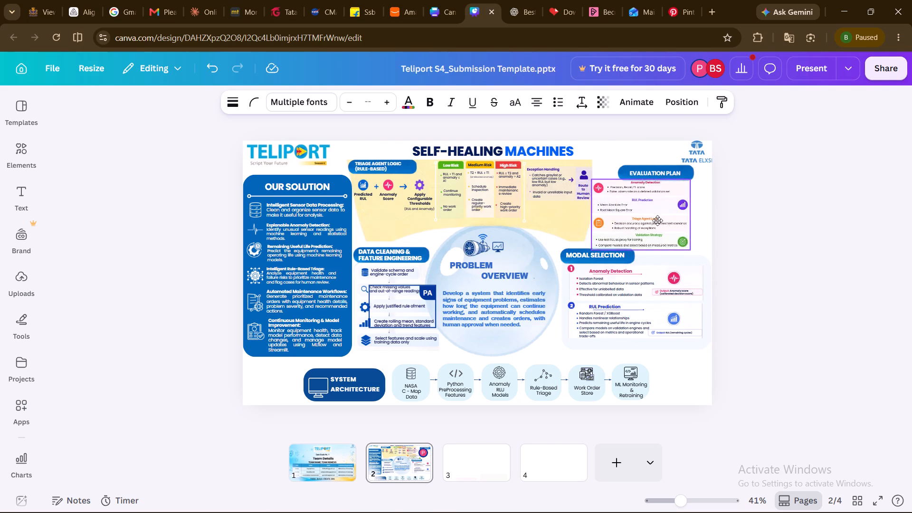
left_click_drag(657, 220, 665, 225)
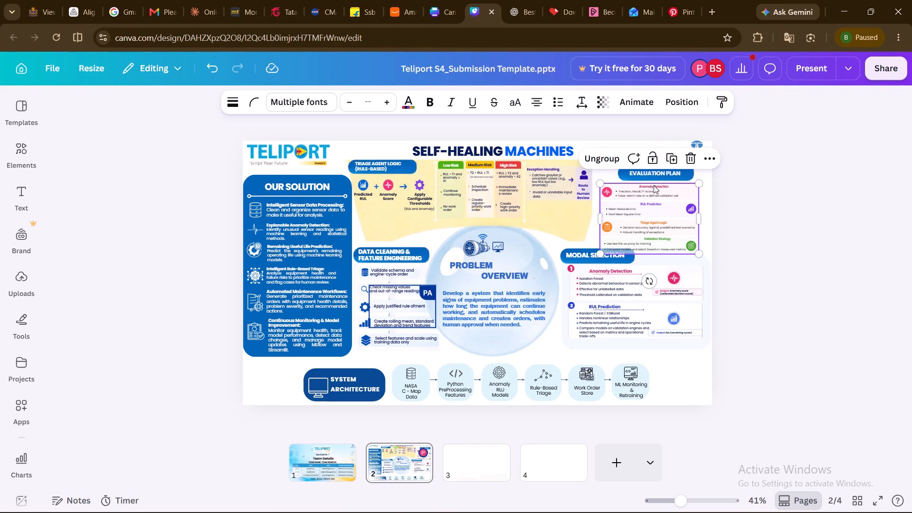
Group the Evaluation Plan title with its blue banner and move it up and left, clear of the Tata Elxsi logo.
left_click(653, 176)
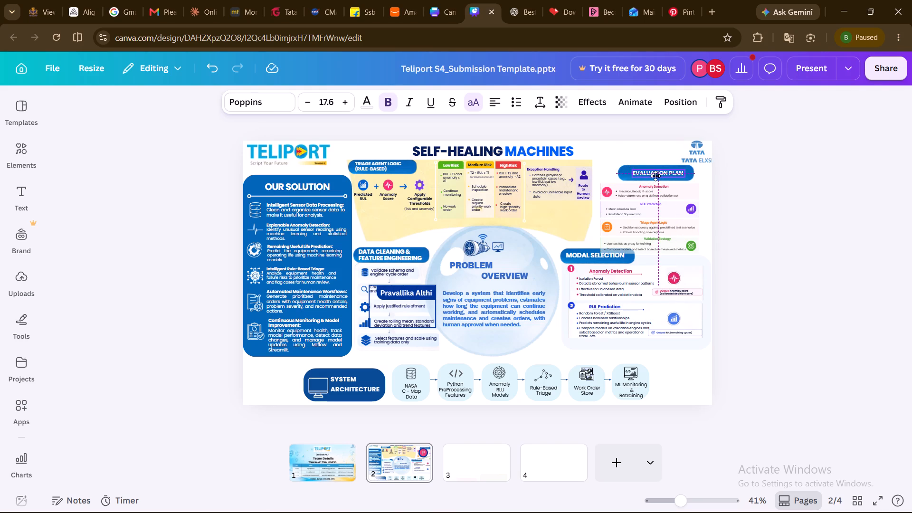
key("ctrl+z")
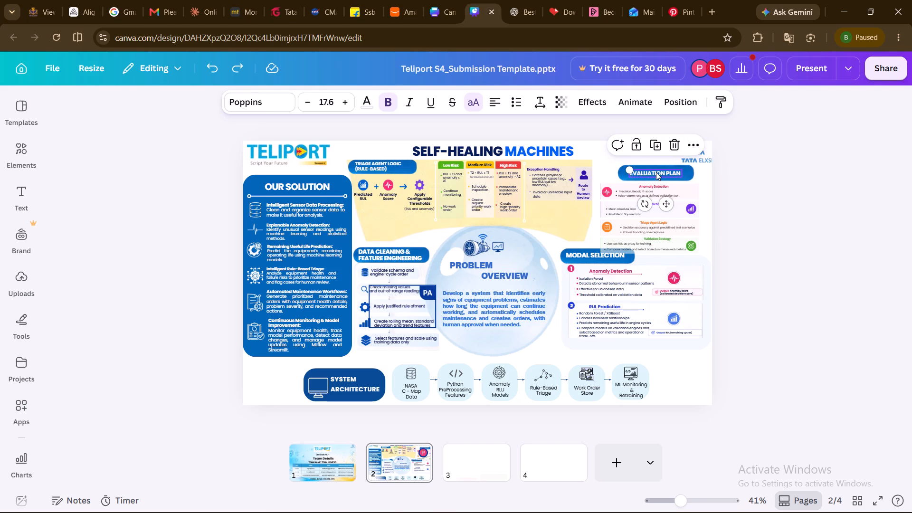
left_click(690, 178, "shift")
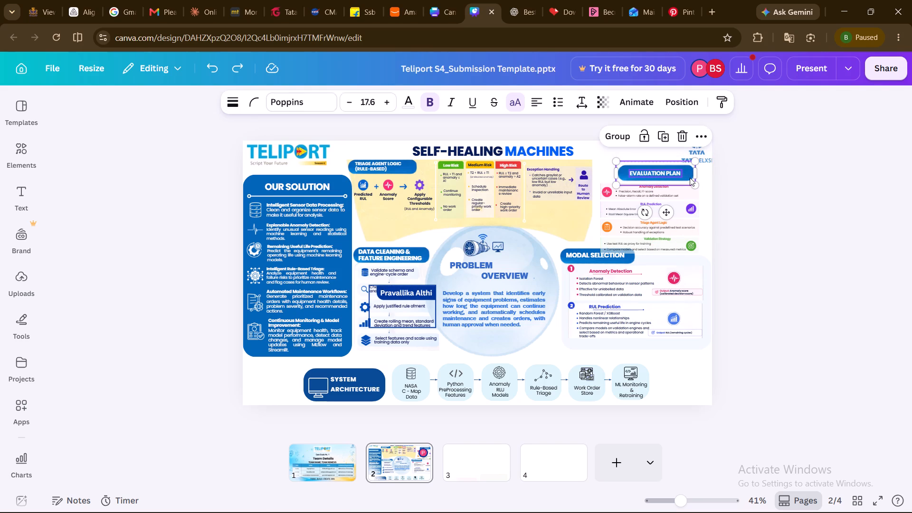
left_click(621, 138)
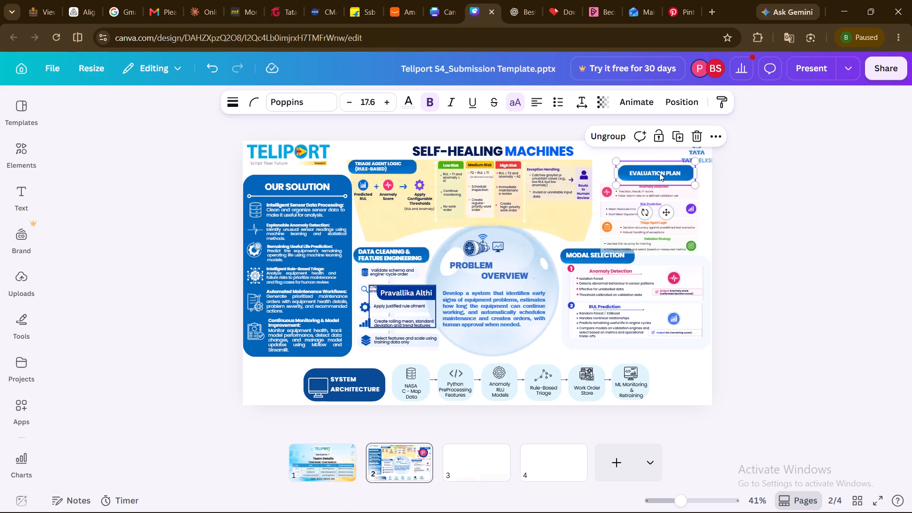
left_click_drag(660, 171, 645, 159)
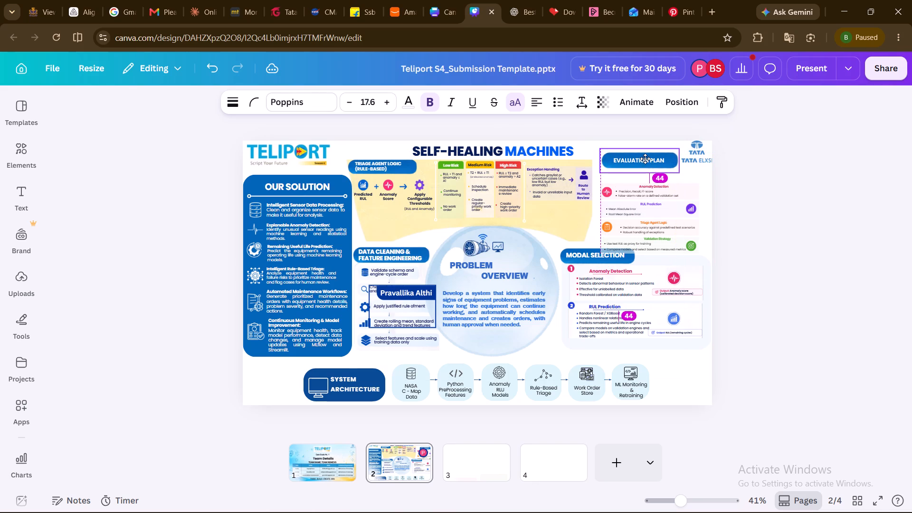
left_click_drag(645, 159, 645, 160)
Move the strips group up under the Evaluation Plan banner and enlarge it towards the slide's right edge.
left_click_drag(657, 214, 655, 205)
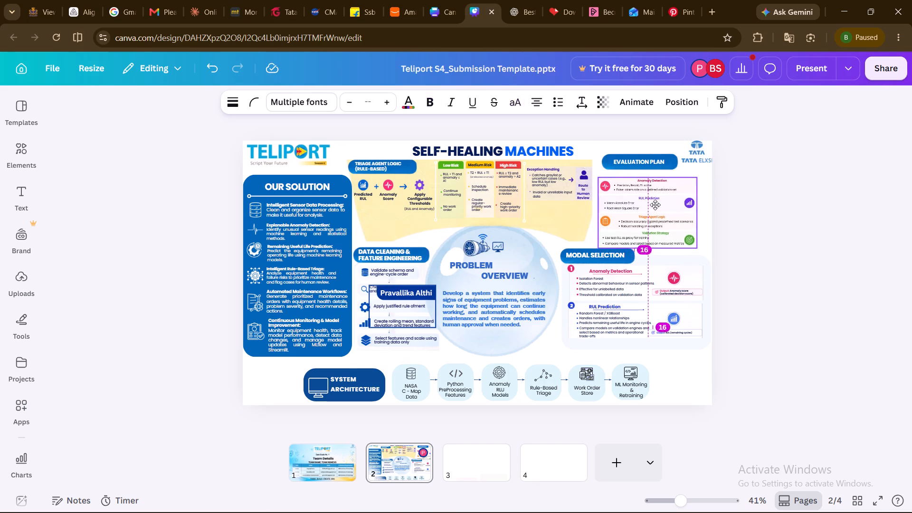
left_click_drag(655, 205, 655, 202)
left_click_drag(700, 239, 711, 249)
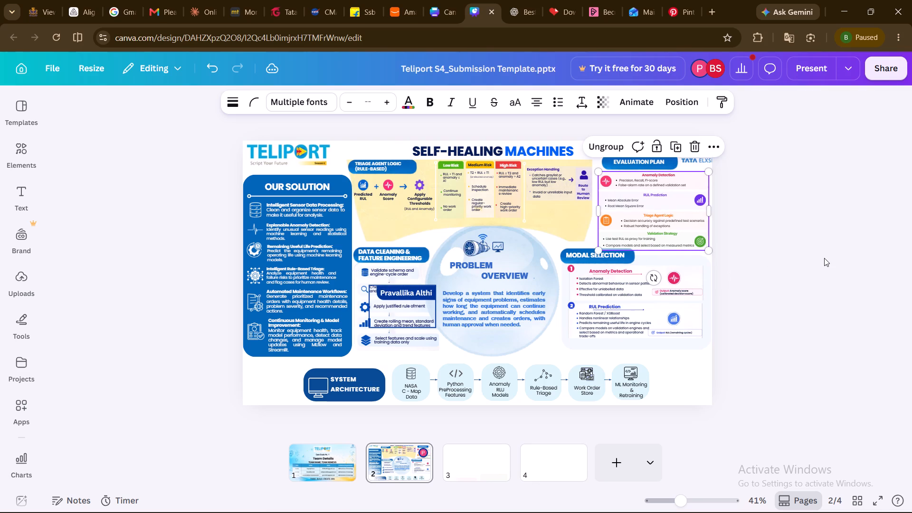
left_click(824, 258)
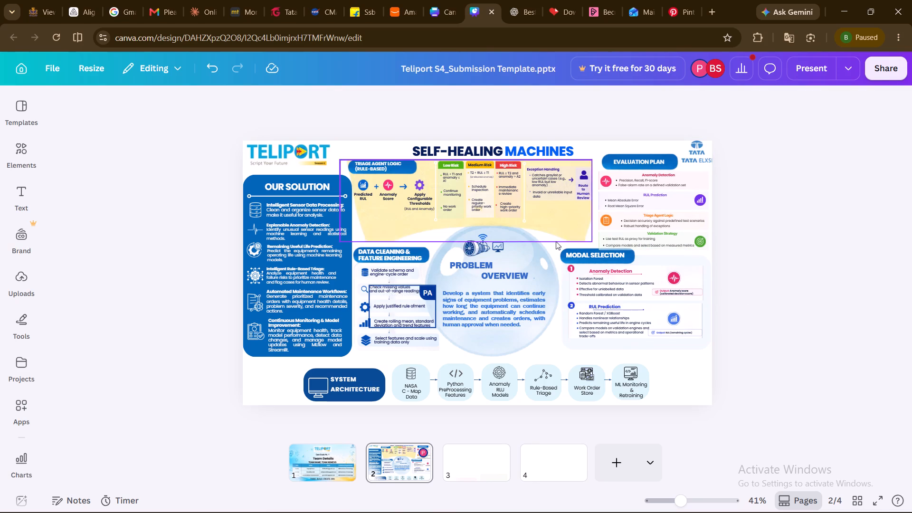
Group the whole Modal Selection section and shift it slightly down, leaving a gap below the Evaluation Plan strips.
left_click(562, 252)
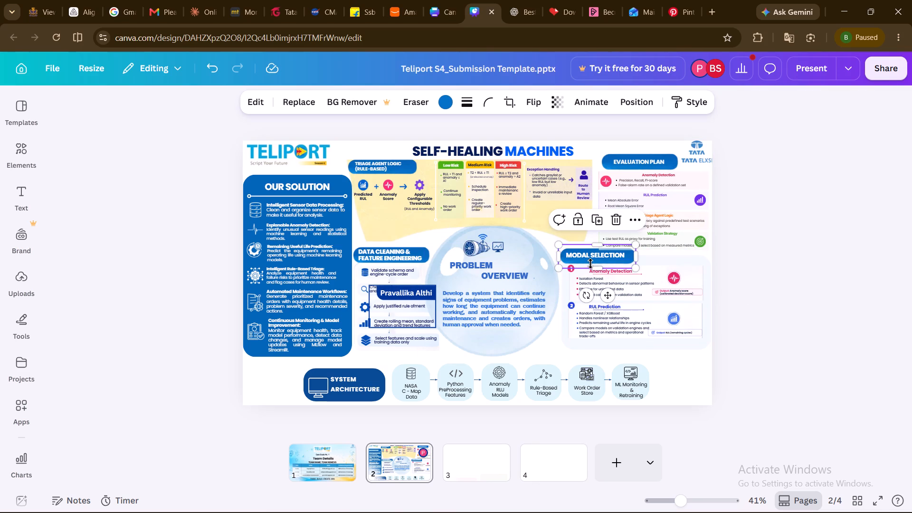
left_click(590, 257, "shift")
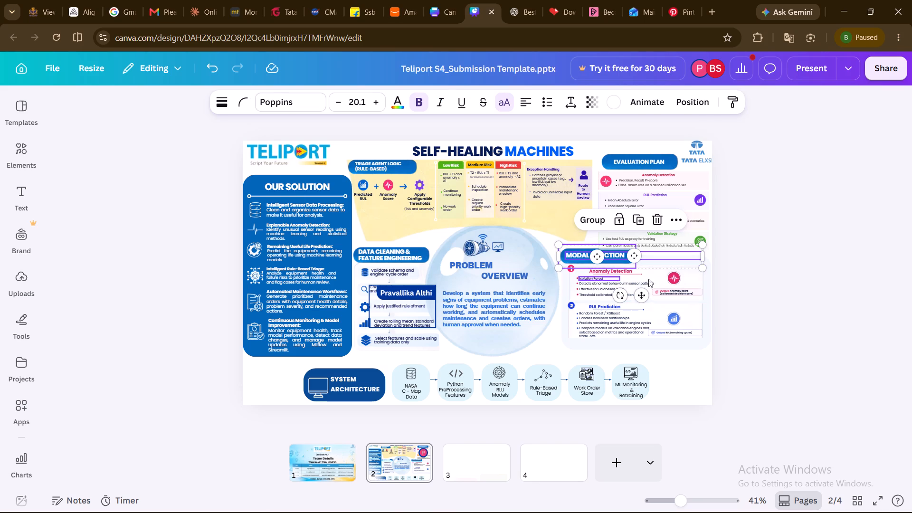
left_click(770, 331)
left_click_drag(703, 355, 693, 349)
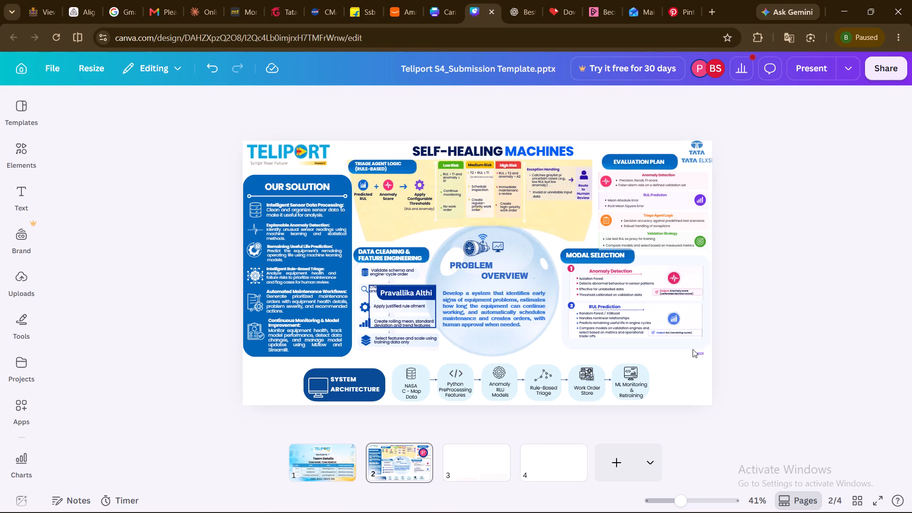
left_click_drag(693, 349, 573, 256)
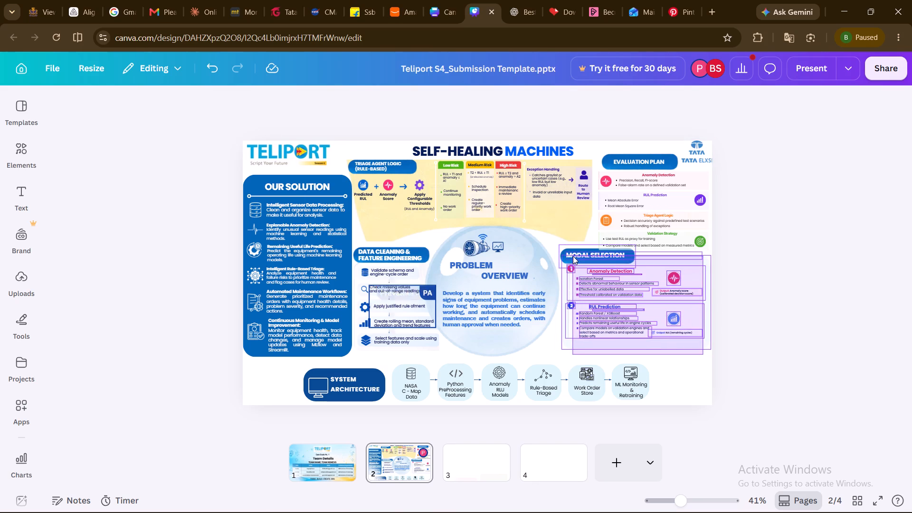
left_click(594, 221)
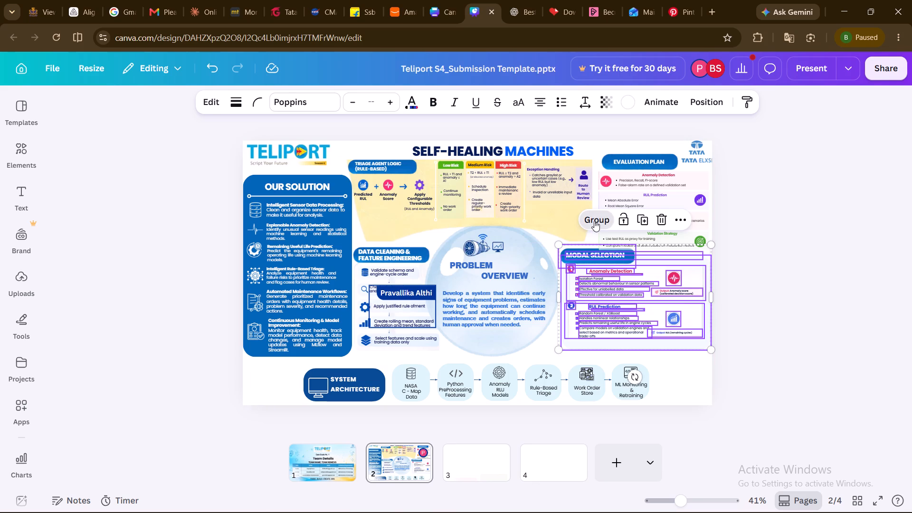
left_click_drag(603, 275, 605, 289)
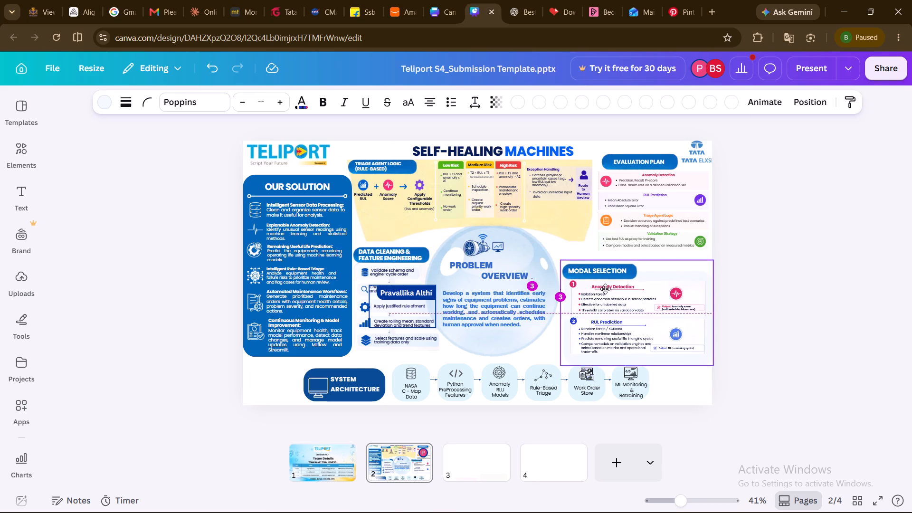
left_click_drag(605, 289, 606, 287)
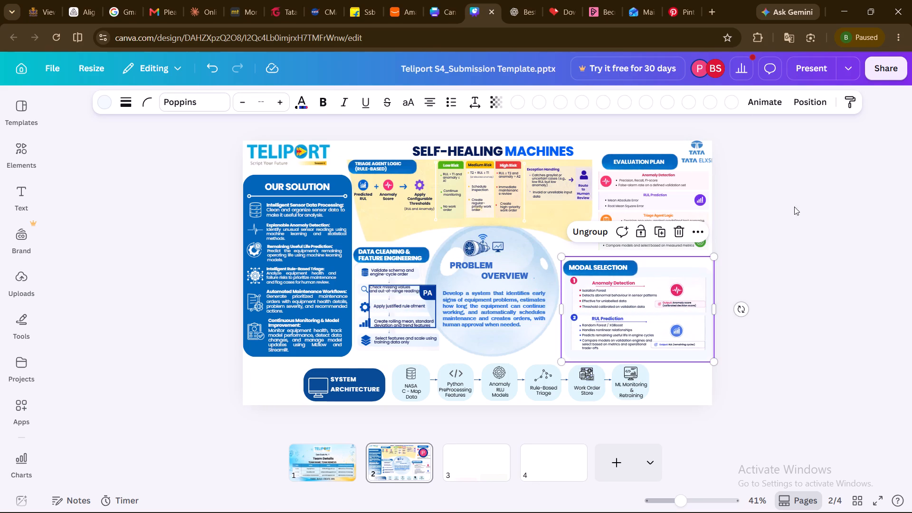
Enlarge the Evaluation Plan strips group to about 480 by 342, filling the space above Modal Selection.
left_click(853, 208)
left_click(657, 209)
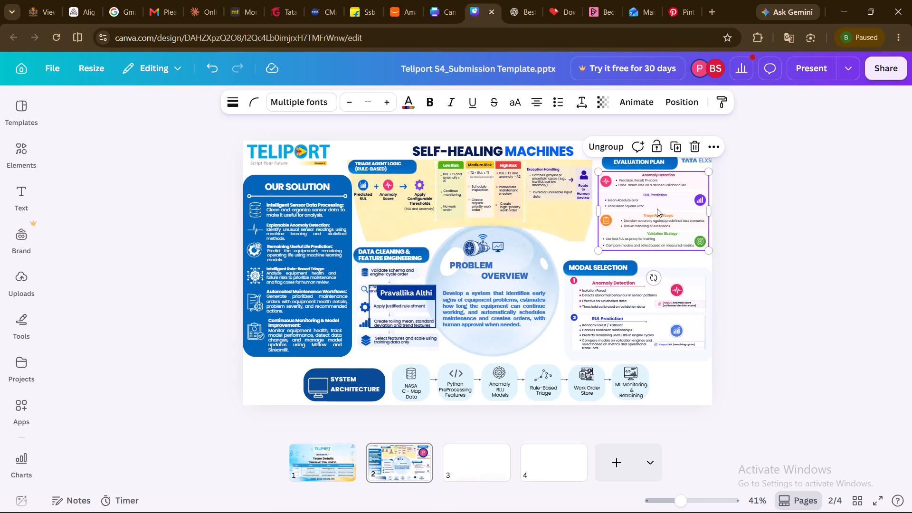
left_click_drag(597, 250, 595, 252)
left_click_drag(595, 252, 592, 254)
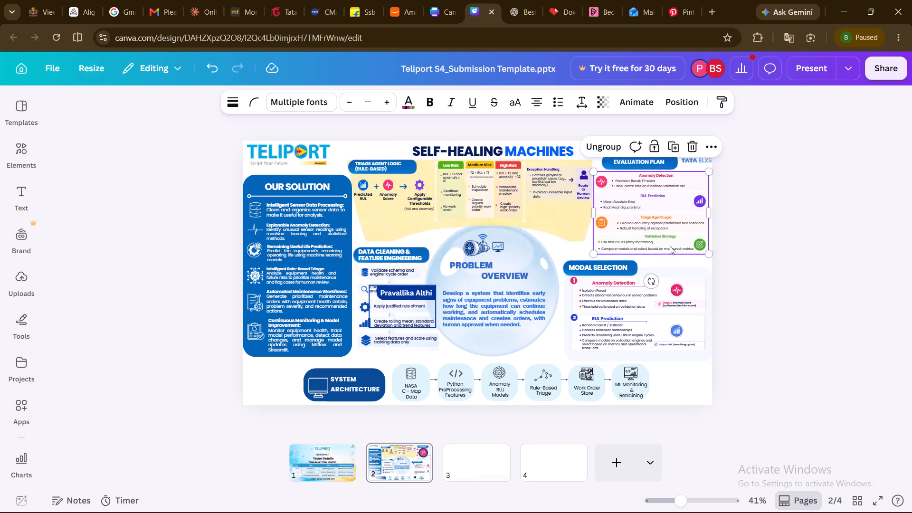
left_click_drag(705, 253, 706, 258)
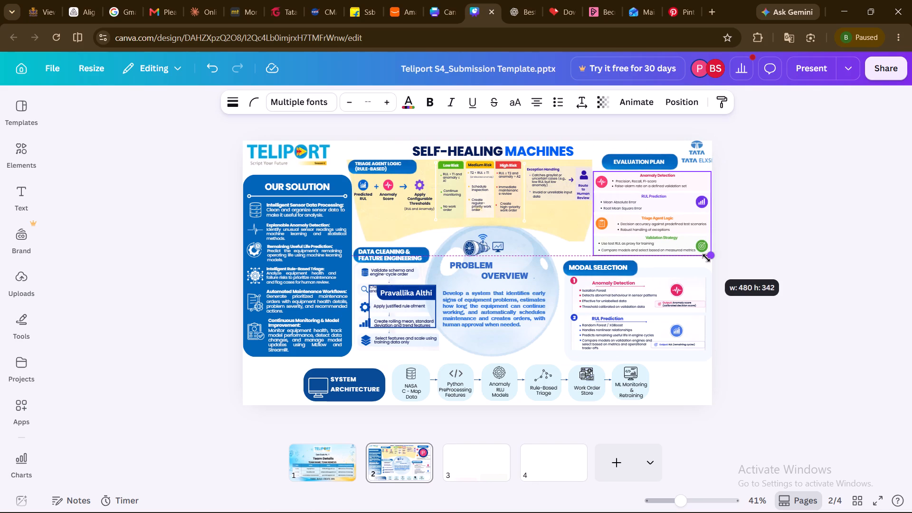
left_click_drag(706, 258, 703, 263)
left_click(787, 270)
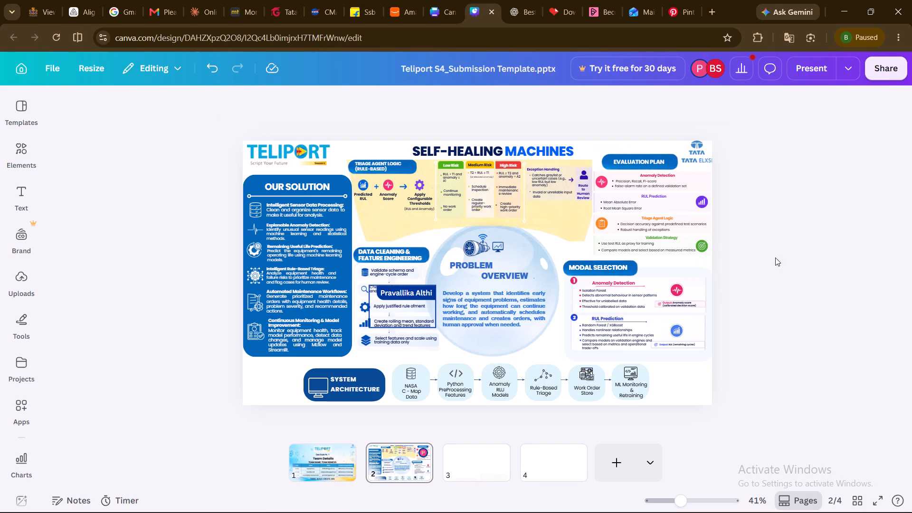
Preview the Self-Healing Machines slide in full screen to check its layout.
left_click(813, 72)
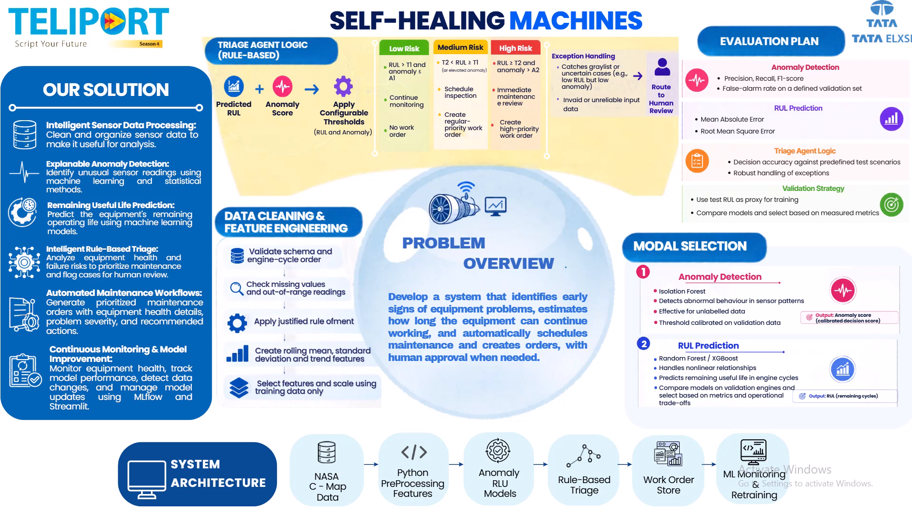
key("grave")
key("Escape")
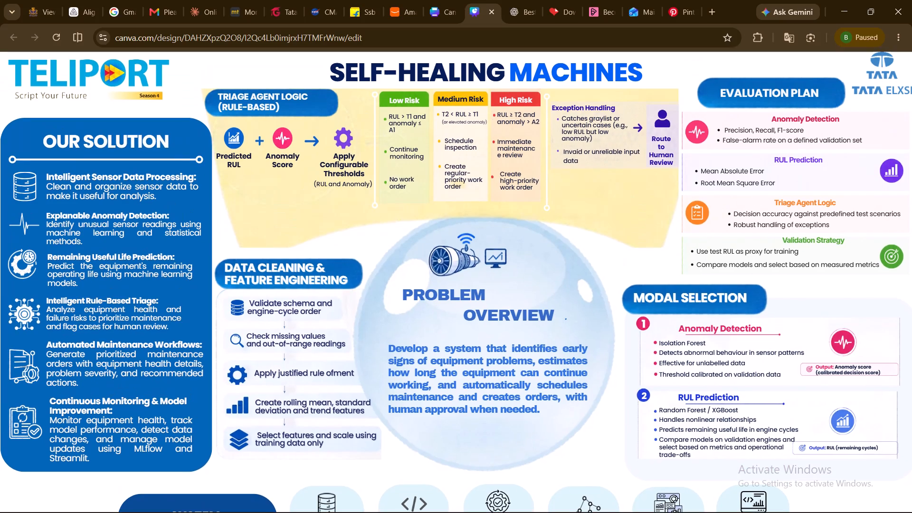
Recolour the entire SELF-HEALING MACHINES title to dark blue #09193f.
left_click(443, 149)
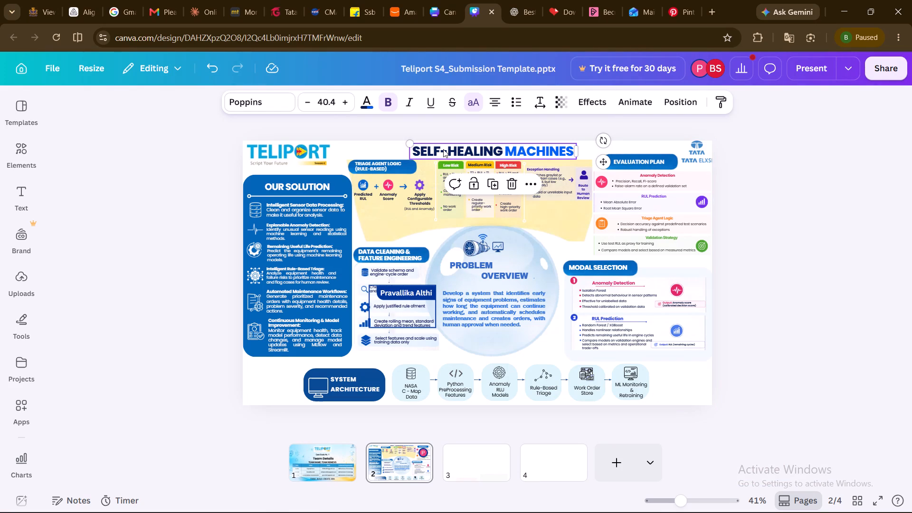
left_click(370, 103)
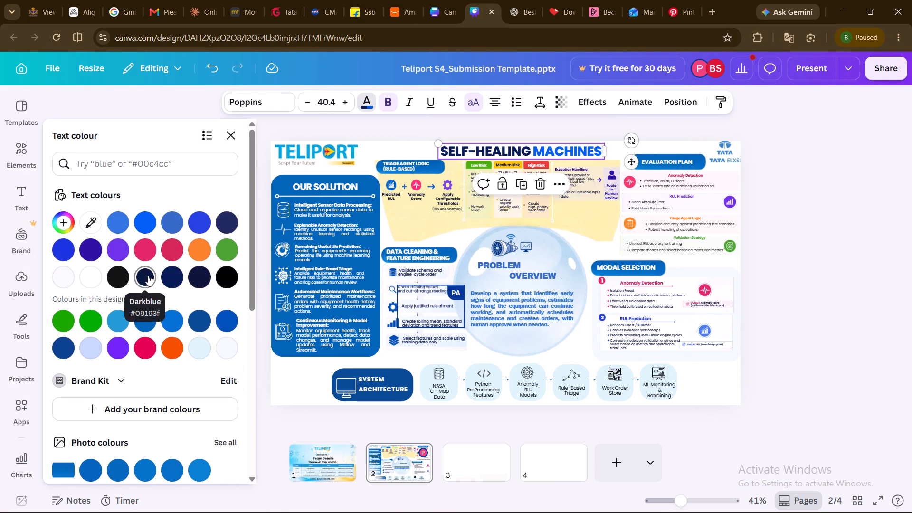
left_click(148, 275)
left_click(845, 175)
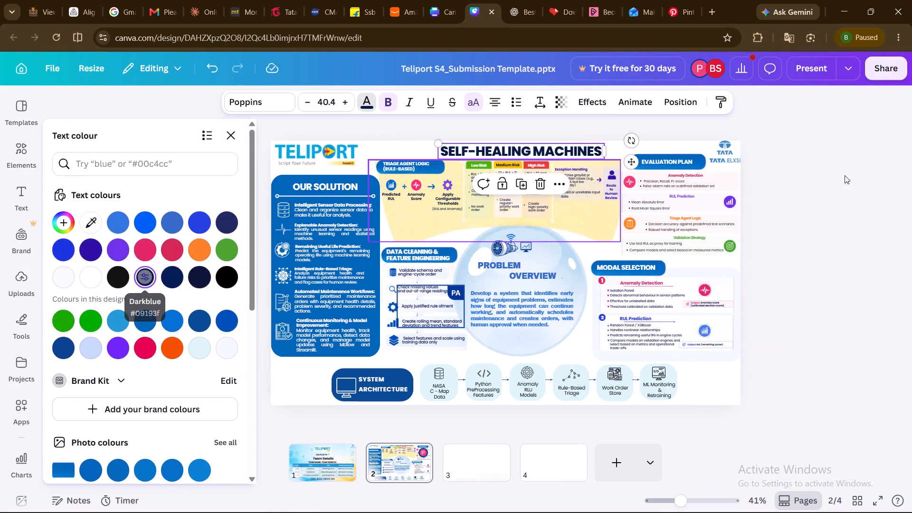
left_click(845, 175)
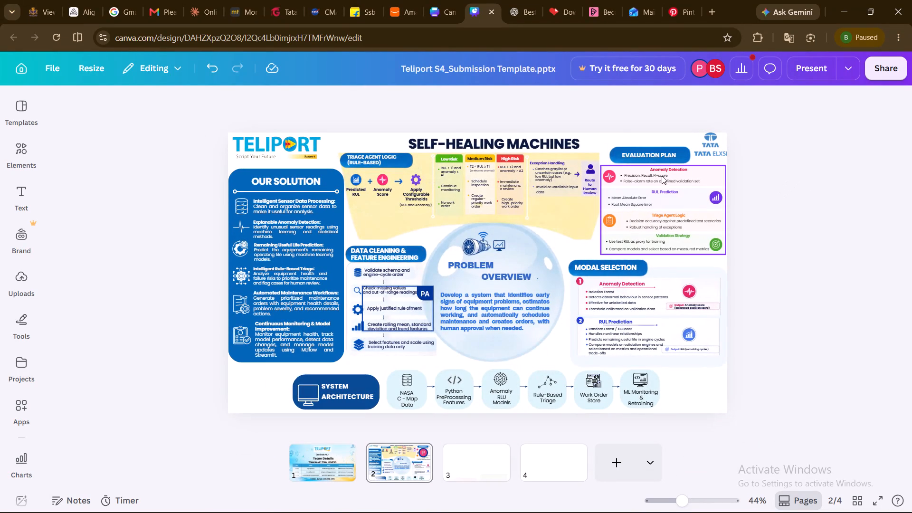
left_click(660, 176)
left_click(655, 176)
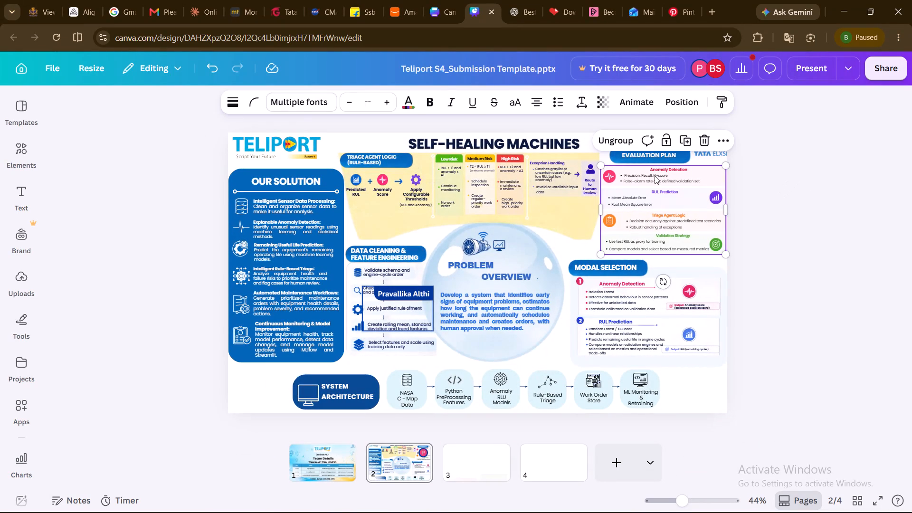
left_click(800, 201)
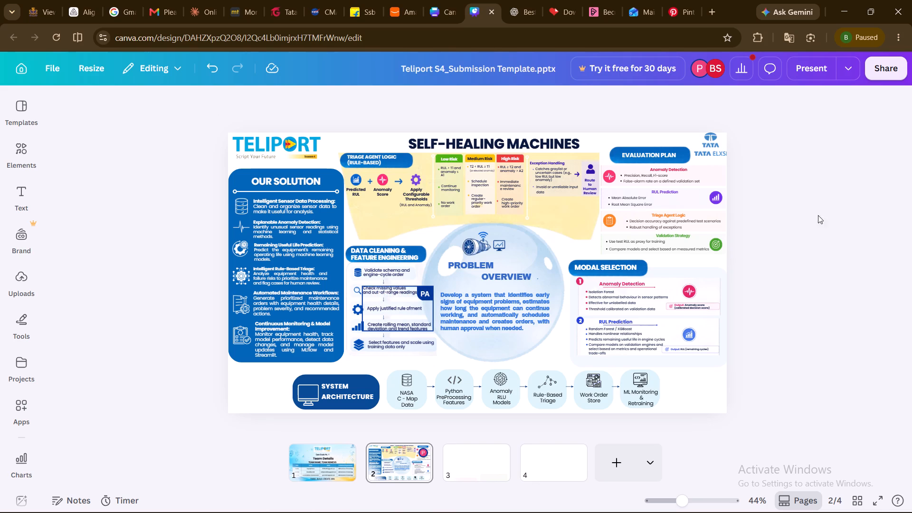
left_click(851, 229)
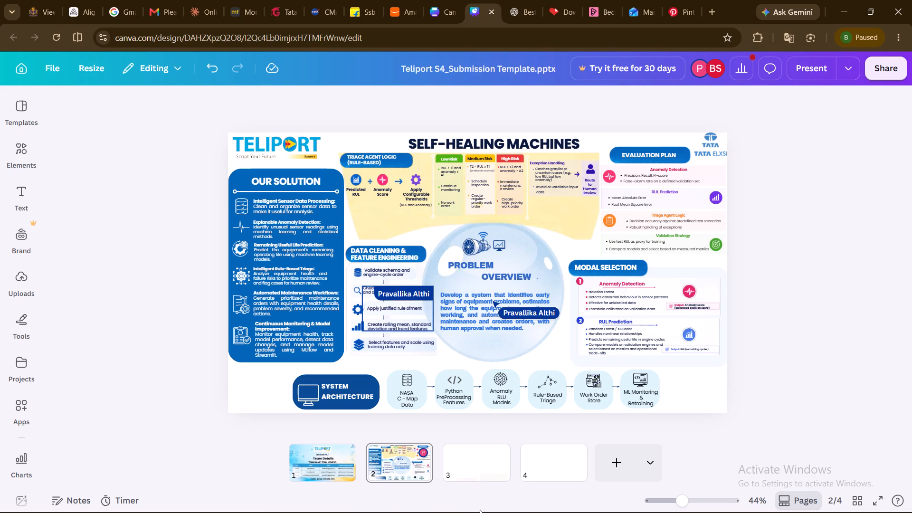
Delete the leftover pages 3 and 4, keeping only the Team Details and Self-Healing Machines pages.
left_click(481, 474)
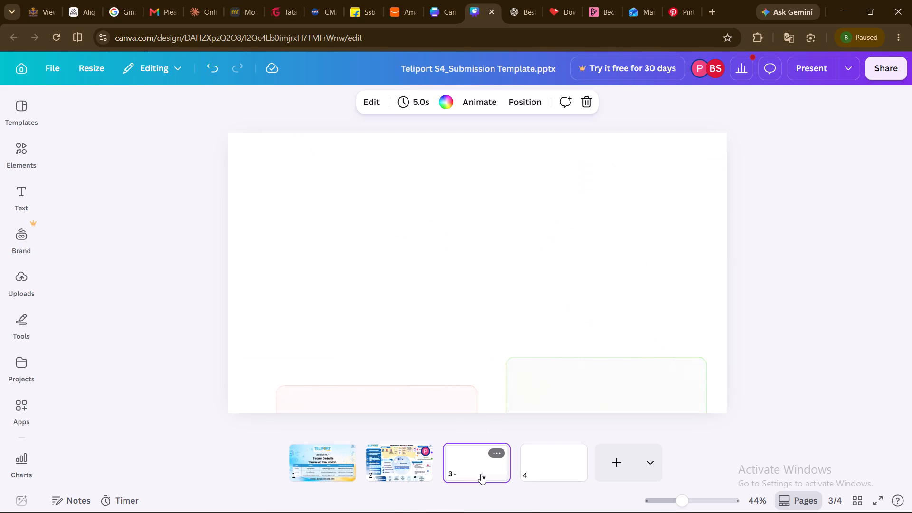
key("Delete")
left_click(522, 457)
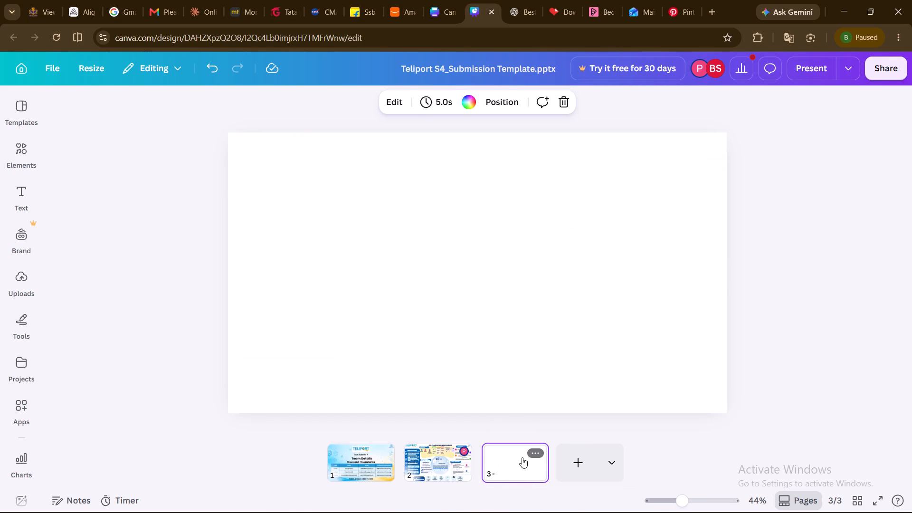
key("Delete")
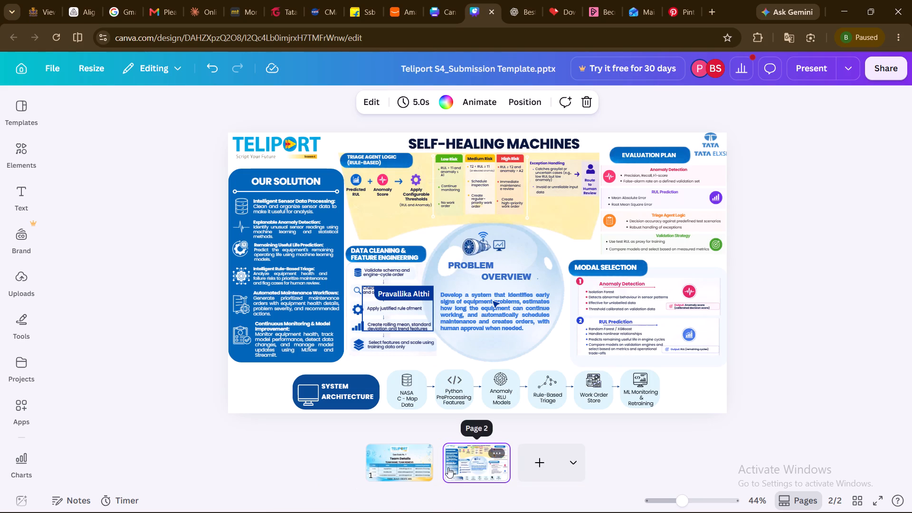
left_click(461, 465)
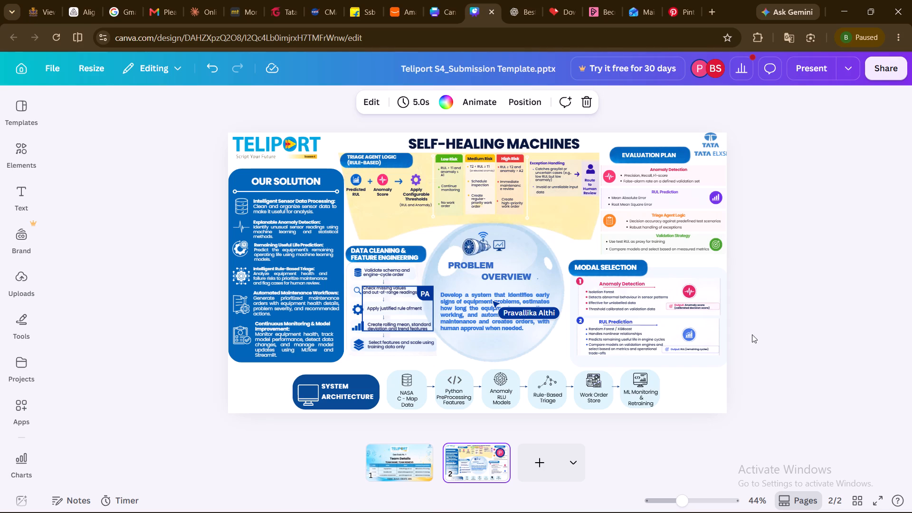
left_click(772, 334)
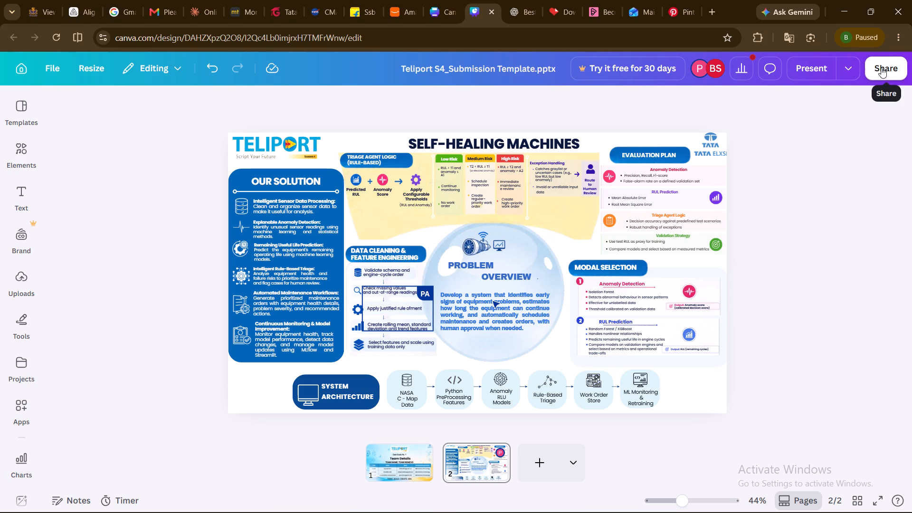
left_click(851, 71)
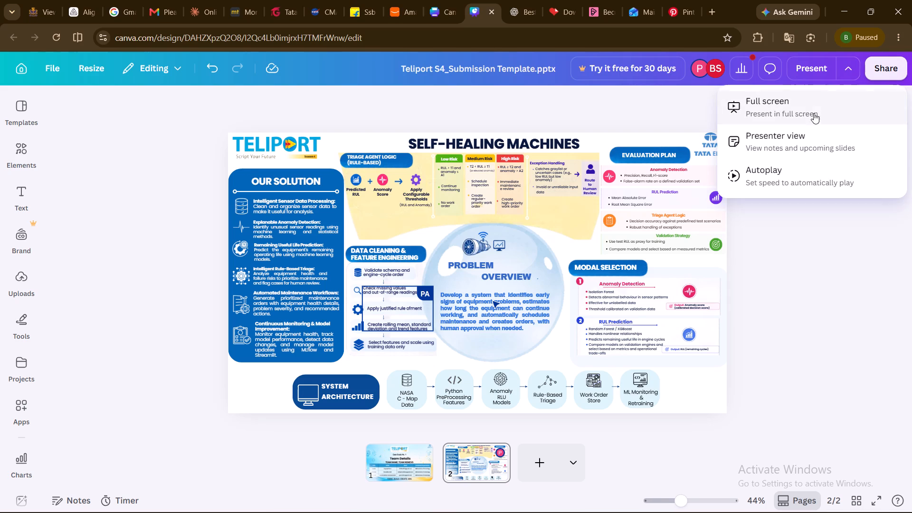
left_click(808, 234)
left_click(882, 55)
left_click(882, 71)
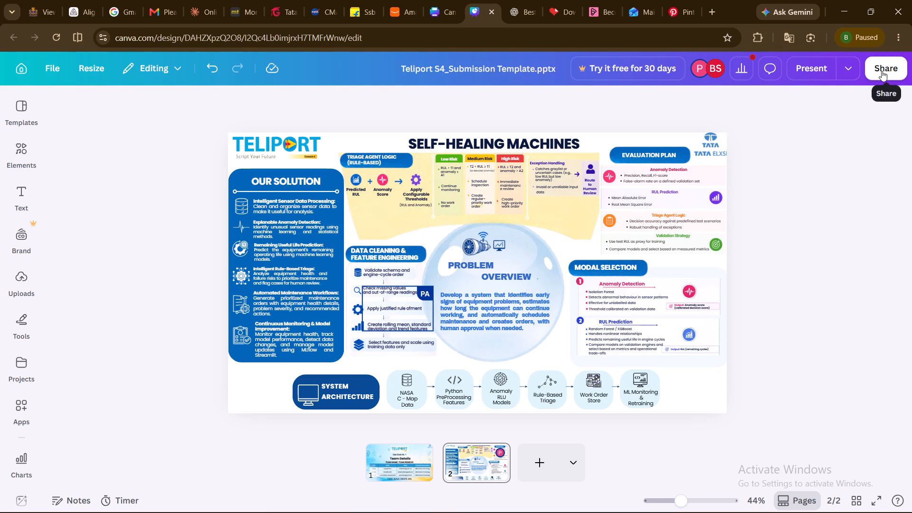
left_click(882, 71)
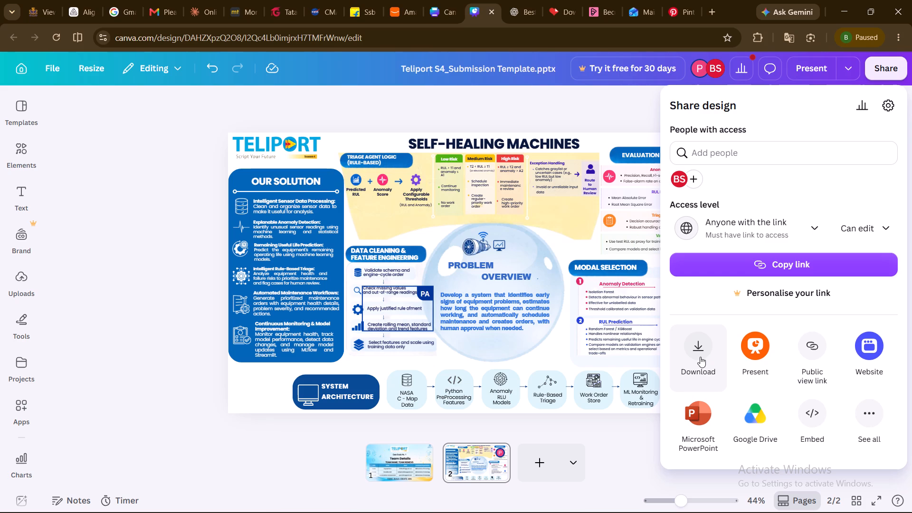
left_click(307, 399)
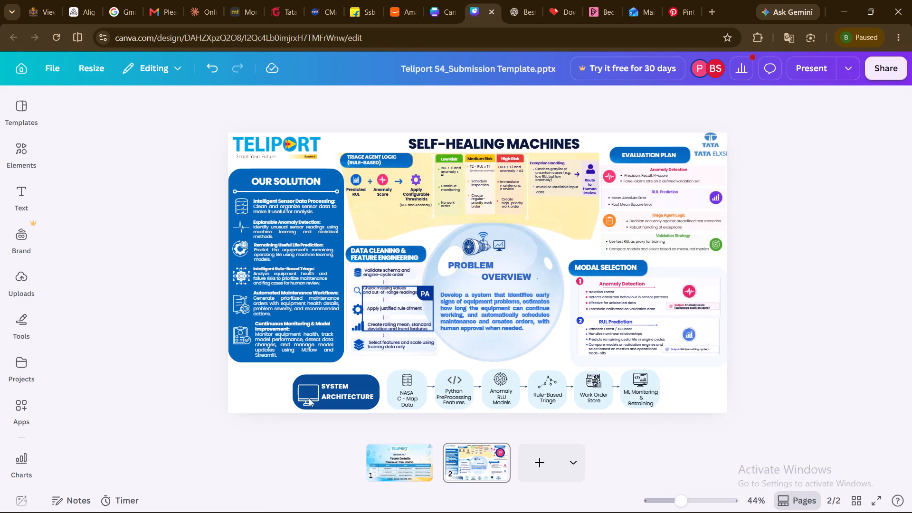
Move the System Architecture group to the slide's left edge, aligning it beneath the Our Solution box.
left_click(346, 391)
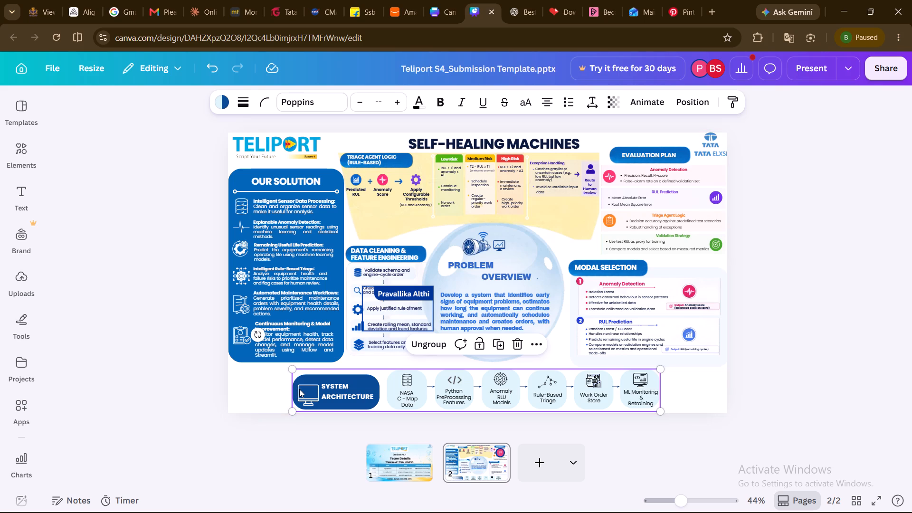
left_click(299, 389)
left_click(276, 399)
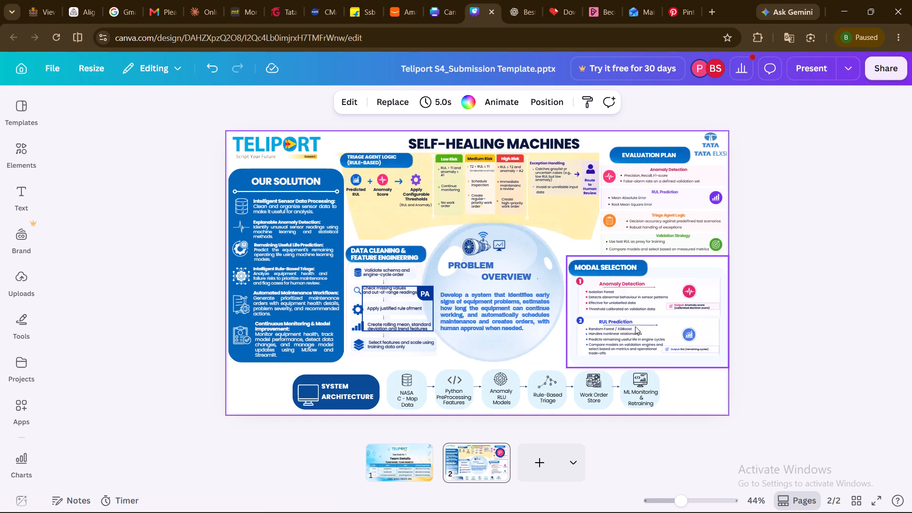
left_click_drag(522, 406, 468, 401)
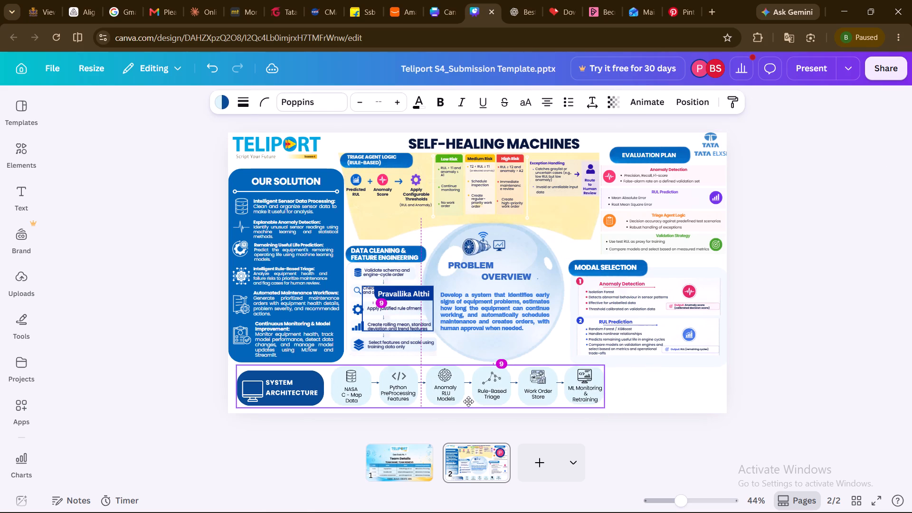
left_click_drag(468, 401, 464, 403)
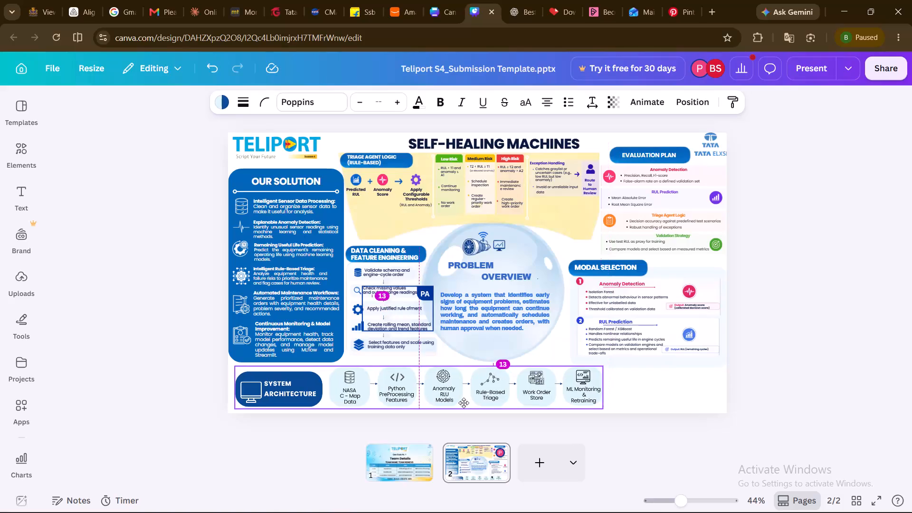
left_click_drag(464, 403, 462, 401)
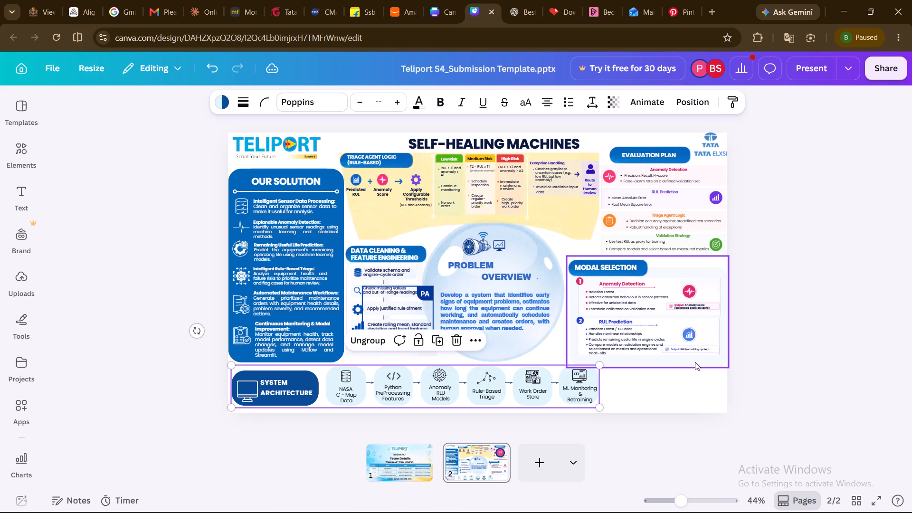
left_click(866, 314)
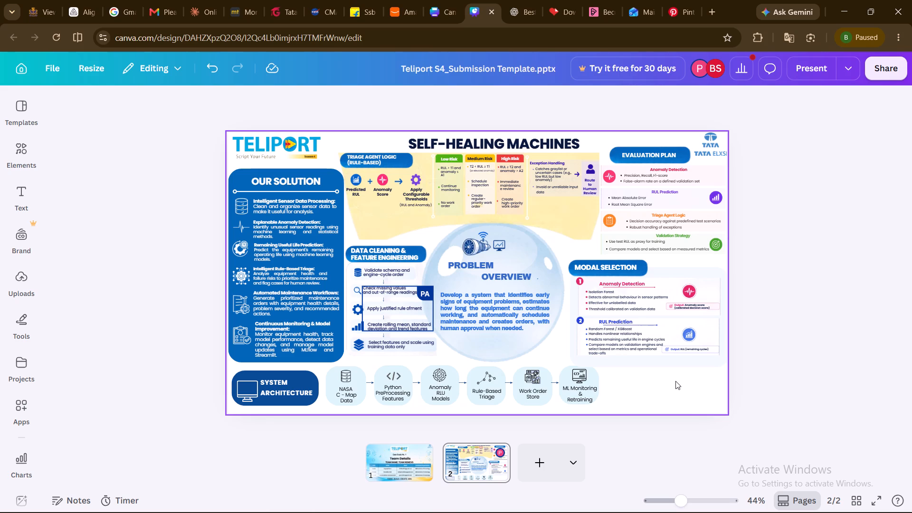
Move the System Architecture group rightward along the slide's bottom, placing it roughly centred beneath the other sections.
left_click(568, 387)
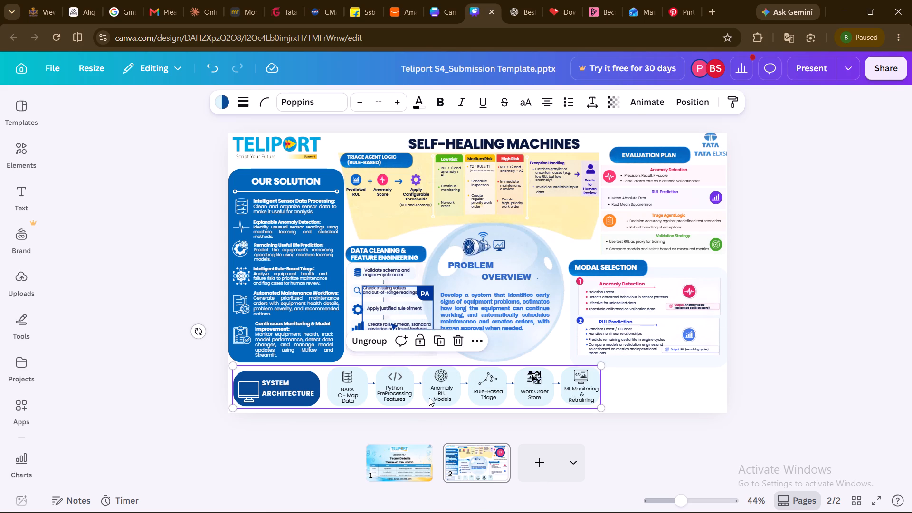
left_click_drag(429, 398, 465, 401)
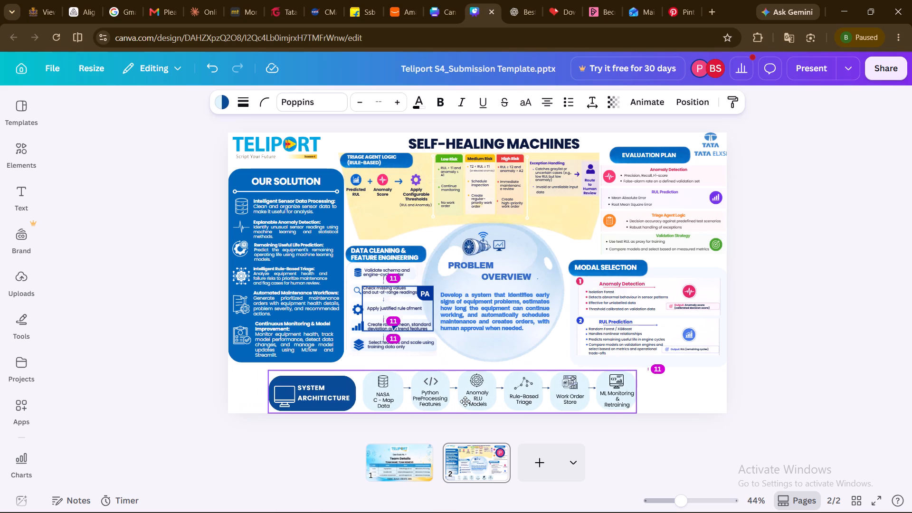
left_click_drag(465, 401, 475, 399)
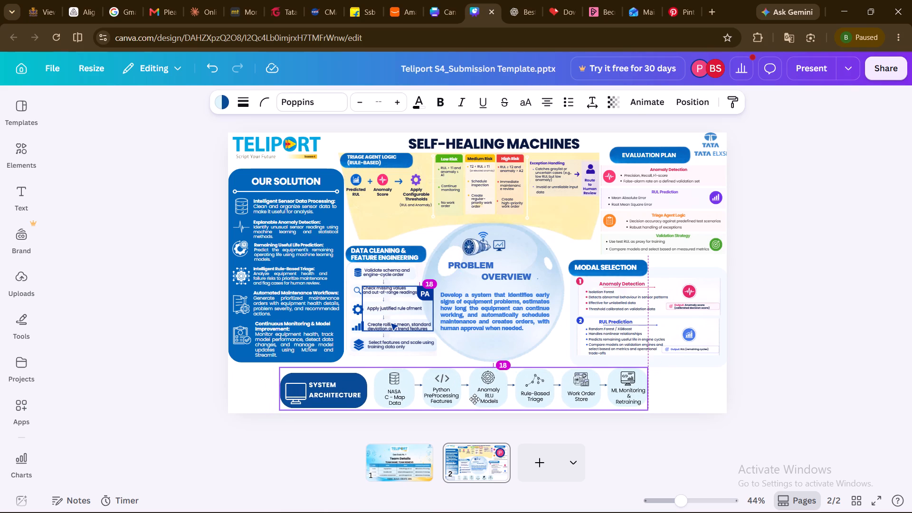
left_click_drag(475, 399, 471, 399)
left_click(855, 349)
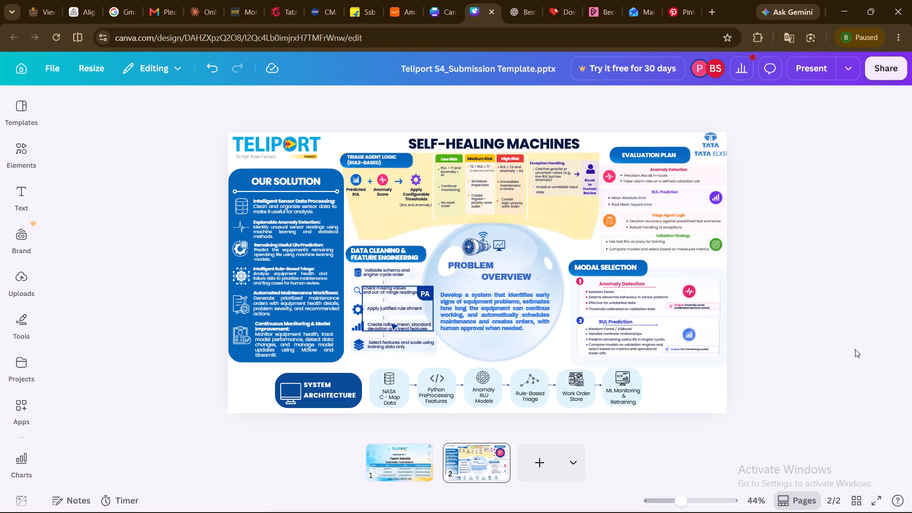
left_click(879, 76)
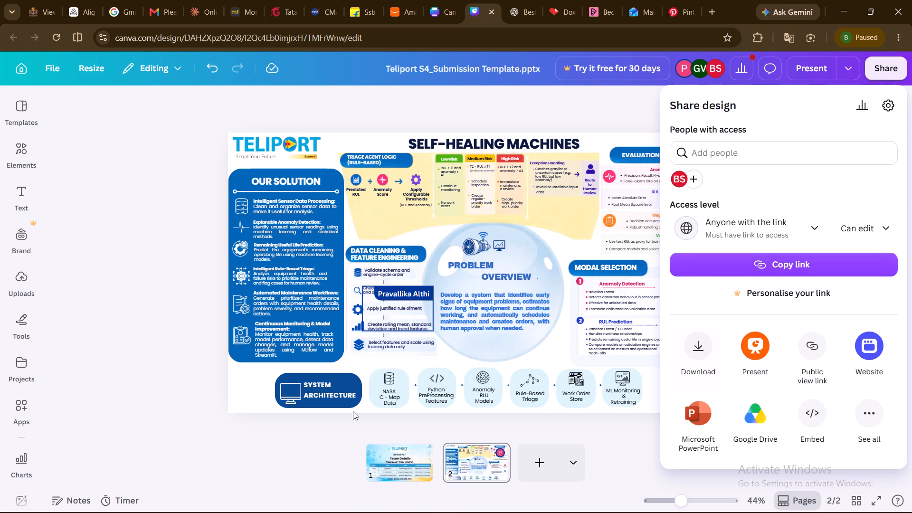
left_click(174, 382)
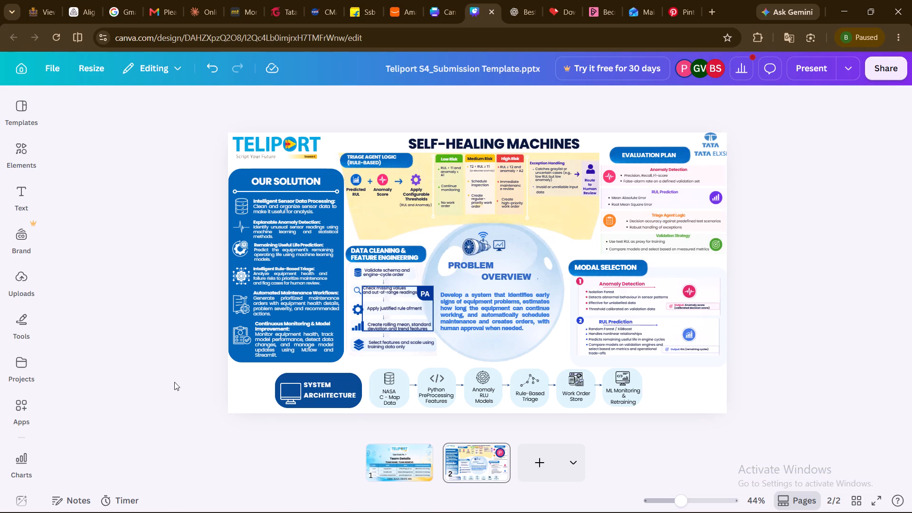
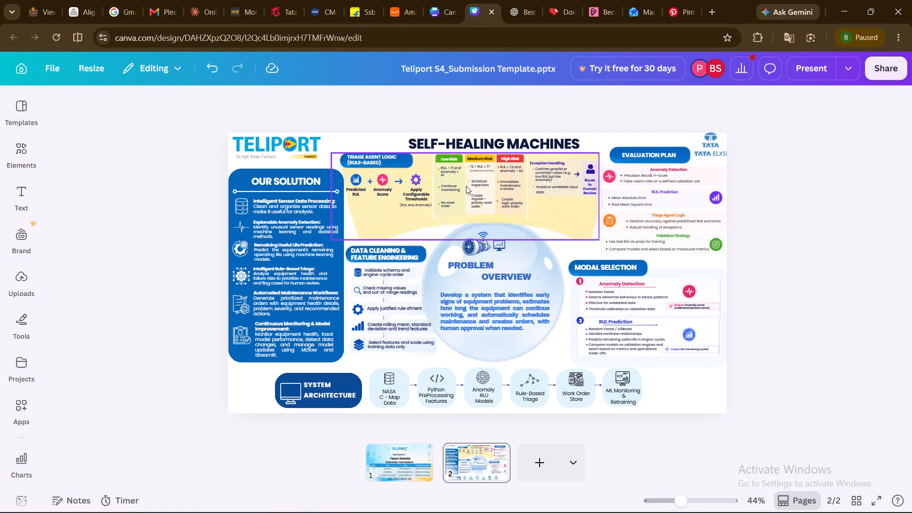
Nudge the Triage Agent Logic group slightly up and left on the Self-Healing Machines slide.
left_click(466, 186)
left_click(831, 242)
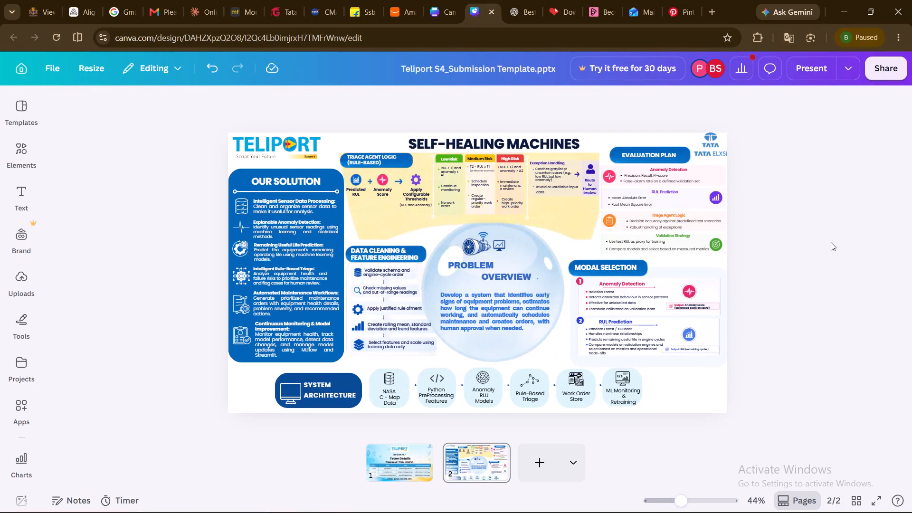
left_click(551, 209)
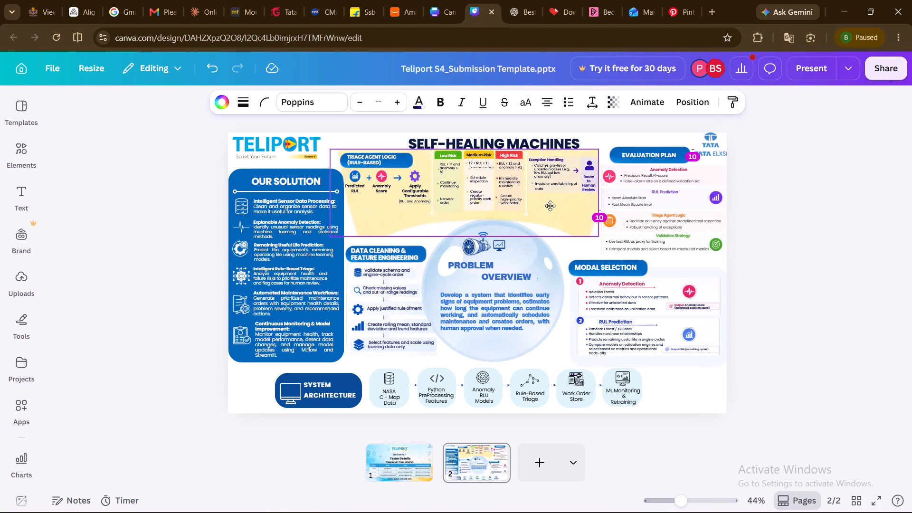
left_click(799, 225)
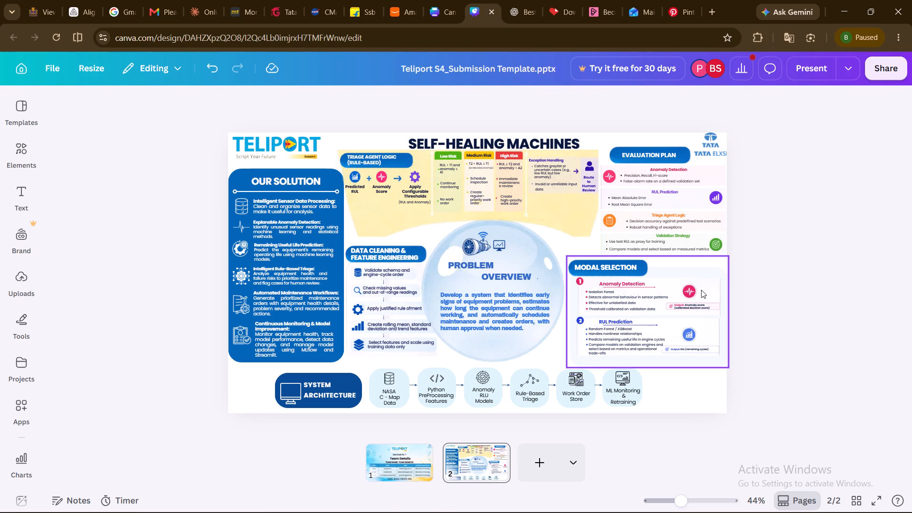
Move the bubble image behind the Problem Overview text slightly down.
left_click(532, 339)
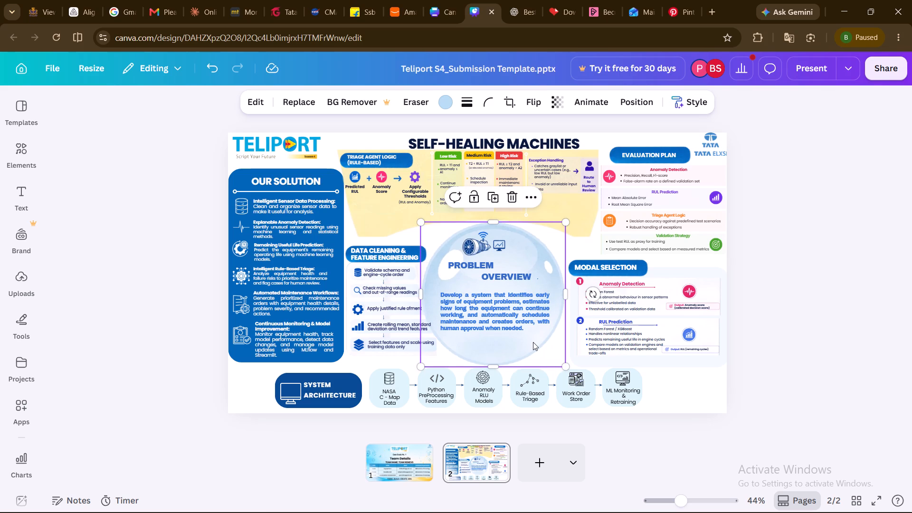
left_click(845, 263)
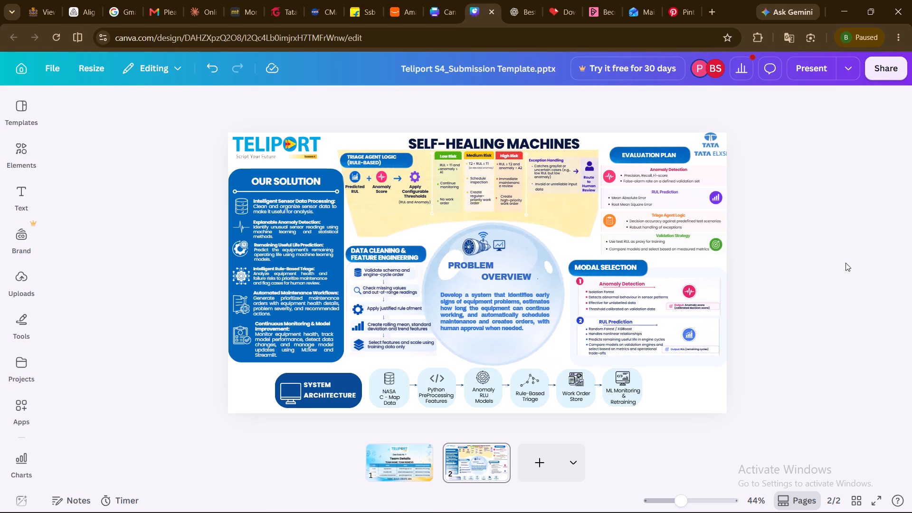
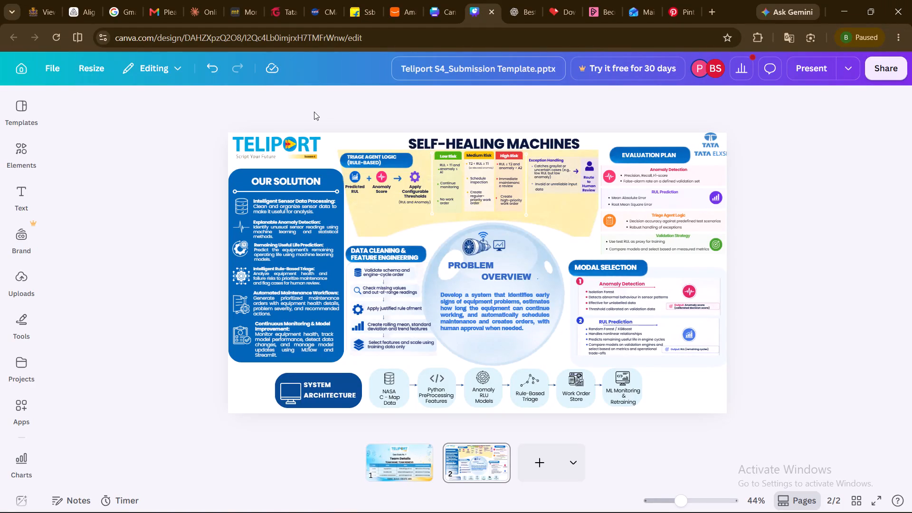
Switch to the Grad Partners page for Tata Elxsi TELIPORT Season 4 and copy its web address.
left_click(279, 16)
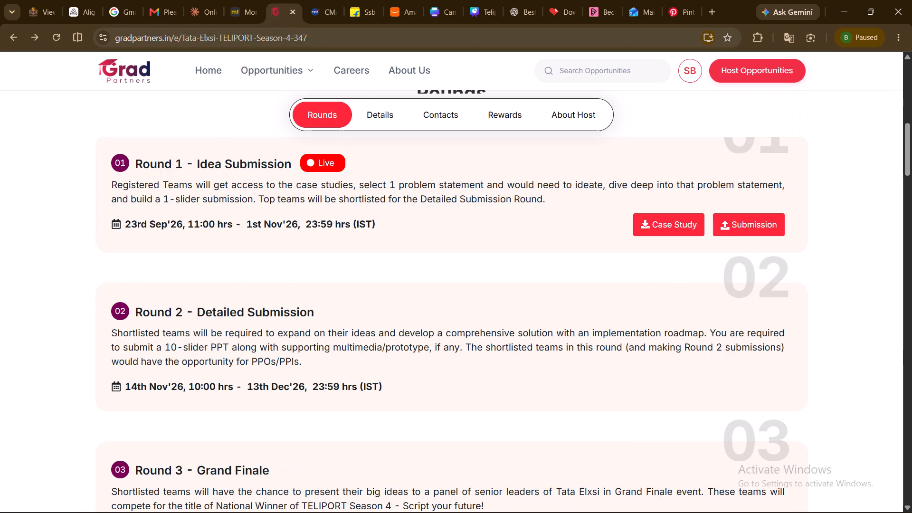
left_click(317, 38)
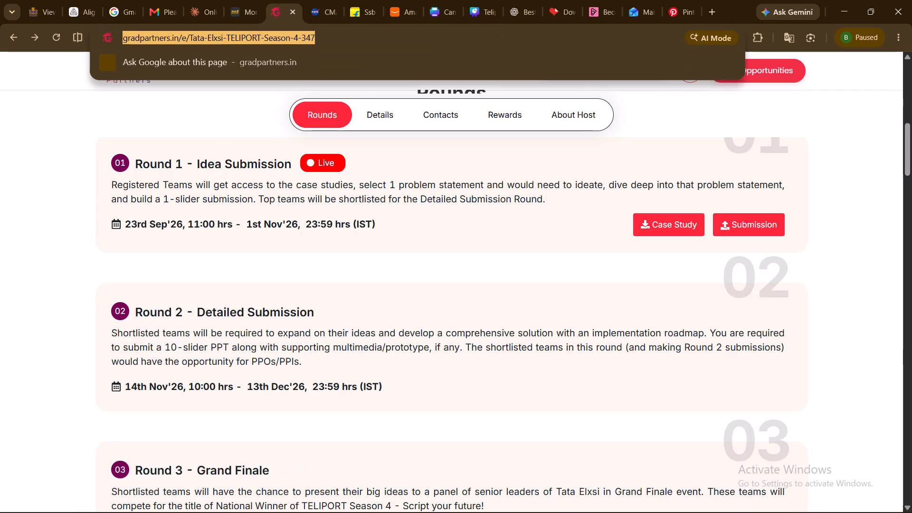
key("ctrl+c")
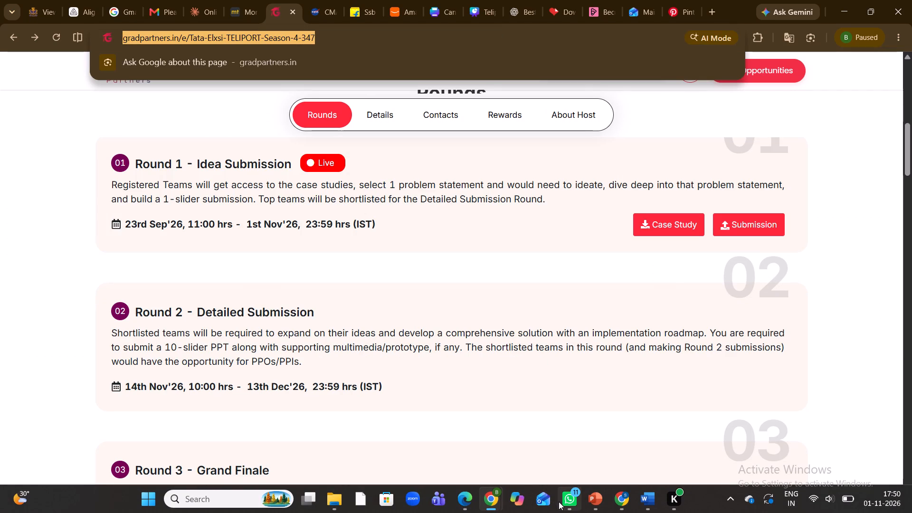
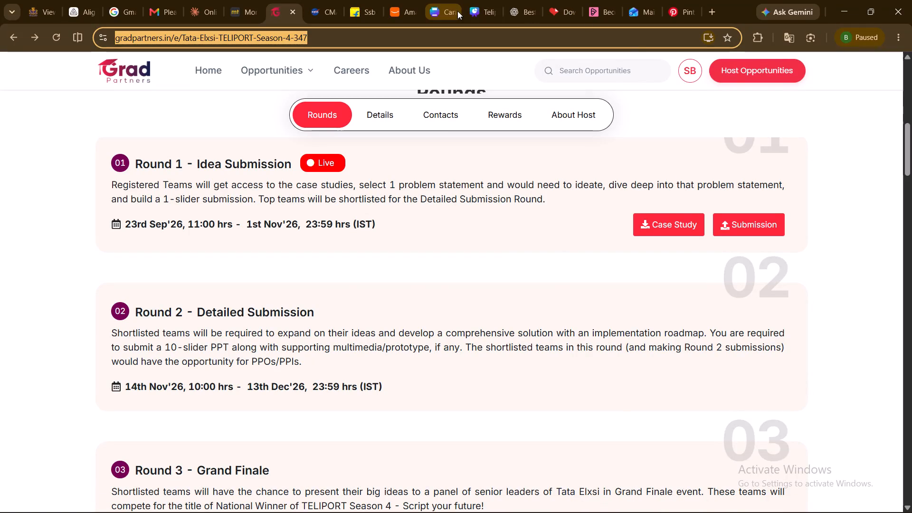
Switch back to the Teliport S4 submission template design in Canva, showing the Self-Healing Machines slide.
left_click(482, 11)
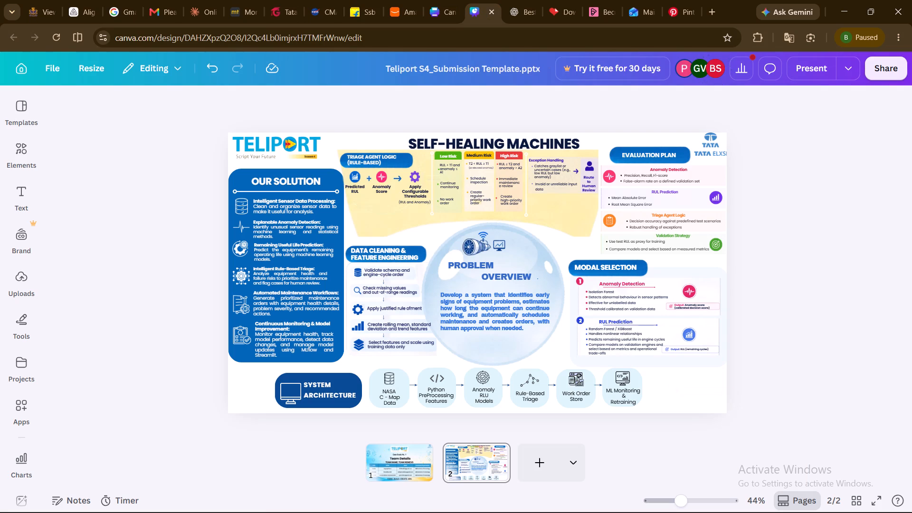
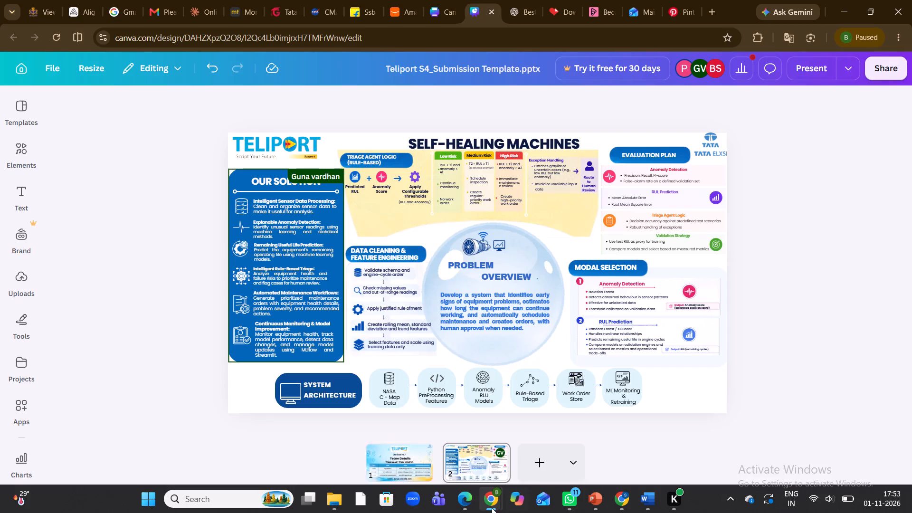
Switch to the incognito browser window with the Grad Partners page for Tata Elxsi TELIPORT Season 4.
left_click(707, 431)
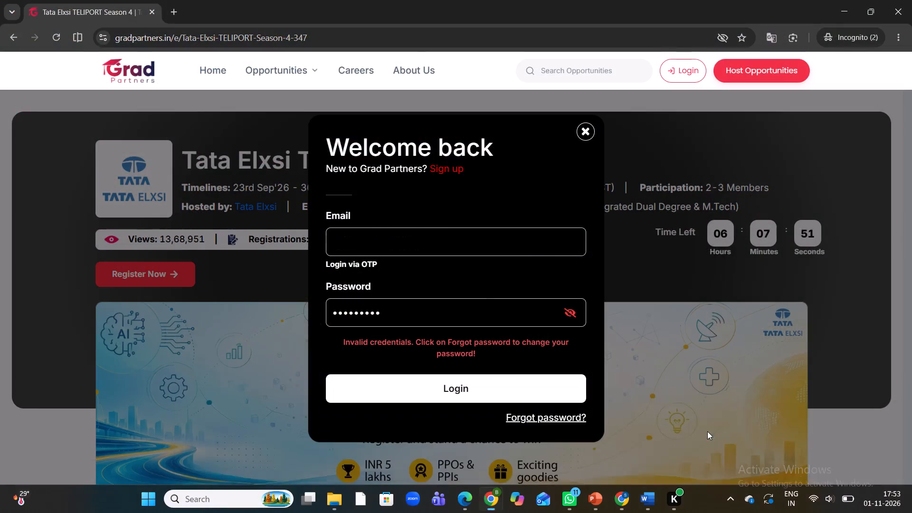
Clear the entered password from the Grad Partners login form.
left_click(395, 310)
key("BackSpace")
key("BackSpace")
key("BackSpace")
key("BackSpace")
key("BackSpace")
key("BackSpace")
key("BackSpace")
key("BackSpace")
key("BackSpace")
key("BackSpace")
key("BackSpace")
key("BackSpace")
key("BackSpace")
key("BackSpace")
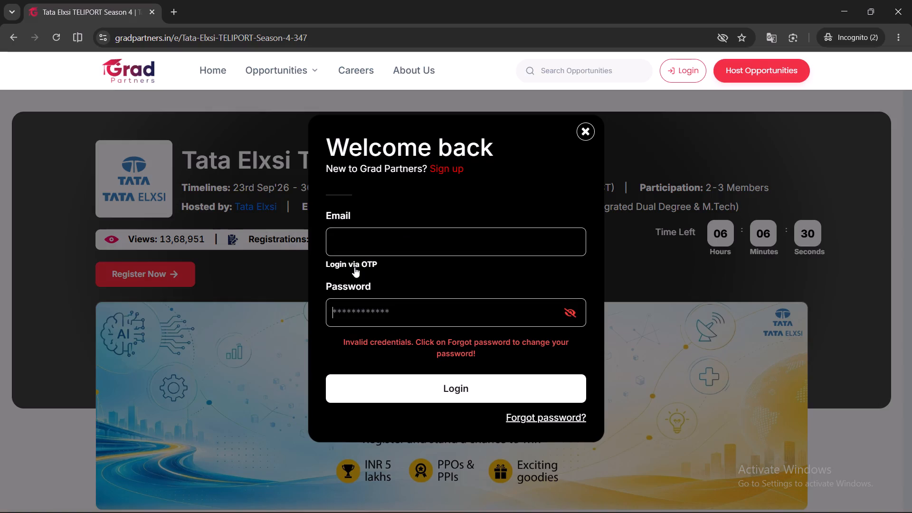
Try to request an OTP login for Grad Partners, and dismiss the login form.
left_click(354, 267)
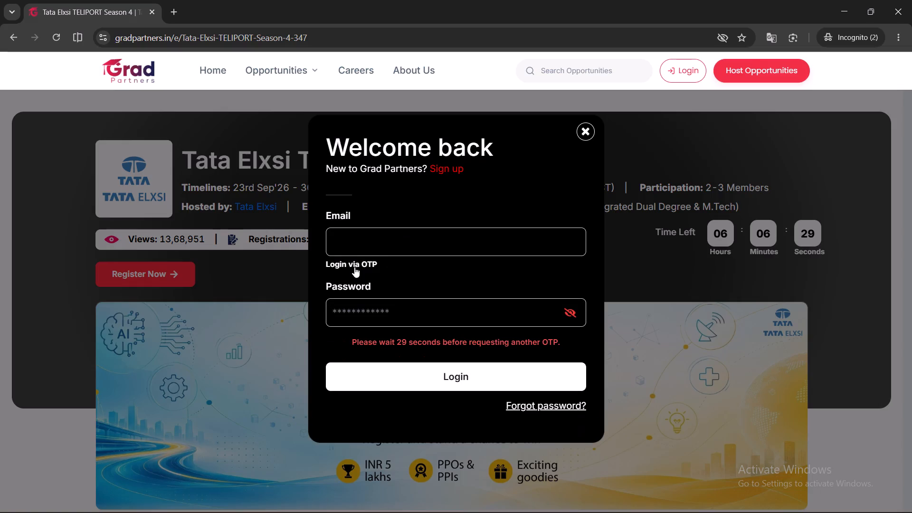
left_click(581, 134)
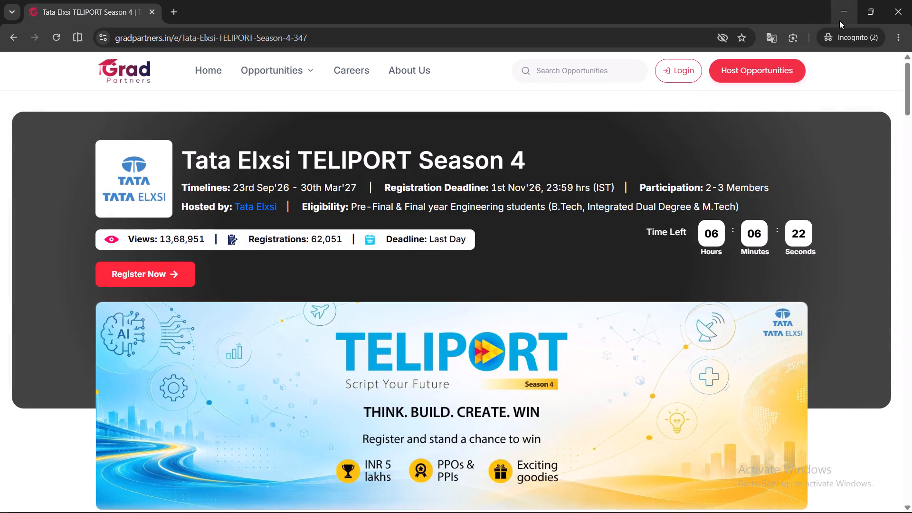
Close the incognito browser window to return to the Teliport S4 submission template in Canva.
left_click(893, 18)
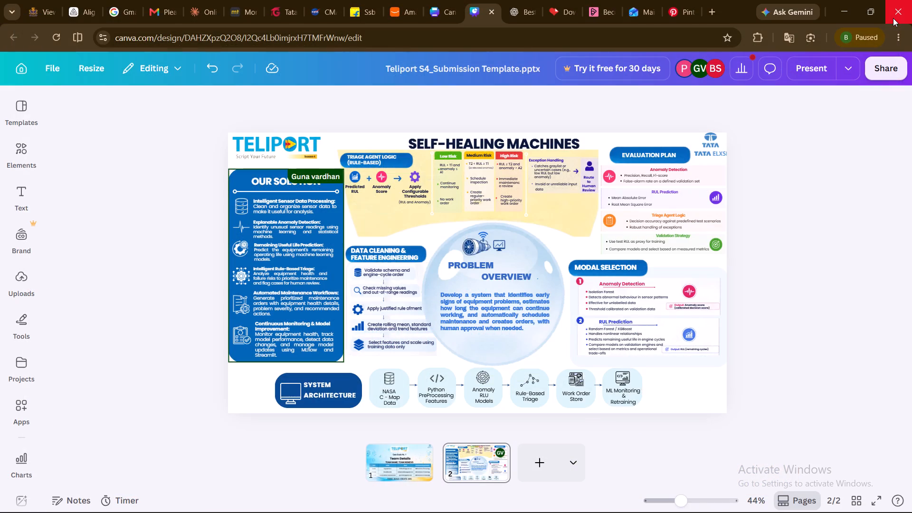
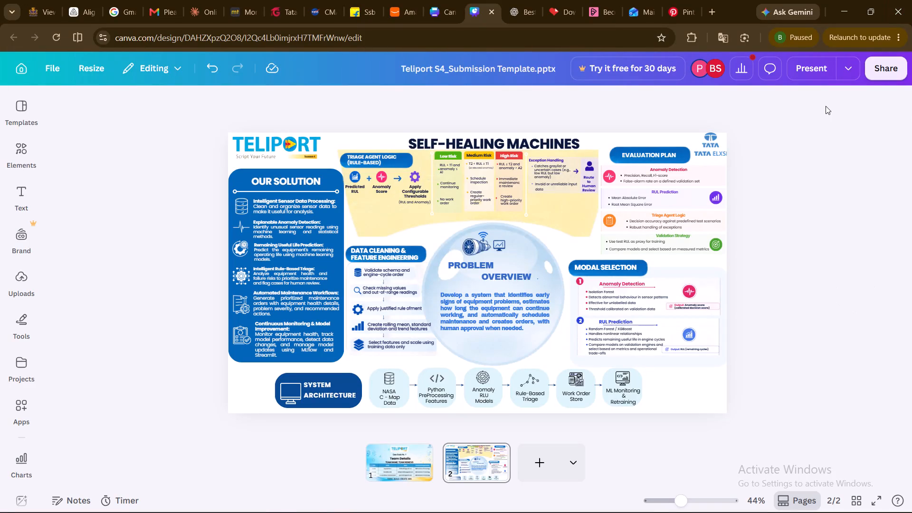
Download all pages of the Teliport S4_Submission Template design as a standard digital PDF without starting the premium trial.
left_click(845, 63)
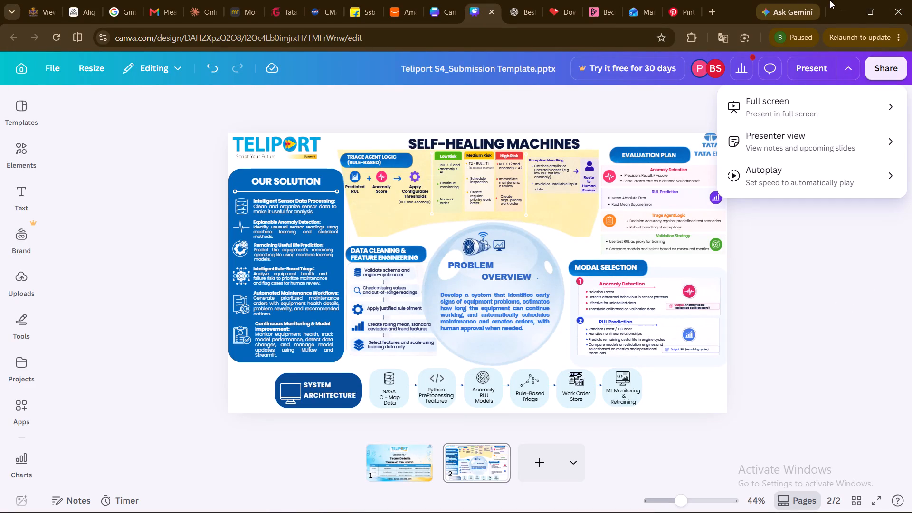
left_click(874, 66)
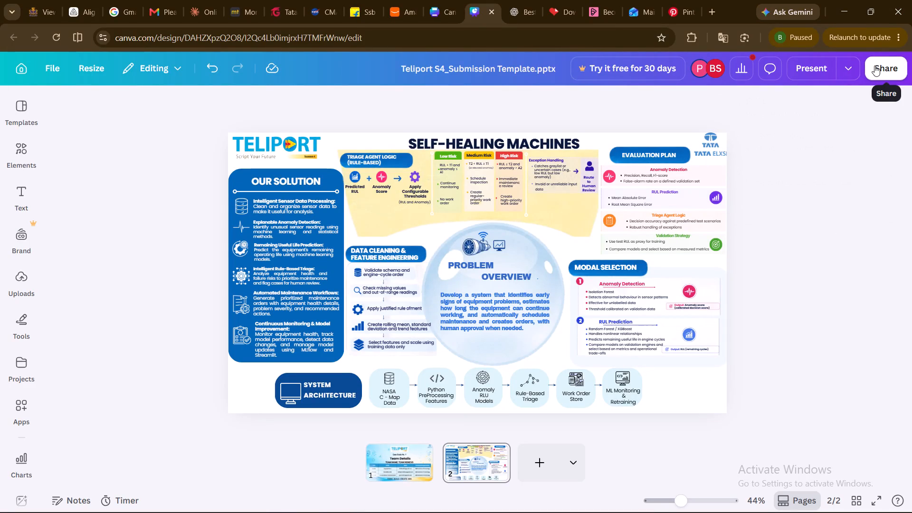
left_click(874, 66)
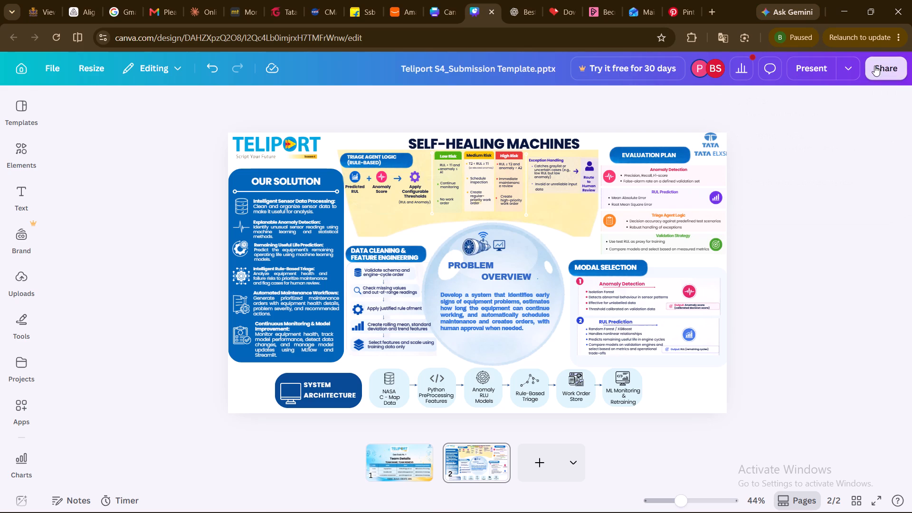
left_click(696, 354)
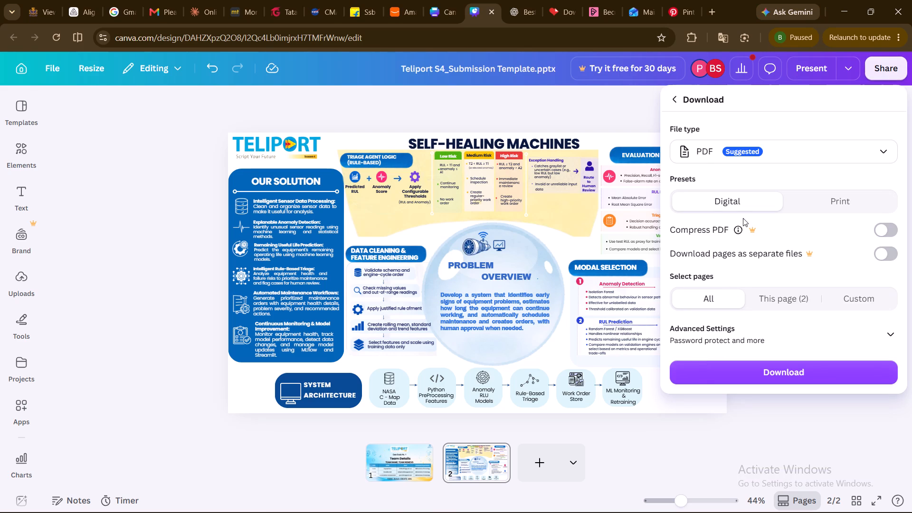
left_click(728, 375)
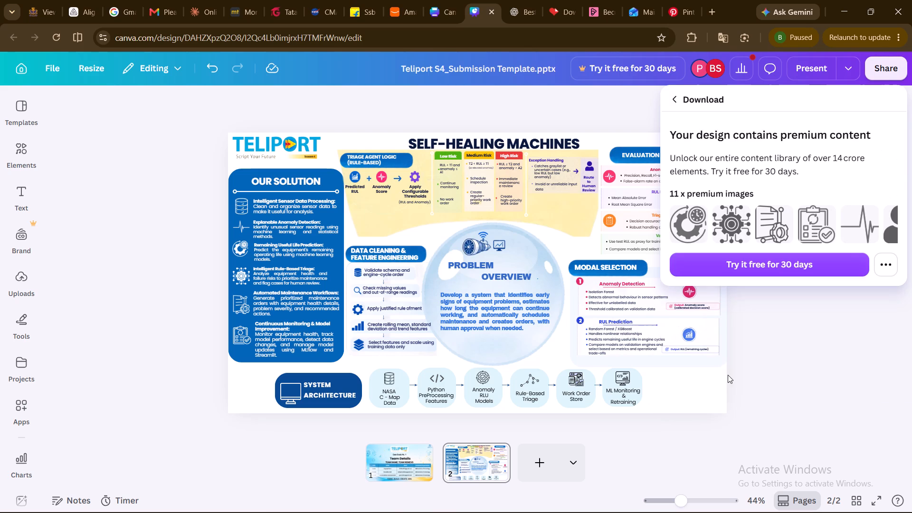
left_click(879, 254)
left_click(818, 332)
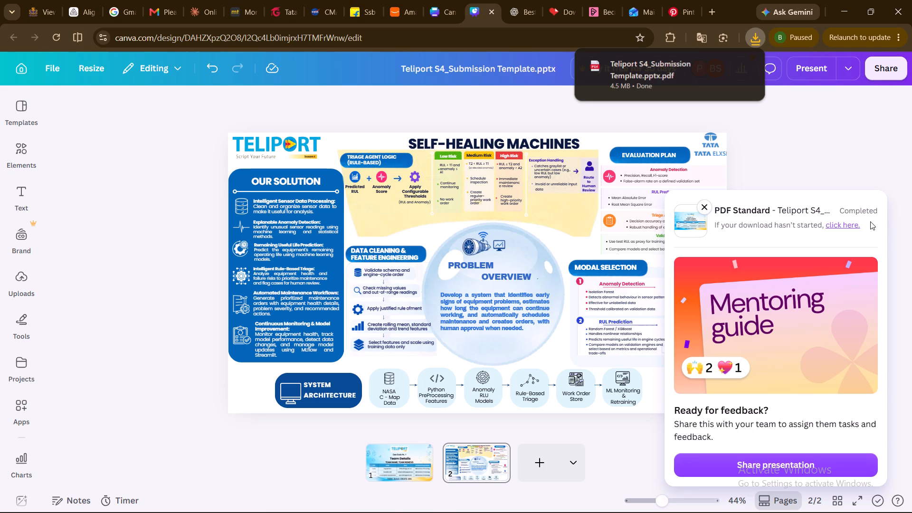
left_click(704, 209)
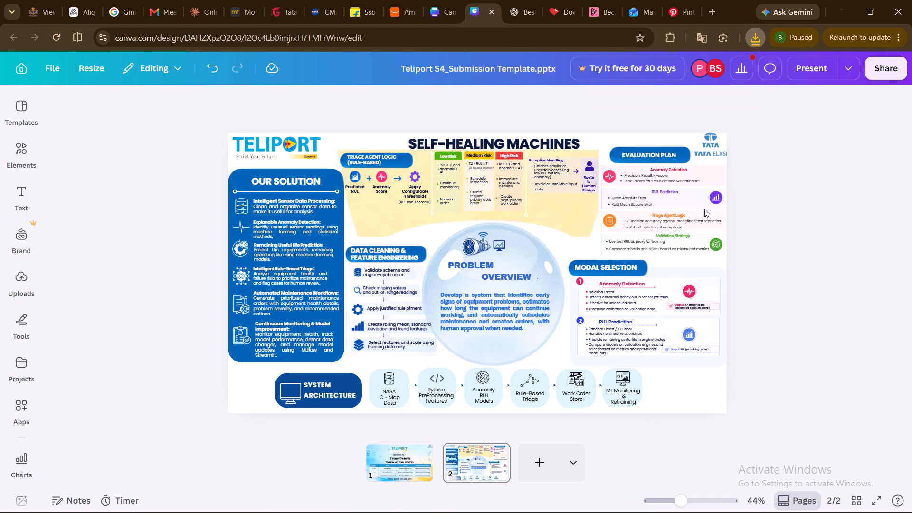
Open the downloaded Teliport S4_Submission Template PDF and review its Team Details and Self-Healing Machines pages.
left_click(751, 35)
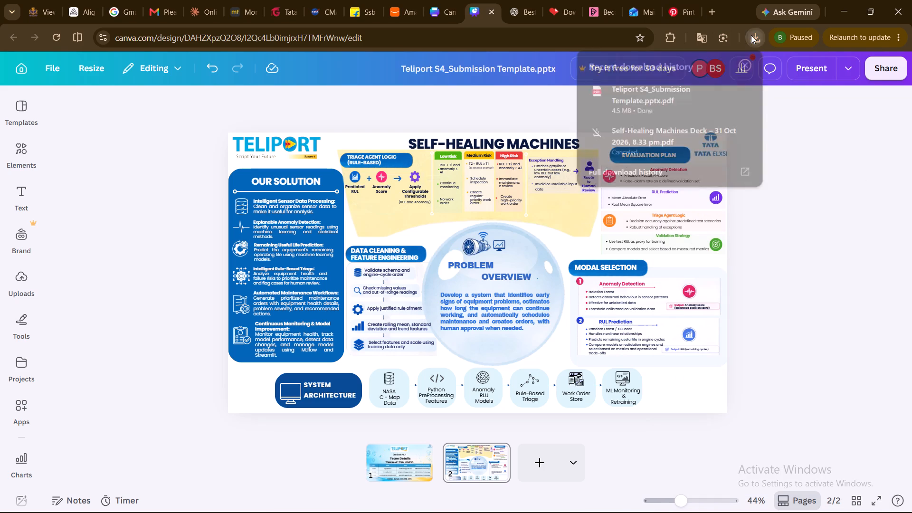
left_click(636, 103)
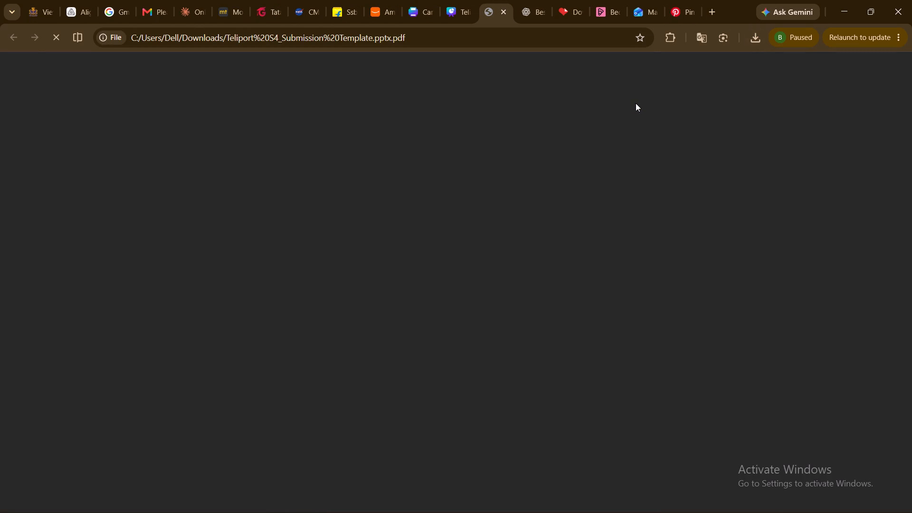
scroll(608, 152, "down", 2)
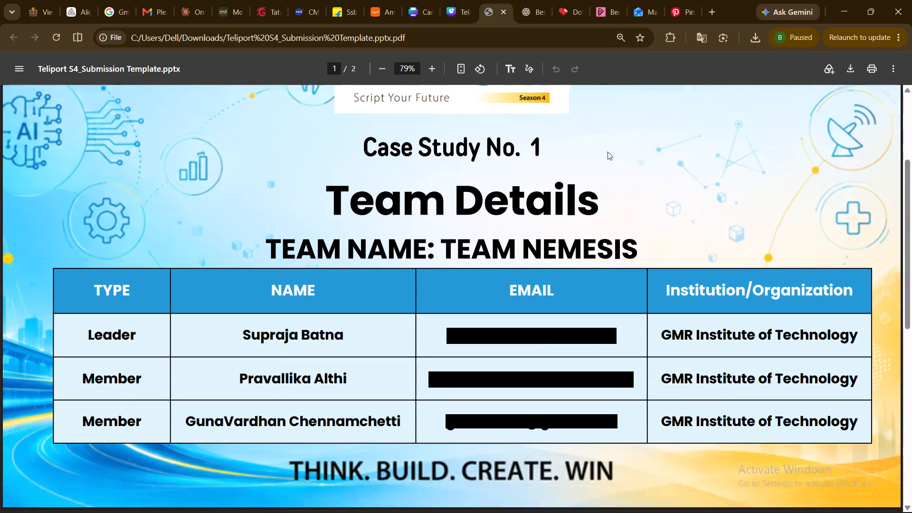
scroll(608, 152, "down", 6)
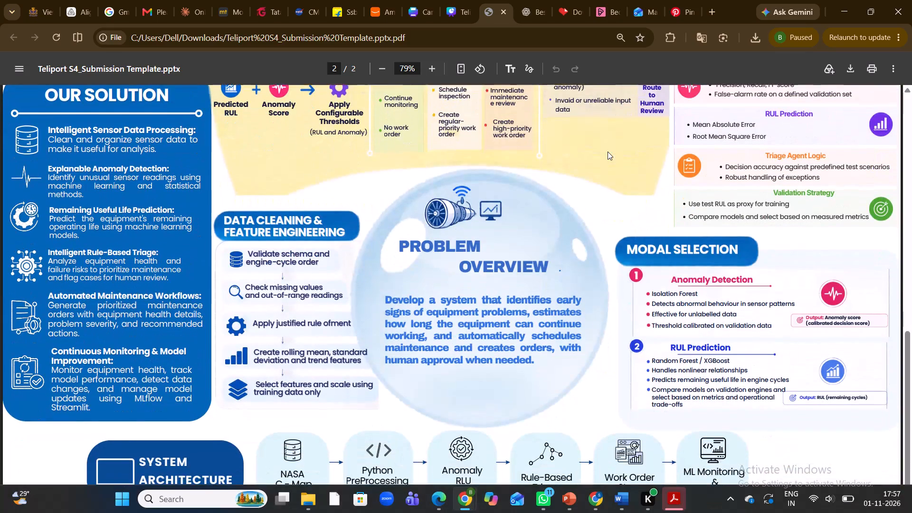
scroll(608, 152, "down", 3)
scroll(608, 152, "up", 1)
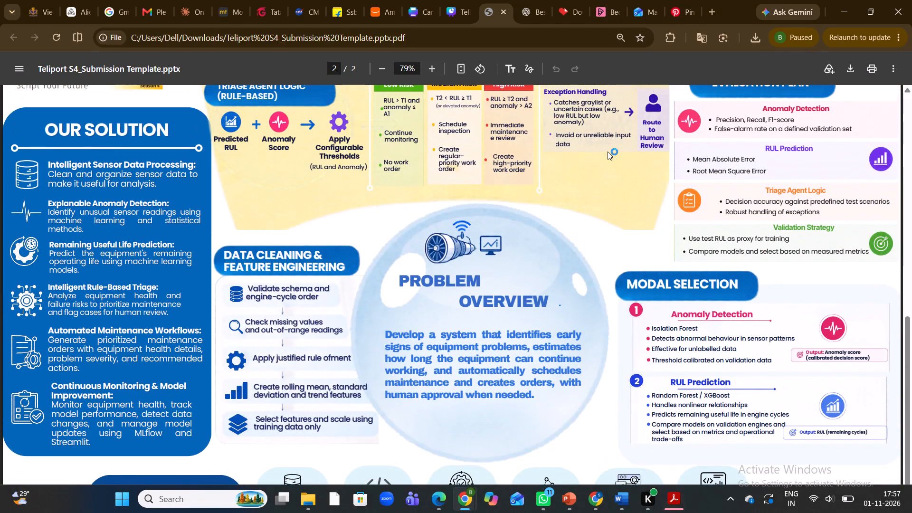
scroll(608, 152, "up", 1)
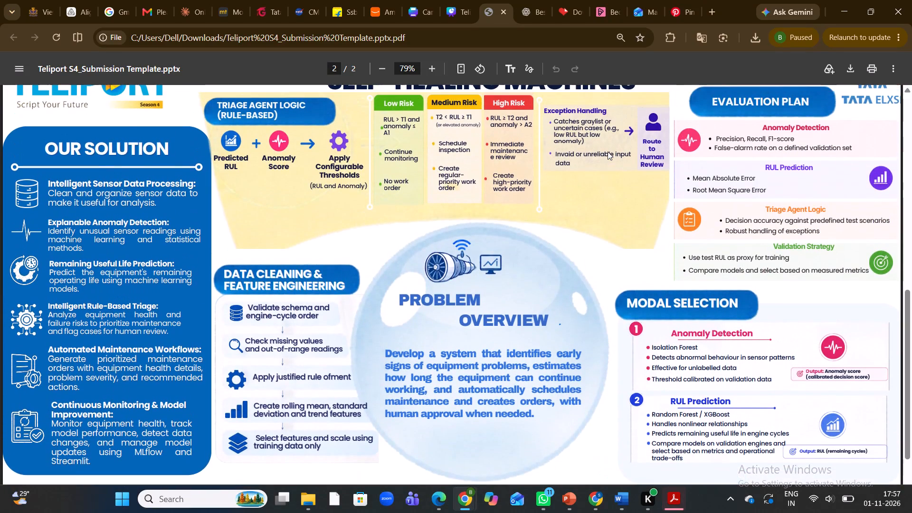
scroll(608, 152, "up", 4)
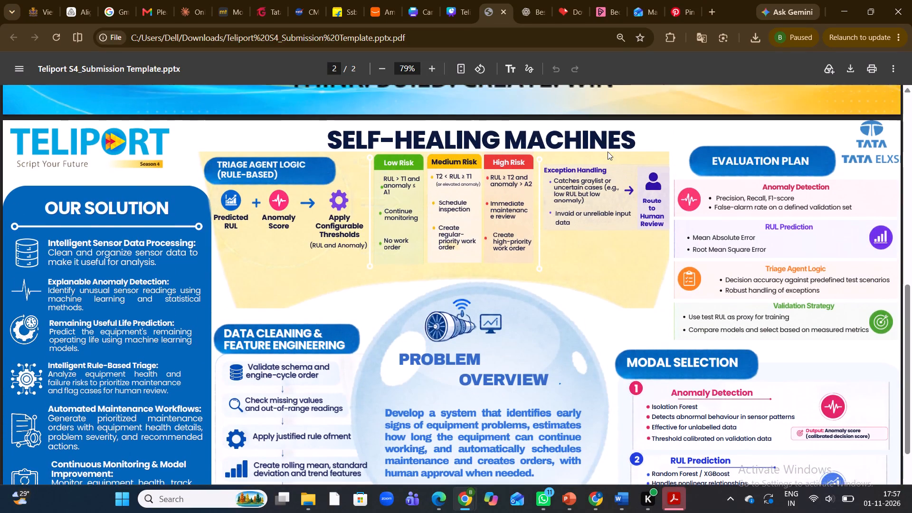
scroll(608, 152, "up", 5)
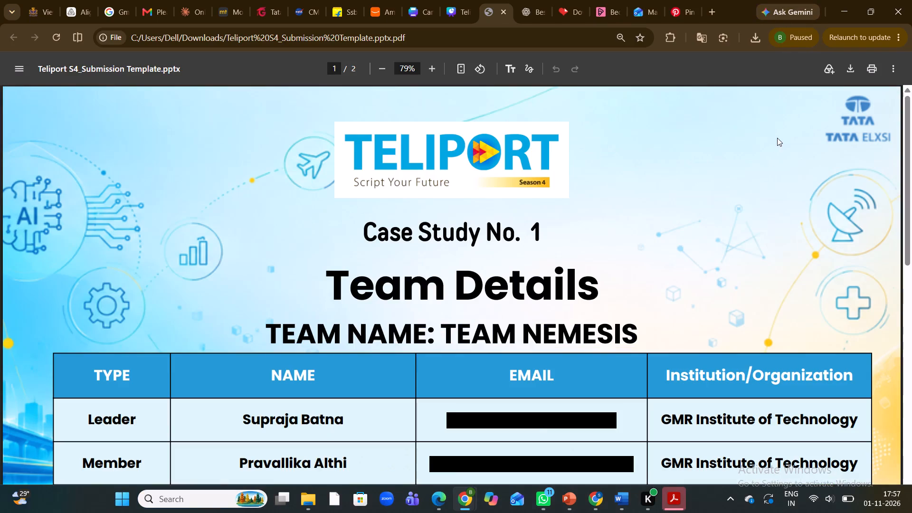
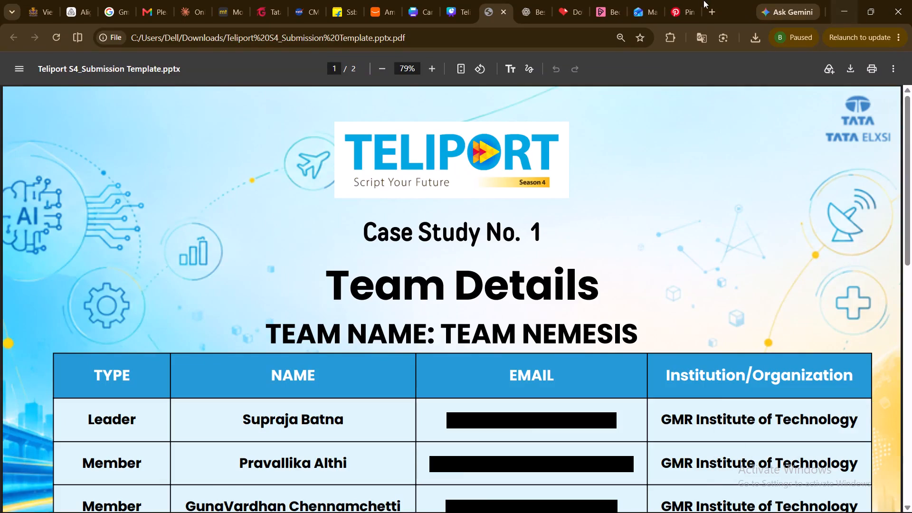
Open the Round 1 submission form on the Grad Partners TELIPORT Season 4 page and select Case Study 1 - ACTG_Predictive_Maintenance.
left_click(264, 11)
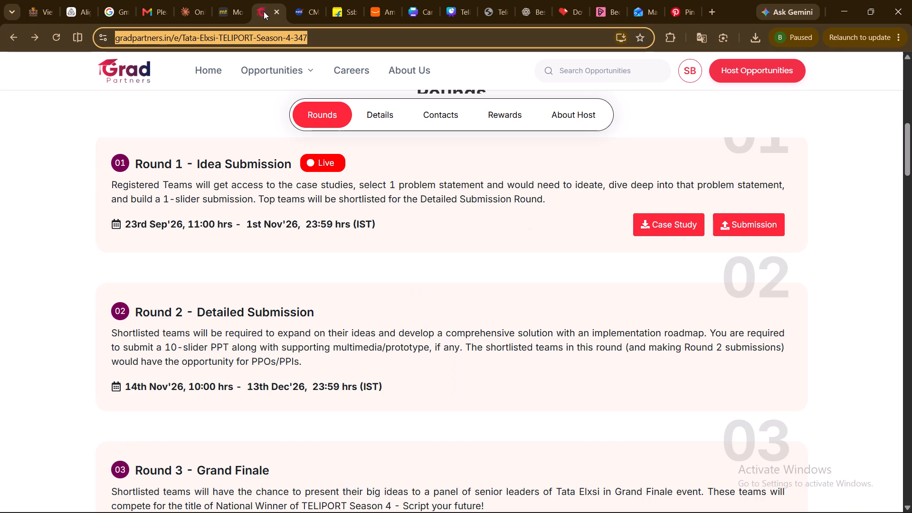
left_click(743, 236)
left_click(743, 229)
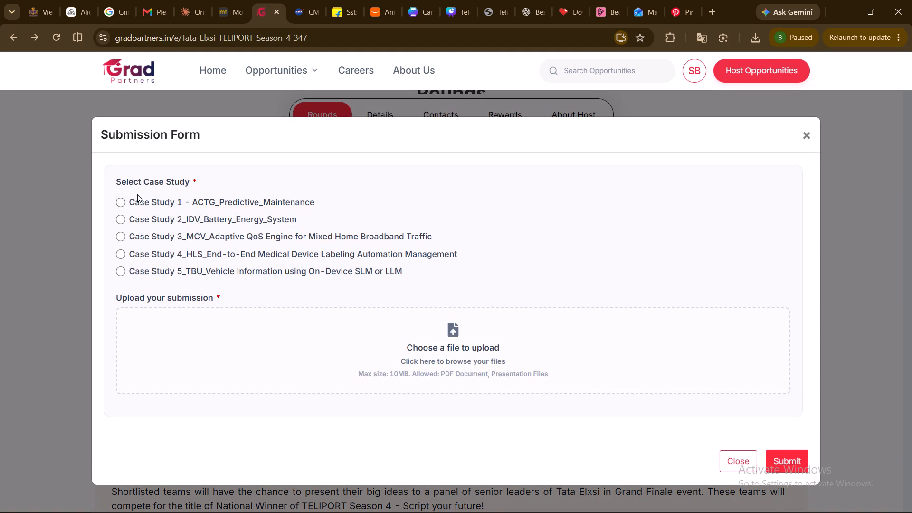
left_click(139, 200)
Browse the computer's files for the submission upload.
left_click(386, 374)
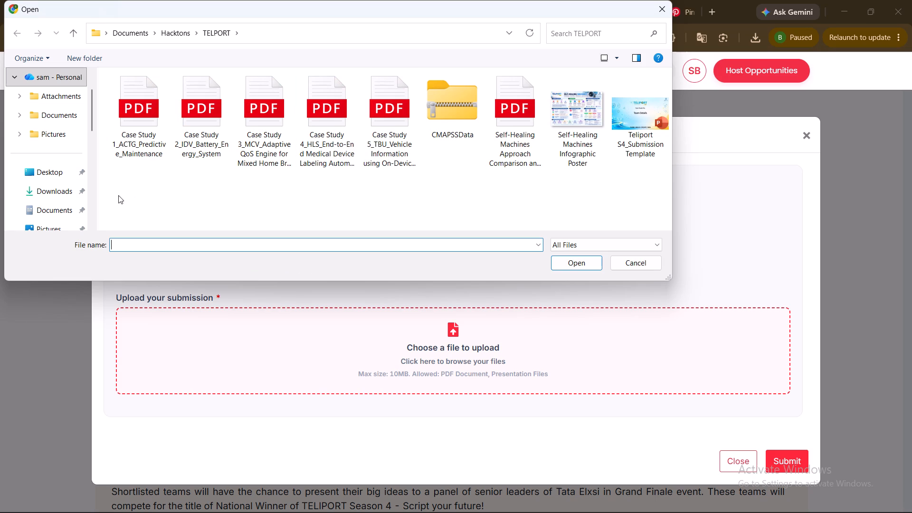
Upload the Teliport S4_Submission Template.pptx PDF from Downloads and submit the Round 1 entry for Case Study 1.
left_click(63, 195)
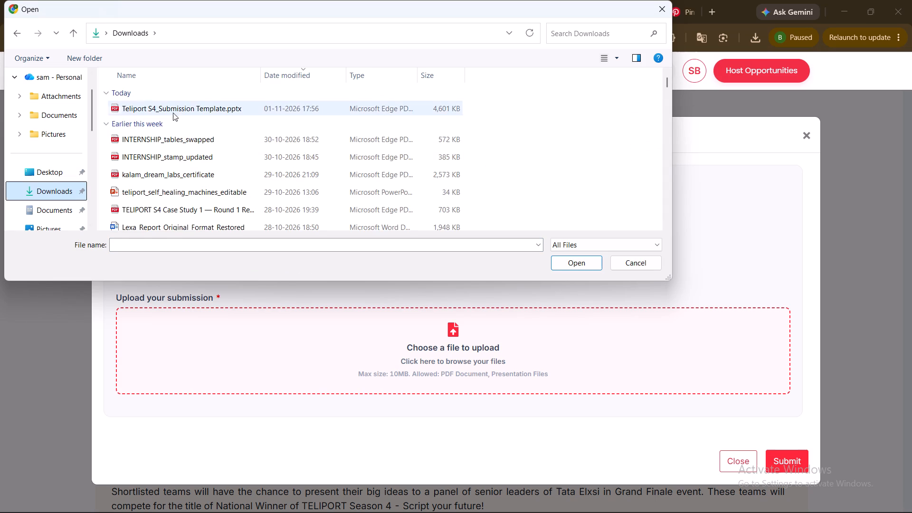
left_click(169, 111)
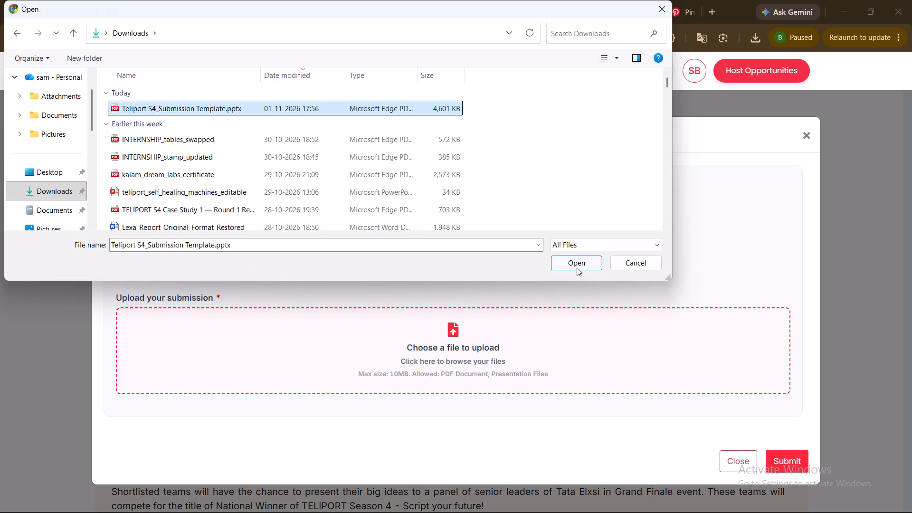
left_click(576, 267)
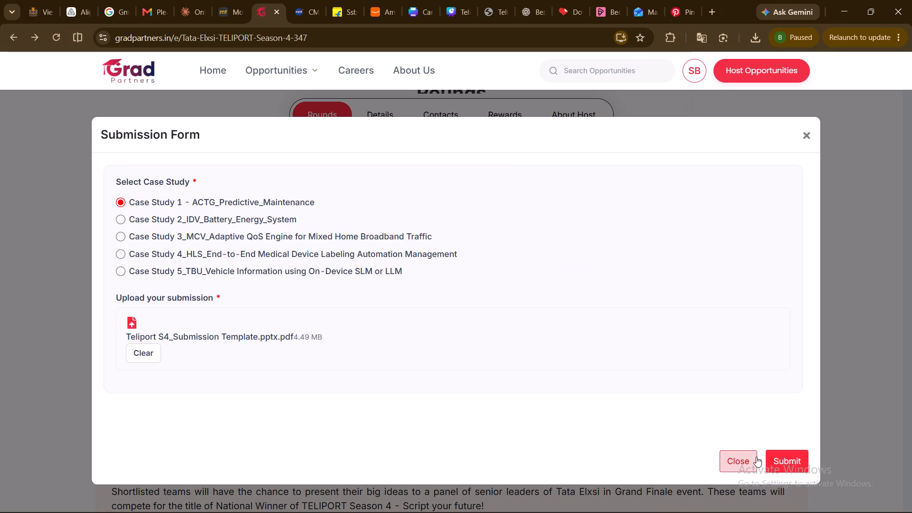
left_click(796, 458)
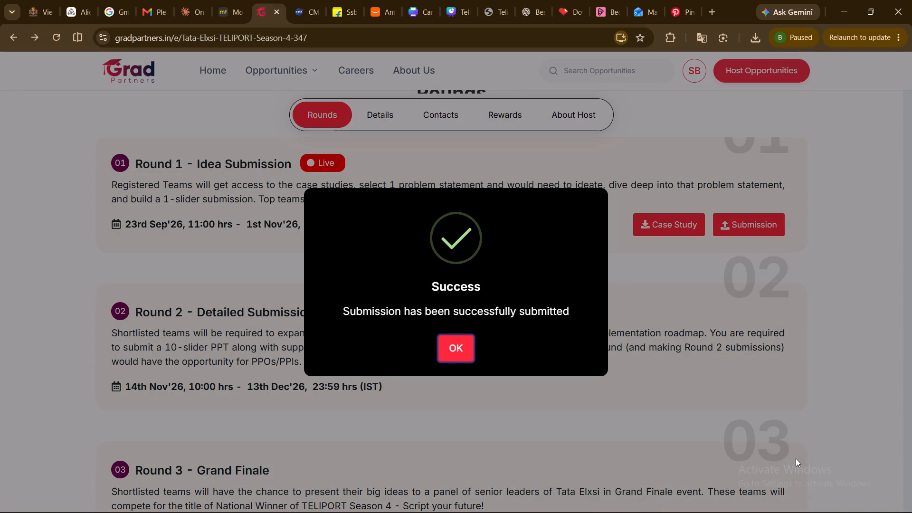
left_click(457, 336)
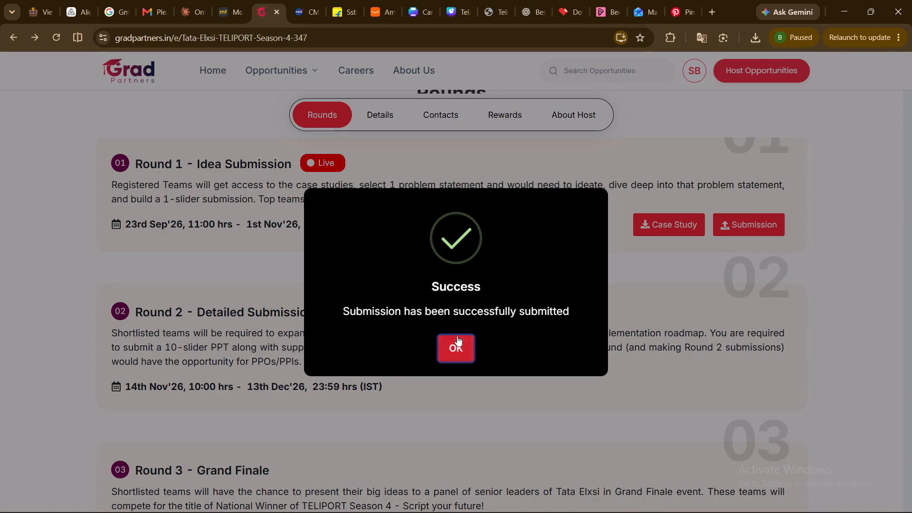
Review the TELIPORT Season 4 rounds and the saved Round 1 submission form, leaving the submission as it is.
scroll(451, 282, "up", 1)
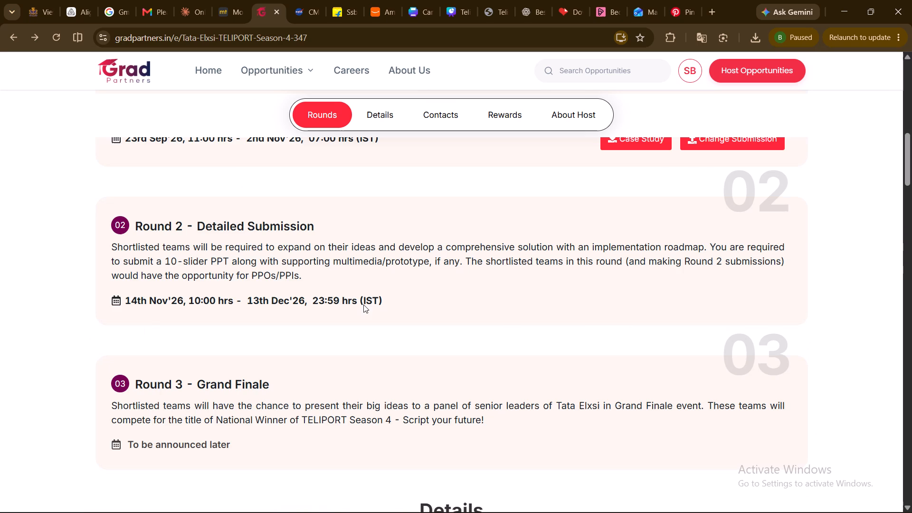
scroll(363, 304, "up", 2)
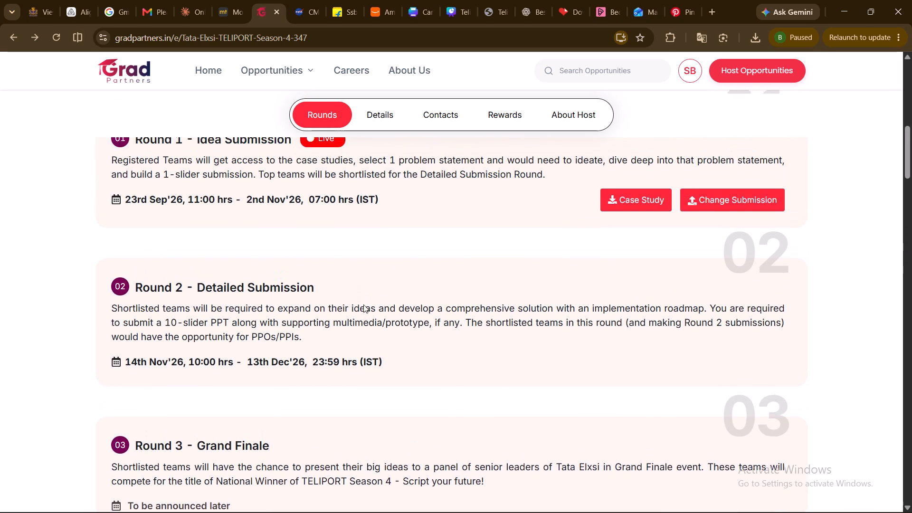
scroll(363, 304, "up", 5)
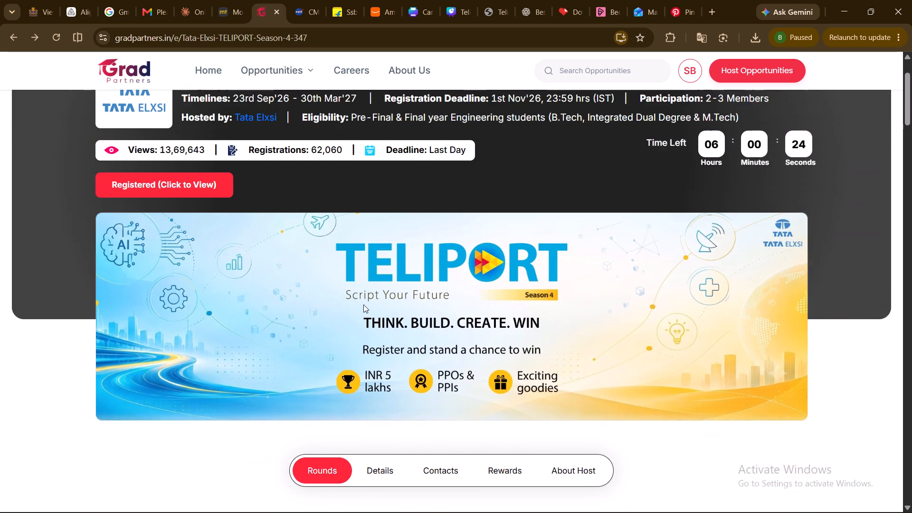
scroll(363, 304, "down", 5)
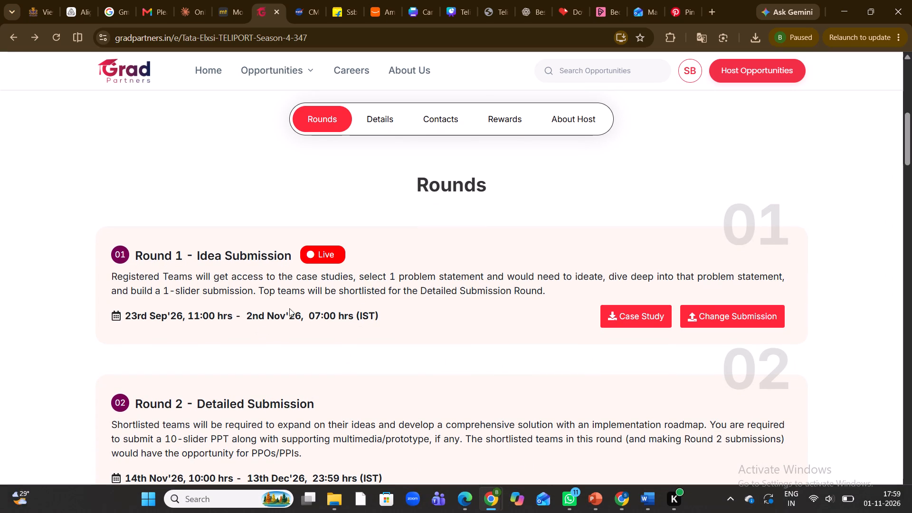
left_click(701, 314)
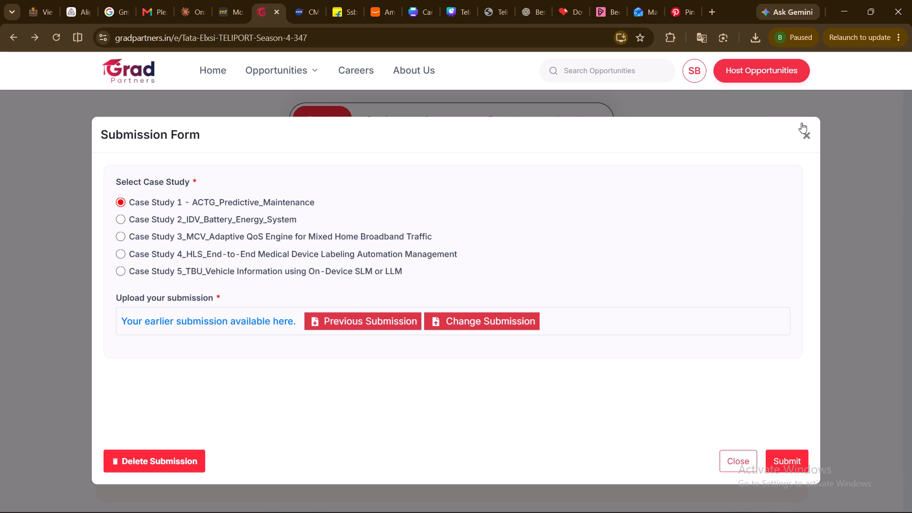
left_click(808, 146)
scroll(778, 316, "down", 1)
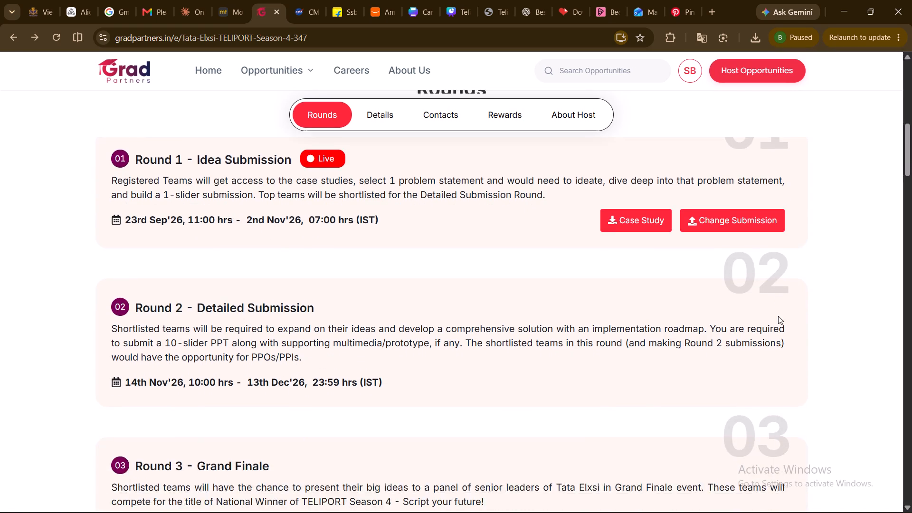
scroll(778, 316, "down", 3)
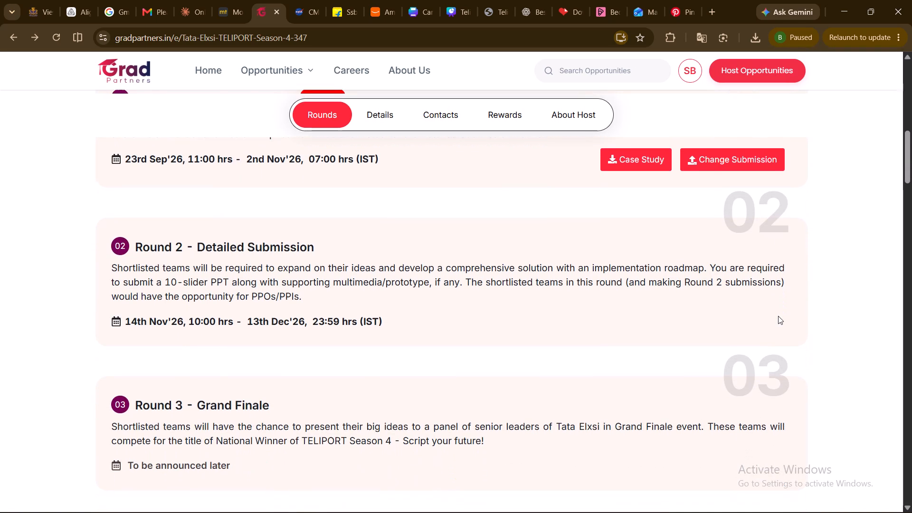
scroll(778, 316, "down", 1)
scroll(712, 306, "up", 6)
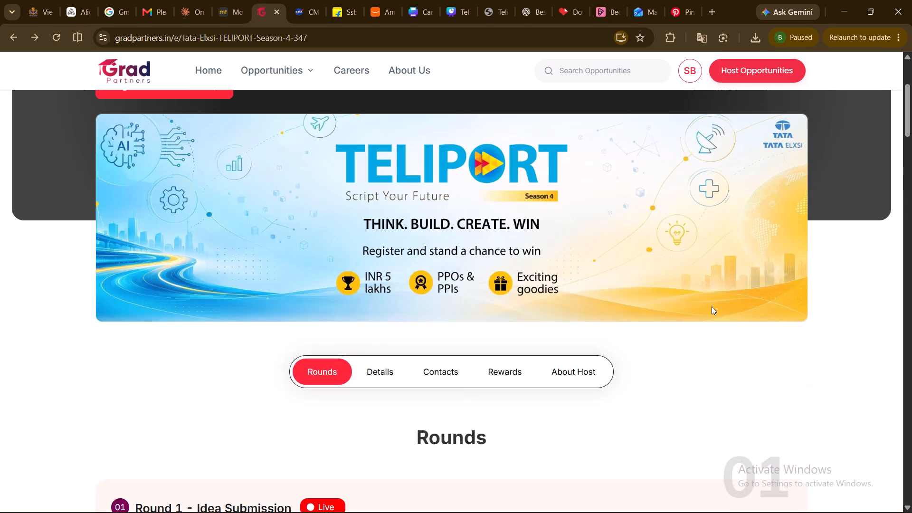